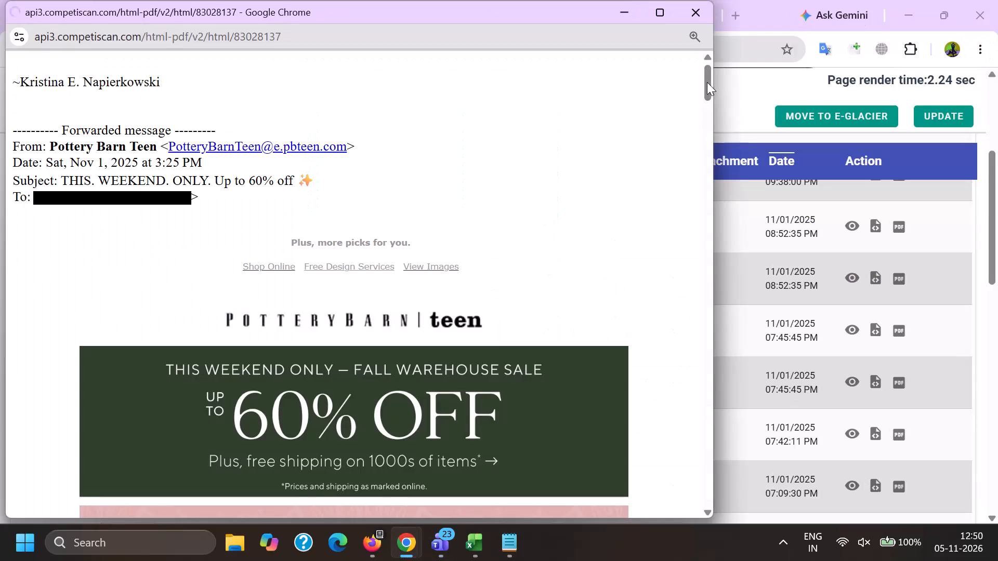
Examine the full contents of the forwarded Pottery Barn Teen emails 83028137 and 83027010 to compare their layouts.
drag(707, 82, 707, 93)
drag(707, 81, 707, 114)
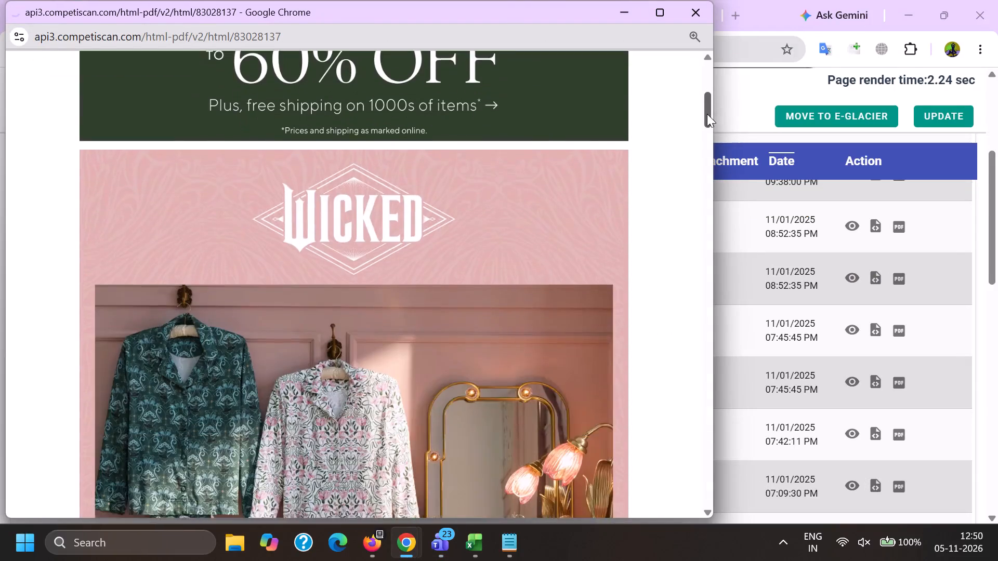
drag(707, 114, 711, 384)
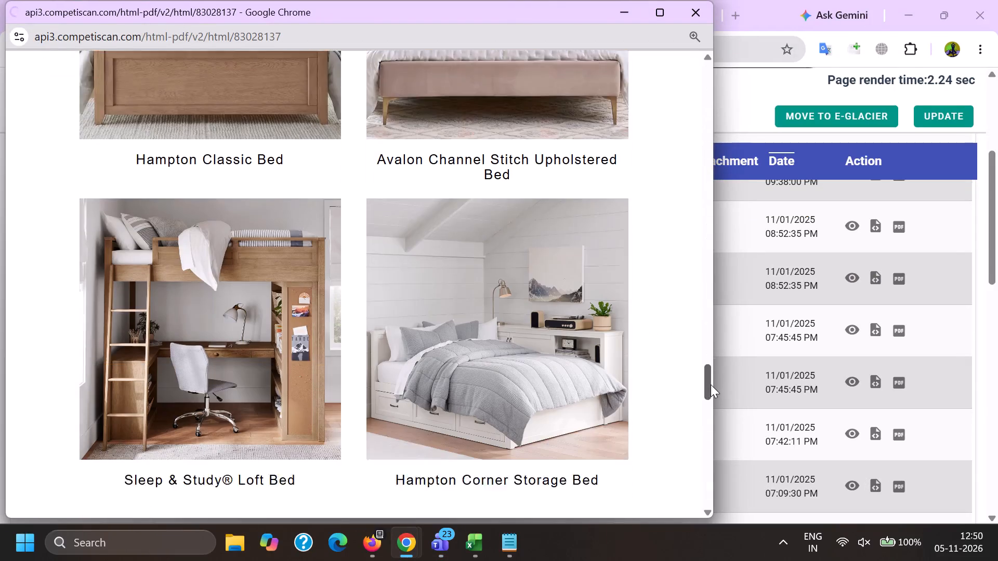
drag(711, 384, 712, 400)
key(alt+Tab)
scroll(743, 351, down, 2)
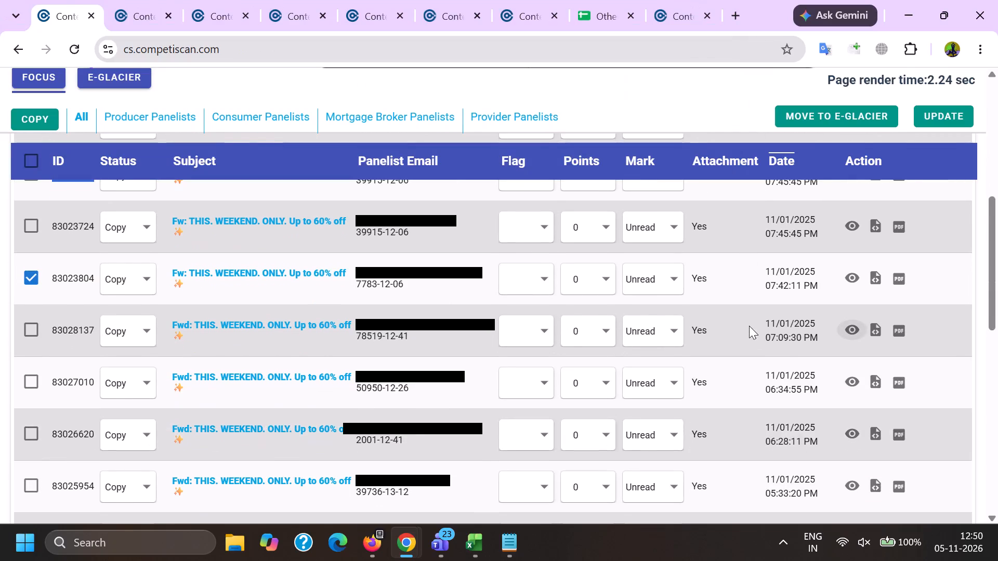
click(848, 379)
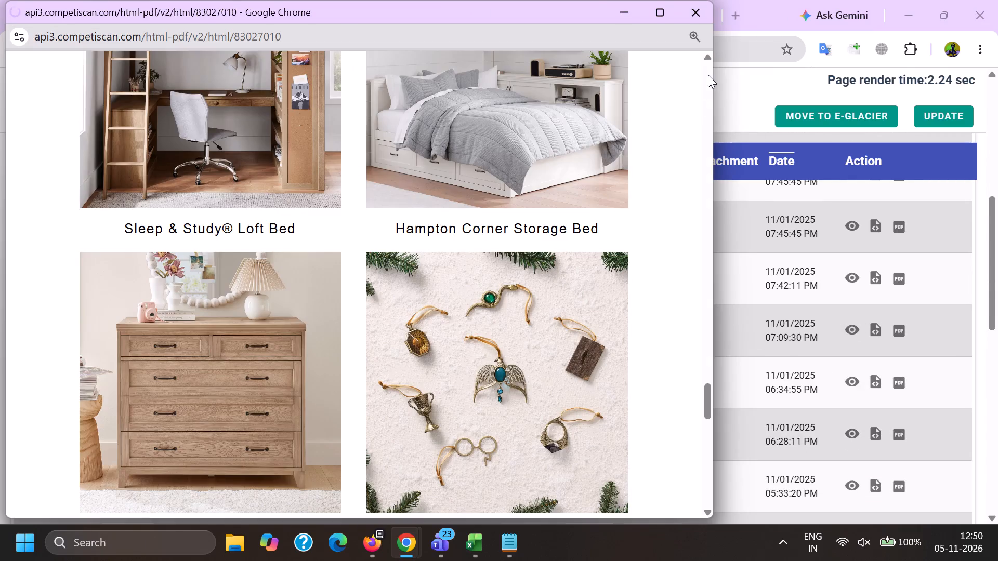
drag(708, 75, 705, 341)
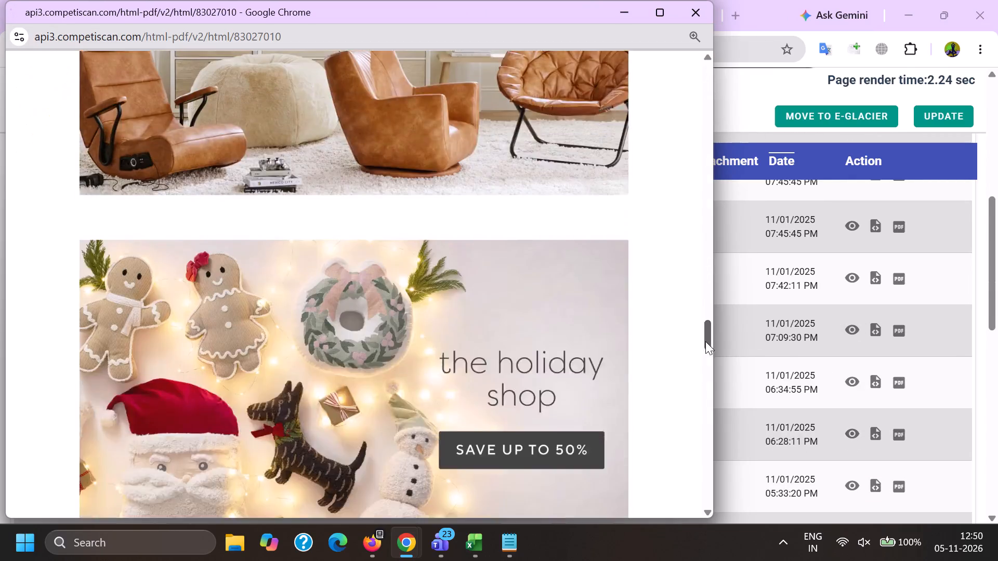
drag(705, 341, 707, 433)
key(alt+Tab)
Preview the contents of email 83026620 and tick its record in the list.
scroll(778, 384, down, 1)
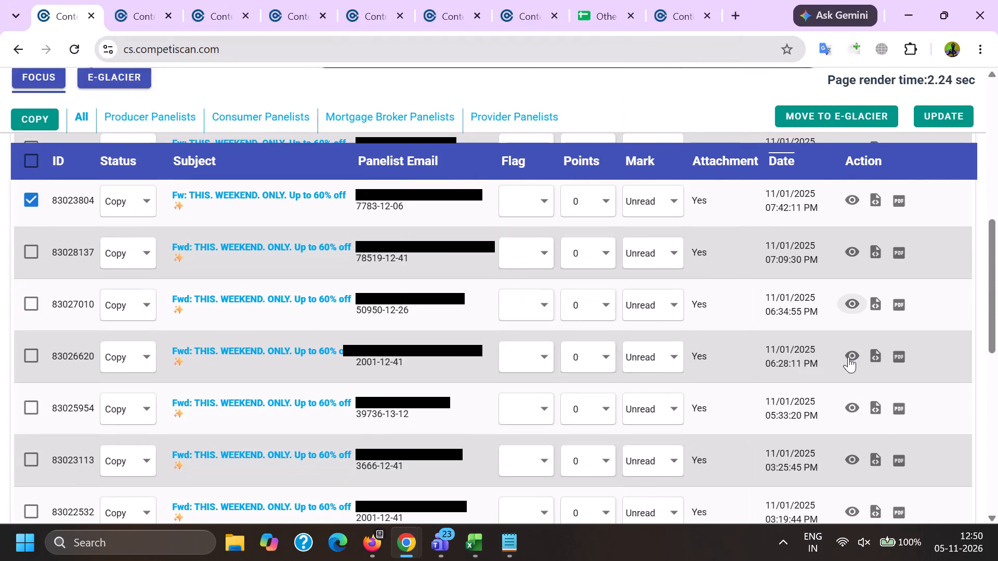
click(848, 357)
drag(704, 77, 700, 120)
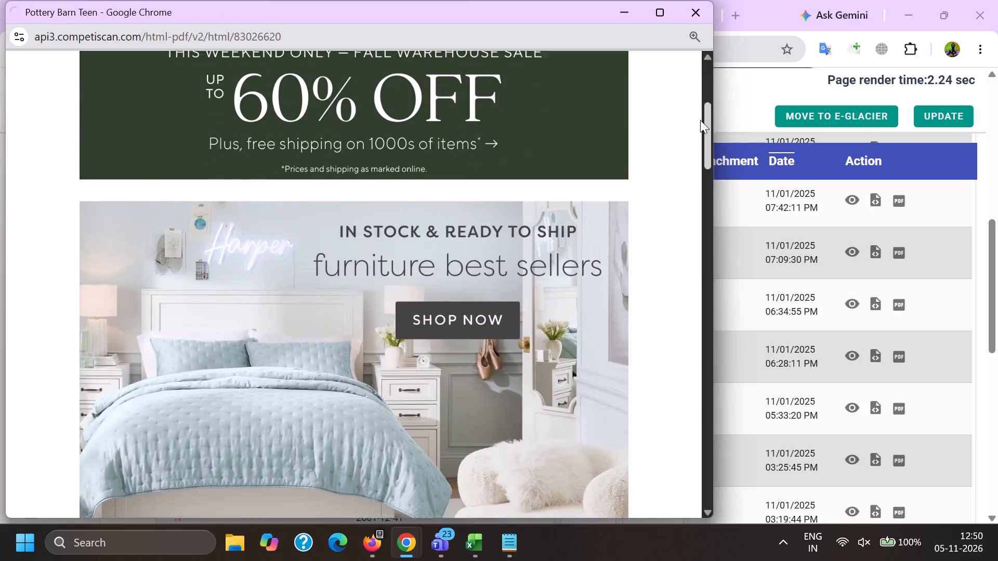
drag(700, 120, 662, 57)
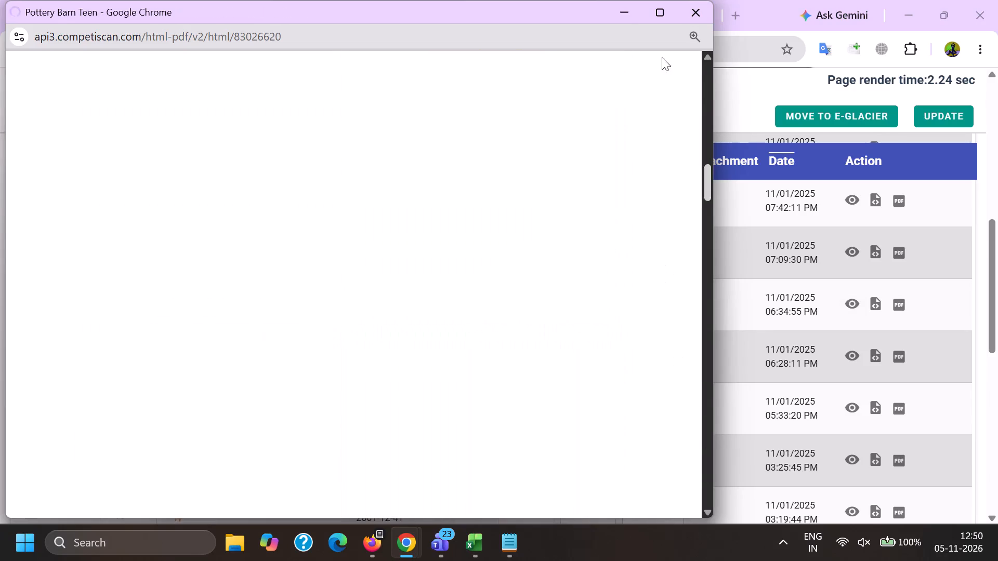
drag(662, 57, 670, 63)
key(alt+Tab)
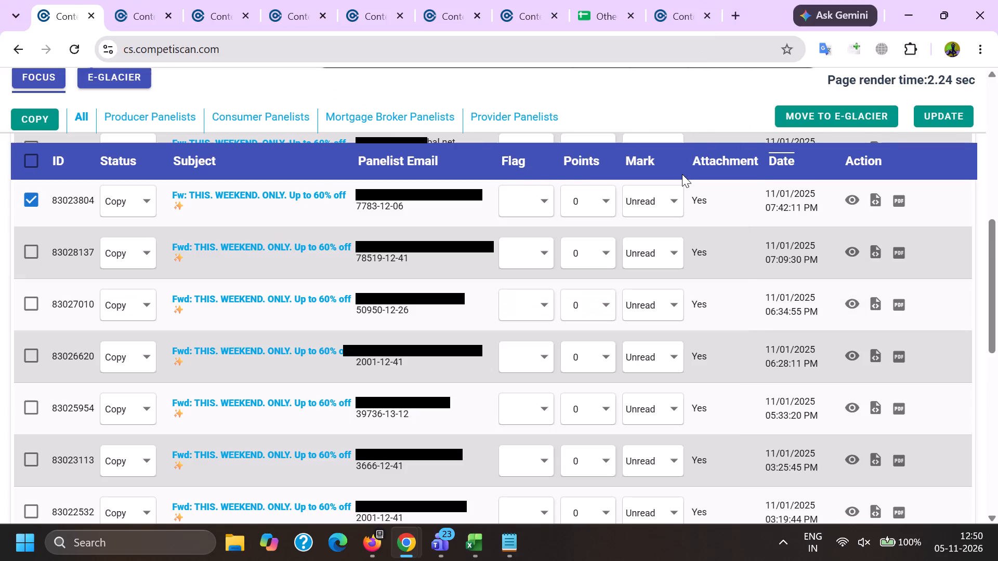
click(38, 354)
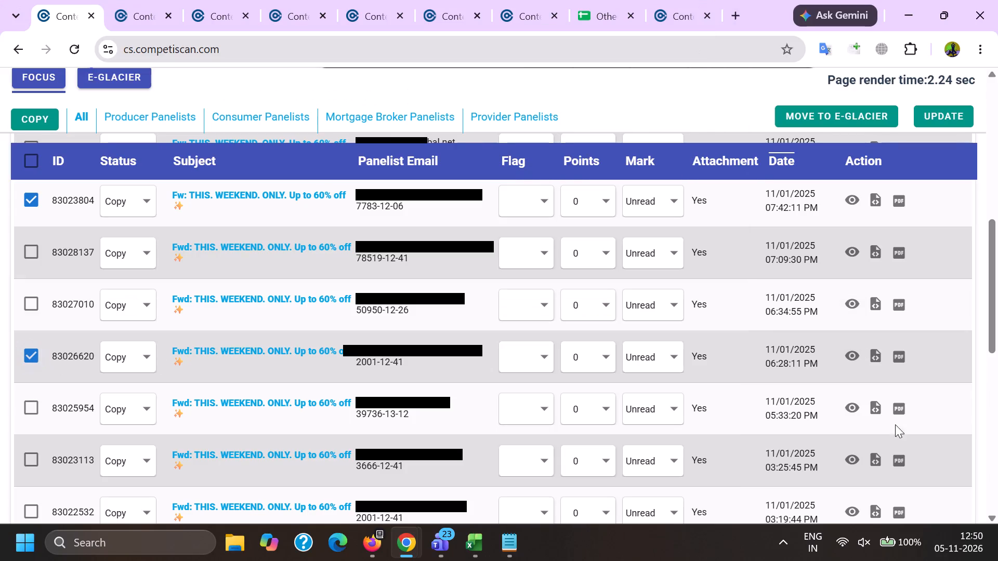
Examine the full contents of emails 83025954 and 83023113 to compare their layouts.
click(845, 412)
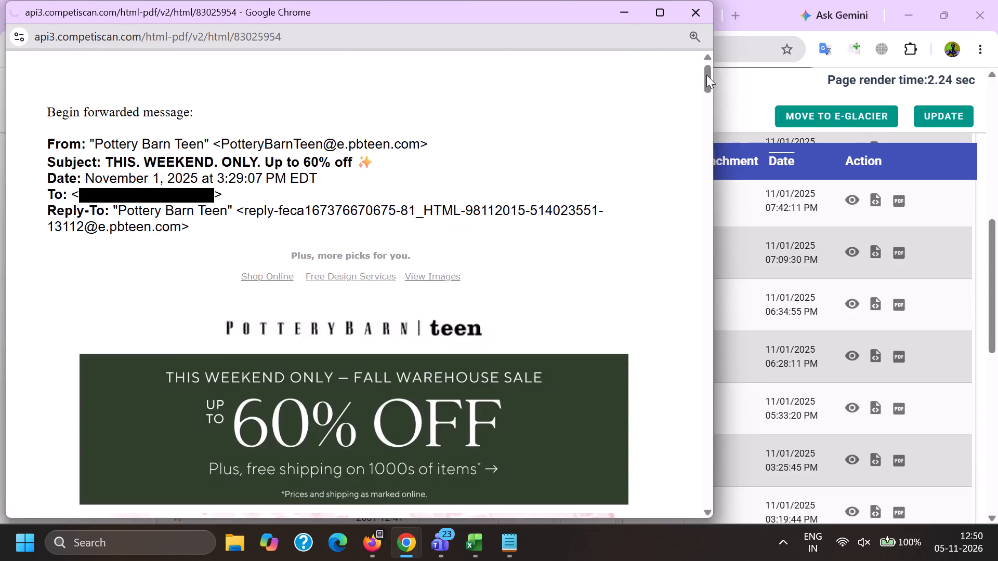
drag(706, 75, 708, 387)
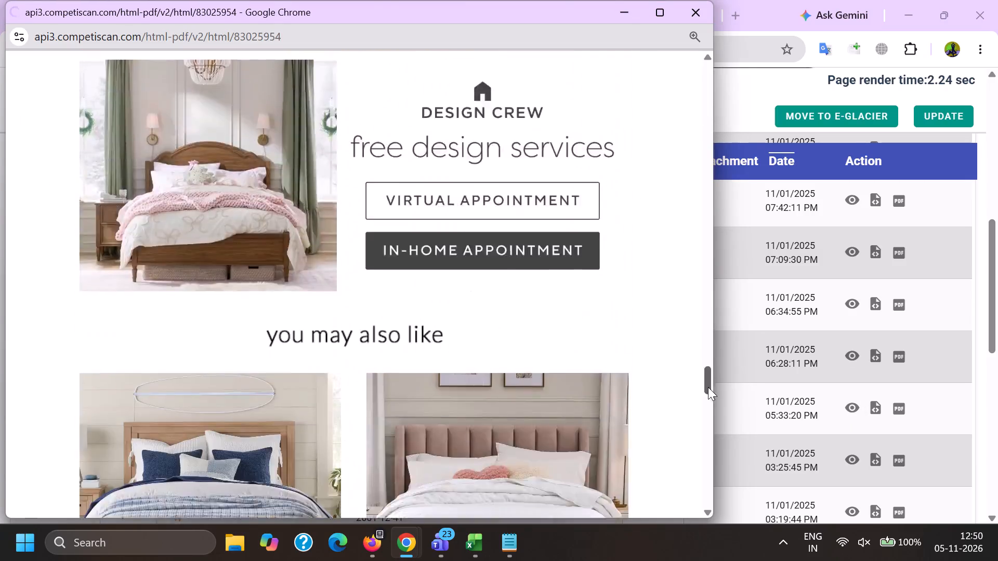
drag(708, 387, 711, 433)
key(alt+Tab)
scroll(803, 381, down, 1)
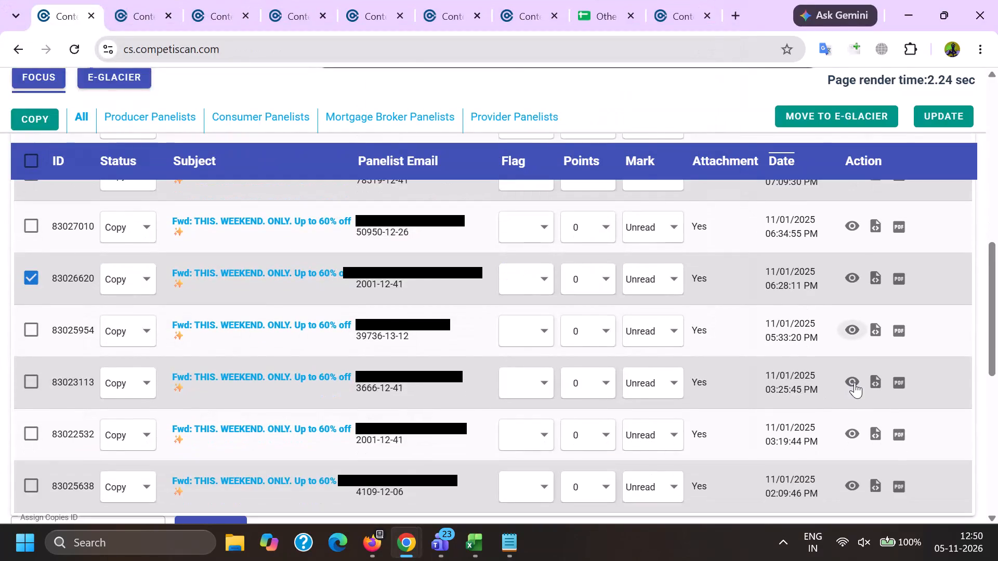
click(855, 382)
drag(705, 82, 705, 114)
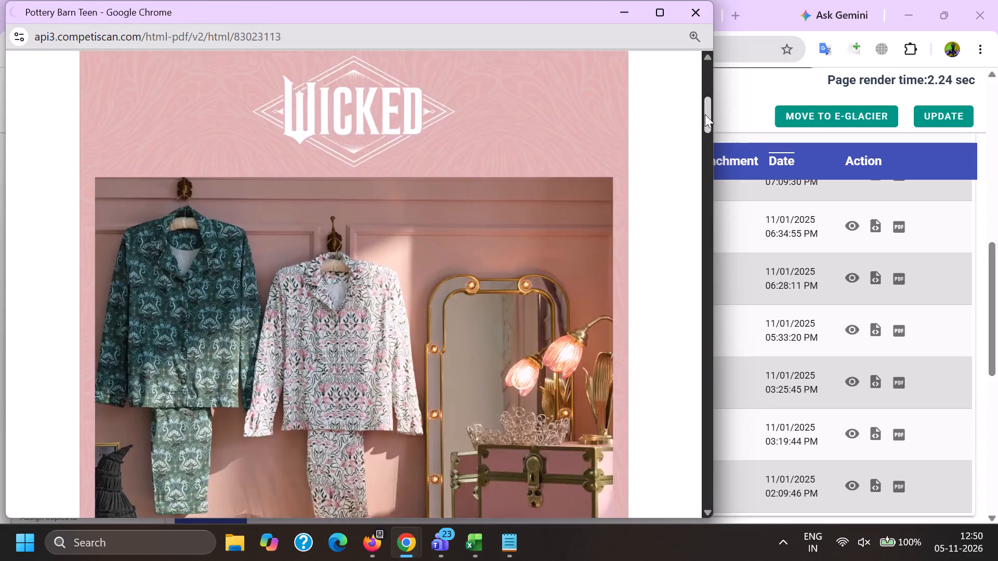
drag(705, 114, 706, 422)
key(alt+Tab)
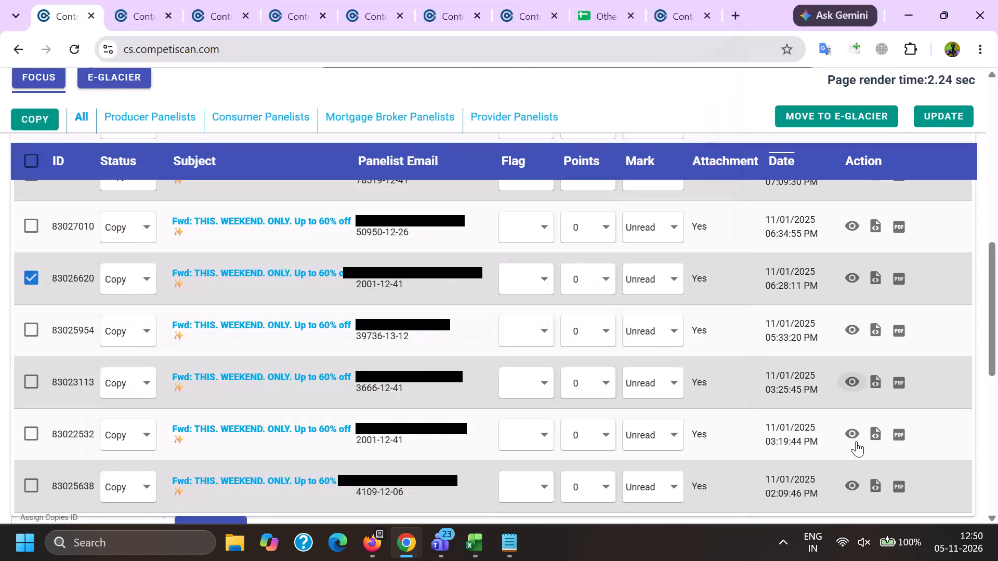
Examine the full contents of emails 83022532 and 83025638, the last two records in the list.
click(856, 440)
drag(708, 75, 708, 92)
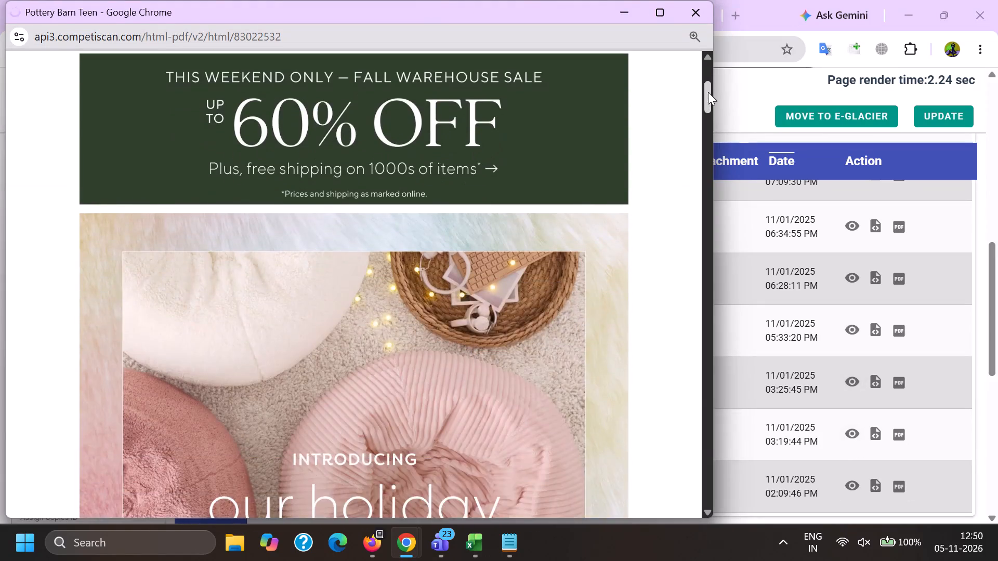
drag(708, 92, 714, 401)
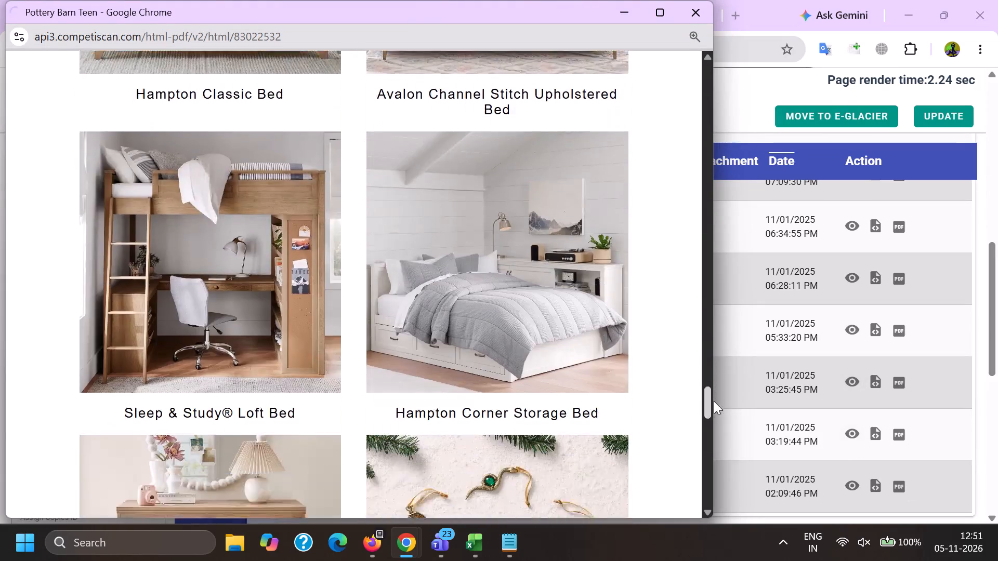
drag(714, 401, 715, 418)
key(alt+Tab)
scroll(779, 371, down, 1)
click(854, 404)
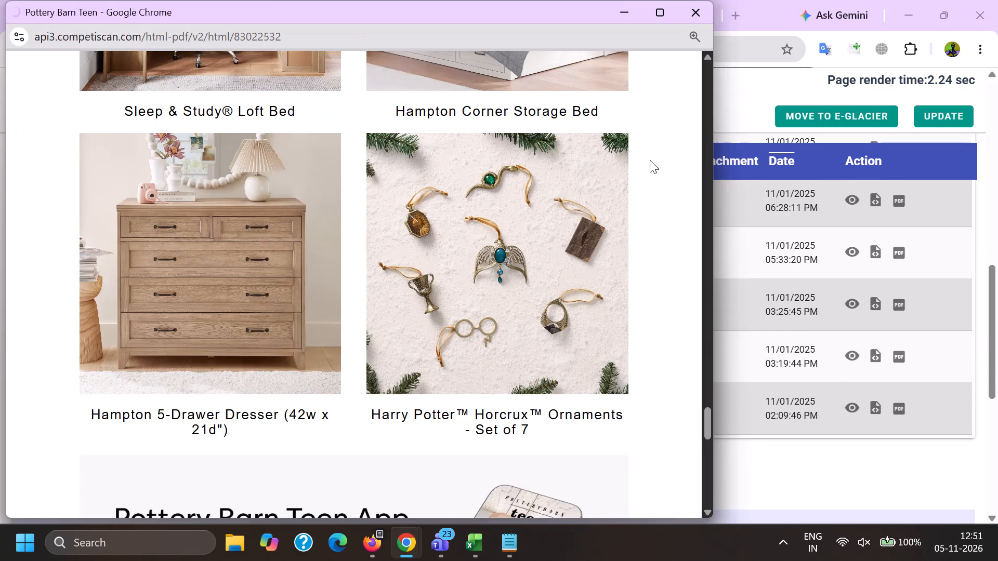
drag(710, 72, 702, 173)
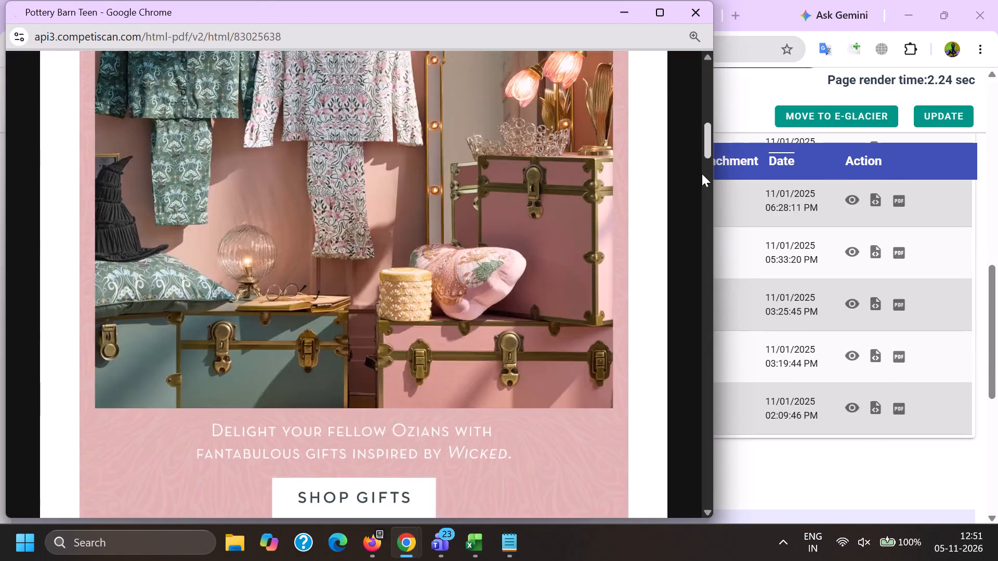
drag(702, 173, 706, 417)
key(alt+Tab)
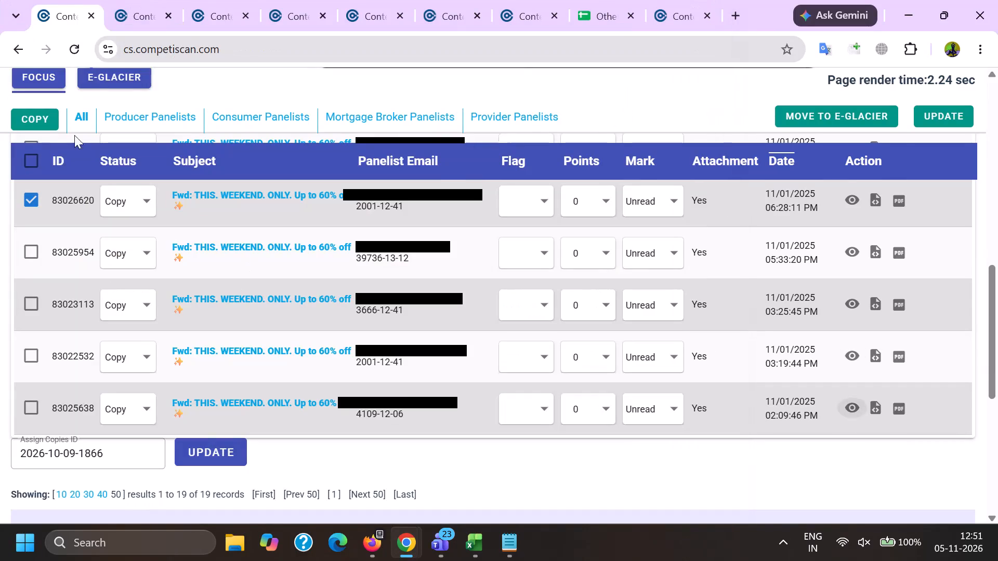
Copy the subjects and temp IDs of the ticked email records.
click(33, 119)
click(622, 156)
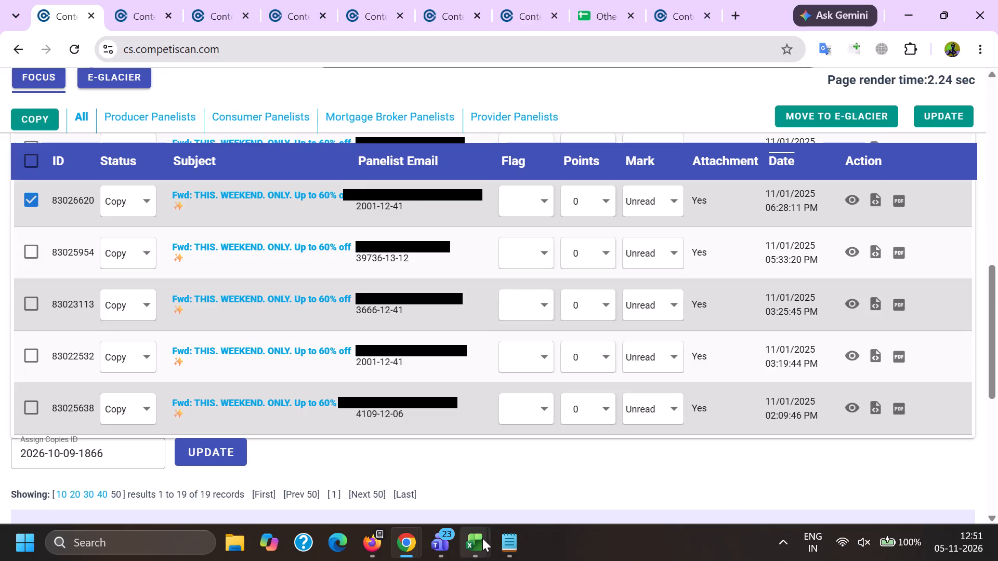
Switch to Notepad and, below the credit score improvement note, add the heading "teen" with the copied email subjects and temp IDs under it.
click(504, 547)
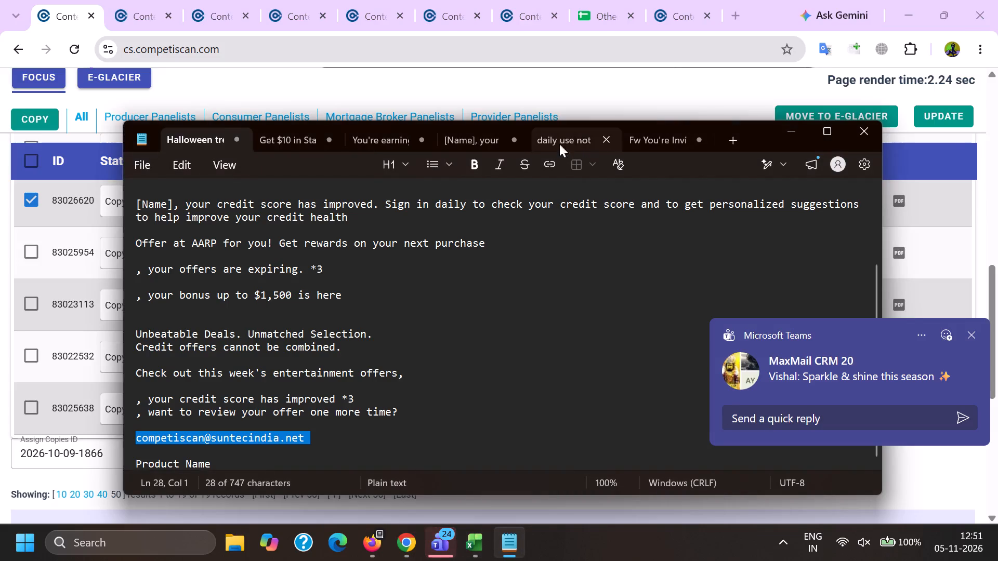
click(573, 138)
click(450, 137)
click(404, 315)
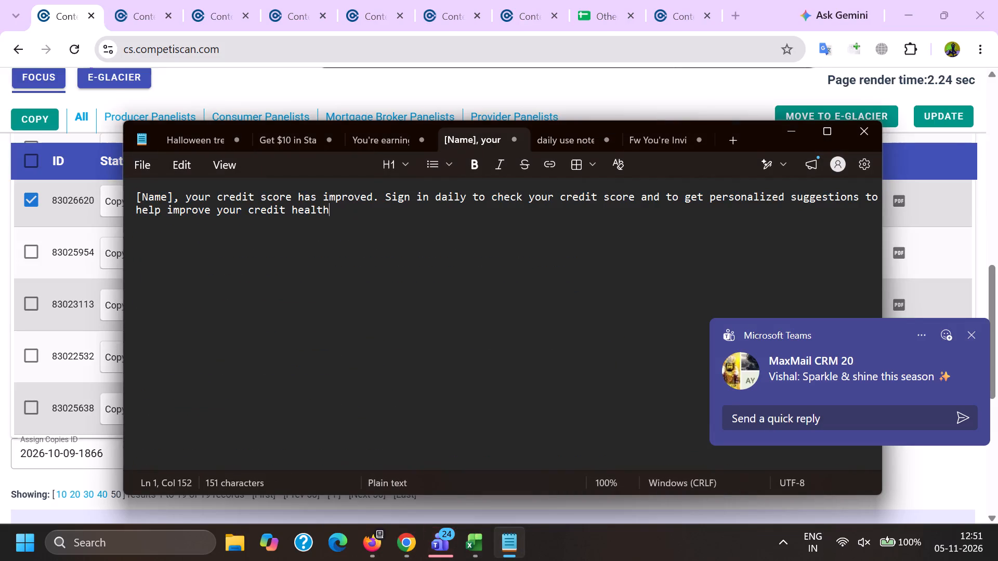
key(Return)
key(Return)
key(Return)
text(teen)
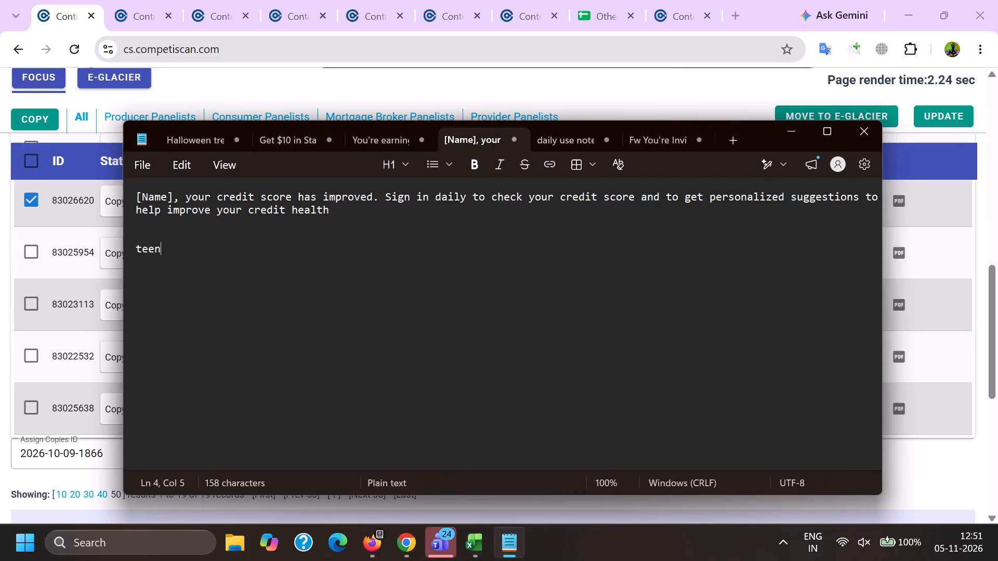
key(shift+Return)
key(ctrl+v)
key(alt+Tab)
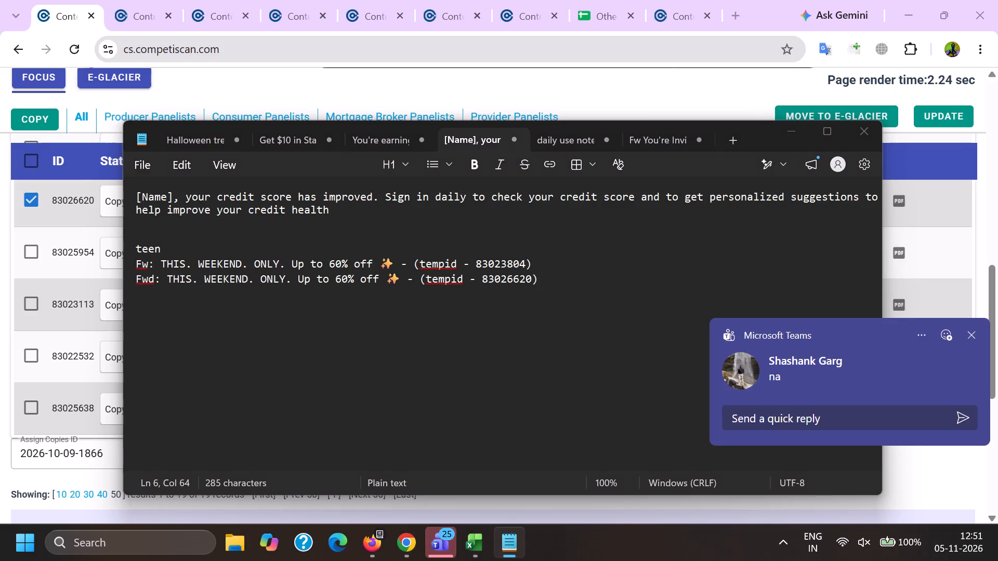
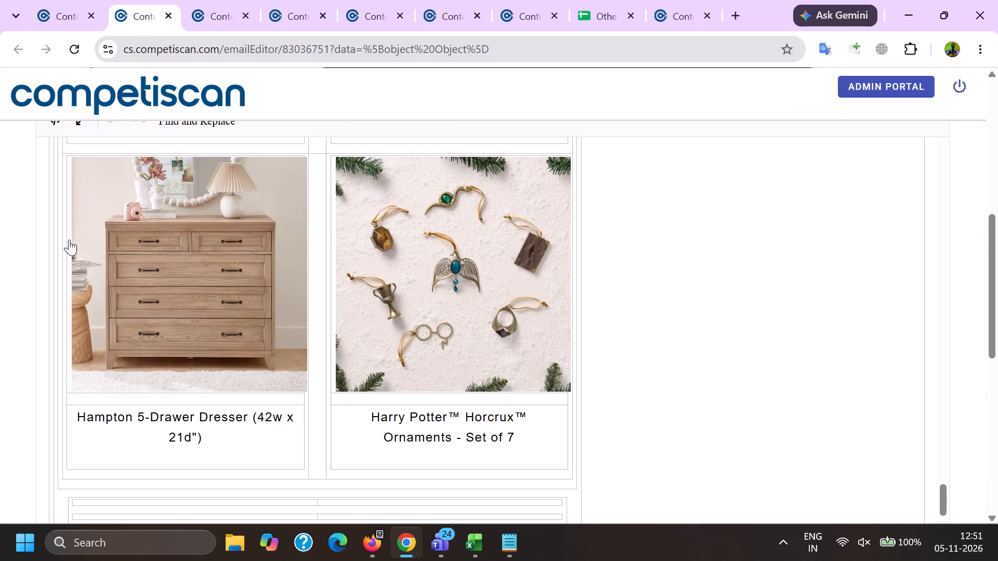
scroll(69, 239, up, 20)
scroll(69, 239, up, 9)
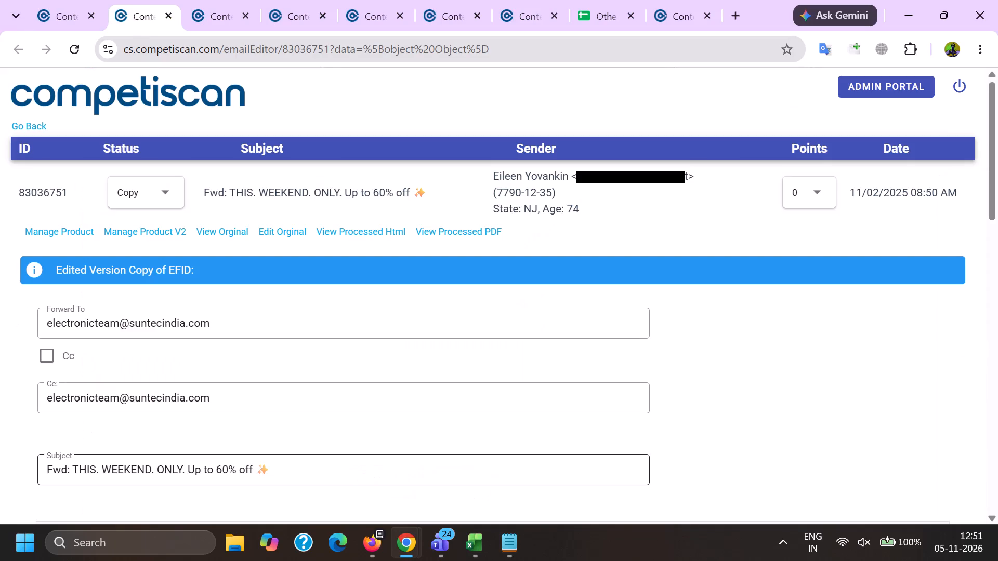
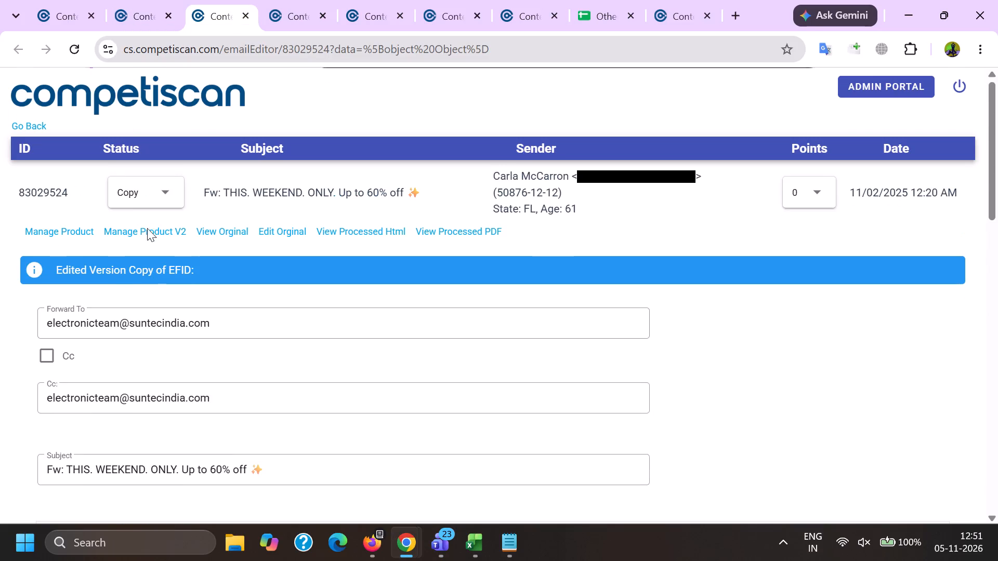
Check the status of the weekend-sale email records 83029524, 83026435, 83025851 and 83025180 one after another.
double_click(139, 192)
click(278, 0)
scroll(156, 274, up, 7)
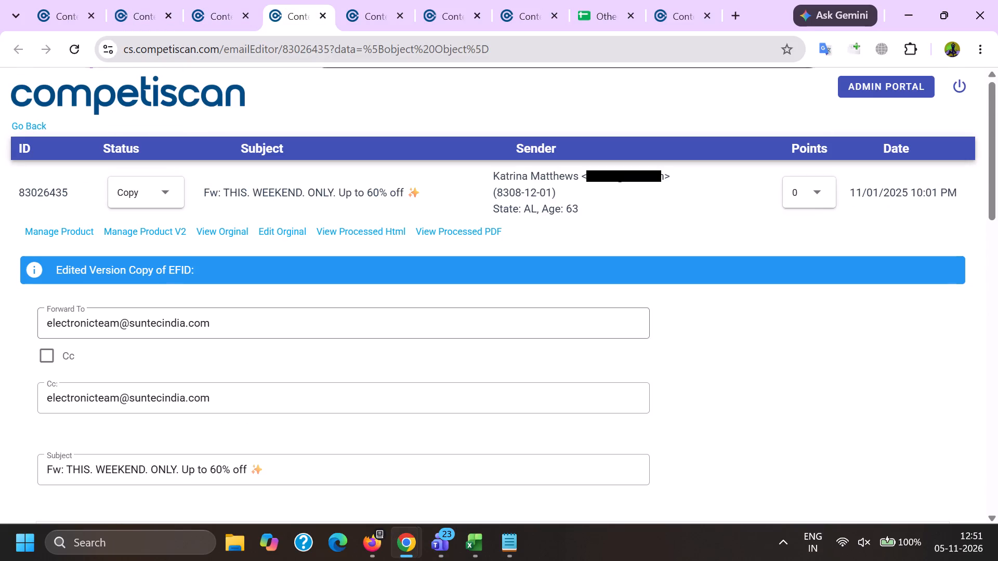
double_click(146, 188)
click(369, 0)
scroll(141, 222, up, 6)
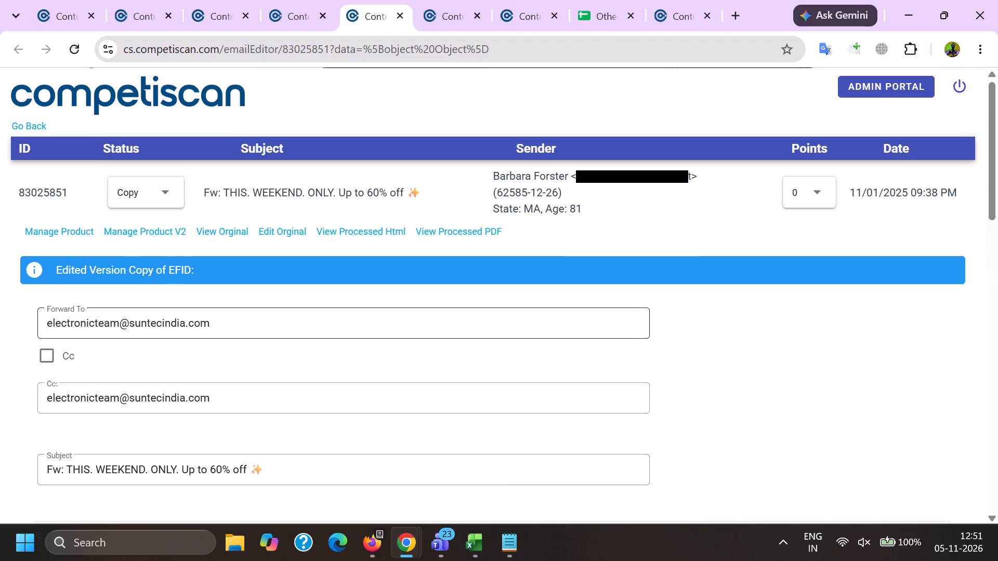
double_click(134, 189)
click(463, 0)
scroll(98, 277, up, 3)
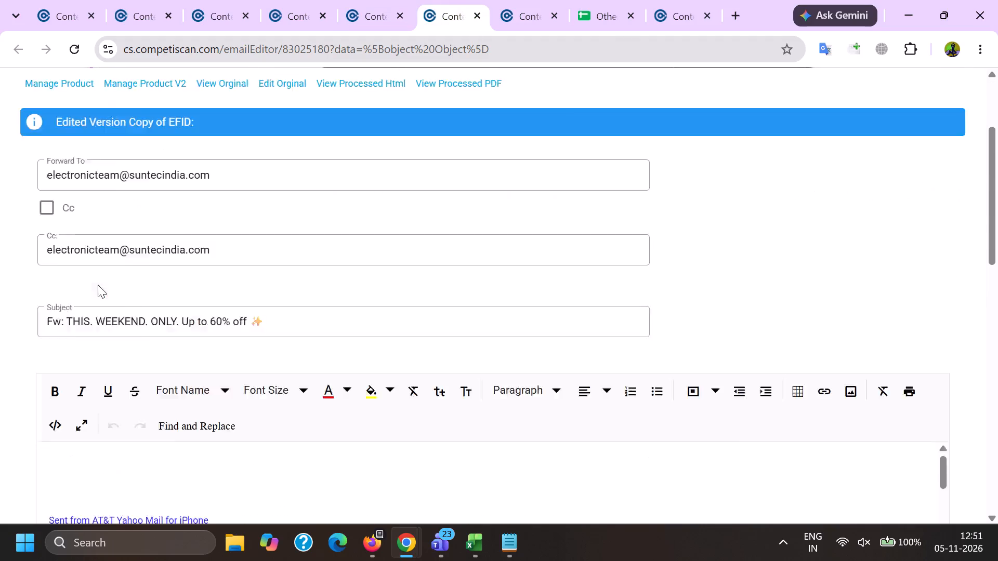
scroll(98, 285, up, 7)
double_click(150, 194)
Close the unrelated editor record 91233841, "Fw: These have been restocked".
click(516, 0)
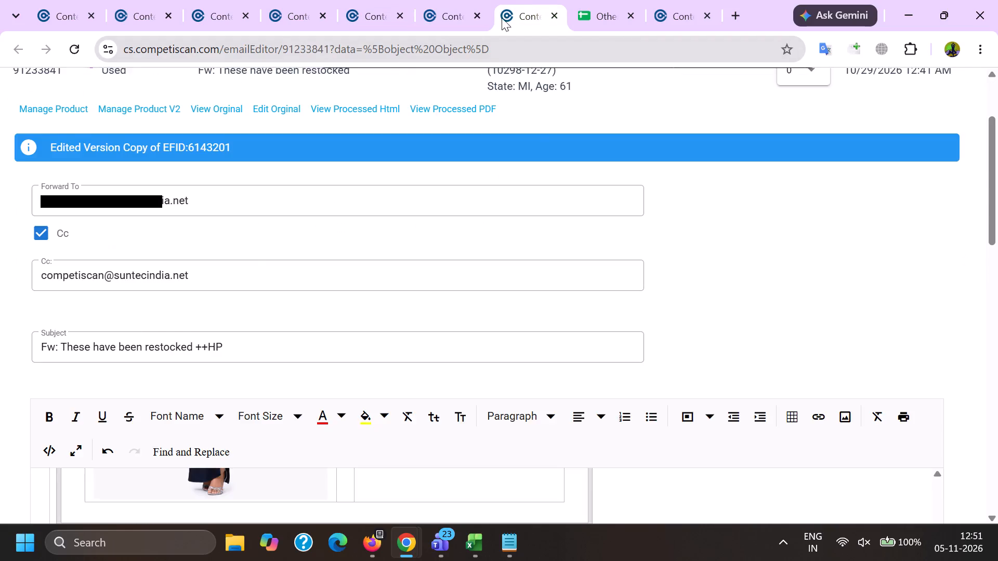
scroll(192, 278, up, 10)
click(556, 17)
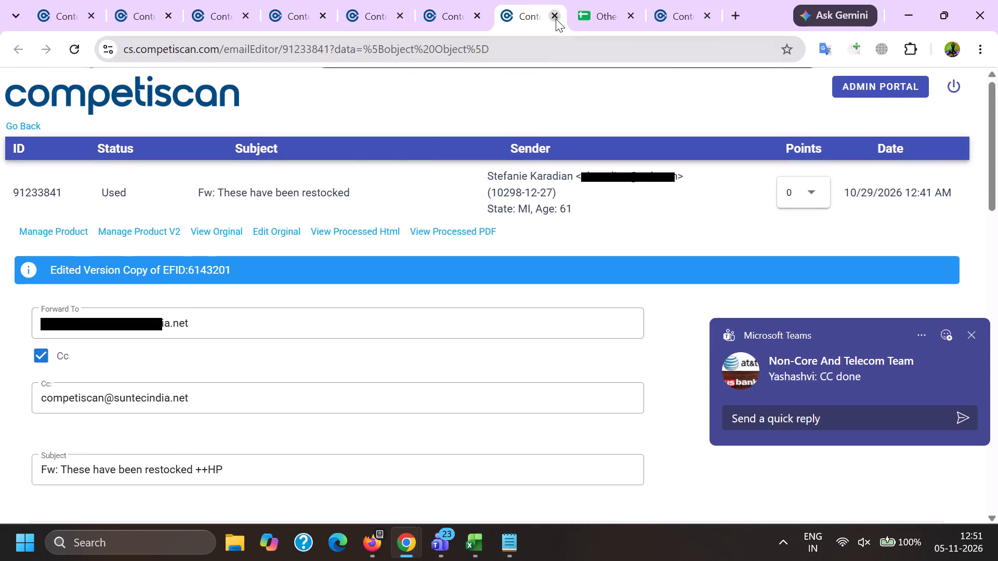
click(156, 0)
scroll(148, 277, down, 3)
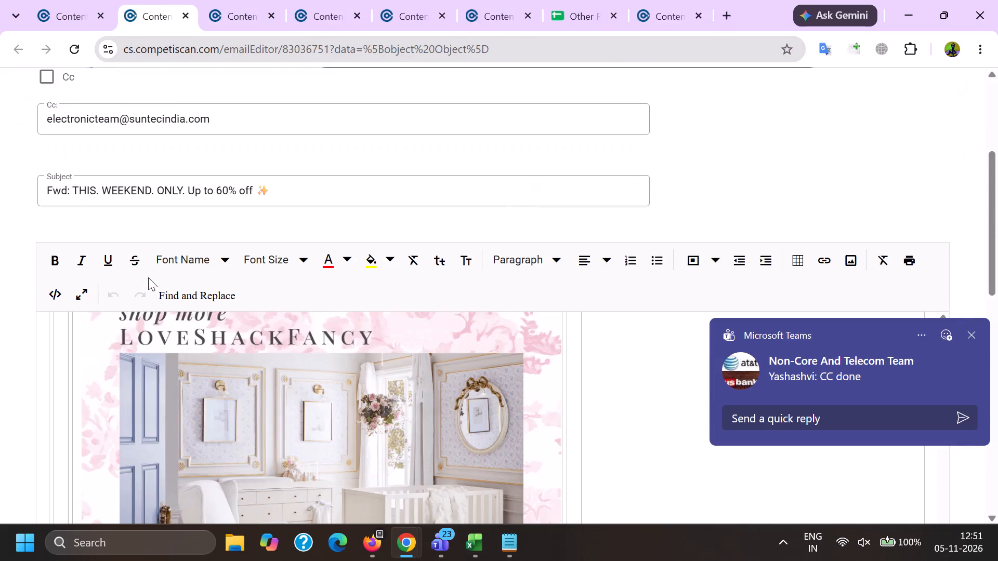
scroll(137, 421, up, 20)
scroll(137, 421, up, 20)
scroll(137, 421, up, 6)
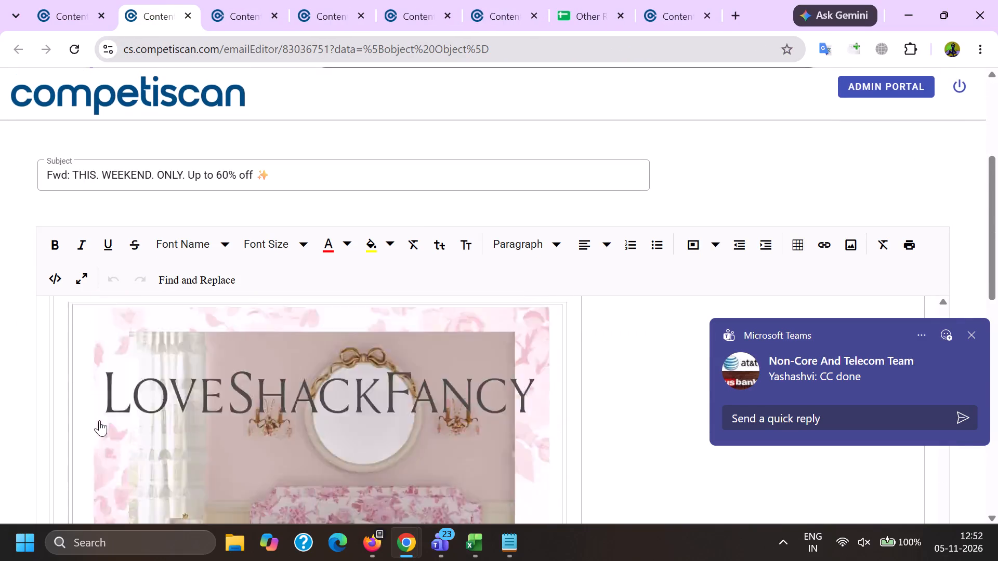
scroll(99, 420, up, 6)
drag(247, 350, 0, 302)
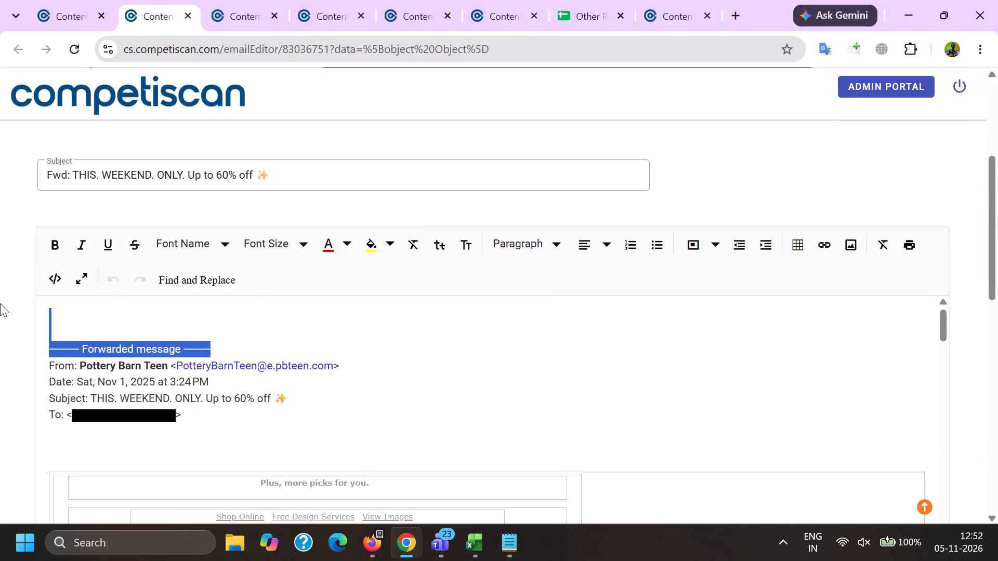
key(BackSpace)
Delete the sender's email address and its brackets from the From line, keeping only Pottery Barn Teen.
drag(174, 330, 415, 328)
key(BackSpace)
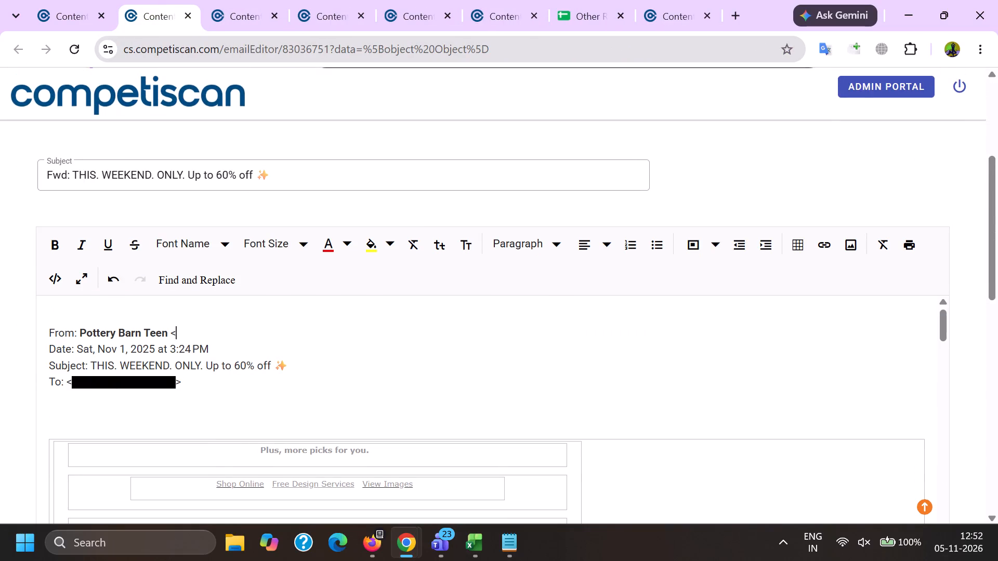
key(BackSpace)
Delete the recipient's To line below the subject in the forwarded email header.
drag(274, 398, 36, 390)
drag(46, 373, 180, 404)
click(229, 407)
drag(241, 396, 30, 386)
key(BackSpace)
Remove the hyperlink from the "View Images" text above the Pottery Barn Teen logo.
scroll(408, 248, down, 2)
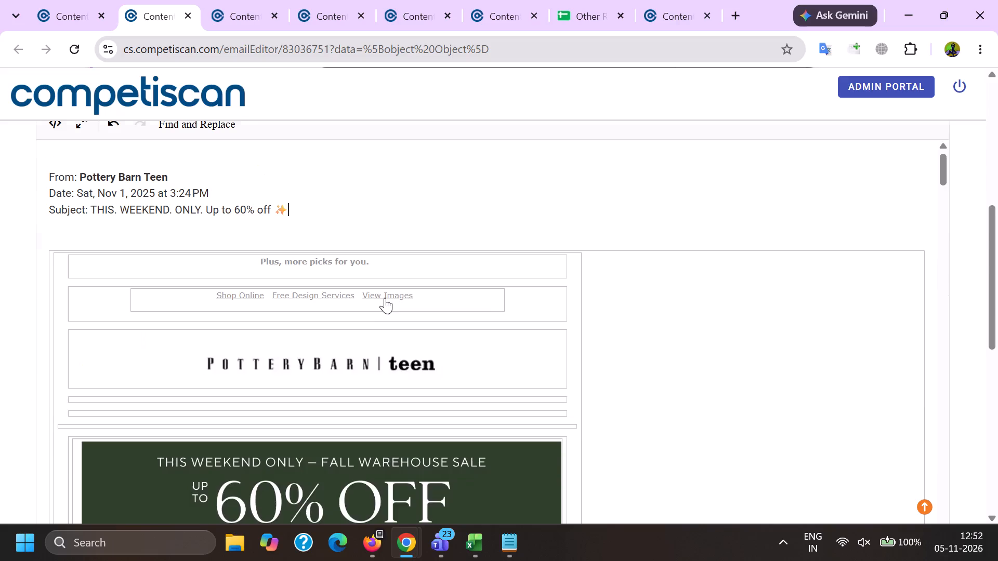
click(380, 297)
click(462, 330)
scroll(0, 334, down, 6)
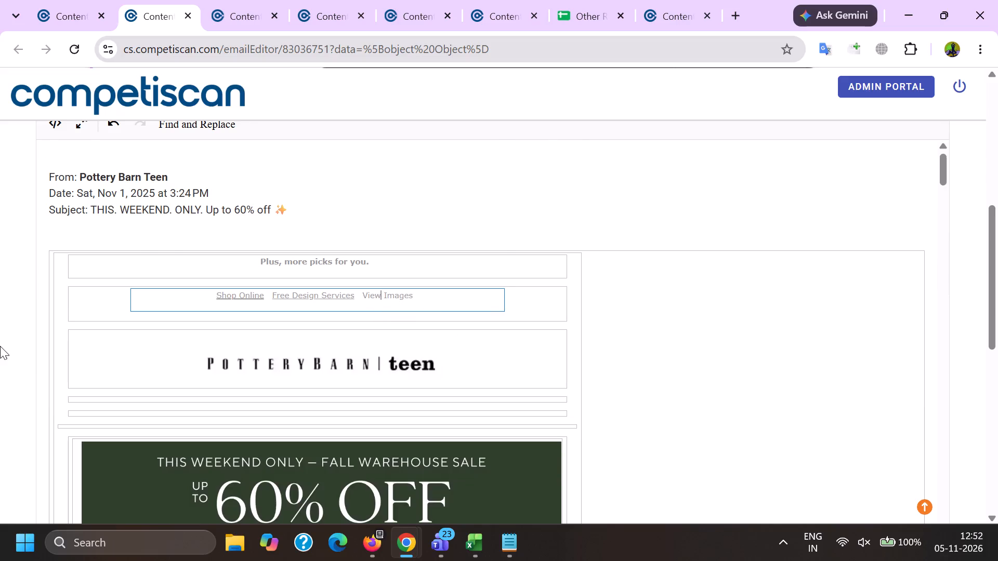
scroll(0, 346, down, 7)
scroll(140, 389, up, 4)
click(102, 474)
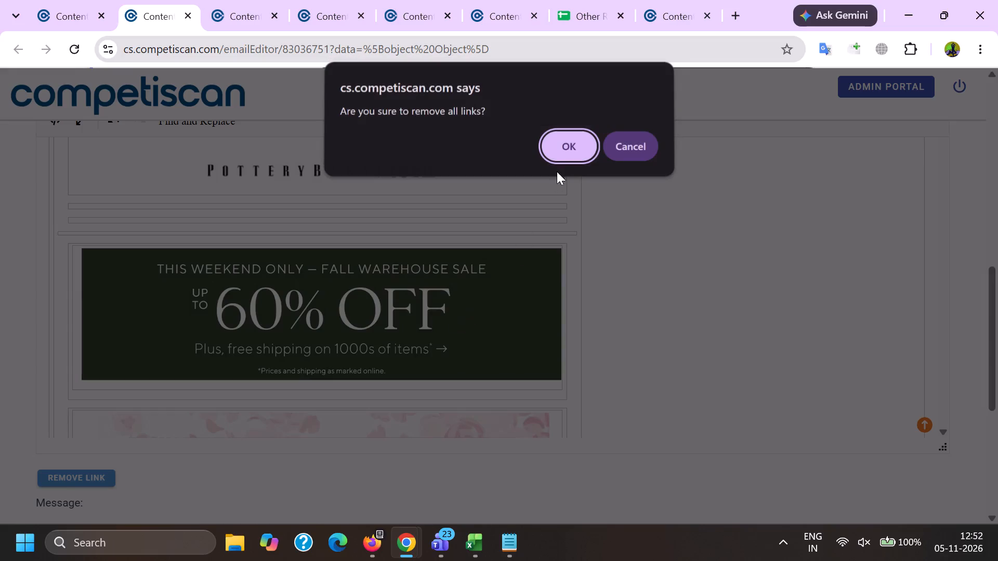
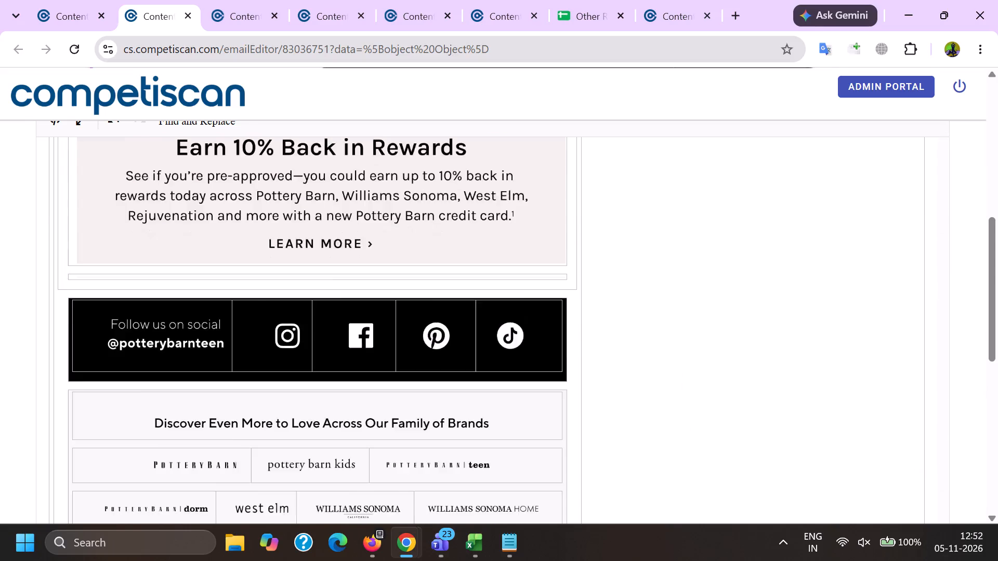
Delete the sender's email address from the "To ensure delivery to your inbox" sentence in the email's footer.
scroll(352, 386, down, 5)
drag(292, 320, 370, 332)
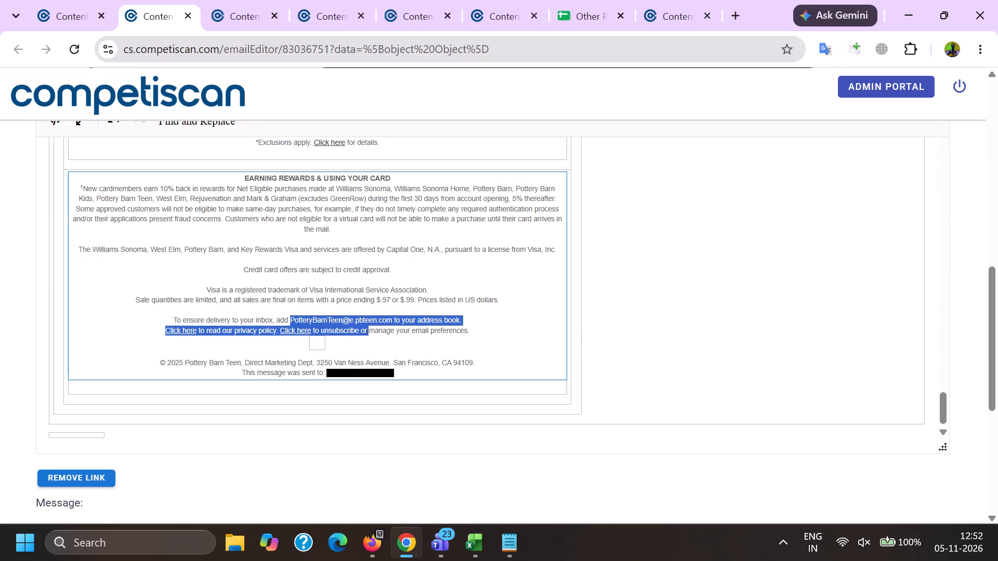
drag(370, 332, 392, 322)
key(BackSpace)
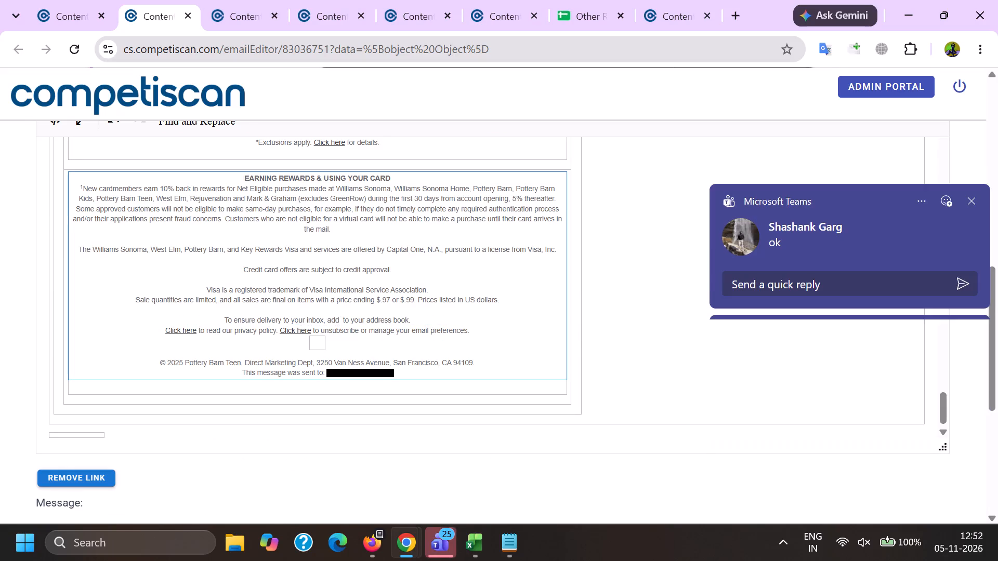
Delete the recipient's address after "This message was sent to:" at the end of the footer.
drag(326, 372, 405, 375)
key(BackSpace)
click(301, 332)
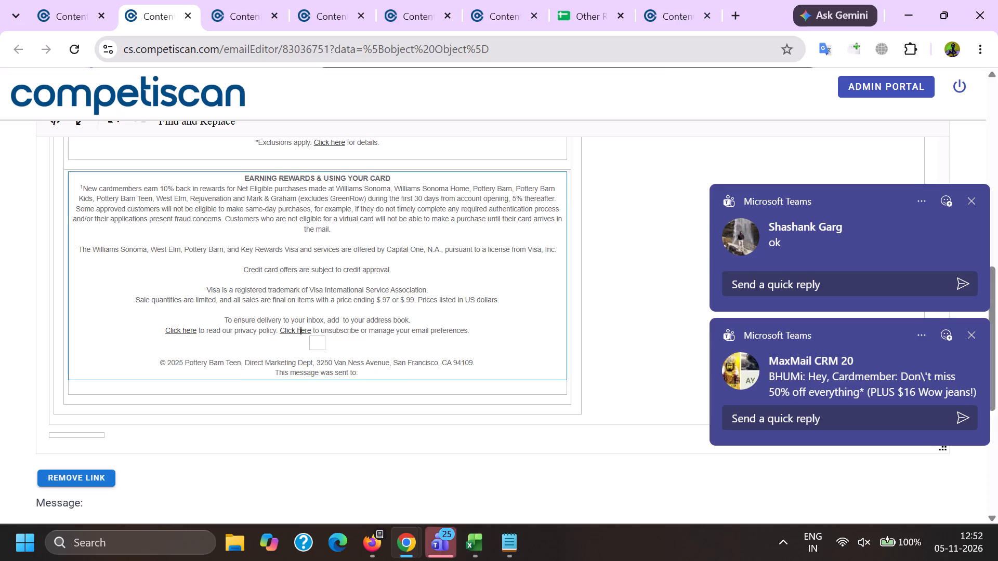
scroll(343, 376, down, 12)
click(356, 379)
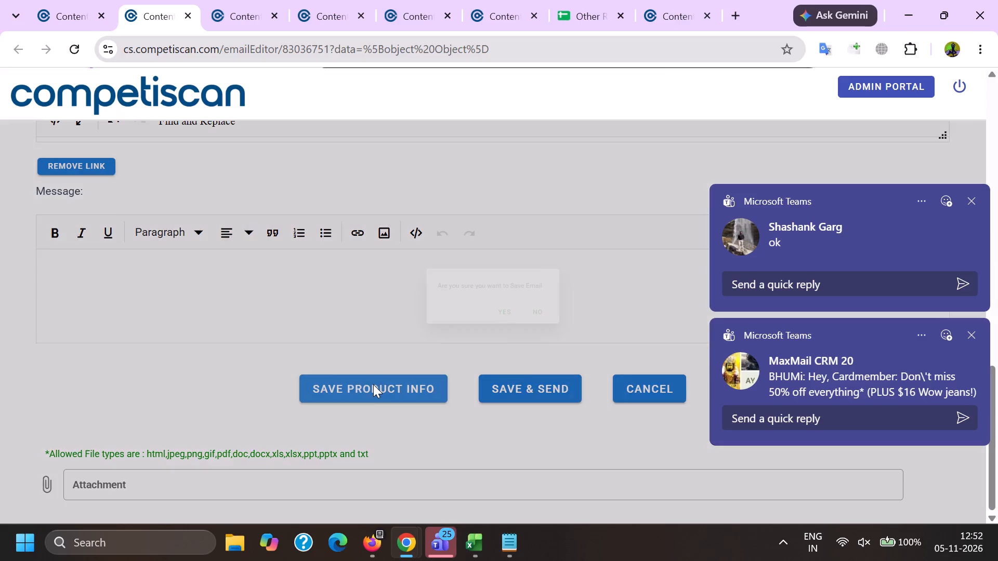
click(516, 309)
click(270, 0)
click(186, 0)
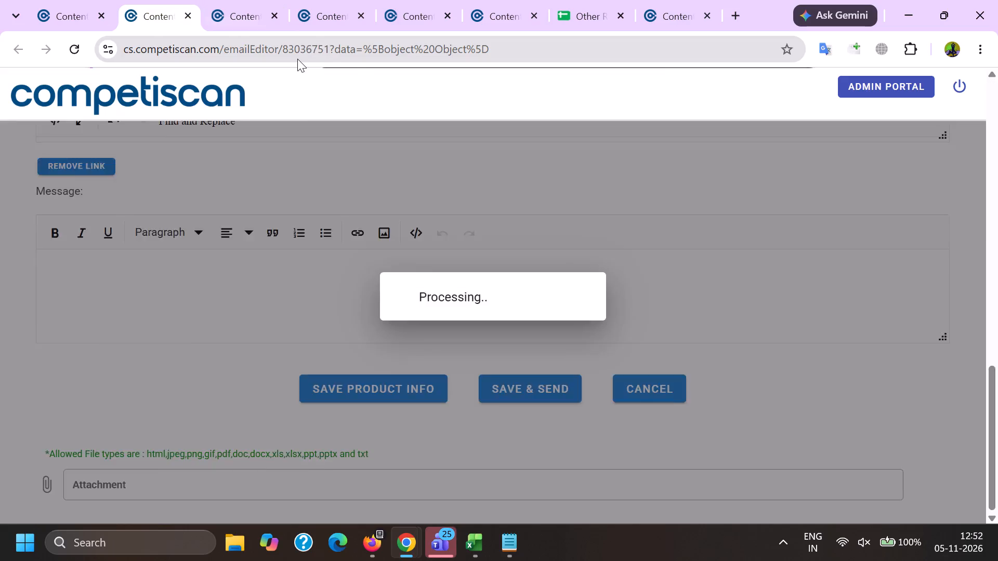
click(297, 46)
drag(297, 46, 301, 60)
key(ctrl+c)
double_click(339, 52)
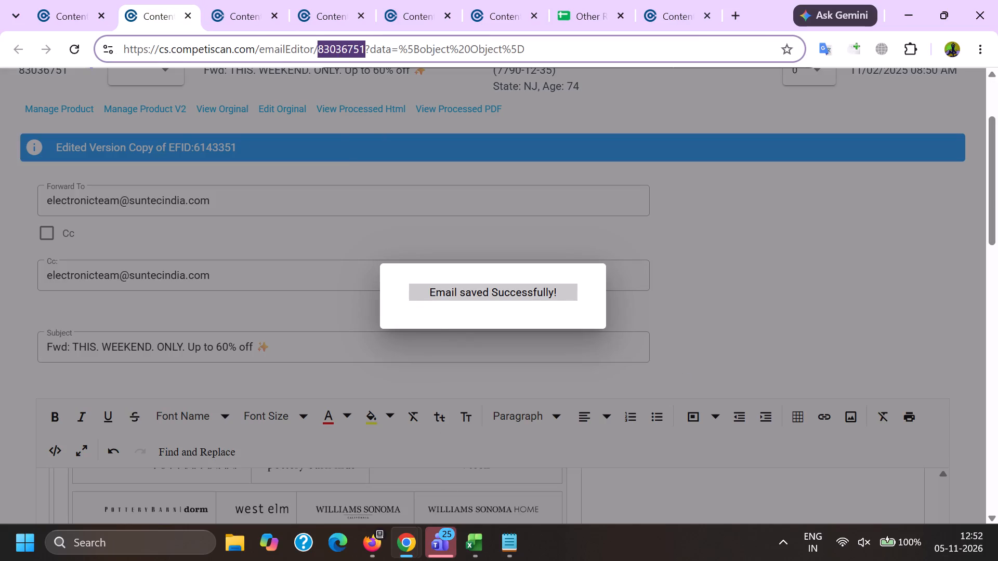
key(ctrl+c)
click(468, 555)
click(639, 471)
scroll(68, 214, down, 2)
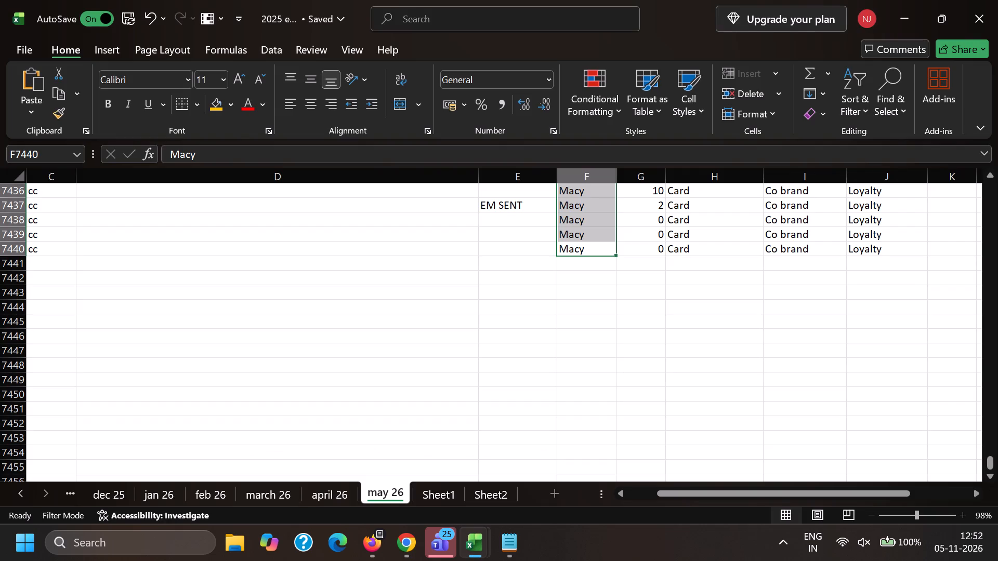
click(51, 264)
key(Left)
key(Left)
key(Right)
key(ctrl+v)
key(Right)
text(cc)
Fill in row 7441 with copy PT, specification Card, record type Co brand and Acquisition in the column after it.
key(Right)
key(Right)
key(Right)
key(Right)
text(PT)
key(Right)
key(c)
key(Right)
key(c)
key(Right)
key(a)
key(Left)
key(Left)
key(Left)
key(Left)
key(Left)
key(Left)
key(Left)
key(Left)
key(Left)
key(Left)
key(Left)
key(Left)
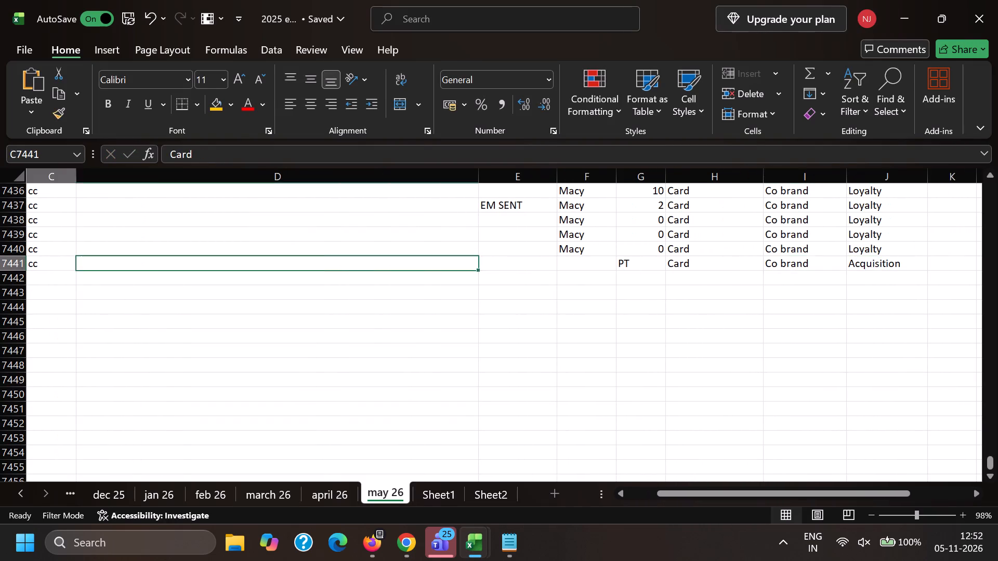
Switch back to the browser and open the product management window for record 83036751.
key(alt+Tab)
click(83, 104)
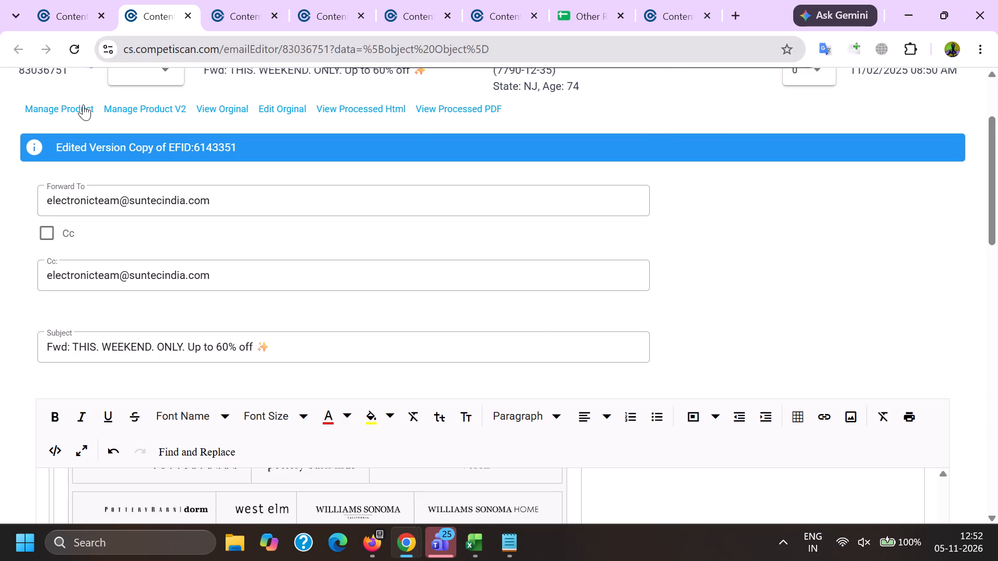
key(alt+Tab)
Copy the email's subject "THIS. WEEKEND. ONLY. Up to 60% off" without the emoji below the notes in Notepad, ending it with a period.
scroll(89, 123, down, 6)
click(78, 322)
key(Page_Up)
key(Page_Up)
key(Page_Up)
key(Page_Up)
key(Page_Up)
key(Page_Up)
key(Page_Up)
key(Page_Up)
key(Page_Up)
key(Page_Up)
key(Page_Up)
key(Page_Up)
key(Page_Up)
key(Page_Up)
key(Page_Up)
key(Page_Up)
key(Page_Up)
key(Page_Up)
key(Page_Up)
key(Page_Up)
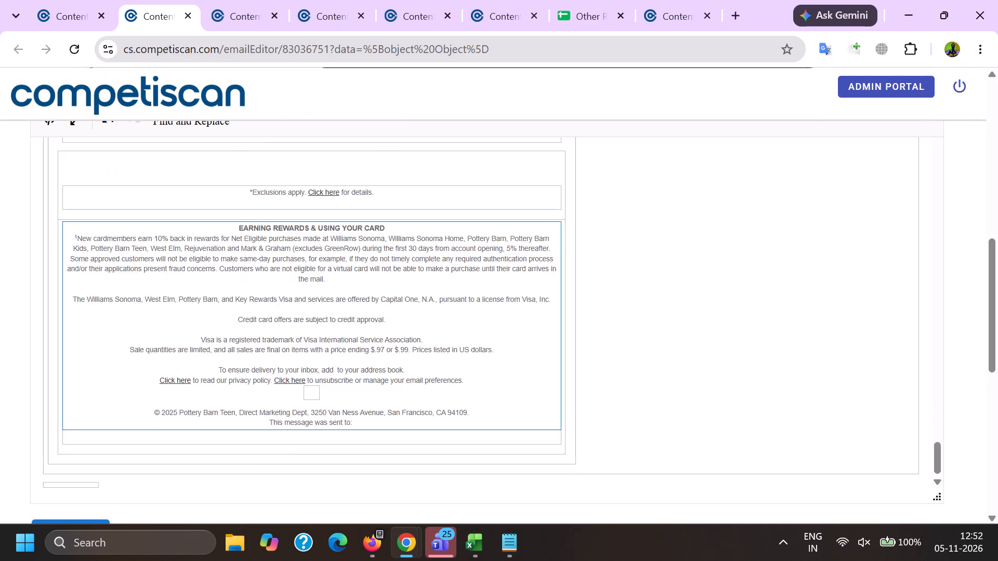
scroll(103, 249, down, 4)
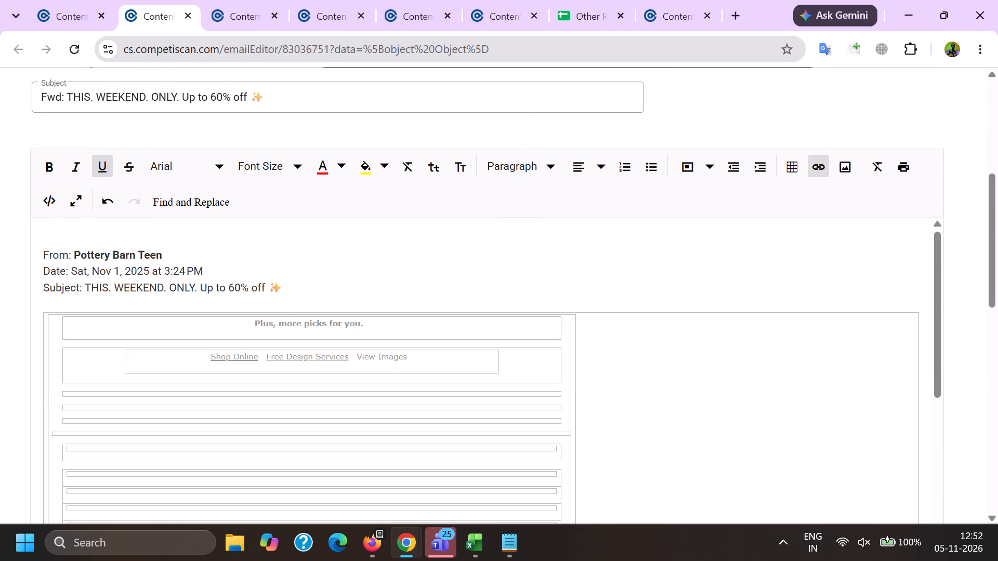
click(93, 288)
drag(93, 288, 105, 298)
shift+click(268, 280)
shift+click(260, 289)
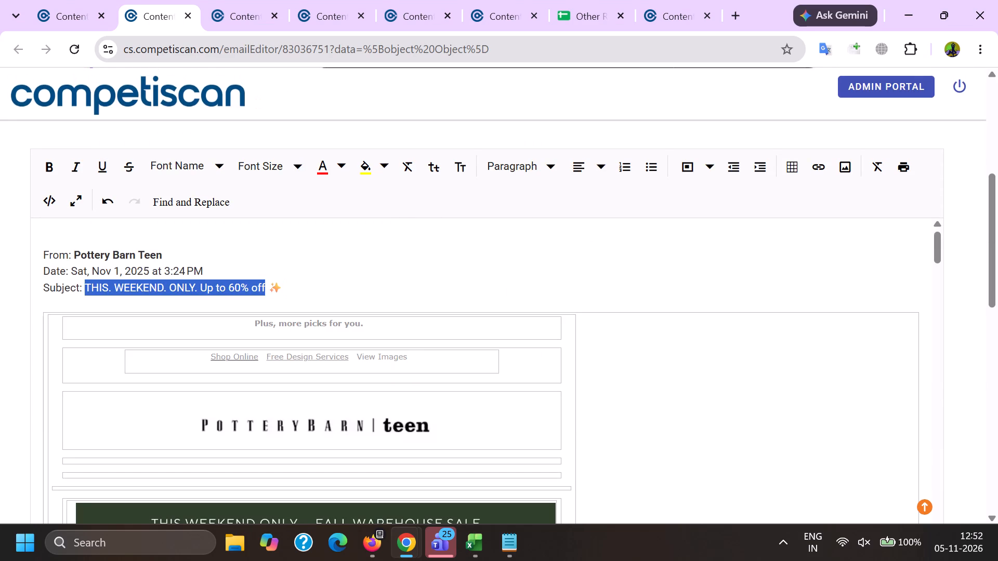
key(ctrl+c)
click(499, 552)
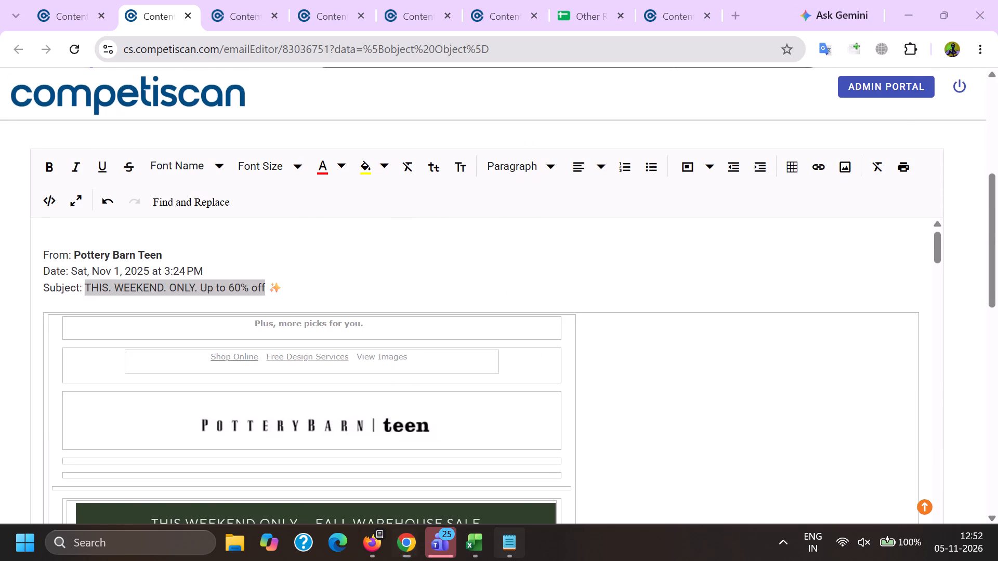
key(Return)
key(Return)
key(Return)
key(Return)
key(Return)
key(ctrl+v)
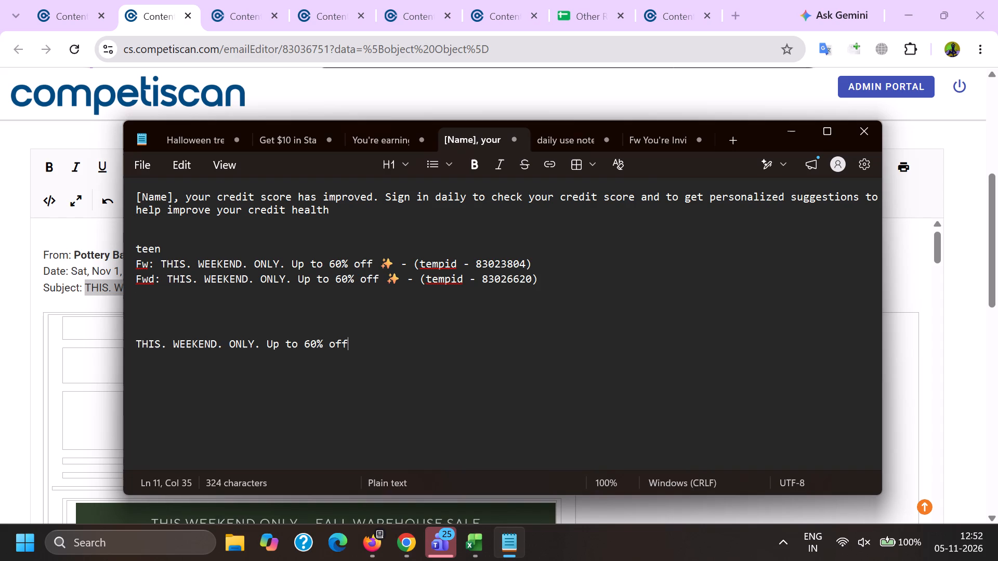
text(.)
key(space)
key(alt+Tab)
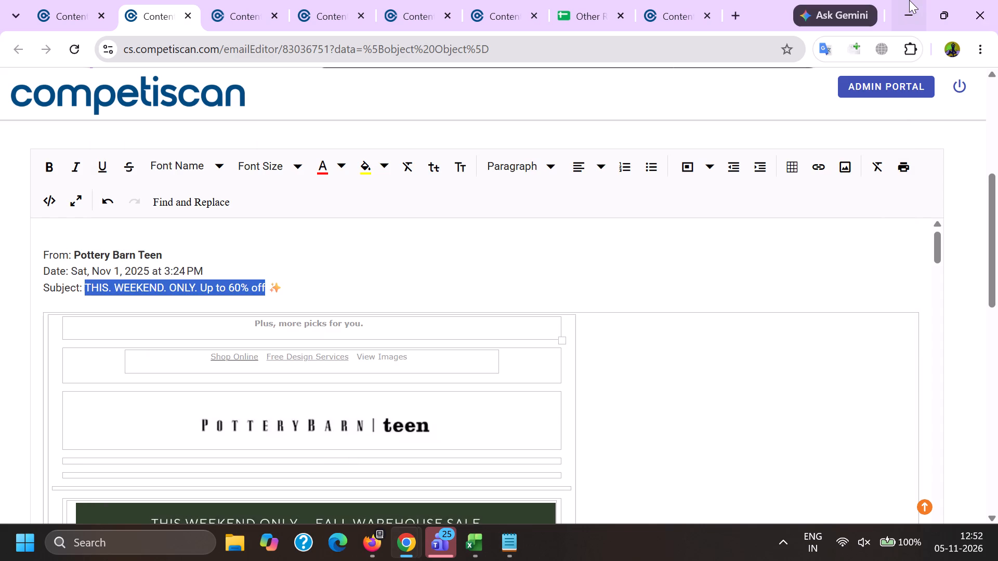
Copy the product link from row 7342 of the Excel sheet may 26 and open it in the browser's last product tab.
click(479, 558)
click(688, 464)
scroll(551, 386, up, 20)
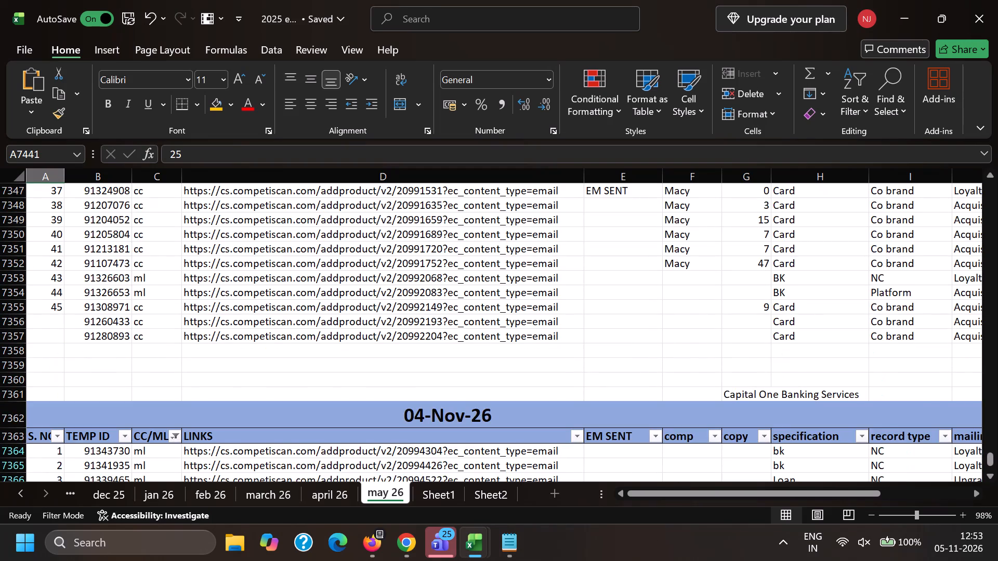
scroll(543, 364, up, 3)
scroll(613, 314, up, 3)
click(534, 379)
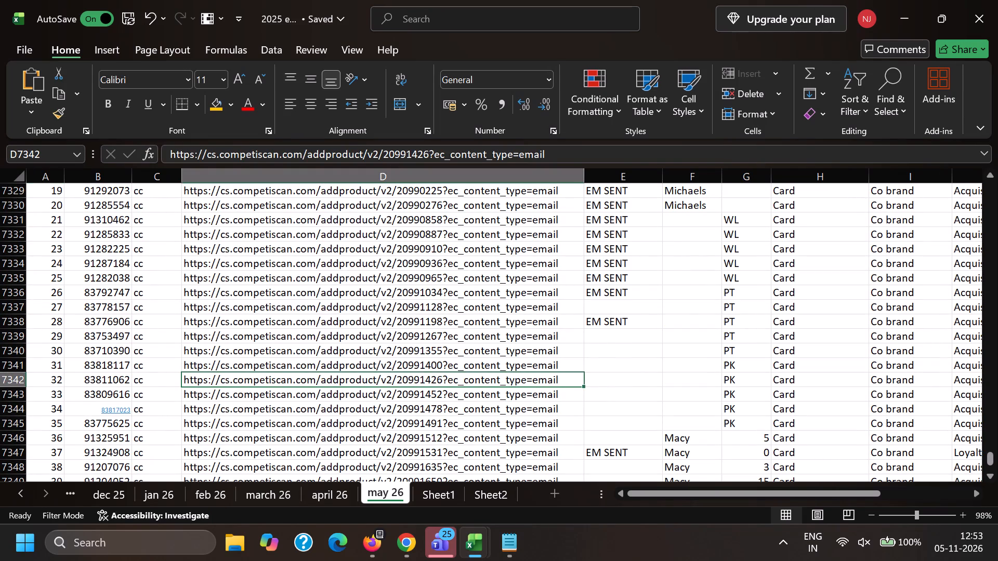
key(ctrl+c)
key(alt+Tab)
click(673, 0)
triple_click(672, 47)
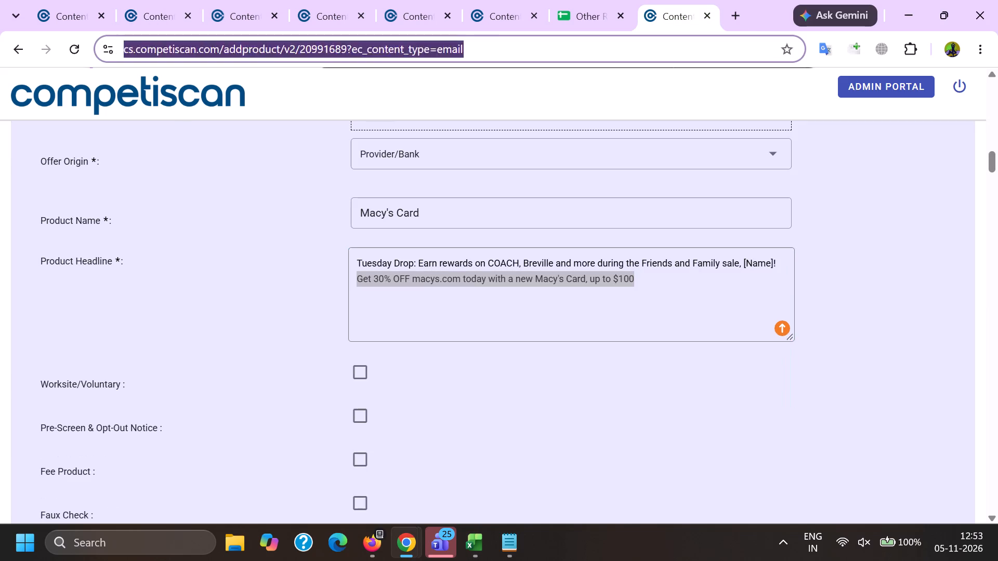
key(ctrl+v)
key(Return)
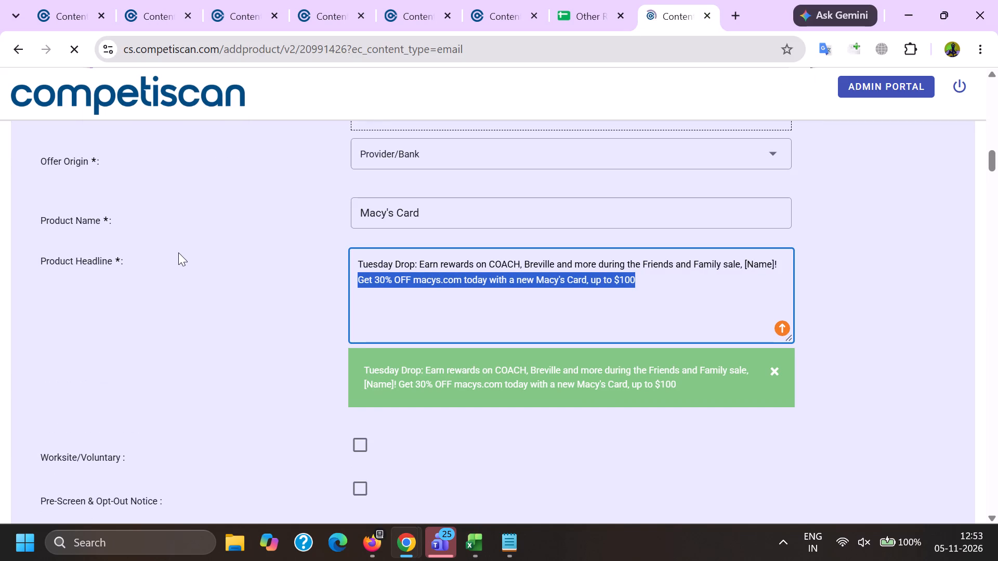
Copy "Earn 10% back in rewards" from the opened product's headline and append it to the subject line in Notepad.
scroll(415, 244, down, 7)
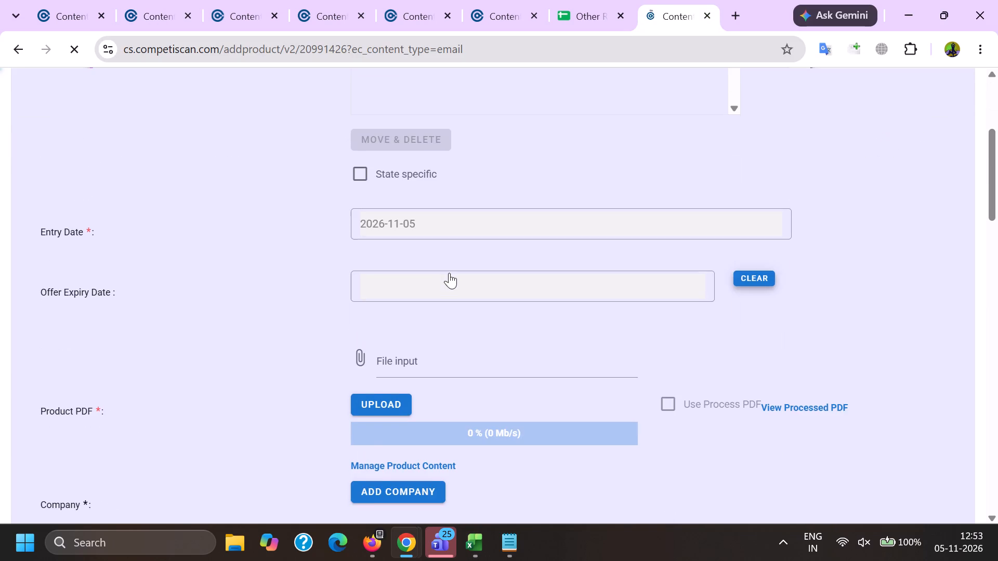
scroll(465, 266, down, 11)
click(490, 181)
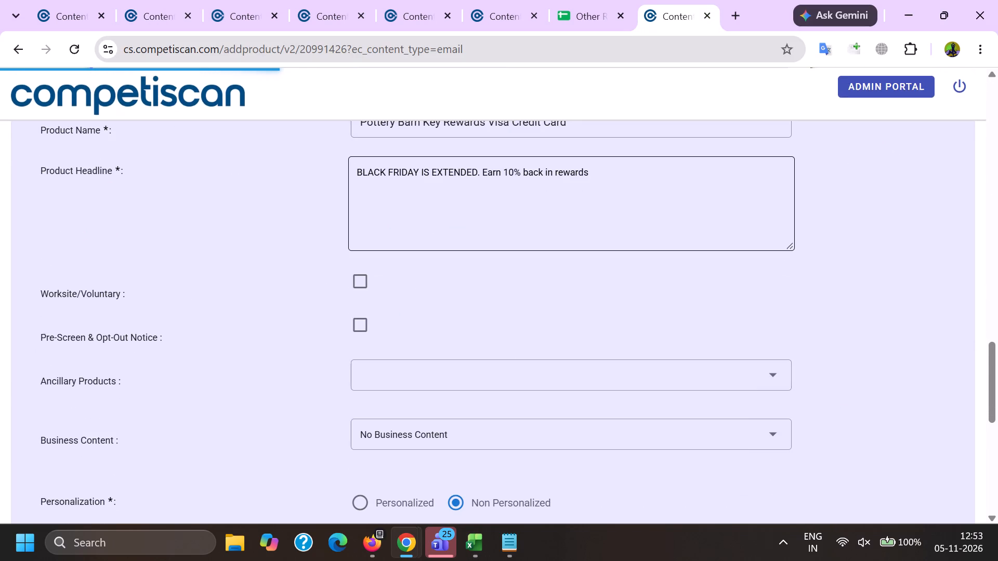
click(494, 163)
double_click(495, 181)
shift+click(630, 180)
key(ctrl+c)
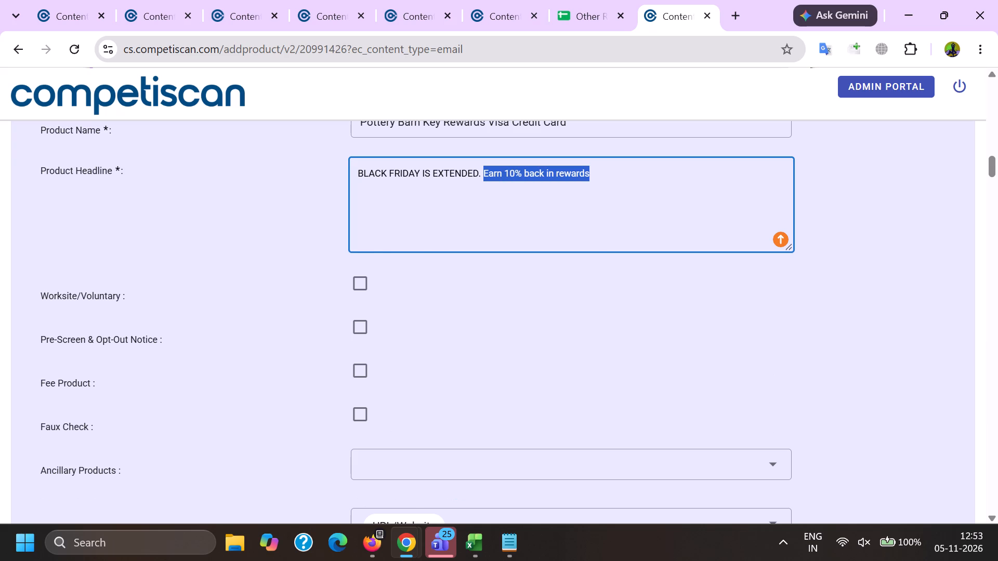
key(alt+Tab)
key(alt+Tab)
key(alt+Tab)
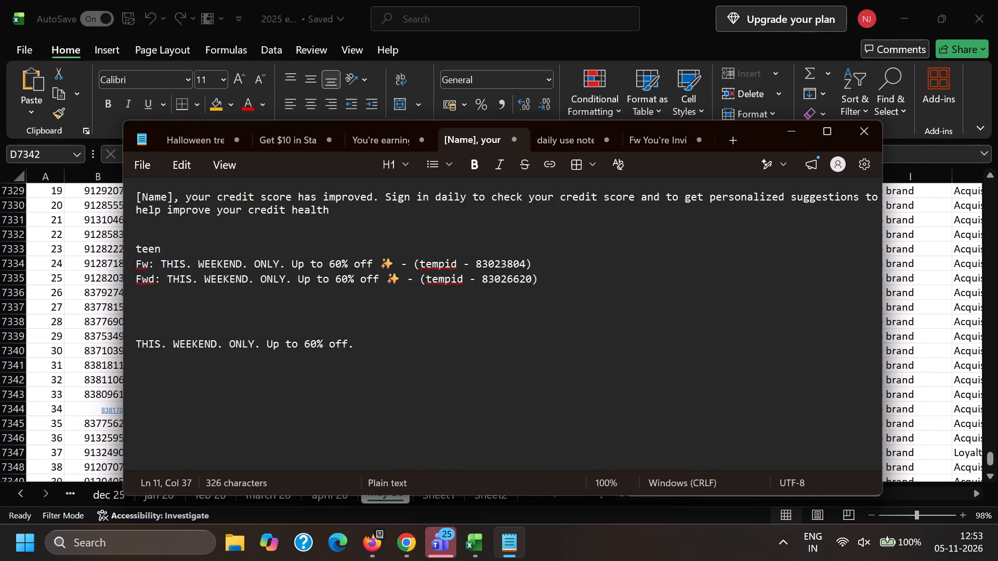
key(ctrl+v)
Switch to the product window of record 83036751 and copy the company name Pottery Barn Teen.
click(411, 550)
click(339, 461)
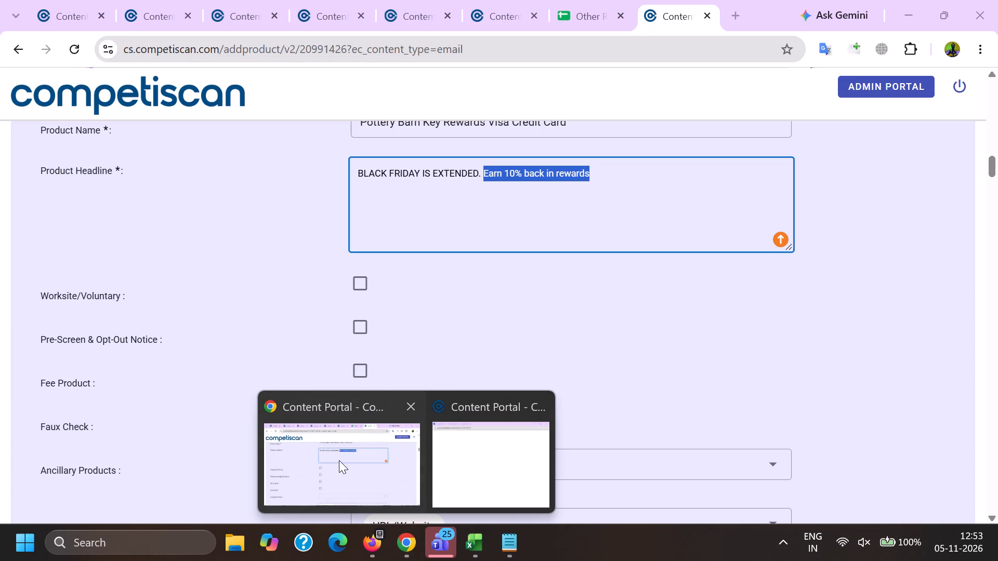
click(149, 0)
key(alt+Tab)
key(alt+Tab)
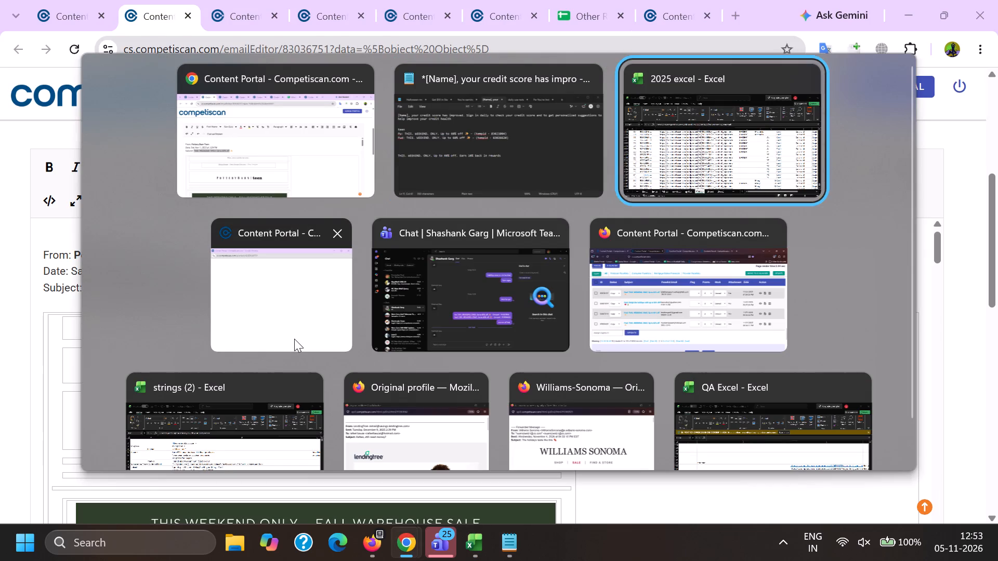
key(alt+Tab)
scroll(310, 243, down, 4)
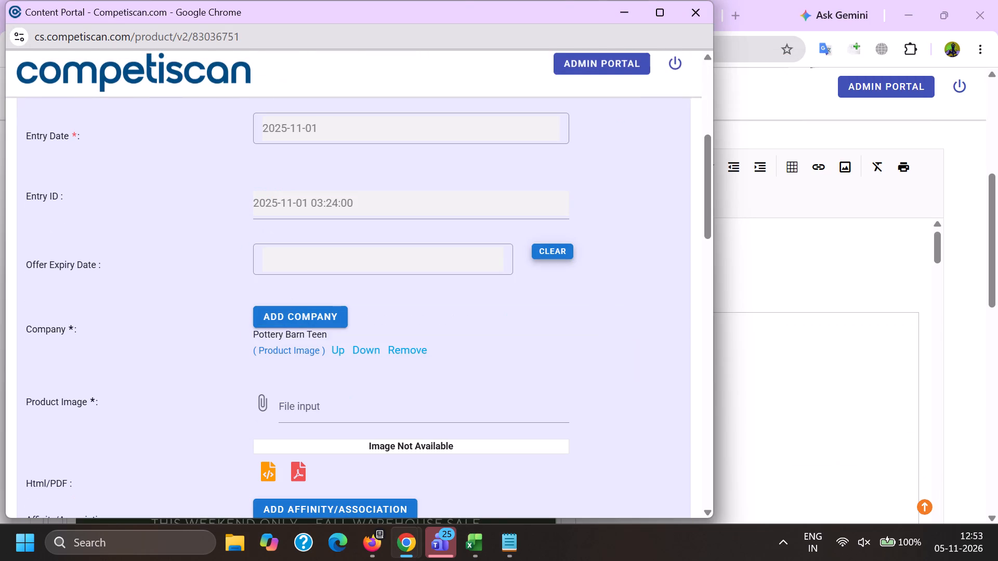
triple_click(265, 337)
key(ctrl+c)
Add Capital One as a second company for the product.
click(332, 324)
key(c)
text(APITAL ONE)
scroll(346, 308, down, 3)
click(333, 275)
click(427, 322)
key(ctrl+v)
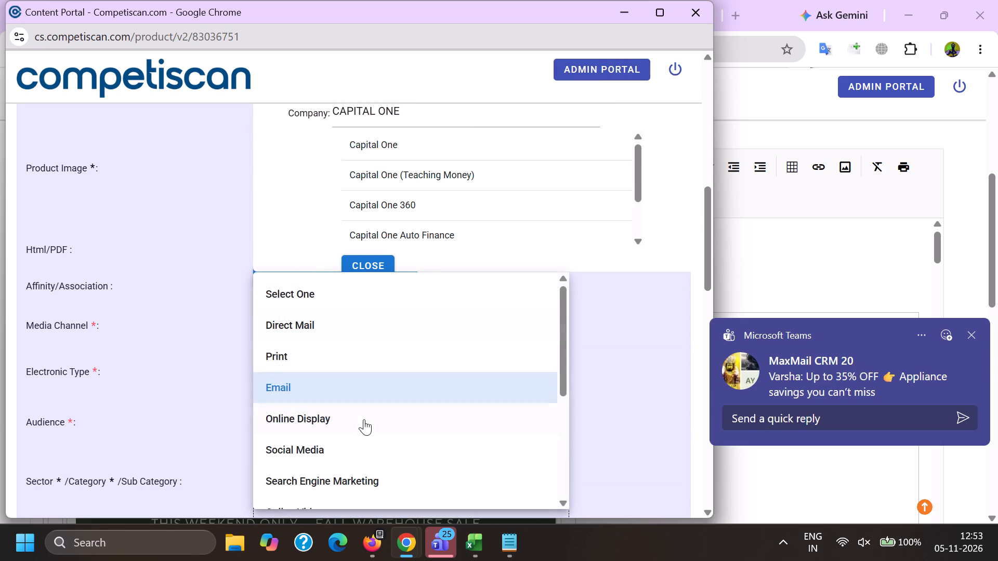
drag(212, 386, 240, 396)
scroll(365, 434, up, 2)
click(387, 310)
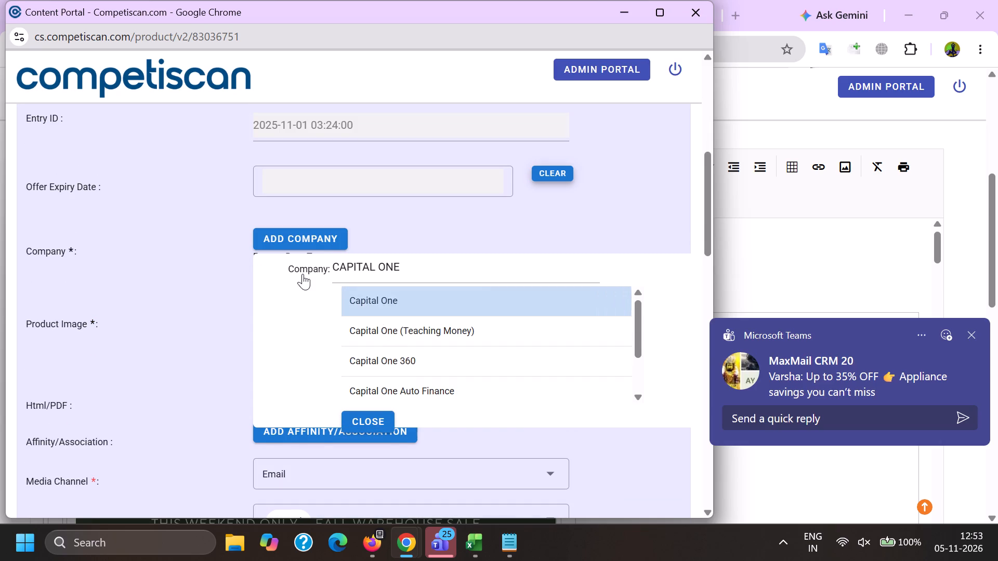
Use Pottery Barn Teen's company logo as the product image.
click(303, 274)
Add Pottery Barn Teen (Retail) as the product's affinity/association, keeping the Pottery Barn Teen logo as the product image.
scroll(307, 248, down, 2)
click(347, 305)
click(433, 339)
ctrl+click(391, 420)
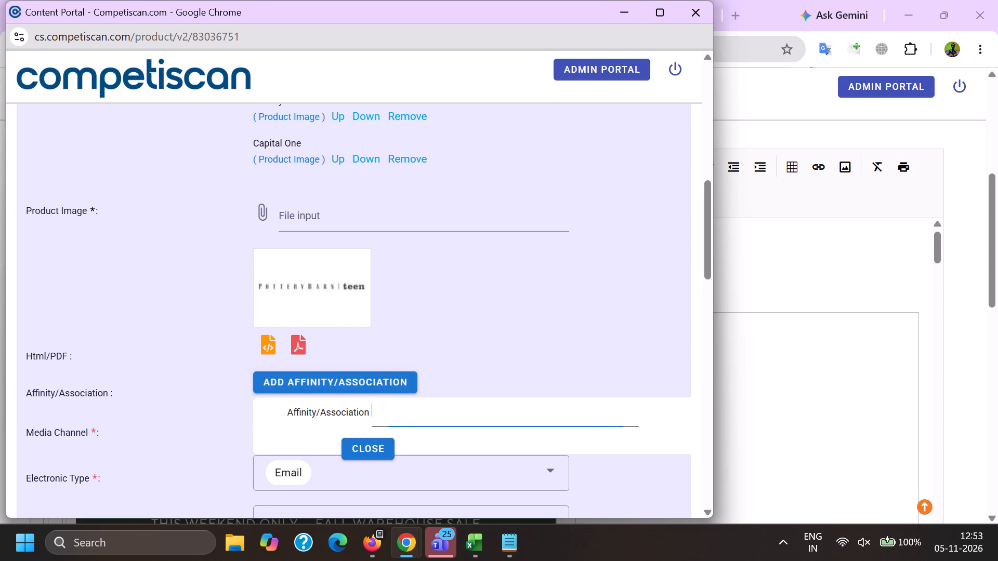
key(ctrl+v)
scroll(361, 450, up, 3)
click(292, 351)
scroll(306, 294, down, 3)
click(382, 444)
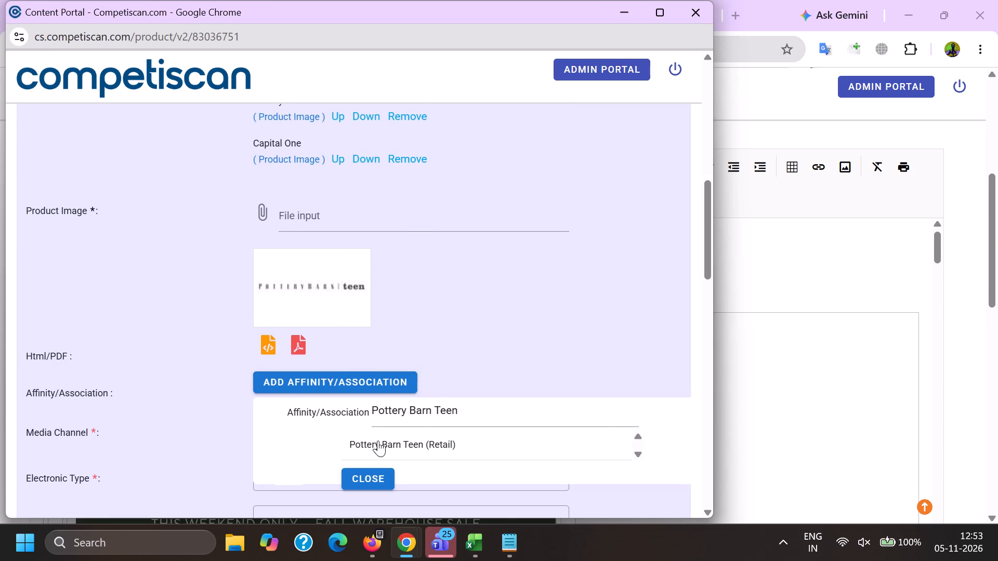
Set the product's sector to Retail and its category to Home.
scroll(329, 273, down, 4)
click(312, 297)
scroll(312, 297, down, 6)
click(306, 375)
drag(233, 359, 246, 363)
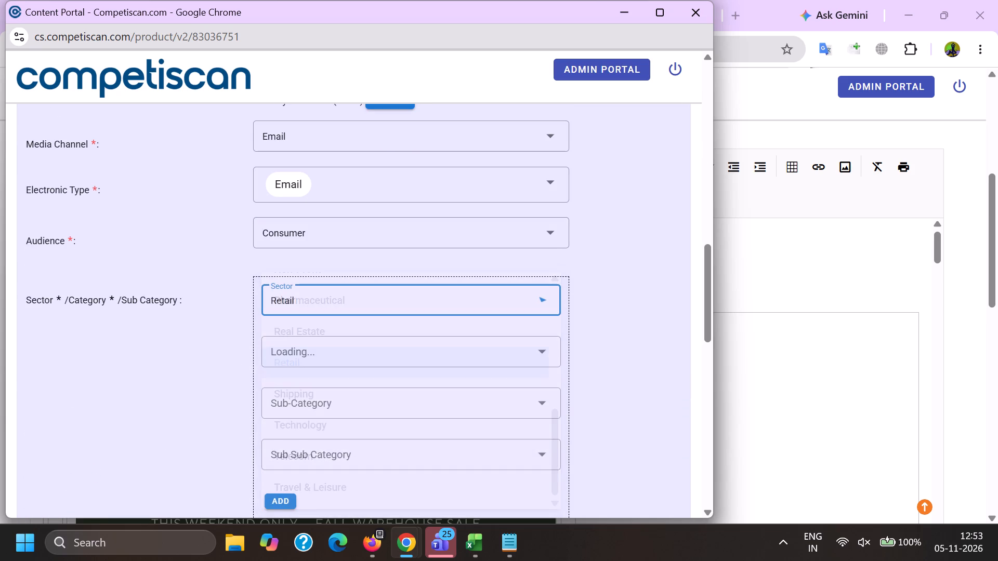
click(306, 363)
scroll(326, 210, down, 7)
scroll(277, 372, up, 6)
scroll(299, 284, down, 8)
click(305, 283)
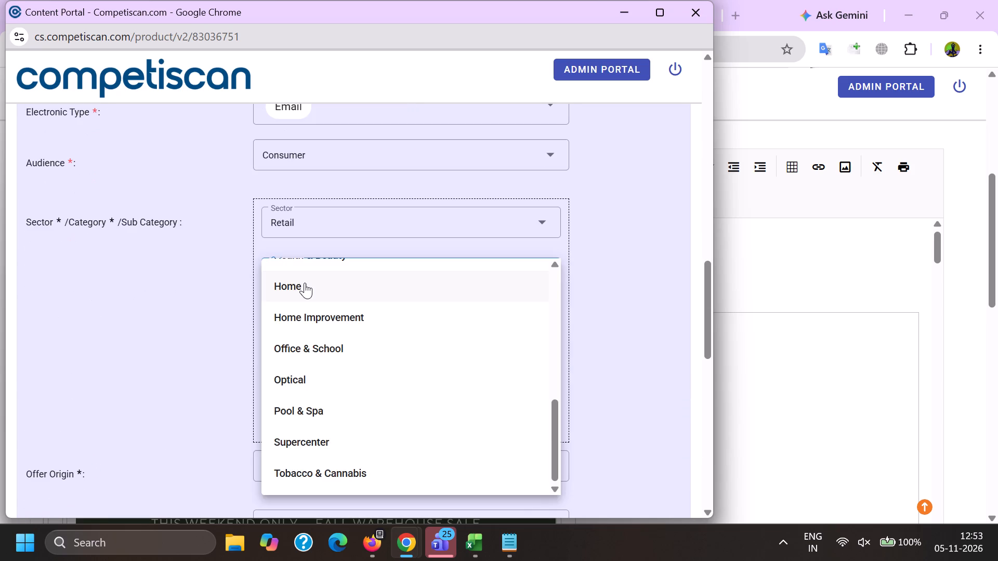
Complete the Retail/Home classification with sub category Home Decor and sub sub category Bedding-Sheets & Pillowcases, and add it to the product.
drag(193, 311, 225, 319)
click(319, 336)
scroll(319, 219, down, 1)
key(alt+Tab)
scroll(325, 405, down, 16)
key(alt+Tab)
scroll(327, 385, down, 2)
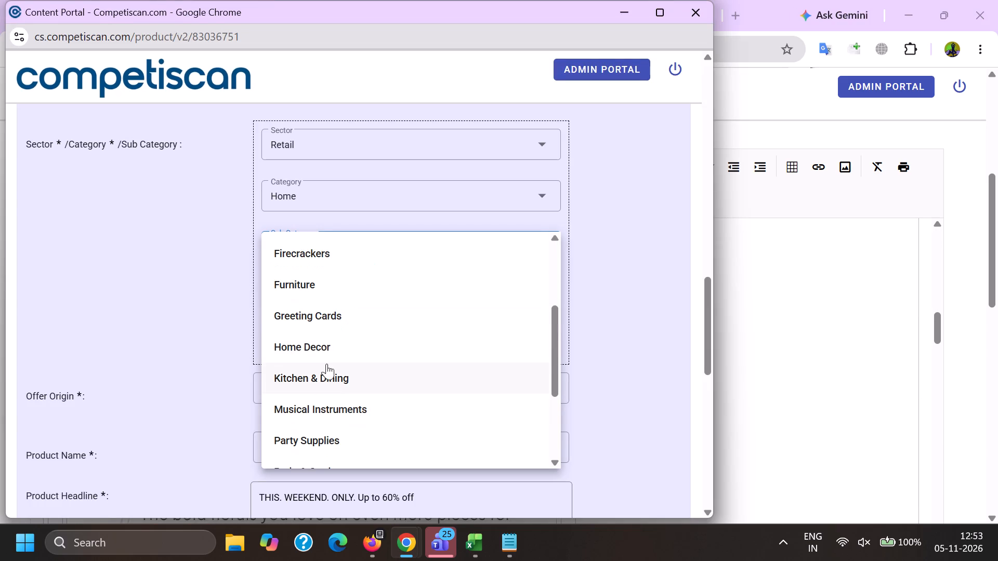
drag(323, 345, 317, 349)
drag(179, 343, 209, 345)
click(306, 305)
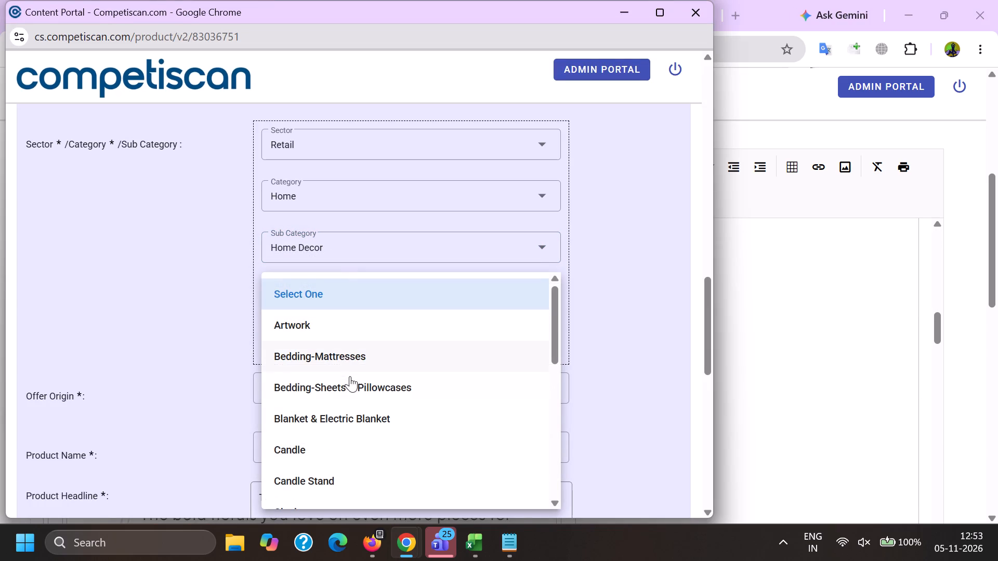
drag(350, 376, 345, 376)
drag(190, 368, 212, 375)
click(278, 340)
Add a second classification with sector Credit Cards, category Payment Cards and sub category Credit Cards.
scroll(283, 407, up, 2)
click(303, 337)
scroll(319, 418, up, 6)
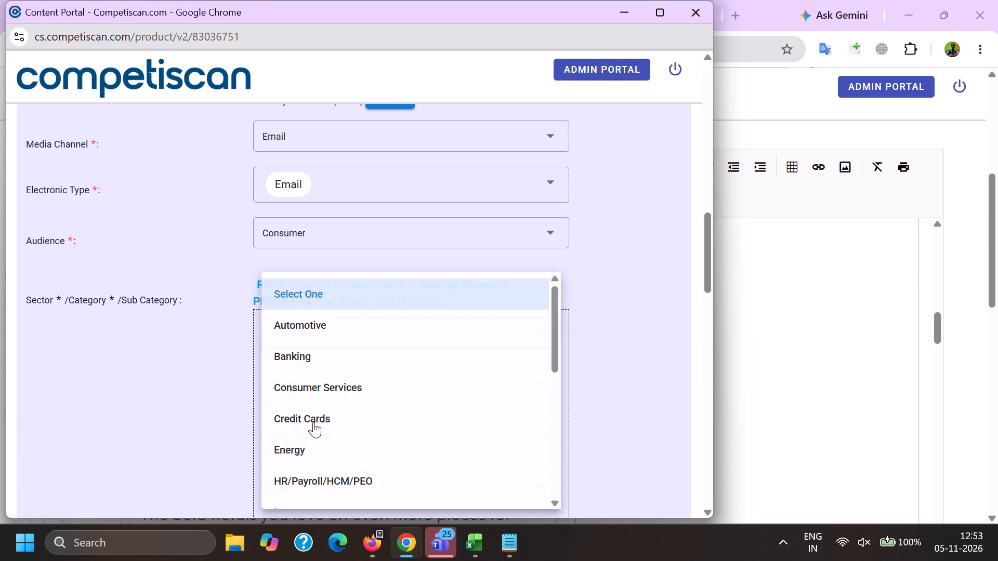
click(315, 423)
drag(186, 402, 234, 398)
click(295, 386)
scroll(325, 284, up, 1)
scroll(325, 283, down, 2)
click(314, 369)
click(296, 358)
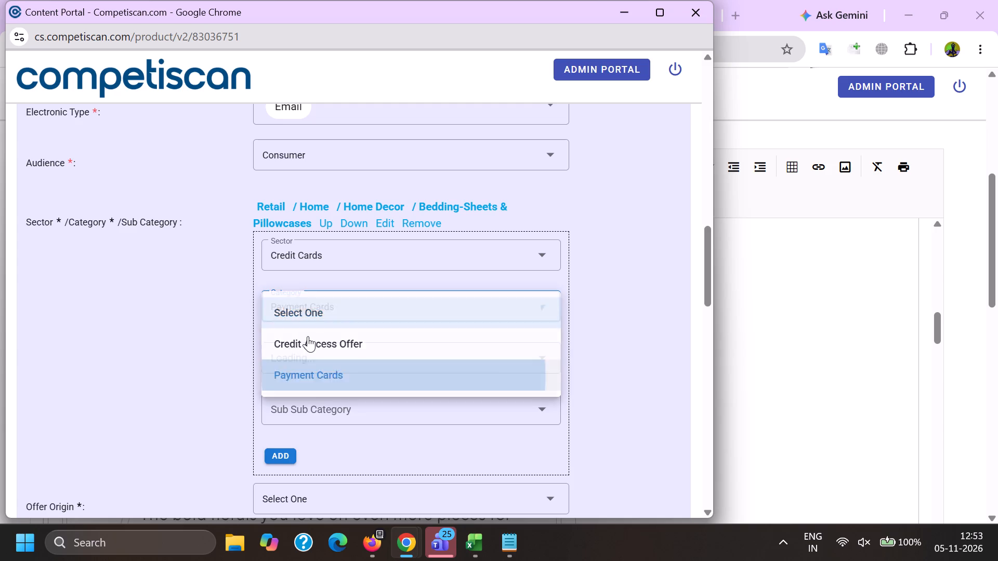
scroll(310, 258, down, 2)
scroll(319, 352, down, 7)
click(331, 315)
drag(211, 316, 228, 319)
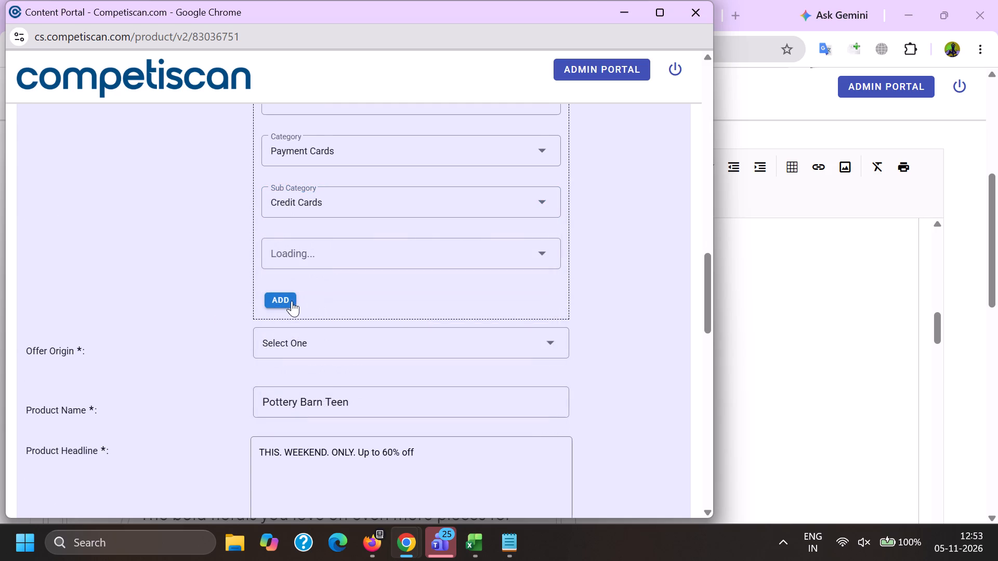
click(292, 301)
scroll(306, 377, up, 3)
click(356, 301)
scroll(348, 280, down, 5)
Set the offer origin to Provider/Bank and choose a product name from the lookup matches for Pottery Barn.
click(314, 222)
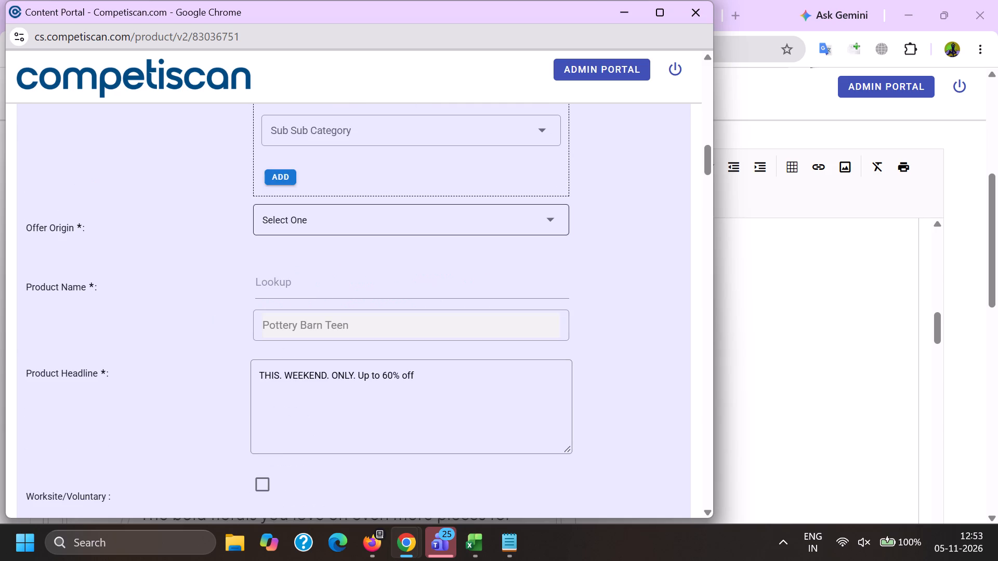
double_click(312, 285)
key(ctrl+v)
drag(314, 285, 534, 320)
key(BackSpace)
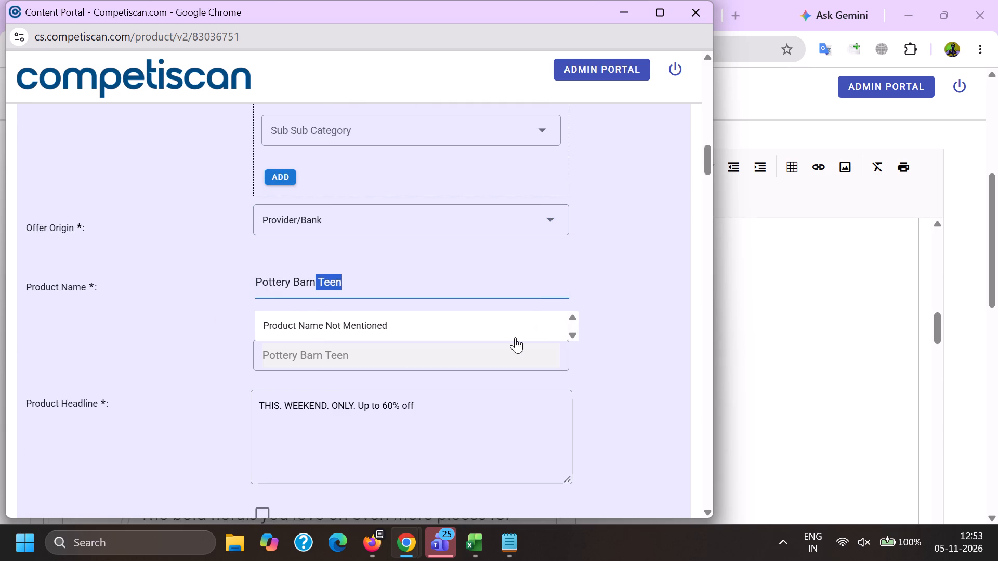
click(385, 355)
scroll(363, 356, up, 4)
click(335, 224)
scroll(335, 225, up, 1)
scroll(335, 228, down, 5)
Replace the product headline with the Notepad text "THIS. WEEKEND. ONLY. Up to 60% off. Earn 10% back in rewards".
drag(522, 338, 1, 352)
key(BackSpace)
key(alt+Tab)
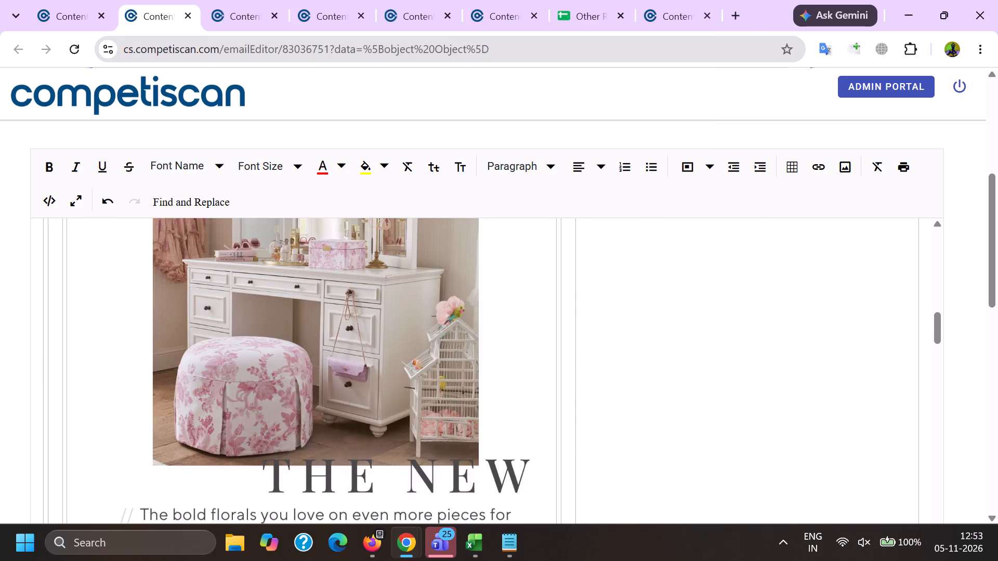
scroll(233, 330, up, 19)
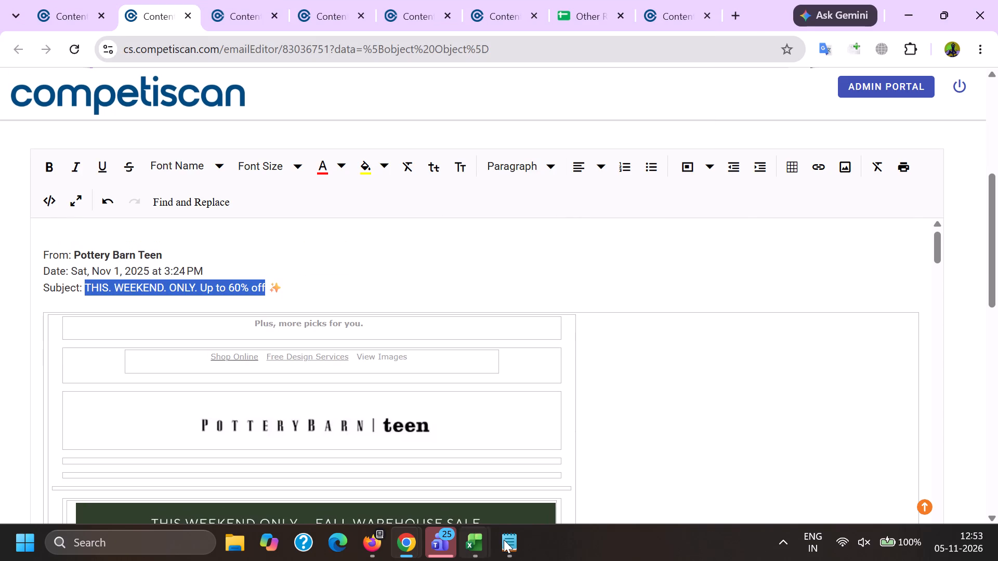
click(505, 540)
click(151, 342)
drag(151, 343, 163, 345)
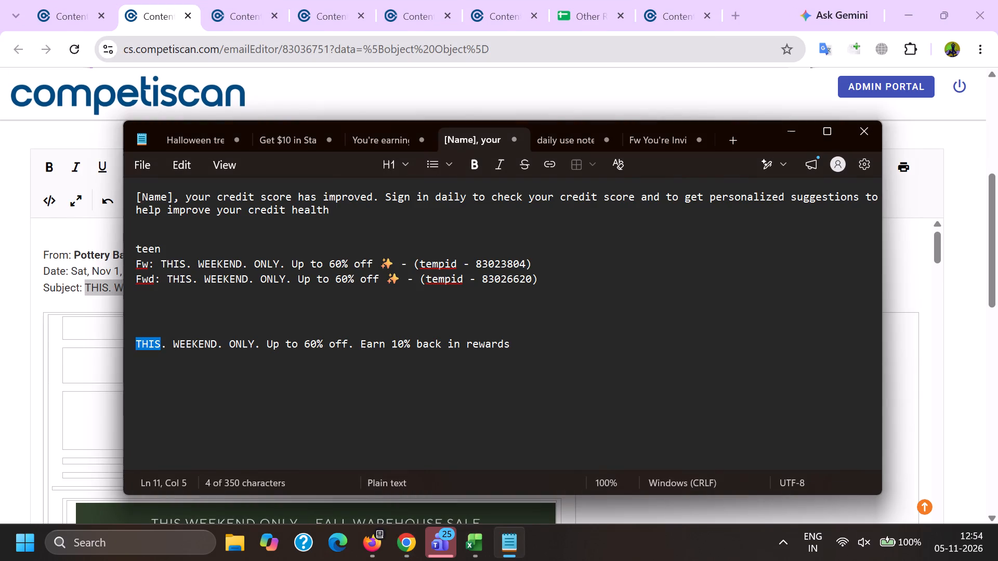
shift+click(491, 345)
key(ctrl+c)
key(alt+Tab)
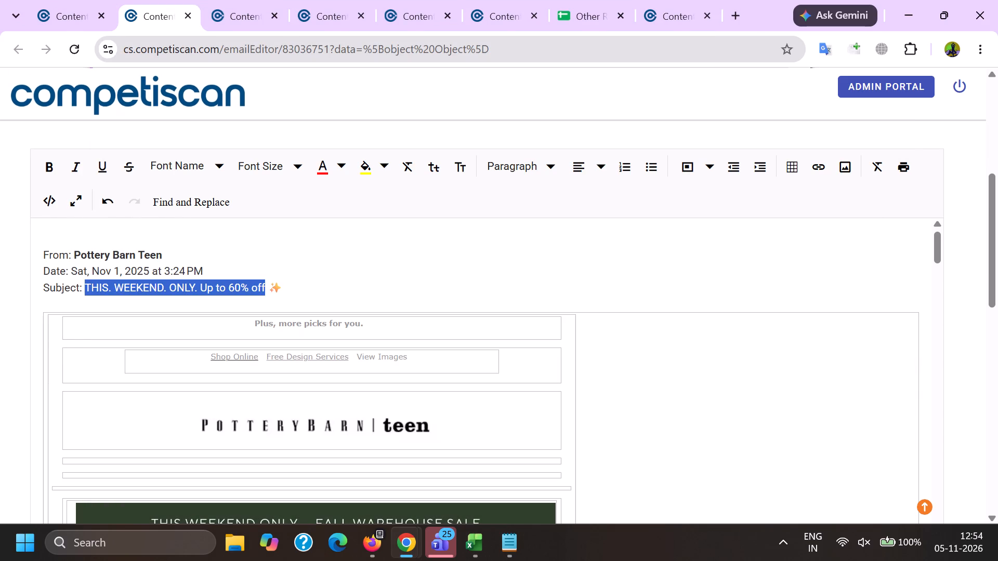
key(alt+Tab)
key(alt+Tab)
key(ctrl+v)
Set the response mechanism to URL/Website and the personalization to Non Personalized.
scroll(323, 301, down, 3)
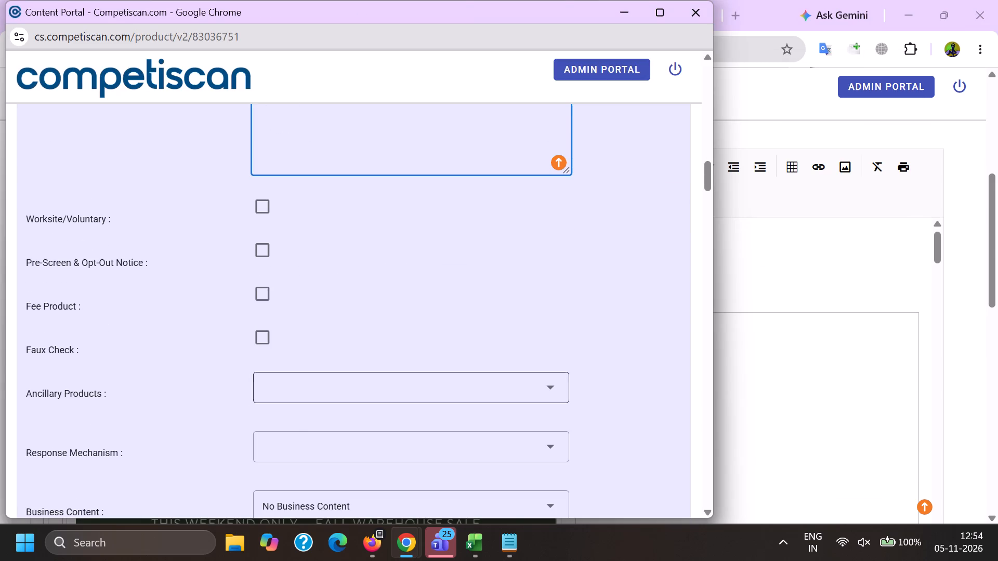
drag(293, 452, 293, 444)
scroll(347, 211, down, 10)
drag(359, 396, 350, 397)
drag(139, 399, 163, 401)
click(379, 361)
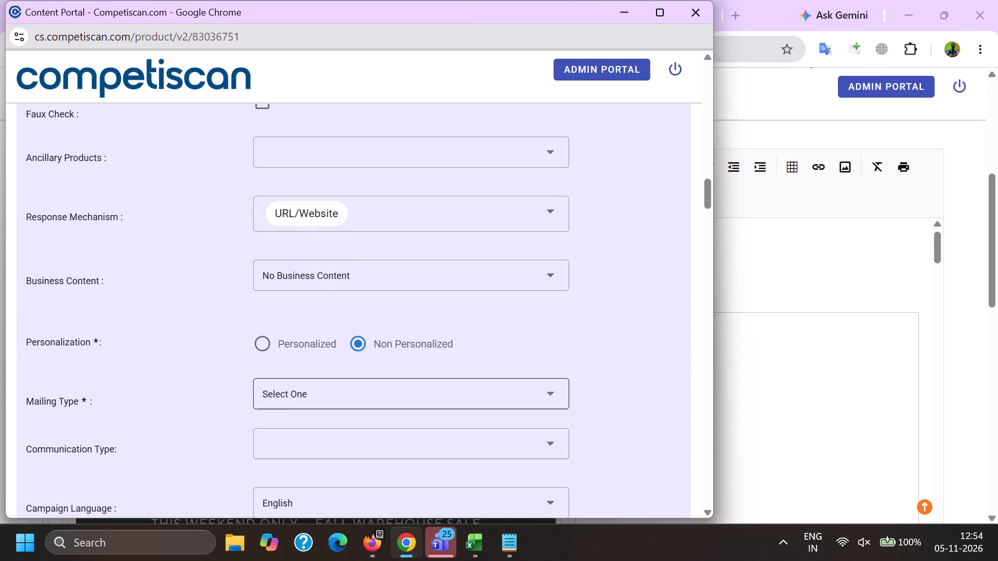
Set the mailing type to Acquisition and the communication type to Bonuses/Contests/Incentives, Co-Brand and Mobile Application.
click(334, 391)
click(310, 317)
drag(196, 378, 206, 388)
click(315, 442)
scroll(309, 239, down, 3)
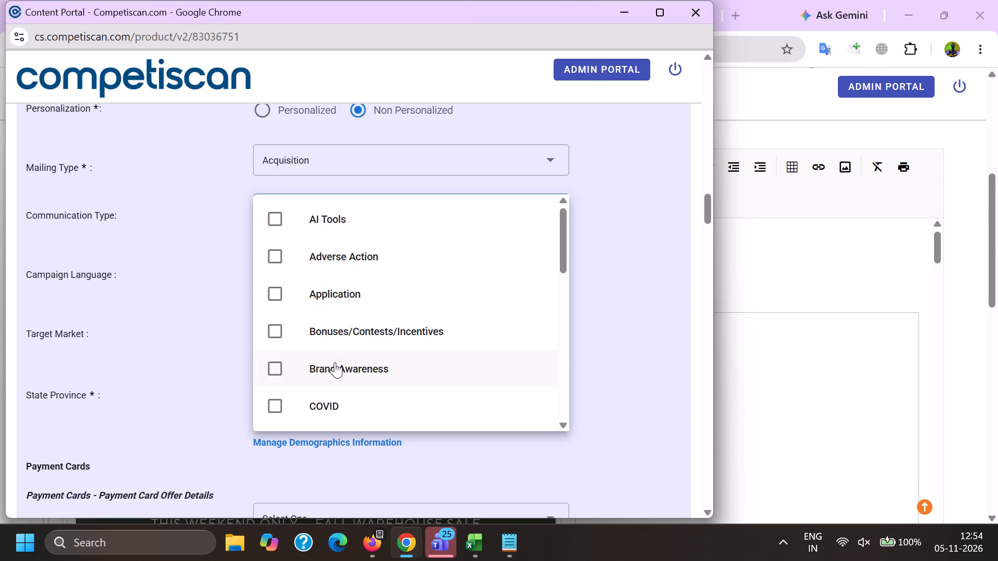
click(347, 338)
scroll(347, 334, down, 5)
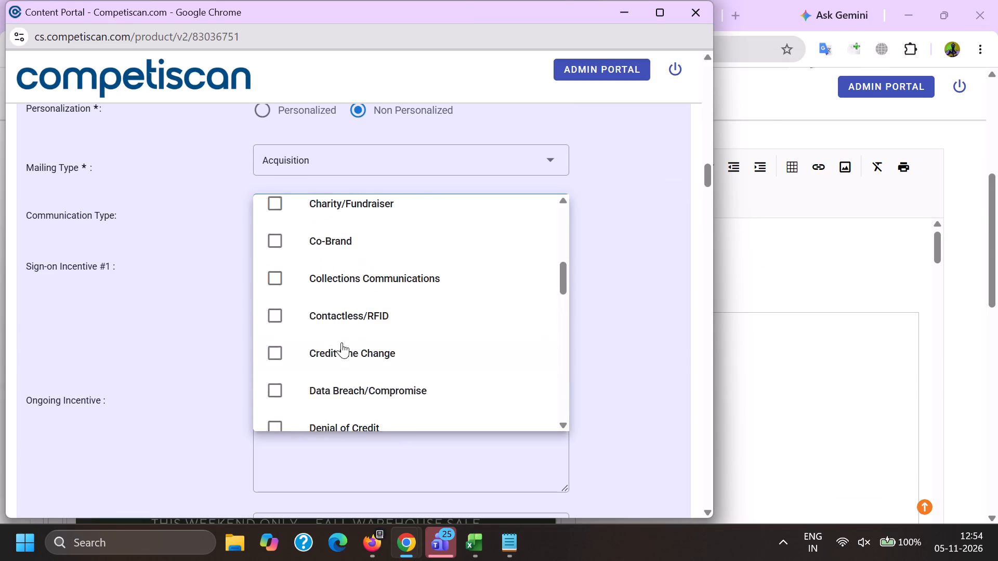
scroll(319, 363, down, 3)
click(339, 320)
scroll(317, 338, down, 12)
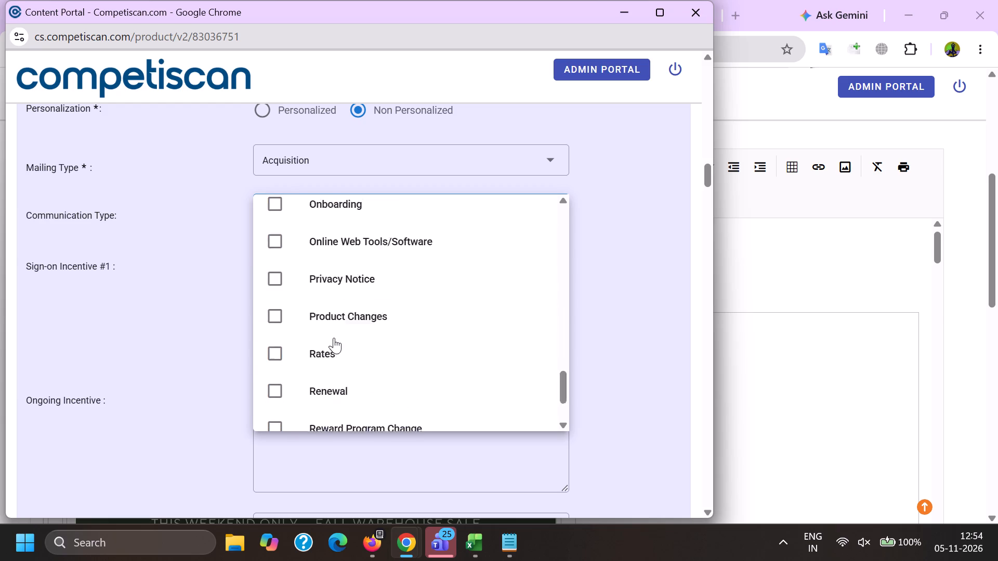
scroll(336, 369, up, 4)
click(351, 296)
click(233, 299)
Fill Sign-on Incentive #1 with "10% back in rewards during the first 30 days from account opening", copied from reference product 20991426.
key(alt+Tab)
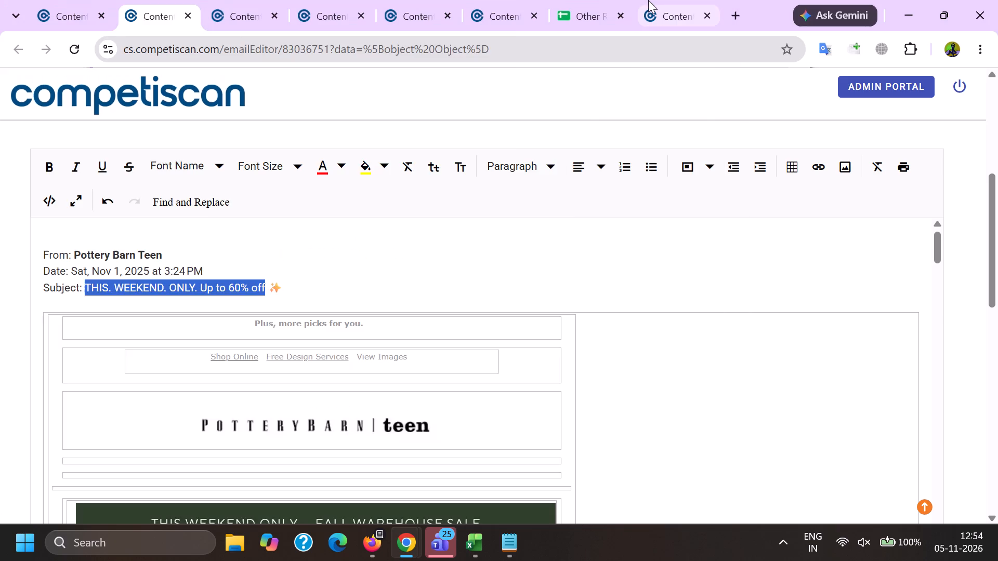
click(667, 0)
scroll(653, 342, down, 7)
drag(707, 336, 212, 303)
key(ctrl+c)
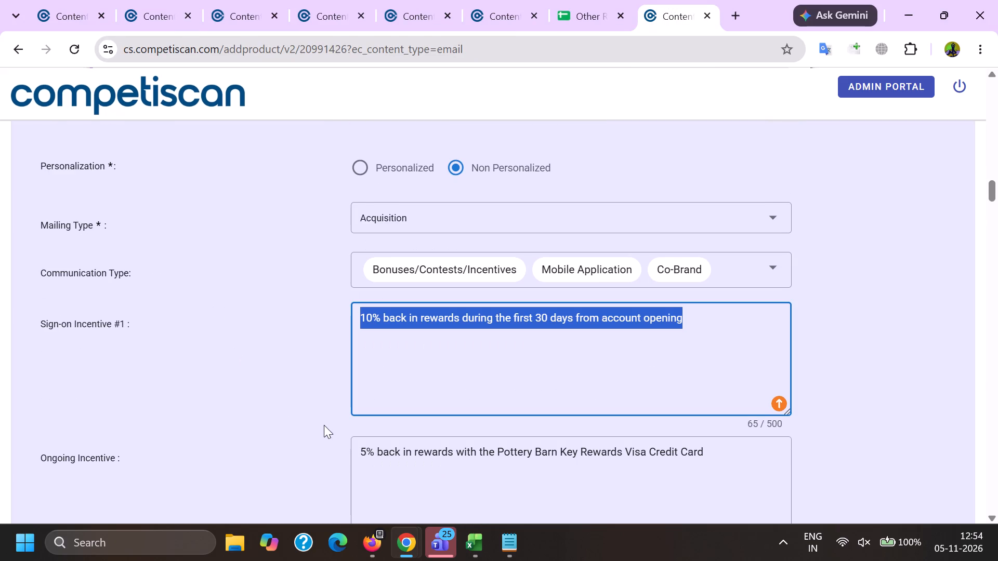
key(alt+Tab)
click(349, 322)
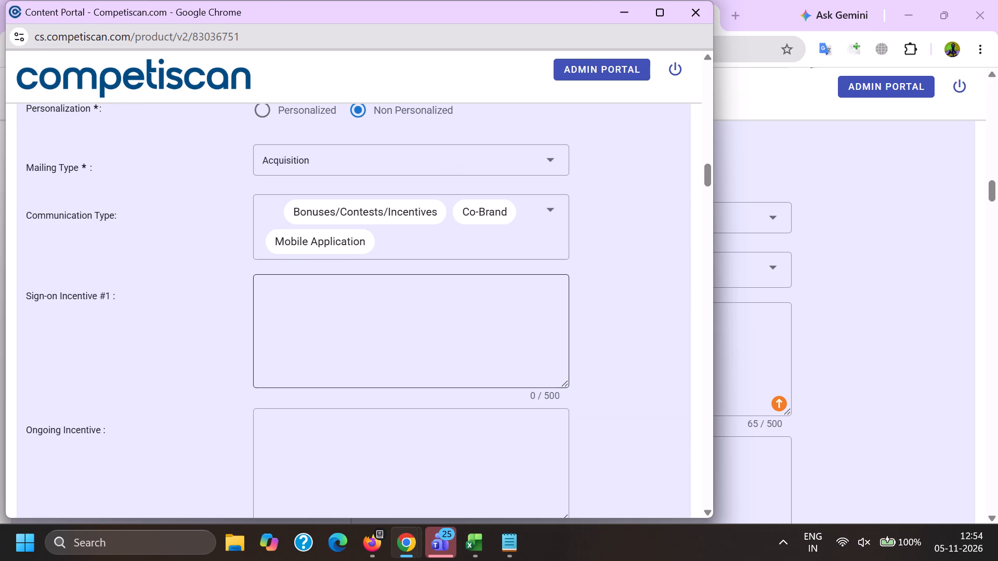
key(ctrl+v)
Fill Ongoing Incentive with "5% back in rewards with the Pottery Barn Key Rewards Visa Credit Card", copied from the same reference product.
ctrl+click(347, 472)
key(alt+Tab)
drag(742, 464, 115, 452)
key(ctrl+c)
key(alt+Tab)
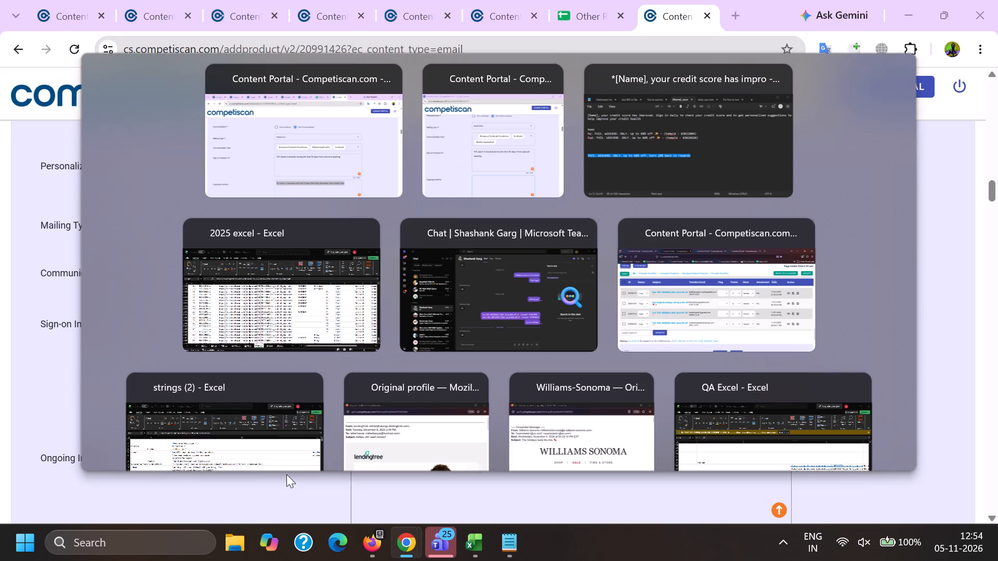
key(ctrl+v)
click(455, 163)
key(ctrl+v)
Choose the incentive type for Sign-on Incentive #1.
scroll(301, 287, down, 4)
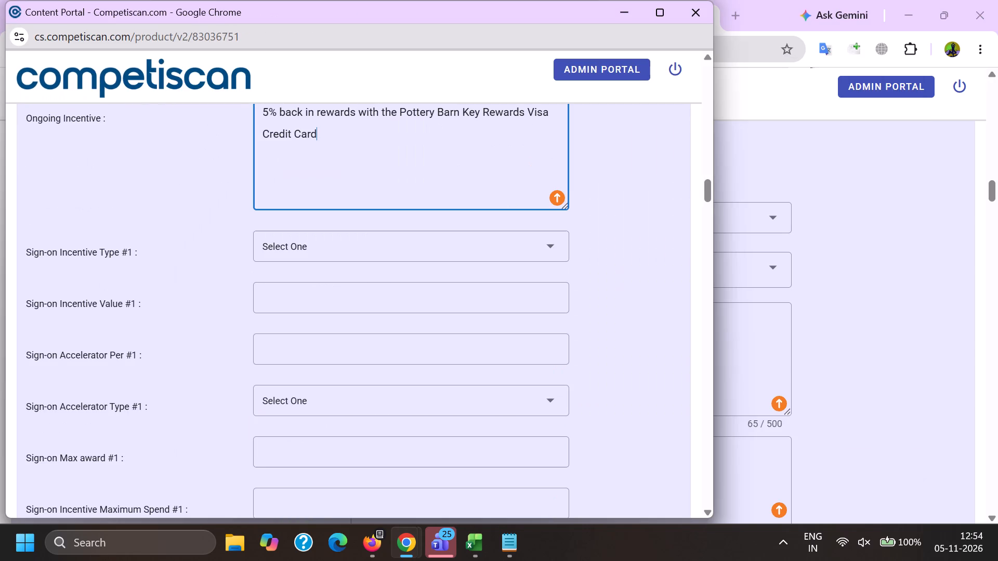
click(316, 257)
scroll(316, 252, down, 7)
scroll(302, 386, up, 5)
scroll(310, 232, down, 7)
drag(331, 193, 324, 194)
drag(177, 209, 191, 209)
Fill in the numeric fields for Sign-on Incentive #1, entering 10.00, 10.00 and 1 in order.
click(275, 152)
text(10.00)
key(Tab)
key(Tab)
key(Tab)
text(10.00)
key(Tab)
key(Tab)
key(Tab)
key(1)
scroll(271, 164, down, 3)
click(266, 320)
Set the payment card offer's application type to Invitation to Apply and choose its card network.
scroll(280, 252, down, 13)
scroll(269, 270, up, 1)
scroll(269, 271, down, 9)
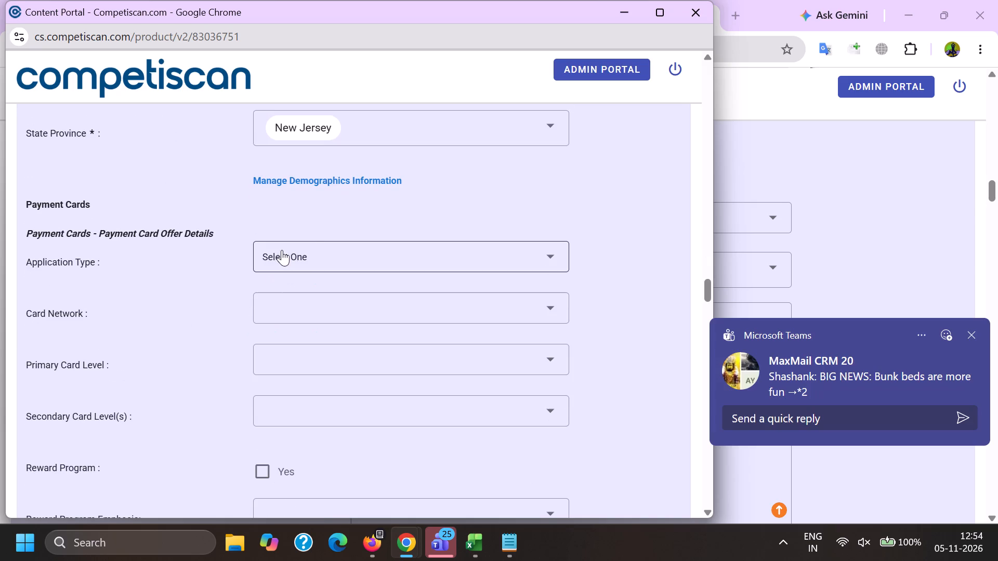
click(285, 250)
scroll(329, 140, down, 1)
drag(338, 245, 329, 245)
drag(166, 245, 198, 245)
click(286, 225)
scroll(285, 155, down, 2)
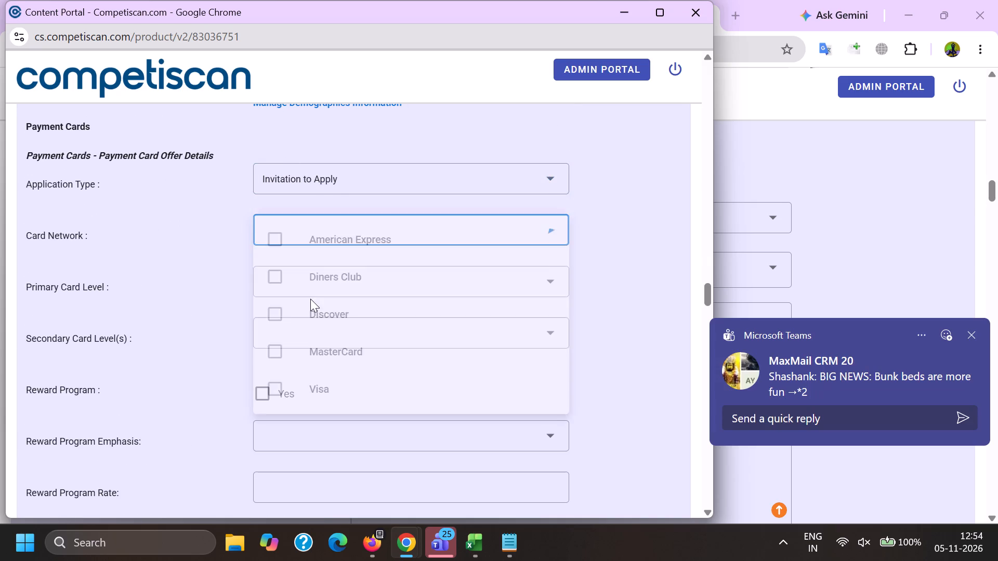
click(327, 230)
drag(193, 233, 204, 235)
Set the primary card level to Visa Signature and mark the card as having a reward program.
scroll(258, 266, up, 3)
click(299, 339)
click(304, 362)
scroll(332, 204, down, 9)
drag(340, 284, 323, 293)
drag(206, 268, 217, 268)
click(272, 241)
double_click(211, 295)
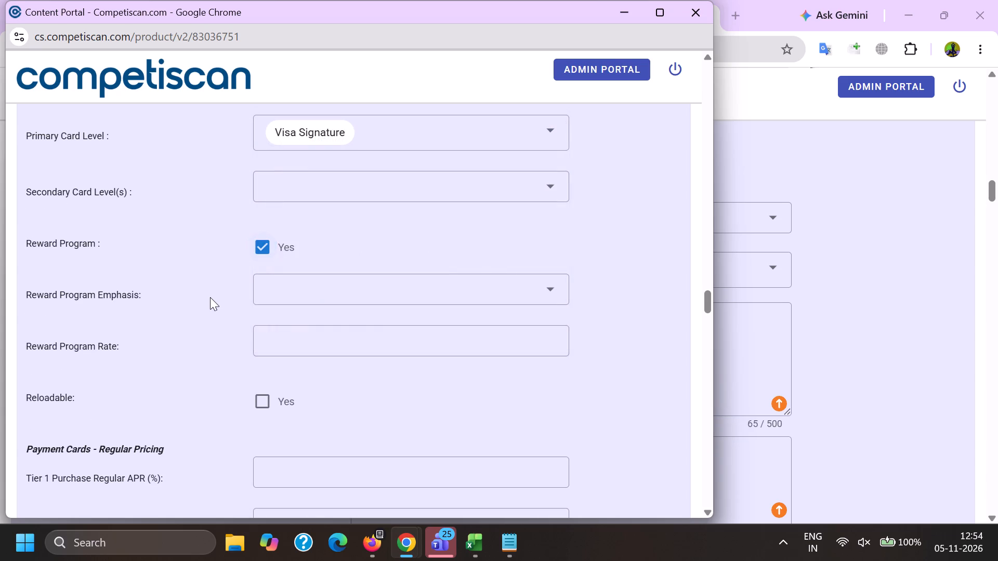
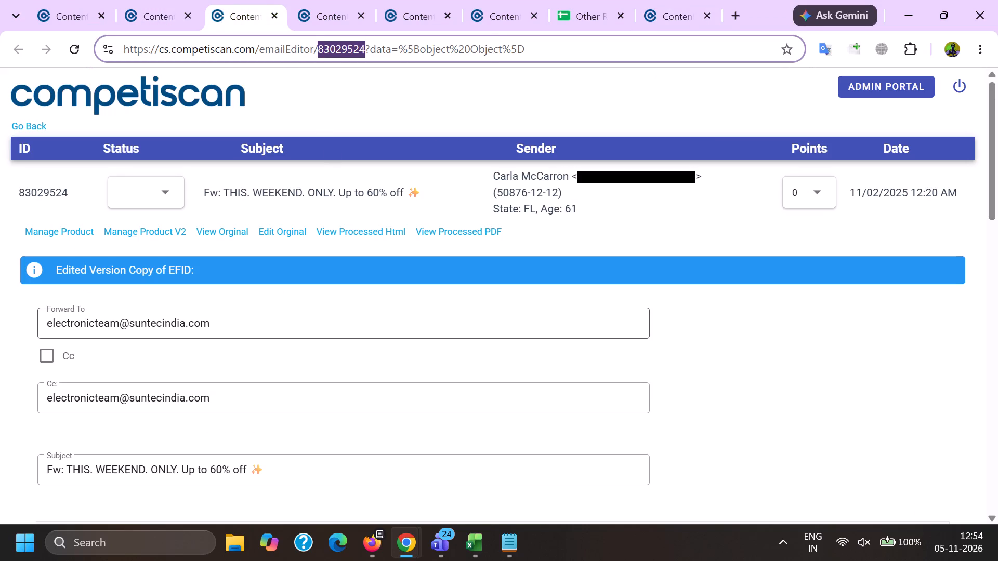
In the Excel tracker's "may 26" sheet, log email ID 83029524 as entry 26 and mark it CC.
click(467, 550)
click(650, 469)
scroll(218, 332, down, 13)
scroll(122, 349, down, 4)
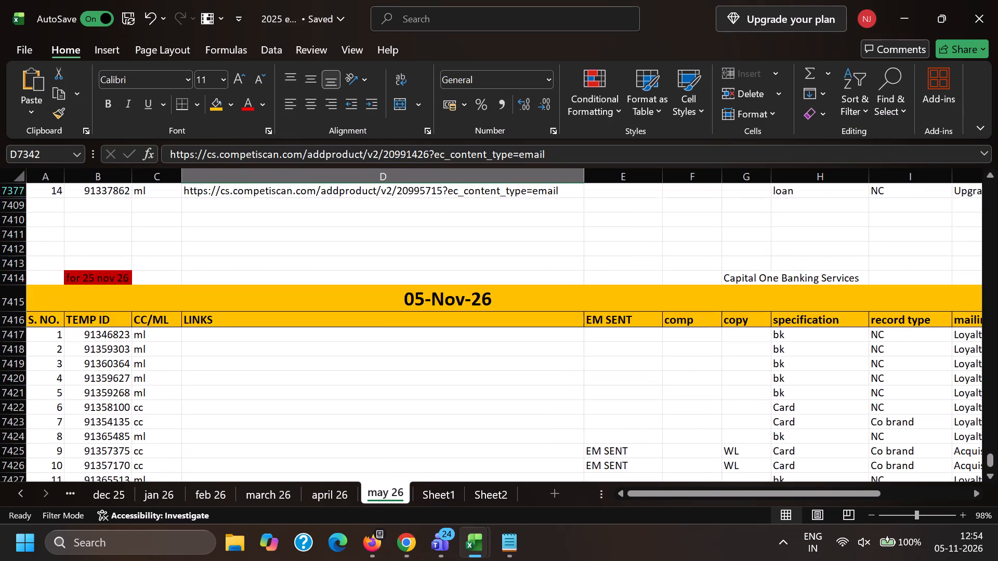
scroll(122, 356, down, 11)
scroll(105, 346, up, 3)
click(109, 331)
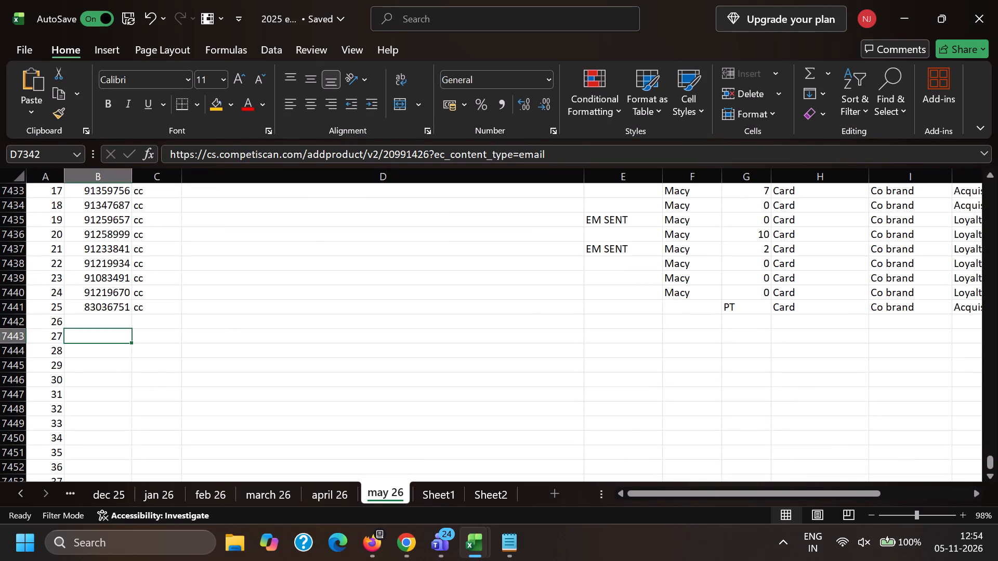
click(90, 315)
key(ctrl+v)
click(158, 320)
key(c)
key(c)
key(Right)
key(Left)
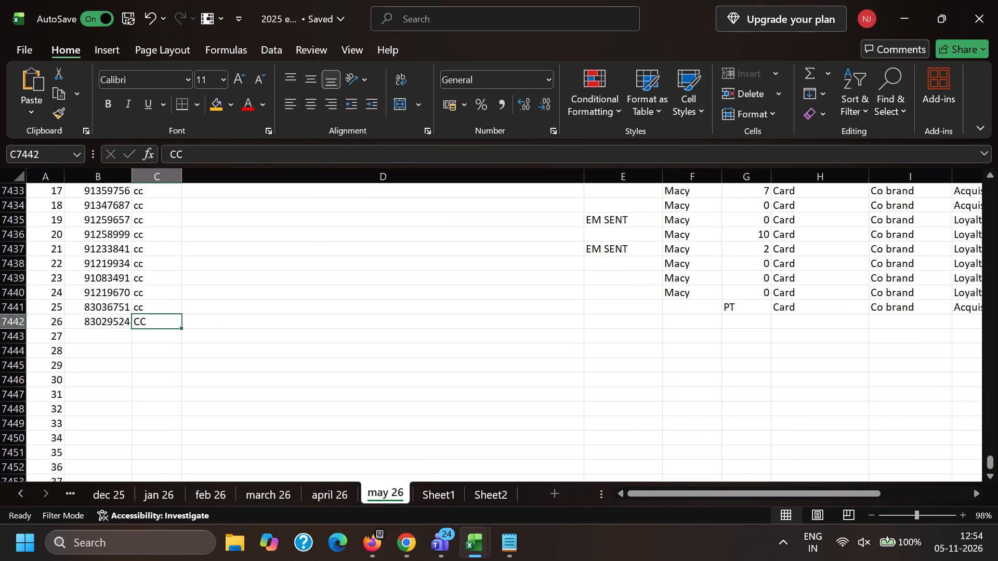
Copy entry 25's details from the CC/ML column through Acquisition into entries 26 to 29.
key(Up)
key(shift+Right)
key(shift+Right)
key(shift+Right)
key(shift+Right)
key(shift+Right)
key(shift+Right)
key(shift+Right)
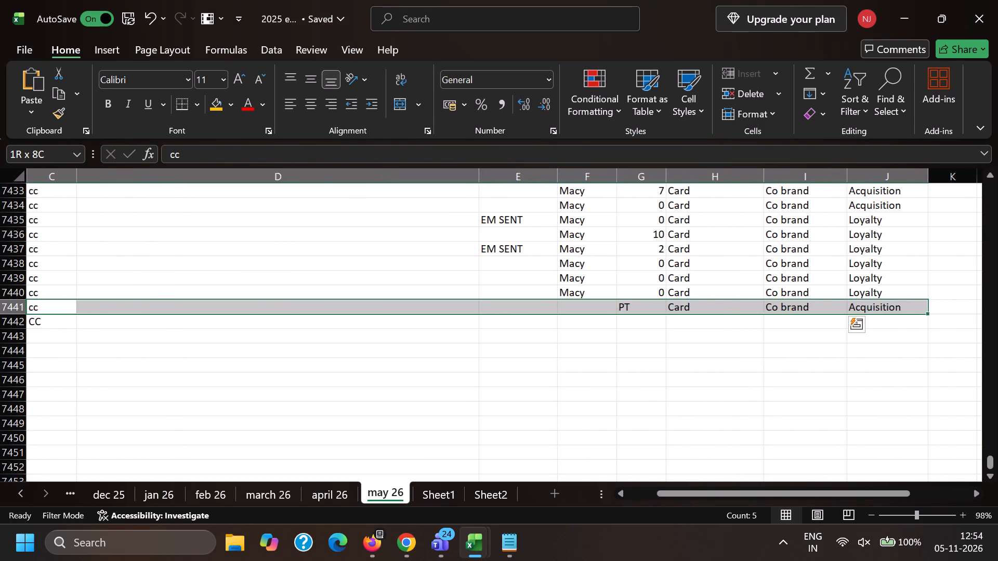
key(ctrl+c)
key(Down)
key(ctrl+v)
key(Down)
key(ctrl+v)
key(Down)
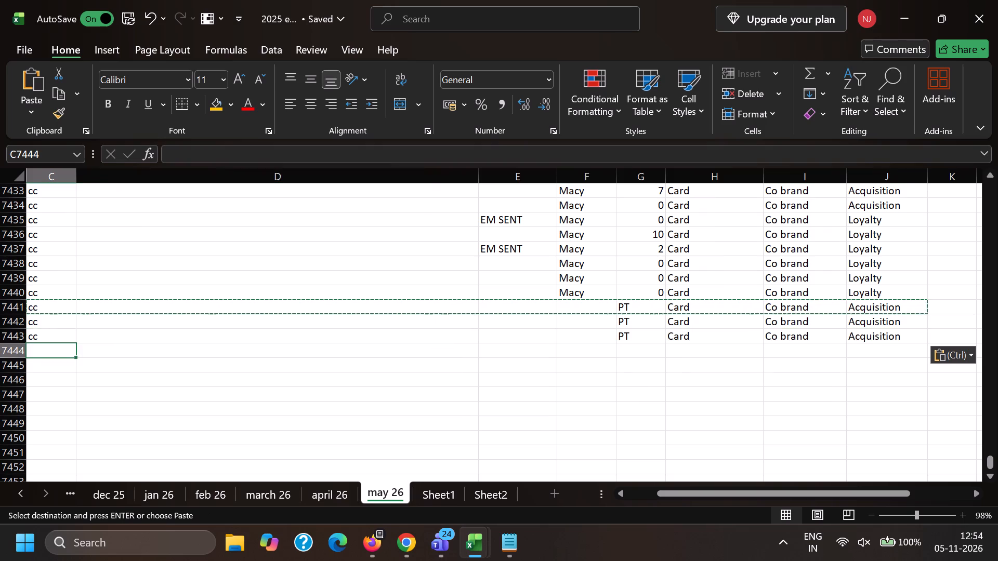
key(ctrl+v)
key(Down)
key(ctrl+v)
key(Left)
key(Left)
key(Left)
Back in the browser's email editor, find "from" in the HTML source and delete all code before the From line.
key(alt+Tab)
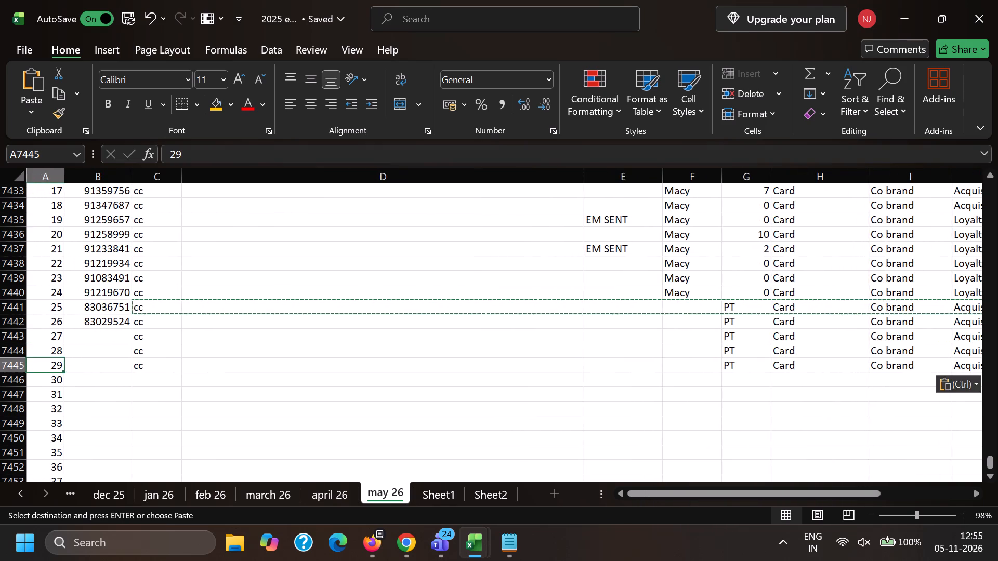
scroll(132, 201, down, 4)
click(59, 202)
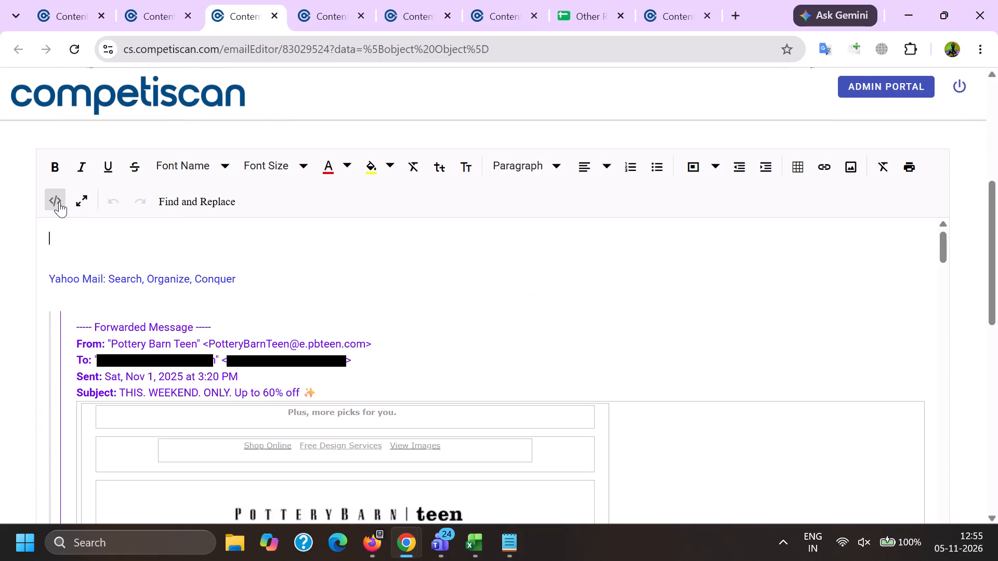
drag(948, 296, 976, 68)
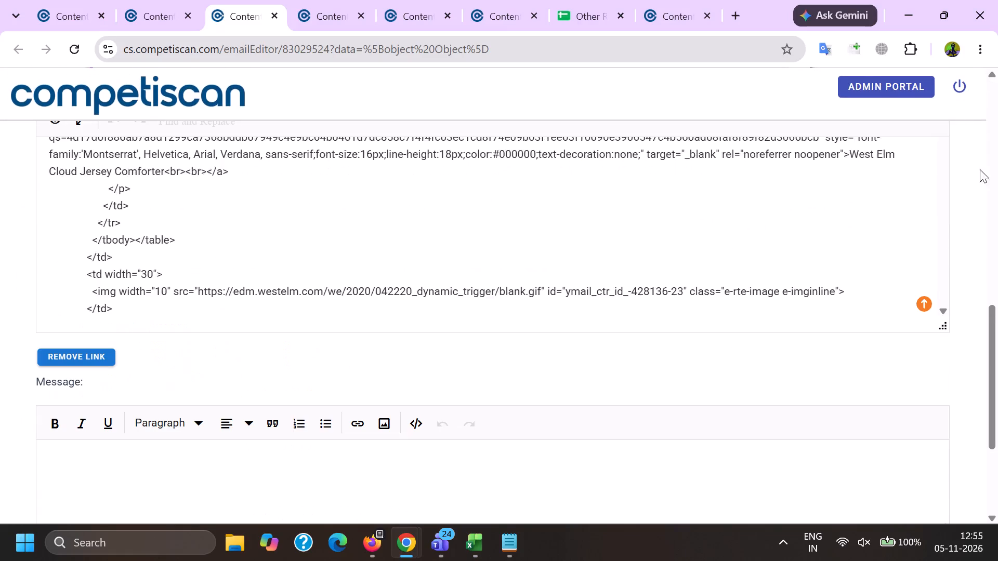
scroll(858, 545, up, 5)
scroll(926, 407, up, 5)
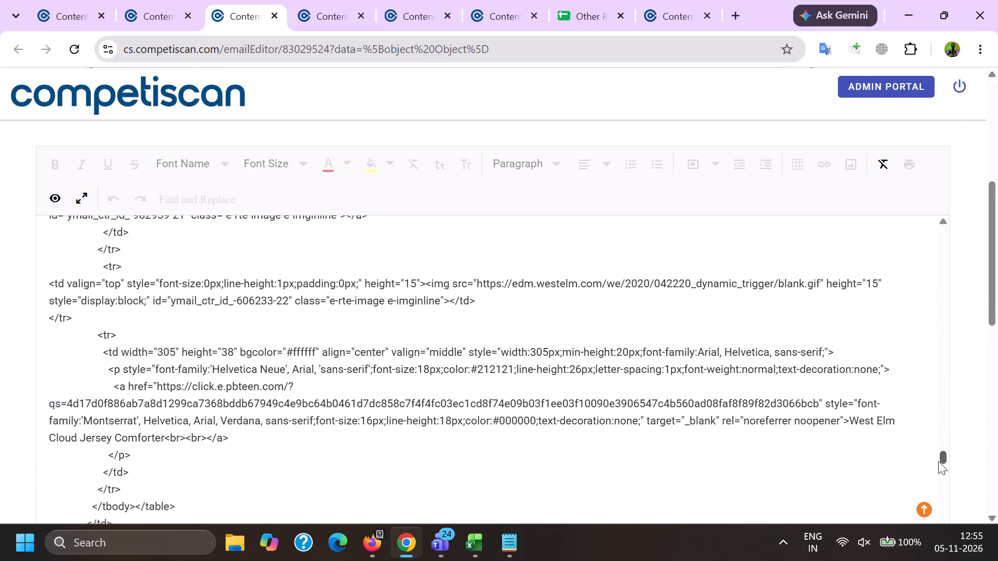
drag(938, 459, 970, 181)
key(ctrl+f)
key(f)
text(ro)
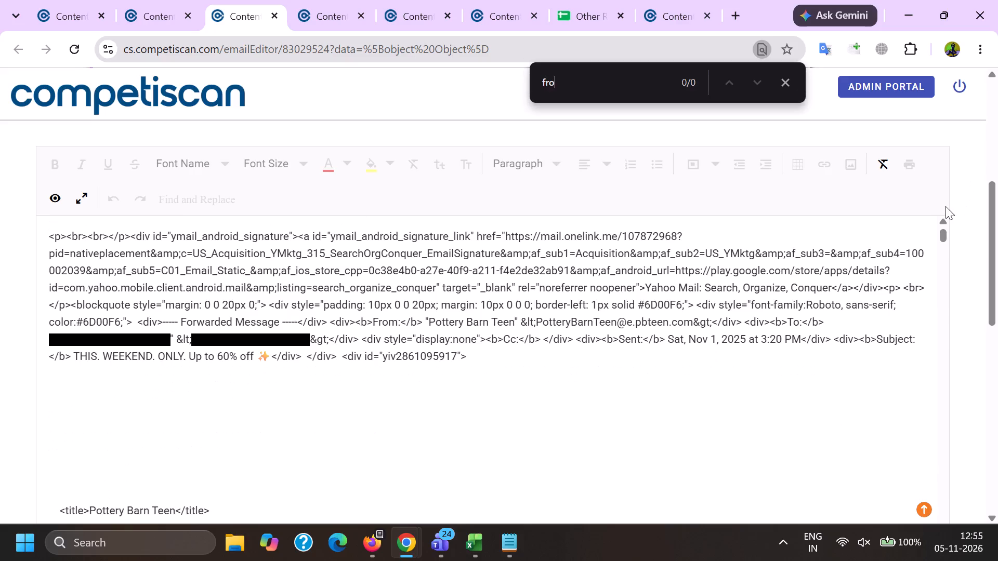
key(m)
drag(371, 325, 0, 77)
key(BackSpace)
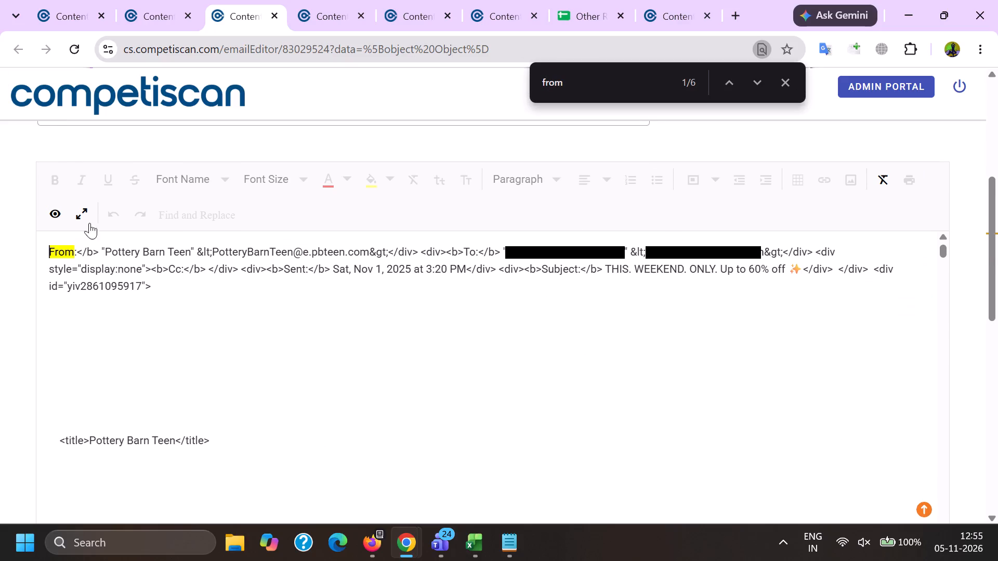
In the formatted email header, delete the recipient line plus the sender's email address and quotation marks.
click(55, 208)
drag(46, 280, 342, 269)
key(BackSpace)
key(BackSpace)
drag(173, 250, 348, 247)
key(BackSpace)
key(BackSpace)
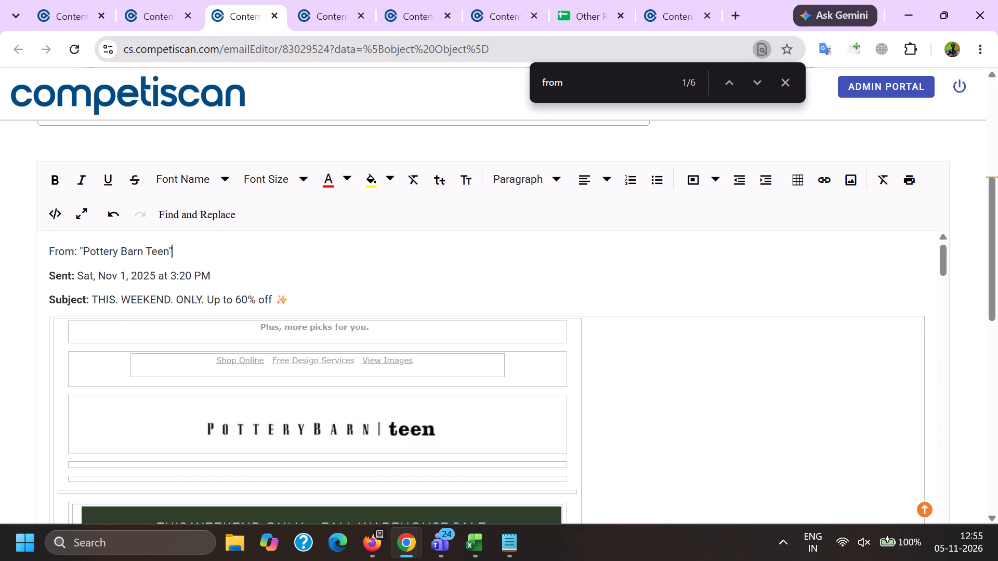
click(84, 251)
key(BackSpace)
Place the Sent and Subject lines directly below the From line using single line breaks.
click(45, 277)
key(BackSpace)
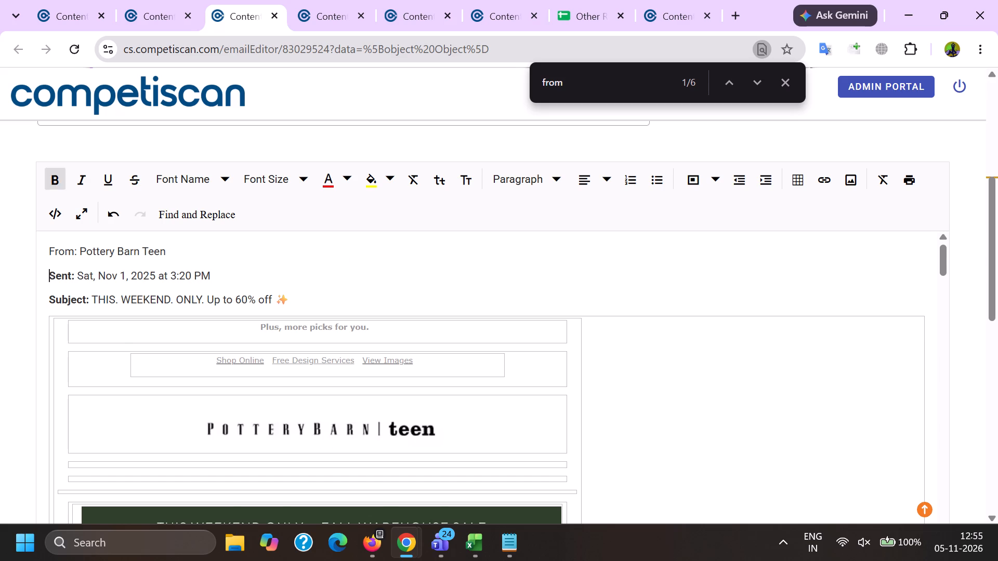
key(BackSpace)
key(shift+Return)
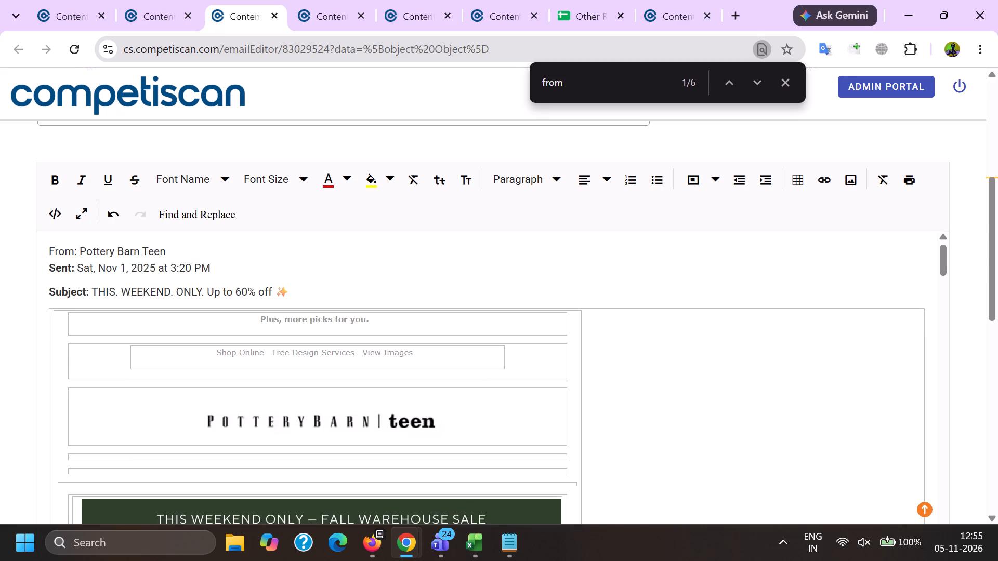
click(50, 295)
key(BackSpace)
key(BackSpace)
key(shift+Return)
key(BackSpace)
Remove the links from the email body.
scroll(293, 170, down, 1)
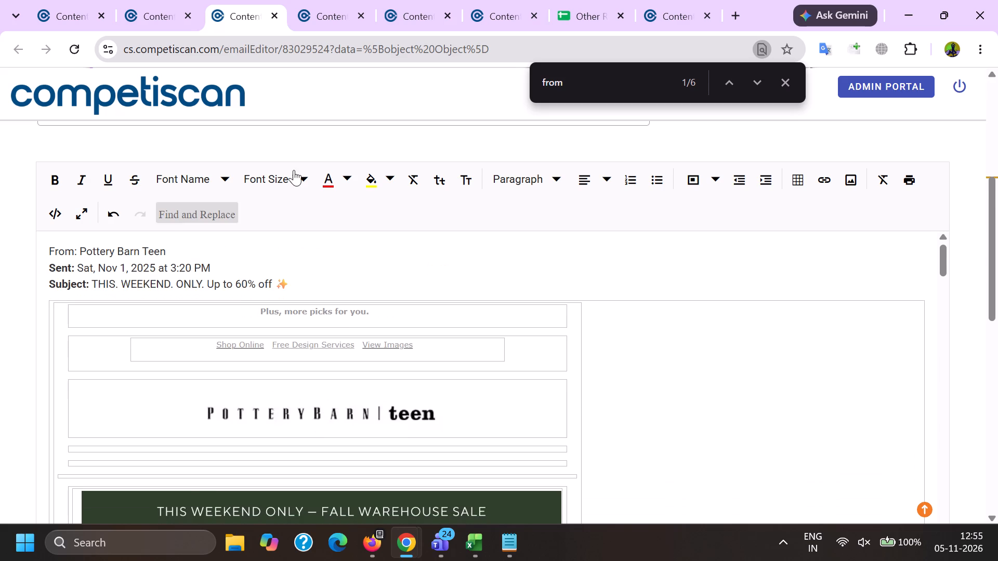
scroll(0, 319, down, 10)
scroll(69, 359, up, 4)
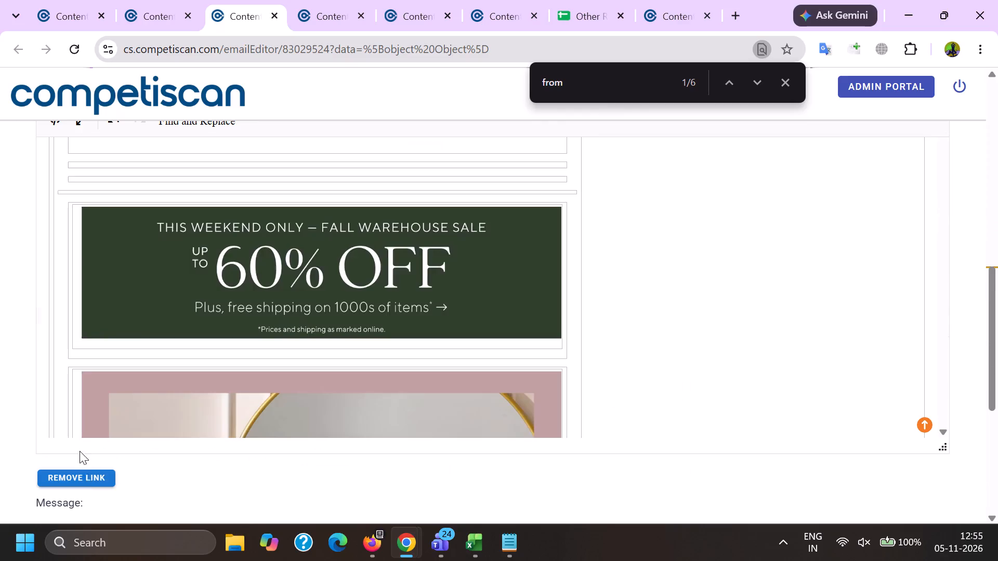
click(85, 471)
click(569, 150)
Delete the sender's email address and the recipient identifier after "This message was sent to:" from the email footer.
scroll(298, 241, down, 12)
scroll(274, 280, up, 1)
scroll(274, 280, down, 9)
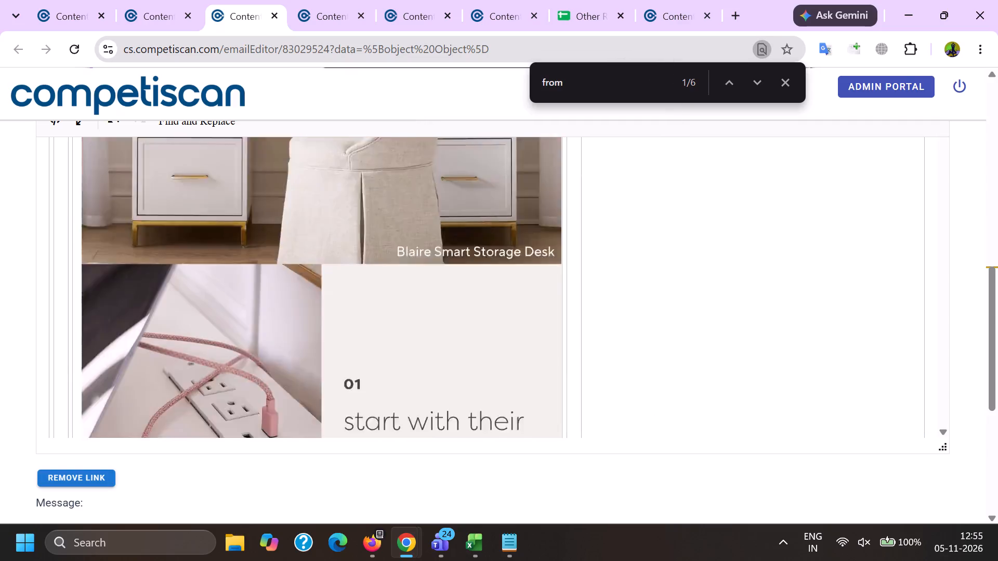
scroll(275, 259, down, 20)
scroll(275, 259, down, 20)
scroll(275, 259, down, 20)
scroll(284, 295, up, 1)
scroll(286, 295, down, 5)
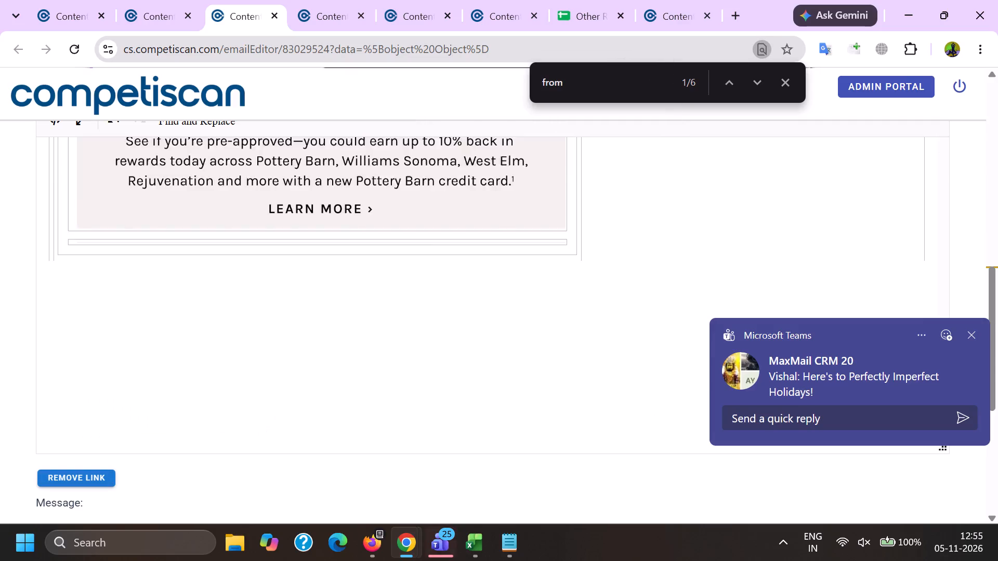
scroll(287, 296, down, 3)
drag(290, 316, 290, 316)
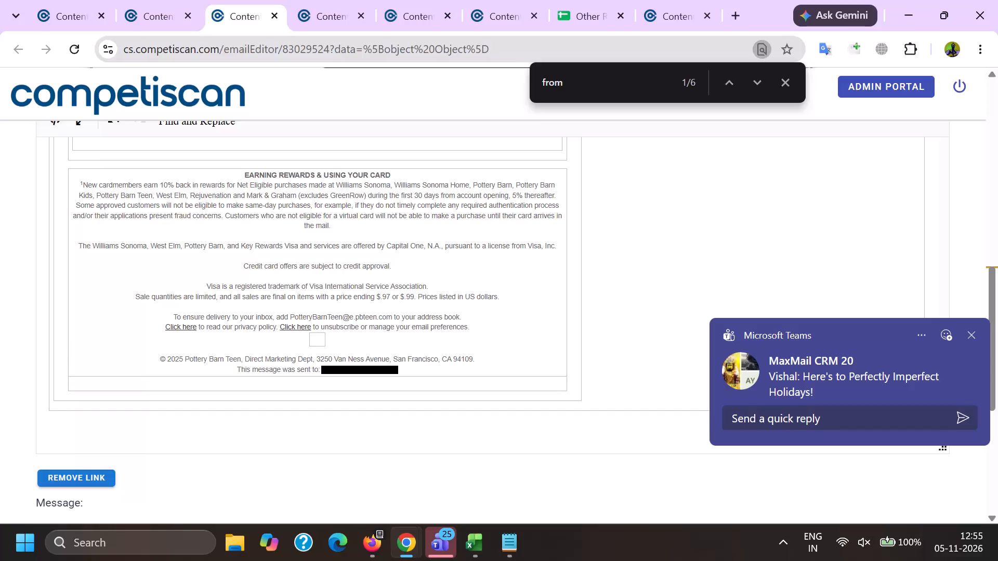
drag(290, 316, 394, 320)
key(BackSpace)
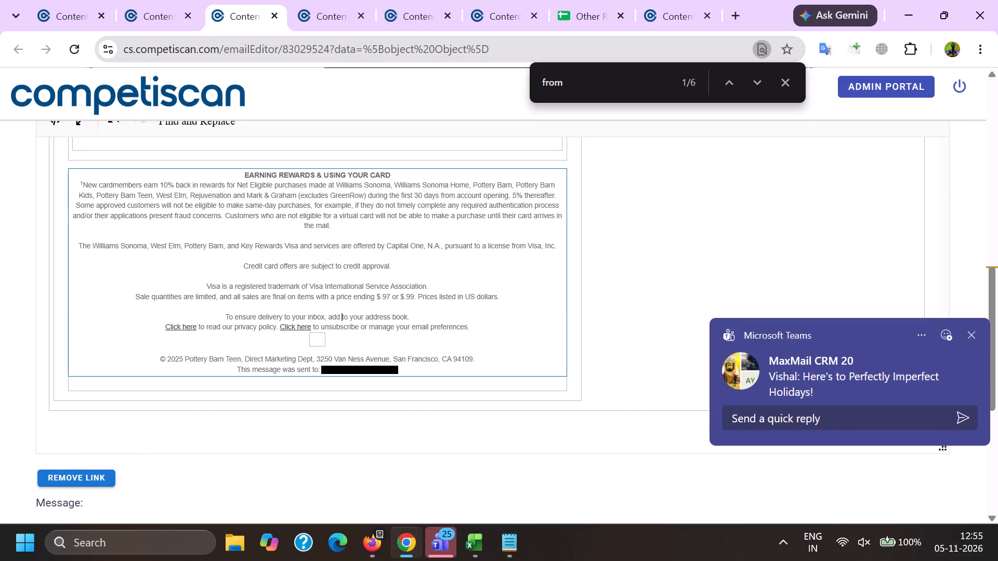
drag(324, 368, 412, 365)
key(BackSpace)
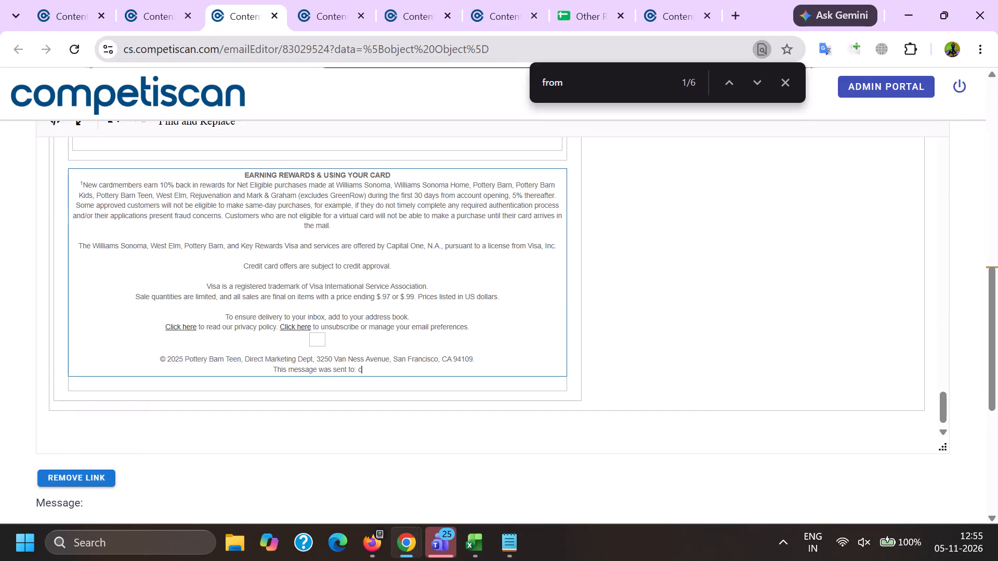
key(BackSpace)
Save the product info for the cleaned email.
scroll(324, 316, down, 14)
click(346, 388)
click(511, 314)
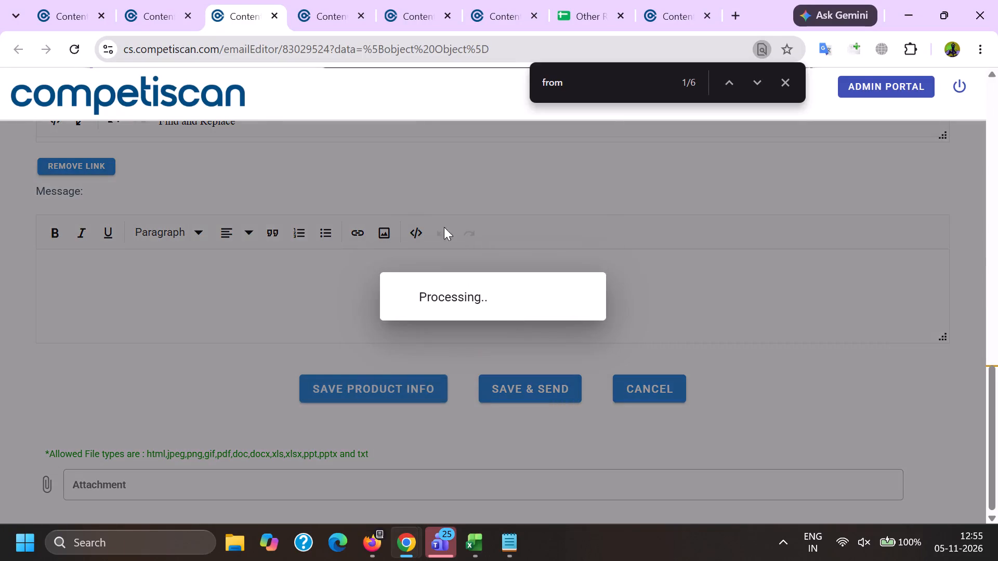
click(331, 0)
click(271, 0)
click(0, 257)
Open the product entry for email 83029524 and return to the email editor.
scroll(29, 245, up, 13)
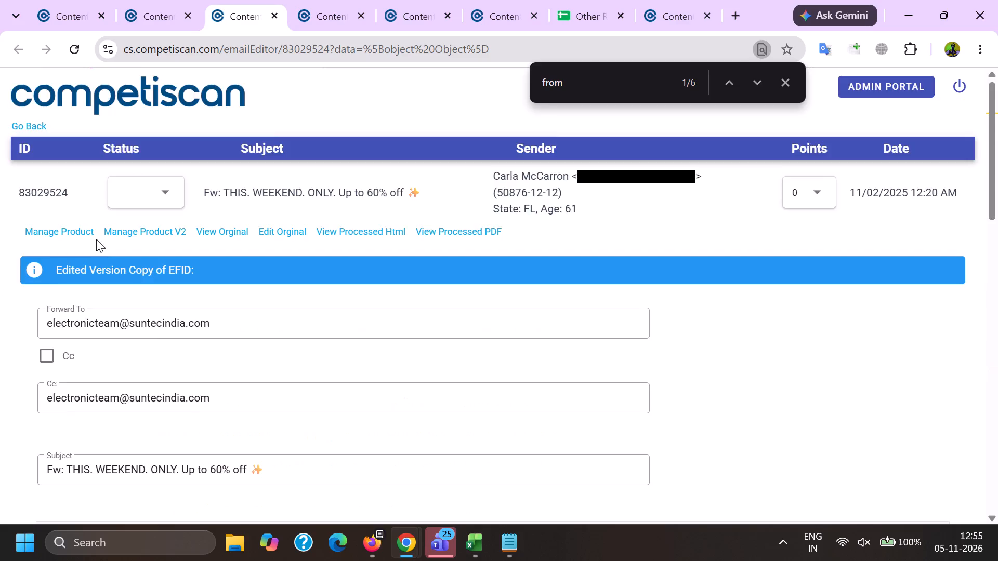
click(52, 225)
scroll(46, 255, up, 5)
click(69, 234)
key(alt+Tab)
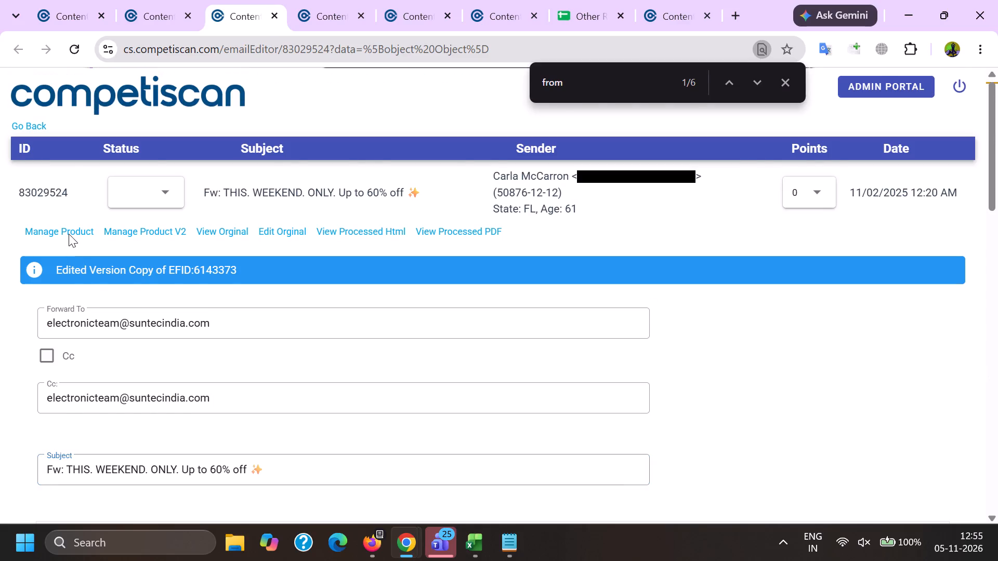
Copy the sender name "Pottery Barn Teen" from the email's From line.
scroll(112, 351, down, 6)
click(107, 383)
key(Page_Up)
key(Page_Up)
key(Page_Up)
key(Page_Up)
key(Page_Up)
key(Page_Up)
key(Page_Up)
key(Page_Up)
key(Page_Up)
key(Page_Up)
key(Page_Up)
key(Page_Up)
key(Page_Up)
key(Page_Up)
key(Page_Up)
key(Page_Up)
key(Page_Up)
key(Page_Up)
key(Page_Up)
key(Page_Up)
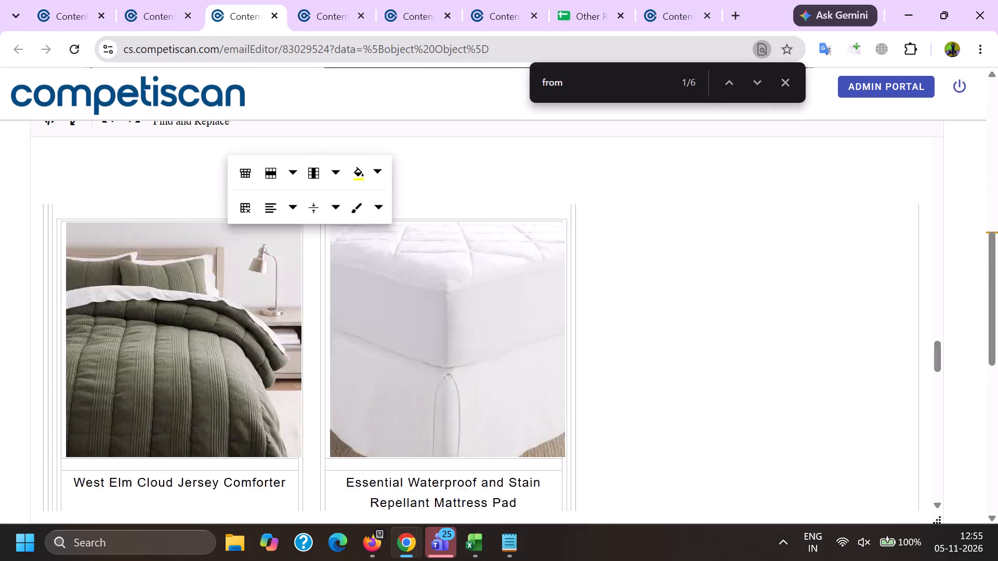
scroll(112, 386, down, 5)
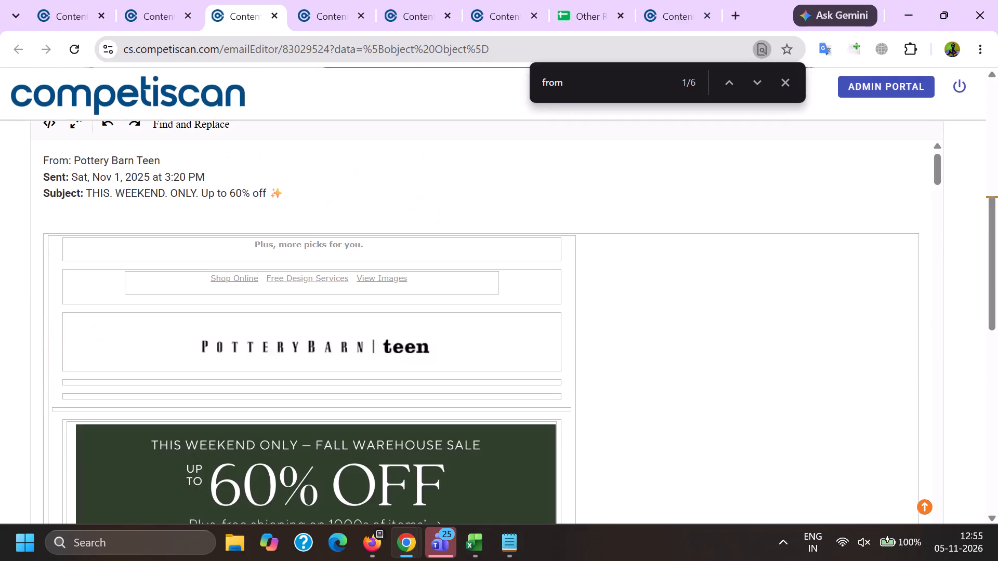
double_click(97, 155)
shift+click(133, 161)
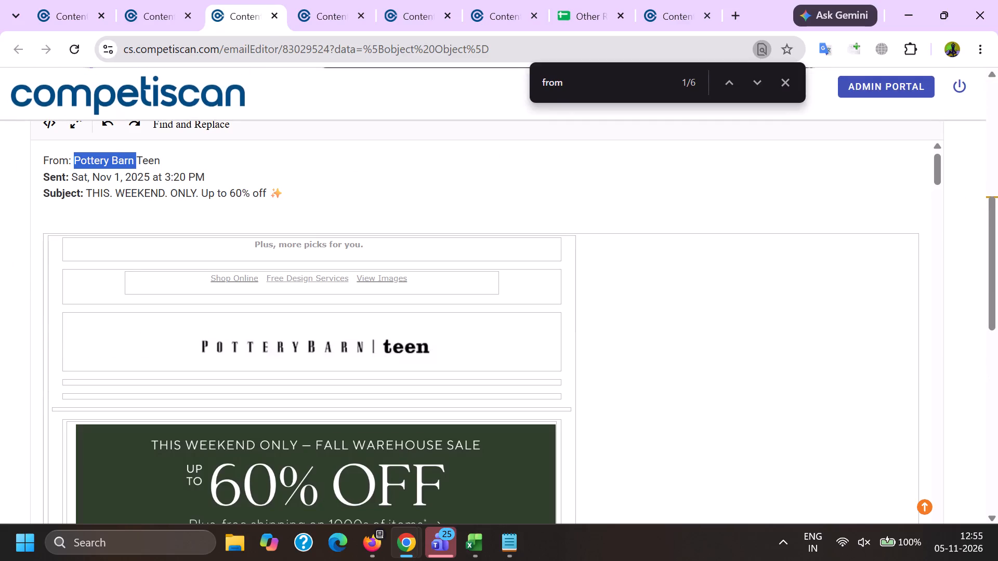
shift+click(141, 163)
key(ctrl+c)
In the product entry, use the Pottery Barn Teen company's image as the product image.
key(alt+Tab)
scroll(271, 222, down, 6)
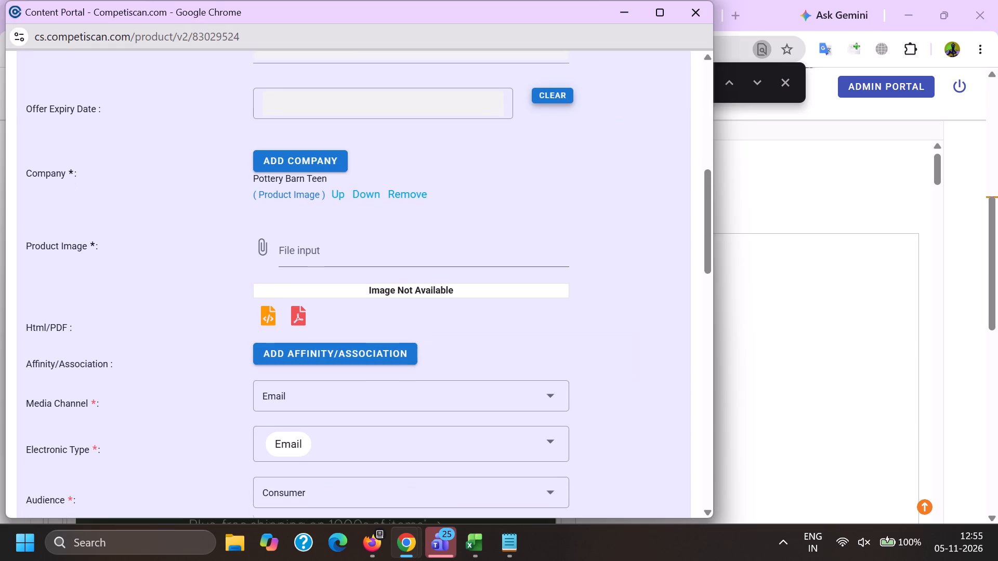
click(312, 195)
Add Capital One as a company and Pottery Barn Teen as the affinity/association.
click(336, 158)
key(c)
text(apital one)
scroll(364, 164, down, 2)
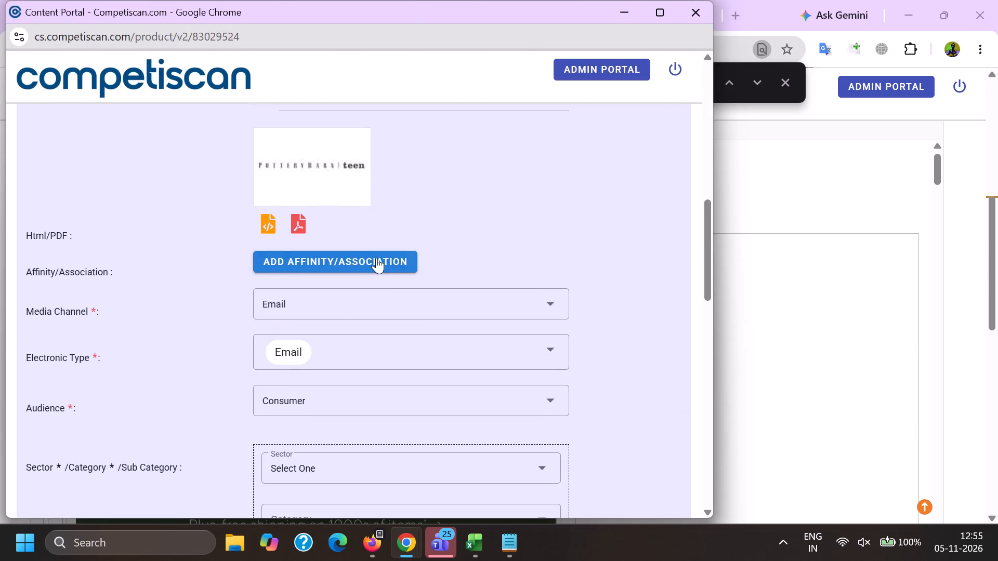
click(376, 258)
click(431, 297)
key(ctrl+v)
scroll(390, 363, up, 3)
click(363, 310)
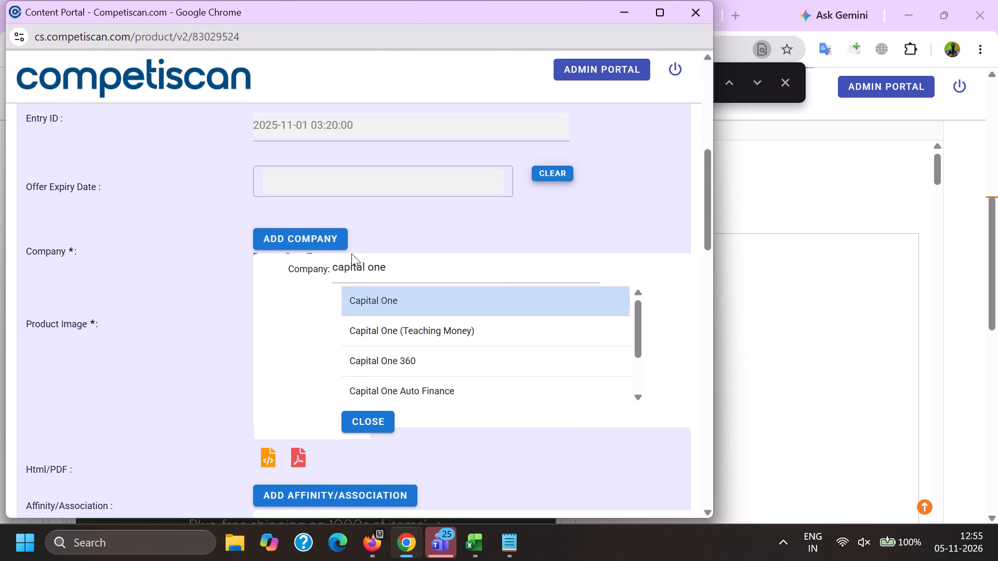
scroll(351, 253, down, 4)
click(371, 287)
Set the product's sector to Retail and its category to Home.
scroll(362, 208, down, 3)
click(320, 217)
scroll(320, 215, down, 8)
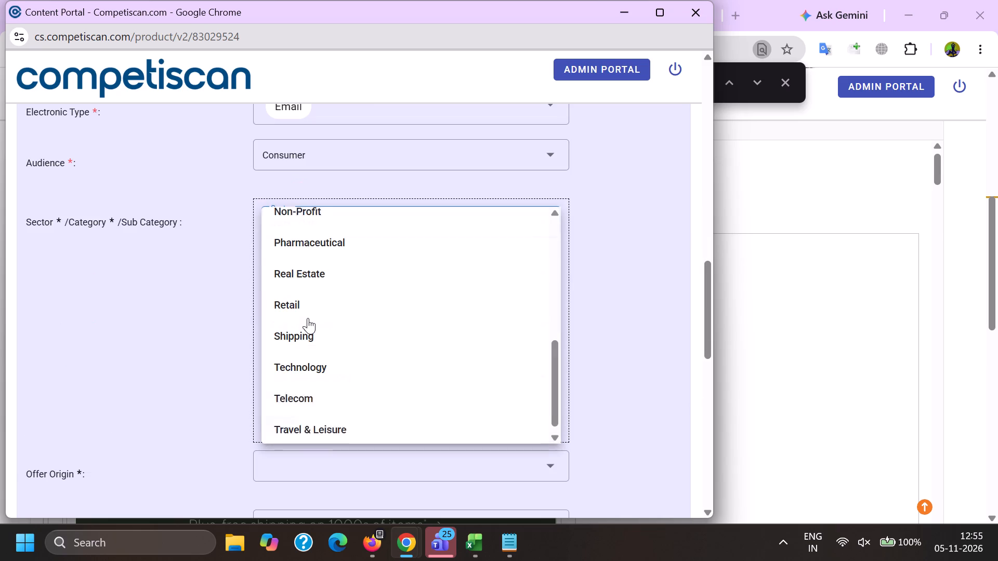
click(327, 288)
drag(204, 291, 222, 294)
click(297, 277)
scroll(297, 275, down, 7)
drag(315, 280, 309, 285)
drag(176, 299, 210, 310)
Choose the Home Decor sub category and add the Retail / Home / Home Decor classification to the product.
click(301, 313)
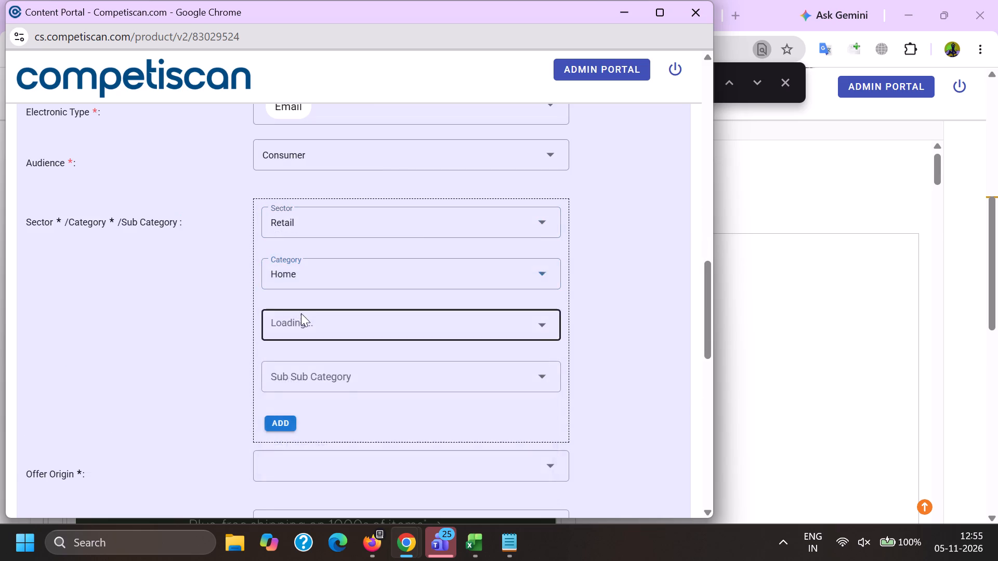
key(alt+Tab)
scroll(300, 311, down, 20)
scroll(300, 311, down, 1)
key(alt+Tab)
drag(216, 314, 291, 366)
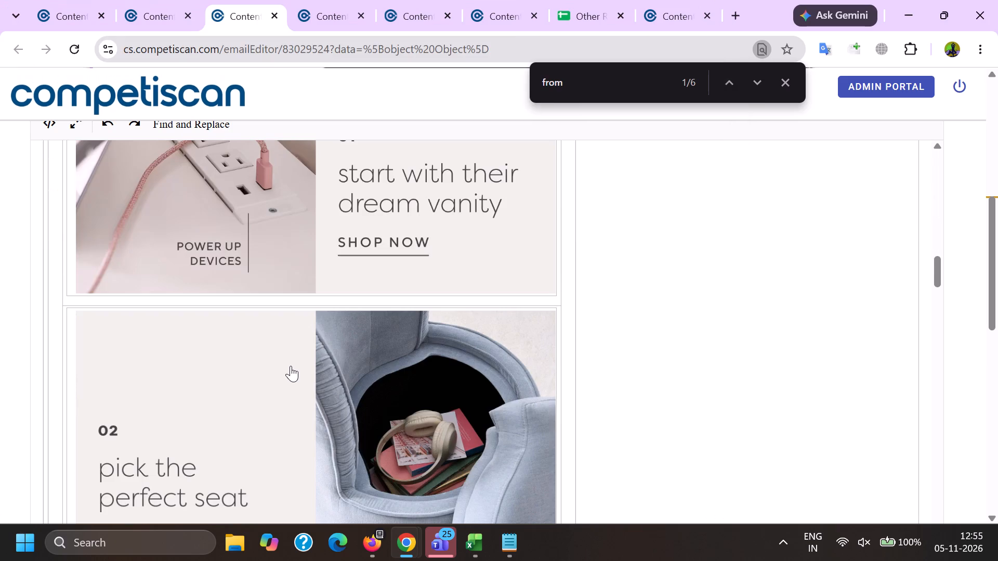
drag(291, 366, 219, 322)
click(310, 335)
scroll(309, 345, down, 3)
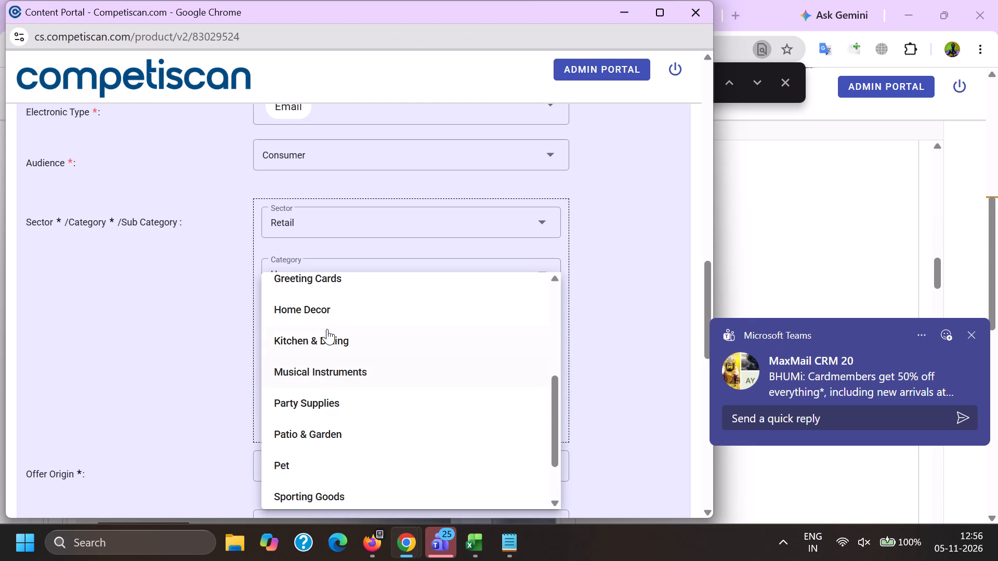
click(230, 321)
click(307, 326)
scroll(321, 386, down, 4)
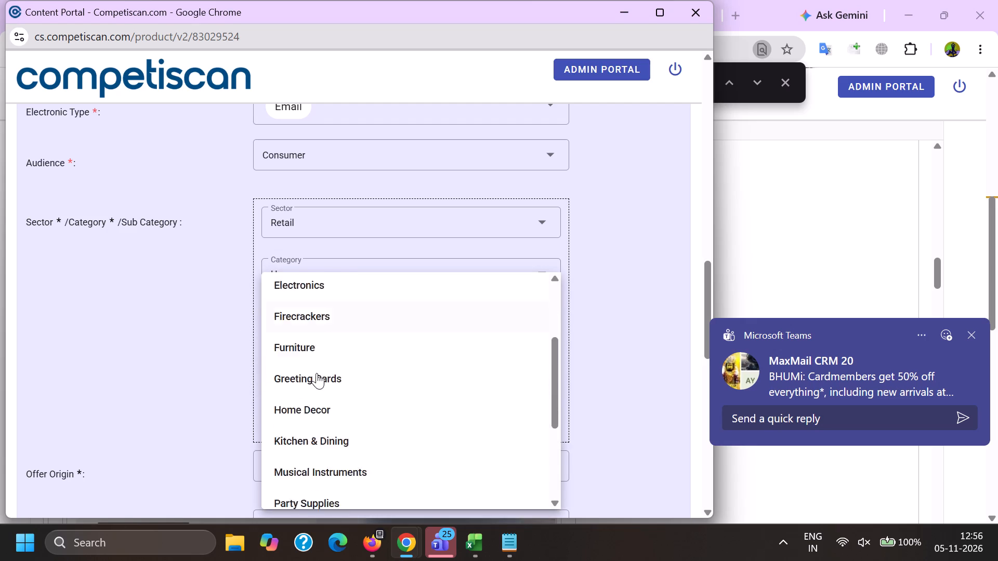
scroll(313, 405, up, 1)
drag(319, 314, 309, 322)
drag(215, 327, 234, 345)
click(283, 422)
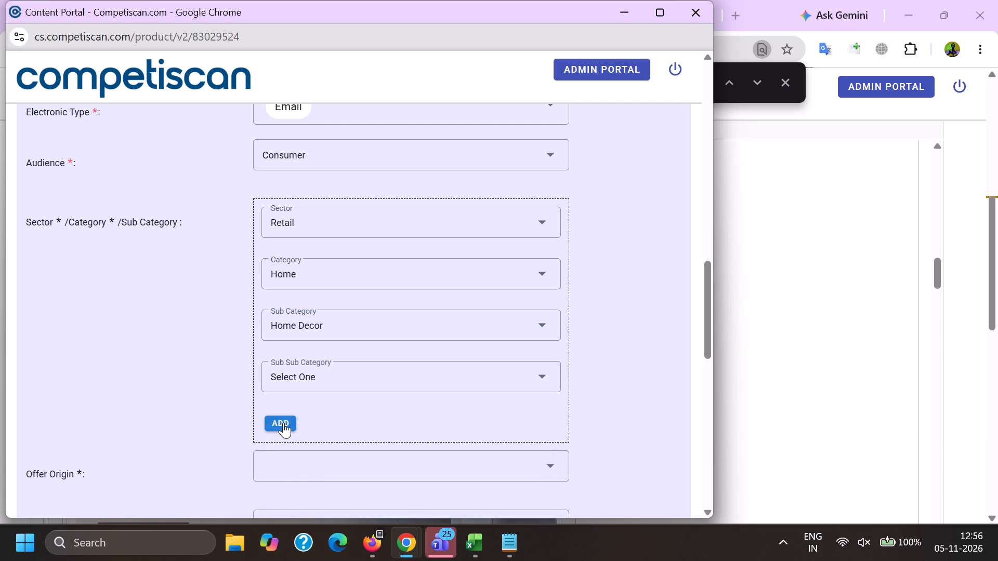
Add the Credit Cards / Payment Cards / Credit Cards classification and place it above Retail / Home / Home Decor.
click(318, 241)
scroll(326, 297, up, 6)
drag(331, 372, 326, 371)
drag(204, 353, 224, 355)
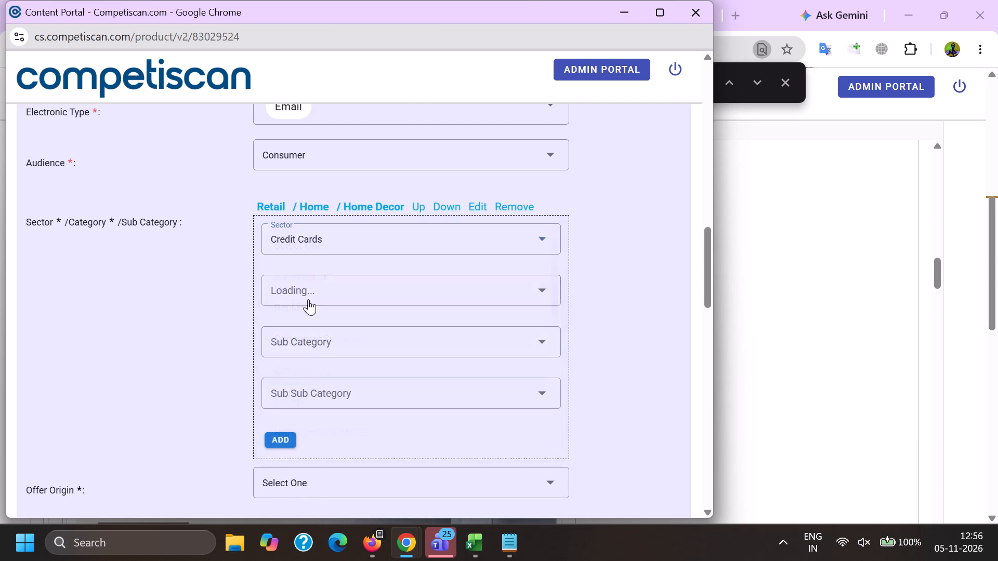
click(297, 293)
click(316, 358)
click(289, 349)
scroll(296, 275, down, 2)
click(319, 350)
drag(181, 325, 212, 323)
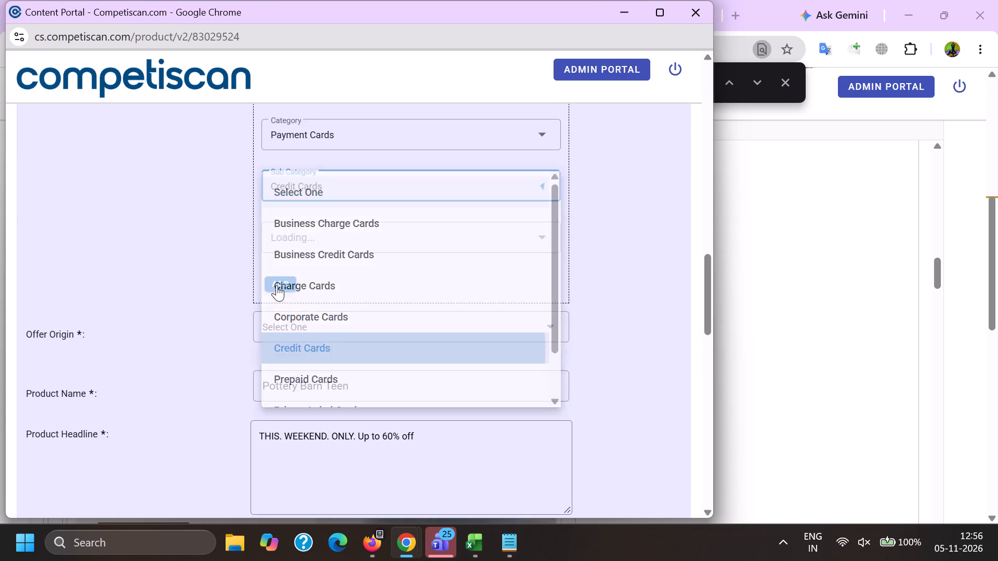
click(279, 280)
scroll(307, 364, up, 3)
click(450, 281)
Set the offer origin to Provider/Bank and the product name to Pottery Barn Key Rewards Visa Credit Card.
scroll(350, 269, down, 4)
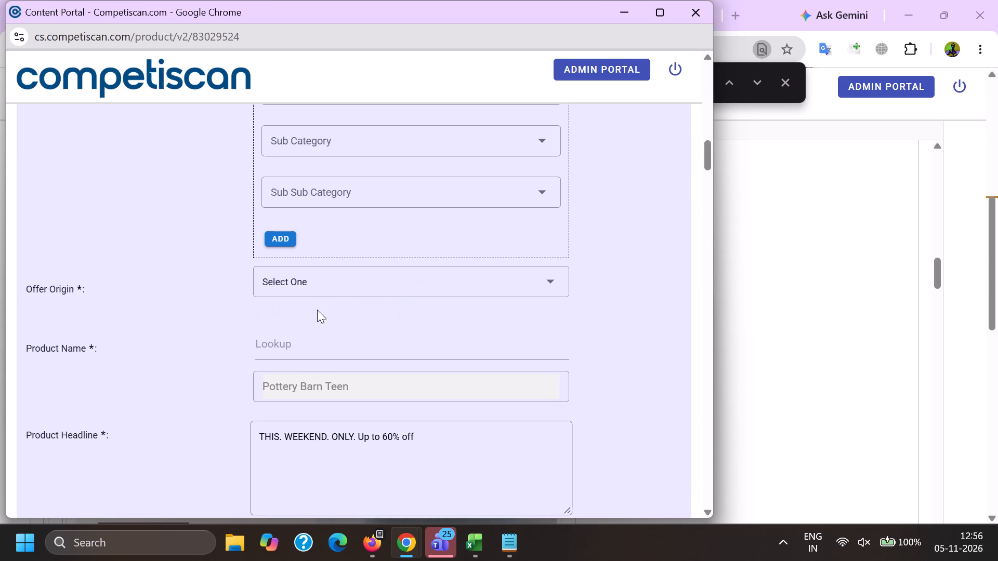
click(305, 277)
double_click(308, 338)
key(ctrl+v)
drag(319, 351, 522, 382)
key(BackSpace)
click(406, 420)
Move the Credit Cards classification down one place in the sector/category list.
scroll(386, 418, up, 5)
click(321, 378)
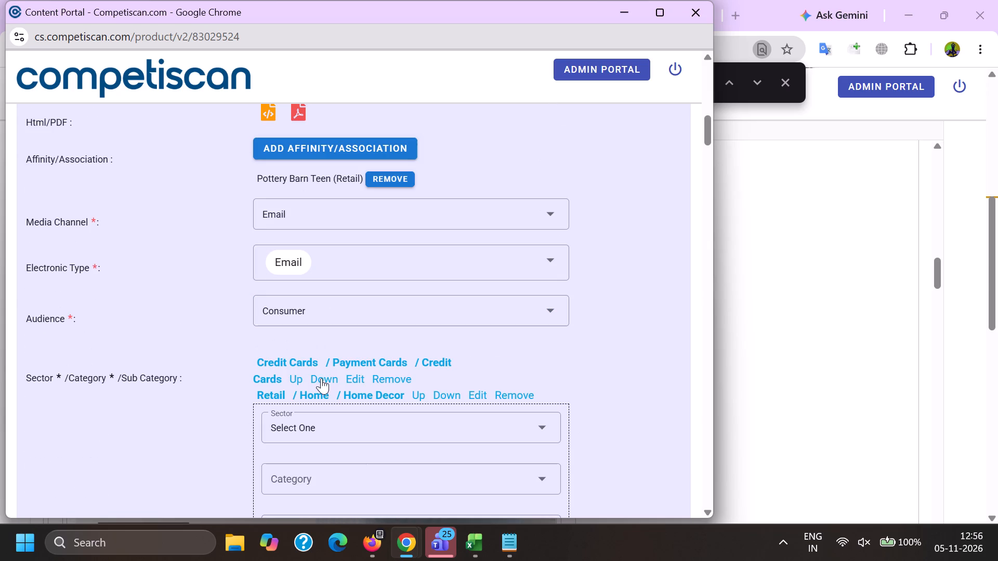
Replace the product headline with "THIS. WEEKEND. ONLY. Up to 60% off. Earn 10% back in rewards" from the Notepad notes.
scroll(324, 288, down, 5)
drag(472, 412, 3, 379)
key(ctrl+v)
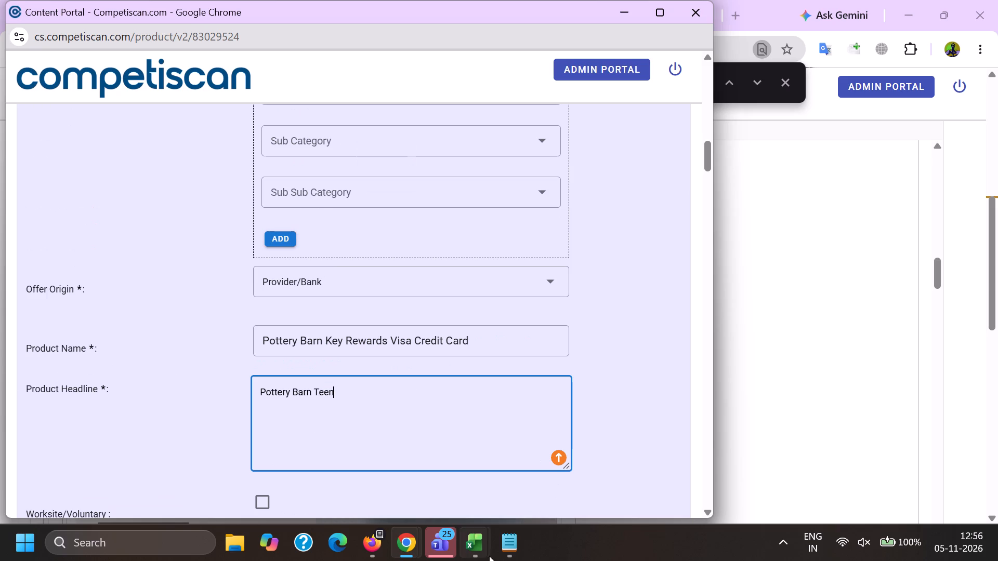
click(502, 544)
key(ctrl+c)
key(alt+Tab)
drag(453, 404, 448, 404)
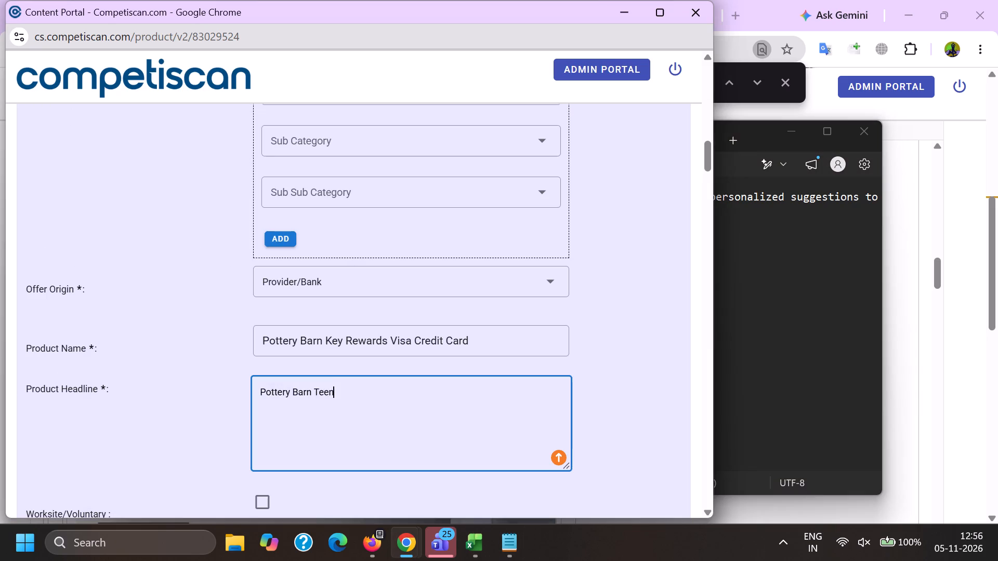
drag(448, 404, 54, 365)
key(ctrl+b)
key(ctrl+v)
Set the response mechanism to URL/Website and the mailing type to Acquisition.
scroll(198, 291, down, 5)
click(289, 355)
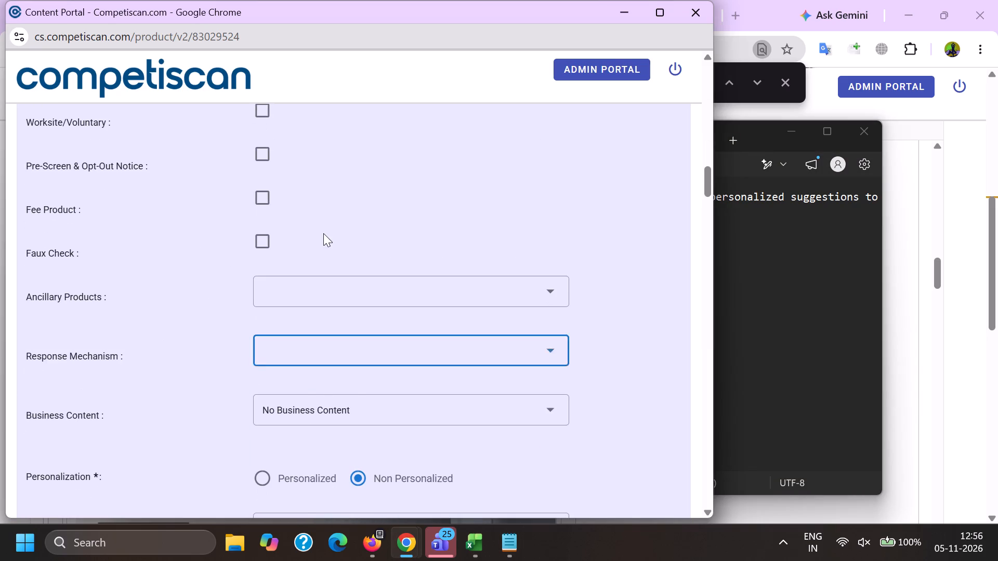
scroll(323, 233, down, 9)
drag(339, 391, 316, 388)
drag(168, 370, 201, 380)
click(317, 375)
drag(316, 337, 299, 344)
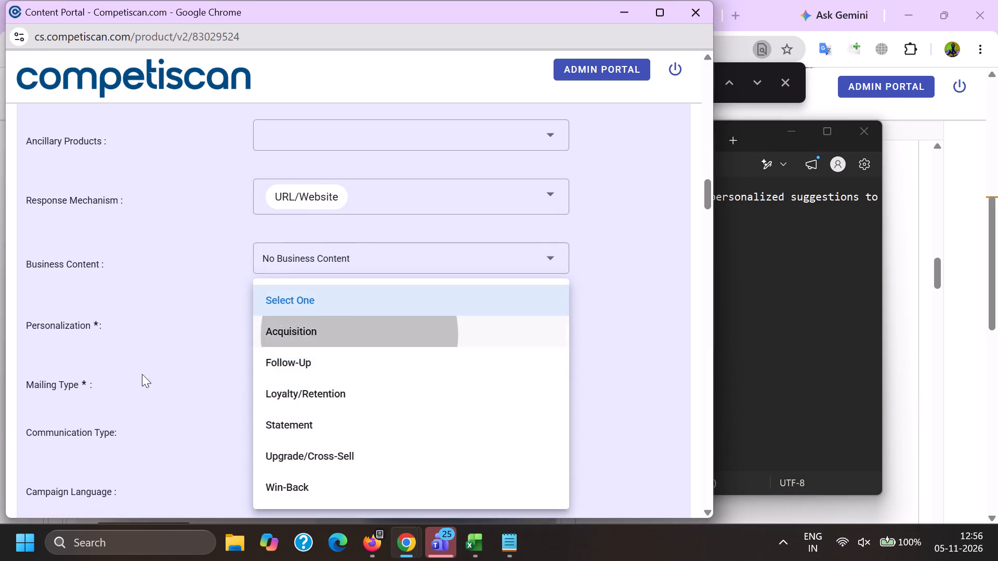
drag(142, 374, 181, 397)
Set the communication types to Bonuses/Contests/Incentives, Co-Brand and Mobile Application.
click(273, 438)
scroll(311, 288, down, 3)
click(335, 309)
scroll(335, 309, down, 5)
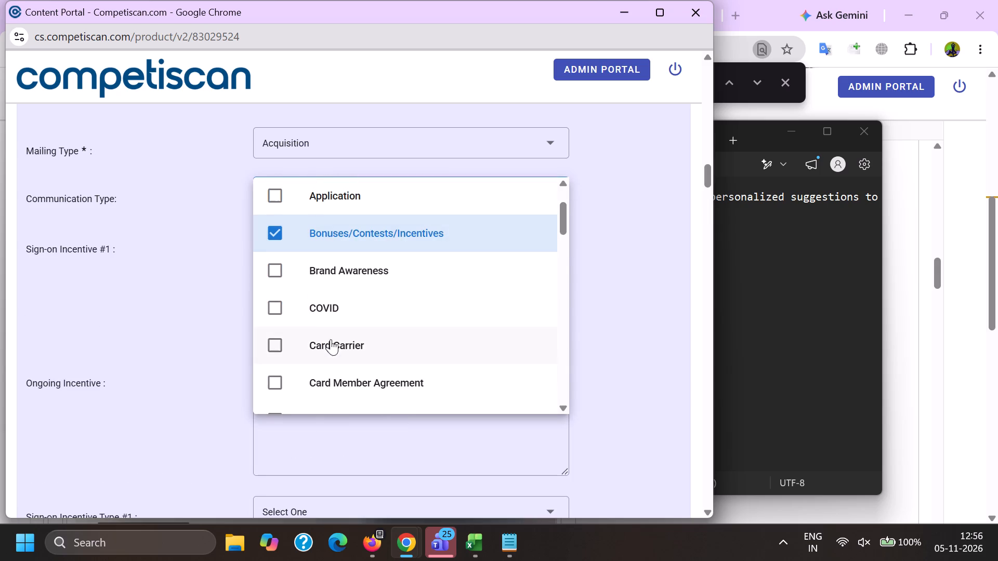
scroll(324, 328, down, 3)
click(325, 296)
scroll(325, 301, down, 11)
scroll(326, 328, up, 2)
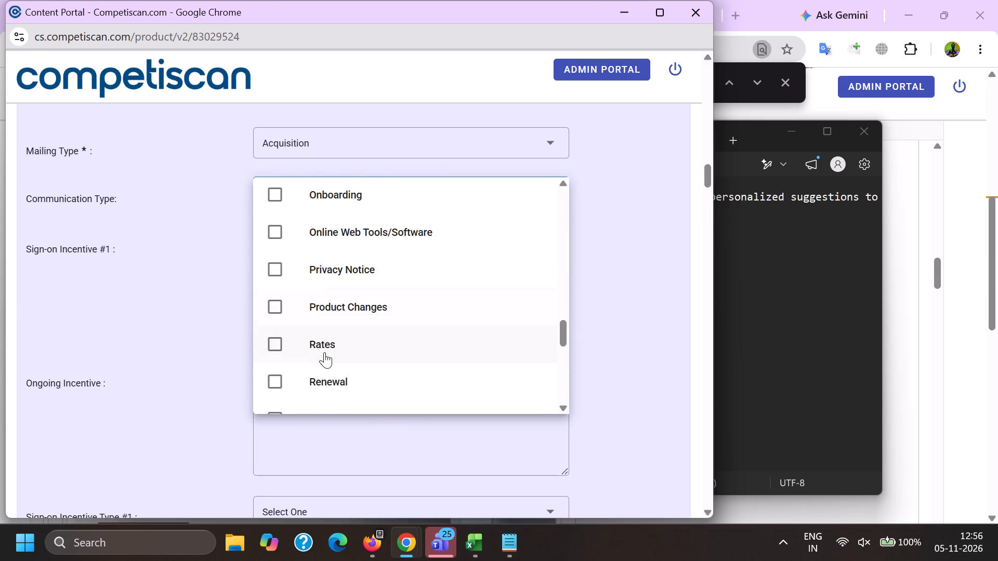
double_click(337, 227)
click(335, 191)
click(175, 211)
Copy "10% back in rewards during the first 30 days from account opening" from the reference product entry into Sign-on Incentive #1.
key(alt+Tab)
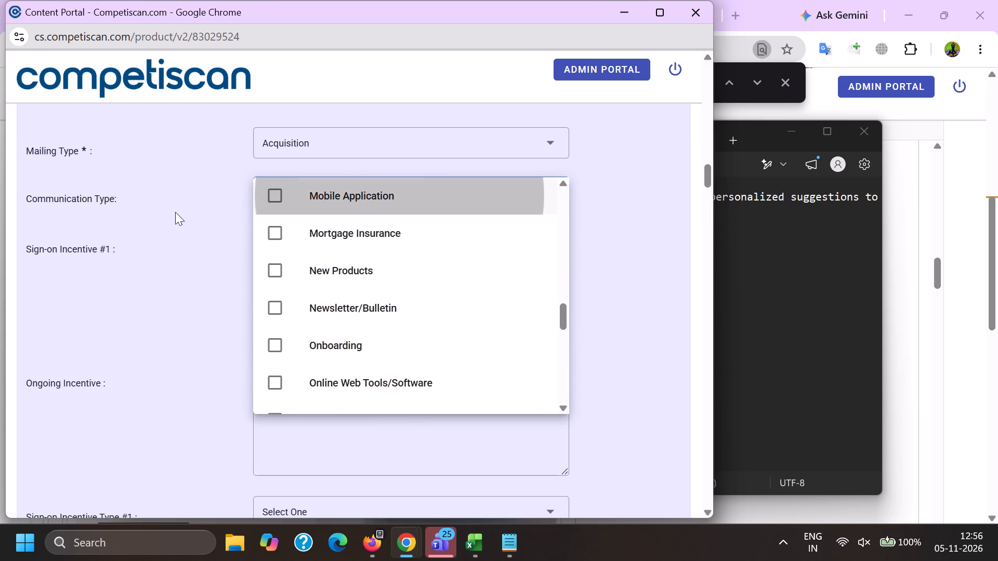
click(900, 227)
click(639, 0)
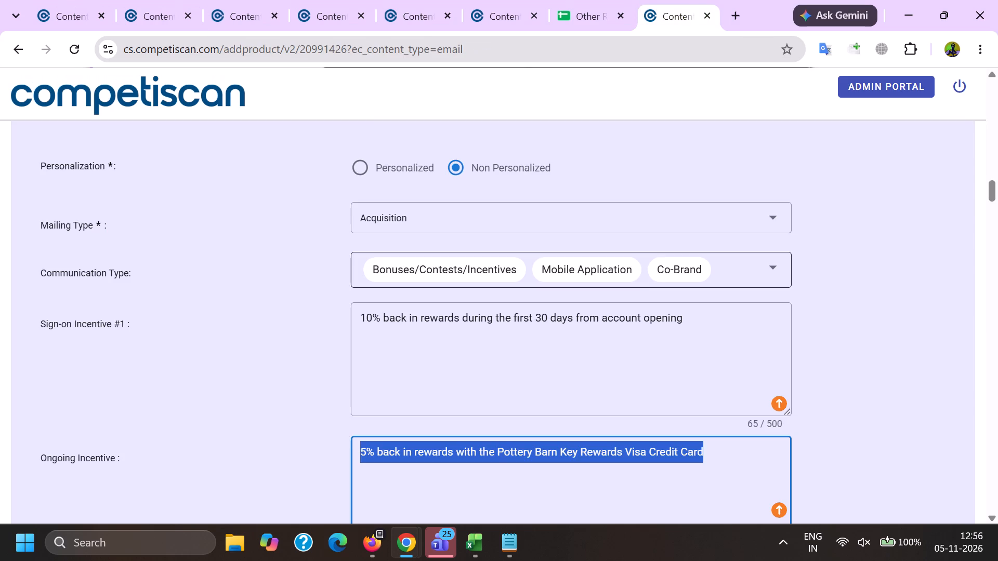
drag(738, 392, 128, 298)
key(ctrl+c)
key(alt+Tab)
key(alt+Tab)
key(alt+Tab)
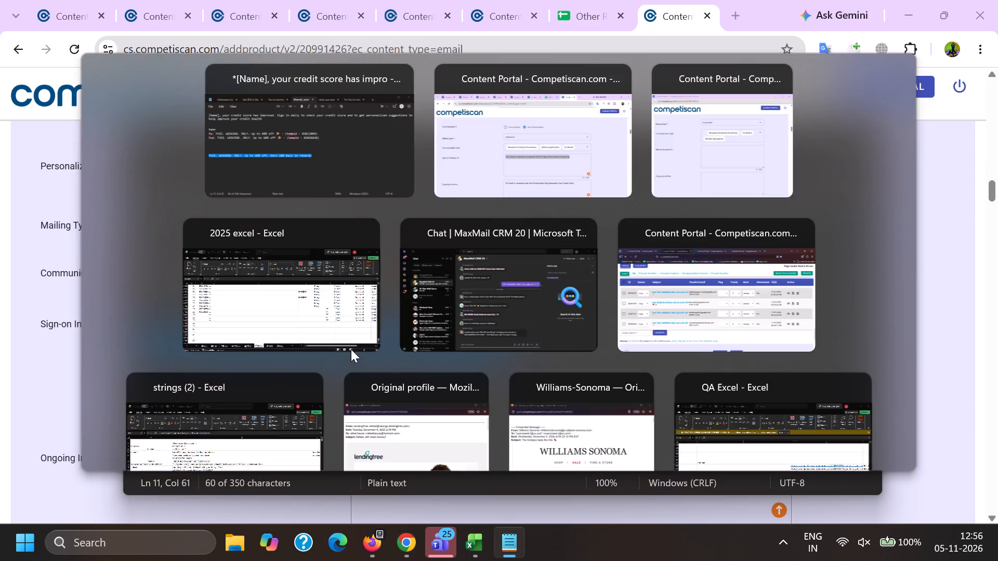
click(320, 301)
key(ctrl+v)
Copy "5% back in rewards with the Pottery Barn Key Rewards Visa Credit Card" from the reference entry into Ongoing Incentive.
click(339, 467)
key(alt+Tab)
click(905, 345)
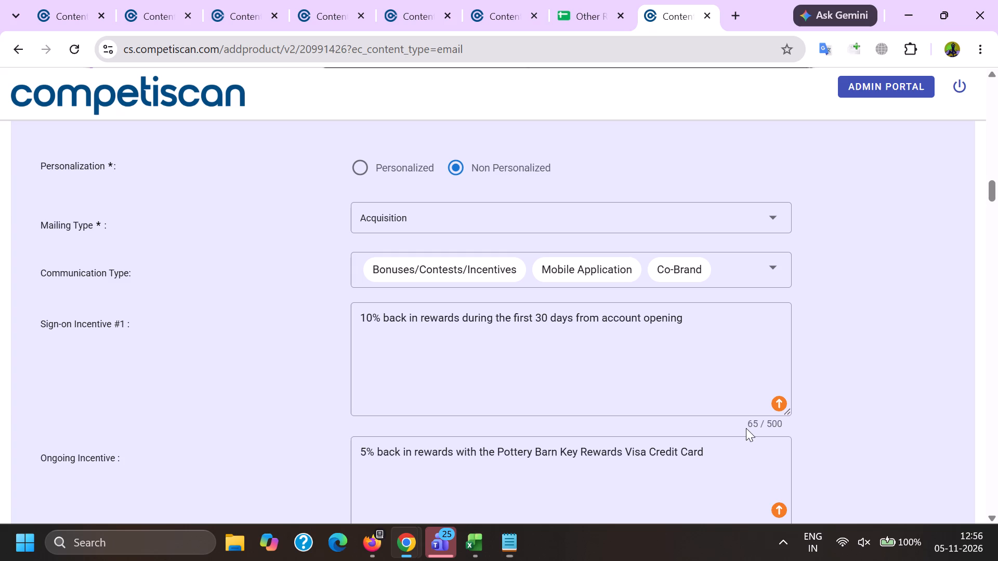
drag(745, 461, 199, 415)
key(ctrl+c)
key(alt+Tab)
key(ctrl+v)
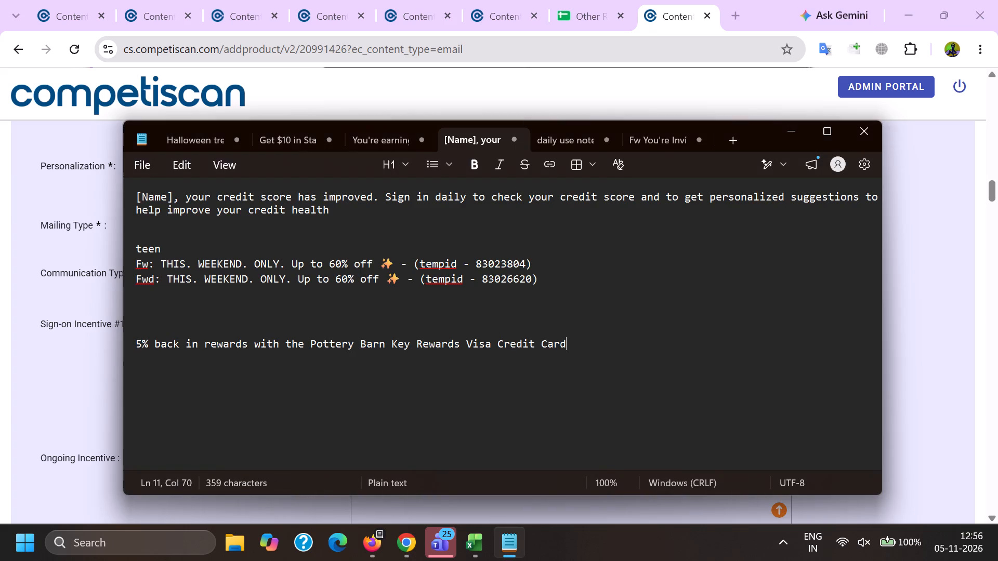
key(ctrl+z)
key(alt+Tab)
key(alt+Tab)
key(ctrl+v)
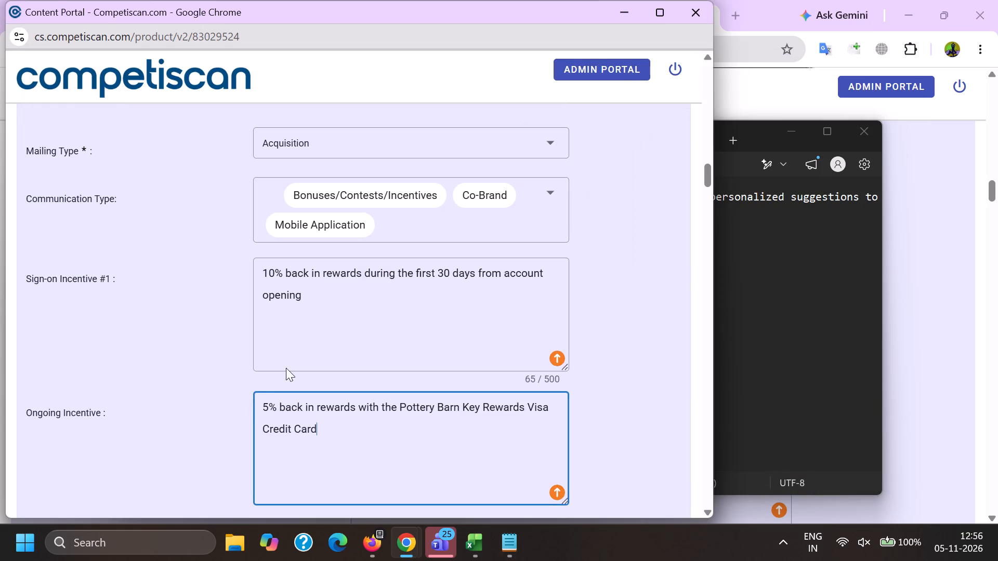
Fill in sign-on incentive #1 with type Coupon/Discount, value 10.00, maximum award 10.00 and a window of 1 month.
scroll(279, 295, down, 2)
click(287, 385)
scroll(325, 243, down, 1)
scroll(306, 327, down, 7)
click(345, 314)
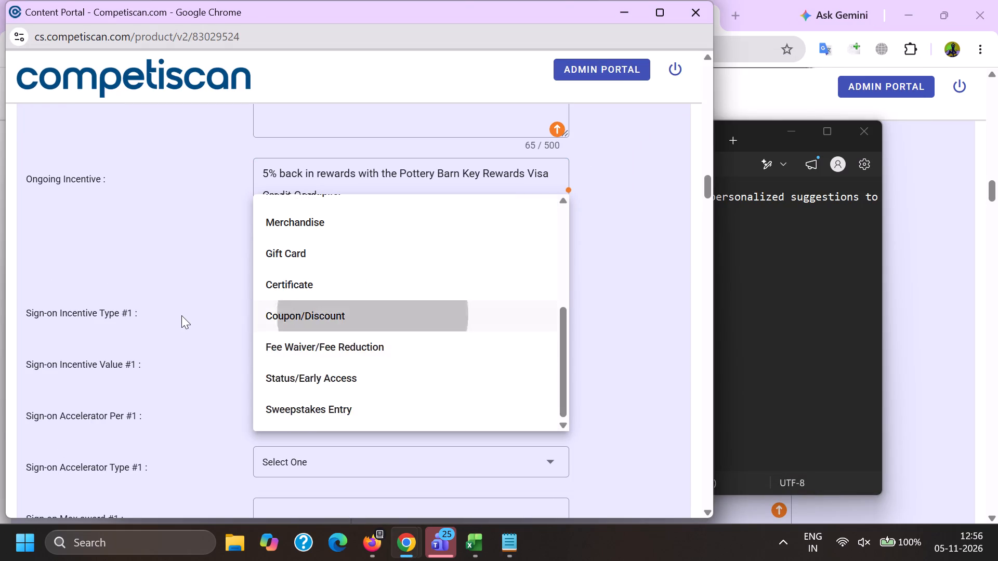
drag(181, 315, 209, 323)
click(294, 359)
text(10.00)
key(Tab)
key(Tab)
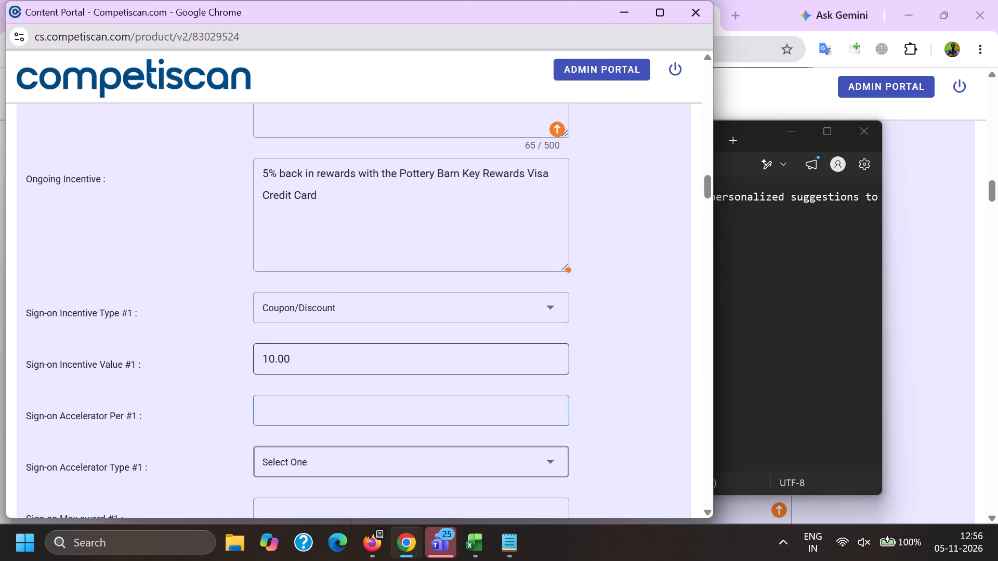
key(Tab)
text(10.00)
key(Tab)
key(Tab)
key(Tab)
key(1)
In the payment card offer details, set the application type to Invitation to Apply and the card network to Visa.
scroll(280, 349, down, 3)
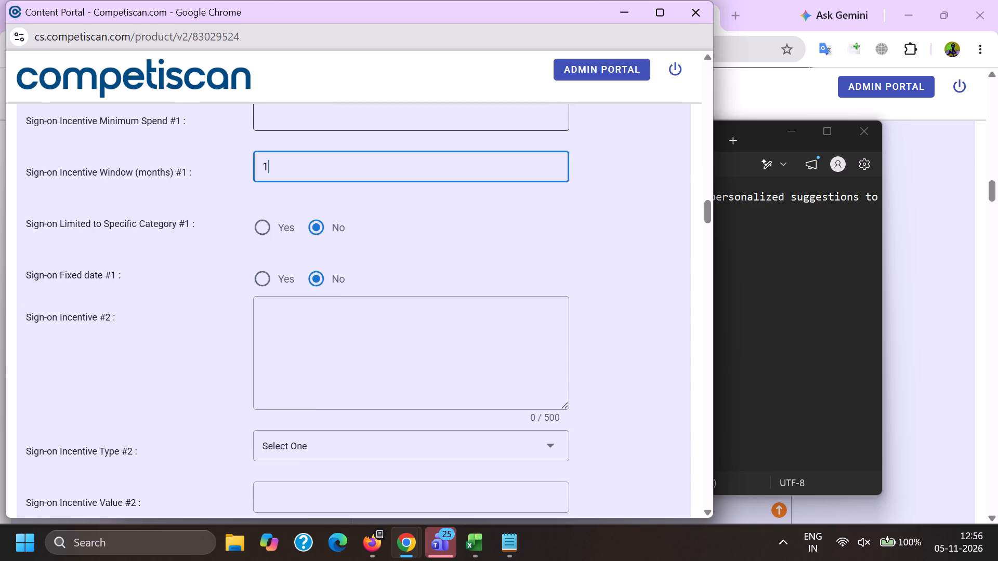
click(275, 254)
click(279, 268)
scroll(279, 267, down, 20)
scroll(279, 267, down, 1)
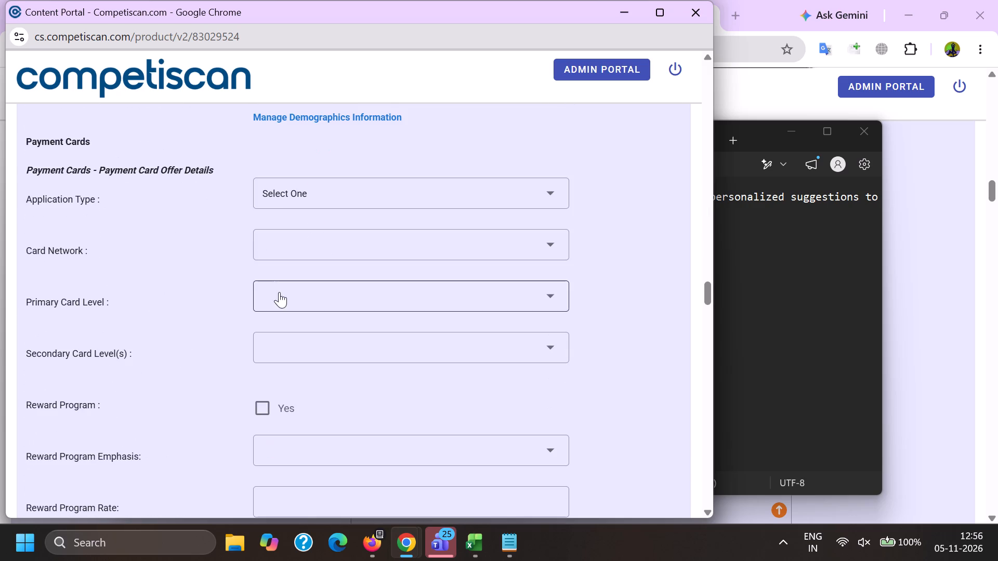
click(286, 200)
click(327, 262)
drag(205, 275, 229, 277)
click(309, 259)
scroll(313, 161, down, 2)
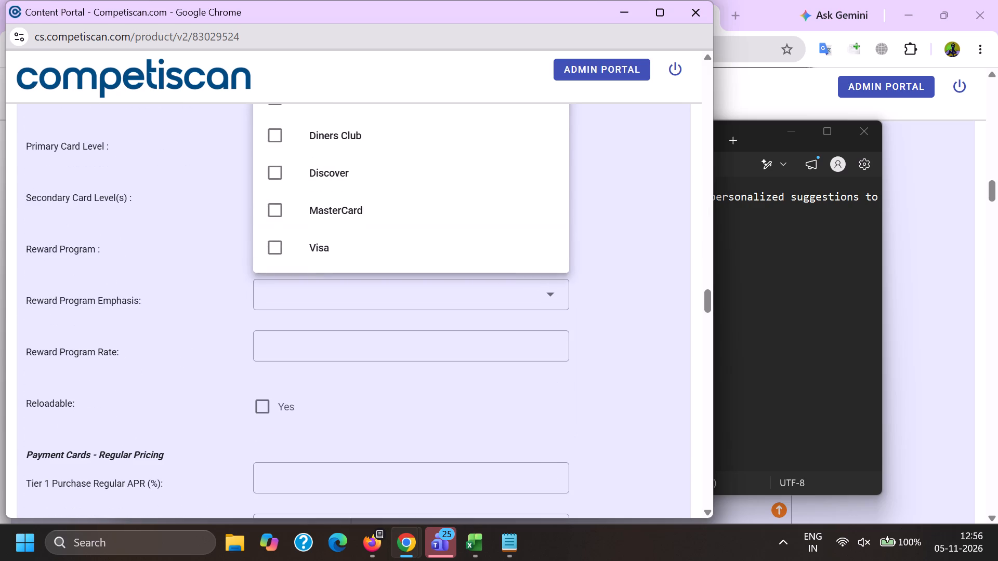
click(326, 257)
drag(194, 245, 208, 245)
Choose the primary card level and mark the card as having a reward program.
scroll(266, 293, up, 3)
click(295, 379)
scroll(326, 229, down, 9)
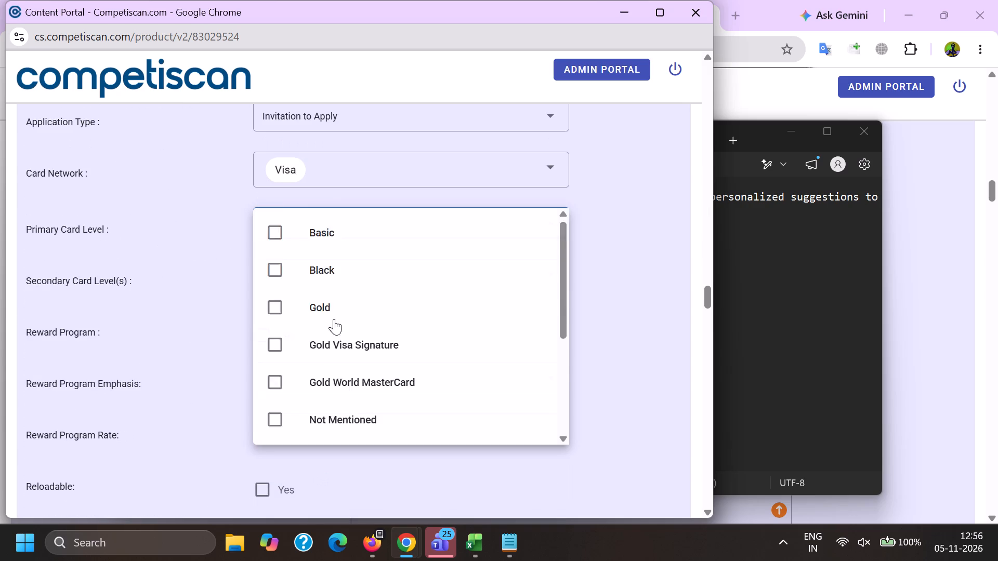
drag(348, 375, 340, 375)
drag(175, 375, 184, 376)
click(261, 339)
drag(145, 408, 150, 408)
click(150, 408)
Mark that a credit card is mentioned and submit the product entry.
key(End)
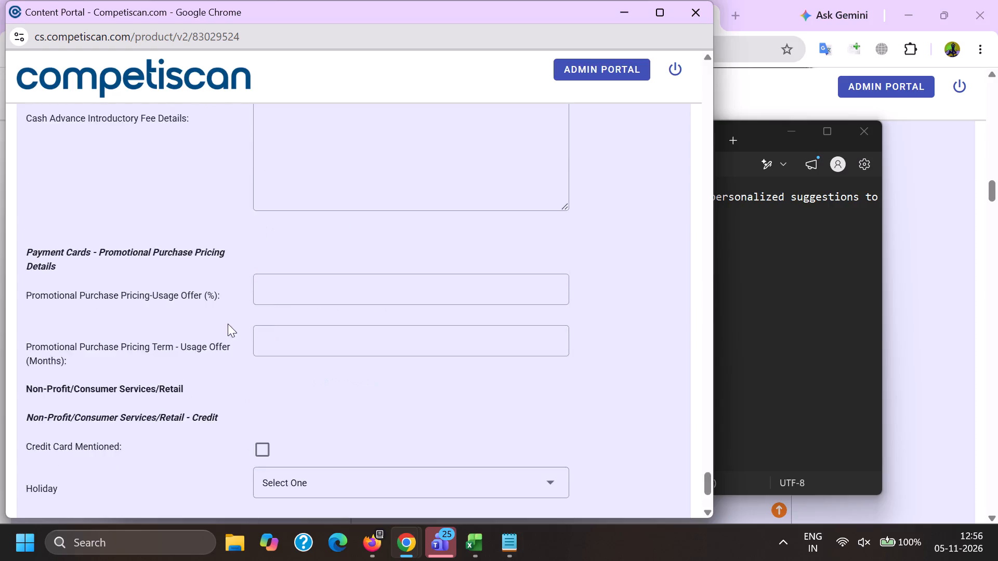
click(274, 265)
click(301, 493)
Copy the next email's ID, 83026435, into row 27 of the may 26 sheet in the Excel log.
click(911, 344)
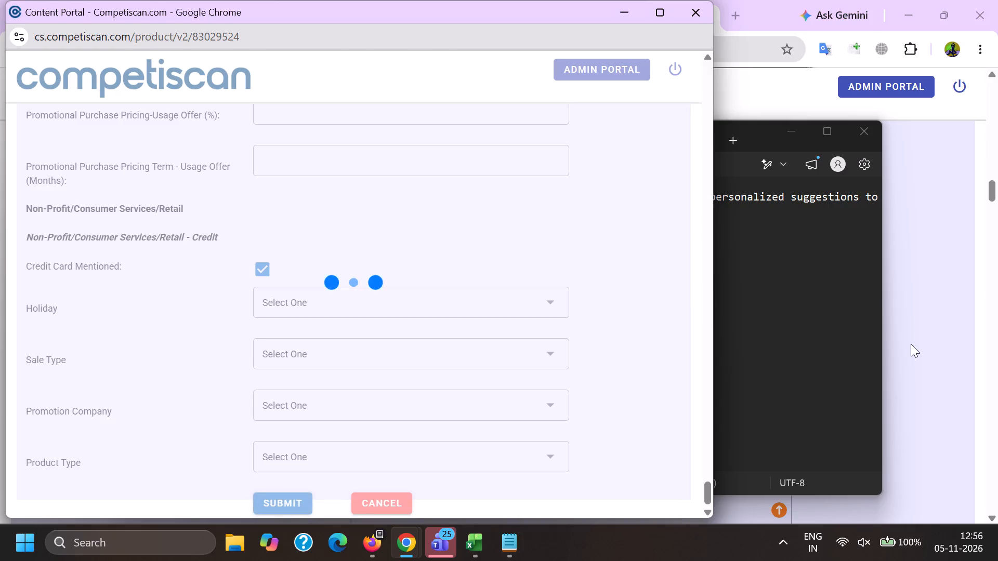
click(229, 0)
click(316, 0)
double_click(309, 63)
double_click(309, 50)
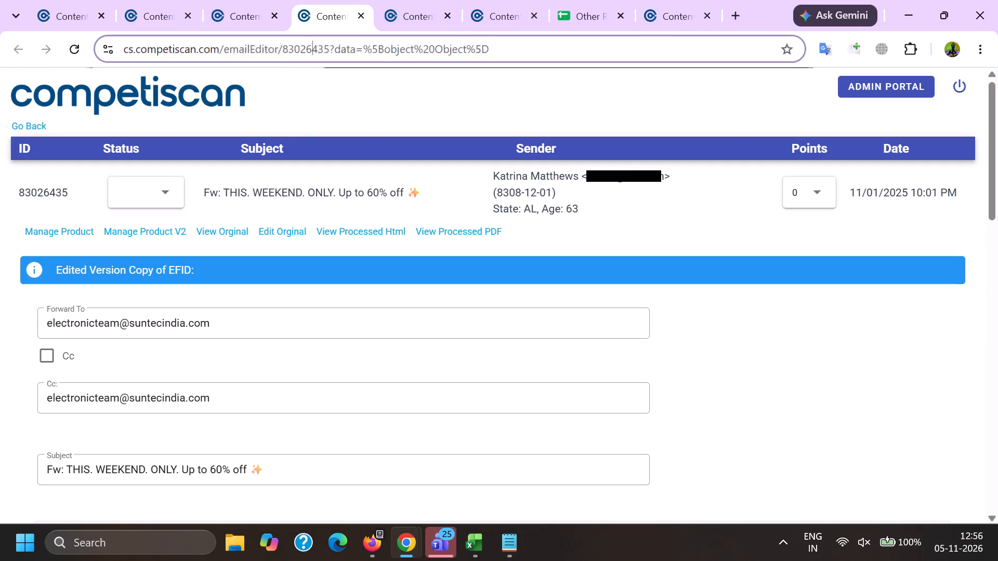
key(ctrl+c)
click(474, 542)
click(624, 483)
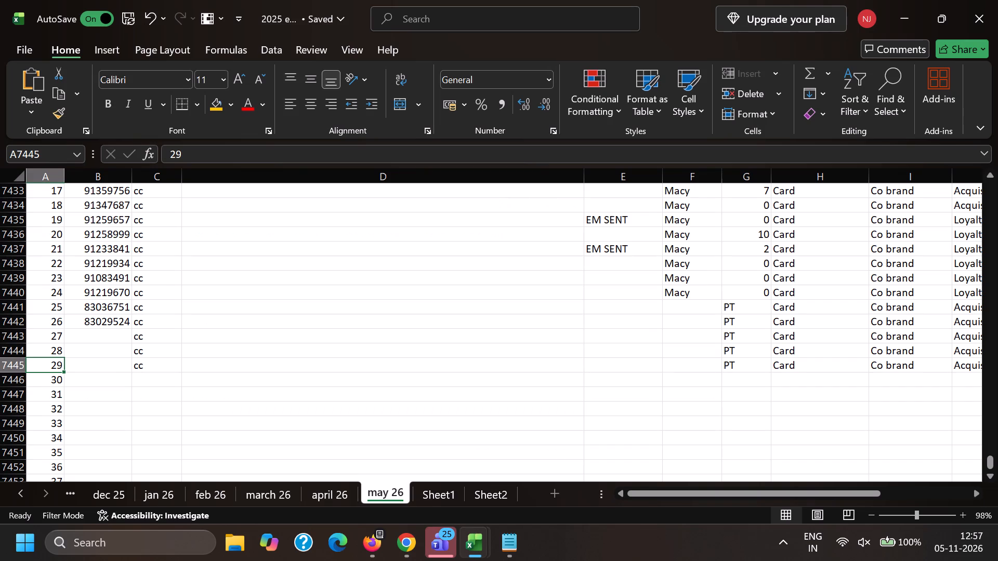
click(119, 335)
key(ctrl+v)
click(245, 351)
In email 83026435, delete the content above the From line, the sender's address and the To line.
key(alt+Tab)
scroll(223, 233, down, 3)
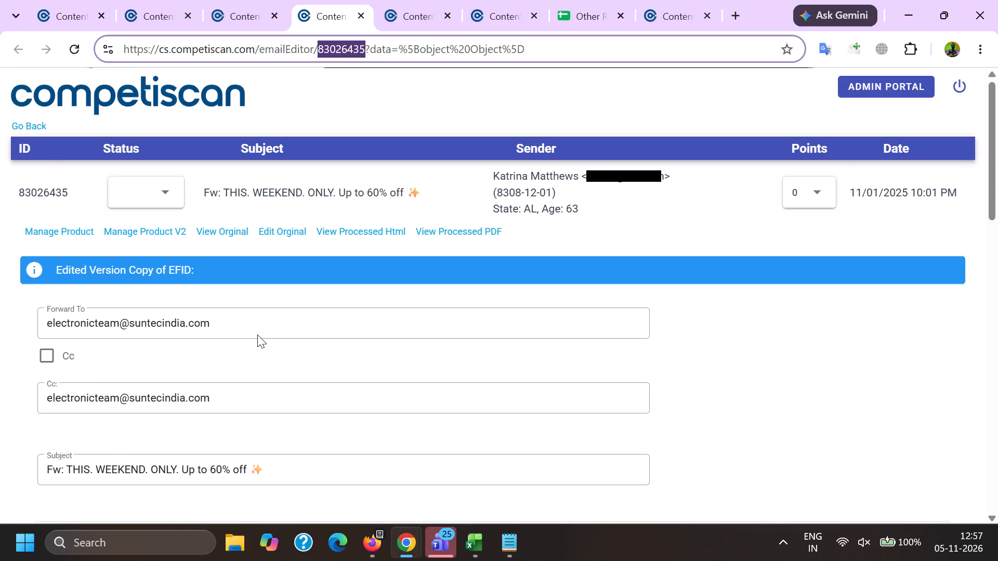
drag(187, 370, 2, 347)
key(BackSpace)
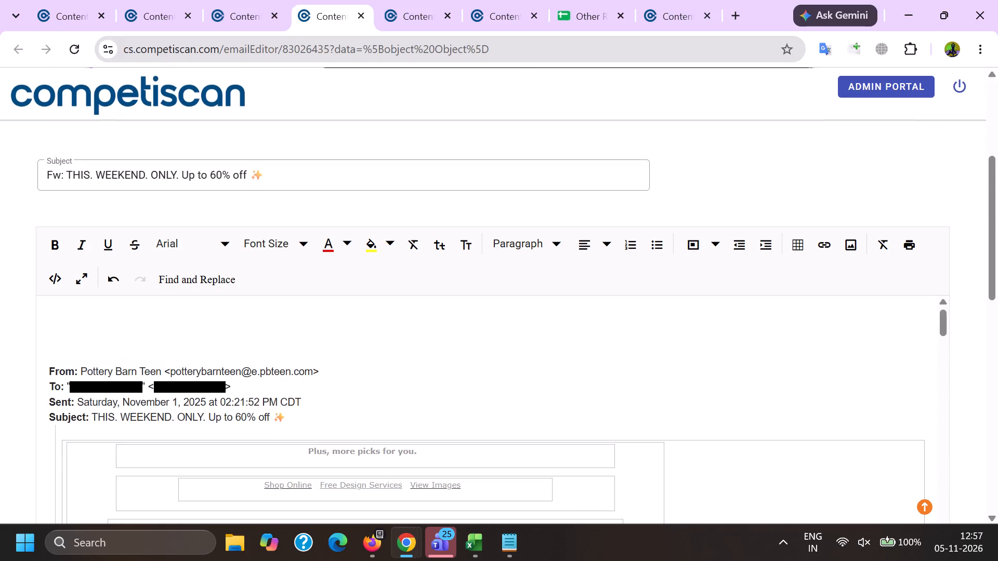
drag(165, 365, 253, 381)
key(BackSpace)
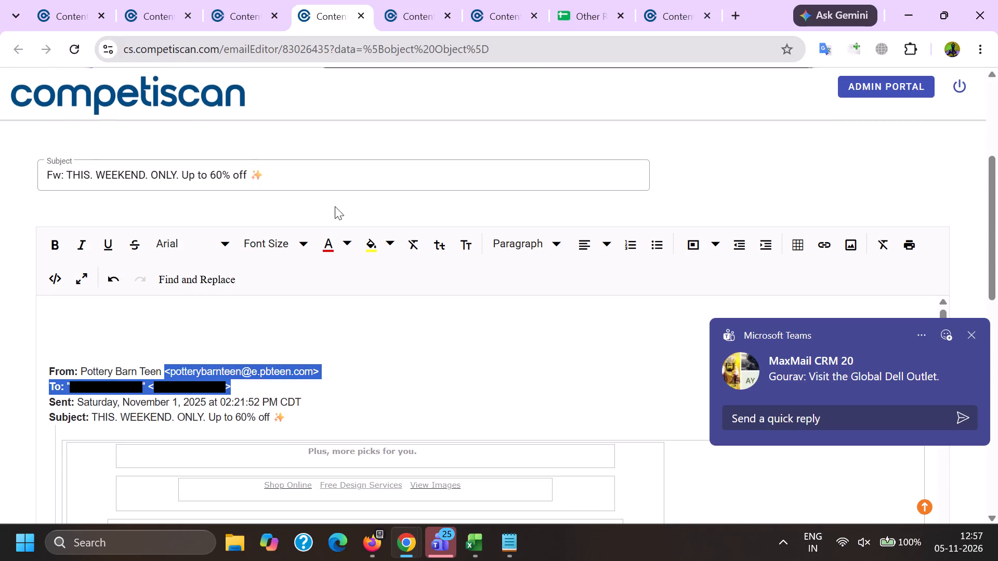
Delete the sender's contact address and the recipient's address from the footer text of email 83026435.
scroll(334, 195, down, 3)
scroll(385, 339, down, 20)
scroll(385, 339, down, 20)
scroll(385, 339, down, 14)
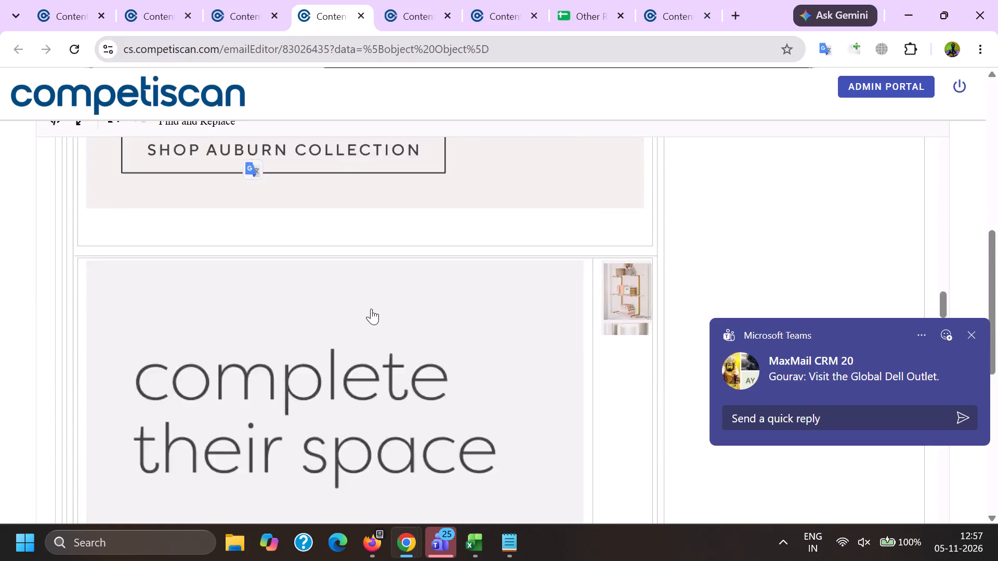
scroll(371, 309, down, 20)
scroll(371, 309, down, 19)
scroll(349, 350, down, 3)
scroll(252, 410, down, 4)
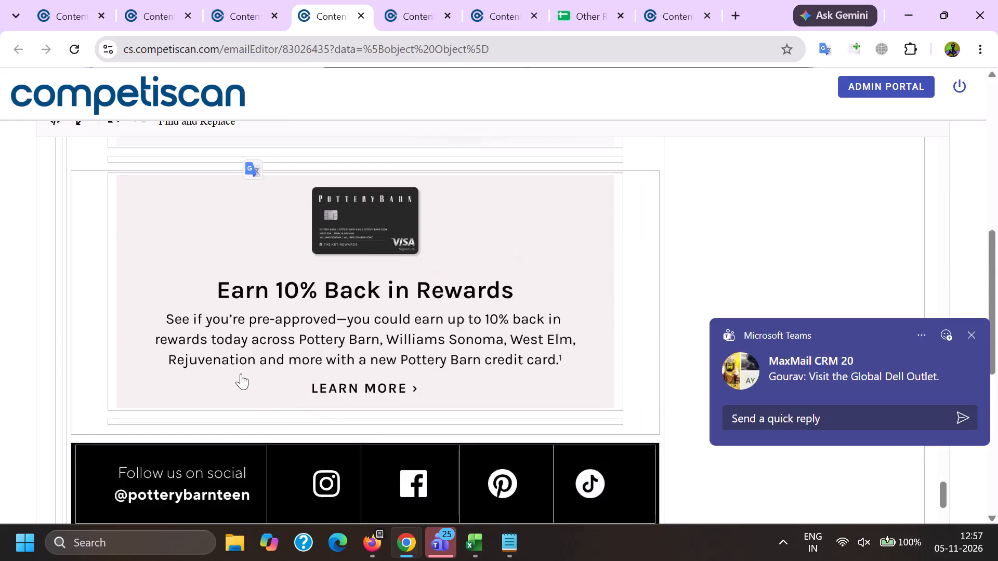
scroll(241, 373, down, 5)
scroll(317, 372, down, 2)
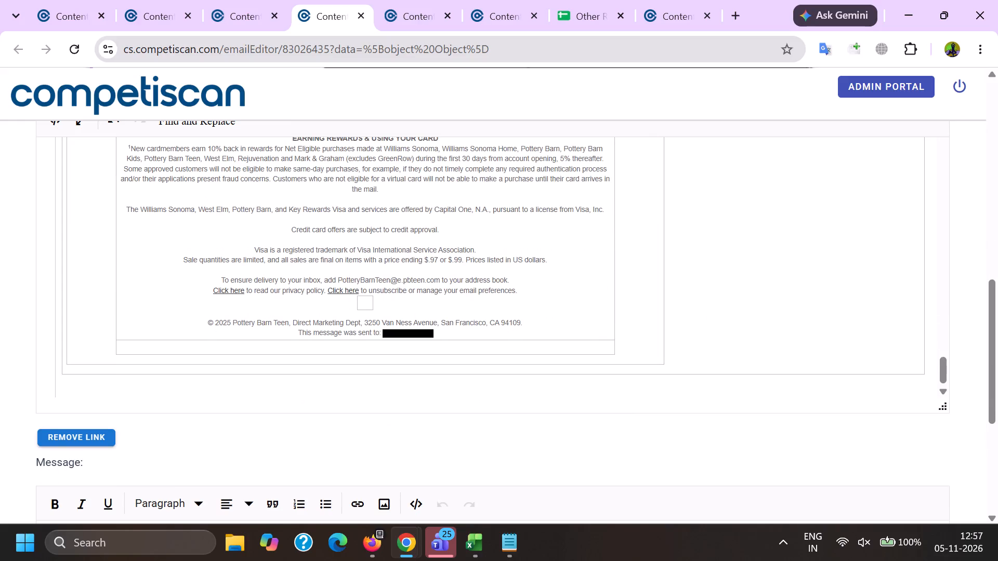
drag(340, 283, 437, 284)
key(BackSpace)
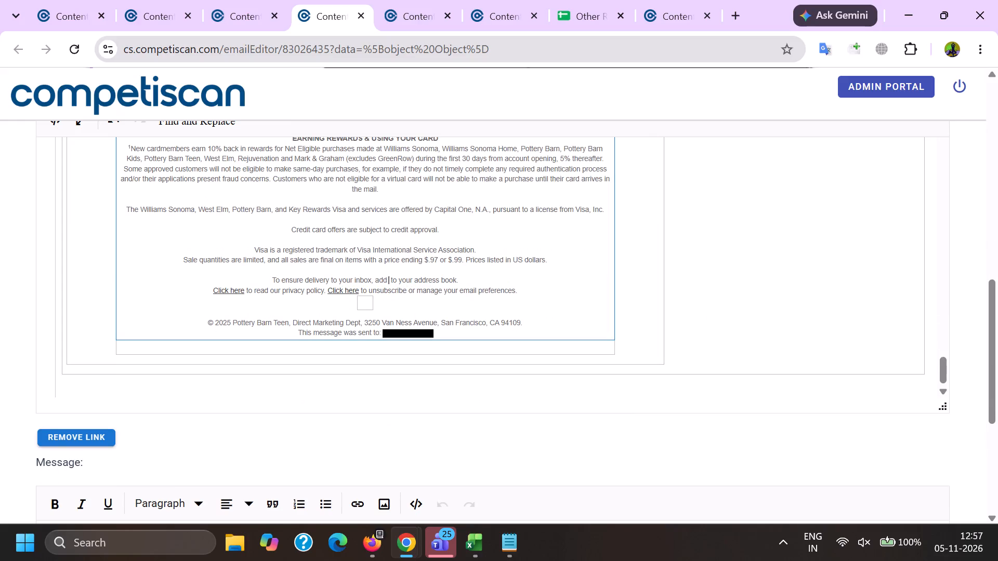
drag(386, 330, 451, 331)
key(BackSpace)
key(BackSpace)
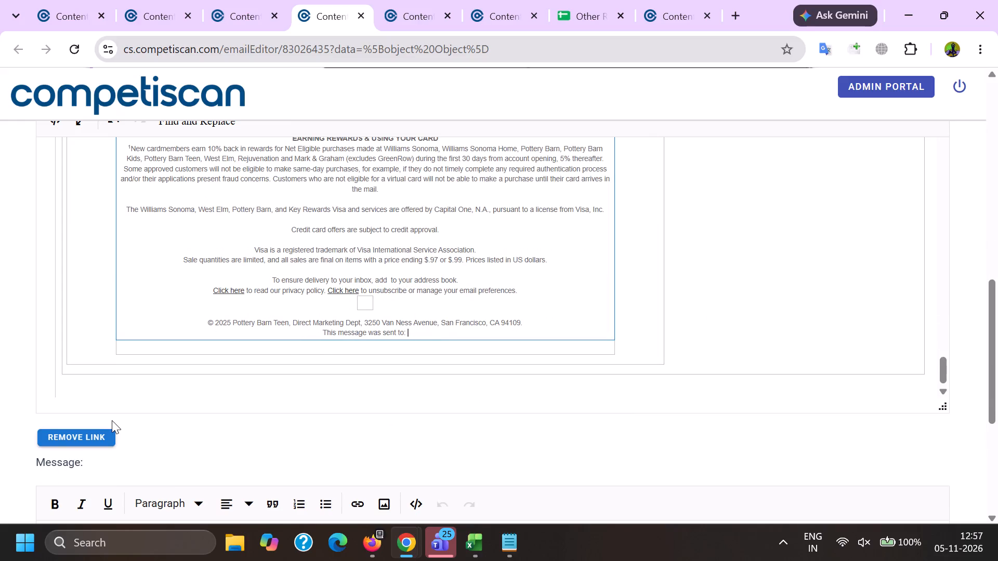
Remove the links from email 83026435 and save its product info.
click(103, 430)
click(560, 152)
scroll(392, 277, down, 14)
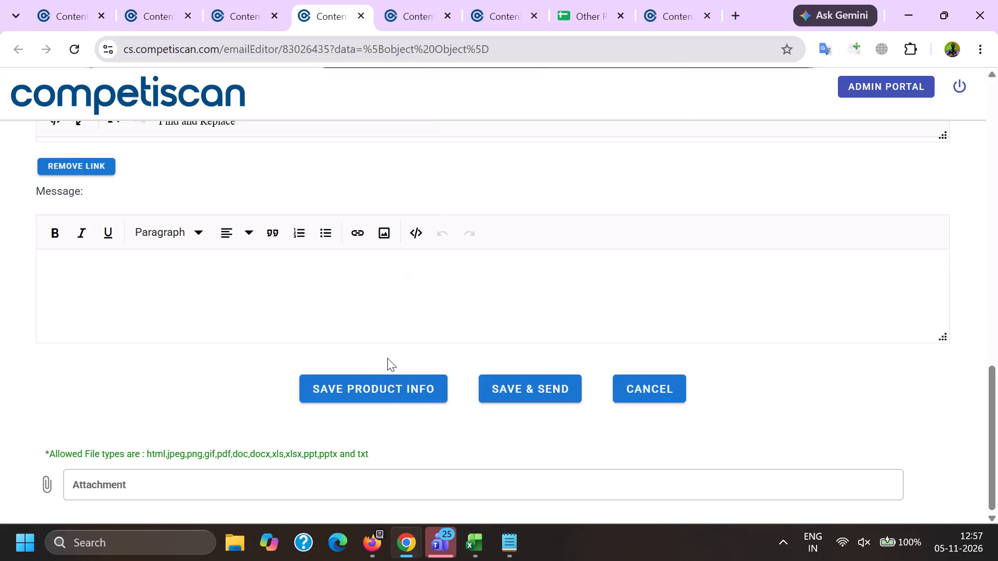
scroll(387, 358, down, 1)
click(384, 395)
click(538, 316)
click(509, 323)
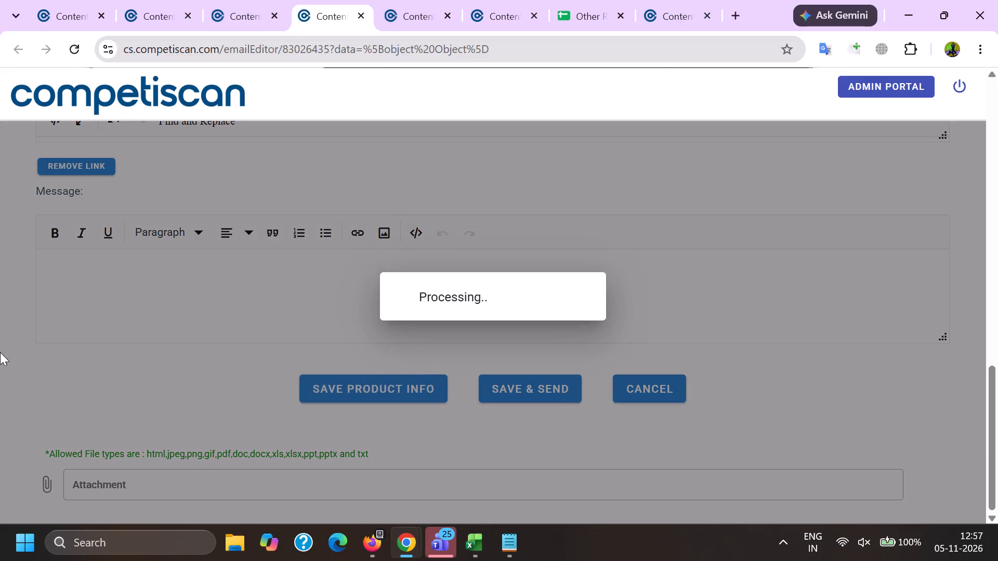
click(0, 355)
scroll(1, 355, up, 12)
click(58, 239)
click(51, 230)
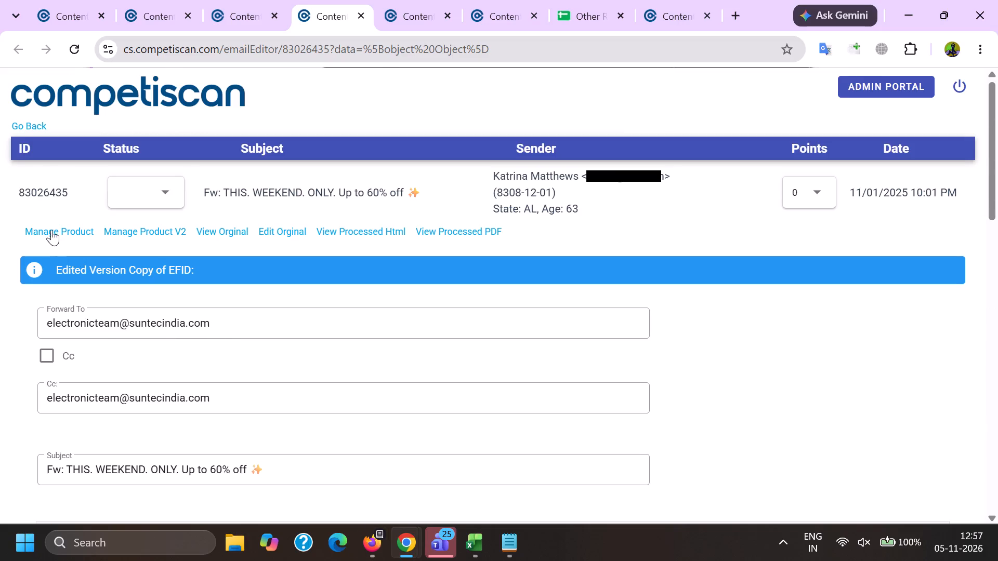
key(alt+Tab)
scroll(96, 266, down, 6)
click(489, 138)
scroll(155, 268, down, 3)
key(alt+Tab)
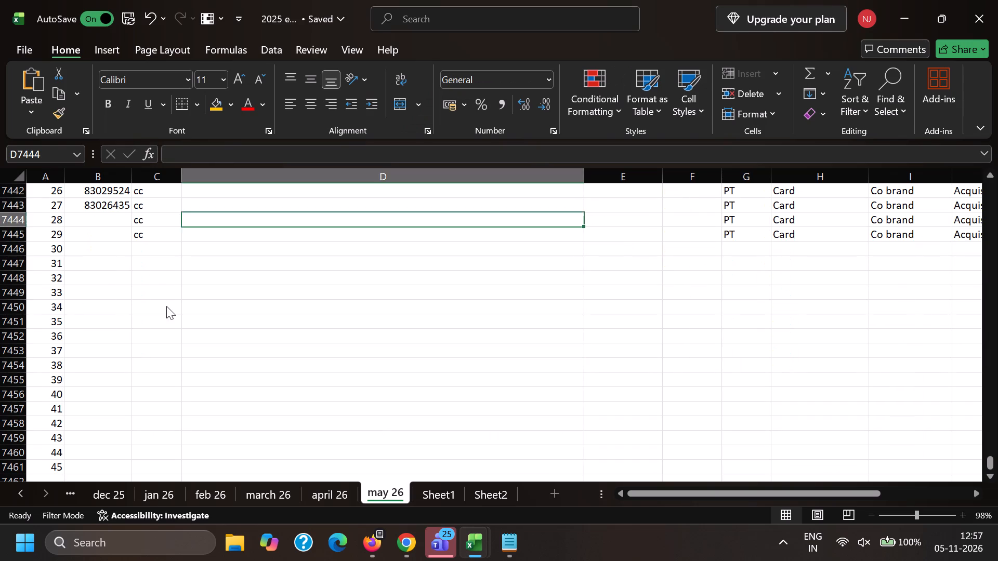
key(alt+Tab)
key(alt+Tab)
key(alt+Tab)
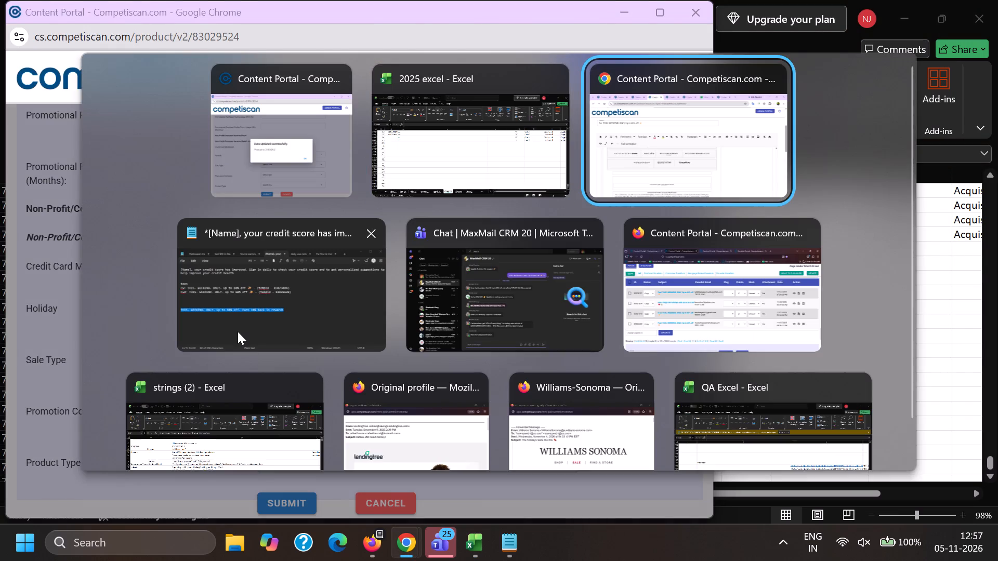
scroll(80, 256, up, 19)
click(67, 225)
Copy the sender name Pottery Barn Teen from the From line of email 83026435.
key(alt+Tab)
scroll(33, 309, down, 2)
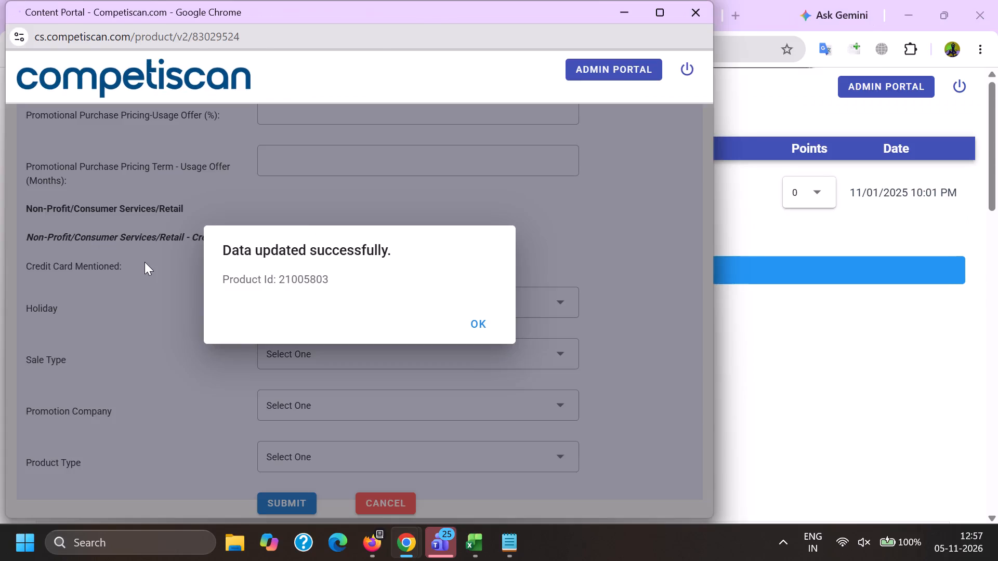
scroll(145, 262, down, 7)
scroll(0, 353, up, 1)
scroll(0, 353, down, 11)
scroll(429, 278, up, 5)
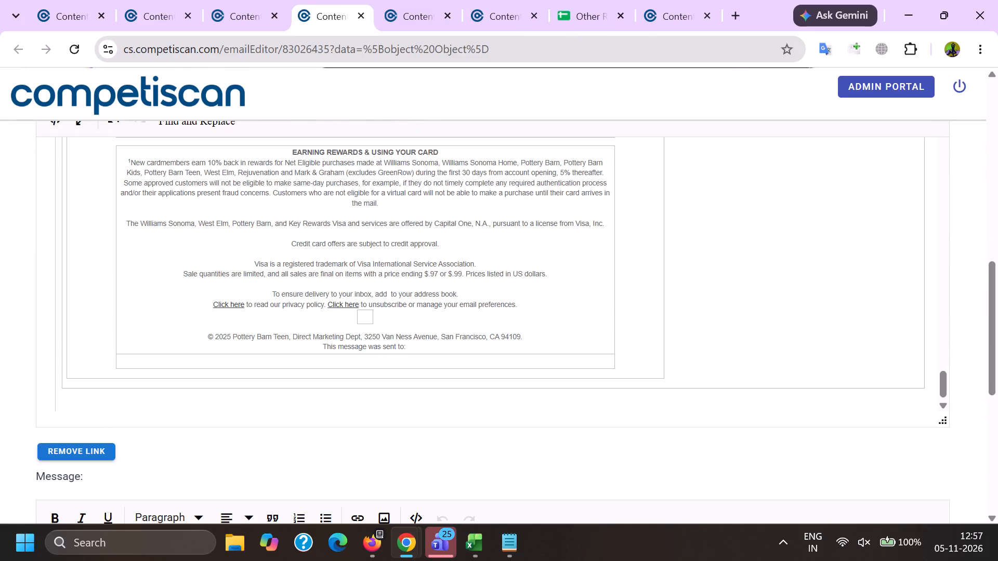
click(340, 302)
scroll(195, 272, up, 11)
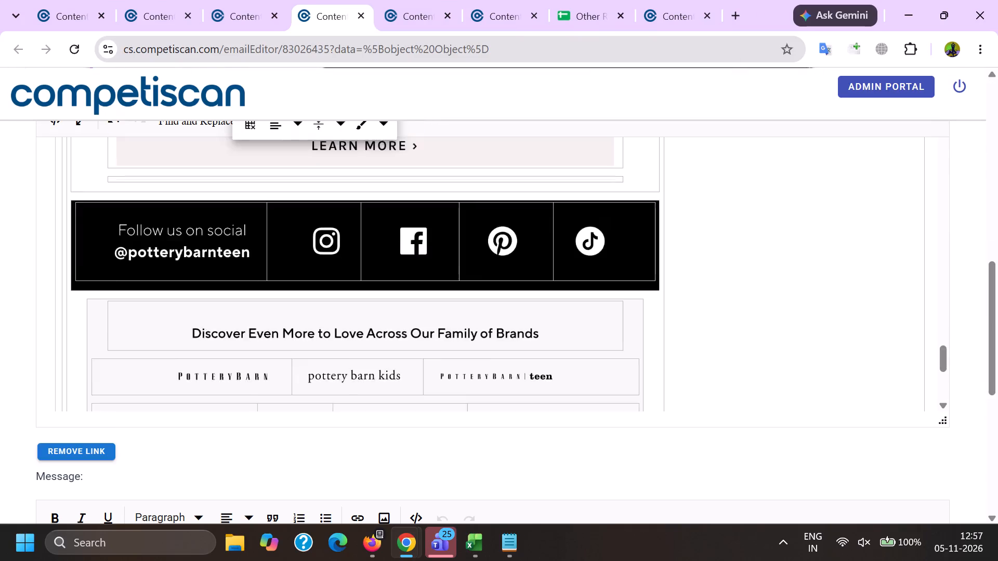
scroll(160, 292, up, 8)
click(103, 311)
key(Page_Up)
key(Page_Up)
key(Page_Up)
key(Page_Up)
key(Page_Up)
key(Page_Up)
key(Page_Up)
key(Page_Up)
key(Page_Up)
key(Page_Up)
key(Page_Up)
key(Page_Up)
key(Page_Up)
key(Page_Up)
key(Page_Up)
key(Page_Up)
key(Page_Up)
key(Page_Up)
key(Page_Up)
key(Page_Up)
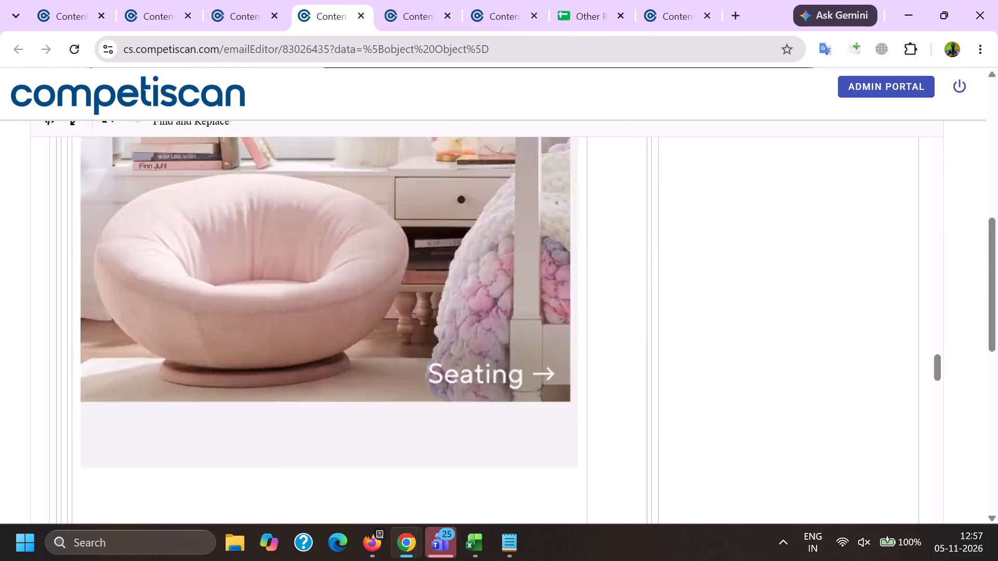
scroll(103, 306, down, 3)
click(91, 369)
drag(91, 369, 101, 370)
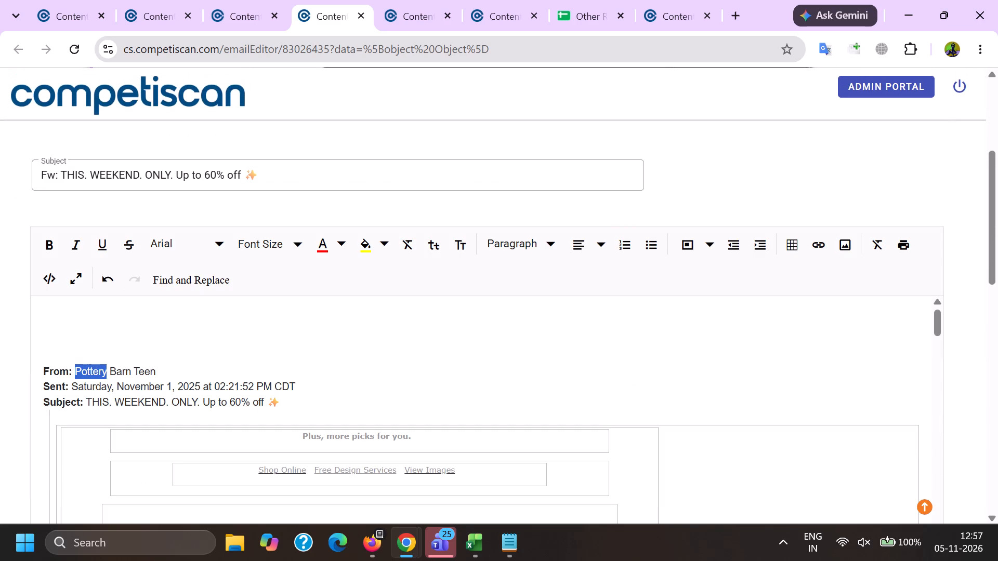
shift+click(162, 364)
key(ctrl+c)
Add Capital One as a company in the product entry for 83026435.
key(alt+Tab)
scroll(352, 180, down, 7)
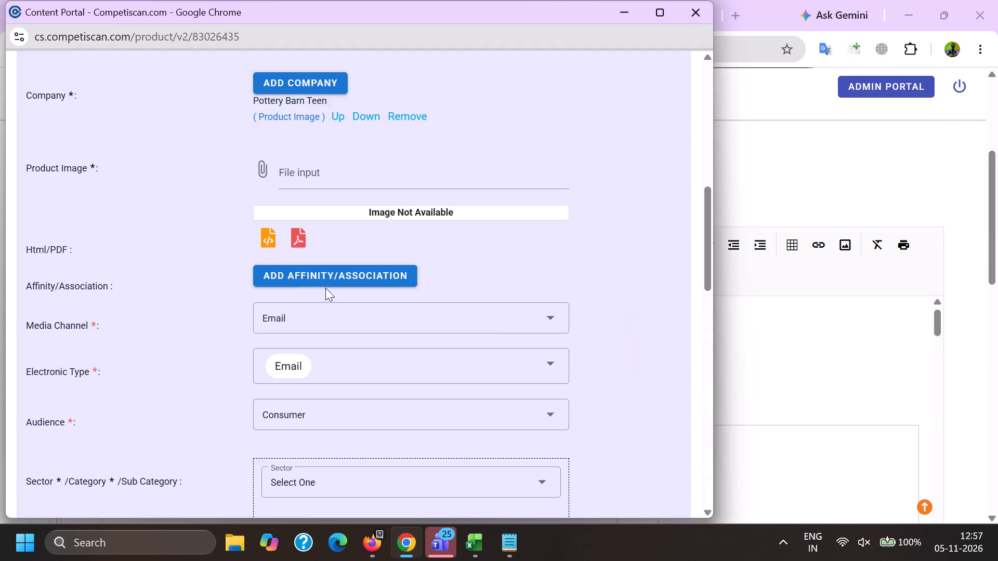
scroll(292, 323, up, 3)
click(303, 352)
click(309, 313)
key(c)
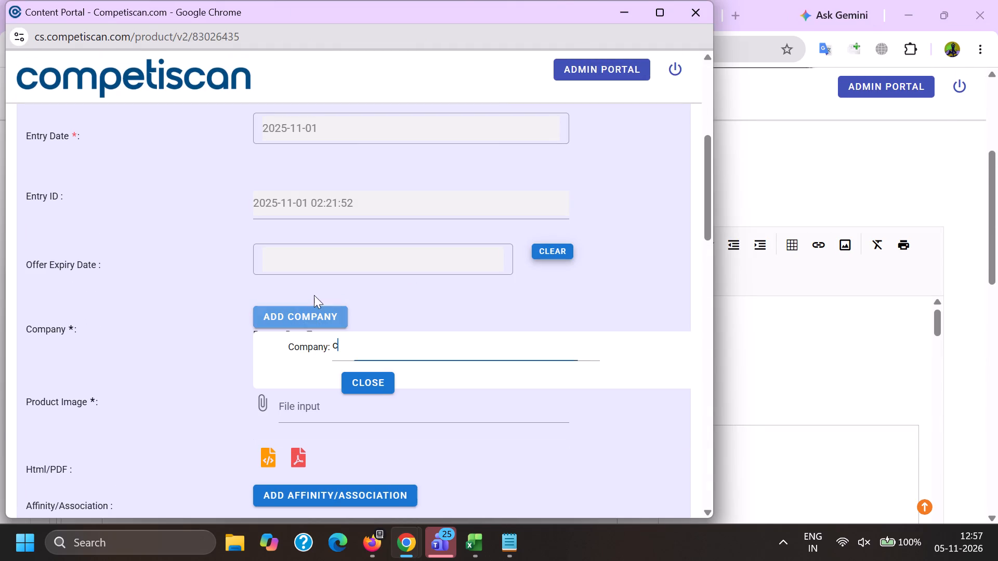
key(a)
text(pi)
key(t)
key(a)
key(l)
key(space)
text(on)
key(e)
scroll(313, 290, down, 3)
click(378, 345)
click(439, 383)
key(ctrl+v)
scroll(400, 413, up, 3)
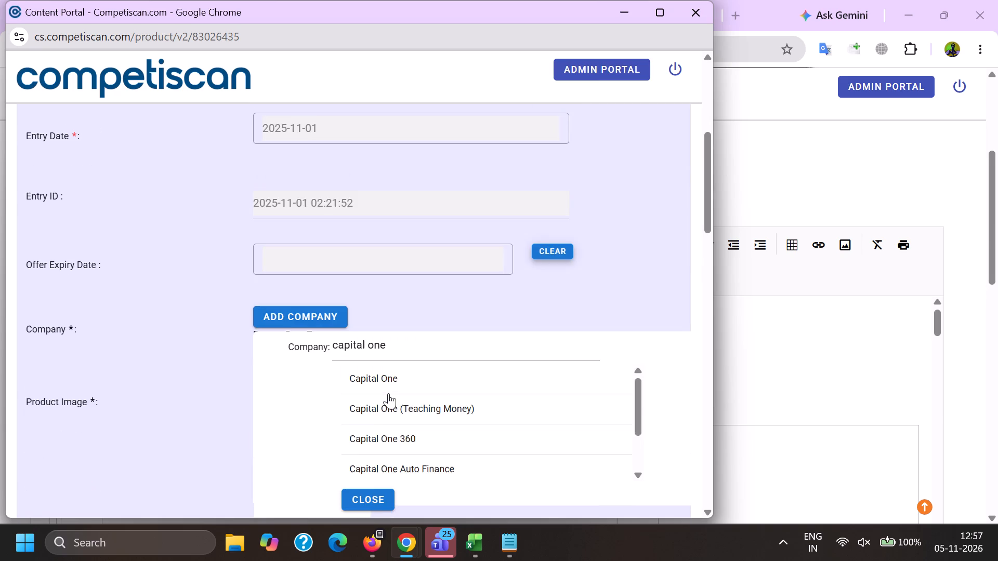
click(376, 382)
Add Pottery Barn Teen (Retail) as the affinity/association.
scroll(361, 280, down, 5)
click(509, 259)
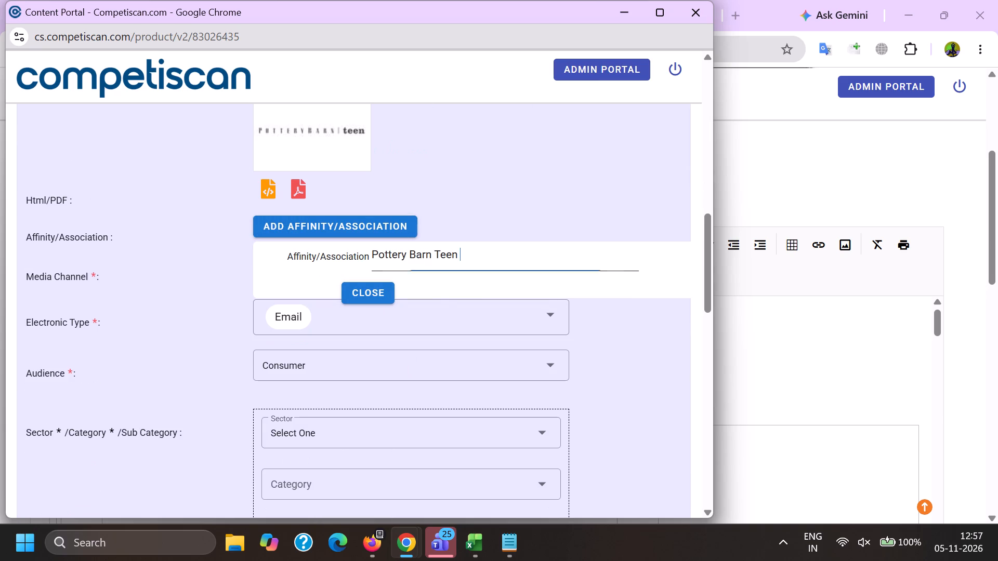
key(BackSpace)
key(BackSpace)
click(391, 301)
Set the classification's sector to Retail and its category to Home, checking them against the email content.
scroll(355, 206, down, 3)
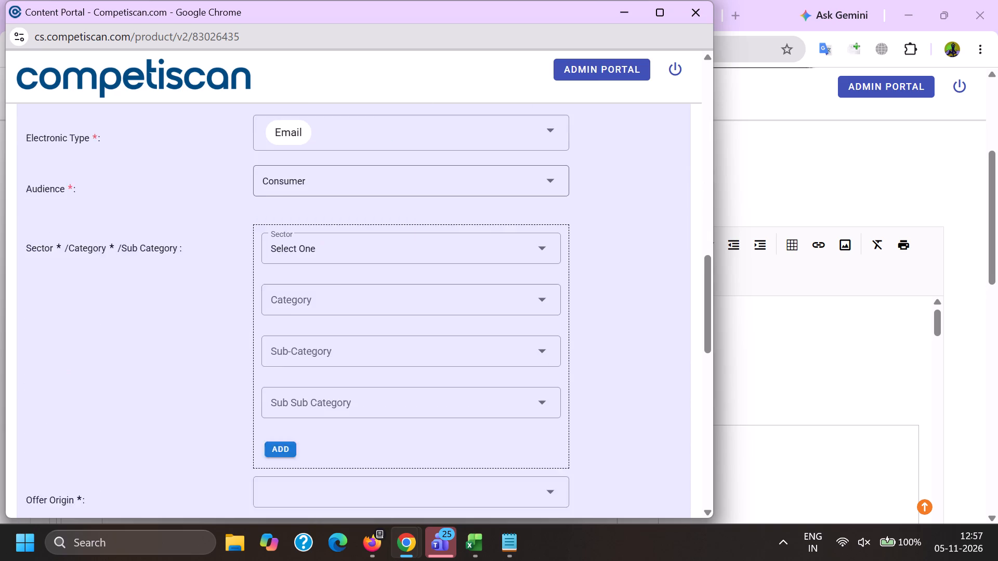
click(314, 220)
scroll(314, 219, down, 7)
click(304, 287)
drag(210, 285, 246, 280)
click(303, 260)
scroll(309, 298, down, 5)
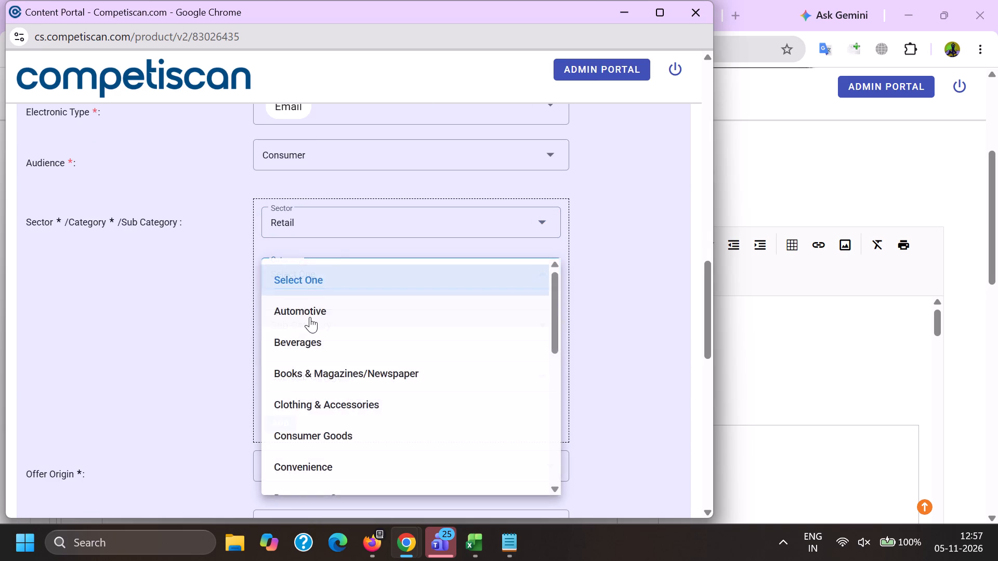
scroll(310, 317, down, 2)
click(306, 284)
click(177, 286)
key(alt+Tab)
scroll(293, 382, down, 15)
key(alt+Tab)
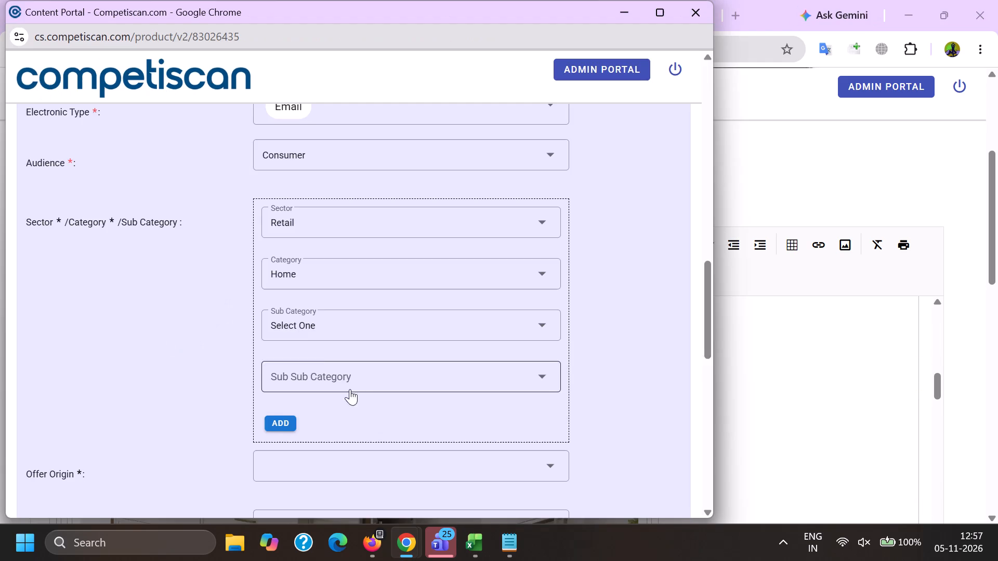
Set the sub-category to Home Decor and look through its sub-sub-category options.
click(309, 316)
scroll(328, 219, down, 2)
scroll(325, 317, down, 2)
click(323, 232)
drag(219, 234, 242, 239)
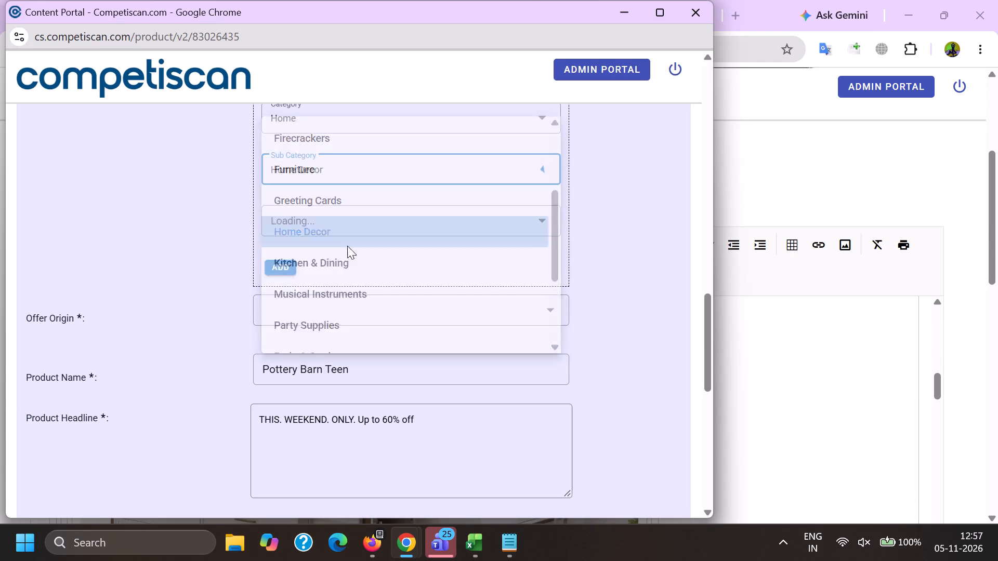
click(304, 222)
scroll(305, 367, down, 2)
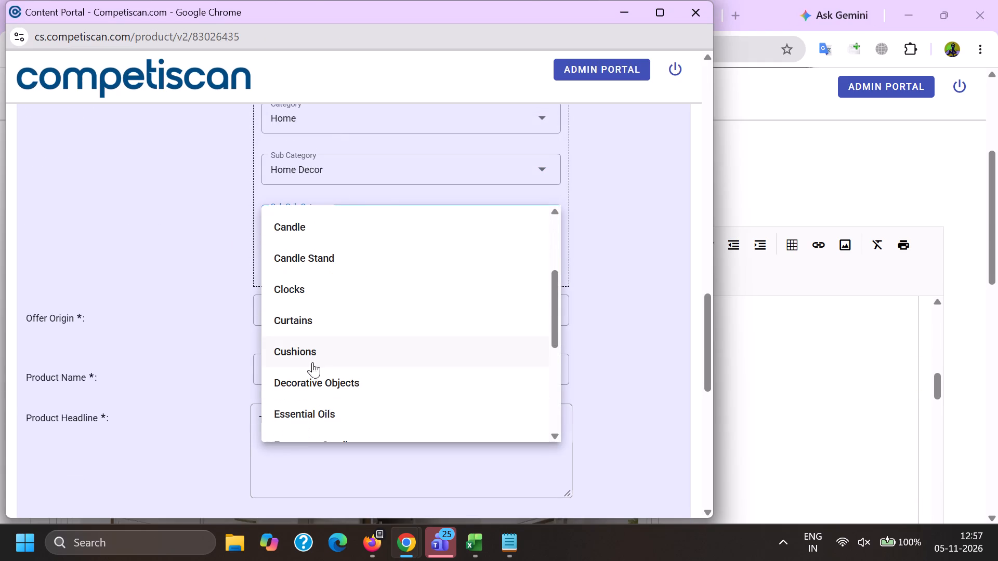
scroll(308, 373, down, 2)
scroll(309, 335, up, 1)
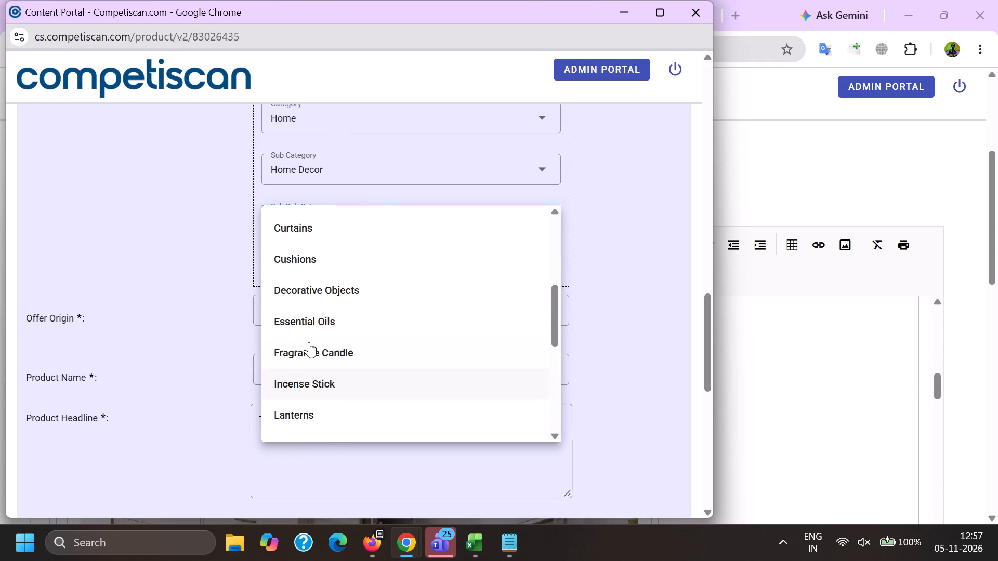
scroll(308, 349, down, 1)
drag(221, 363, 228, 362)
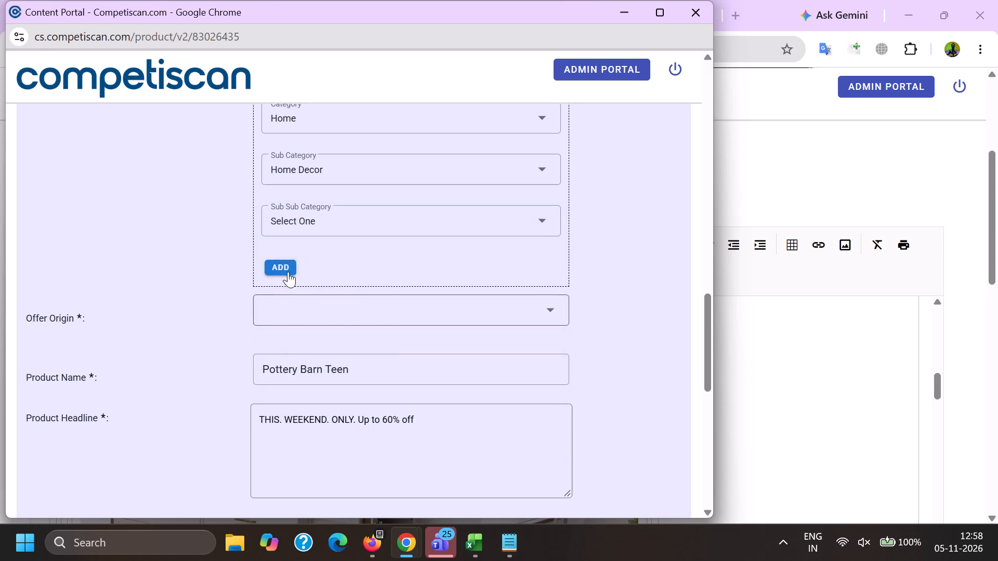
Set the sub-category to Furniture and add the Retail, Home, Furniture classification.
click(303, 178)
scroll(314, 266, down, 2)
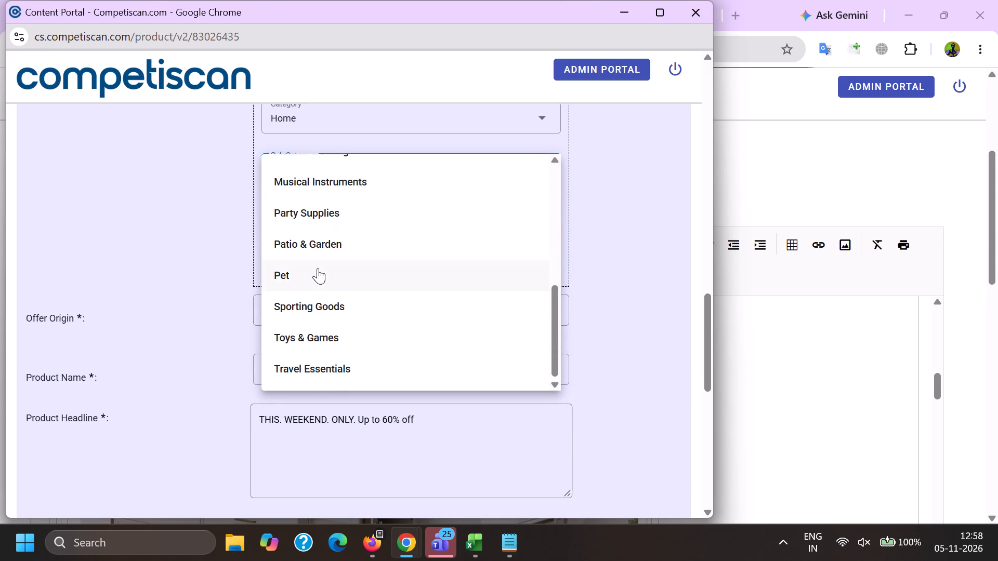
scroll(304, 325, up, 2)
scroll(314, 314, down, 5)
scroll(321, 312, up, 4)
drag(311, 359, 301, 356)
drag(190, 319, 221, 316)
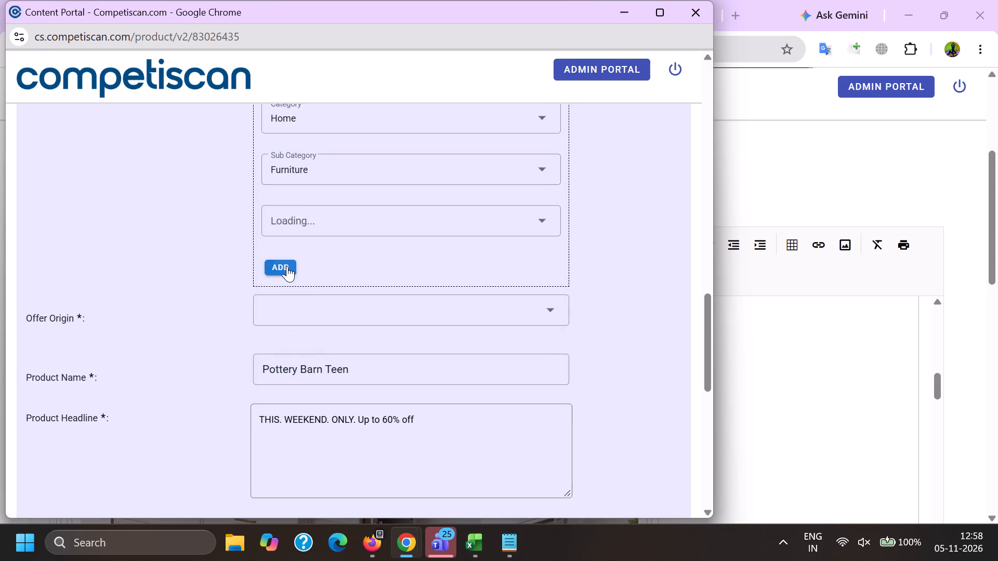
click(287, 266)
Select Credit Cards as the sector and Payment Cards as the category for a second classification.
scroll(301, 313, up, 4)
click(327, 401)
scroll(370, 473, up, 7)
drag(348, 415, 348, 416)
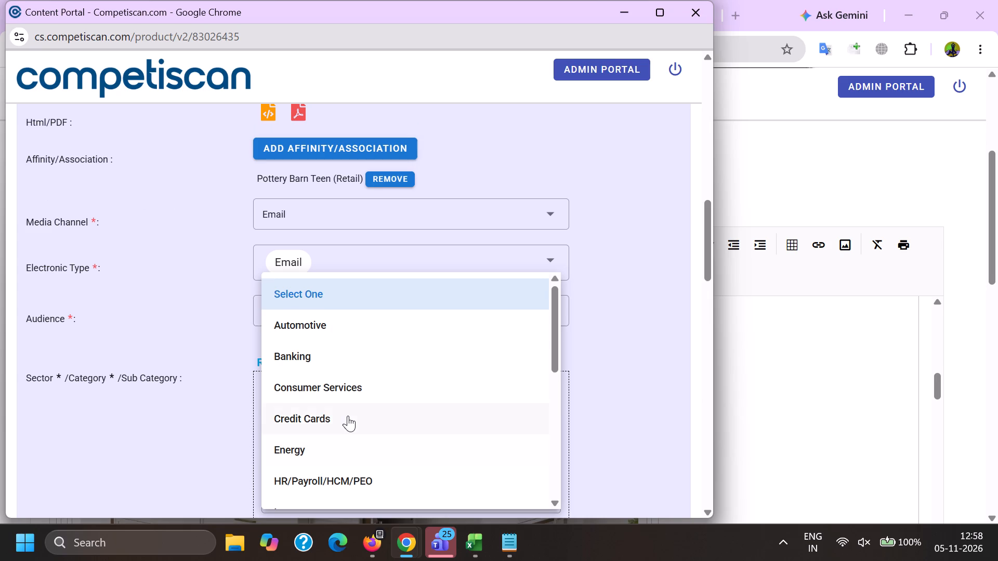
drag(348, 416, 344, 422)
click(255, 402)
scroll(388, 219, down, 3)
click(325, 222)
scroll(310, 295, down, 7)
scroll(317, 356, up, 6)
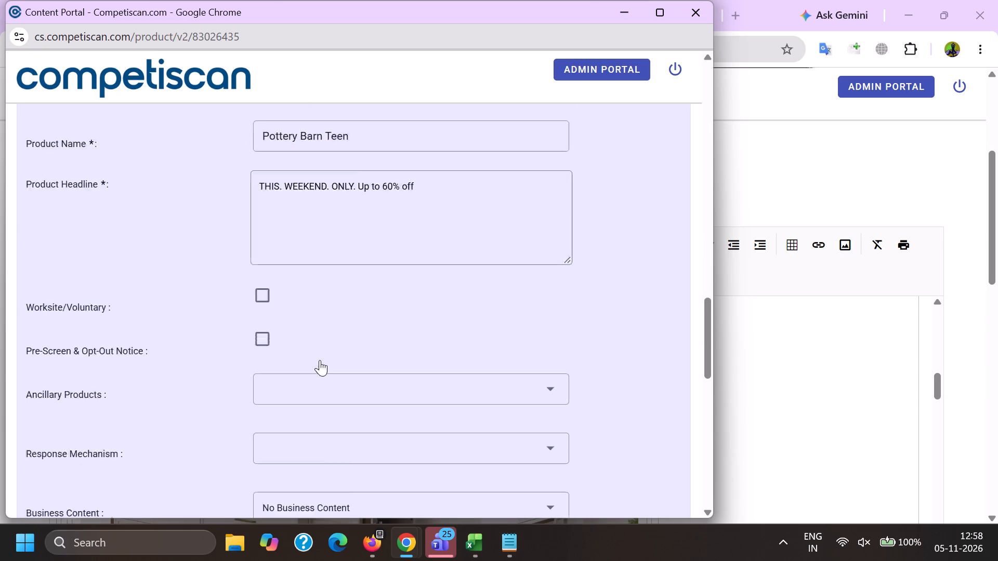
click(340, 196)
drag(116, 222, 135, 222)
Choose the Credit Cards sub-category and add the second classification.
click(298, 188)
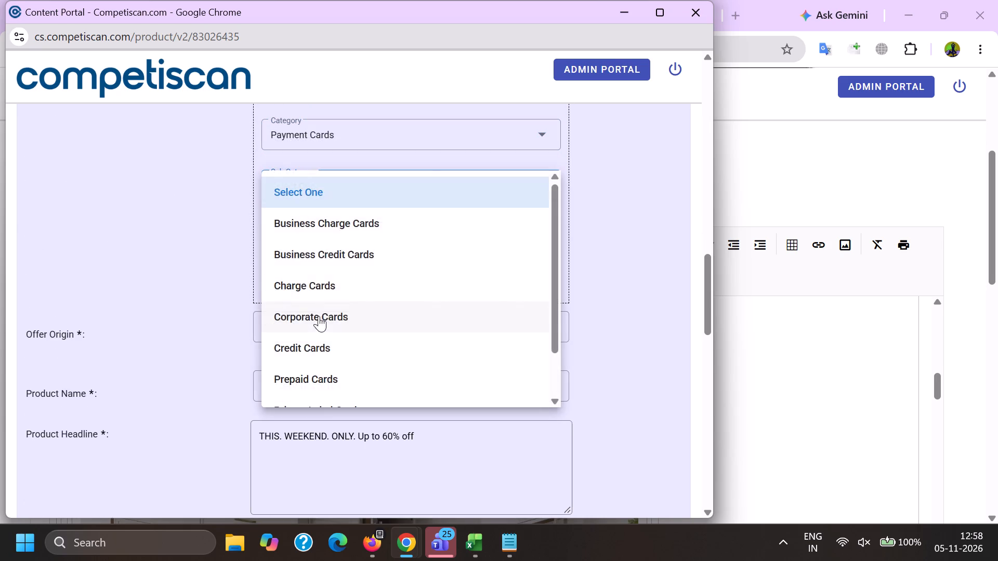
click(319, 316)
click(299, 189)
click(326, 347)
drag(215, 326, 237, 328)
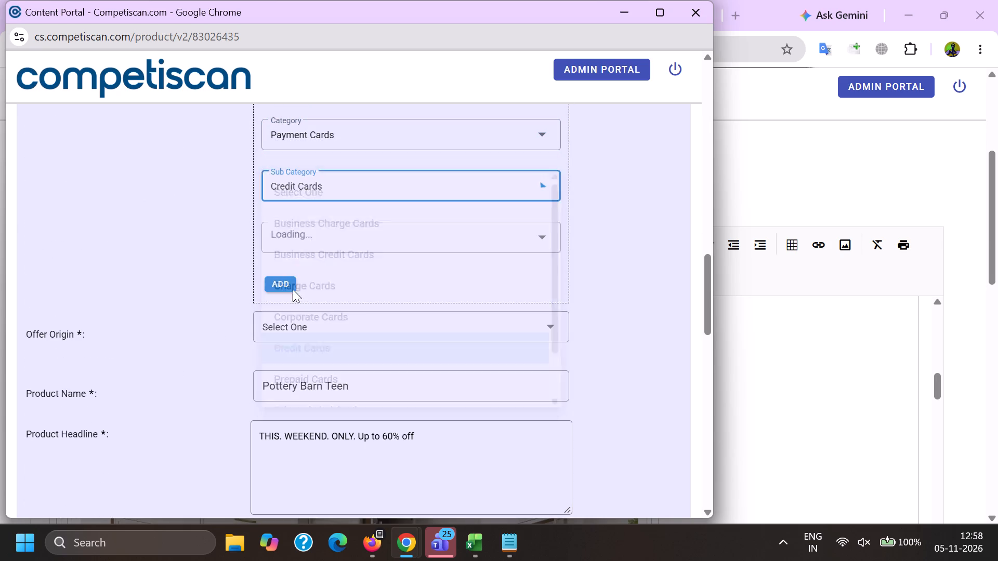
click(288, 281)
Set the offer origin to Provider/Bank.
scroll(294, 355, up, 4)
click(425, 360)
scroll(372, 311, down, 4)
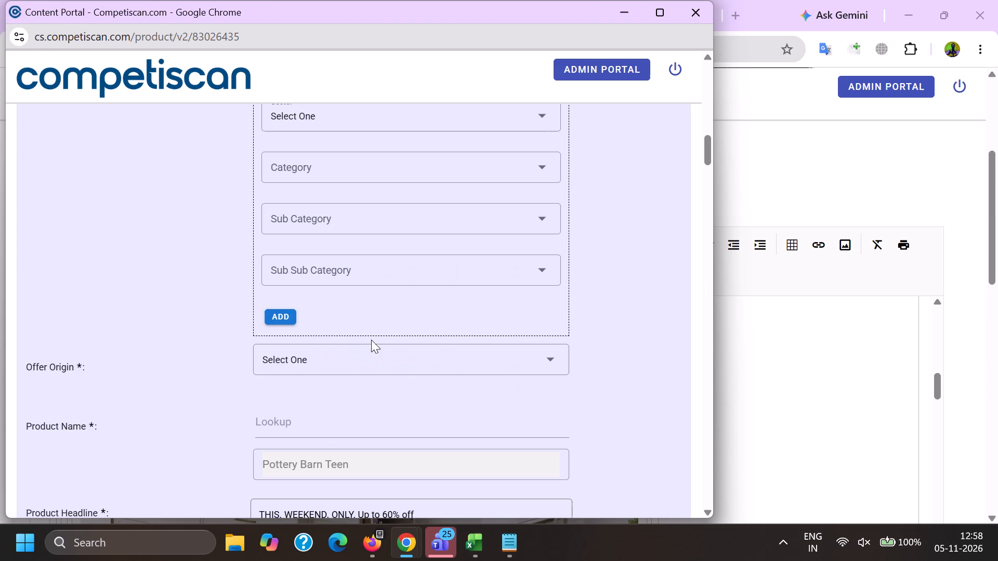
click(309, 370)
double_click(304, 422)
Look up and assign Pottery Barn Key Rewards Visa Credit Card as the product name.
key(ctrl+v)
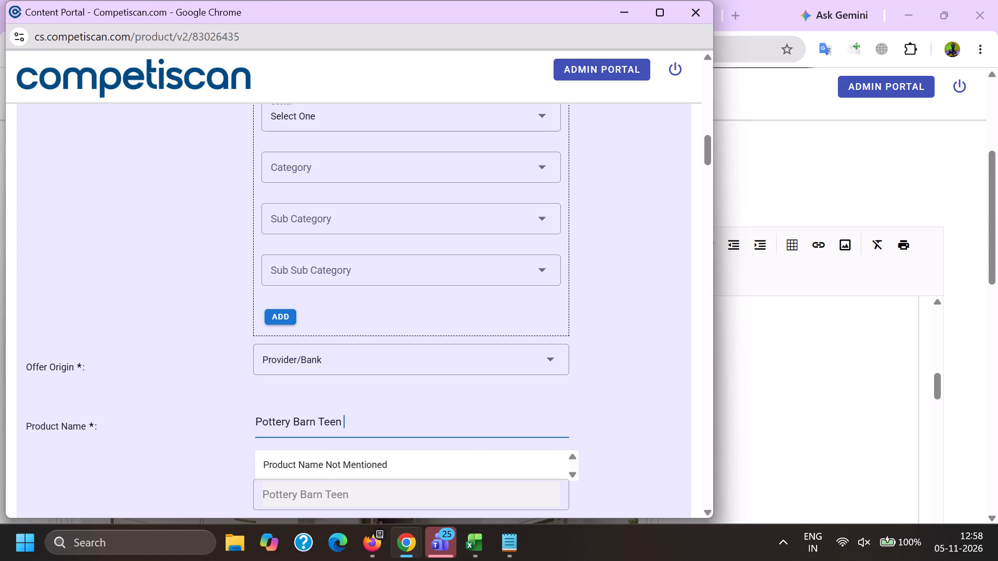
drag(323, 421, 470, 451)
key(BackSpace)
key(BackSpace)
scroll(409, 250, down, 3)
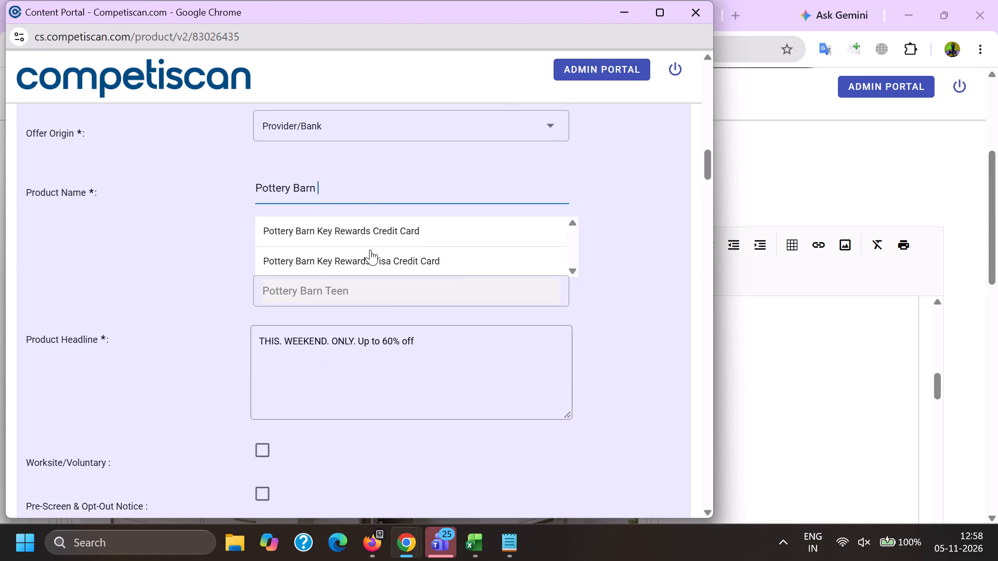
click(370, 249)
scroll(385, 338, up, 6)
click(324, 300)
Replace the product headline with the Notepad text "THIS. WEEKEND. ONLY. Up to 60% off. Earn 10% back in rewards".
scroll(331, 276, down, 5)
drag(445, 356, 0, 343)
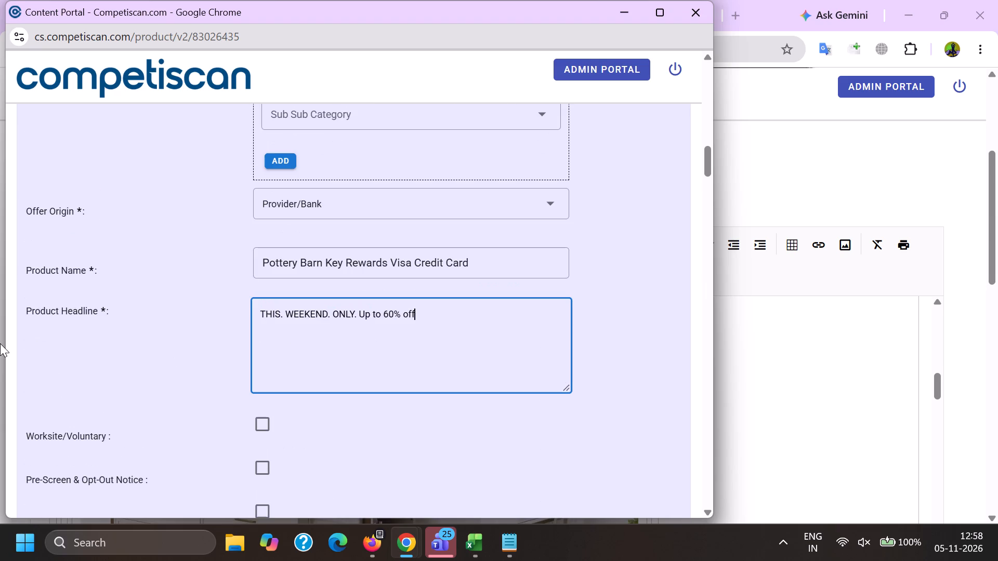
drag(0, 343, 6, 343)
key(BackSpace)
key(backslash)
key(alt+Tab)
scroll(39, 380, up, 13)
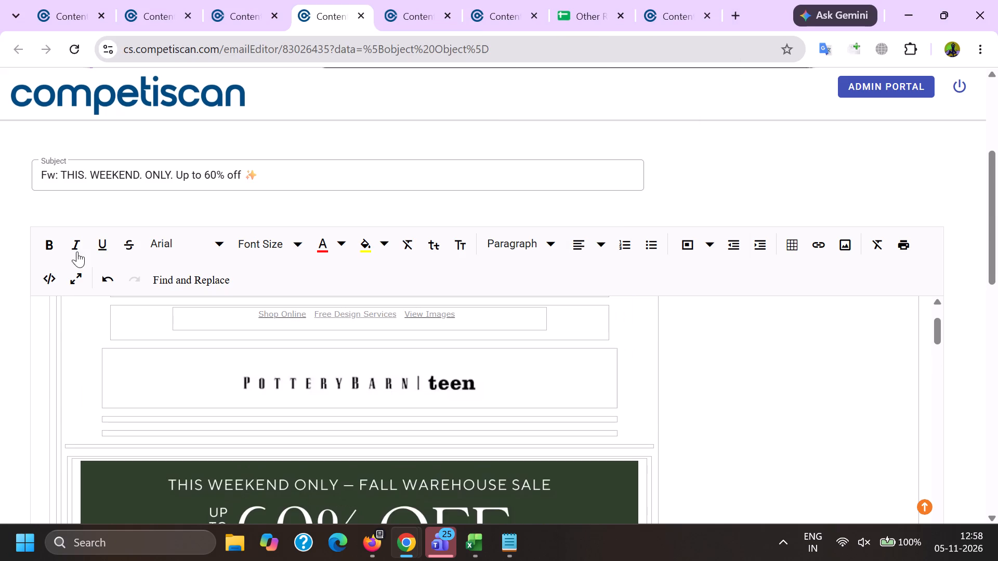
click(510, 549)
key(ctrl+c)
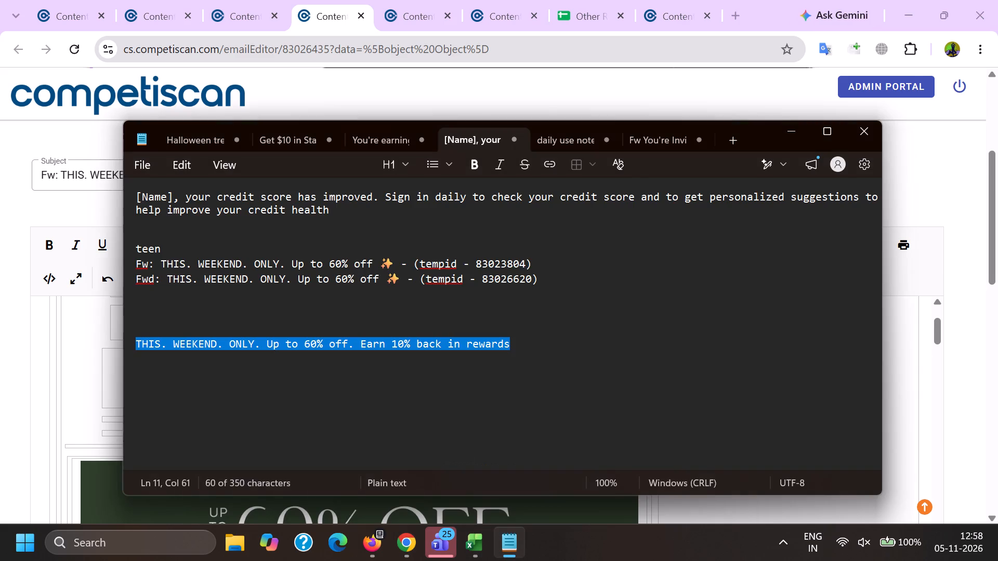
key(alt+Tab)
key(alt+Tab)
drag(464, 326, 3, 309)
key(ctrl+v)
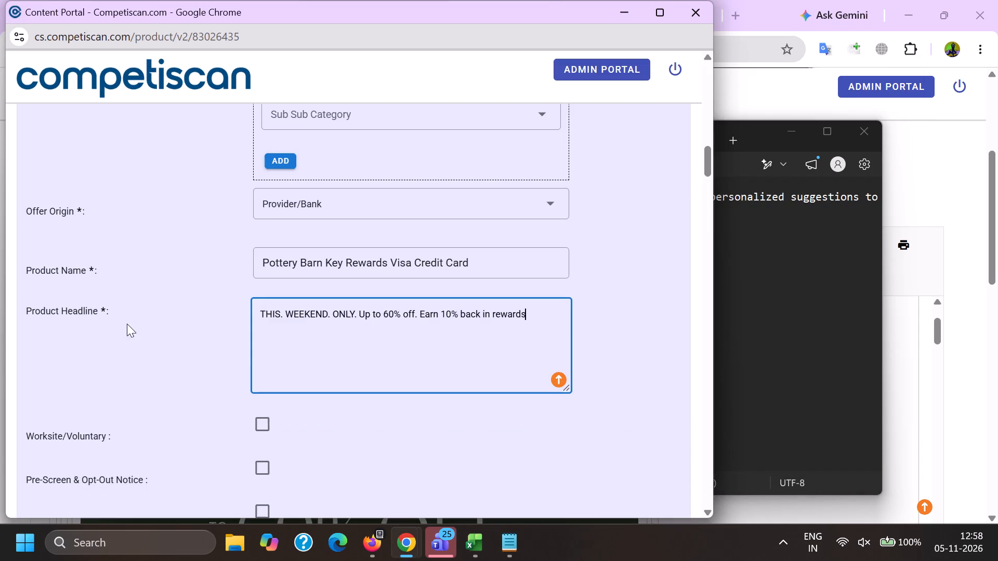
Set the response mechanism to URL/Website and the mailing type to Acquisition.
scroll(226, 297, down, 5)
click(332, 273)
scroll(331, 165, down, 7)
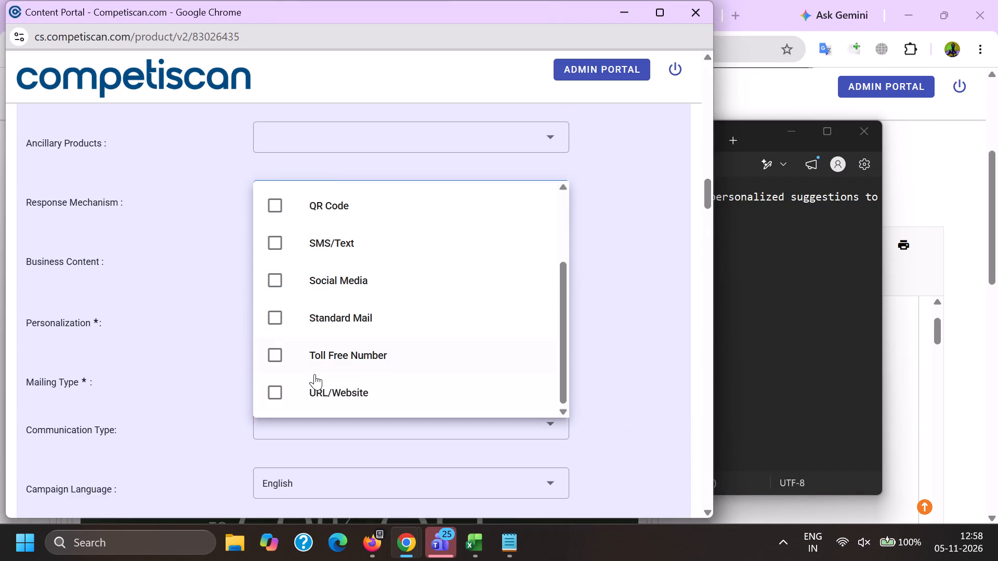
drag(314, 397, 309, 396)
drag(181, 389, 197, 393)
click(299, 378)
drag(299, 331, 290, 338)
drag(97, 382, 109, 389)
Choose Bonuses/Contests/Incentives, Co-Brand and Mobile Application as the communication types.
click(256, 424)
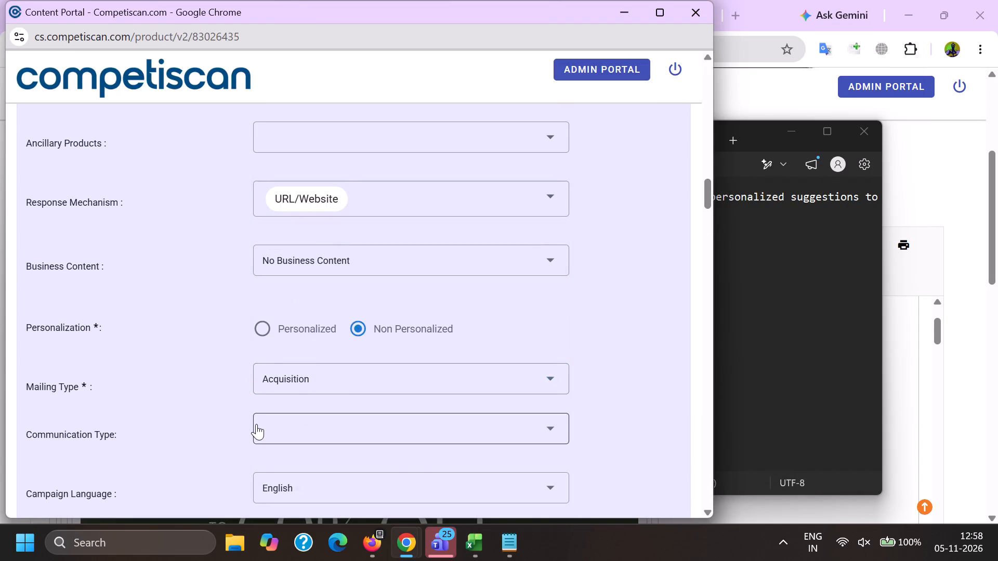
scroll(348, 229, down, 3)
click(341, 333)
scroll(340, 332, down, 5)
click(324, 213)
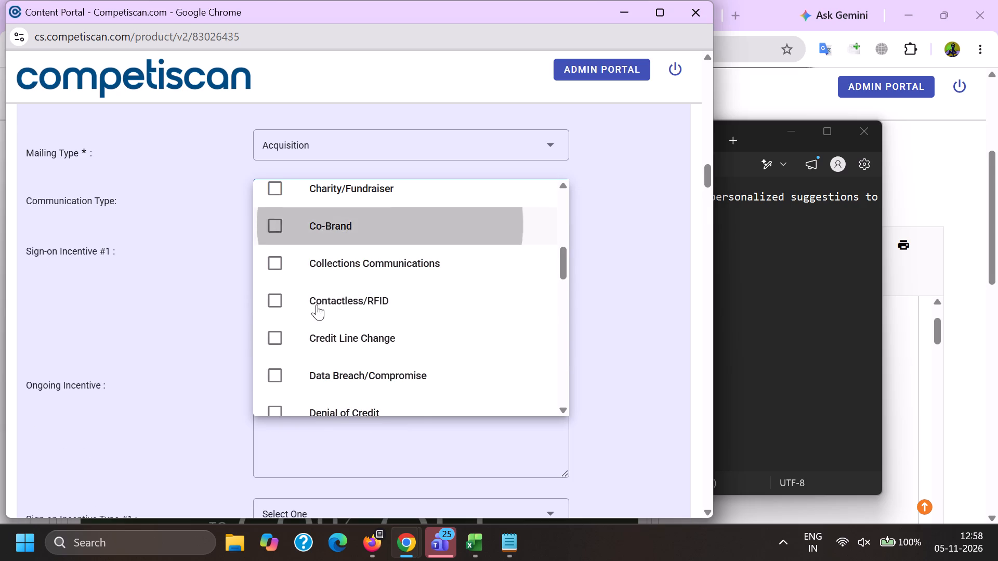
scroll(318, 300, down, 11)
scroll(323, 364, up, 4)
click(339, 279)
drag(139, 303, 149, 308)
Copy "10% back in rewards during the first 30 days from account opening" from the reference product into Sign-on Incentive #1.
key(alt+Tab)
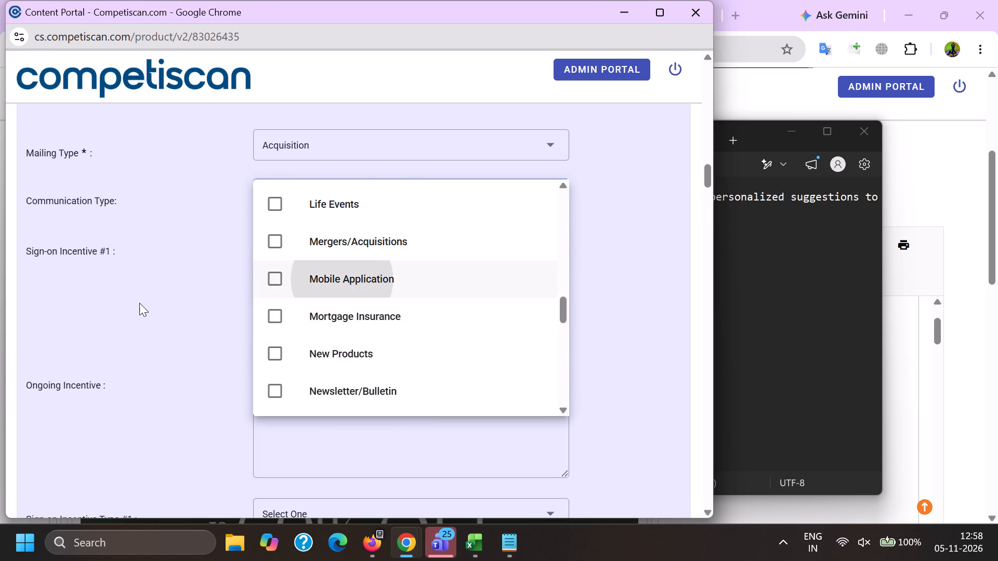
click(885, 362)
click(906, 363)
click(699, 0)
scroll(678, 317, down, 1)
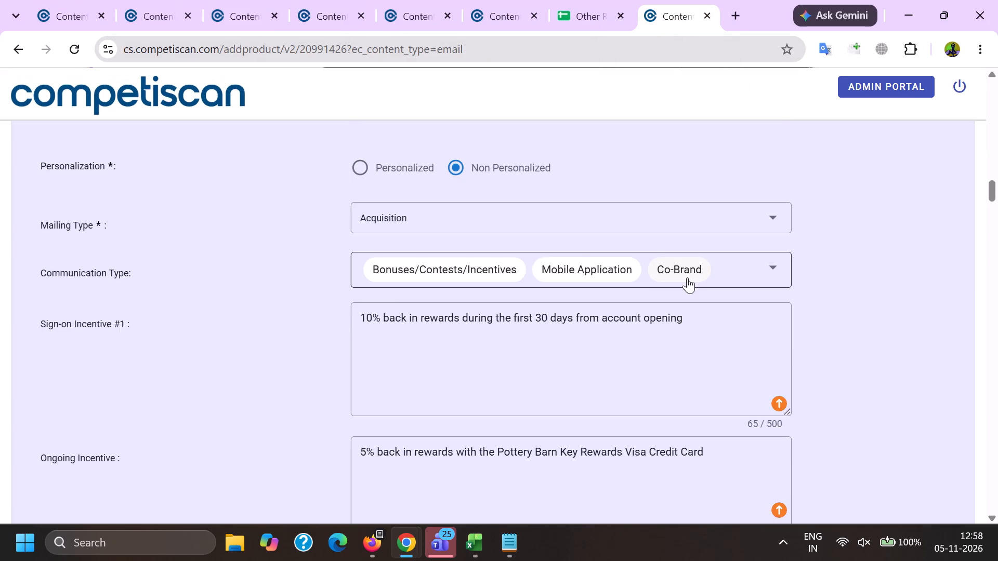
drag(737, 277, 94, 262)
key(ctrl+c)
key(alt+Tab)
key(alt+Tab)
key(alt+Tab)
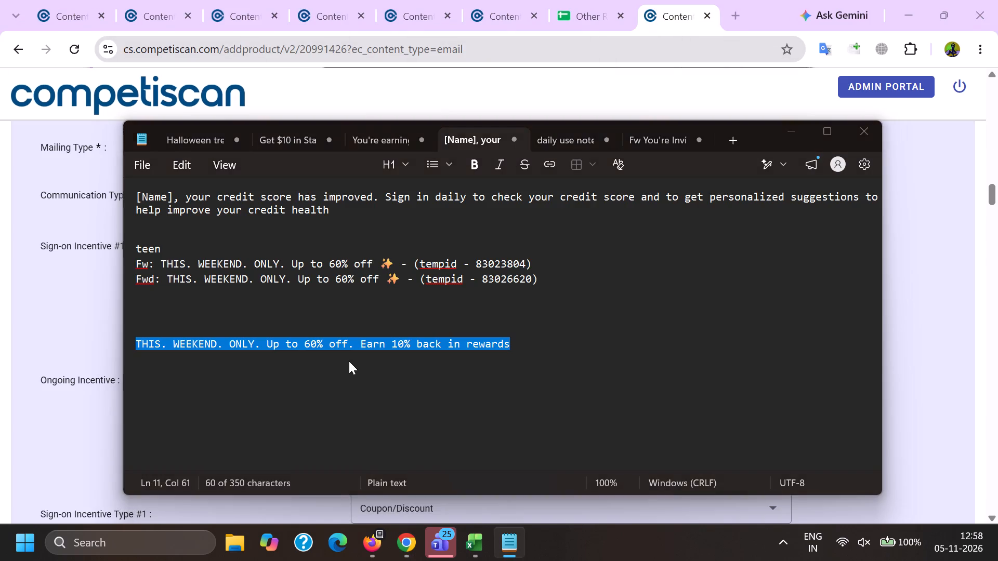
drag(349, 316, 349, 320)
key(ctrl+v)
Copy "5% back in rewards with the Pottery Barn Key Rewards Visa Credit Card" from the reference product into Ongoing Incentive.
ctrl+click(354, 439)
click(902, 392)
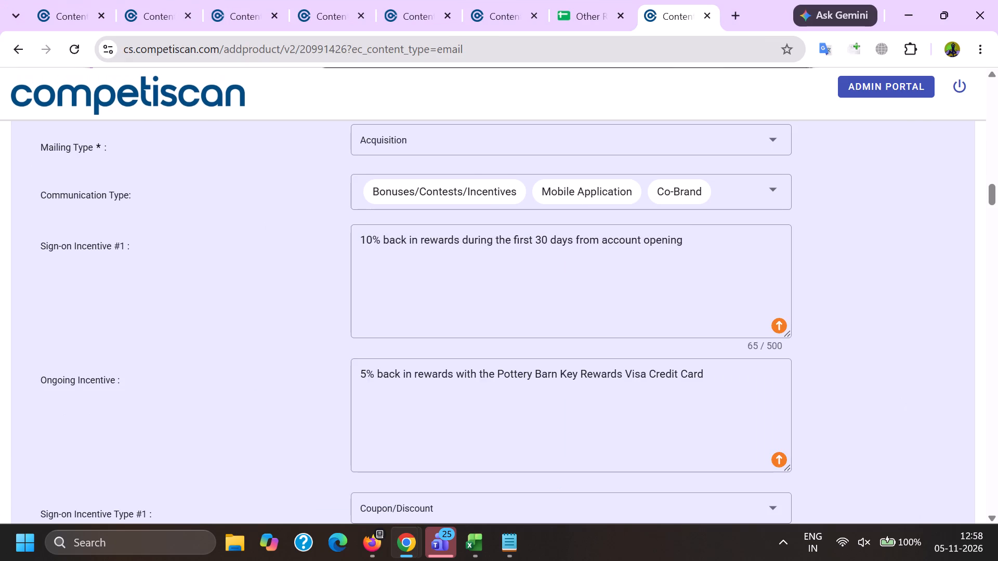
drag(751, 412, 56, 357)
key(ctrl+c)
key(alt+Tab)
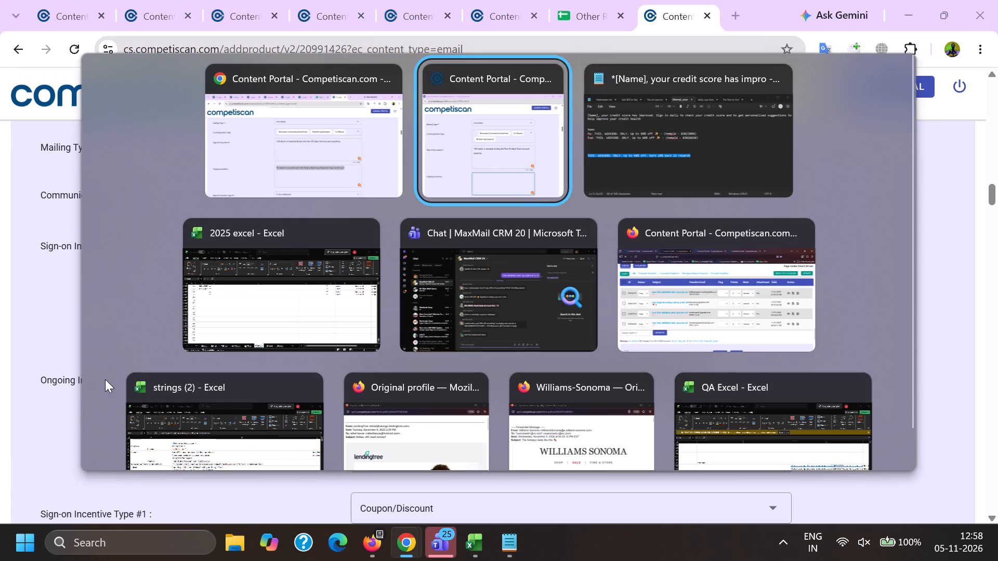
key(ctrl+v)
Set Sign-on Incentive Type #1 to Coupon/Discount with a value of 10.00.
scroll(307, 268, down, 3)
click(288, 311)
scroll(288, 306, down, 7)
click(327, 405)
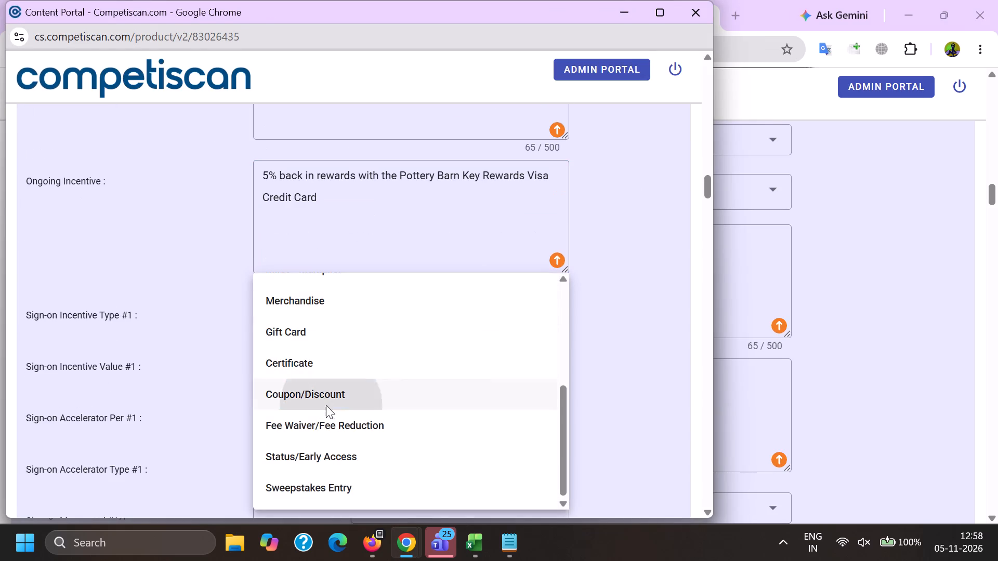
drag(243, 377, 248, 379)
click(285, 351)
text(10.00)
Enter a sign-on maximum award of 10.00 and a sign-on incentive window of 1 month.
key(Tab)
key(Tab)
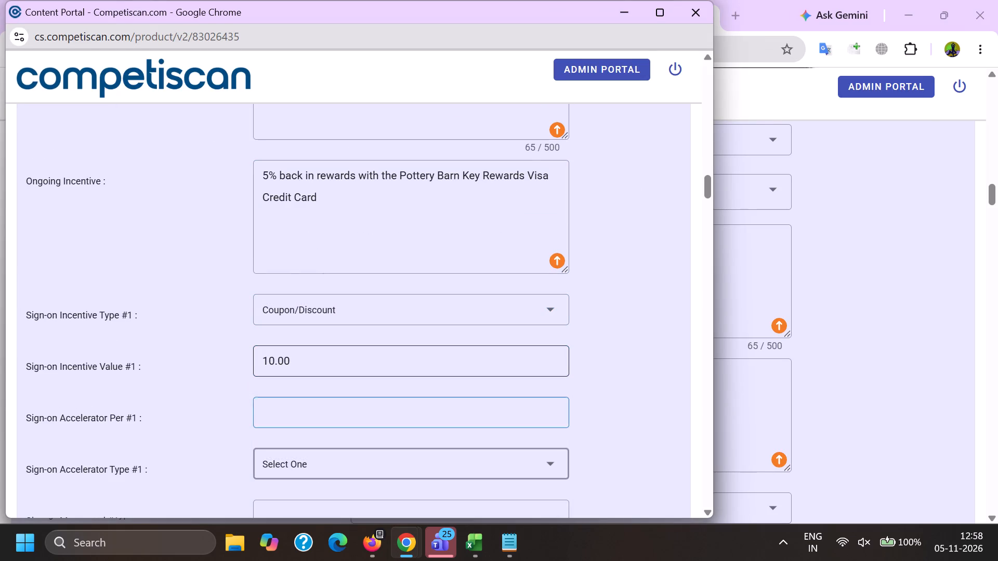
key(Tab)
text(10.00)
key(Tab)
key(Tab)
key(Tab)
key(1)
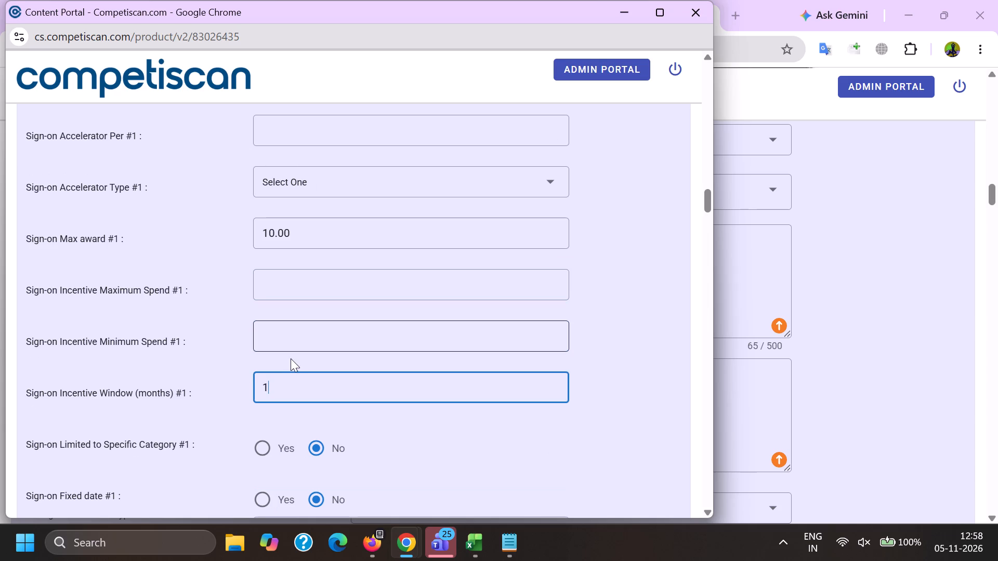
Set the application type in the payment card offer details to Invitation to Apply.
scroll(269, 331, down, 4)
click(272, 191)
scroll(272, 191, down, 18)
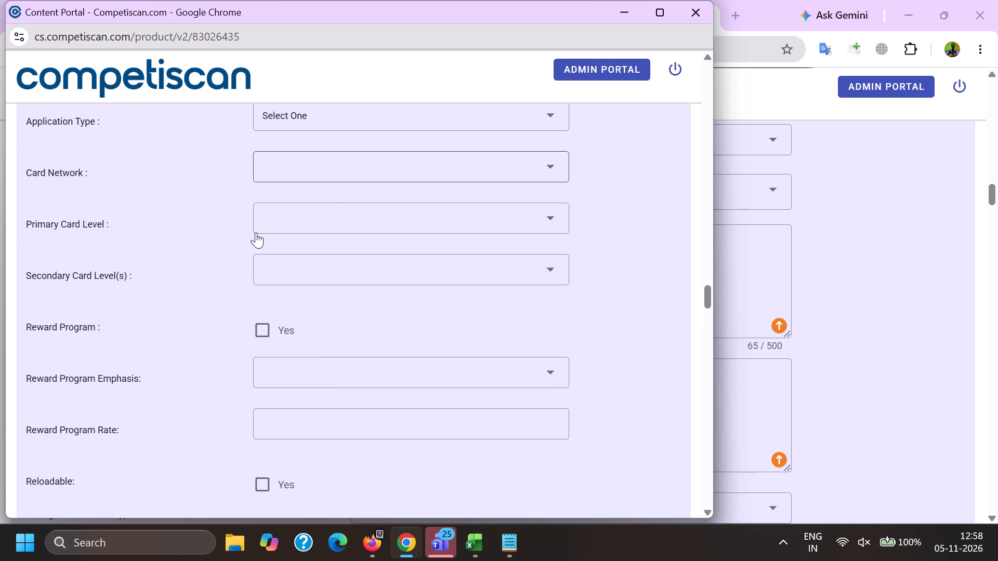
scroll(256, 232, down, 4)
scroll(262, 312, up, 4)
click(284, 374)
click(286, 359)
scroll(324, 229, down, 1)
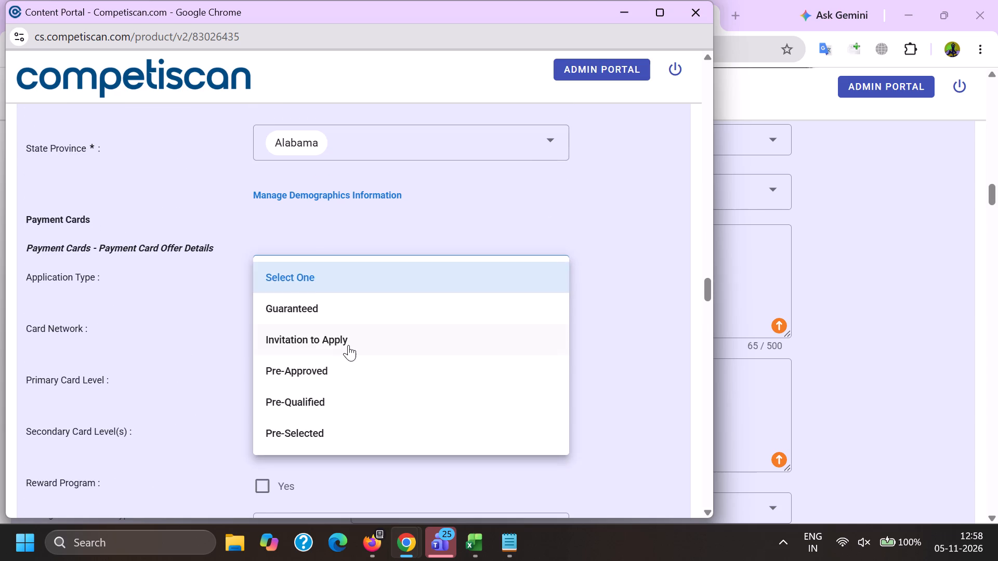
click(348, 344)
drag(200, 340, 207, 342)
Set the card network to Visa and the primary card level to Visa Signature.
click(284, 322)
scroll(300, 215, down, 2)
click(321, 333)
drag(180, 309, 186, 309)
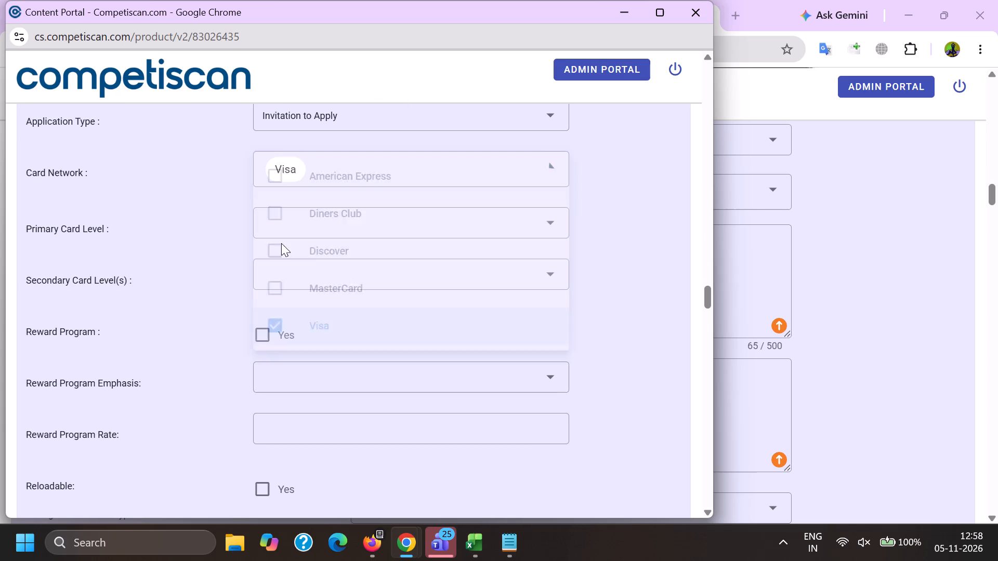
click(281, 232)
scroll(296, 354, down, 6)
click(335, 380)
click(199, 362)
Enable Reward Program and Credit Card Mentioned, and submit the product entry for 83026435.
click(267, 333)
double_click(180, 380)
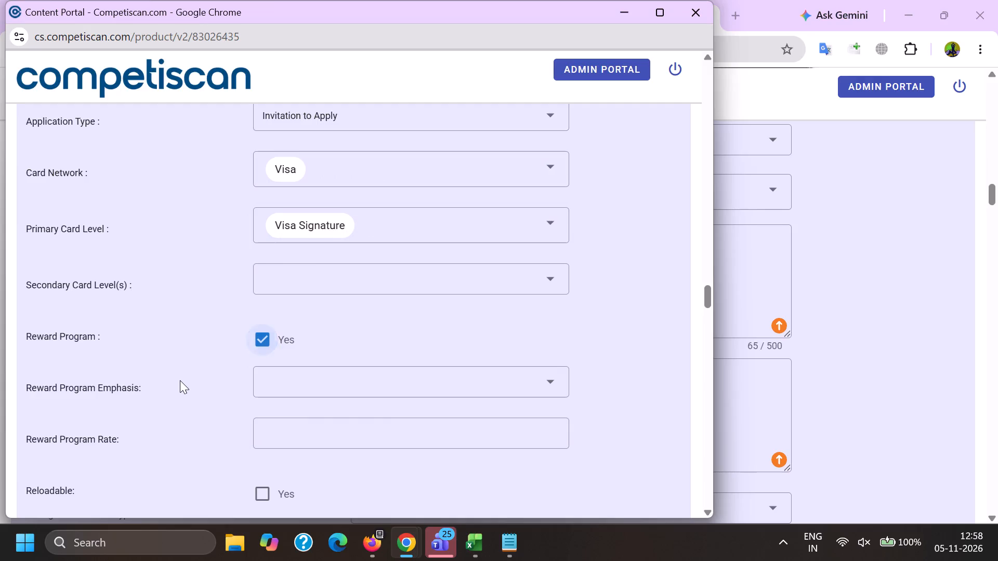
key(End)
click(262, 258)
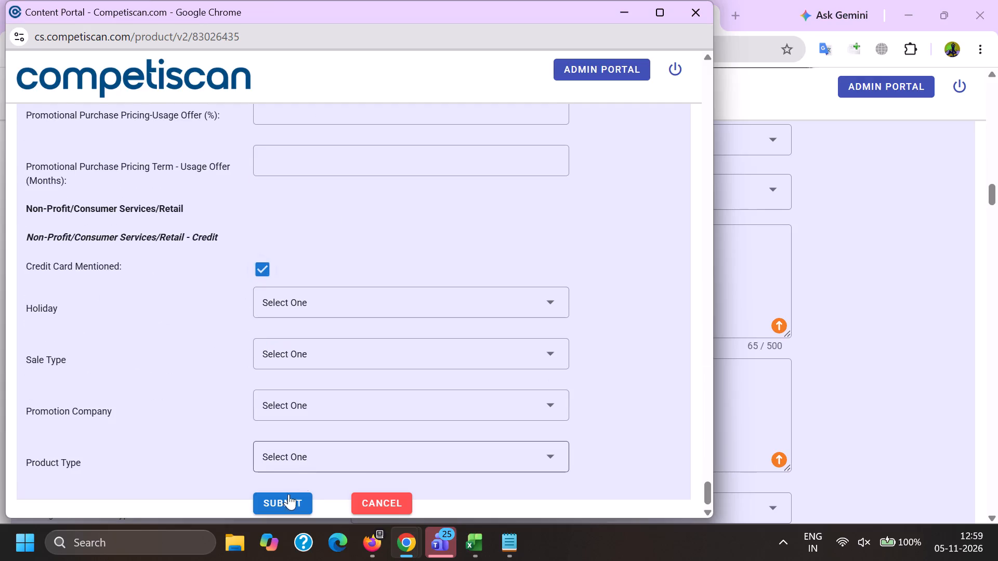
click(287, 495)
Open the editor of the following Pottery Barn Teen email and copy its ID, 83025851.
key(alt+Tab)
click(261, 0)
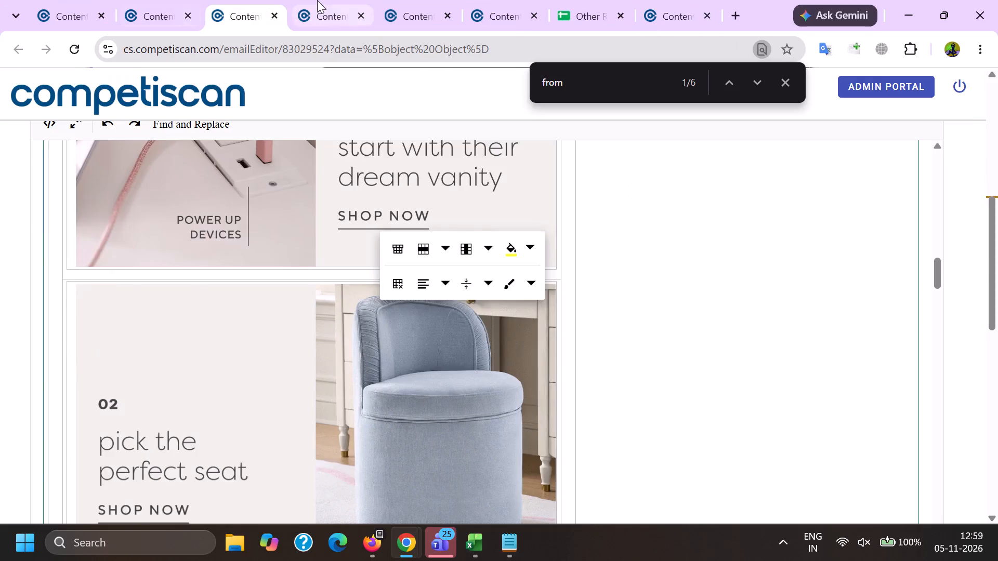
click(318, 0)
click(419, 0)
double_click(316, 59)
key(ctrl+c)
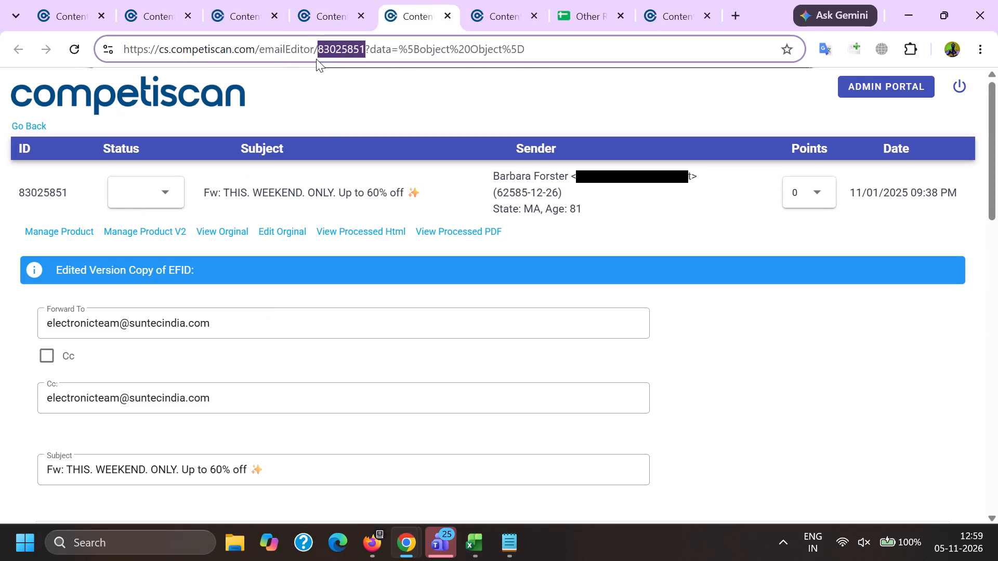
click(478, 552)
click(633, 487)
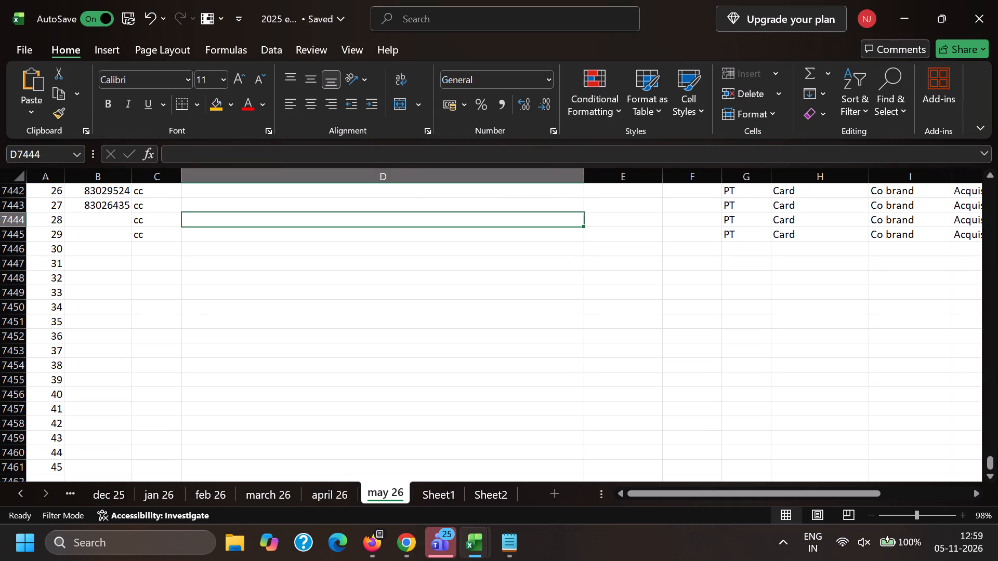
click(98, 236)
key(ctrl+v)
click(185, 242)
key(alt+Tab)
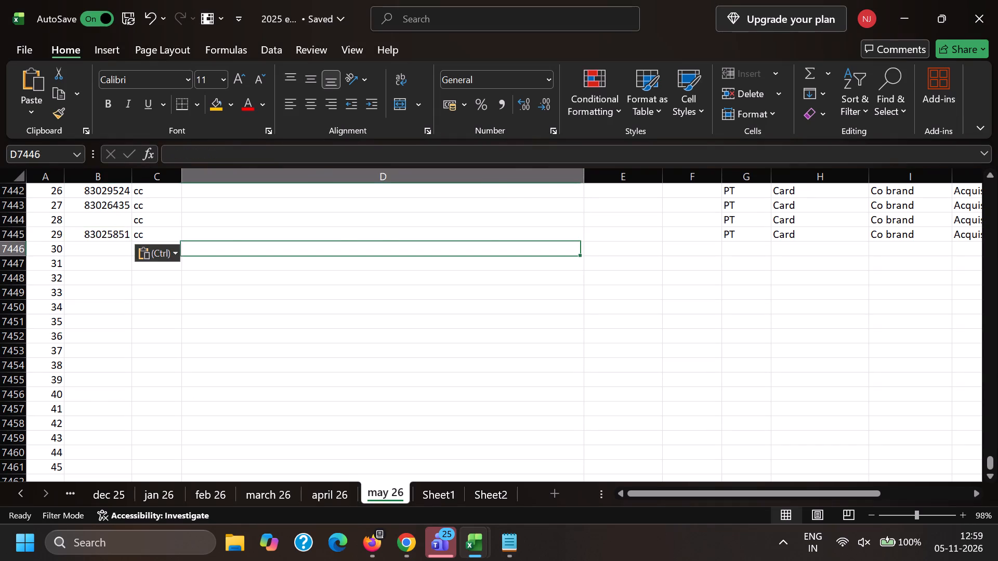
click(327, 0)
scroll(254, 245, up, 7)
click(428, 0)
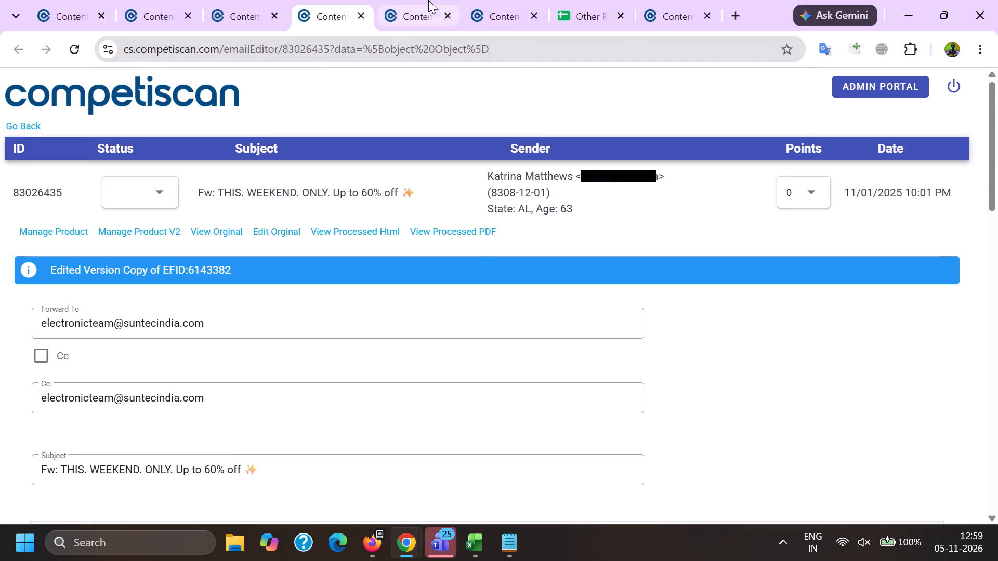
click(480, 0)
click(436, 0)
key(alt+Tab)
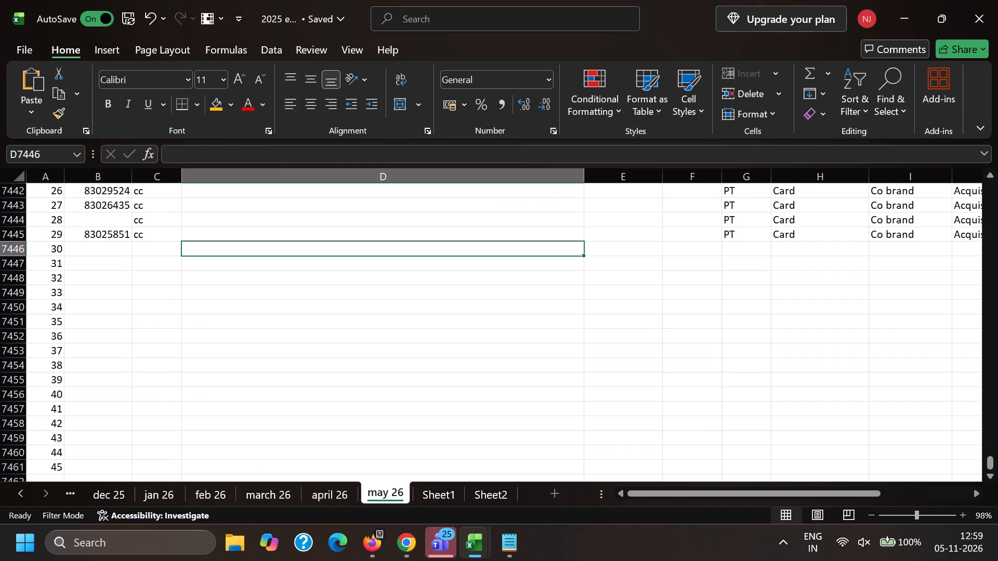
click(106, 221)
key(ctrl+v)
click(108, 238)
key(BackSpace)
click(163, 304)
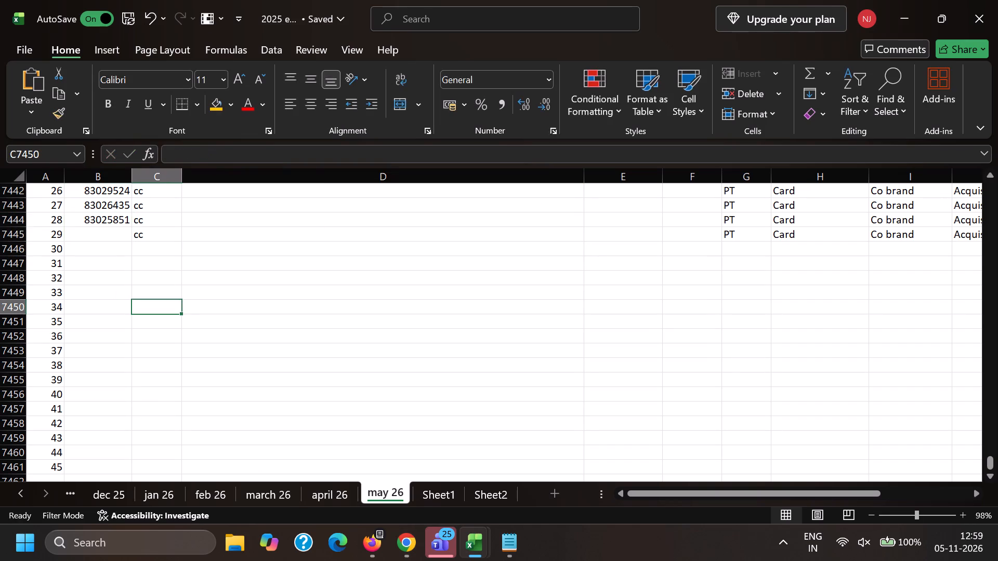
key(alt+Tab)
scroll(187, 192, down, 3)
drag(174, 398, 6, 253)
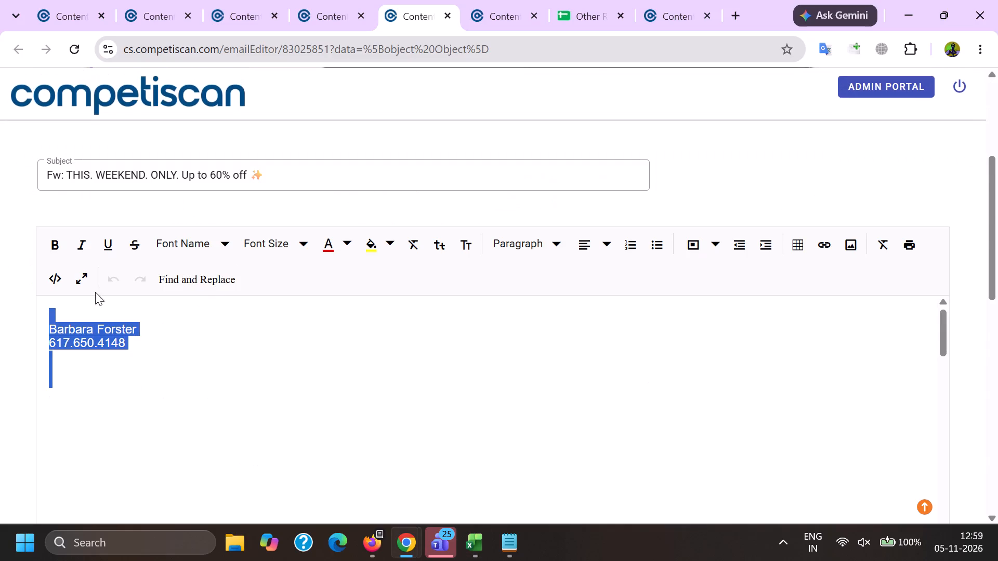
key(BackSpace)
drag(252, 432, 21, 220)
key(BackSpace)
Remove the Forwarded Message line, the quote indentation and the recipient address from the email's forwarded header.
scroll(149, 187, down, 3)
drag(222, 252, 100, 250)
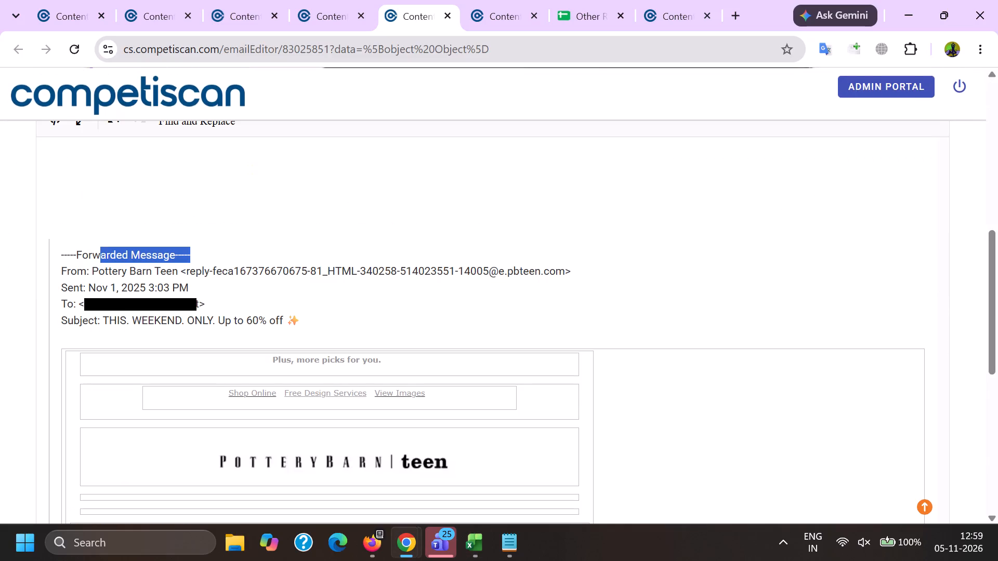
drag(100, 250, 53, 259)
key(BackSpace)
click(46, 280)
key(BackSpace)
click(43, 268)
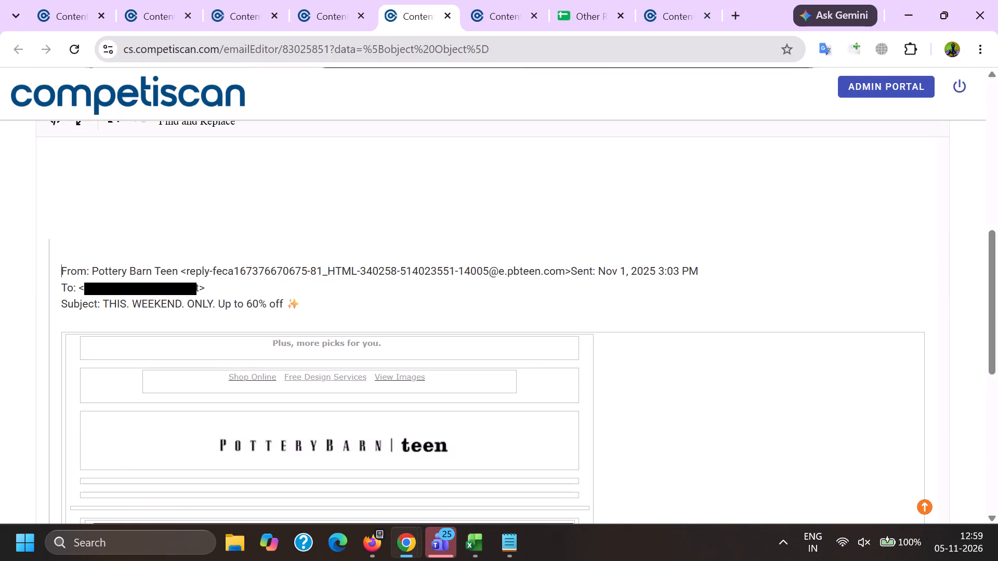
key(BackSpace)
key(BackSpace)
drag(49, 264, 208, 261)
key(BackSpace)
key(BackSpace)
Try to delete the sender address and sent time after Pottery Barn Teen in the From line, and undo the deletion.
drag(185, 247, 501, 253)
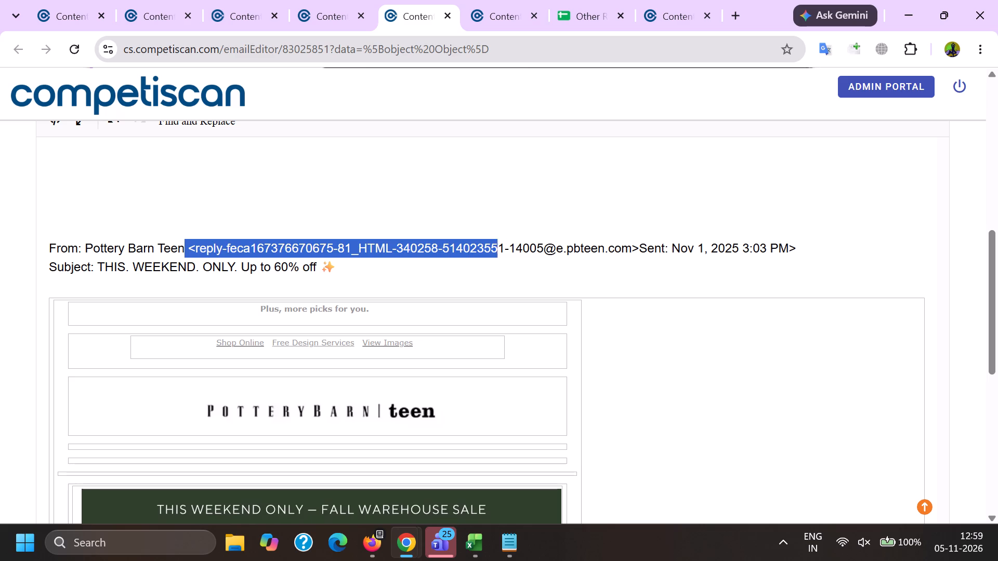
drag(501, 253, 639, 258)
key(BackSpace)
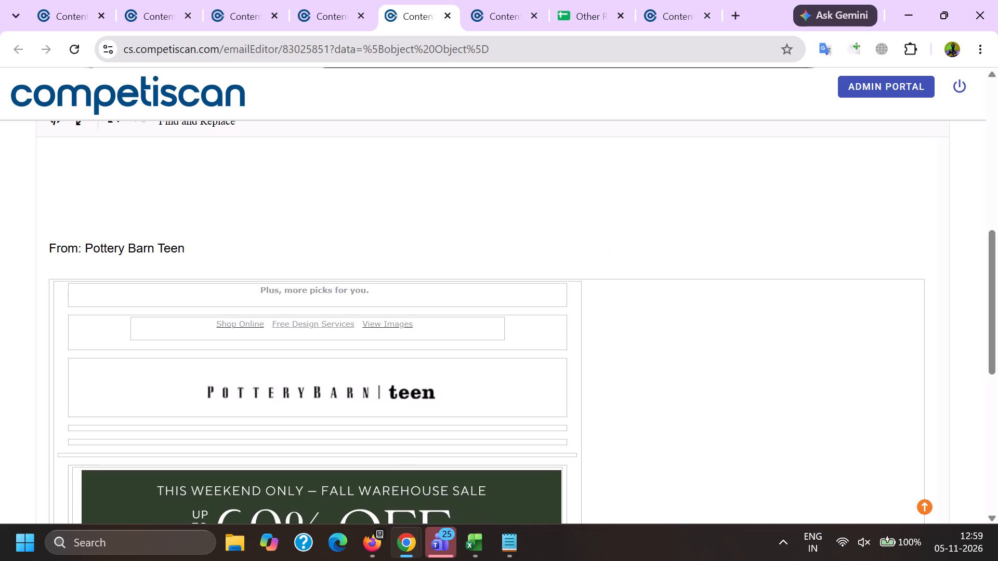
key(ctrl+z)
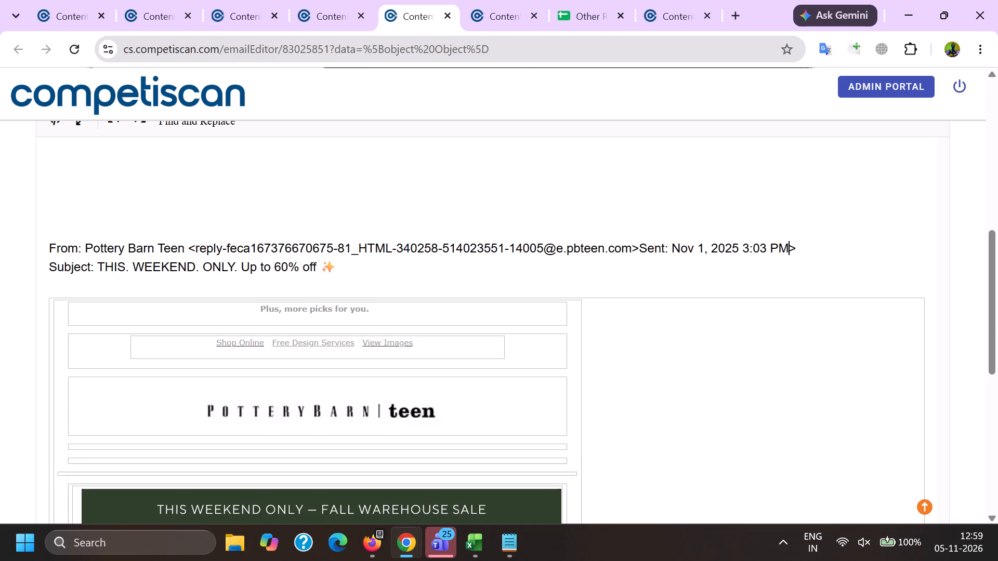
Delete the sender address after Pottery Barn Teen in the From line and put the Sent date on its own line.
drag(190, 247, 635, 246)
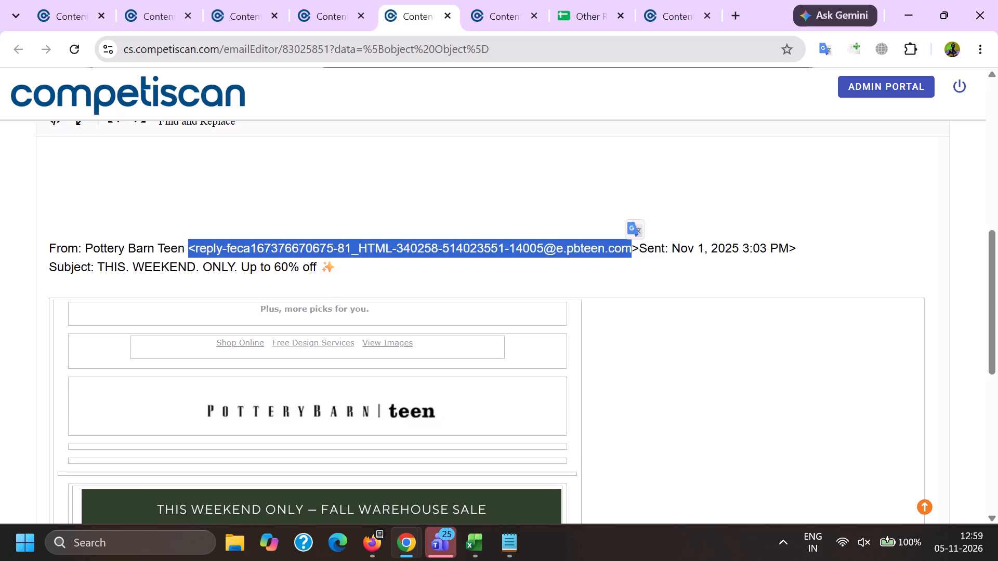
key(BackSpace)
key(Right)
key(BackSpace)
key(shift+Return)
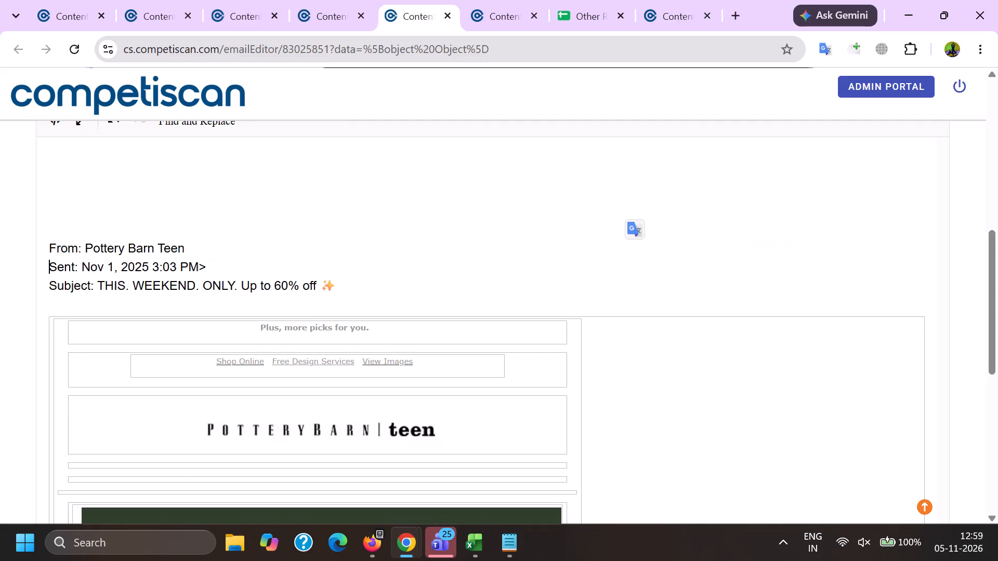
Remove all links from the body of email 83025851.
scroll(1, 159, down, 3)
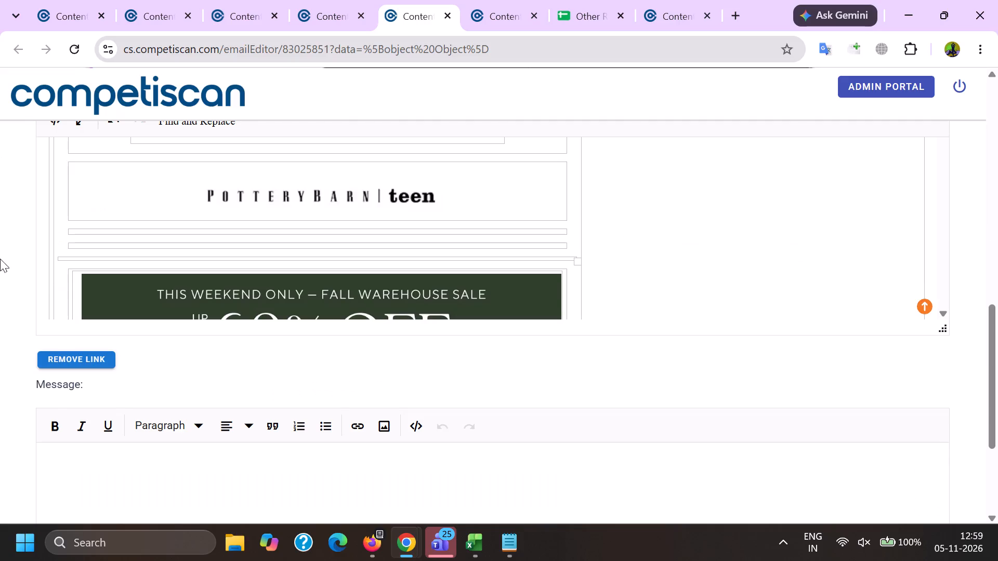
click(78, 365)
click(566, 148)
scroll(382, 321, down, 5)
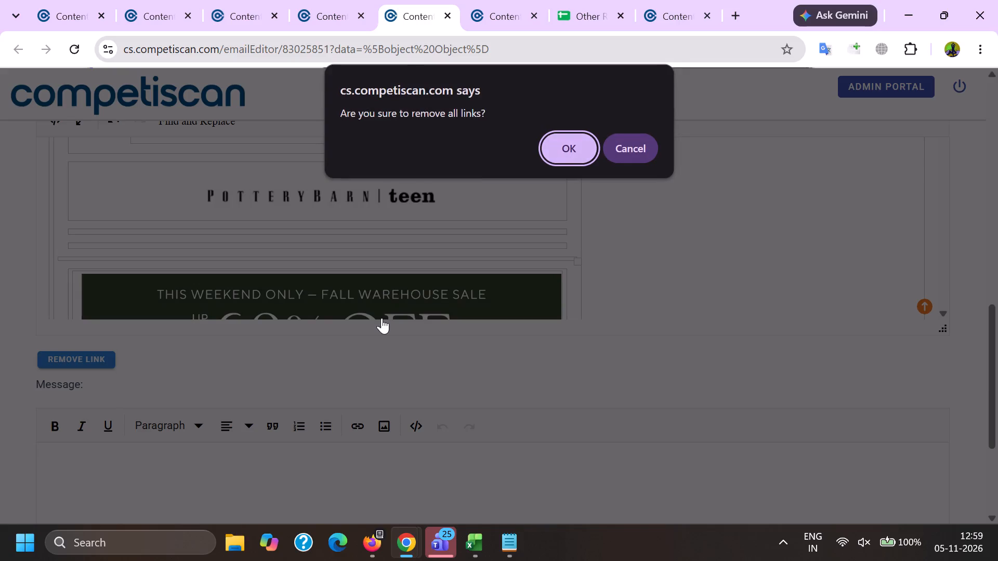
Find the @ signs in the email and delete the Pottery Barn Teen contact address and the recipient address from the footer.
scroll(345, 402, up, 5)
click(330, 361)
key(ctrl+f)
key(shift+at)
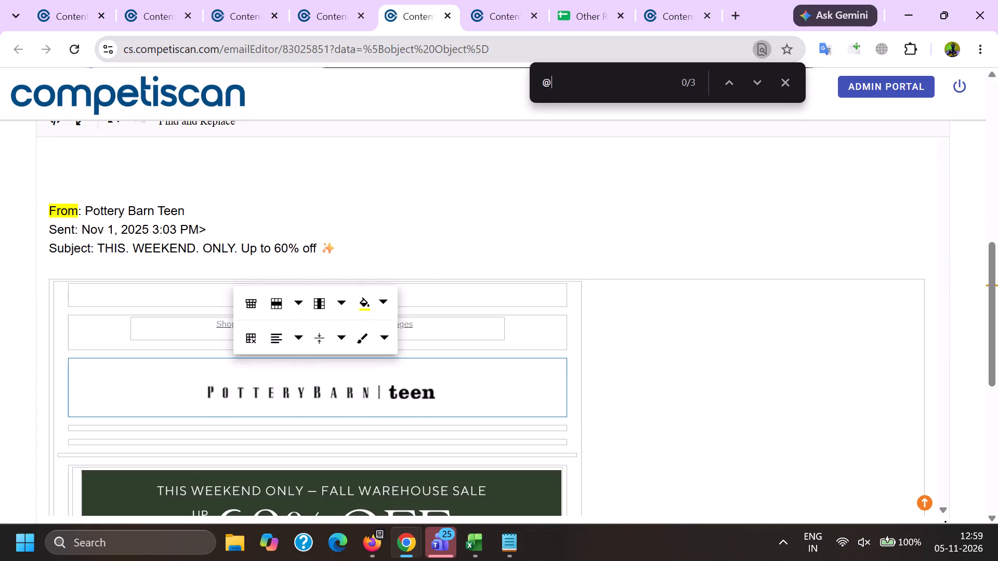
key(Return)
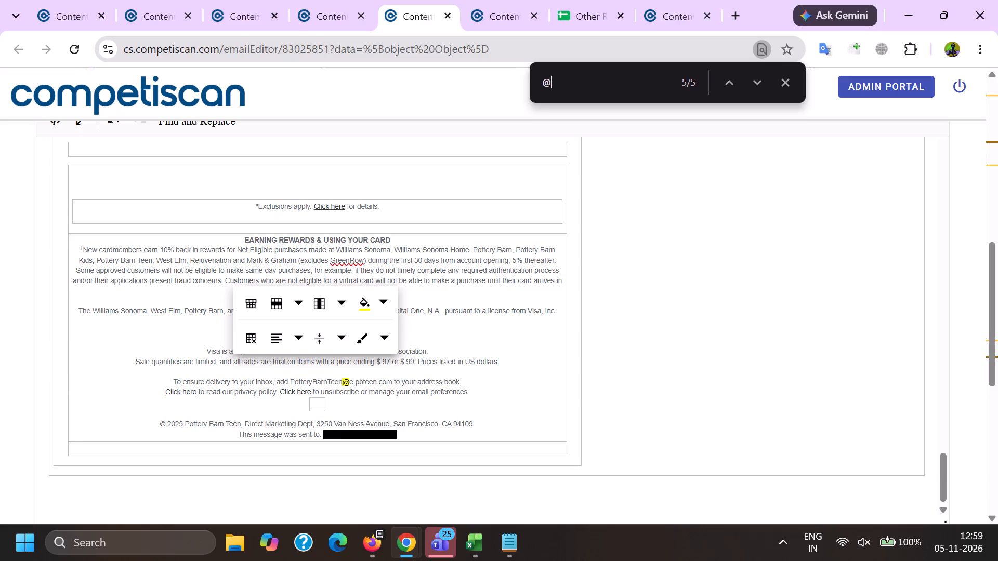
drag(289, 378, 392, 380)
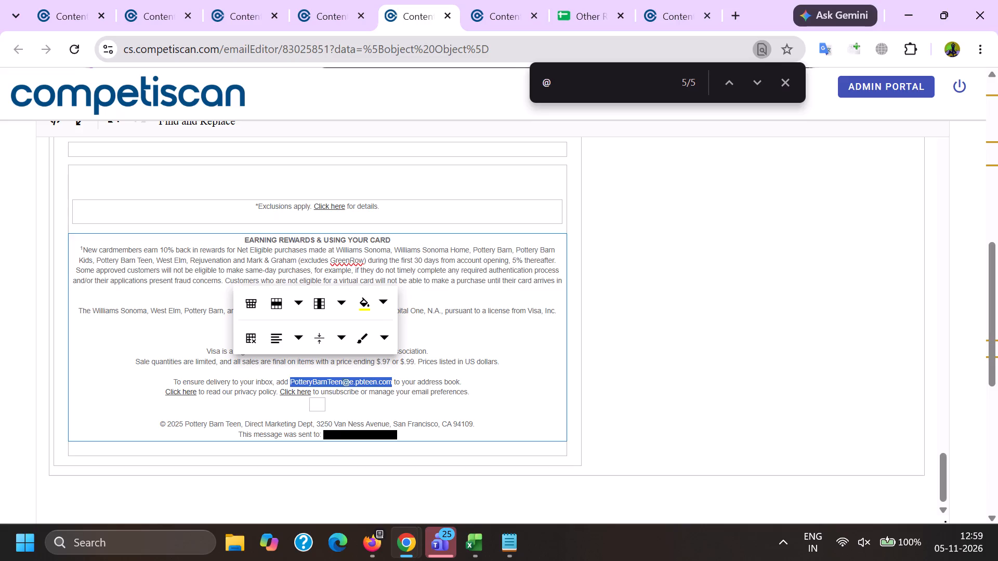
key(BackSpace)
drag(324, 433, 387, 434)
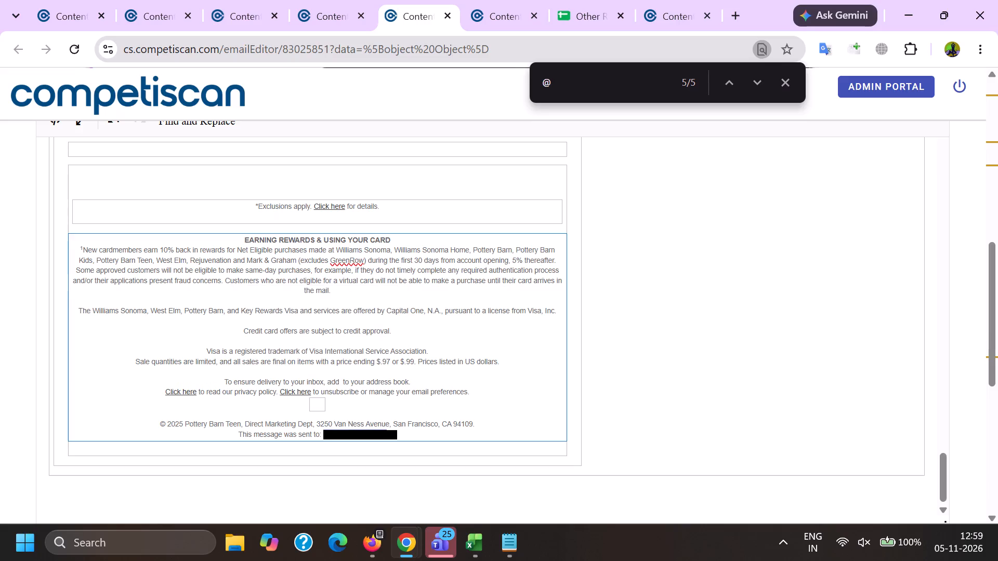
drag(387, 434, 401, 433)
key(BackSpace)
Save the edited email's product info.
scroll(352, 365, down, 11)
click(346, 382)
click(503, 328)
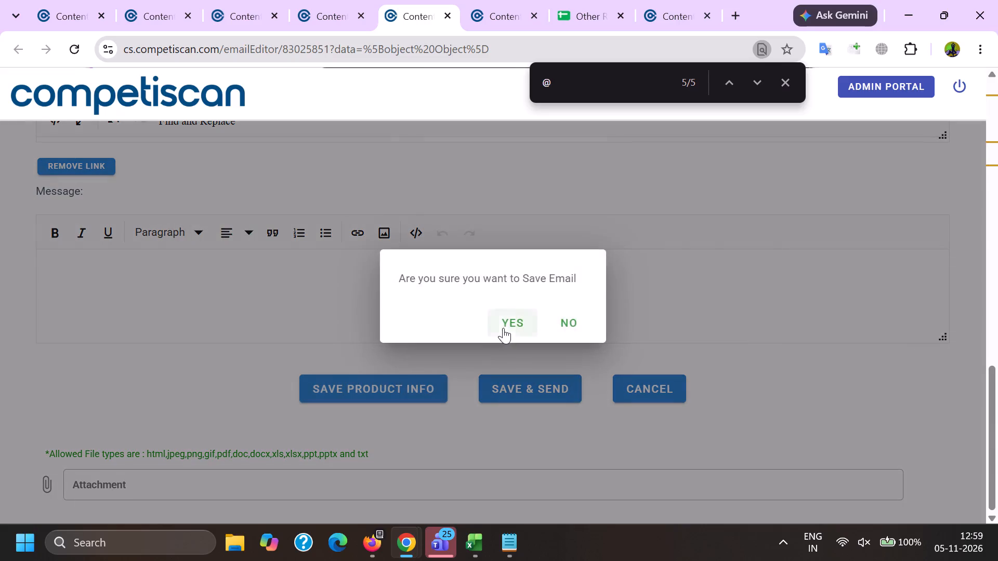
Close the three earlier email editor tabs, including 83029524, keeping email 83025851 open.
click(330, 0)
click(232, 0)
click(196, 0)
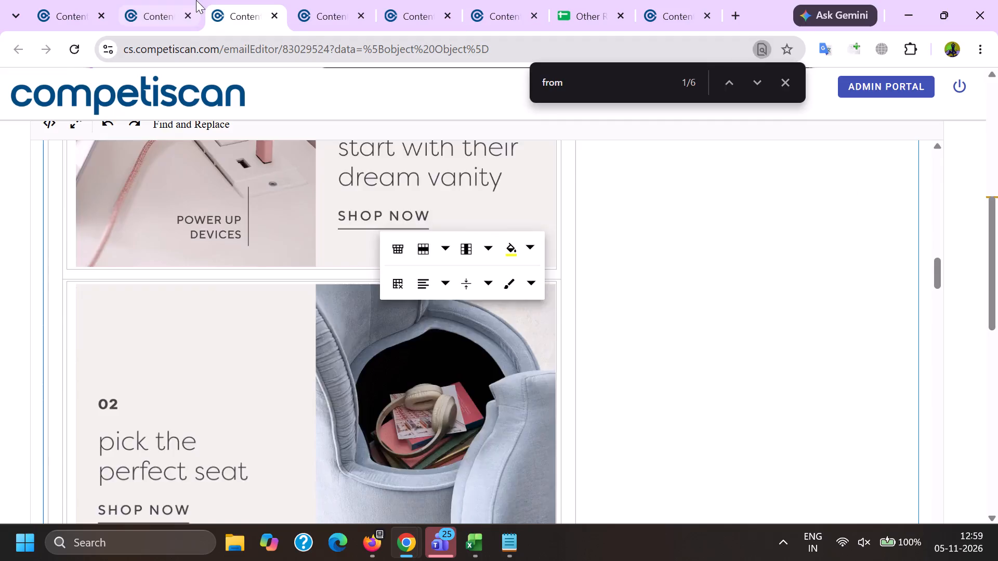
click(182, 21)
click(182, 21)
click(182, 21)
Open the product entry for email 83025851 and copy the sender name Pottery Barn Teen from the email header.
drag(0, 314, 6, 293)
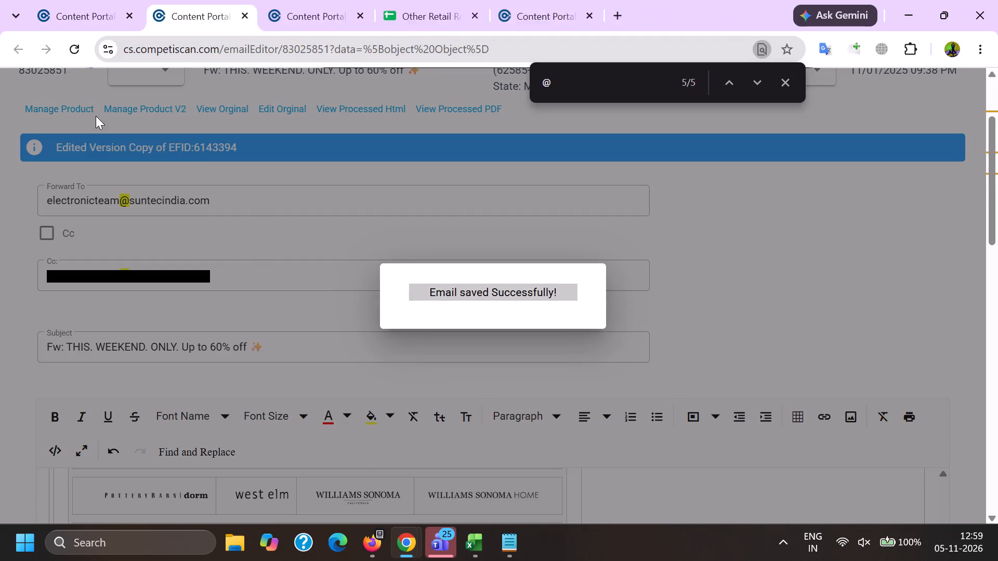
click(65, 113)
key(alt+Tab)
scroll(149, 250, down, 5)
click(124, 344)
key(Page_Up)
key(Page_Up)
key(Page_Up)
key(Page_Up)
key(Page_Up)
key(Page_Up)
key(Page_Up)
key(Page_Up)
key(Page_Up)
key(Page_Up)
key(Page_Up)
key(Page_Up)
key(Page_Up)
key(Page_Up)
key(Page_Up)
key(Page_Up)
key(Page_Up)
key(Page_Up)
key(Page_Up)
key(Page_Up)
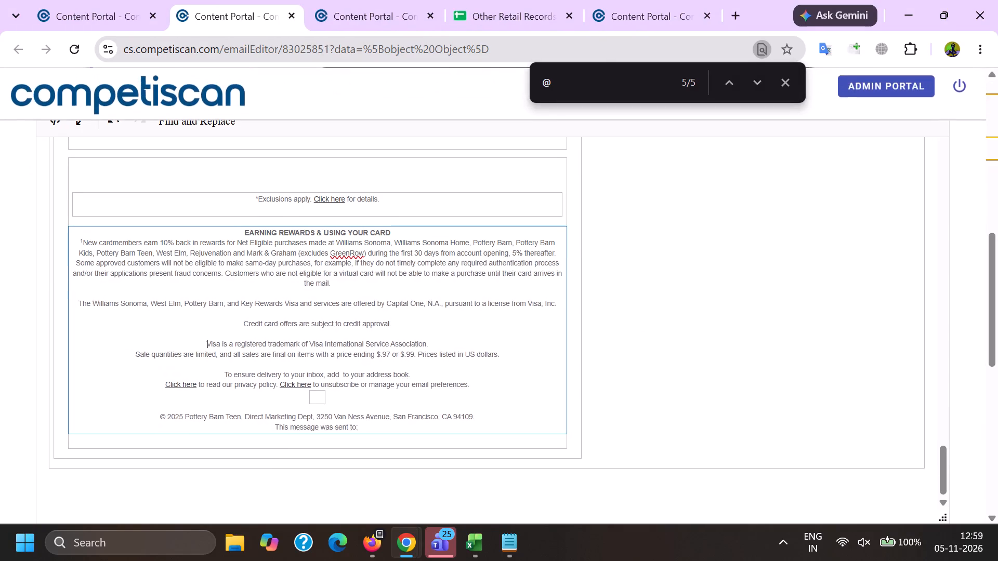
scroll(124, 313, down, 4)
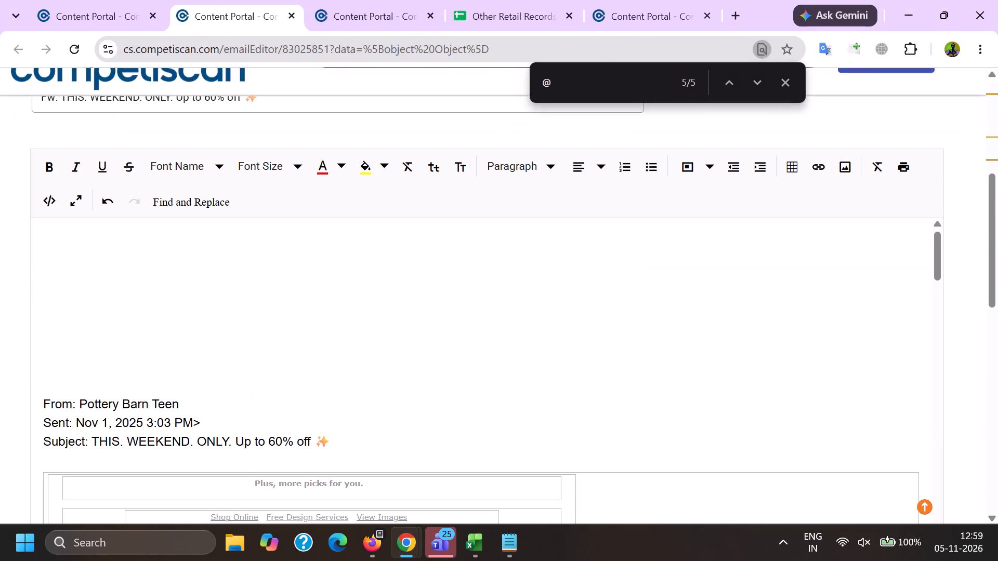
double_click(109, 400)
shift+click(171, 394)
key(ctrl+c)
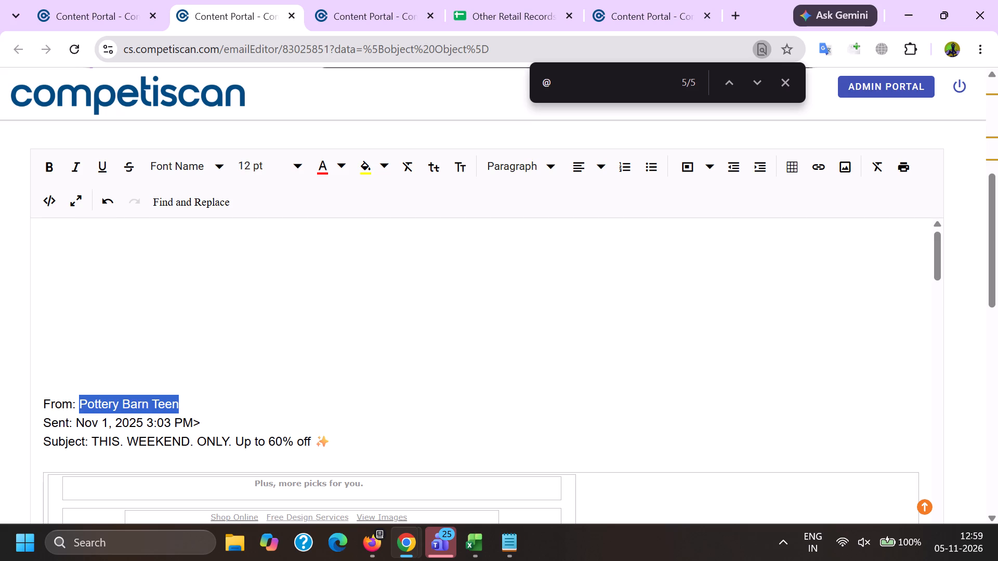
Use the Pottery Barn Teen company image as the product image in the entry.
key(alt+Tab)
scroll(309, 228, down, 6)
scroll(332, 264, down, 5)
click(320, 273)
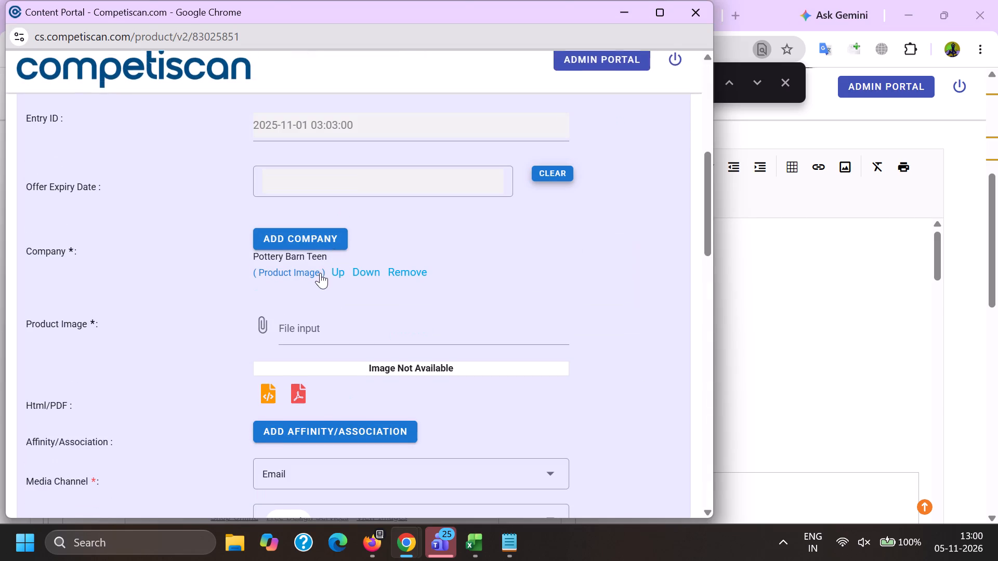
Add Capital One as a company and Pottery Barn Teen (Retail) as the affinity/association.
click(329, 242)
key(c)
key(a)
text(pita)
key(l)
key(space)
text(one)
scroll(330, 247, down, 3)
click(336, 252)
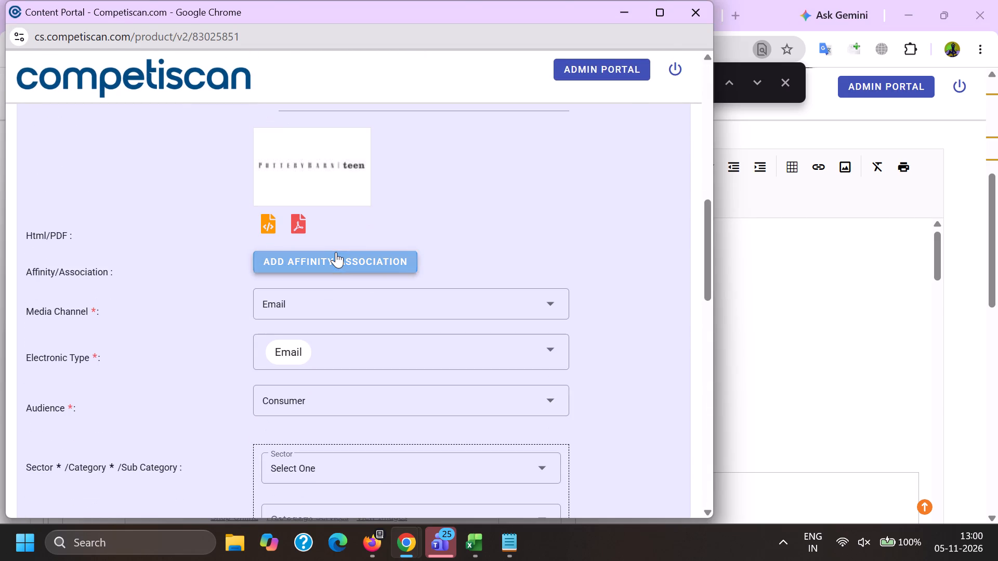
click(401, 282)
key(ctrl+v)
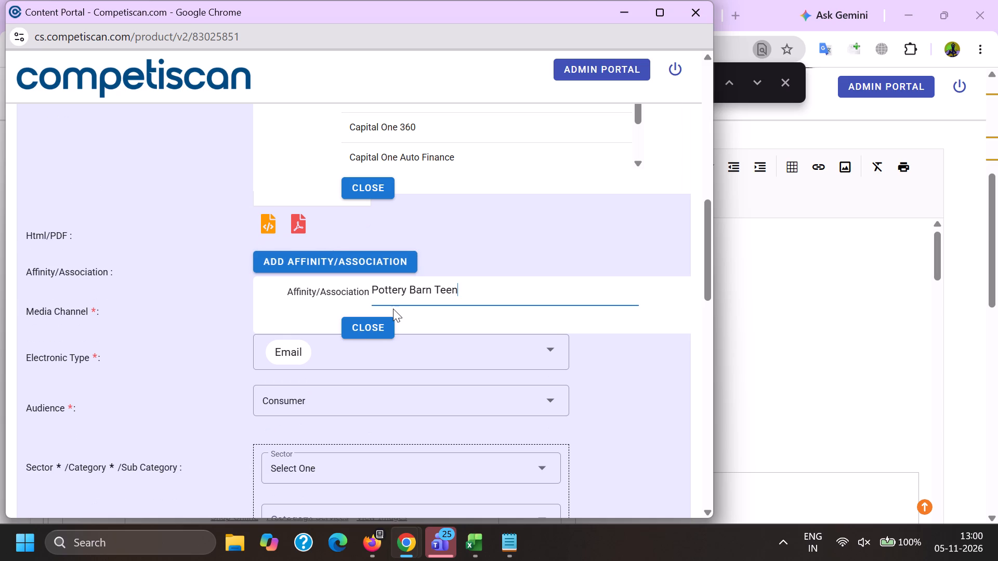
click(387, 331)
scroll(379, 384, up, 3)
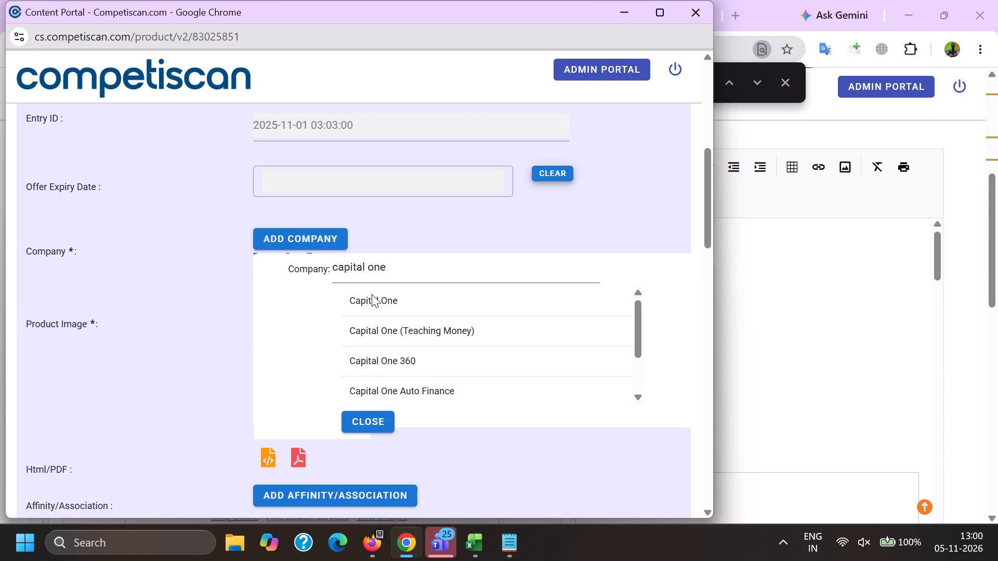
click(372, 294)
click(374, 300)
Add the Retail / Home sector classification, checking the email's product categories before adding it.
scroll(352, 216, down, 4)
scroll(359, 293, down, 2)
click(335, 289)
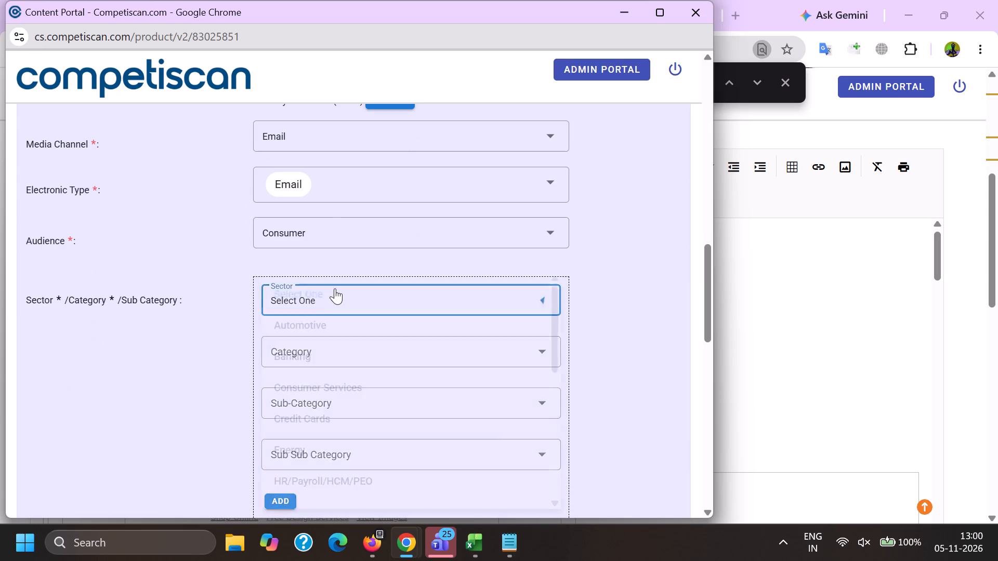
scroll(335, 287, down, 7)
click(340, 350)
drag(211, 358, 221, 358)
click(360, 344)
scroll(371, 149, down, 8)
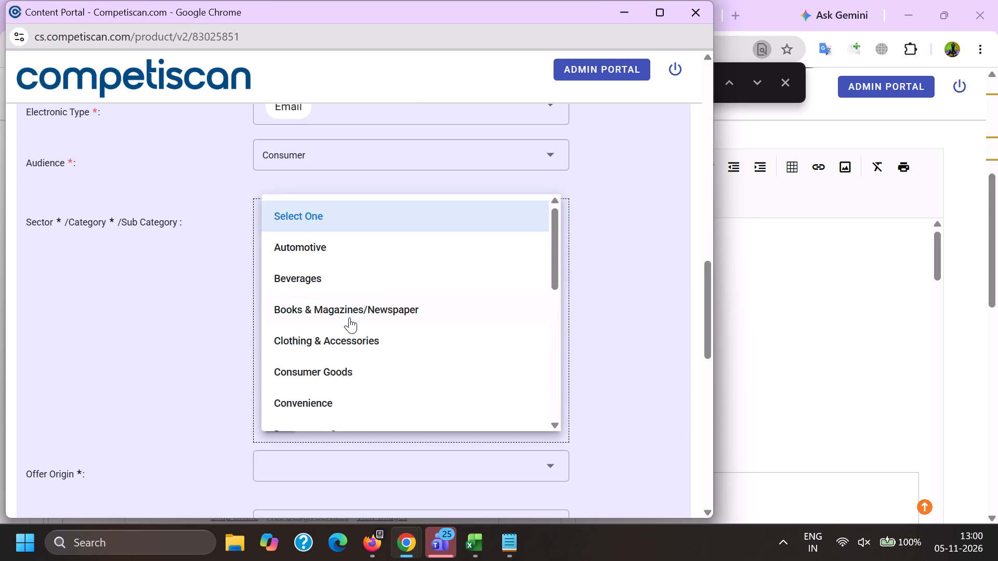
click(321, 218)
click(183, 258)
key(alt+Tab)
scroll(279, 352, down, 16)
key(alt+Tab)
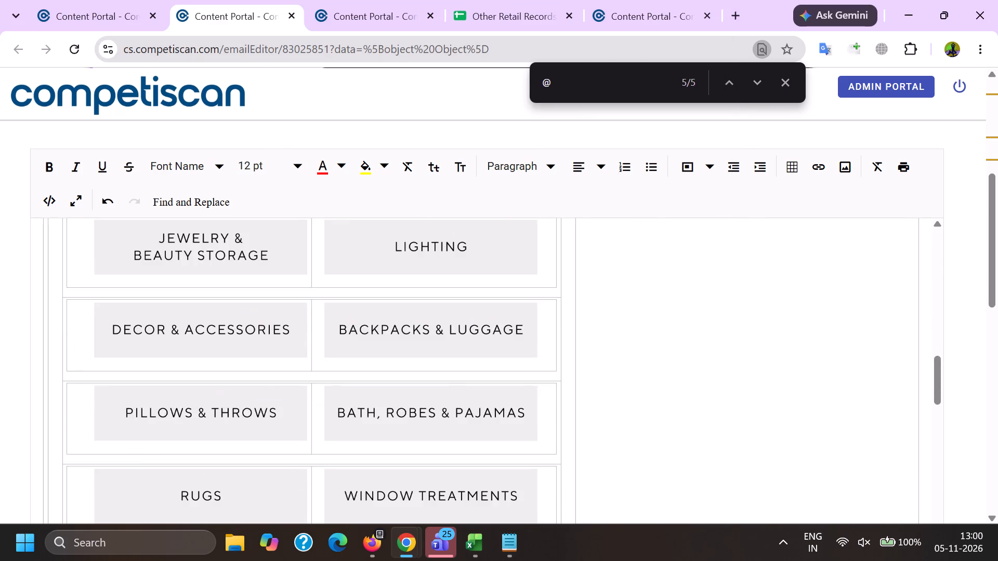
click(301, 338)
drag(154, 442, 186, 441)
click(279, 422)
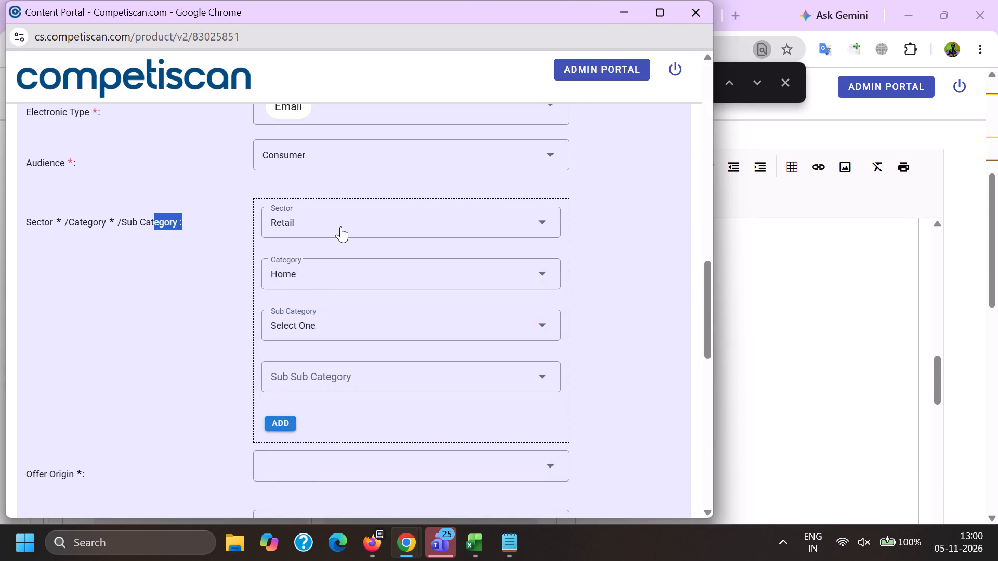
Add a second classification of Credit Cards / Payment Cards / Credit Cards.
click(332, 233)
scroll(344, 353, up, 5)
click(338, 362)
drag(201, 376, 208, 382)
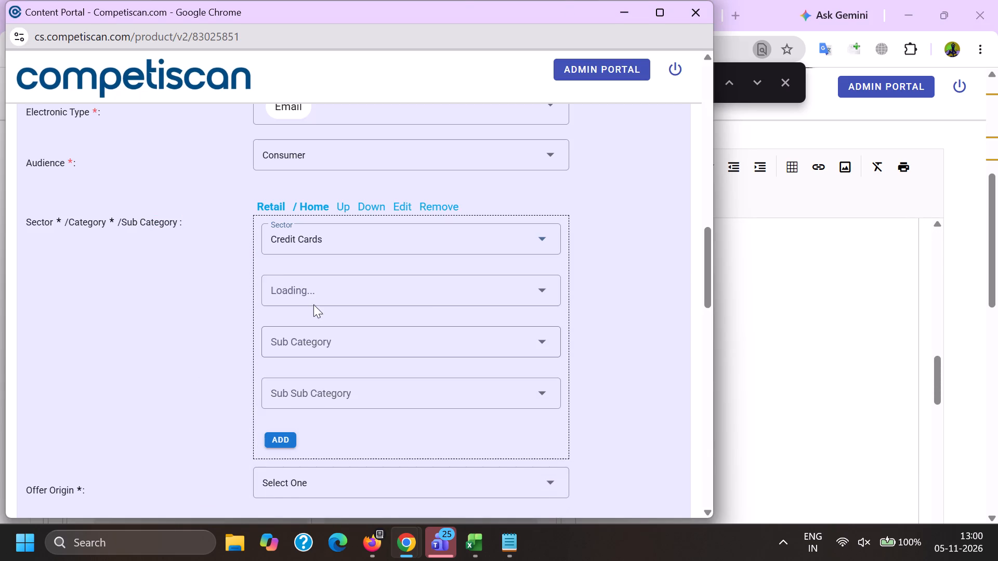
click(309, 300)
click(305, 356)
drag(303, 354, 303, 345)
scroll(323, 242, down, 2)
scroll(315, 302, down, 7)
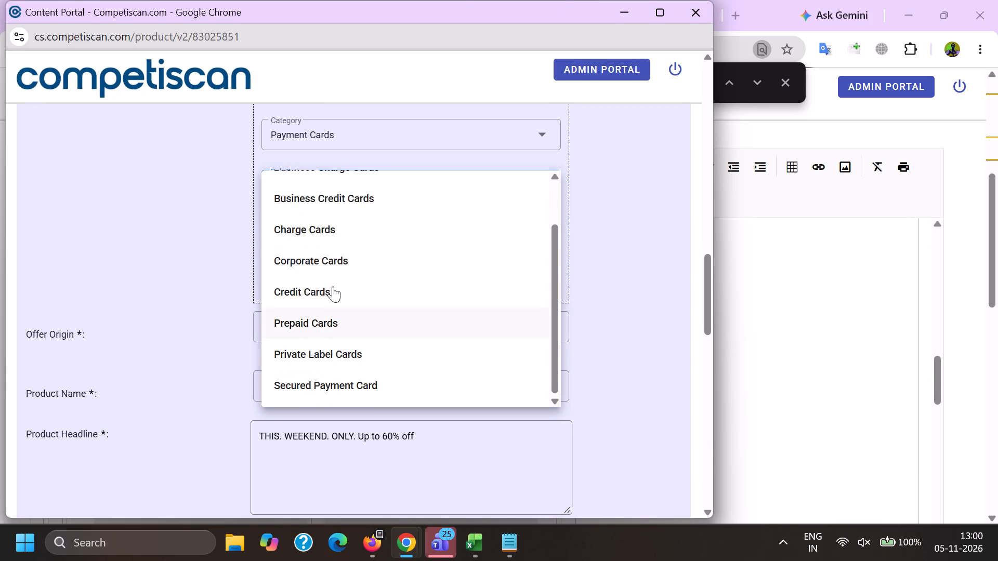
drag(333, 282, 322, 295)
drag(215, 299, 229, 298)
click(274, 283)
Move the Retail / Home classification down in the sector list.
scroll(309, 377, up, 4)
click(387, 346)
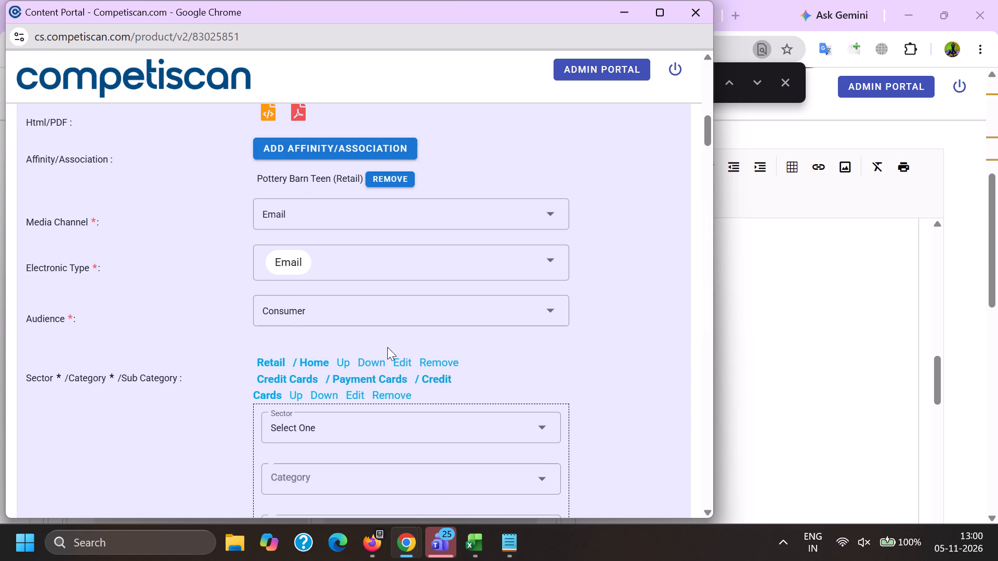
click(382, 358)
Set the offer origin to Provider/Bank and the product name to Pottery Barn Key Rewards Visa Credit Card.
scroll(350, 311, down, 5)
click(314, 280)
double_click(314, 347)
key(ctrl+v)
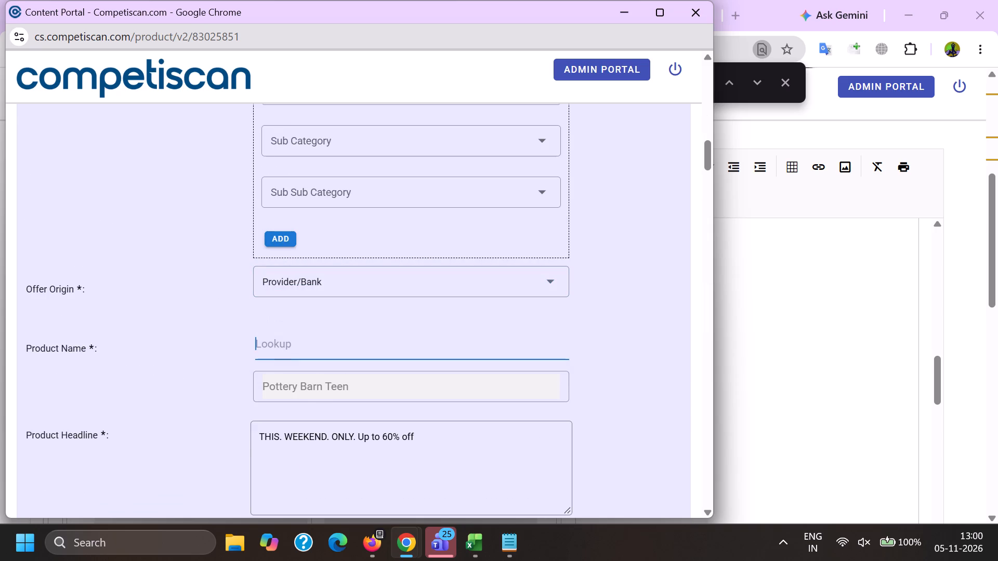
drag(311, 353, 388, 371)
key(BackSpace)
click(356, 423)
scroll(360, 418, up, 5)
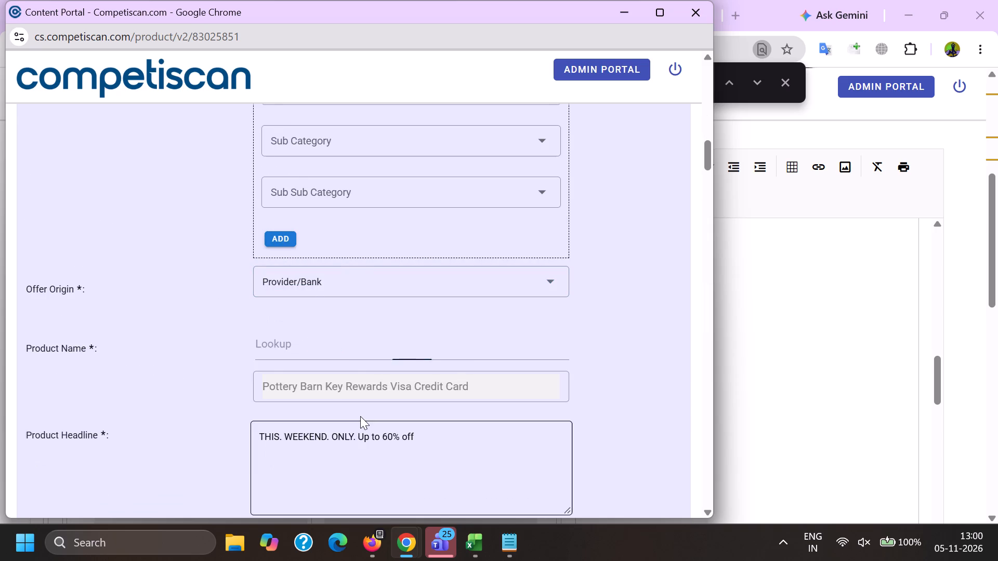
click(325, 373)
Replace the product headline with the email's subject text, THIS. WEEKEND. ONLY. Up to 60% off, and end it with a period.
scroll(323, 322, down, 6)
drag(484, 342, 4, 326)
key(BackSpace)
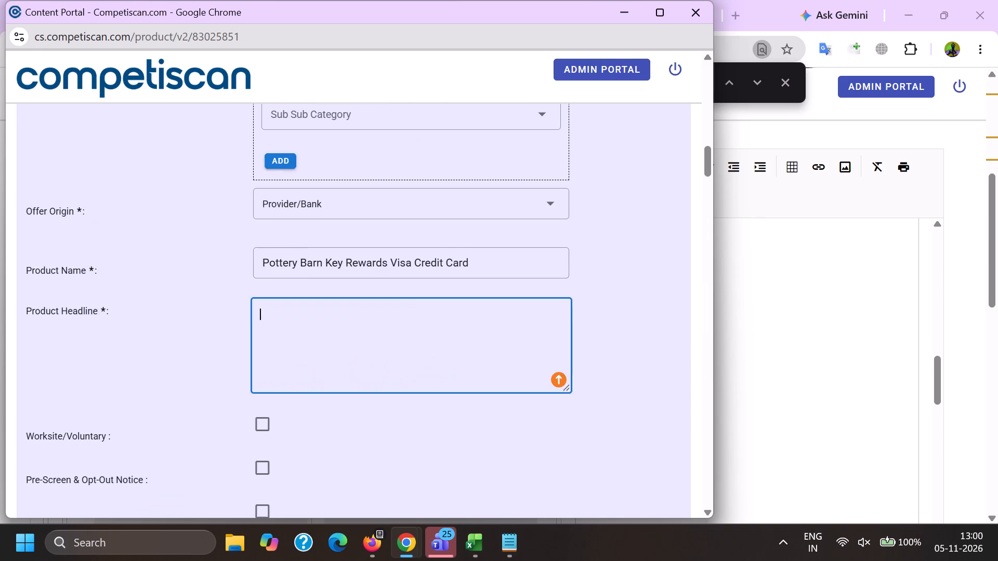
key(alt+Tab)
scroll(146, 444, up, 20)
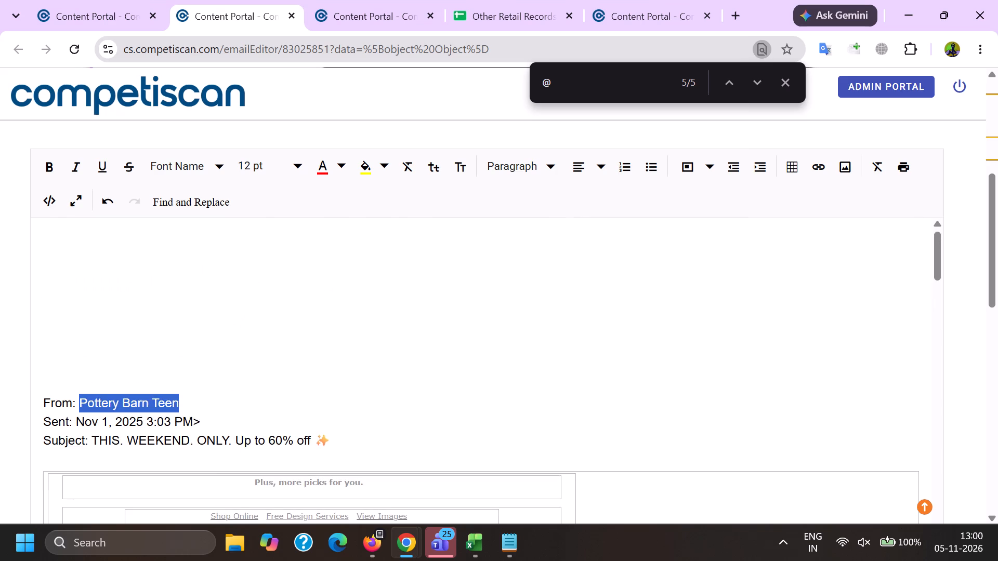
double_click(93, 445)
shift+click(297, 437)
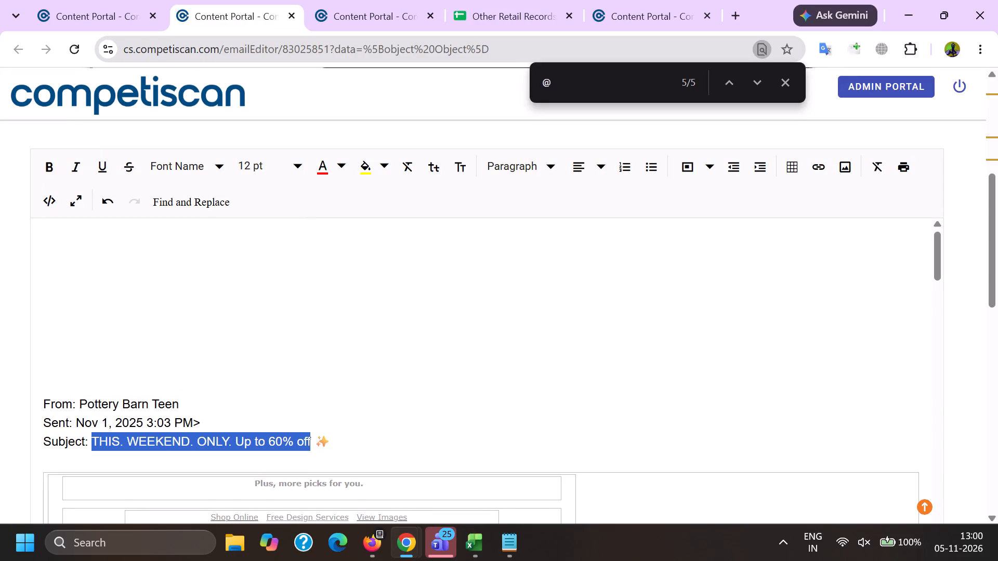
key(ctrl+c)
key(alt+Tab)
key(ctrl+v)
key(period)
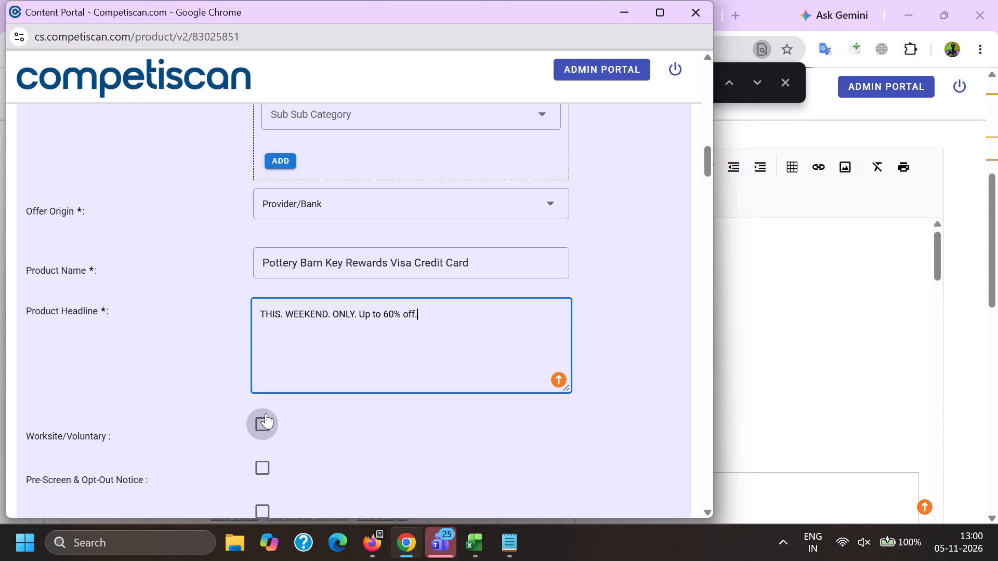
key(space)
Replace the product headline with the saved note text "THIS. WEEKEND. ONLY. Up to 60% off. Earn 10% back in rewards".
key(alt+Tab)
click(500, 552)
key(ctrl+c)
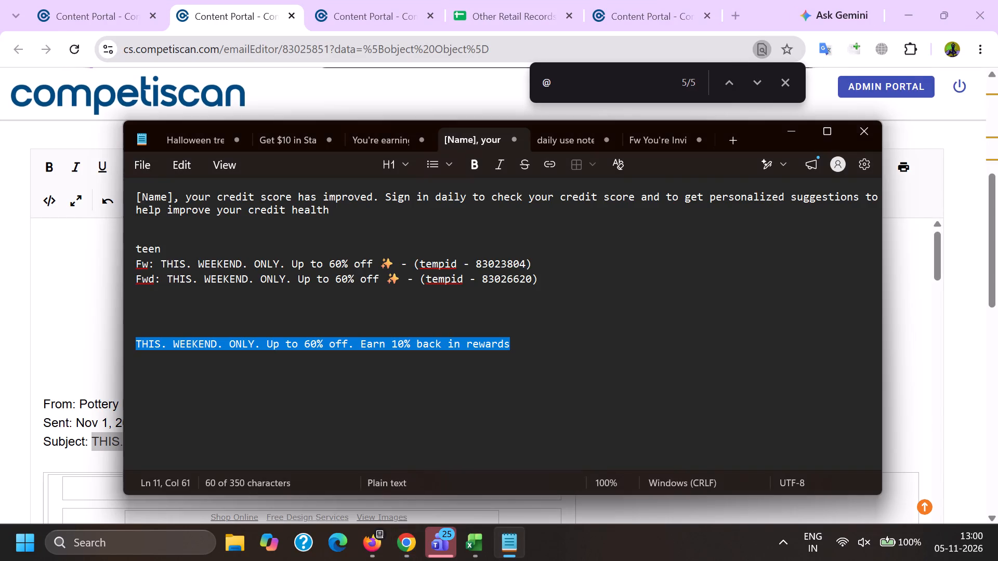
key(alt+Tab)
key(alt+Tab)
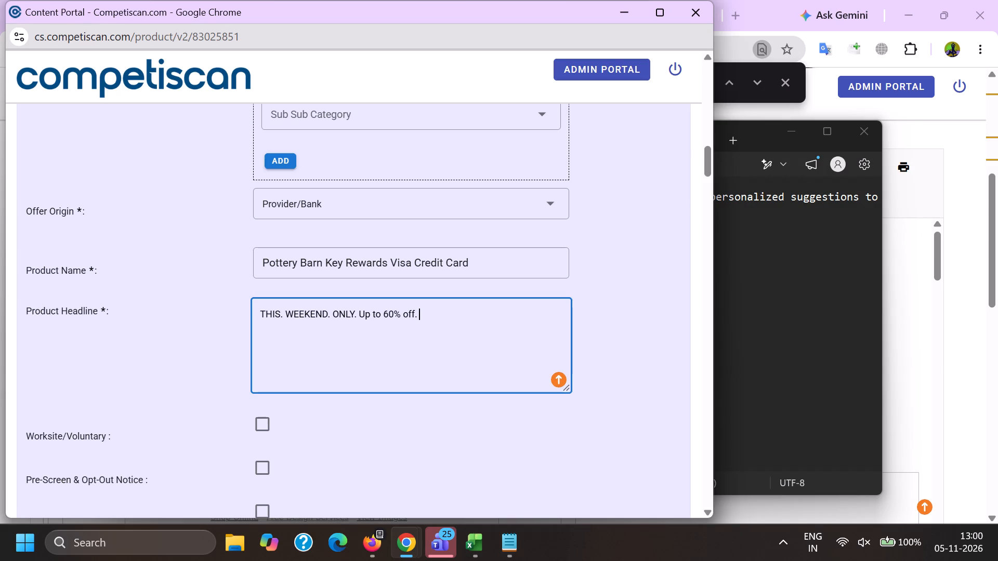
key(ctrl+a)
key(ctrl+v)
Set the response mechanism to URL/Website and the mailing type to Acquisition.
scroll(385, 244, down, 4)
click(286, 350)
scroll(350, 130, down, 7)
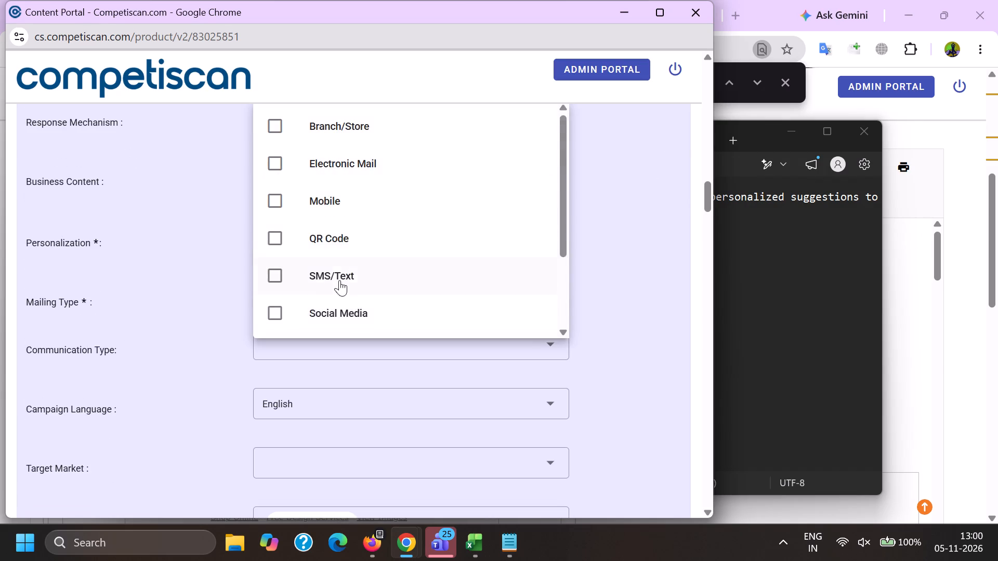
scroll(339, 280, down, 2)
drag(336, 302, 331, 303)
drag(169, 304, 204, 315)
click(360, 311)
click(336, 332)
drag(215, 341, 229, 344)
Set the communication type to Bonuses/Contests/Incentives, Co-Brand and Mobile Application.
click(287, 343)
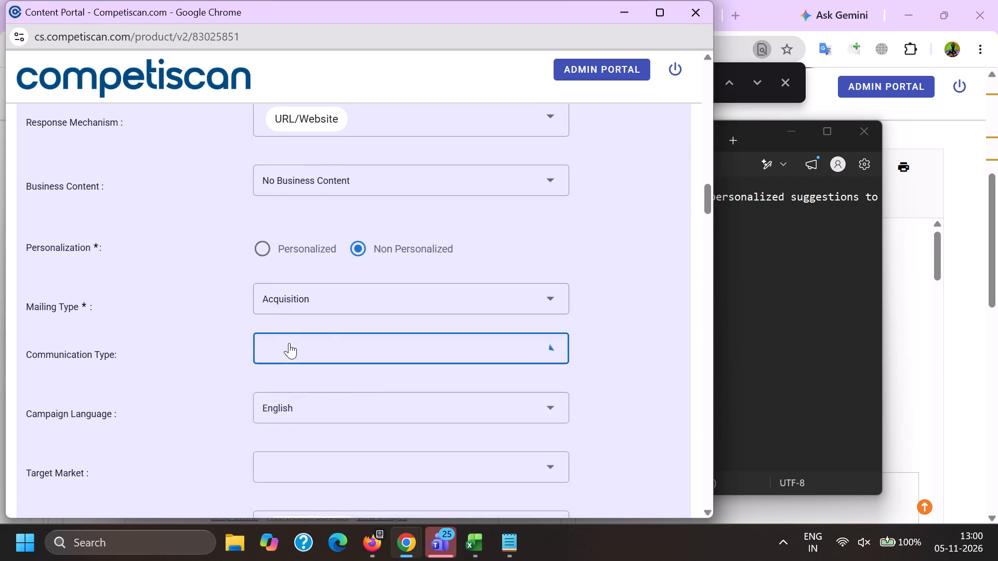
click(339, 462)
scroll(422, 197, down, 3)
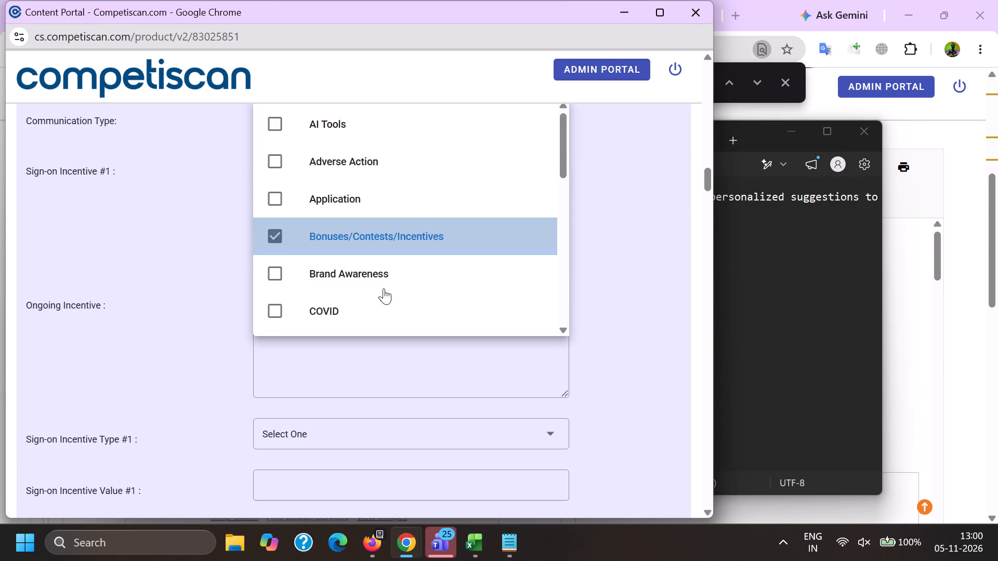
scroll(384, 288, down, 4)
click(356, 234)
scroll(356, 234, down, 13)
scroll(354, 275, up, 2)
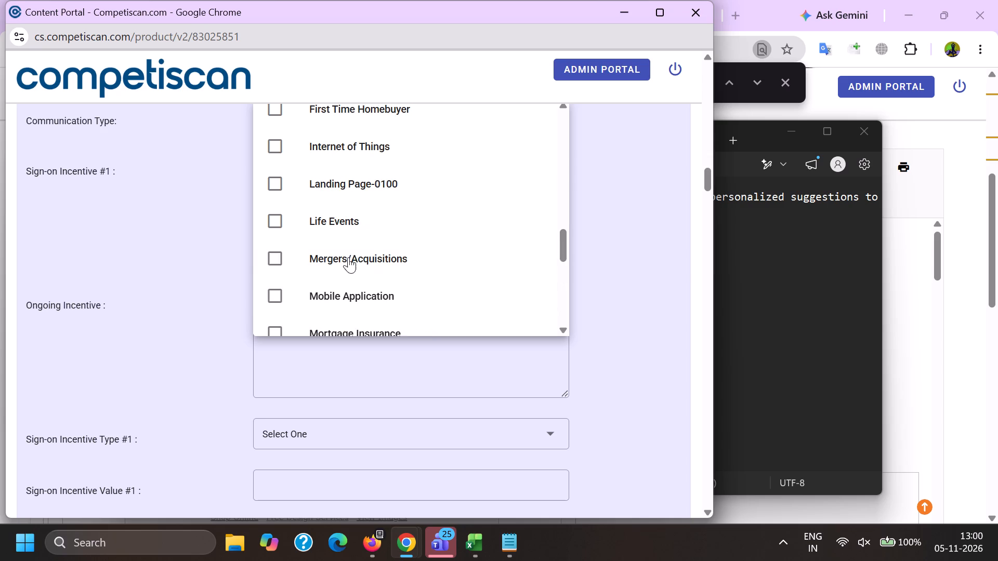
click(353, 306)
click(213, 266)
Copy the Sign-on Incentive #1 text, 10% back in rewards during the first 30 days from account opening, from the reference product entry into entry 83025851.
key(alt+Tab)
key(alt+Tab)
click(645, 0)
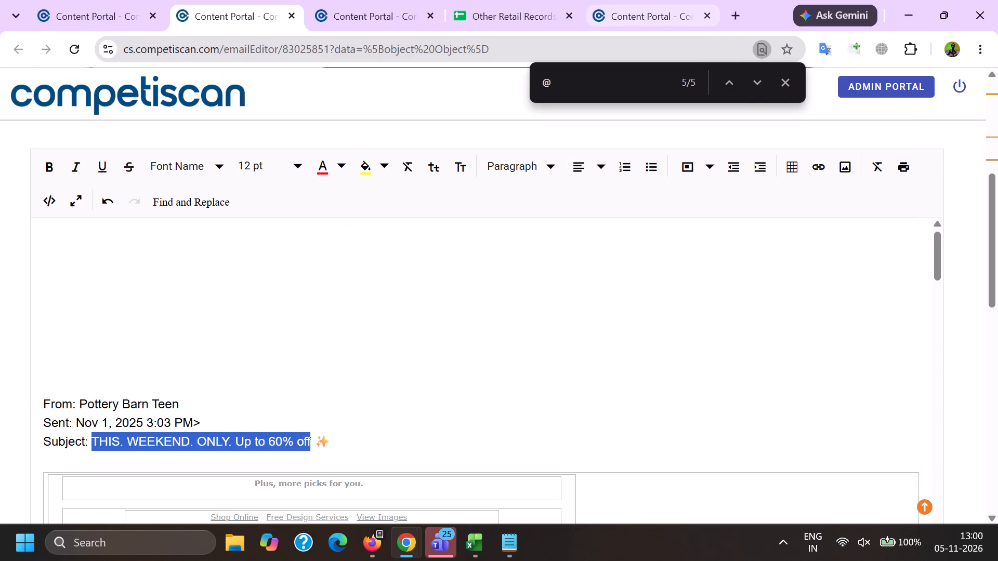
drag(721, 297, 15, 188)
key(ctrl+c)
key(alt+Tab)
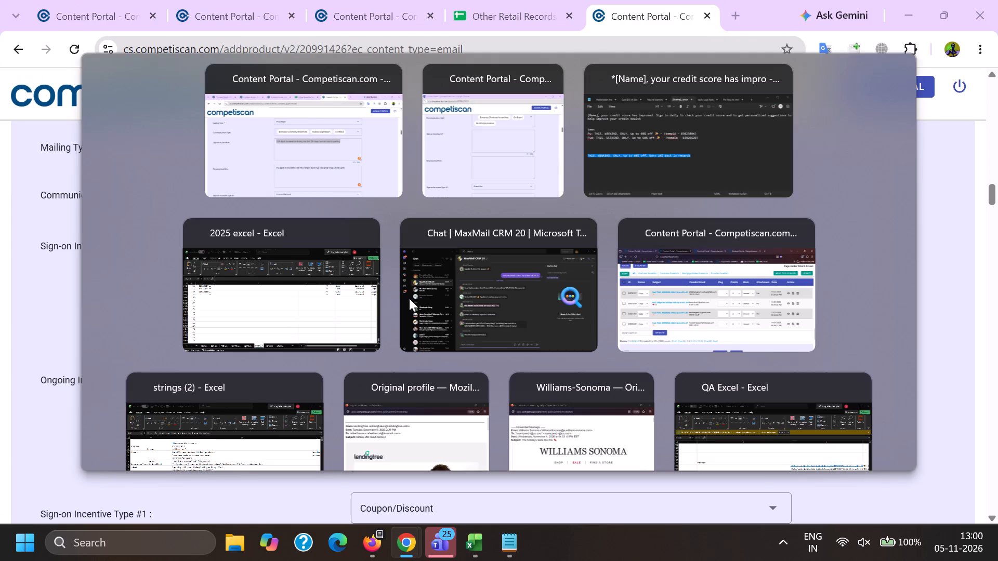
click(310, 211)
key(ctrl+v)
Copy the ongoing incentive, 5% back in rewards with the Pottery Barn Key Rewards Visa Credit Card, from the reference entry into entry 83025851.
ctrl+click(344, 372)
key(alt+Tab)
drag(767, 407, 268, 370)
key(ctrl+c)
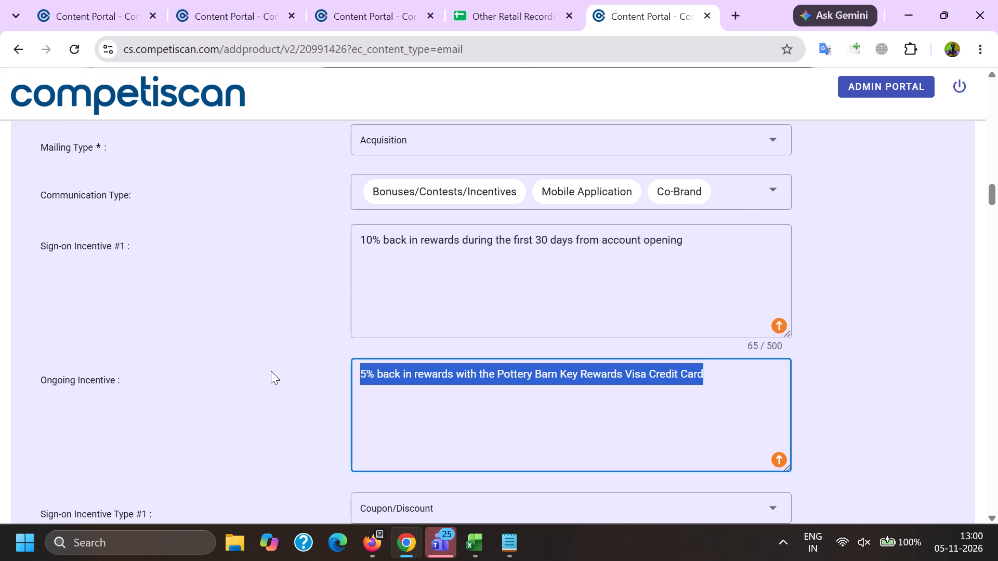
key(alt+Tab)
key(ctrl+v)
Set Sign-on Incentive Type #1 to Coupon/Discount and Sign-on Incentive Value #1 to 10.00.
scroll(338, 190, down, 2)
click(297, 297)
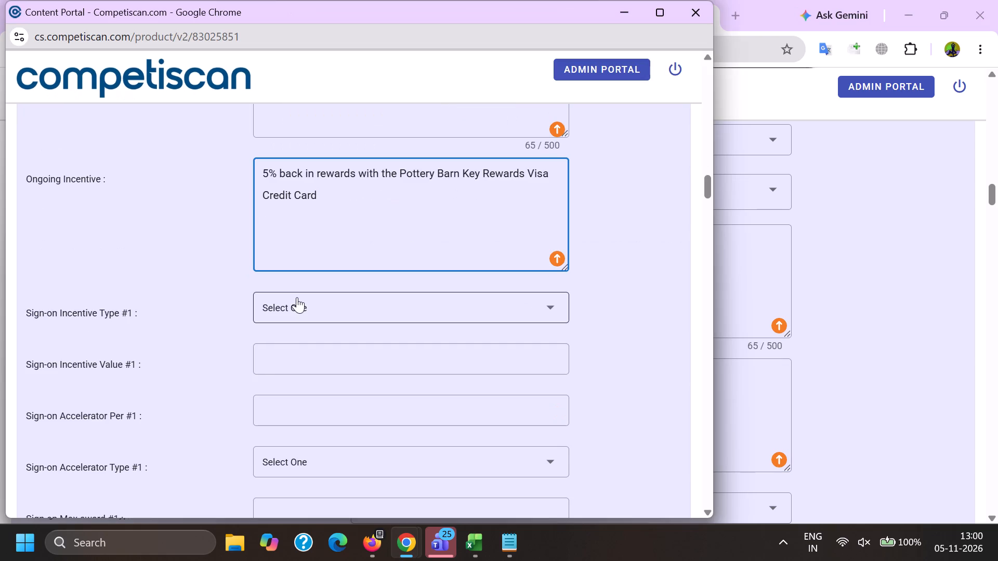
scroll(297, 298, down, 8)
drag(311, 386, 304, 387)
drag(158, 384, 208, 388)
click(307, 352)
key(1)
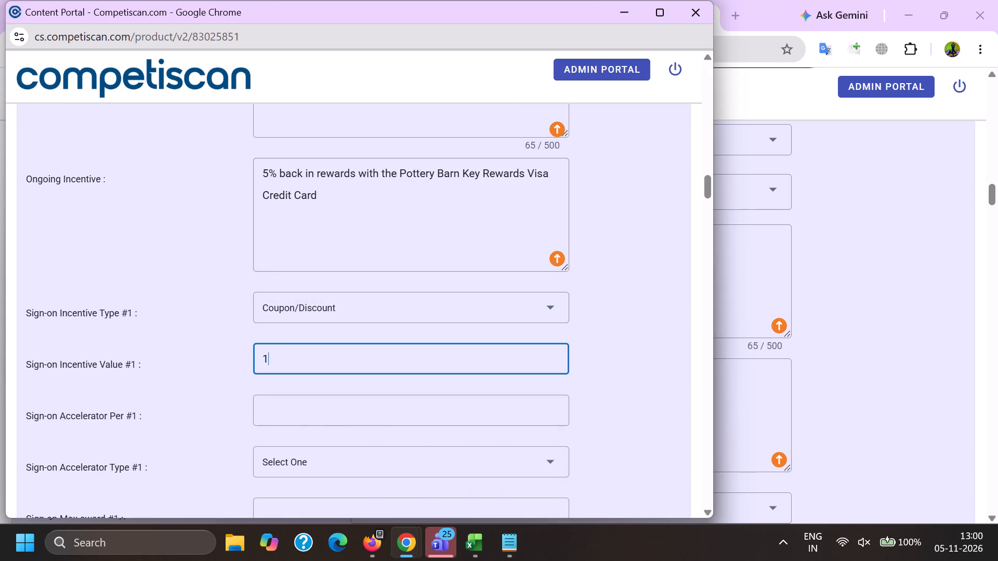
key(0)
key(period)
text(00)
Set Sign-on Max award #1 to 10.00 and Sign-on Incentive Window #1 to 1 month.
key(Tab)
key(Tab)
key(Tab)
text(10.00)
key(0)
key(Tab)
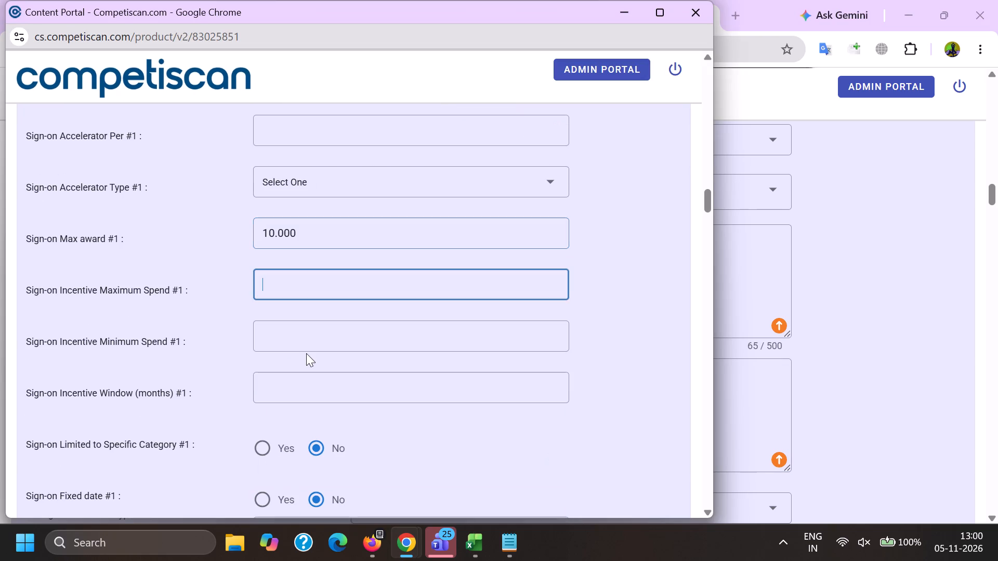
key(Tab)
key(Tab)
key(1)
click(349, 229)
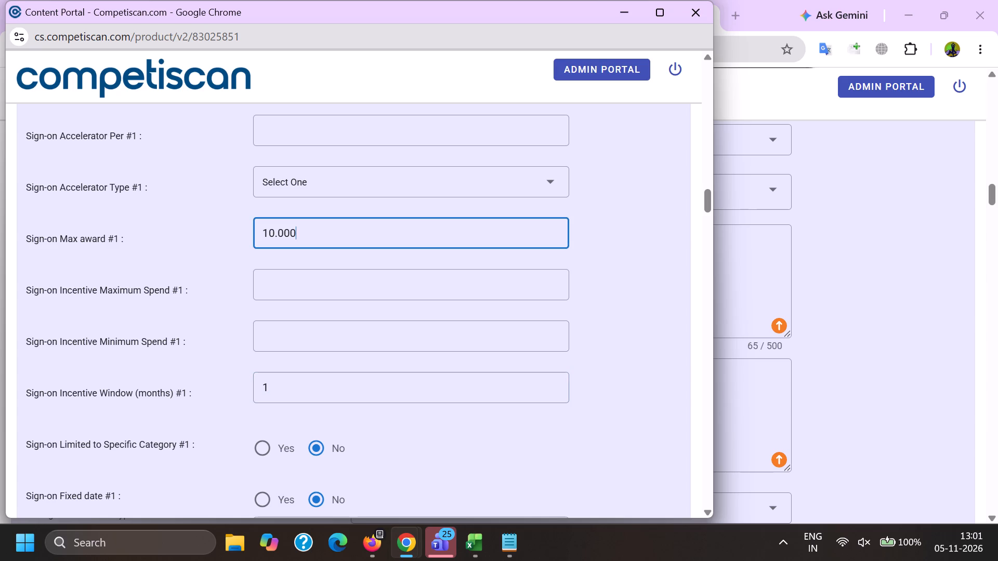
key(BackSpace)
scroll(231, 296, down, 3)
click(261, 273)
Set the payment card application type to Invitation to Apply.
scroll(266, 266, down, 20)
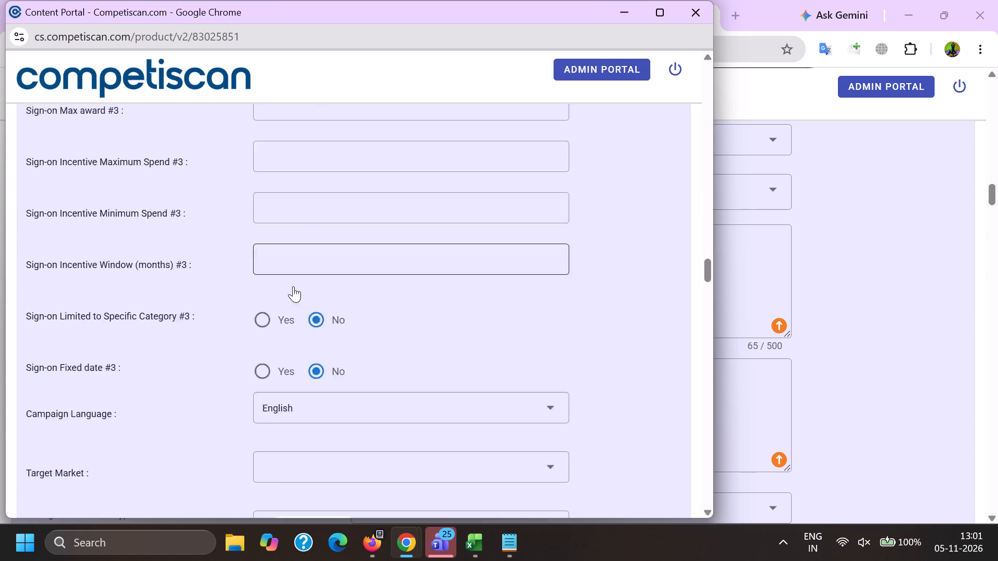
click(293, 276)
scroll(299, 190, down, 2)
click(337, 202)
click(195, 189)
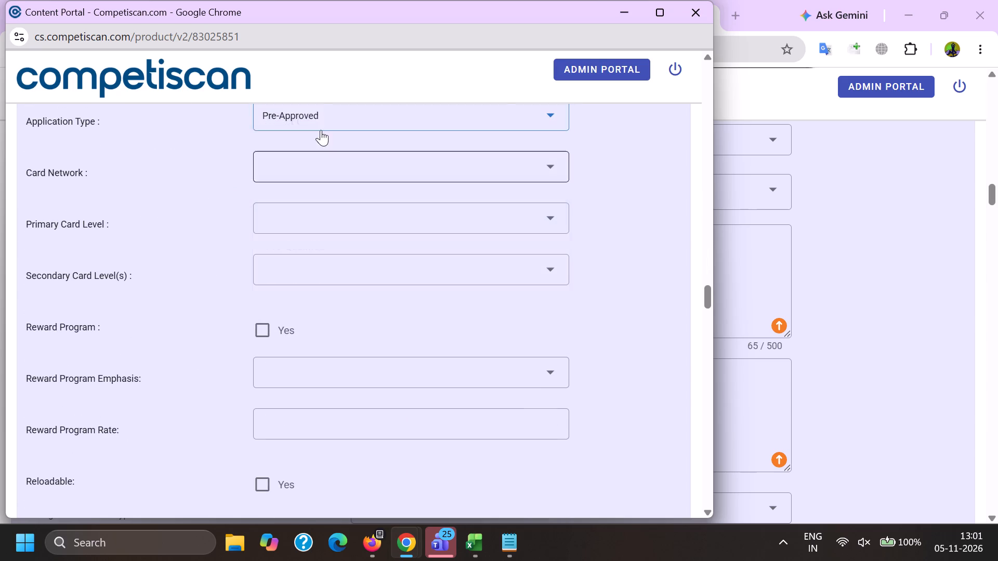
click(321, 119)
scroll(338, 314, up, 2)
click(300, 275)
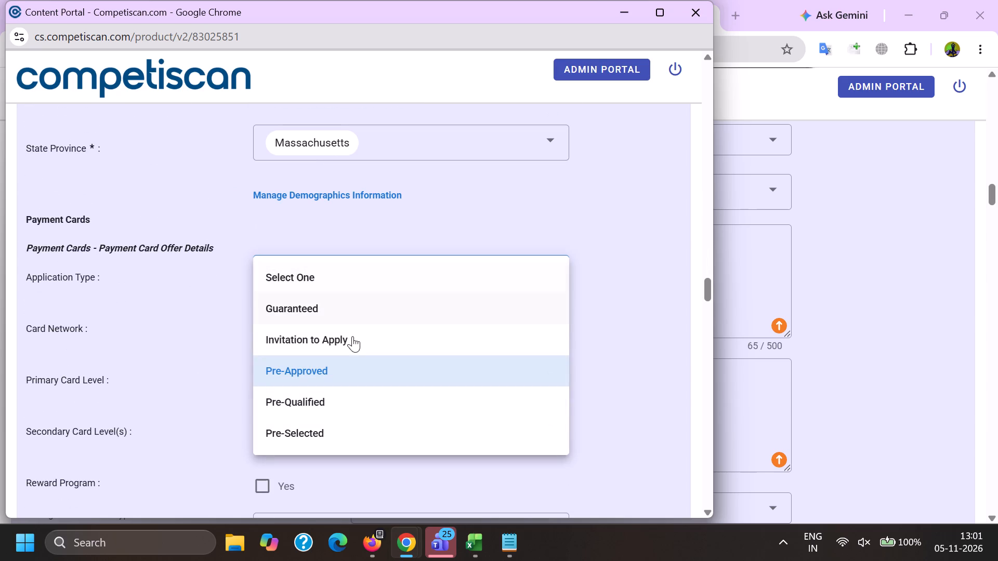
drag(353, 336, 348, 336)
drag(221, 330, 233, 332)
Set the card network to Visa and the primary card level to Visa Signature.
click(295, 319)
scroll(288, 226, down, 3)
click(327, 233)
drag(178, 233, 186, 236)
scroll(279, 343, up, 4)
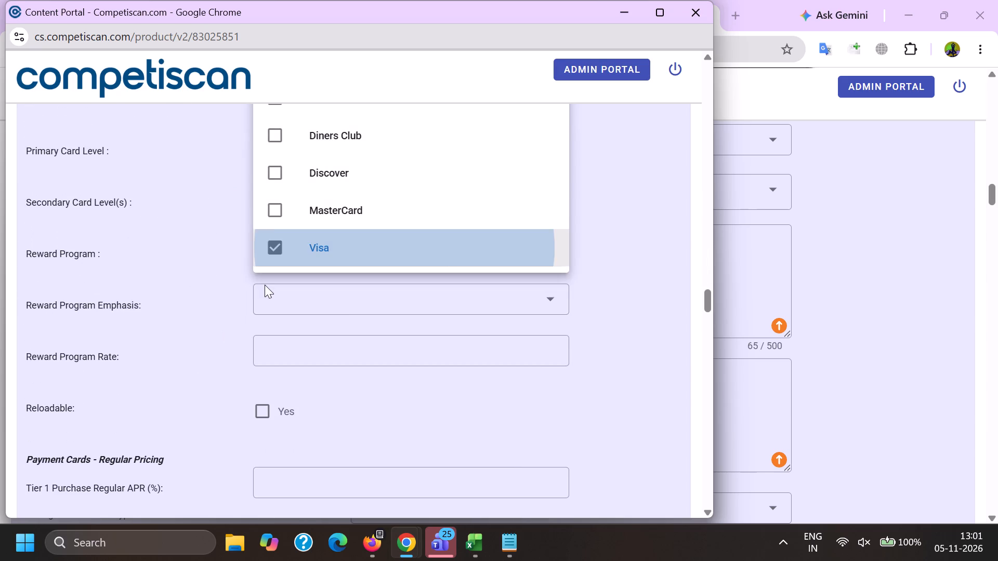
click(323, 457)
scroll(335, 192, down, 8)
click(334, 373)
drag(215, 343, 216, 343)
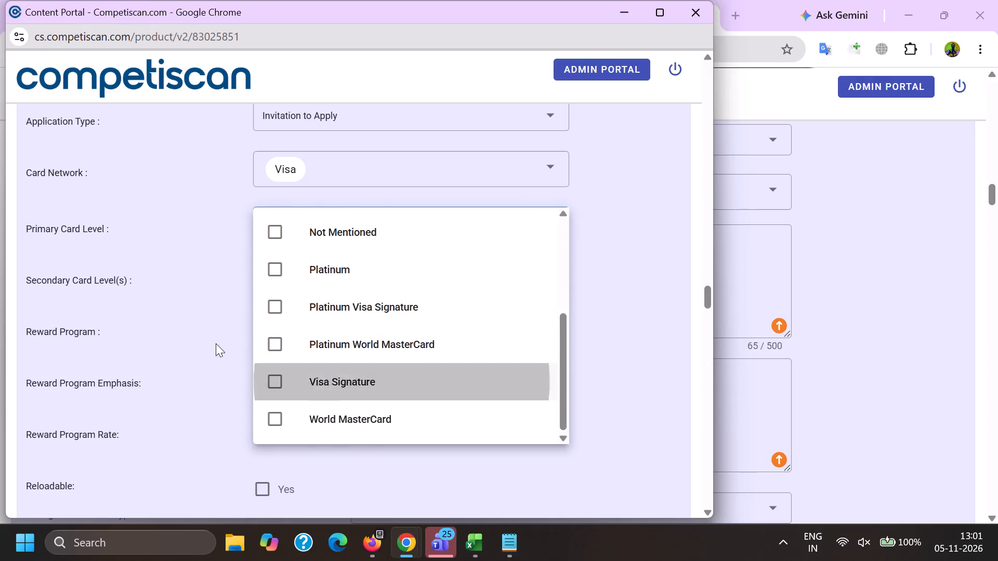
drag(216, 343, 221, 347)
Mark Reward Program and Credit Card Mentioned for the product, and submit the entry.
click(265, 341)
double_click(197, 389)
key(End)
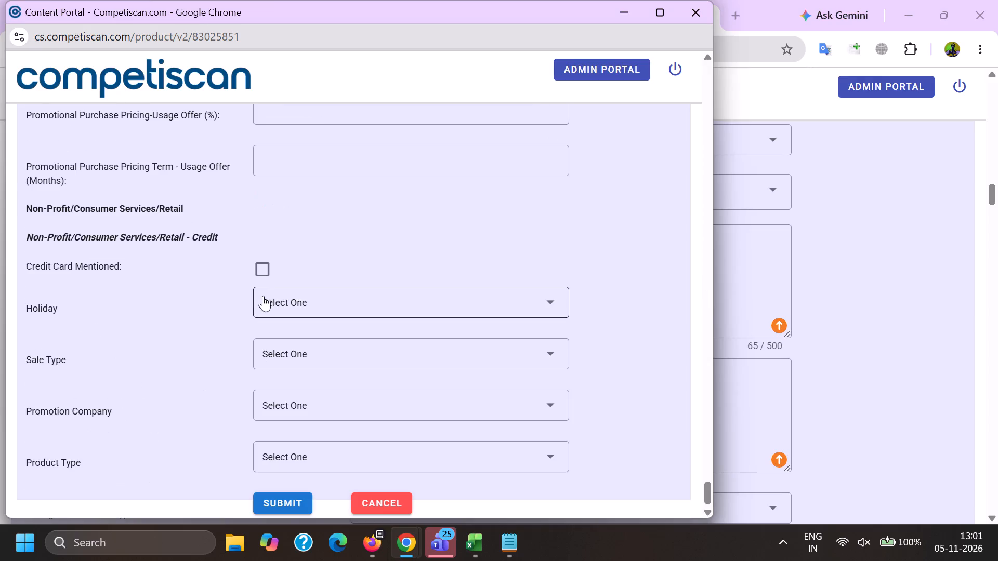
click(260, 273)
click(308, 501)
key(alt+Tab)
click(247, 0)
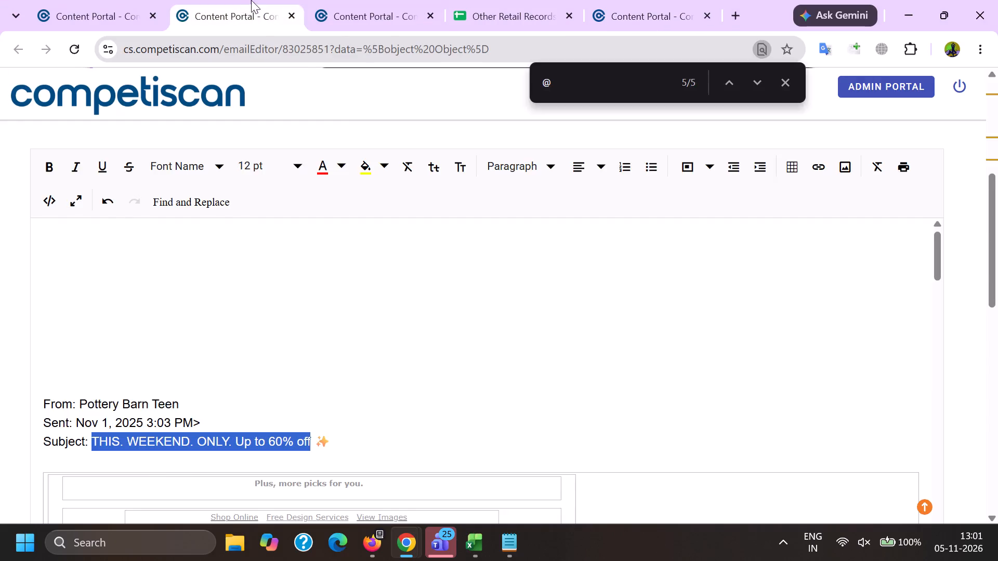
click(371, 0)
double_click(313, 58)
key(ctrl+c)
click(484, 548)
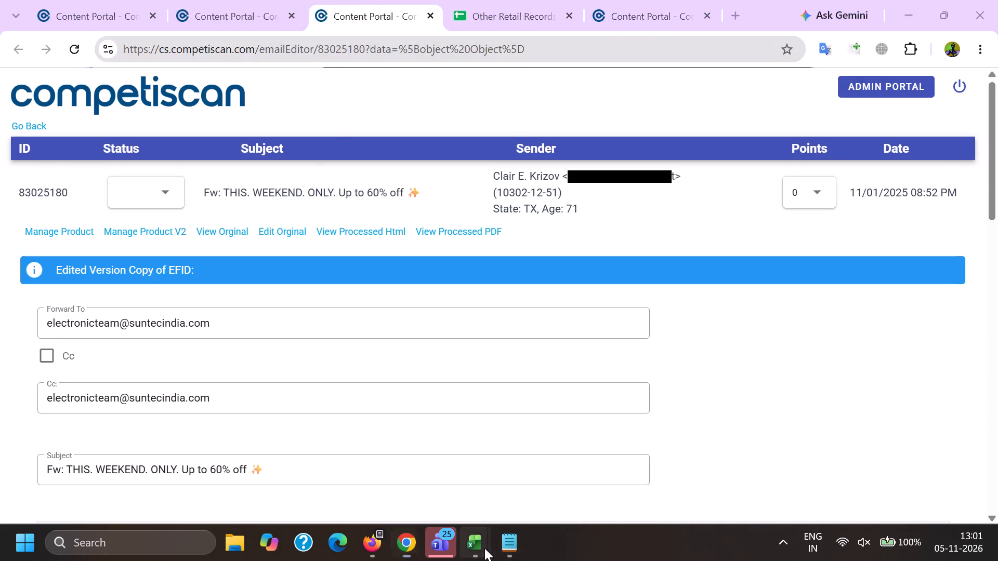
click(618, 497)
click(89, 239)
key(ctrl+v)
click(234, 236)
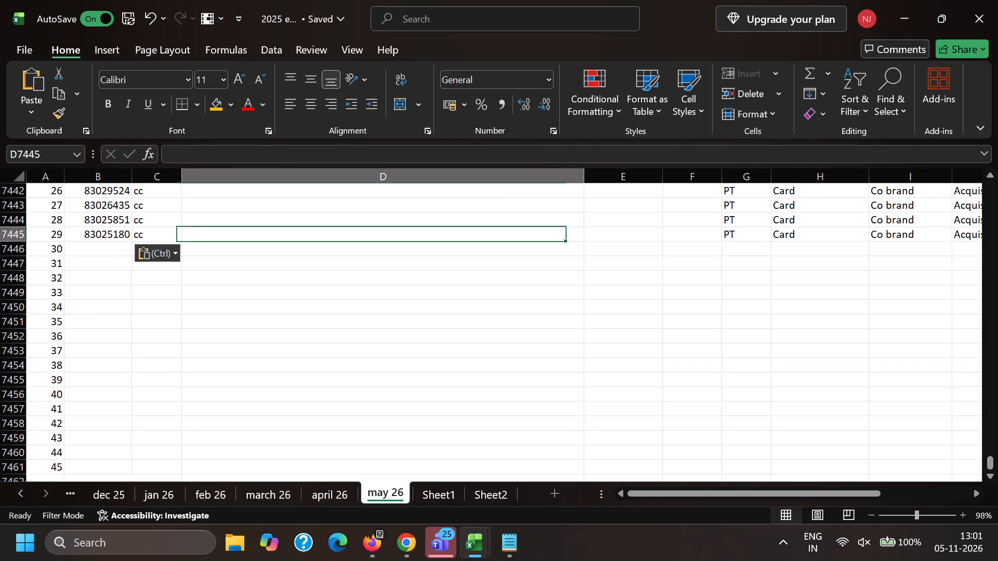
Copy the From, Sent and Subject header lines from email 83025851 into the top of email 83025180's body in Chrome.
key(alt+Tab)
scroll(237, 284, down, 3)
click(244, 0)
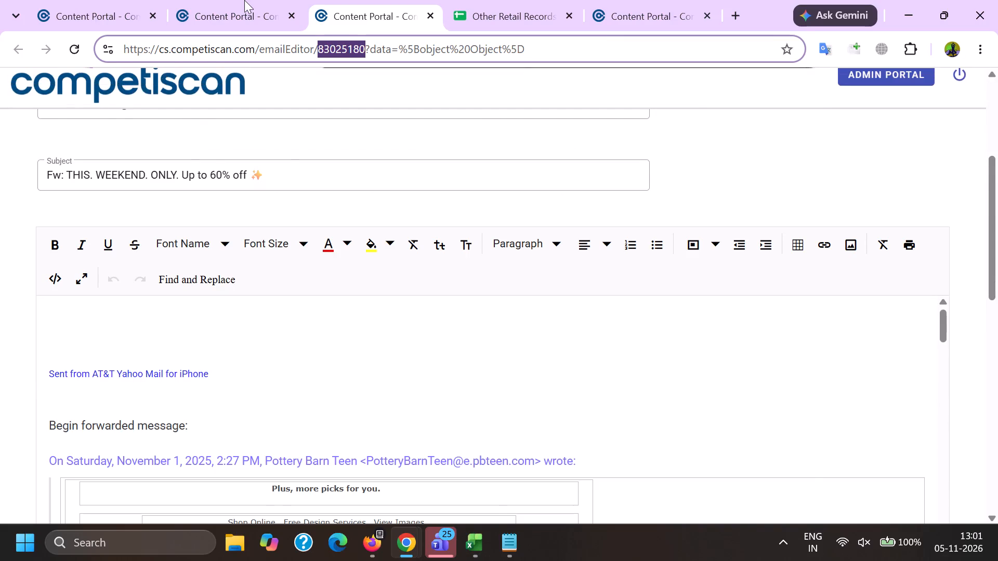
click(350, 432)
drag(366, 438, 0, 364)
key(ctrl+c)
click(328, 0)
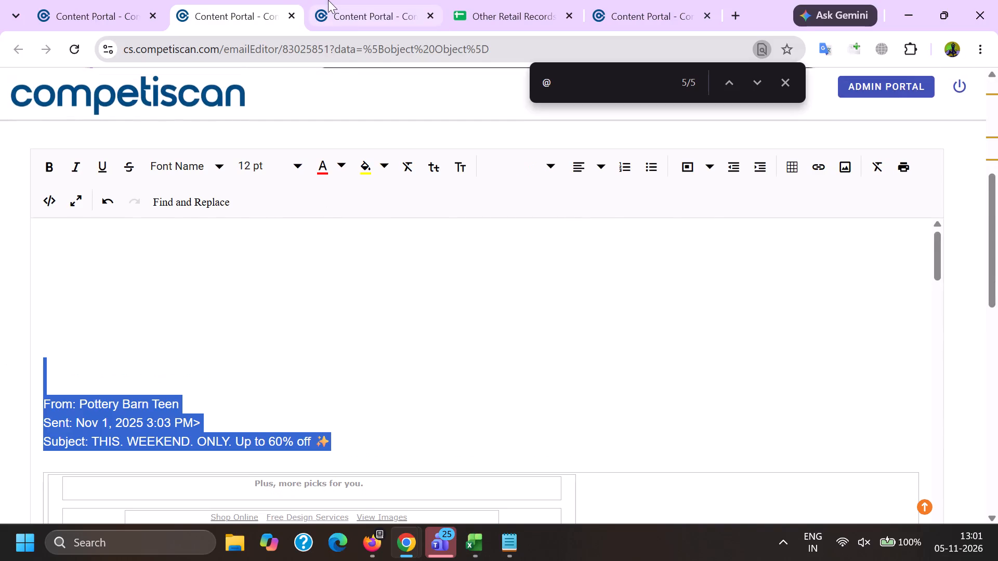
click(101, 345)
key(ctrl+v)
Replace the Sent date in email 83025180's header with the forwarded message's Saturday, November 1, 2025, 2:27 PM.
scroll(94, 292, down, 2)
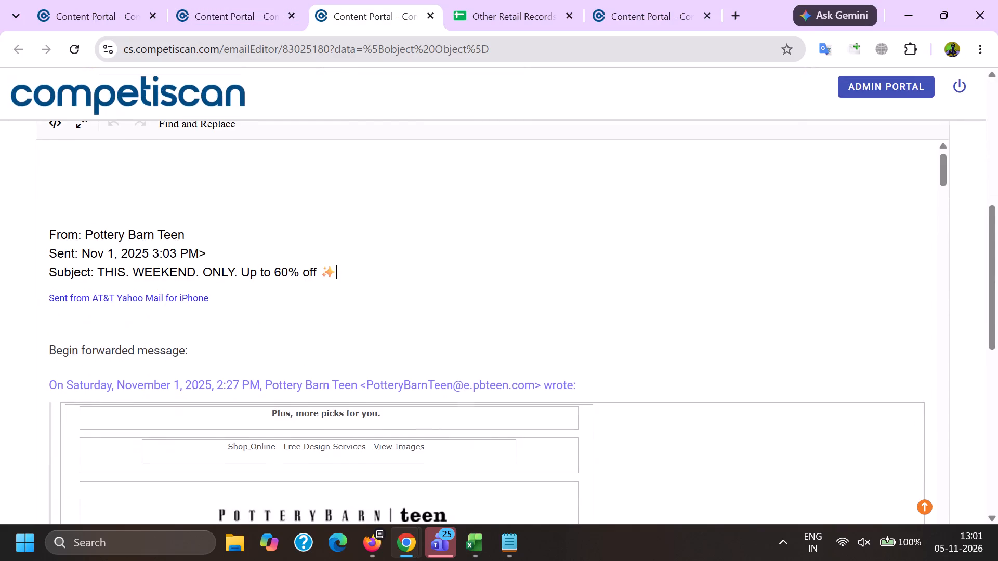
click(74, 389)
drag(74, 389, 81, 393)
shift+click(247, 380)
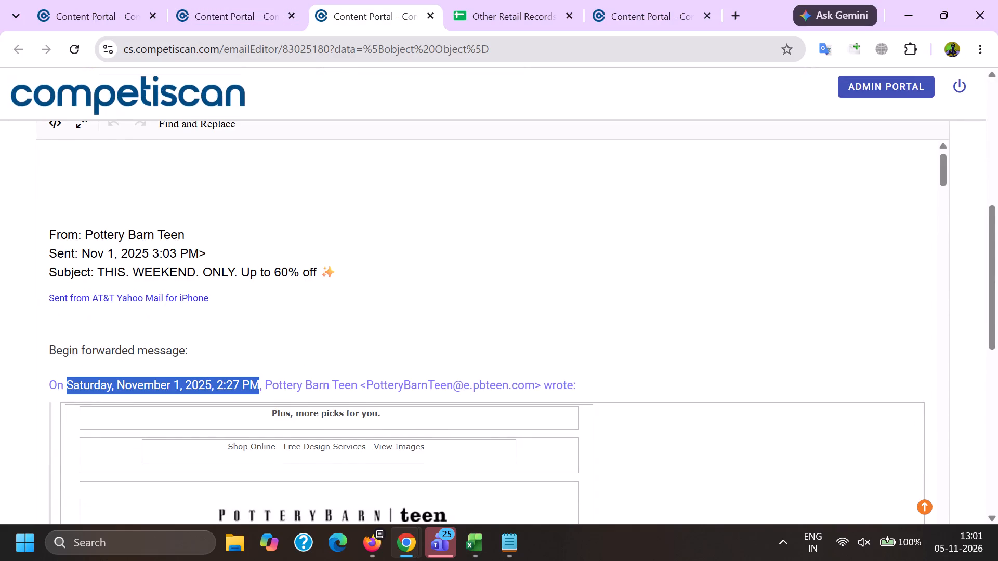
key(ctrl+c)
drag(83, 250, 214, 254)
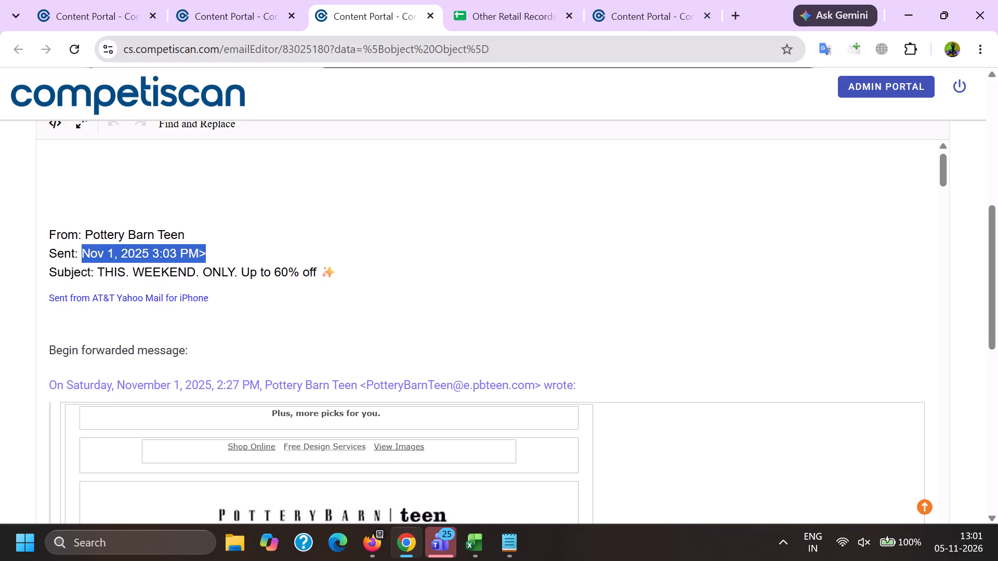
drag(214, 254, 215, 254)
key(ctrl+v)
Remove the stray > after the Sent time in email 83025851 and save the email.
click(283, 0)
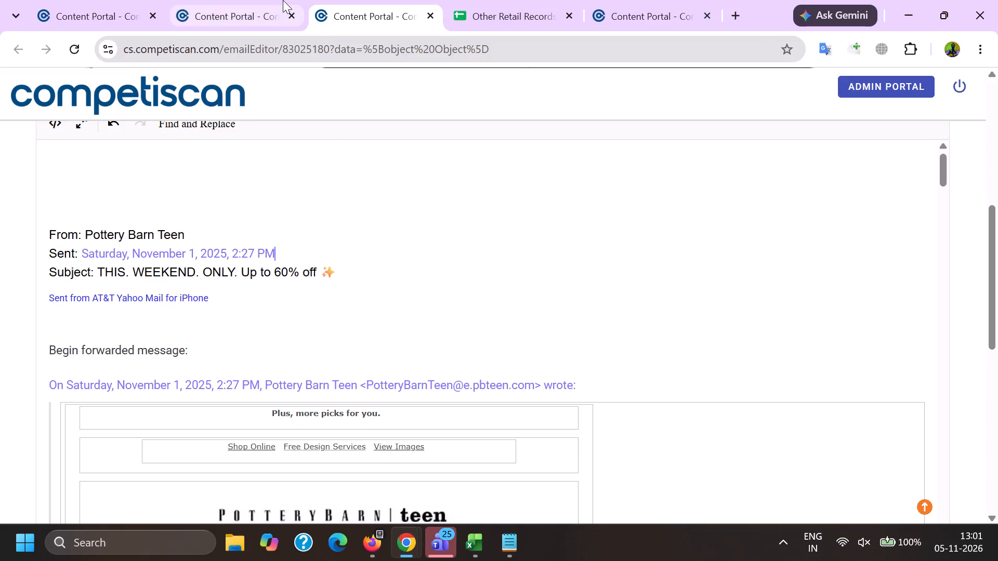
double_click(240, 416)
key(BackSpace)
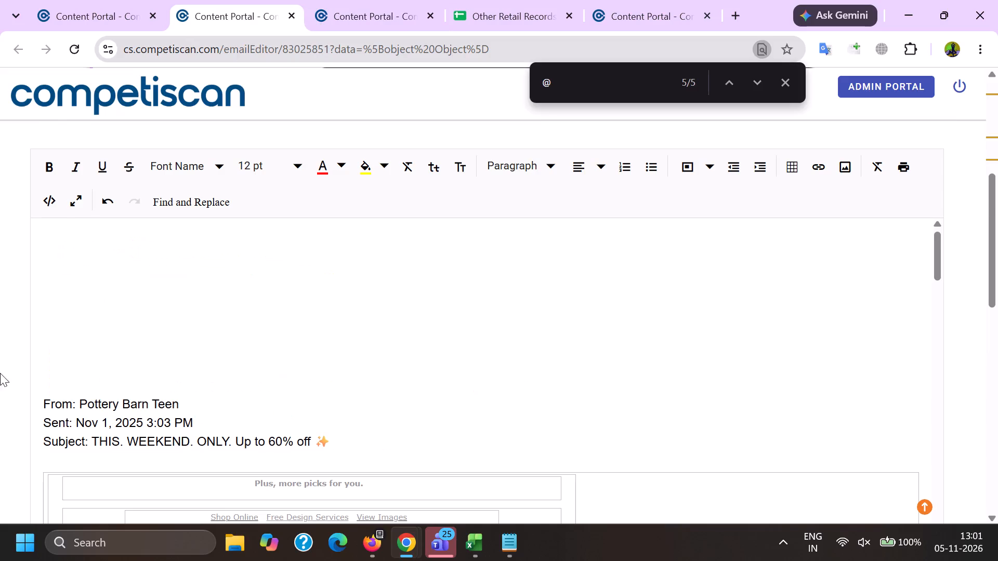
scroll(0, 347, down, 13)
click(361, 280)
click(501, 312)
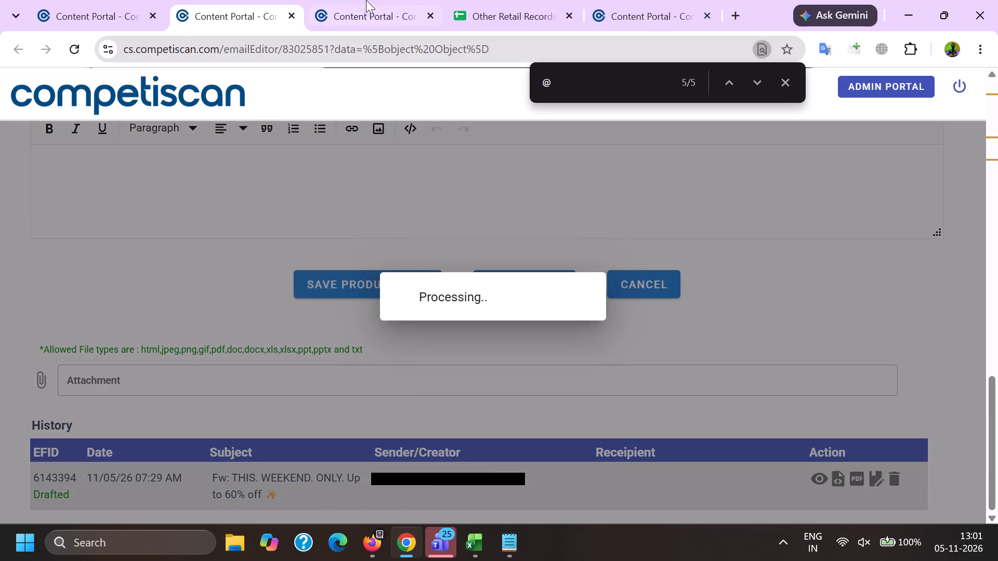
Change the text colour of email 83025180's header lines to black.
click(362, 0)
drag(478, 287, 0, 168)
scroll(219, 417, up, 1)
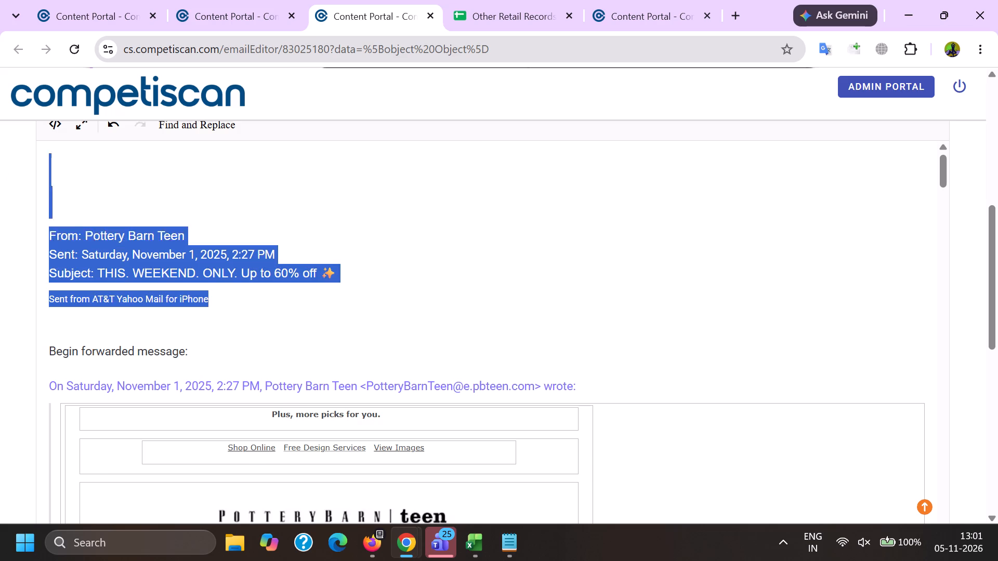
click(345, 167)
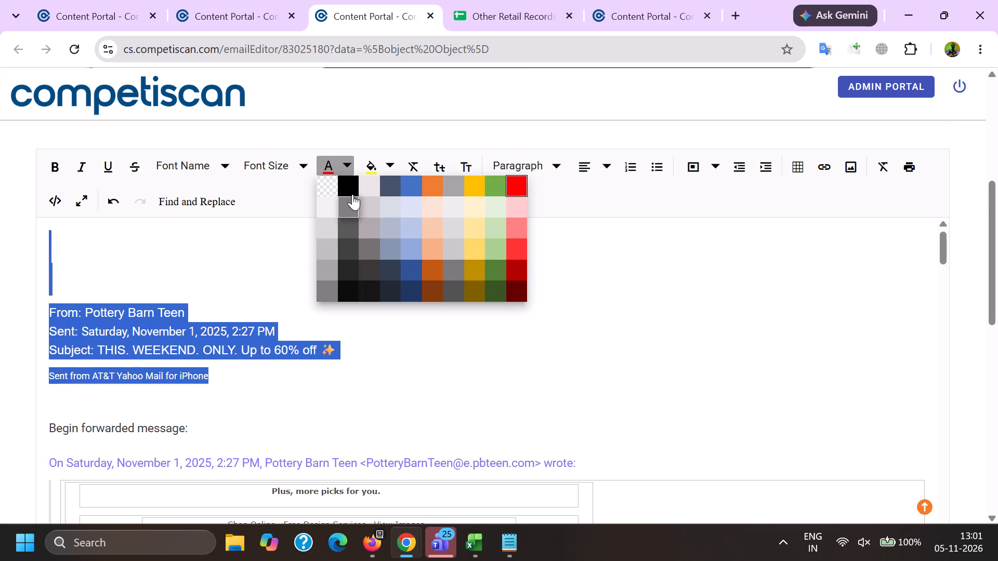
click(352, 193)
click(400, 400)
drag(615, 462, 131, 382)
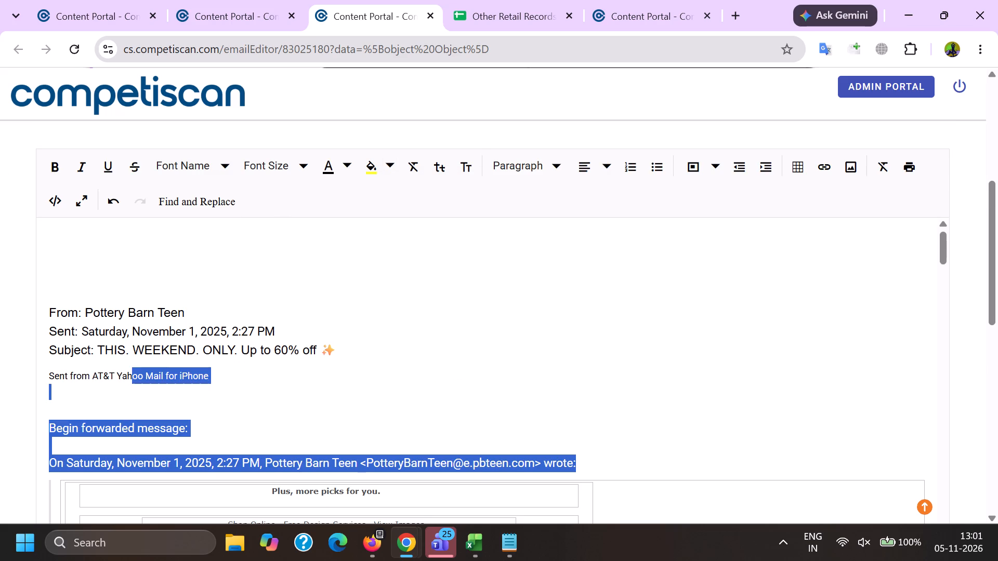
drag(131, 382, 50, 371)
key(BackSpace)
Remove the links from the View Images text and the Pottery Barn Teen App banner image in email 83025180.
scroll(381, 226, down, 1)
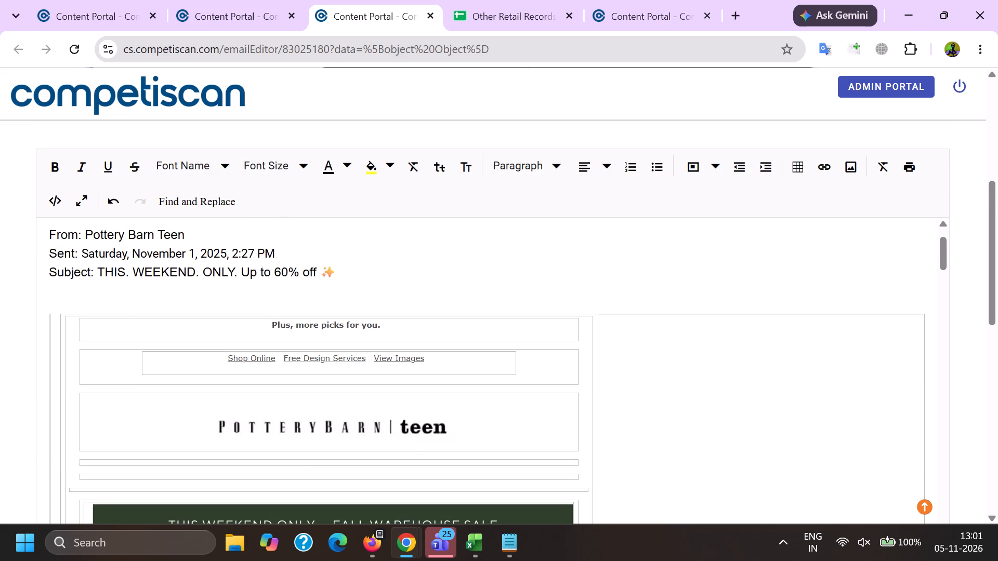
click(387, 359)
click(474, 389)
scroll(393, 296, down, 20)
scroll(393, 296, down, 5)
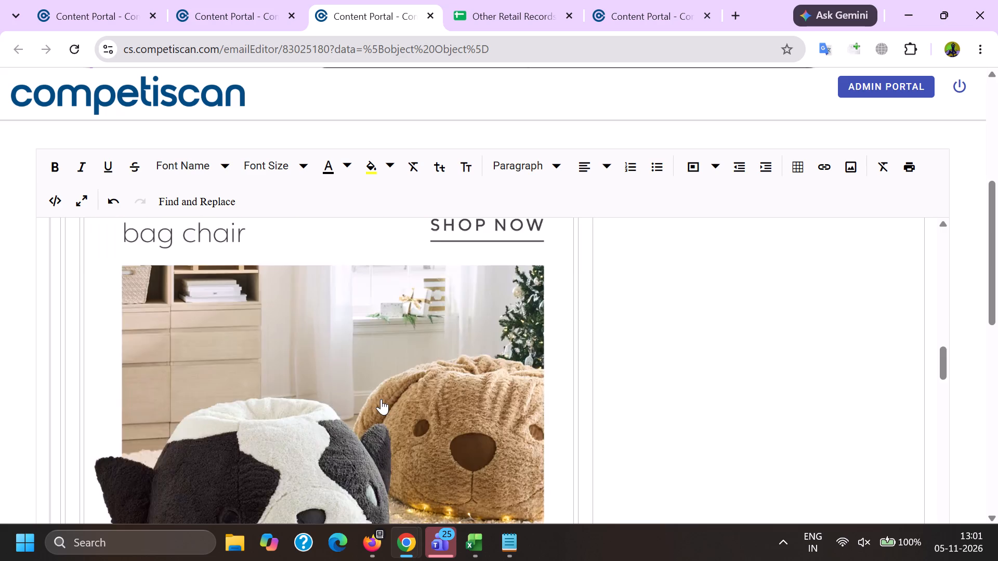
scroll(381, 399, down, 20)
scroll(381, 399, down, 20)
scroll(381, 399, down, 11)
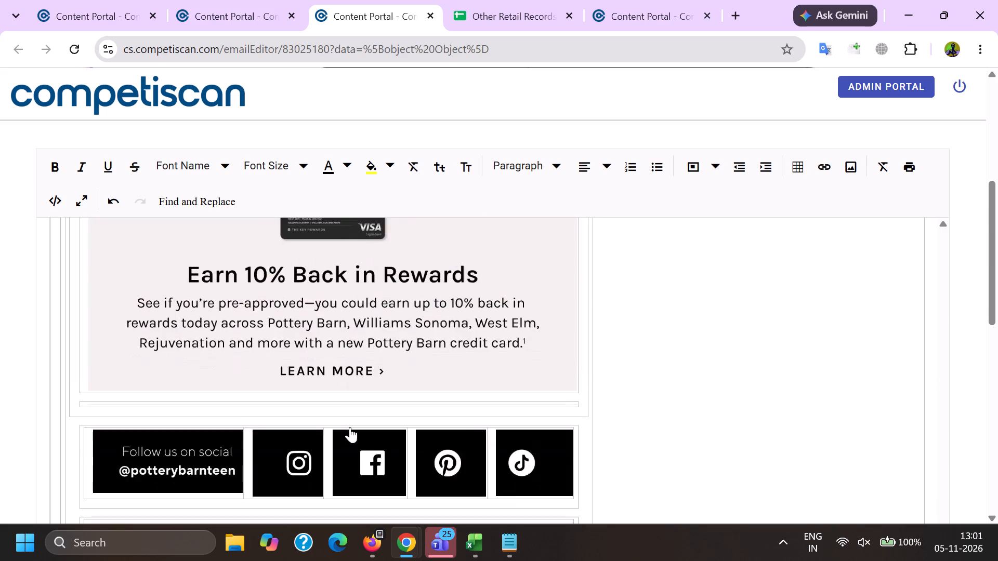
scroll(337, 443, up, 4)
click(276, 385)
click(282, 373)
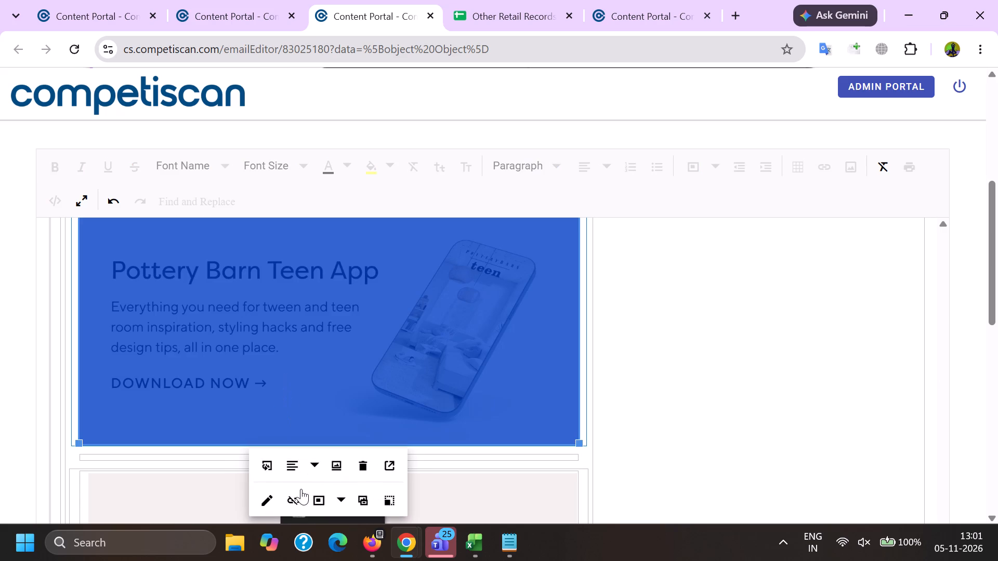
click(300, 489)
Remove the links from the Follow us on social, Instagram, Facebook, Pinterest and TikTok images in email 83025180.
scroll(294, 337, down, 3)
scroll(249, 389, down, 3)
click(195, 310)
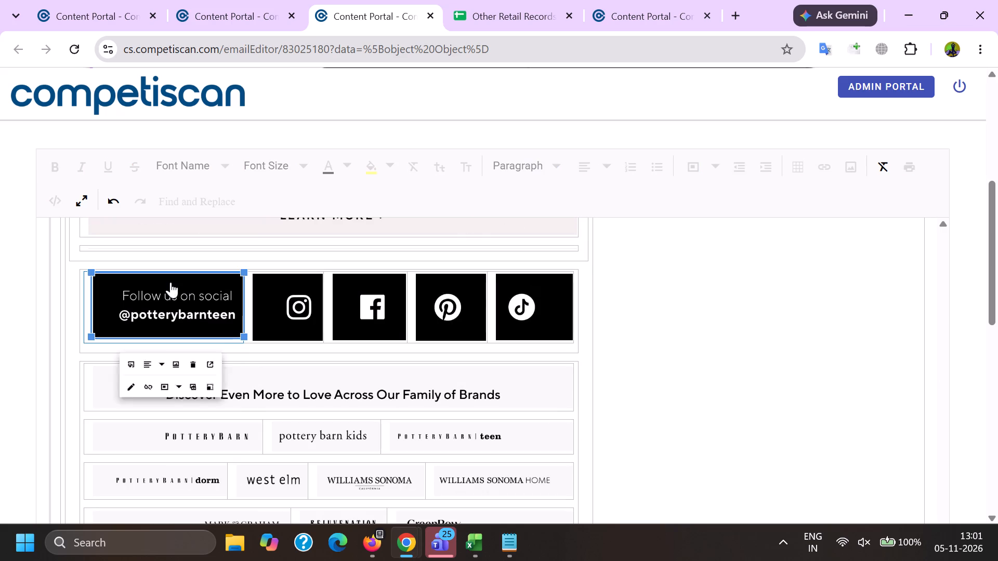
click(138, 394)
click(296, 302)
click(305, 399)
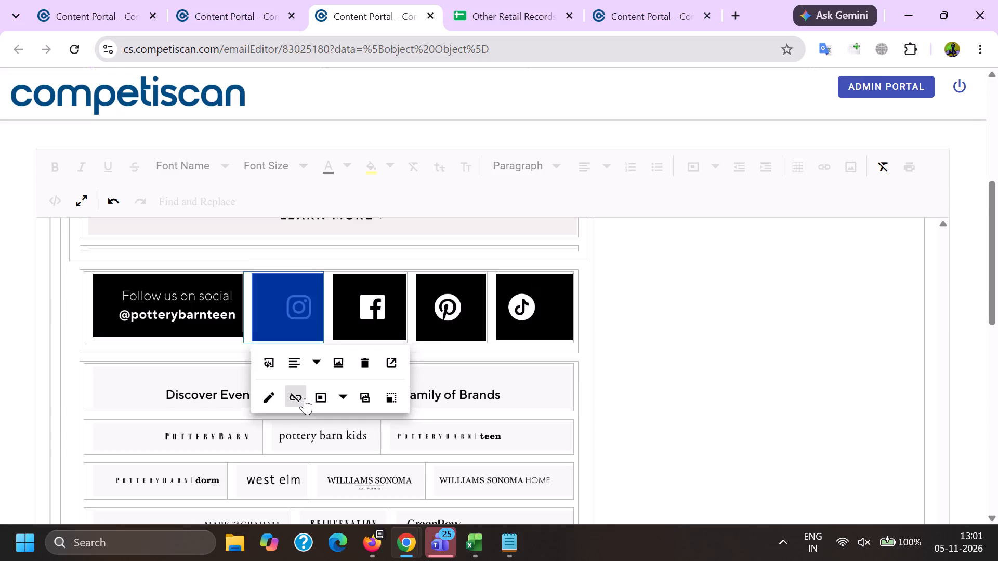
click(383, 297)
click(377, 395)
click(474, 326)
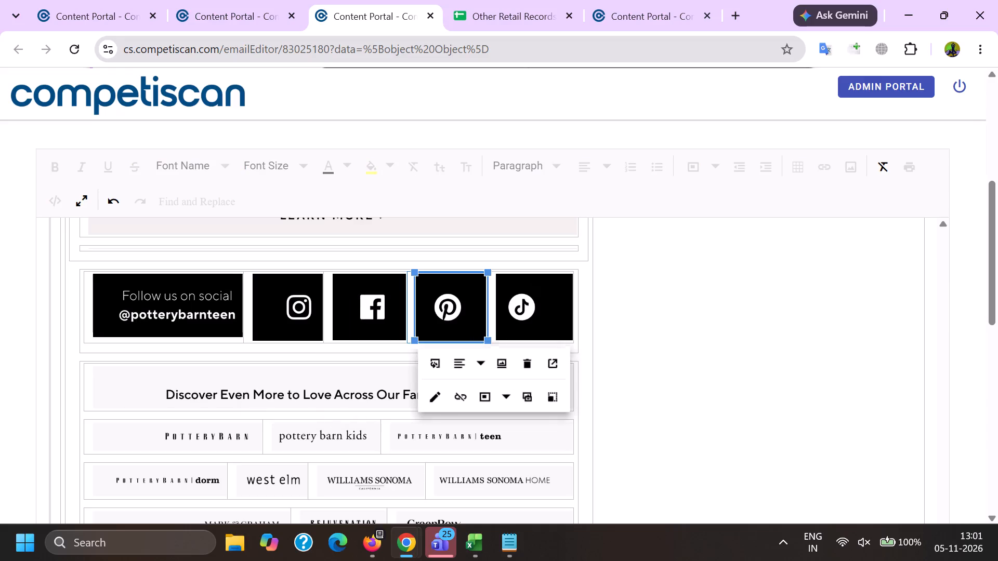
click(463, 409)
click(523, 312)
click(544, 390)
Remove the link from the Click here text for unsubscribing in the email's footer.
scroll(263, 318, down, 4)
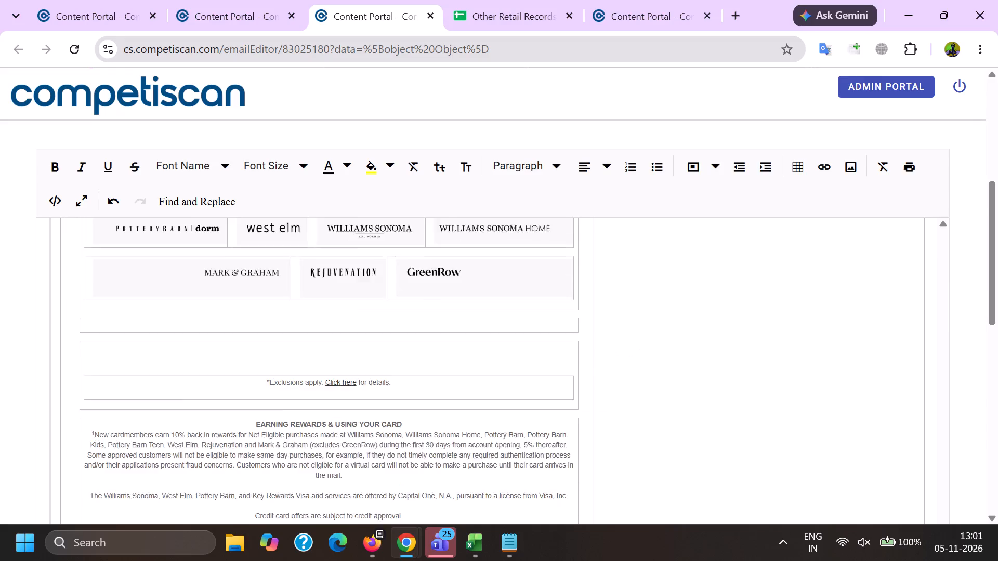
scroll(279, 364, down, 2)
click(306, 422)
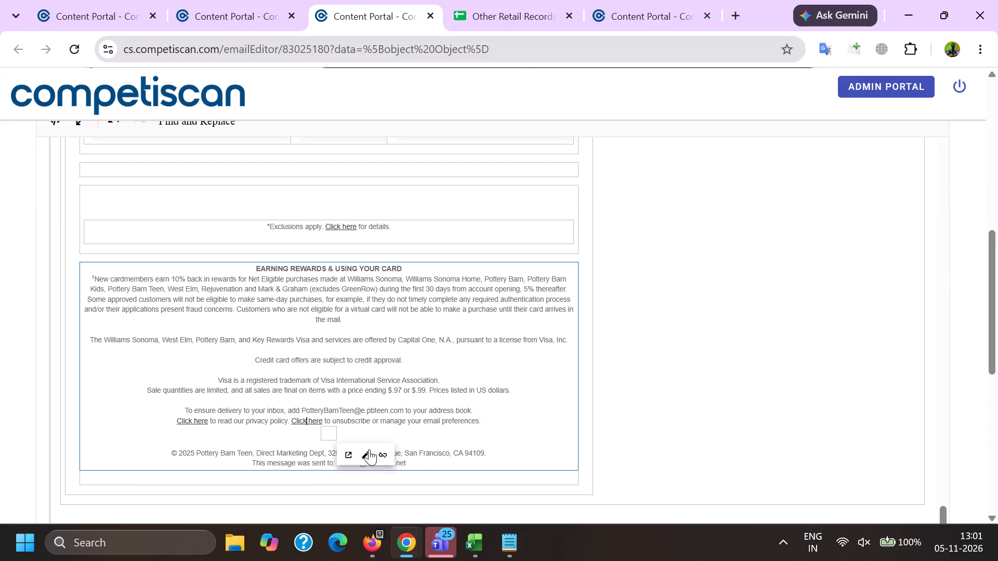
click(386, 452)
Delete the recipient address after This message was sent to and the sender address from the address book line in the footer.
drag(335, 460, 424, 460)
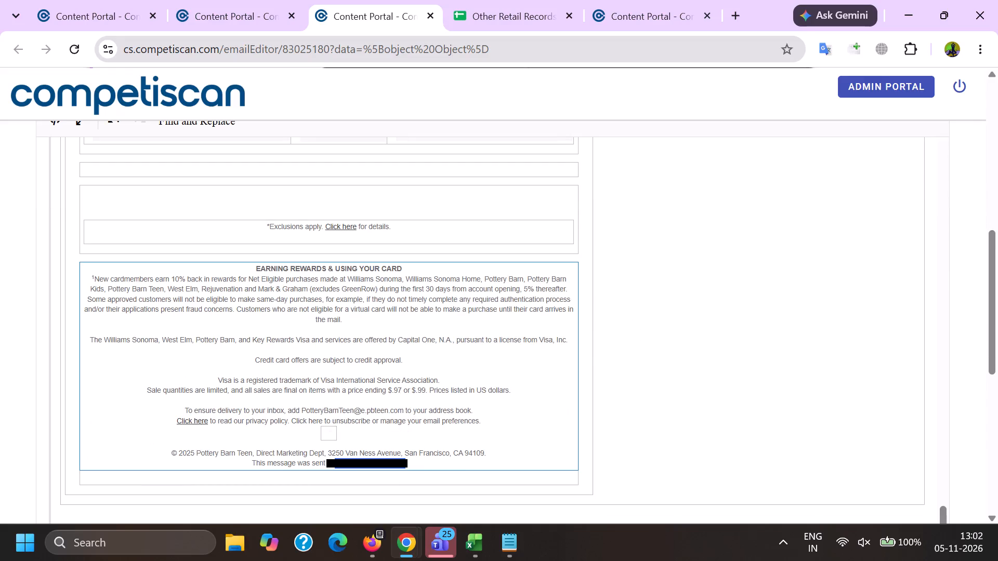
key(BackSpace)
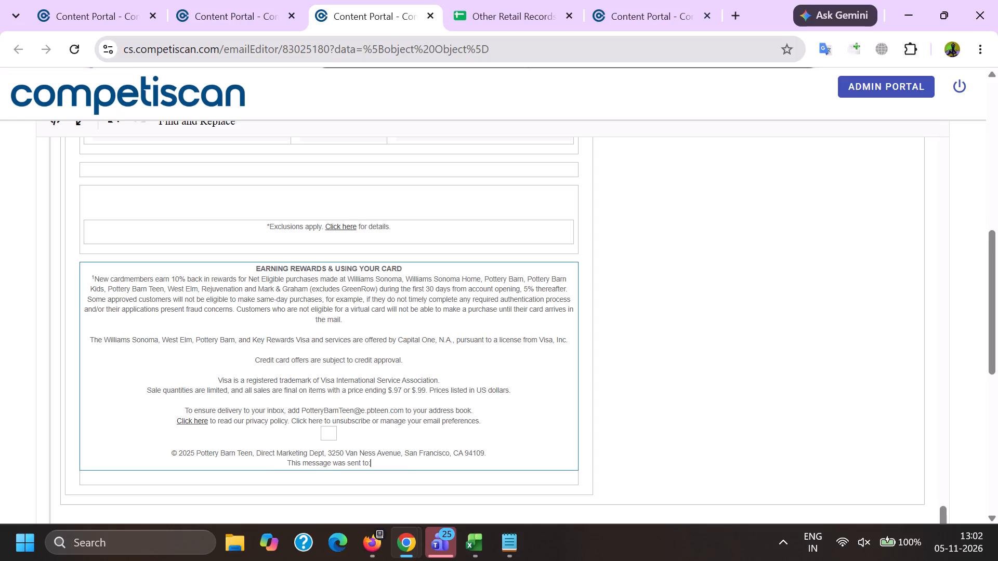
drag(299, 407, 403, 408)
key(BackSpace)
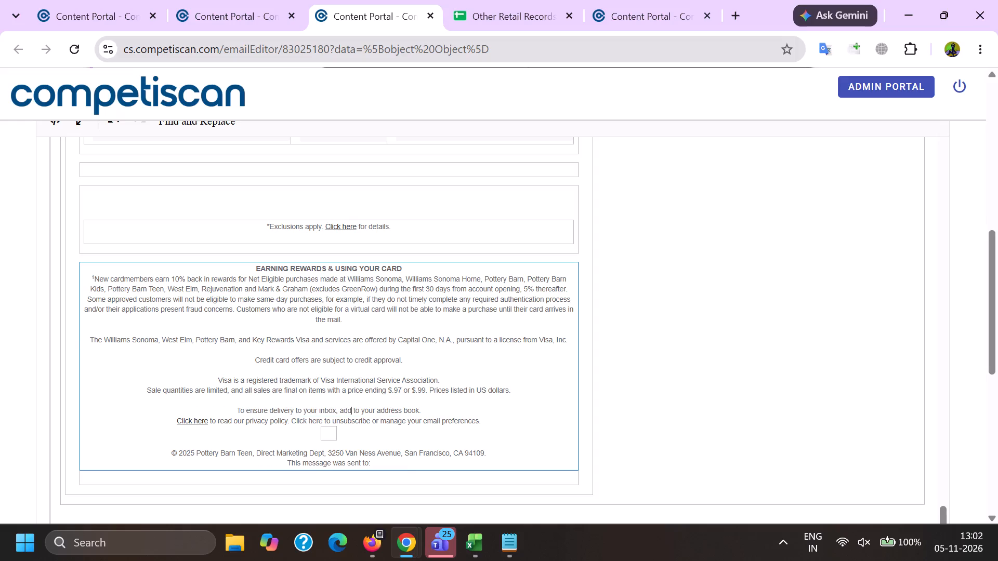
Save the product info for email 83025180.
scroll(380, 386, down, 9)
click(362, 371)
click(364, 386)
click(517, 318)
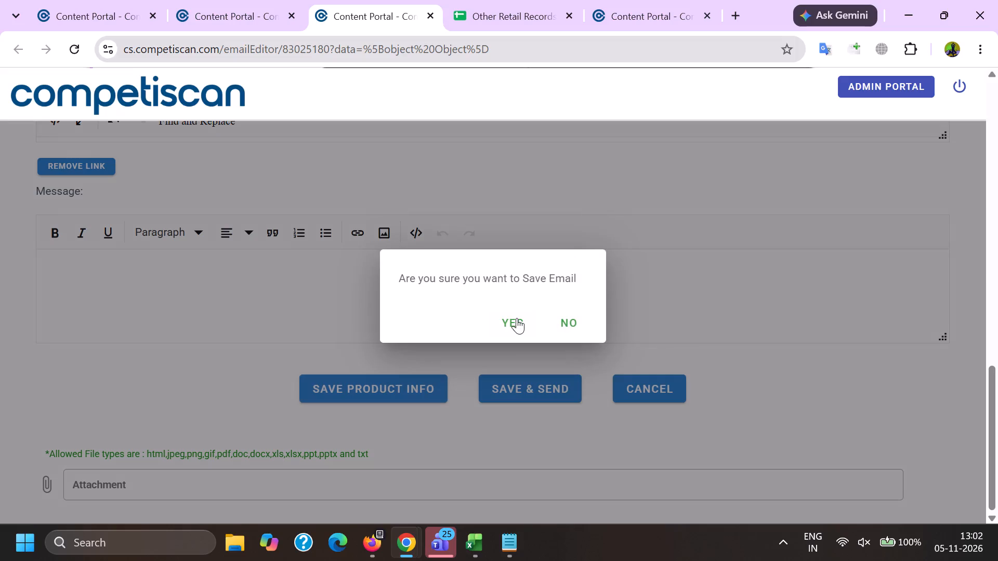
click(251, 0)
click(331, 0)
click(33, 238)
scroll(0, 306, up, 5)
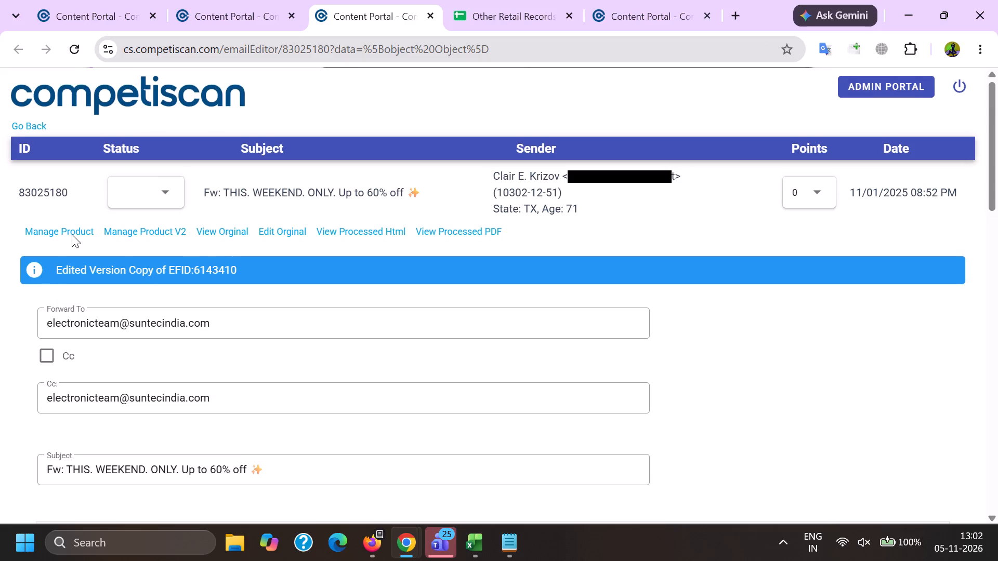
click(72, 226)
Copy the sender name Pottery Barn Teen from the From line of email 83025180.
click(761, 290)
scroll(327, 327, down, 5)
click(103, 384)
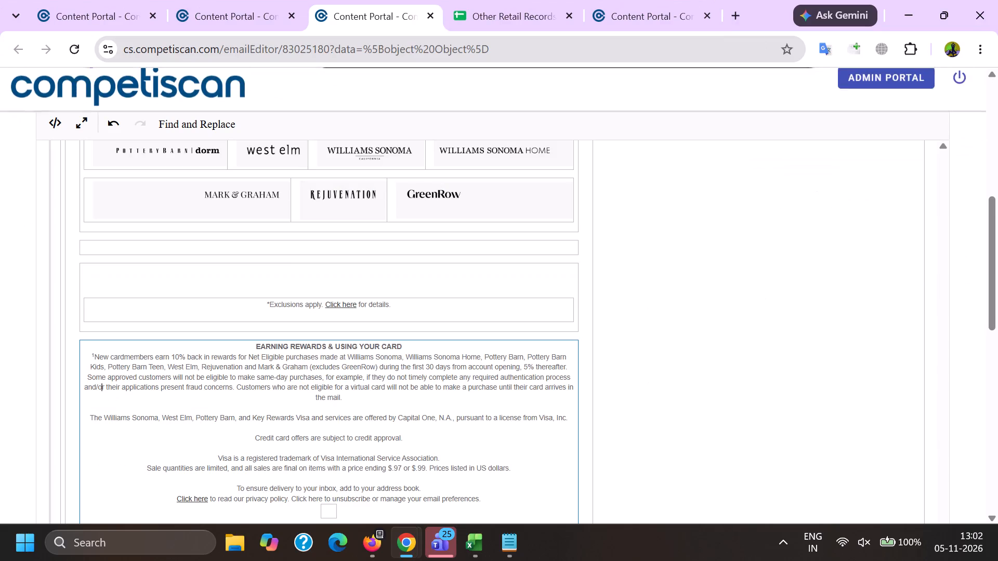
key(Page_Up)
key(Page_Up)
key(Page_Up)
key(Page_Up)
key(Page_Up)
key(Page_Up)
key(Page_Up)
key(Page_Up)
key(Page_Up)
key(Page_Up)
key(Page_Up)
key(Page_Up)
key(Page_Up)
key(Page_Up)
key(Page_Up)
key(Page_Up)
key(Page_Up)
key(Page_Up)
key(Page_Up)
key(Page_Up)
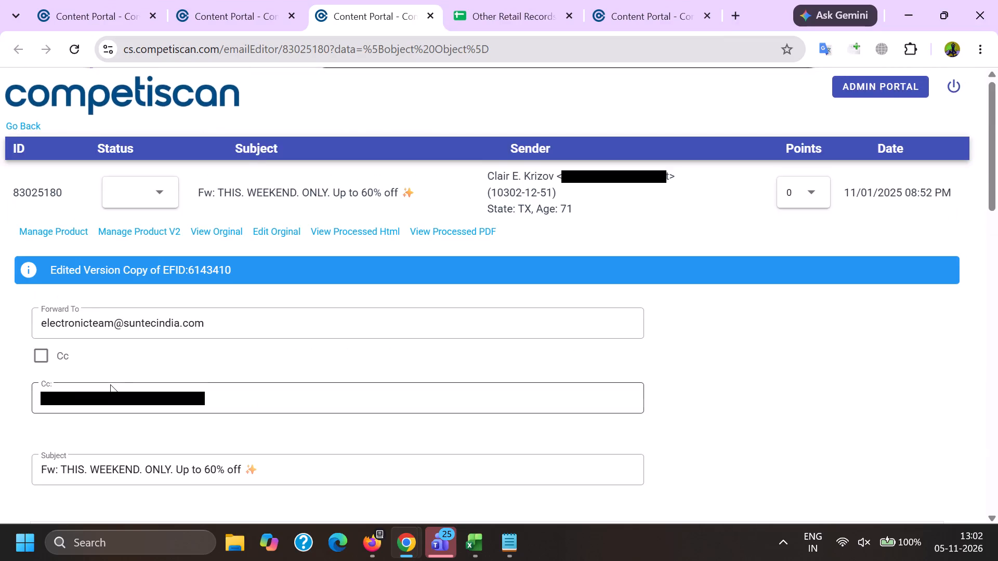
scroll(110, 382, down, 4)
click(94, 316)
drag(94, 316, 105, 326)
shift+click(166, 314)
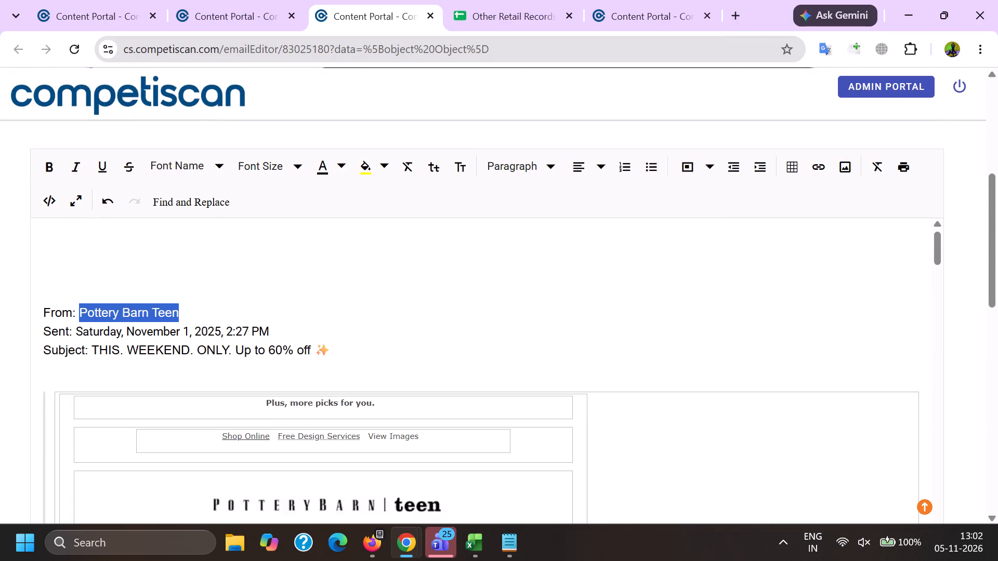
key(ctrl+c)
Add Capital One as the company and Pottery Barn Teen (Retail) as the affinity/association in the product entry.
key(alt+Tab)
scroll(291, 216, down, 5)
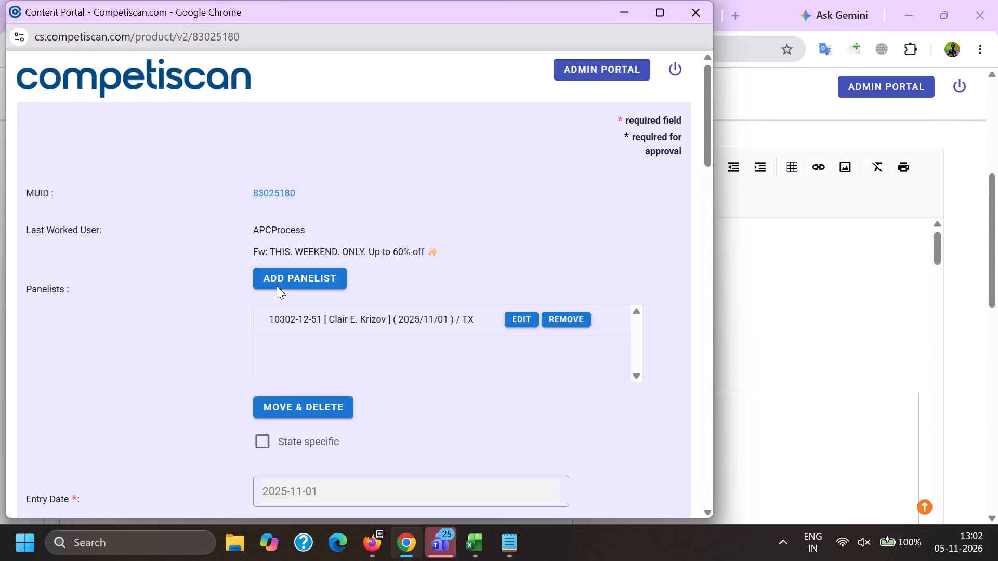
click(298, 271)
click(298, 236)
key(c)
text(apita)
text(l)
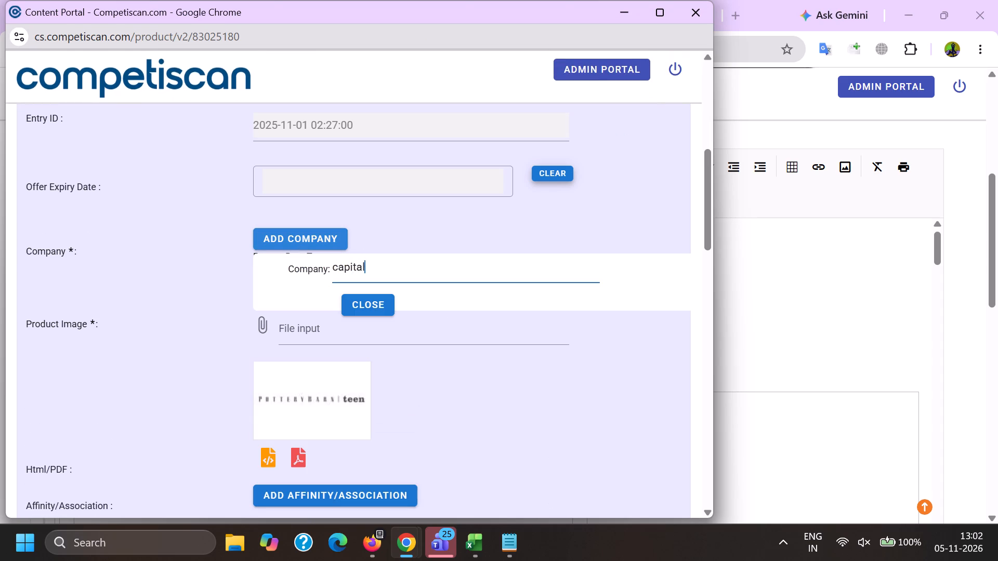
key(space)
text(on)
key(e)
scroll(301, 231, down, 3)
click(342, 256)
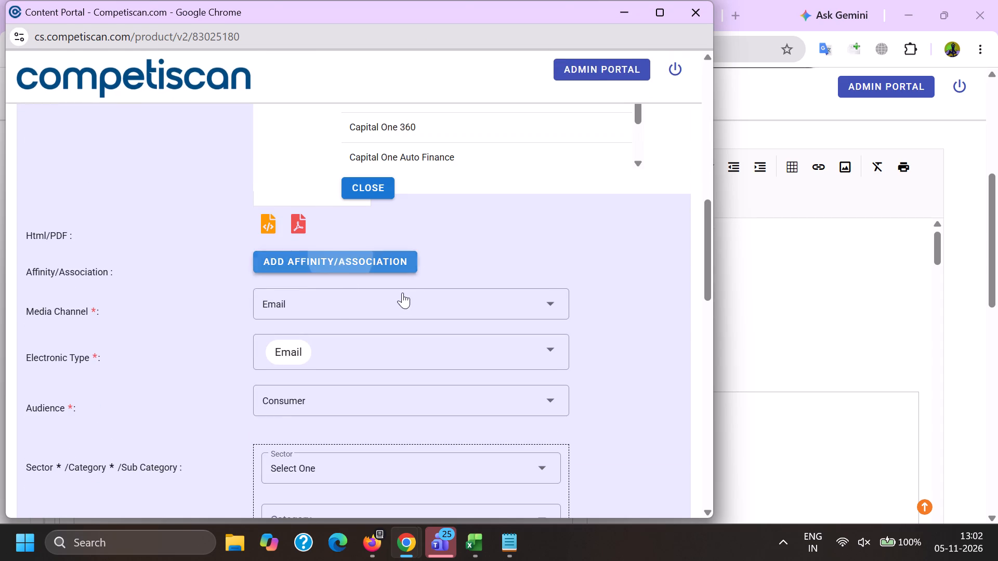
click(409, 295)
key(ctrl+v)
scroll(368, 367, up, 3)
drag(384, 291, 384, 296)
click(385, 300)
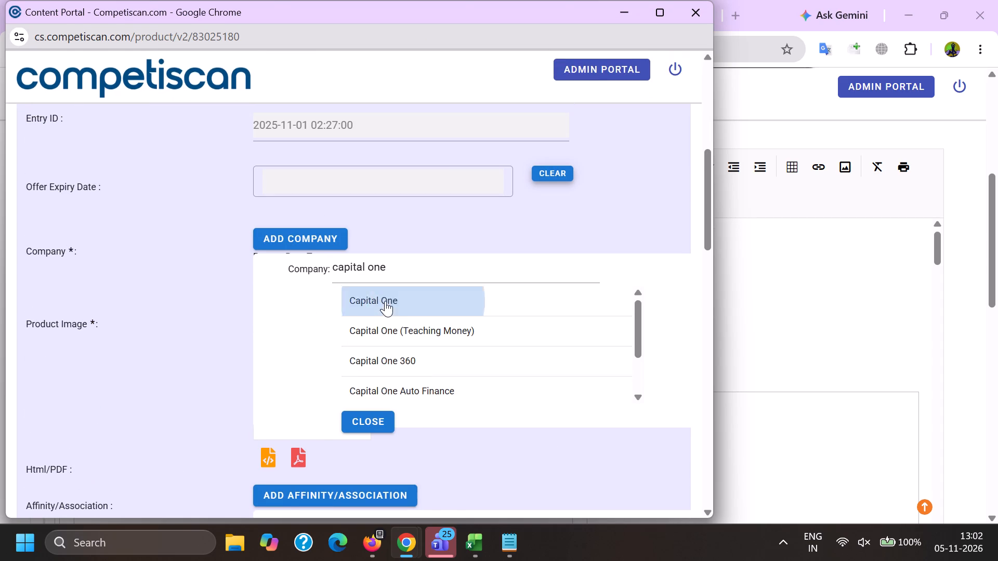
click(292, 276)
scroll(299, 225, down, 4)
click(361, 292)
Add the sector classification Retail / Home / Furniture, checking the email's featured products.
scroll(333, 167, down, 3)
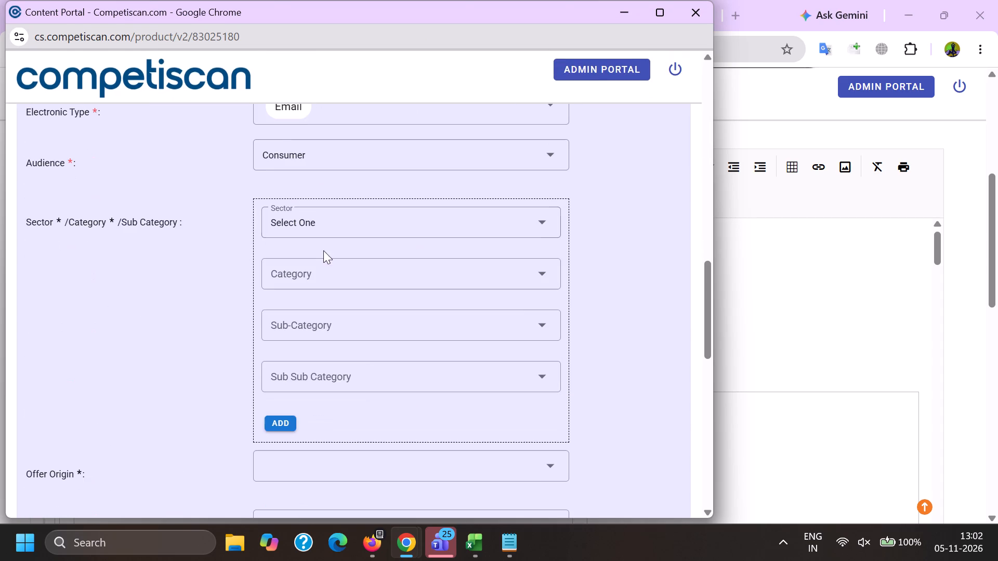
click(319, 222)
scroll(319, 221, down, 7)
click(304, 304)
drag(195, 309, 212, 309)
click(320, 274)
scroll(319, 273, down, 8)
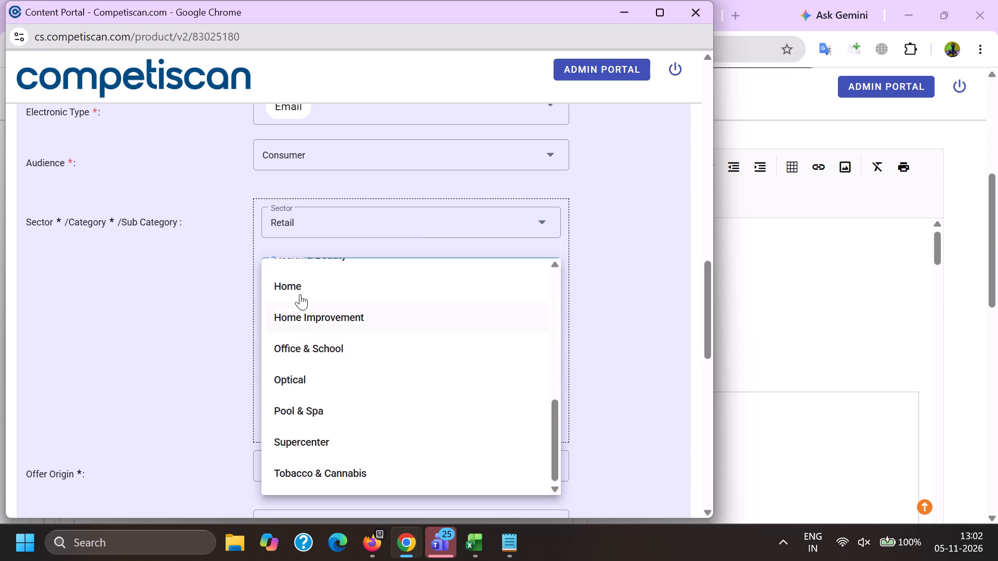
click(300, 290)
drag(210, 312, 229, 319)
click(300, 328)
key(alt+Tab)
scroll(300, 325, down, 18)
key(alt+Tab)
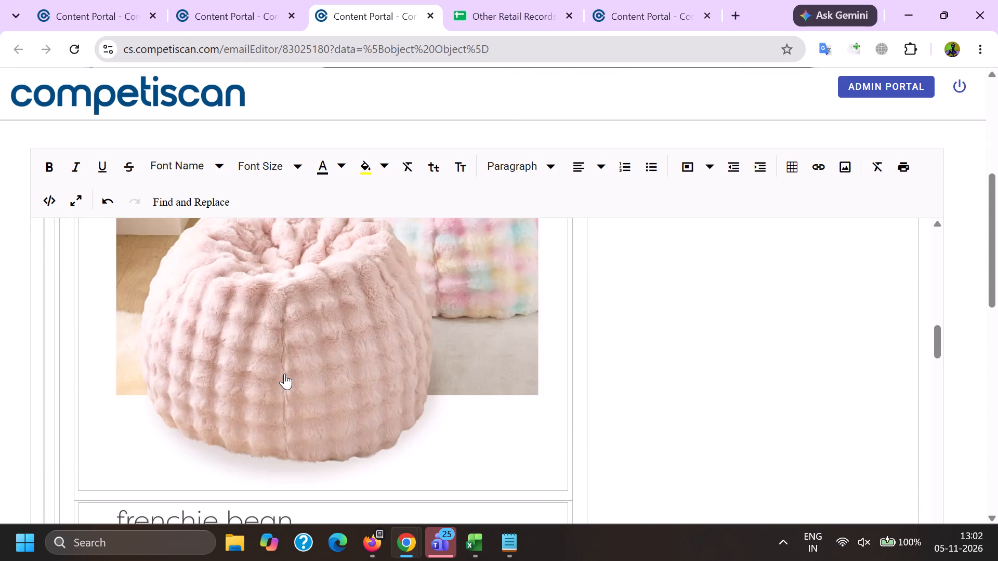
click(301, 473)
click(225, 425)
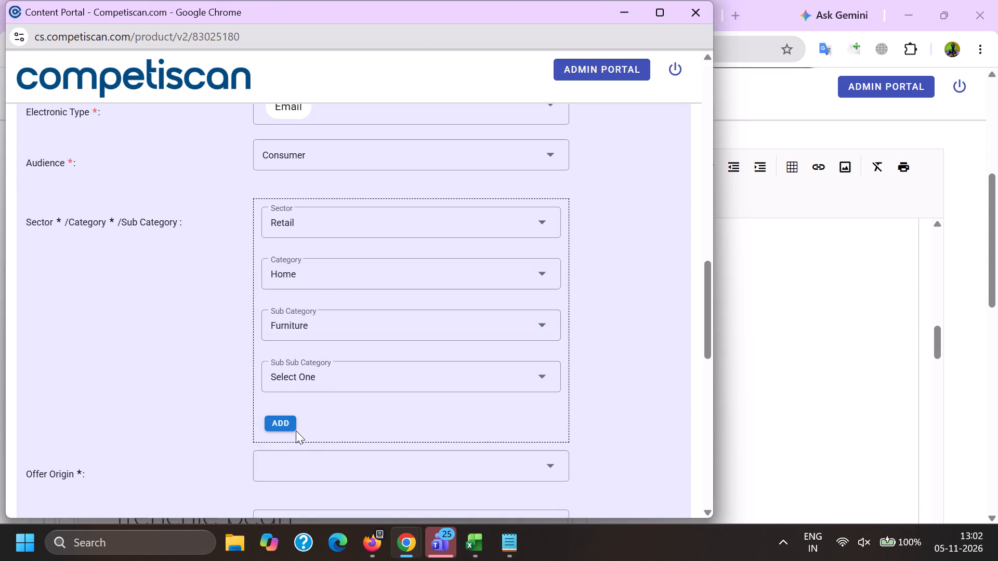
click(293, 428)
Add a second sector classification, Credit Cards / Payment Cards / Credit Cards.
click(321, 236)
scroll(320, 340, up, 7)
click(337, 375)
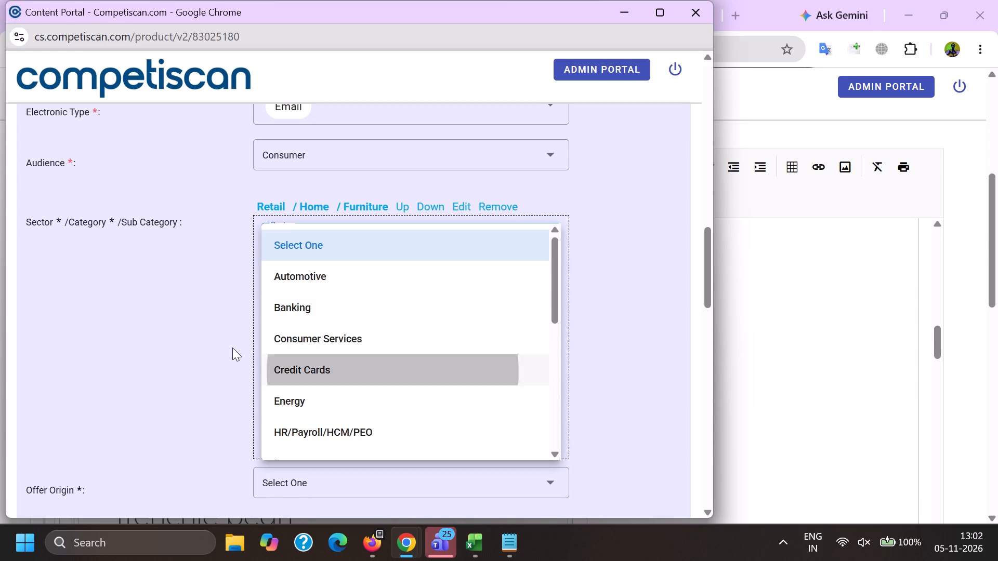
drag(232, 348, 244, 351)
drag(301, 290, 301, 296)
click(295, 357)
click(290, 353)
scroll(300, 260, down, 2)
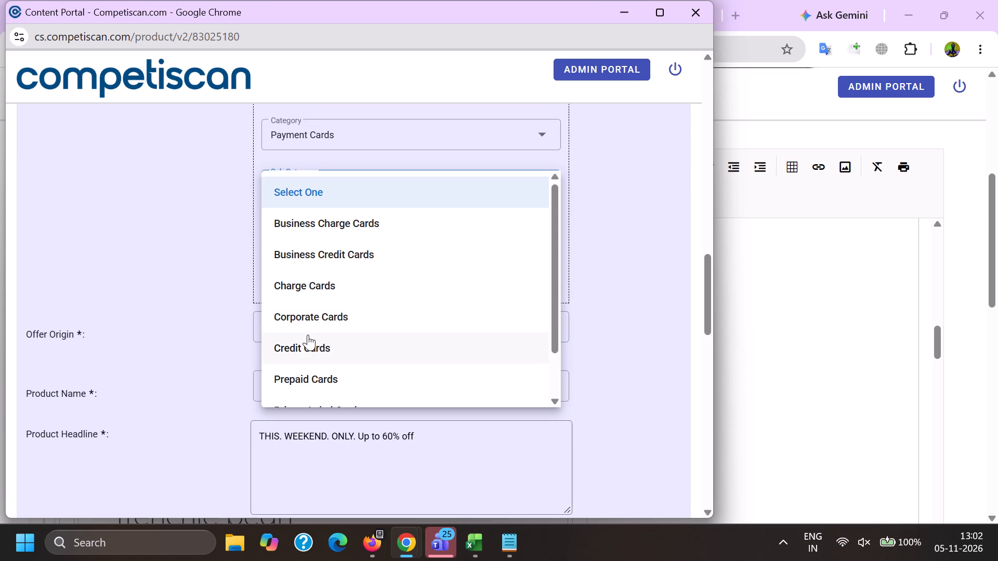
click(308, 336)
drag(242, 326, 246, 328)
click(285, 287)
Update the Retail / Home / Furniture classification to Retail / Home with no sub-category.
scroll(309, 327, up, 3)
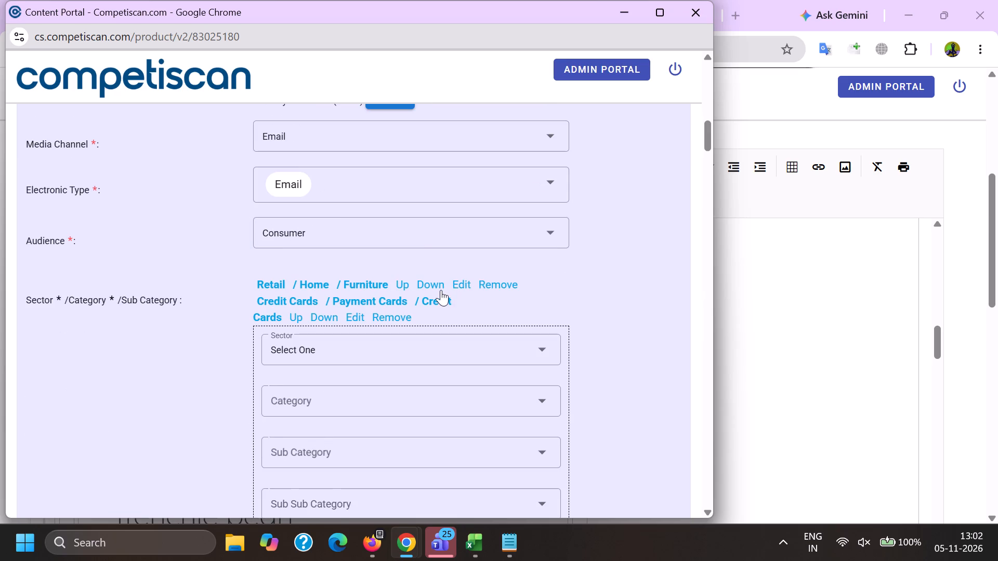
click(457, 283)
scroll(321, 384, down, 3)
click(285, 312)
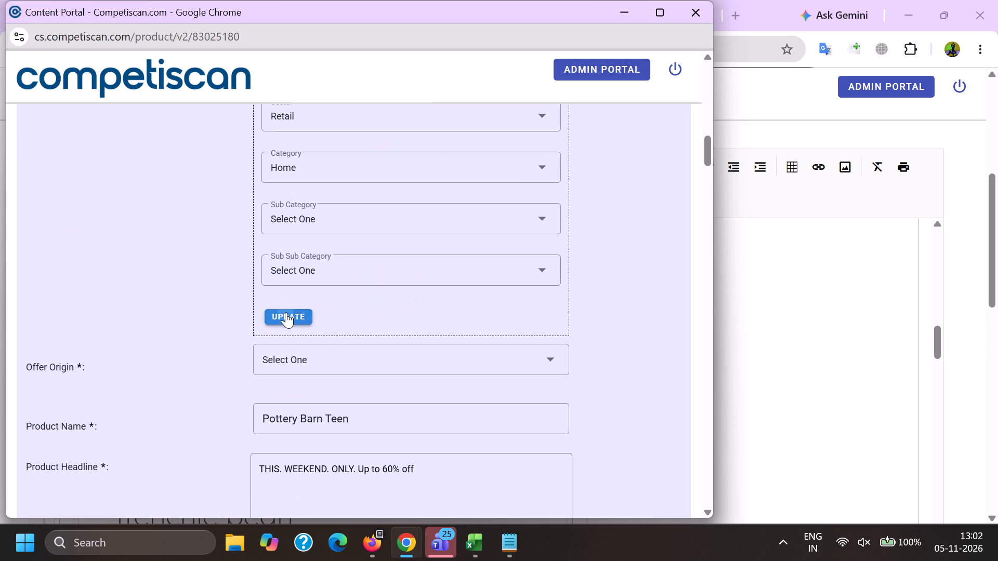
Set the offer origin to Provider/Bank.
scroll(328, 314, down, 3)
scroll(287, 342, up, 2)
click(292, 288)
click(304, 359)
Move the Retail / Home classification below the Credit Cards classification.
scroll(329, 386, up, 6)
click(371, 437)
Look up the product name and set it to Pottery Barn Key Rewards Visa Credit Card.
scroll(340, 376, down, 5)
click(290, 432)
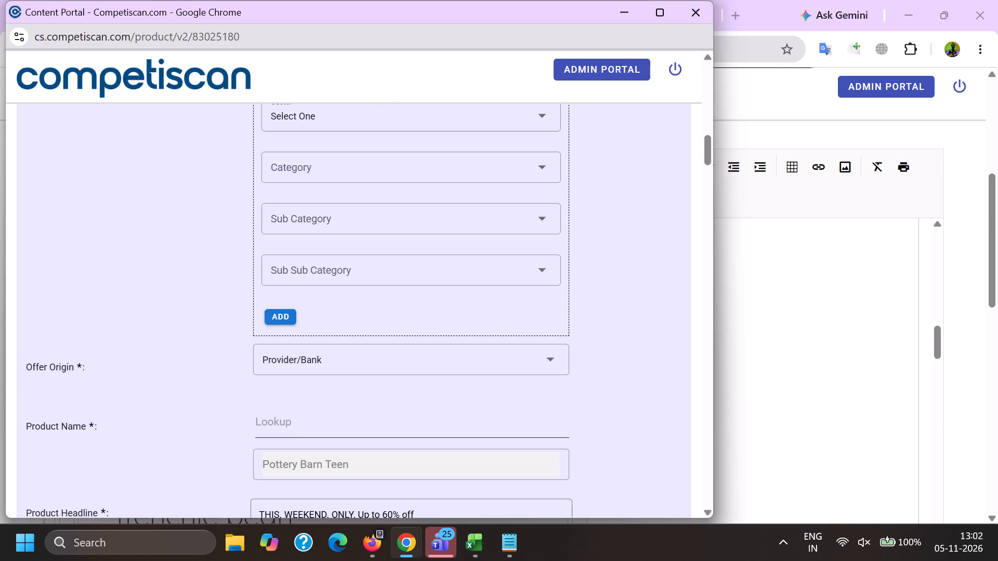
key(ctrl+v)
scroll(350, 297, down, 1)
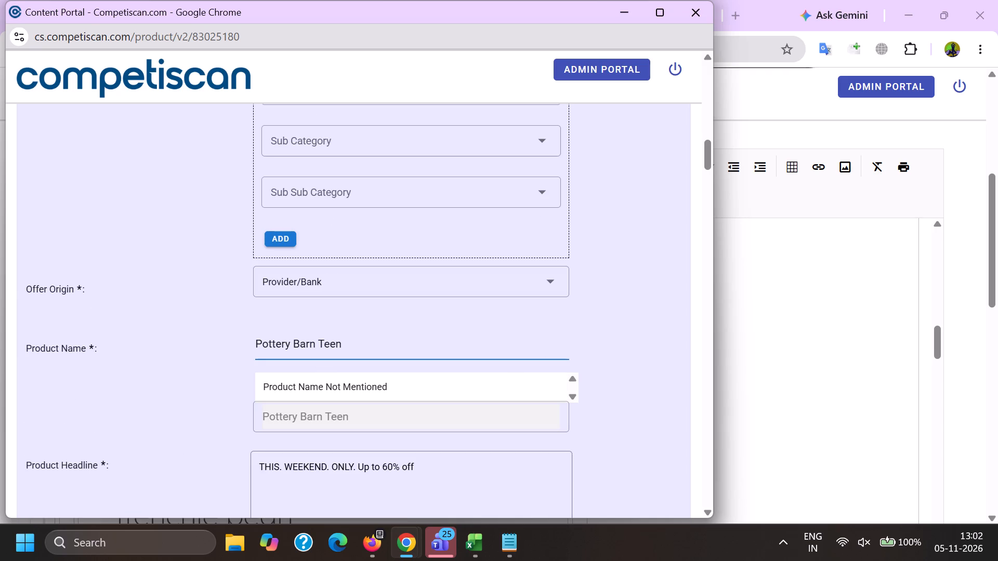
drag(319, 348, 500, 372)
key(BackSpace)
click(422, 409)
Move the Credit Cards classification down below Retail / Home.
scroll(397, 429, up, 5)
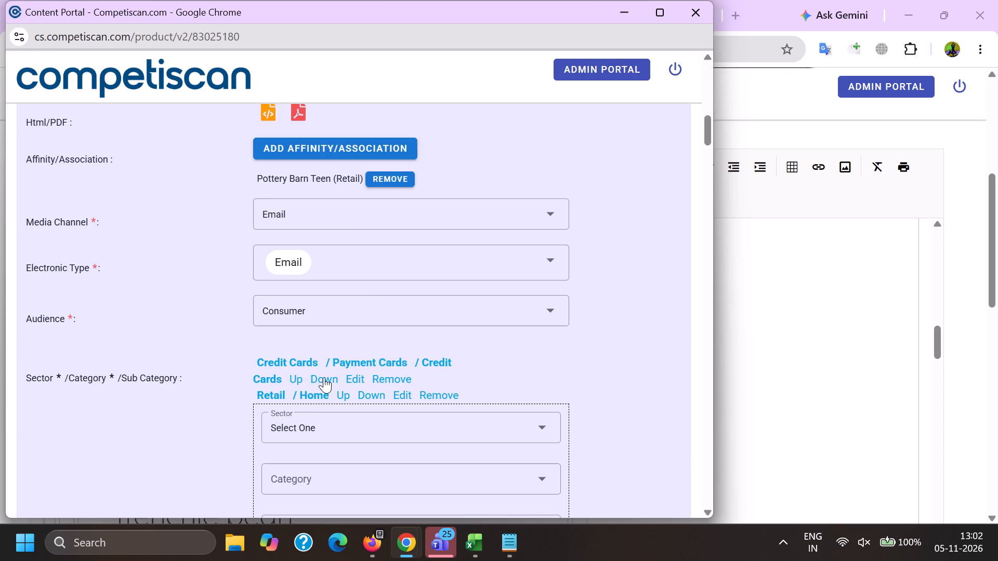
click(323, 376)
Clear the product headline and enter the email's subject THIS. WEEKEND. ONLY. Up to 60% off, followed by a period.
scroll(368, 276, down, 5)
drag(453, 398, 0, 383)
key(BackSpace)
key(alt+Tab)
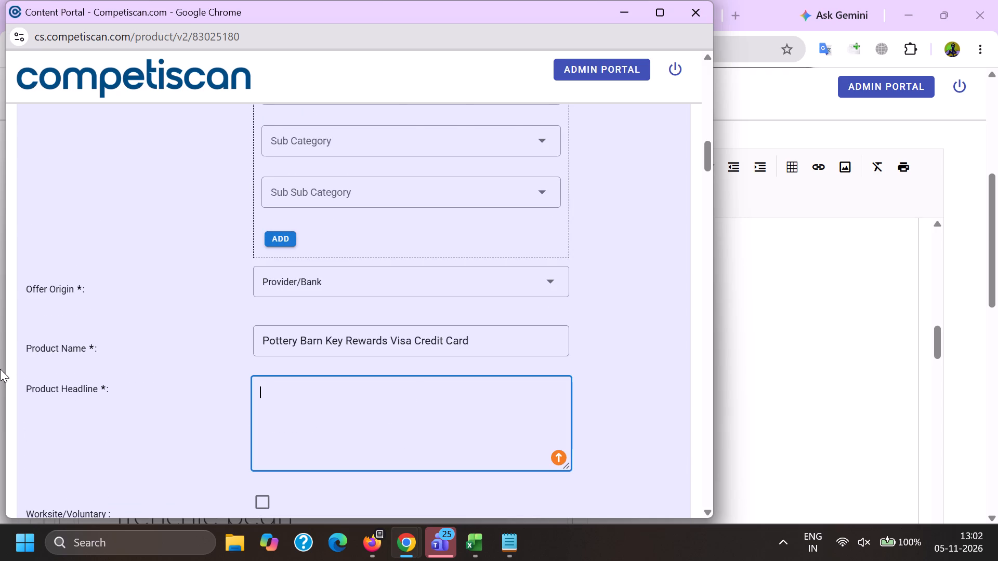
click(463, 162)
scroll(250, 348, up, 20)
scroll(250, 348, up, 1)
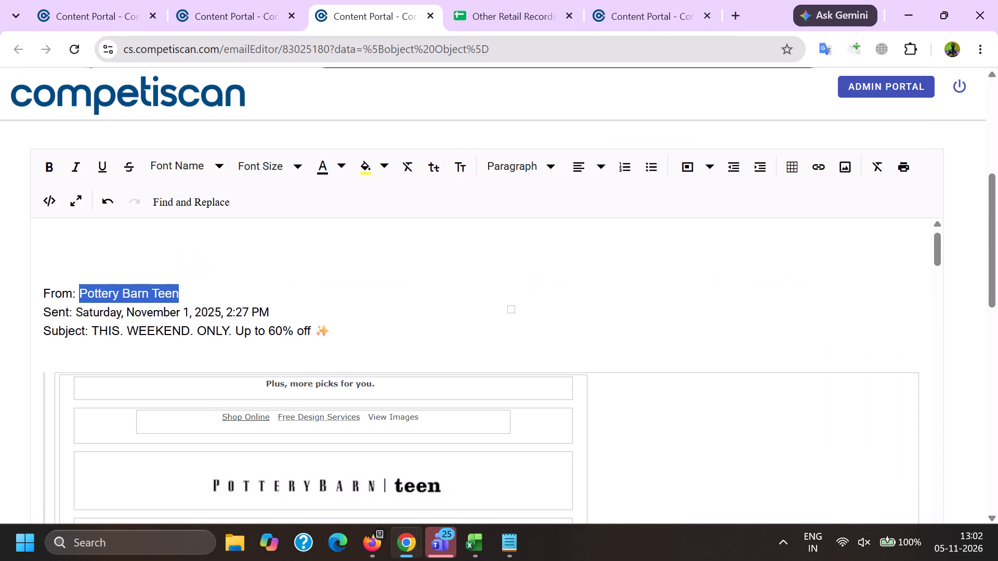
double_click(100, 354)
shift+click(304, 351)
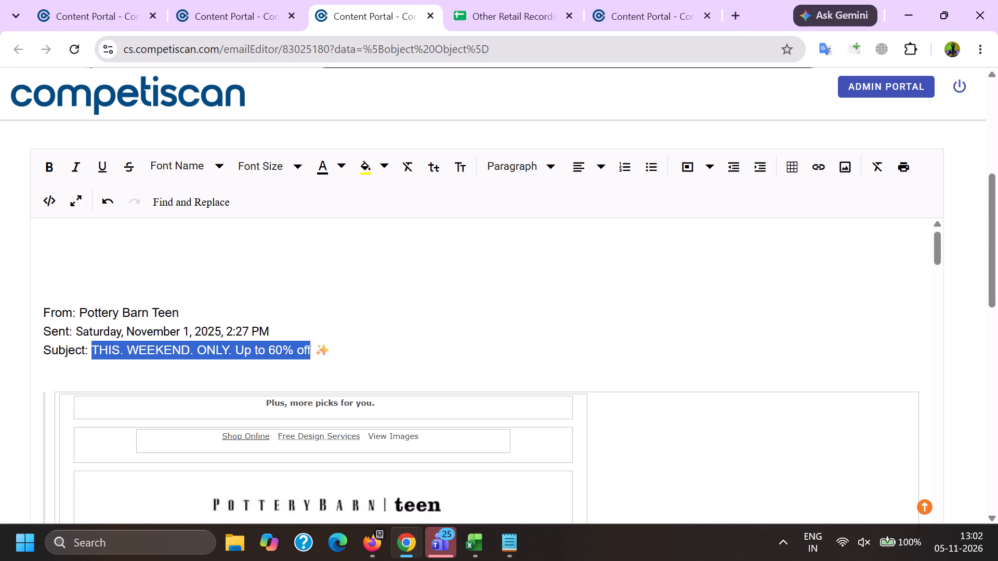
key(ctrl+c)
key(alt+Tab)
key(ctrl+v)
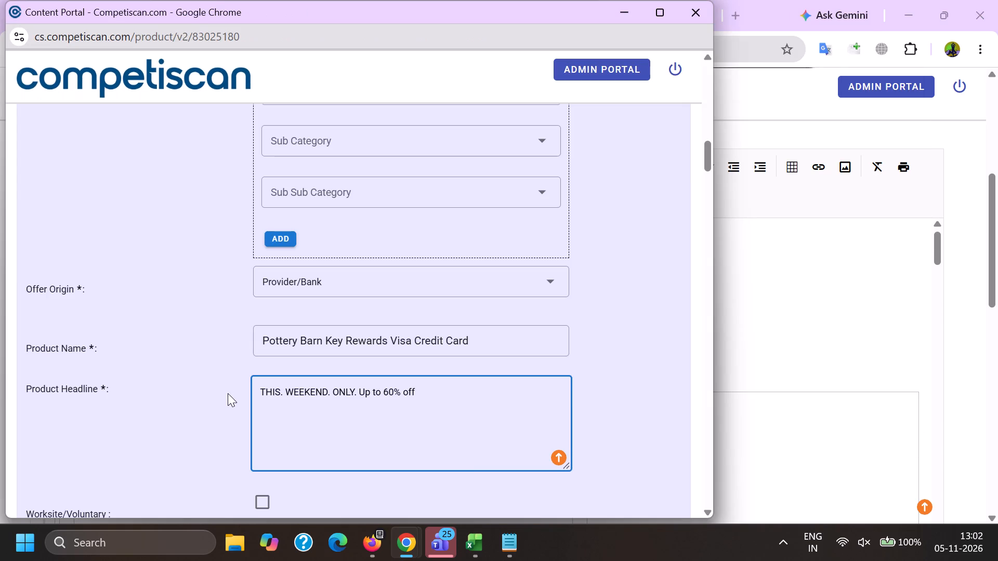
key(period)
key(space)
Replace the whole product headline with the text copied from the Notepad note.
key(alt+Tab)
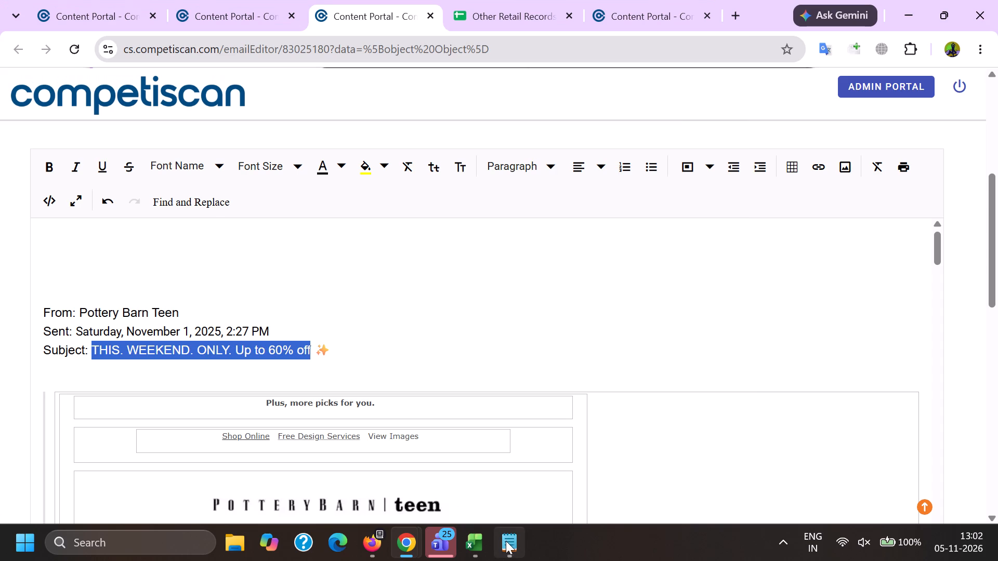
click(506, 541)
key(ctrl+c)
key(alt+Tab)
key(alt+Tab)
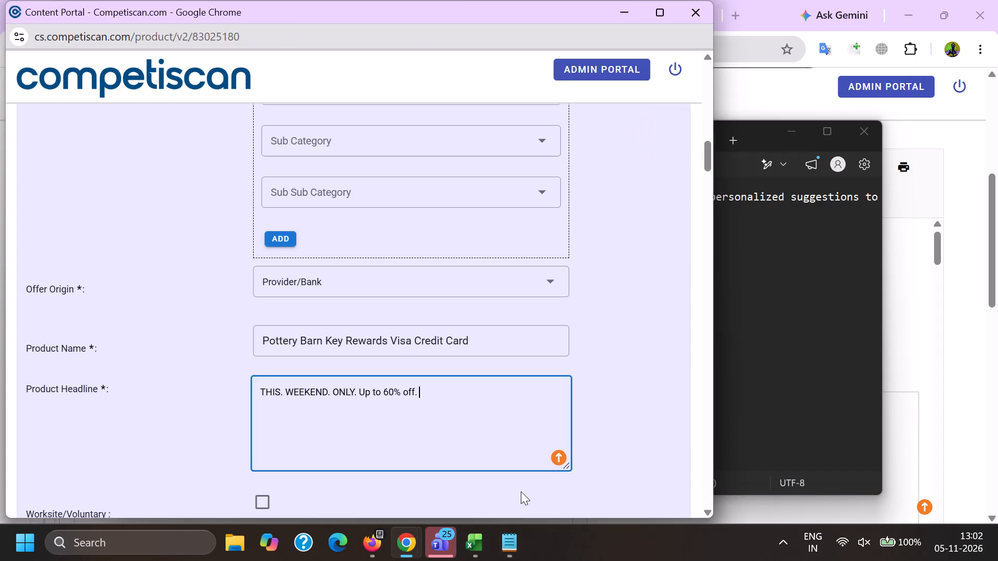
key(ctrl+a)
key(ctrl+v)
Fill in the Response Mechanism and Mailing Type fields of product entry 83025180.
scroll(406, 304, down, 4)
click(296, 428)
scroll(350, 217, down, 2)
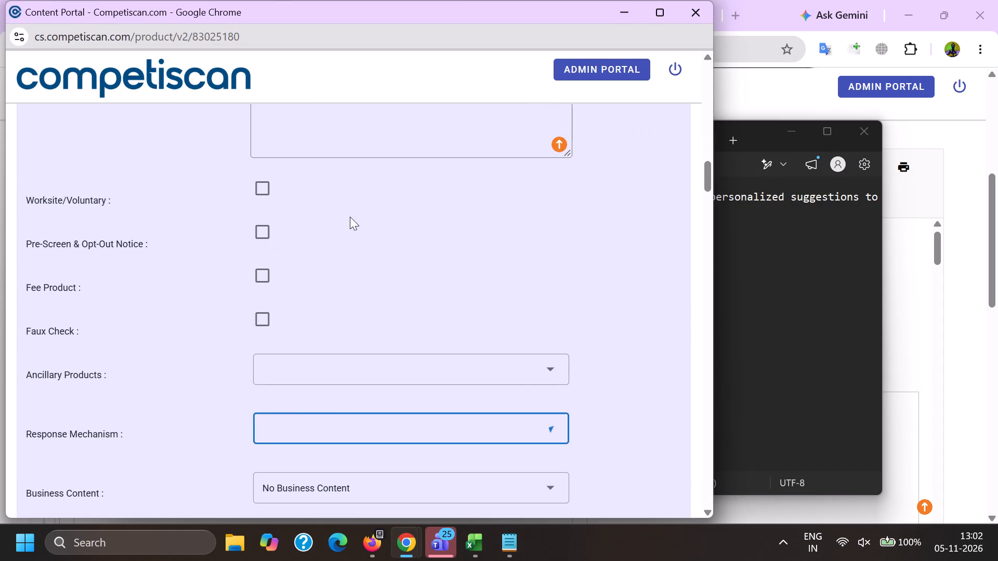
scroll(350, 217, down, 6)
drag(359, 457, 353, 461)
drag(182, 452, 188, 453)
click(283, 458)
drag(295, 325, 292, 331)
drag(150, 358, 161, 357)
Set the communication type to Bonuses/Contests/Incentives, Co-Brand and Mobile Application.
scroll(251, 199, down, 3)
click(286, 268)
scroll(296, 201, down, 2)
click(312, 232)
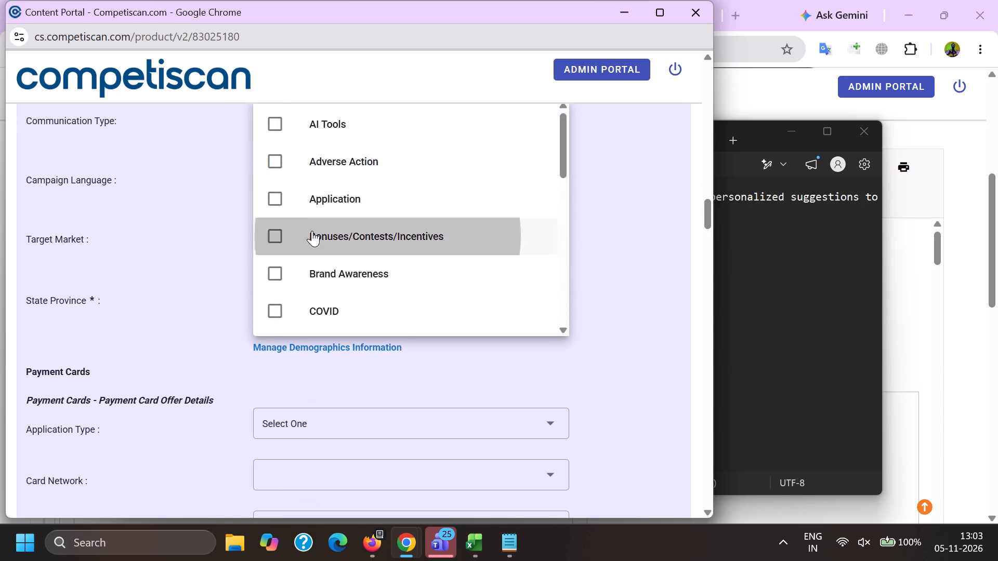
scroll(312, 230, down, 6)
scroll(327, 280, up, 2)
click(331, 208)
scroll(345, 238, down, 11)
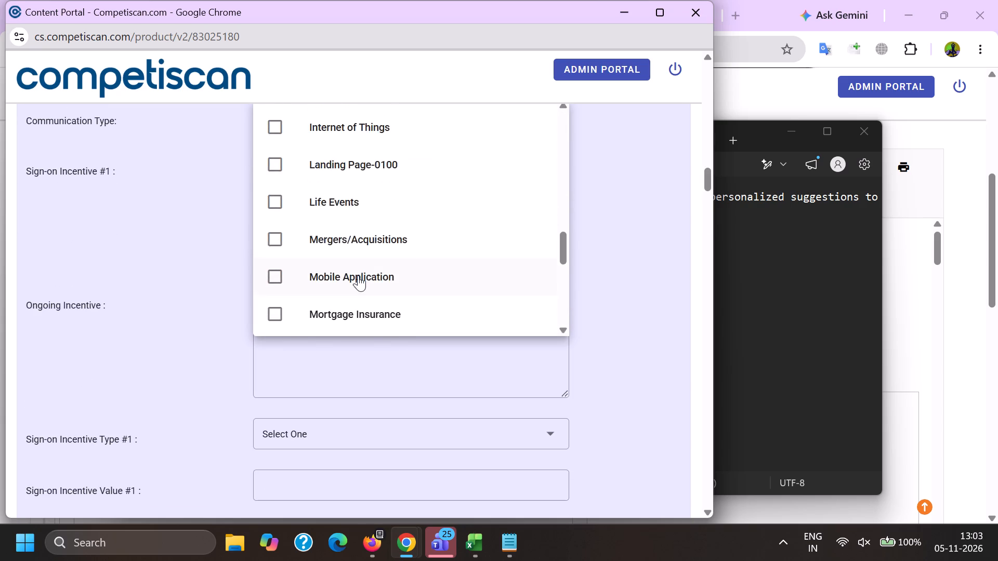
scroll(358, 275, down, 2)
scroll(338, 284, up, 3)
scroll(332, 236, up, 2)
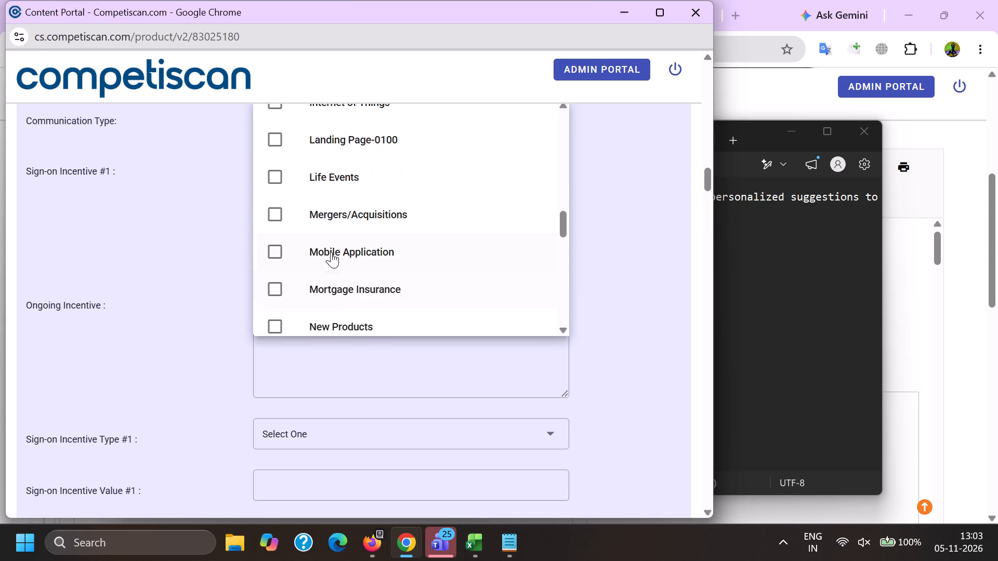
click(331, 252)
click(180, 242)
Copy Sign-on Incentive #1, 10% back in rewards during the first 30 days from account opening, from product entry 20991426 into this one.
key(alt+Tab)
click(908, 340)
click(926, 330)
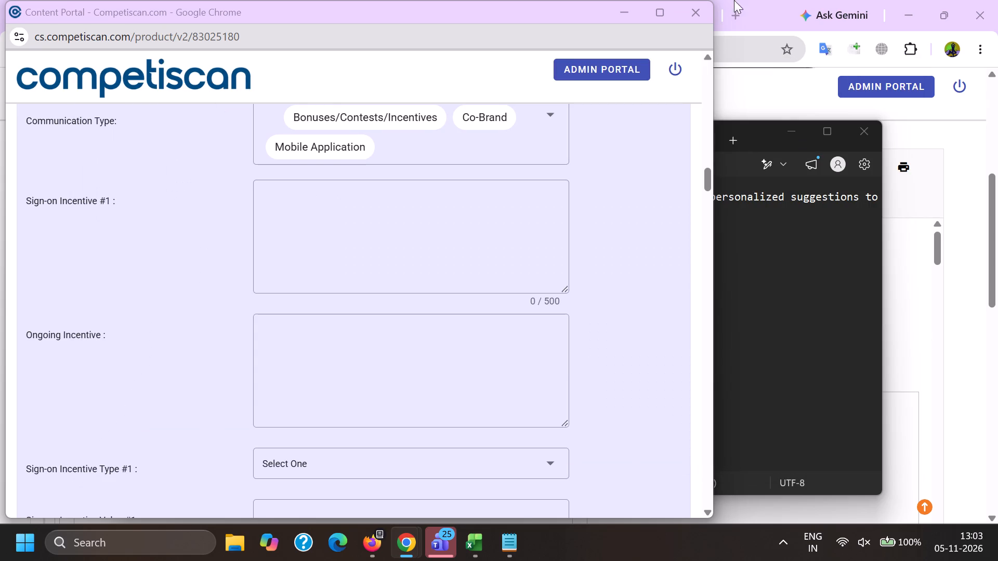
click(907, 360)
click(666, 0)
drag(750, 266, 750, 269)
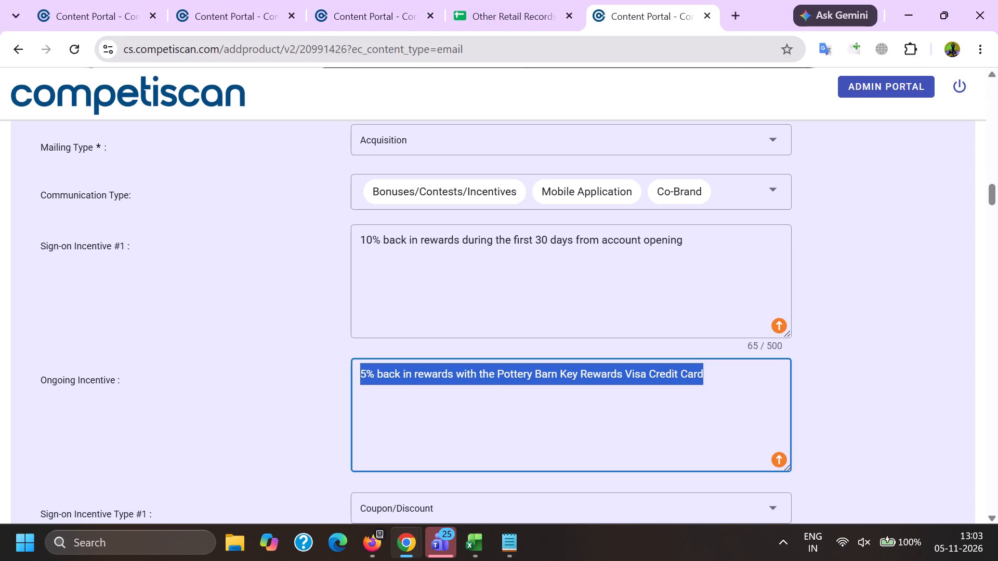
drag(750, 269, 67, 257)
key(ctrl+c)
key(alt+Tab)
drag(389, 244, 389, 252)
key(ctrl+v)
Copy the ongoing incentive, 5% back in rewards with the Pottery Barn Key Rewards Visa Credit Card, from entry 20991426 into this one.
ctrl+click(380, 389)
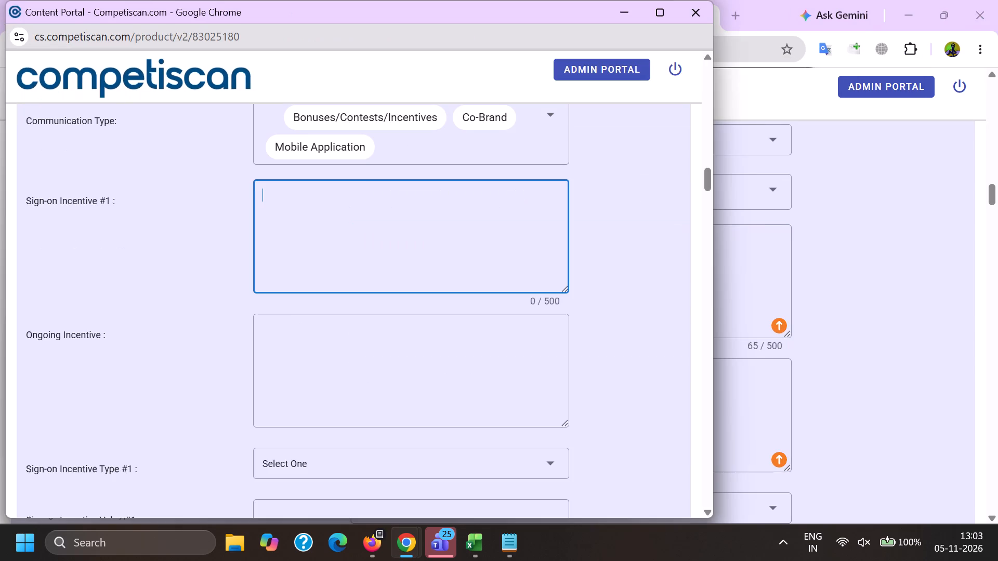
key(alt+Tab)
drag(770, 403, 285, 350)
key(ctrl+c)
key(alt+Tab)
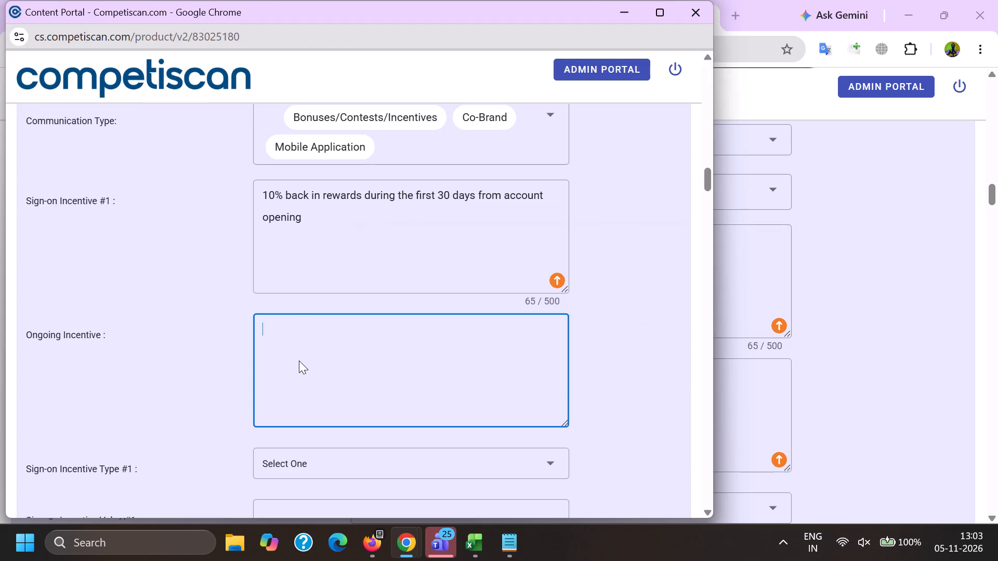
key(ctrl+v)
Set Sign-on Incentive #1 to type Coupon/Discount, with value 10.00, max award 10.00 and a window of 1 month.
scroll(323, 234, down, 2)
click(290, 326)
click(289, 313)
scroll(290, 312, down, 7)
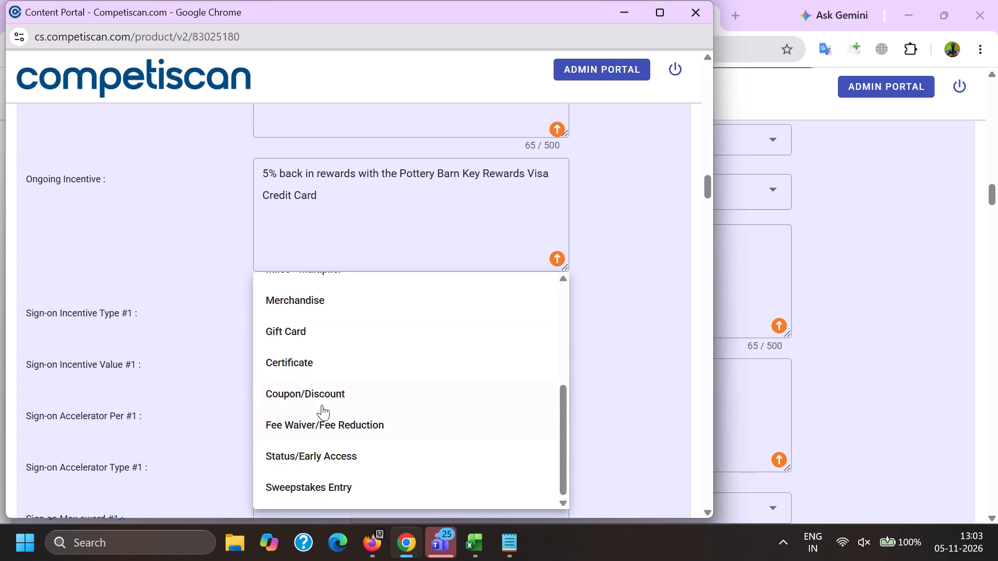
click(322, 405)
drag(198, 384, 211, 386)
drag(300, 347, 305, 346)
text(10.00)
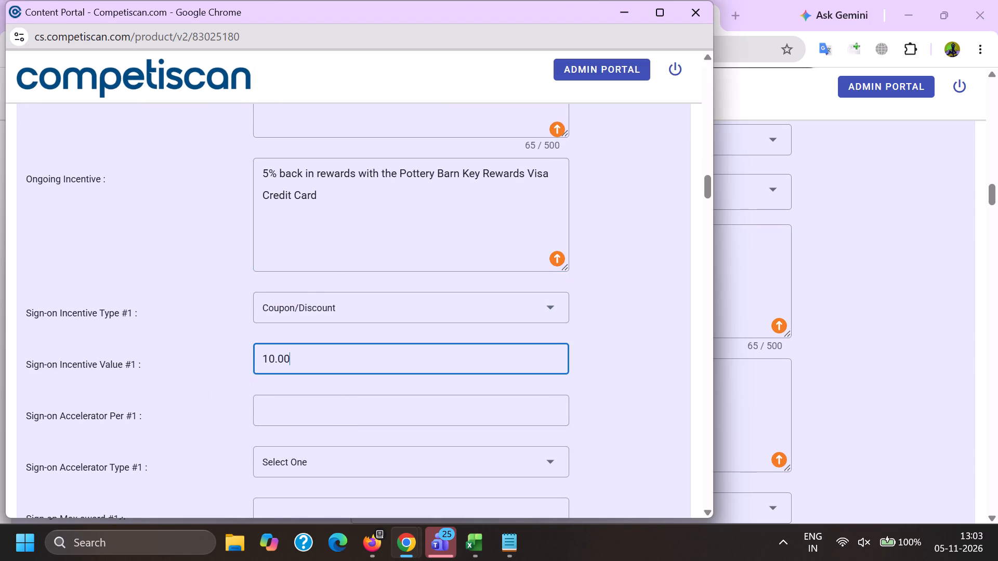
key(Tab)
key(Tab)
key(Tab)
text(10.00)
key(Tab)
key(Tab)
key(Tab)
key(1)
Set the payment card application type to Invitation to Apply.
scroll(284, 336, down, 3)
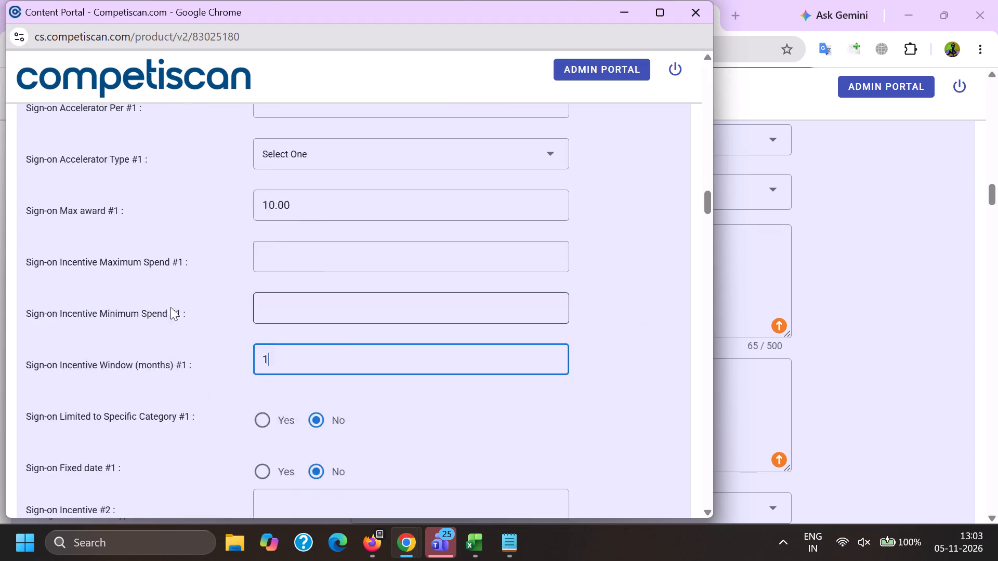
click(291, 264)
scroll(291, 264, down, 20)
scroll(291, 264, down, 2)
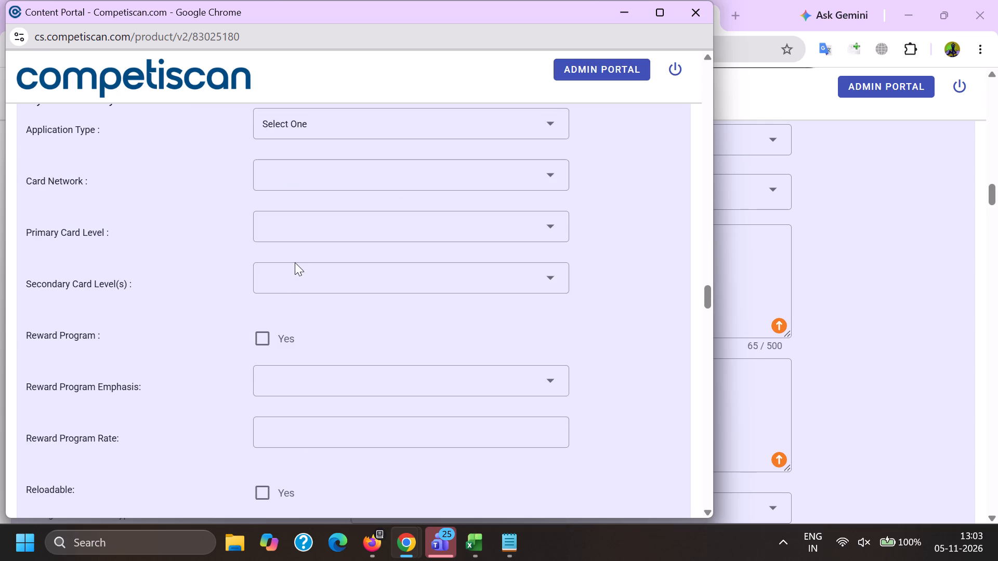
scroll(294, 265, up, 3)
click(284, 340)
scroll(349, 191, up, 1)
scroll(349, 191, down, 3)
click(345, 260)
click(245, 259)
Set the card network to Visa and the primary card level to Visa Signature.
click(279, 248)
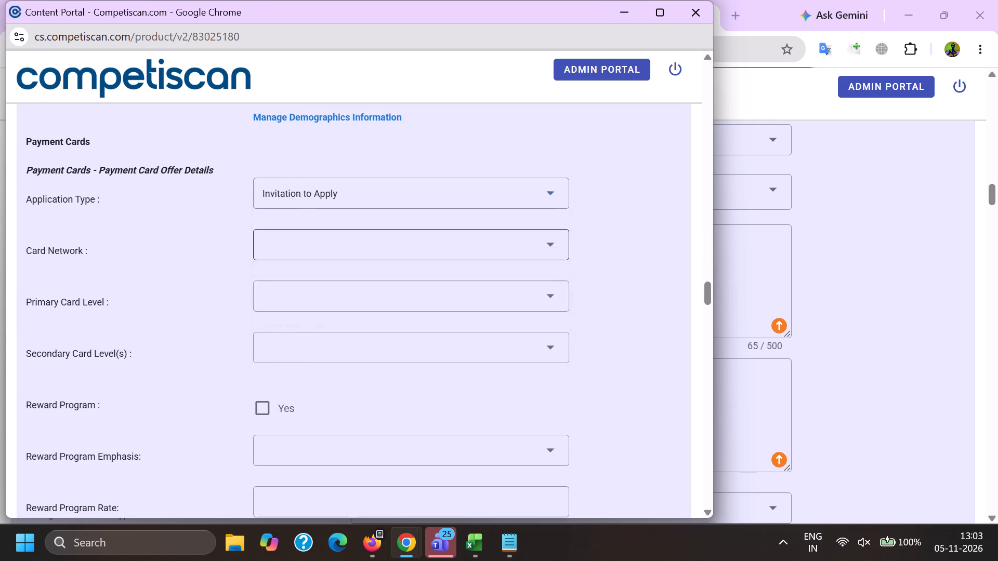
scroll(296, 179, down, 1)
click(325, 303)
click(287, 331)
drag(215, 306, 222, 302)
click(285, 231)
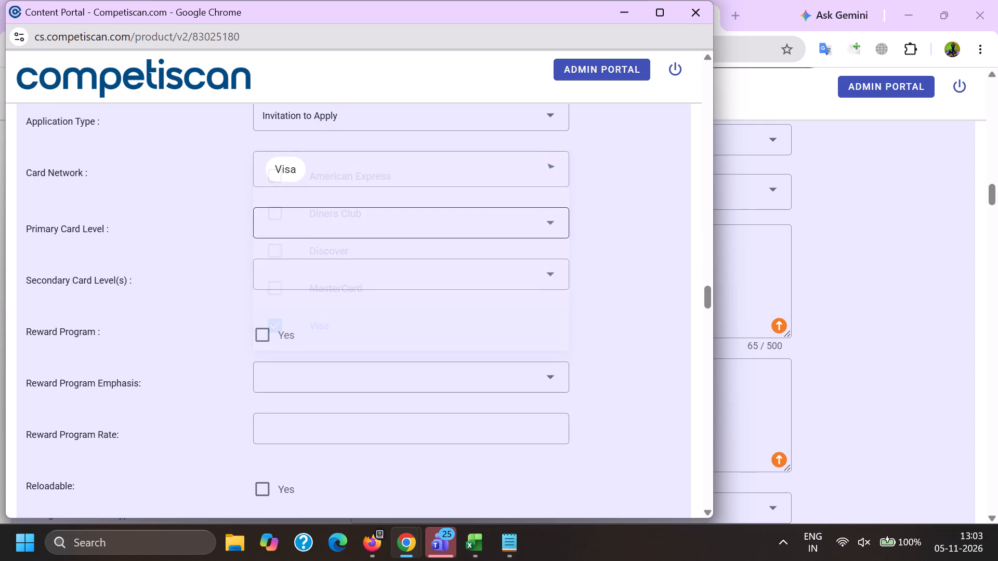
scroll(284, 343, down, 7)
click(329, 368)
drag(161, 362, 180, 360)
Mark Reward Program as Yes in the payment card offer details.
click(256, 333)
double_click(228, 393)
key(End)
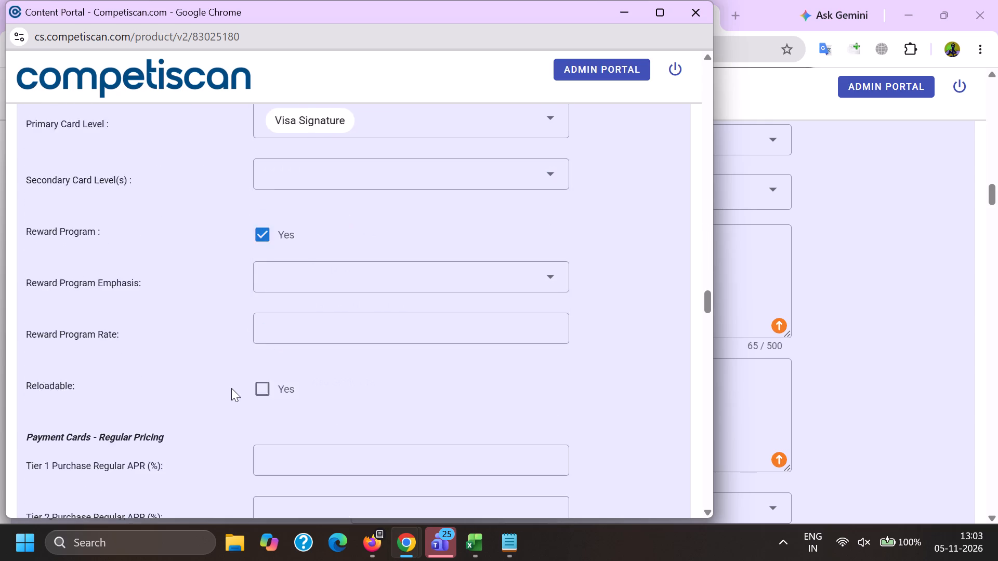
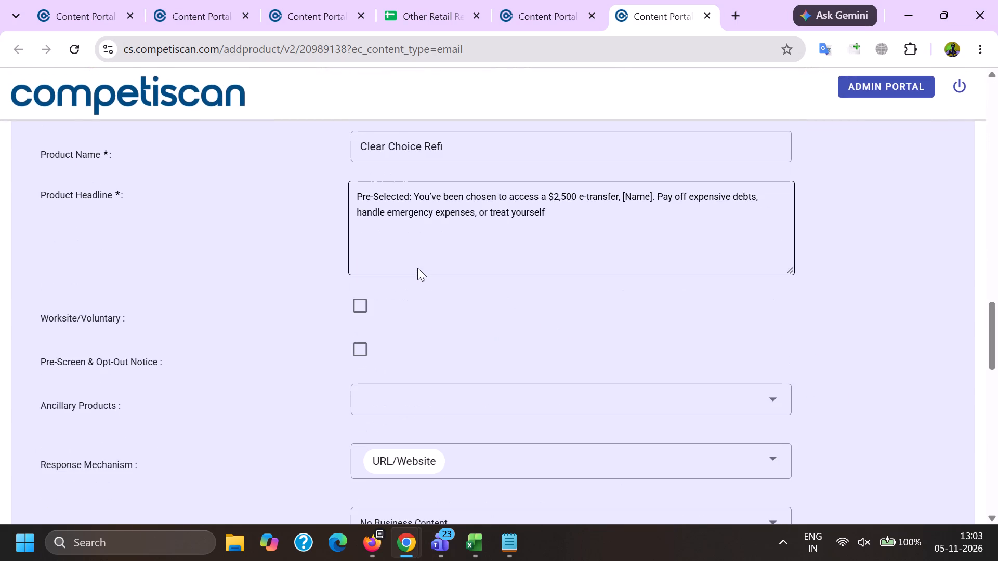
Review the current product PDF and the activity log of the Clear Choice Refi product 20989138.
scroll(465, 266, up, 19)
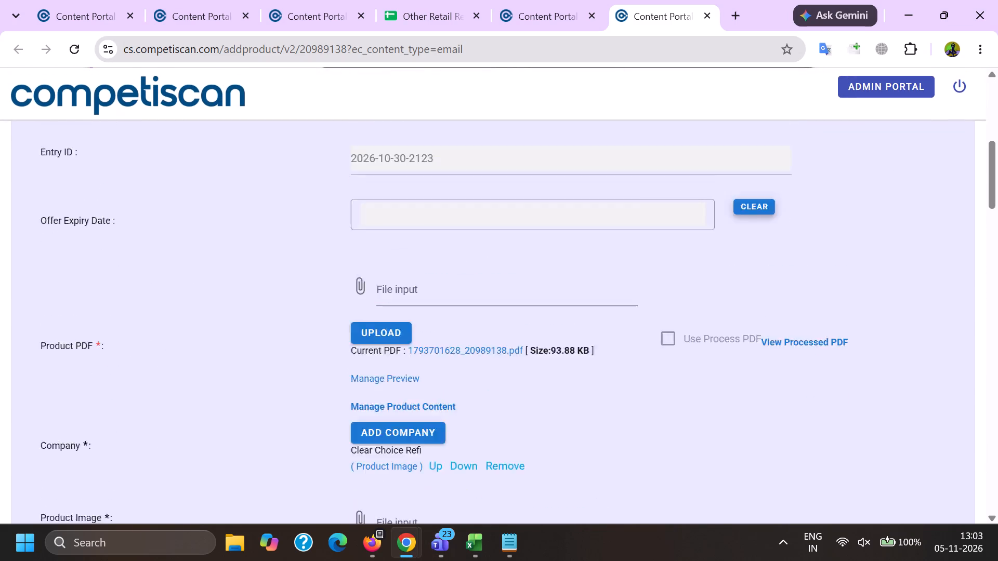
scroll(472, 257, down, 7)
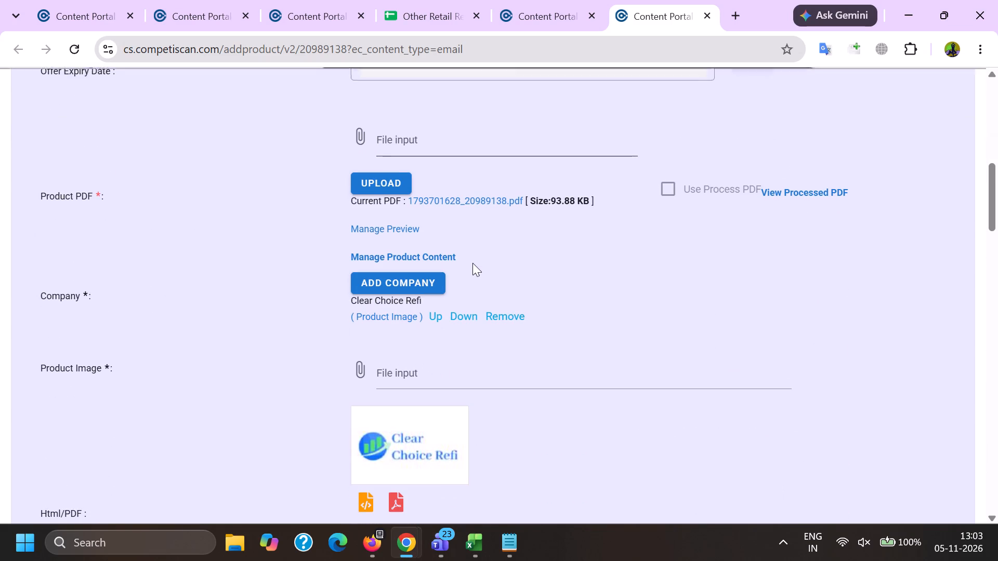
ctrl+click(462, 204)
click(653, 0)
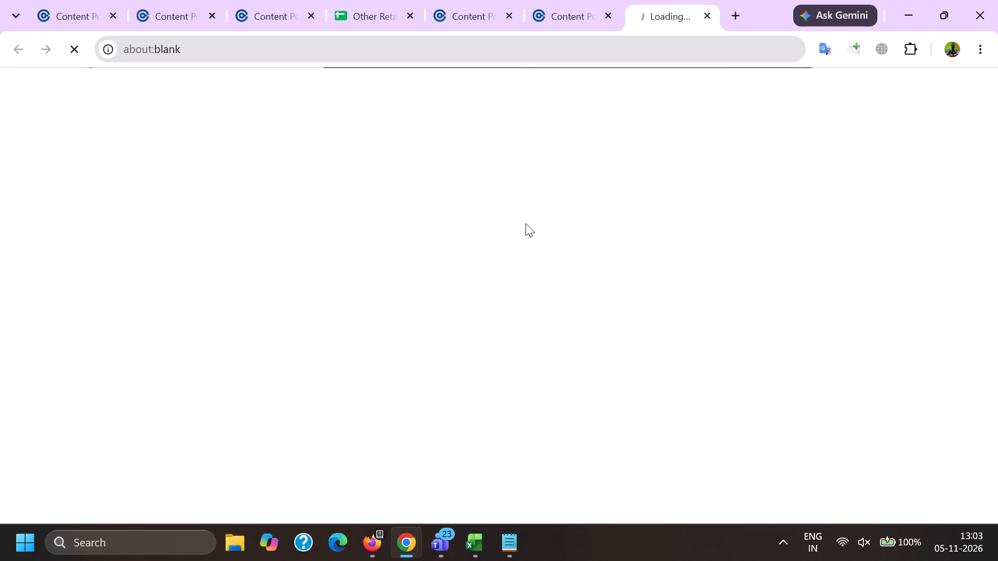
click(561, 0)
scroll(444, 226, up, 12)
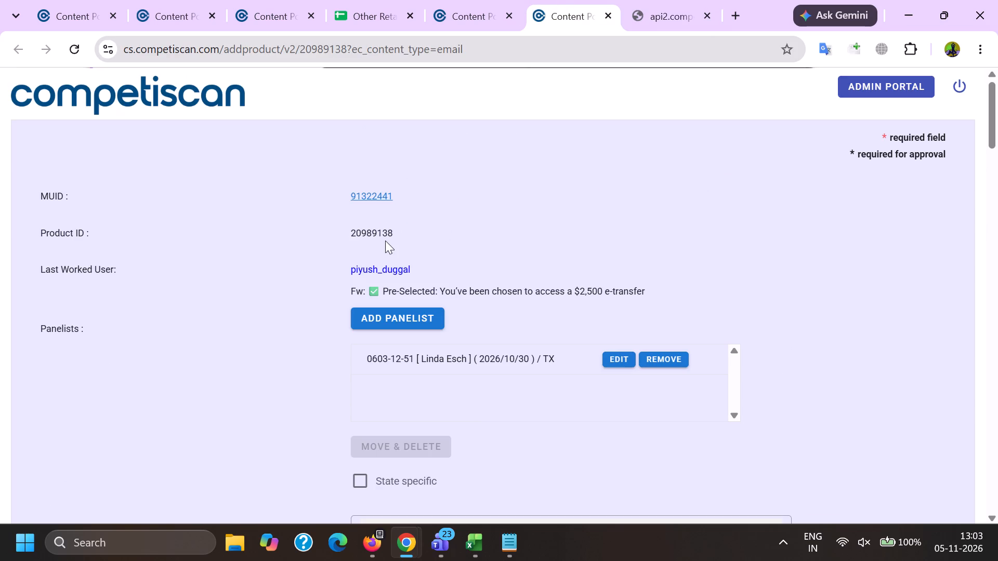
ctrl+click(383, 264)
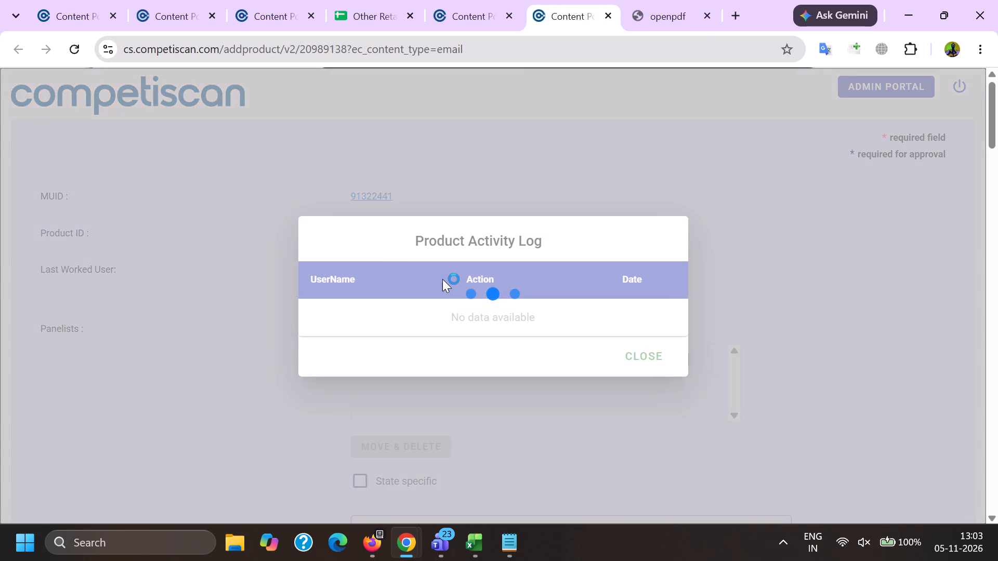
click(647, 370)
scroll(601, 400, up, 2)
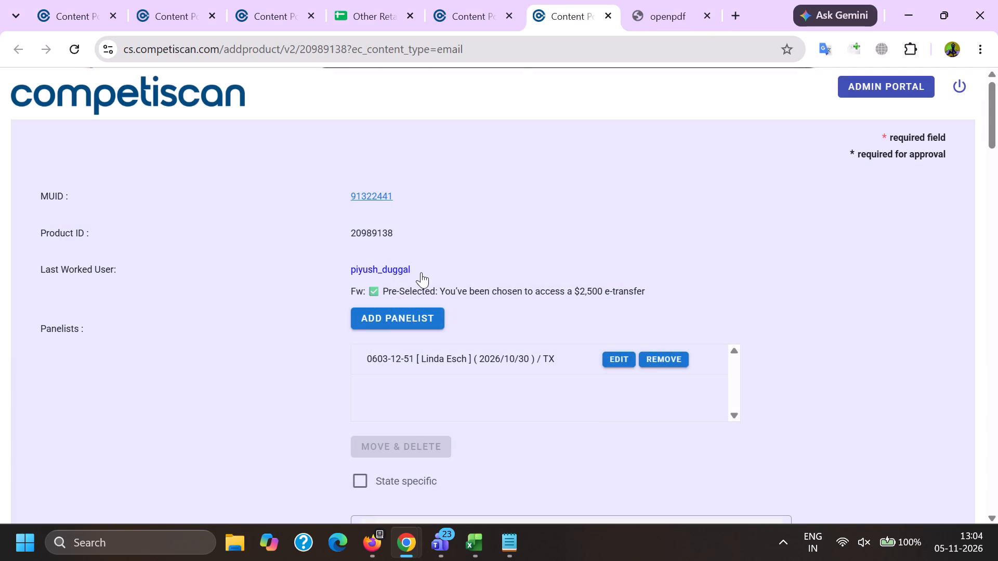
click(685, 0)
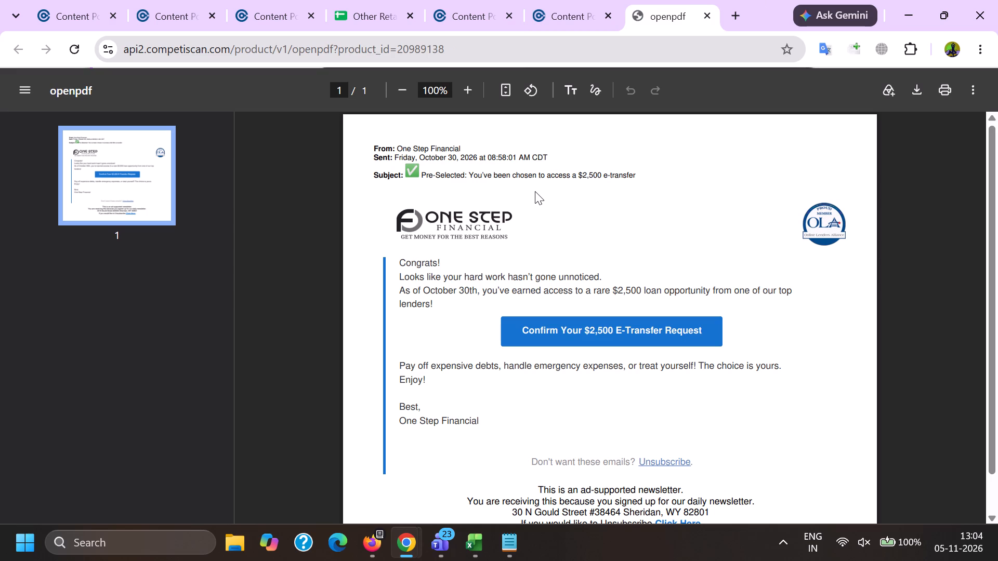
click(580, 0)
Examine the original forwarded email behind MUID 91322441 and close the product PDF.
scroll(459, 296, up, 7)
ctrl+click(383, 198)
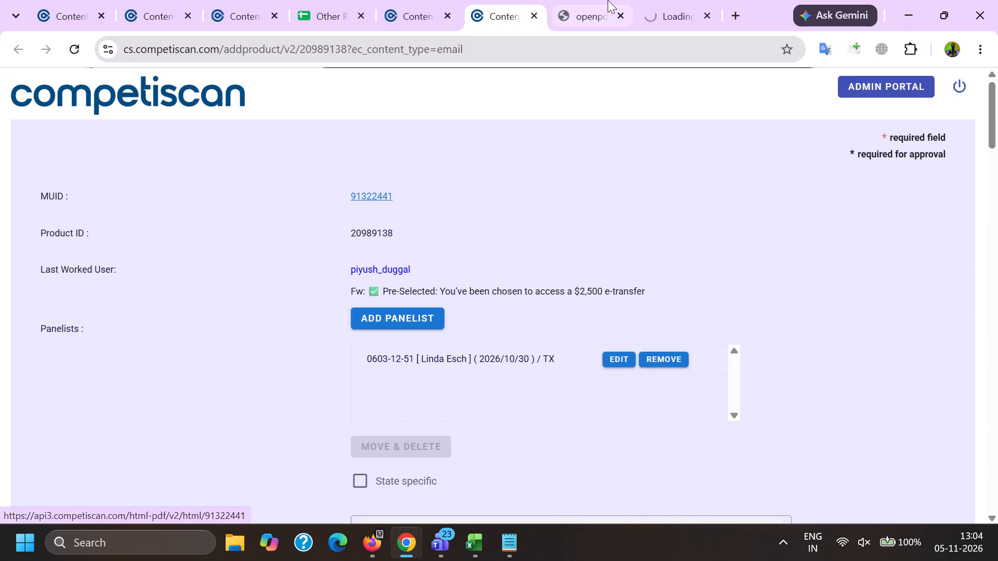
click(608, 0)
click(615, 16)
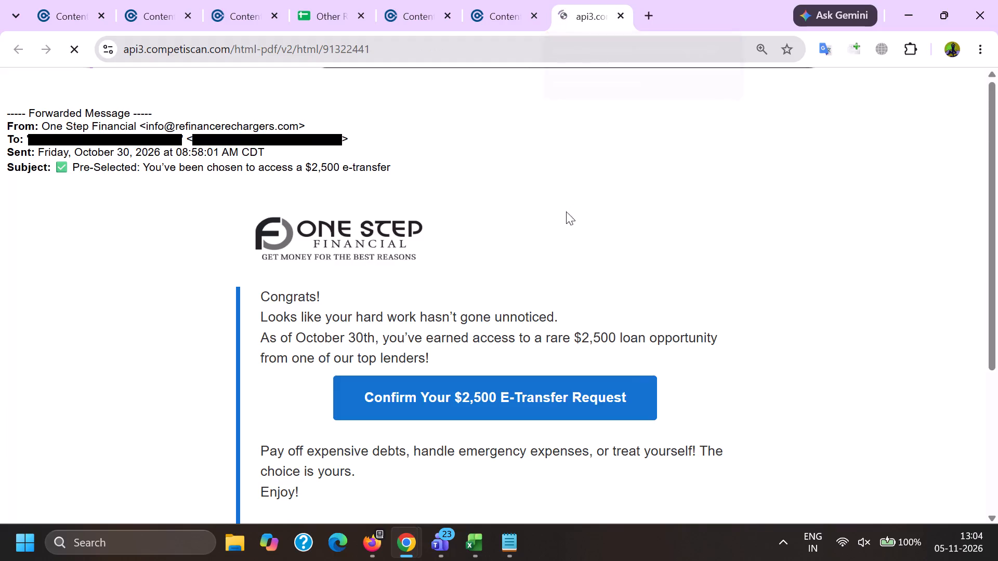
click(597, 0)
Remove ", [Name]" after "e-transfer" from the Product Headline of the Clear Choice Refi entry.
scroll(482, 274, down, 8)
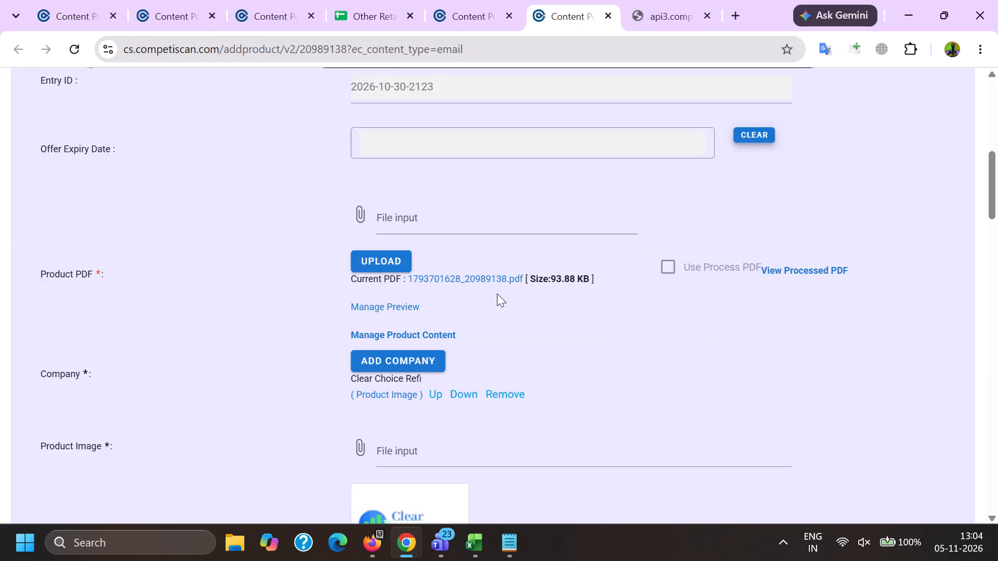
scroll(497, 293, down, 9)
drag(619, 358, 635, 358)
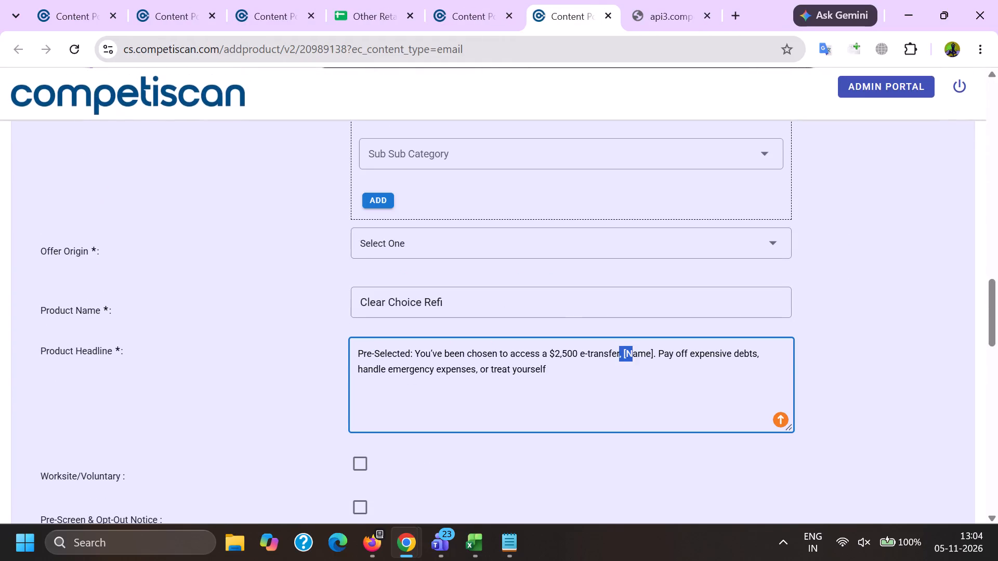
drag(635, 358, 653, 358)
key(BackSpace)
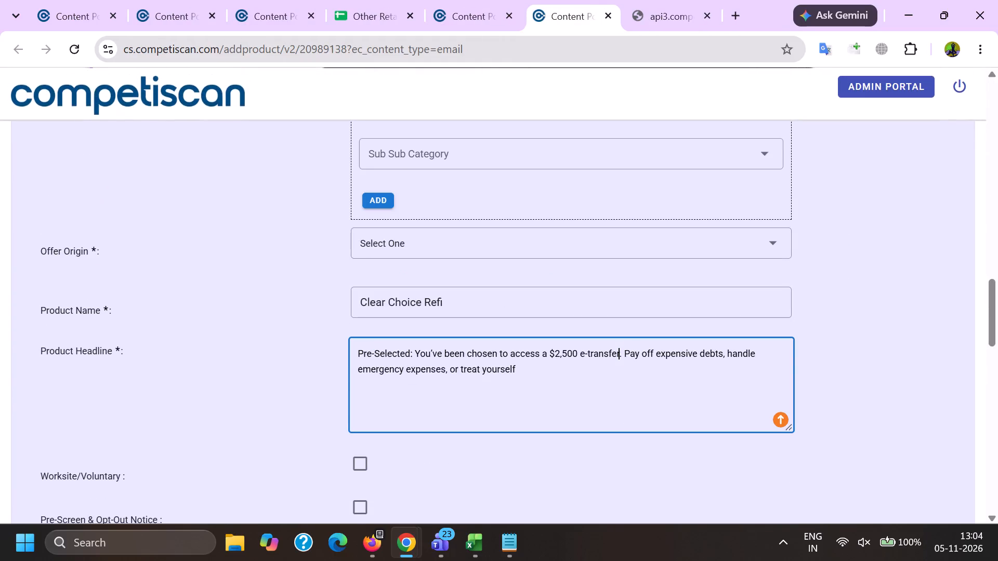
drag(672, 384, 2, 230)
Submit the Clear Choice Refi product entry with the status Approved.
scroll(193, 263, down, 6)
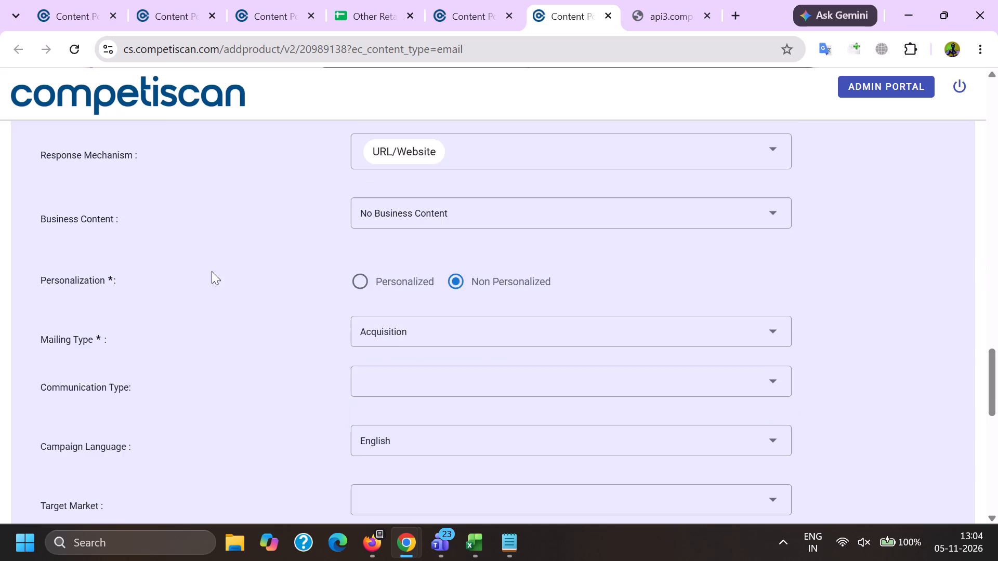
scroll(212, 271, down, 20)
scroll(212, 271, down, 4)
click(394, 516)
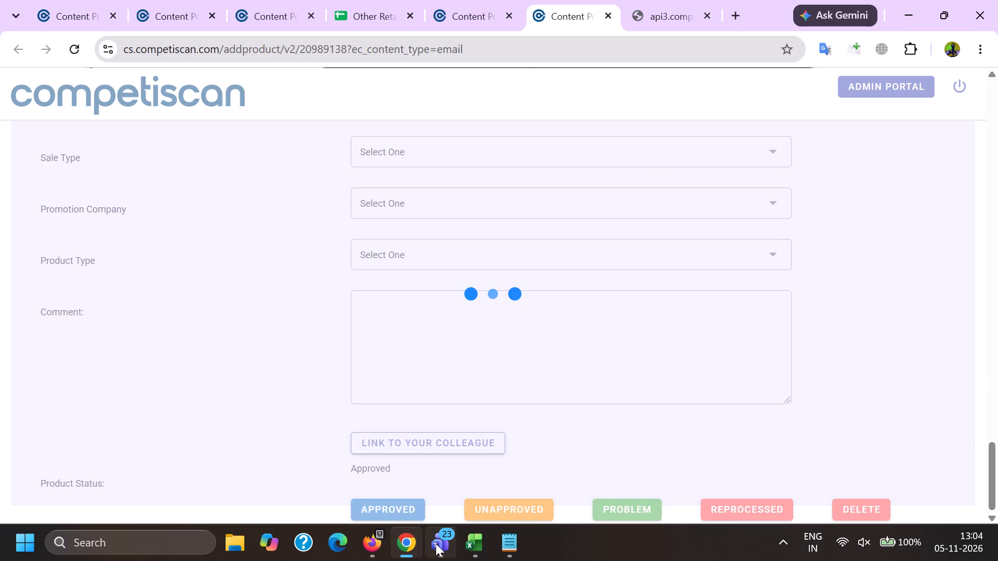
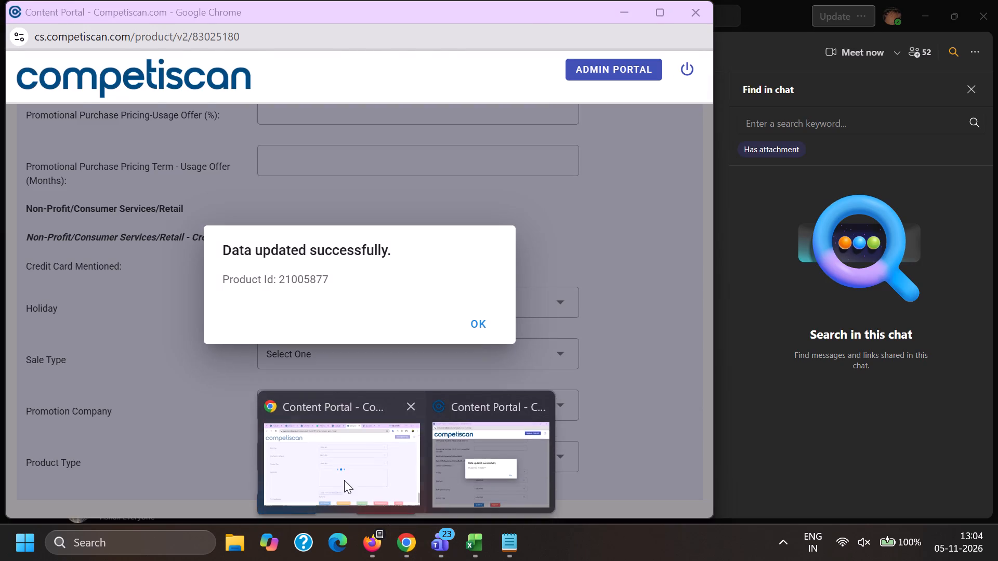
Rerun the email subject search for "THIS. WEEKEND. ONLY. Up to 60% off ✨" in the Chrome Content Portal.
click(81, 0)
scroll(315, 340, down, 5)
scroll(399, 372, down, 1)
scroll(419, 424, up, 2)
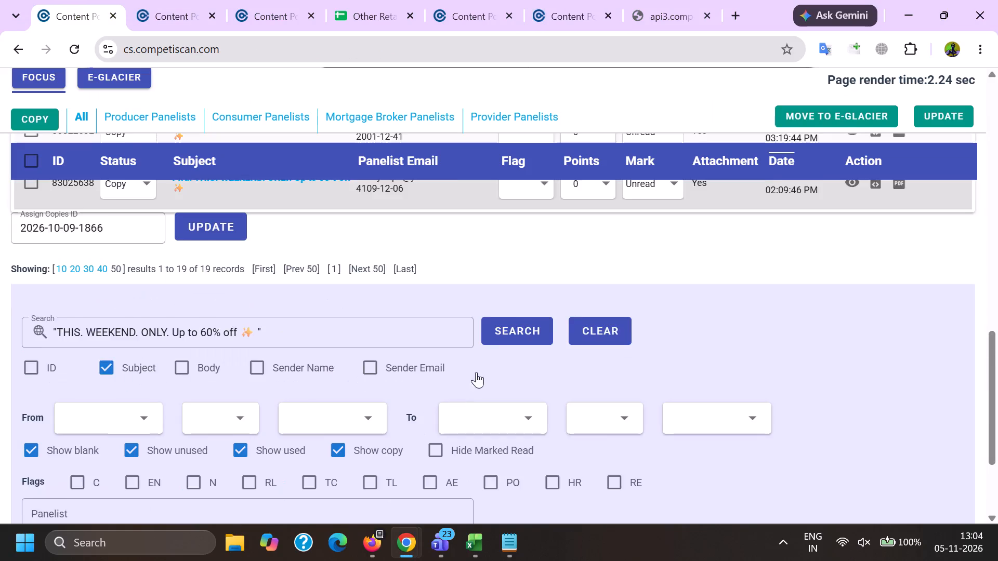
click(507, 345)
click(569, 144)
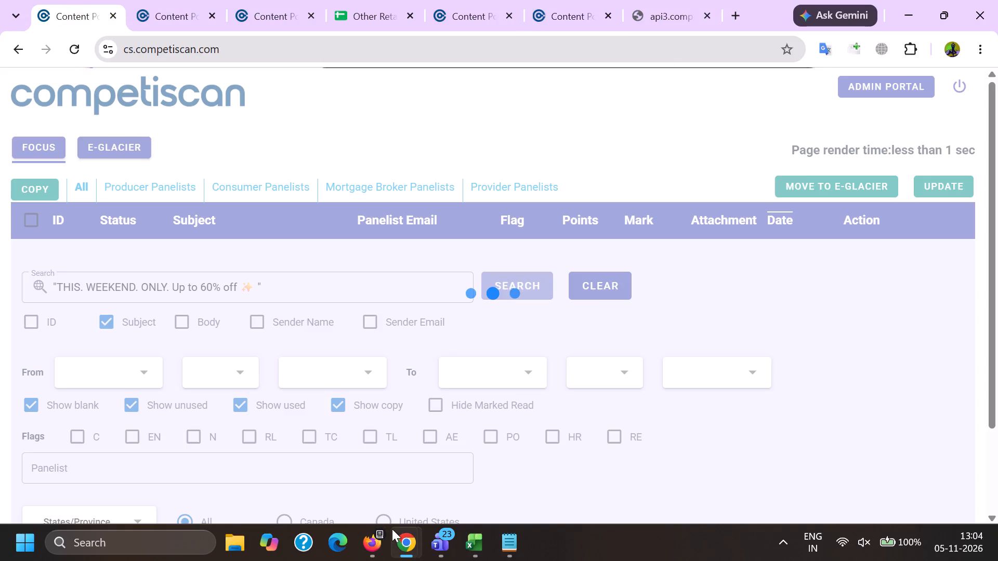
Copy "e.potterybarnkids.com" from the Other Retail Records sheet and search for it in the Firefox Content Portal.
click(391, 0)
click(125, 423)
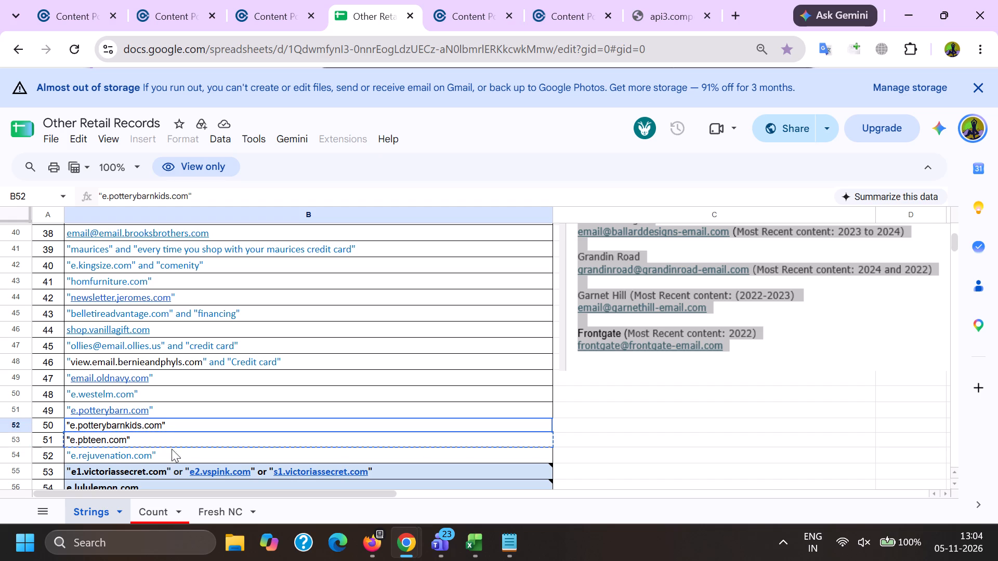
key(ctrl+c)
click(370, 537)
click(237, 463)
scroll(266, 305, down, 2)
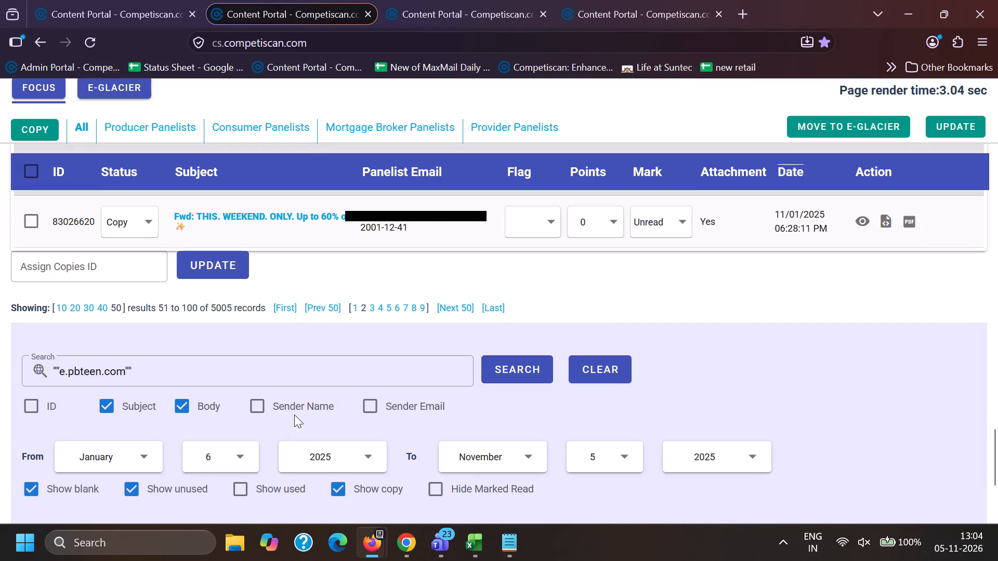
drag(312, 373, 1, 339)
key(BackSpace)
key(shift+quotedbl)
key(ctrl+v)
key(shift+quotedbl)
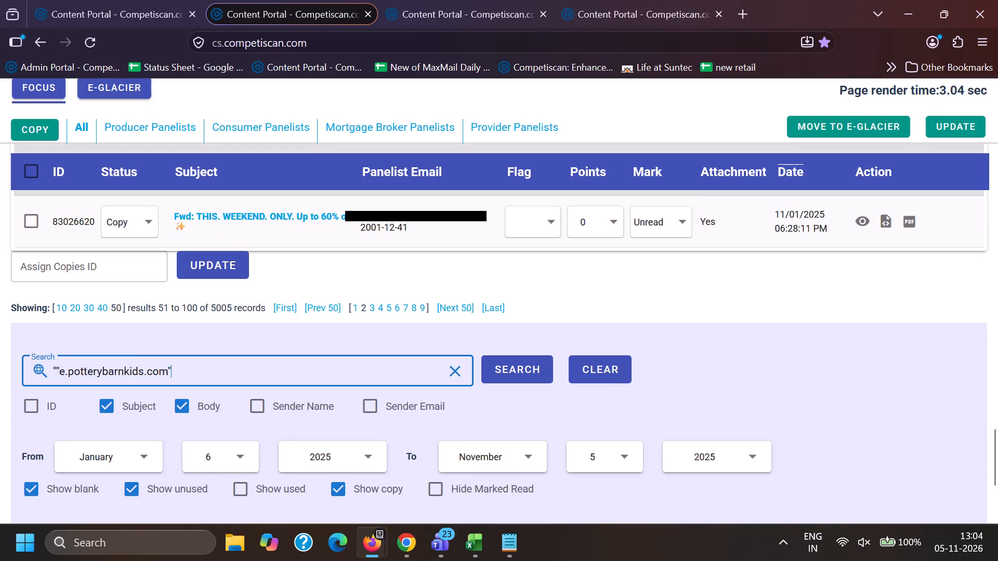
key(Return)
Reload the Focus email list in the other portal tab and open page 4 of the e.potterybarnkids.com results.
click(125, 0)
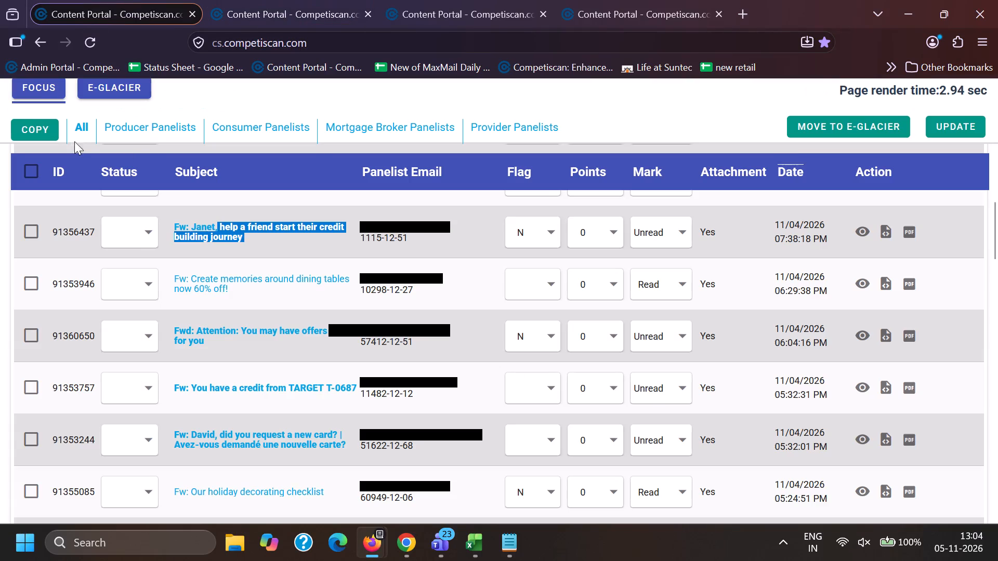
click(40, 94)
click(286, 0)
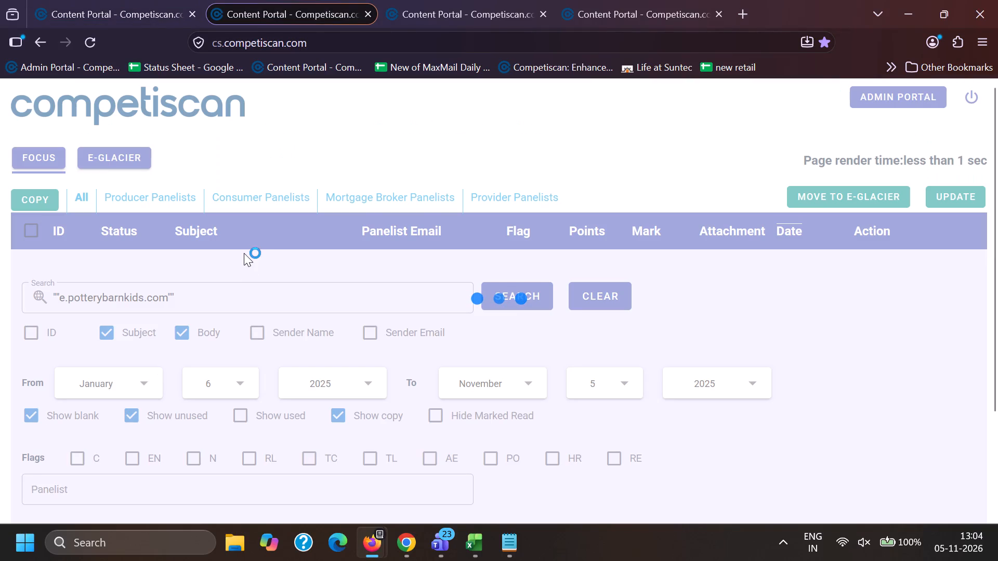
scroll(264, 350, down, 3)
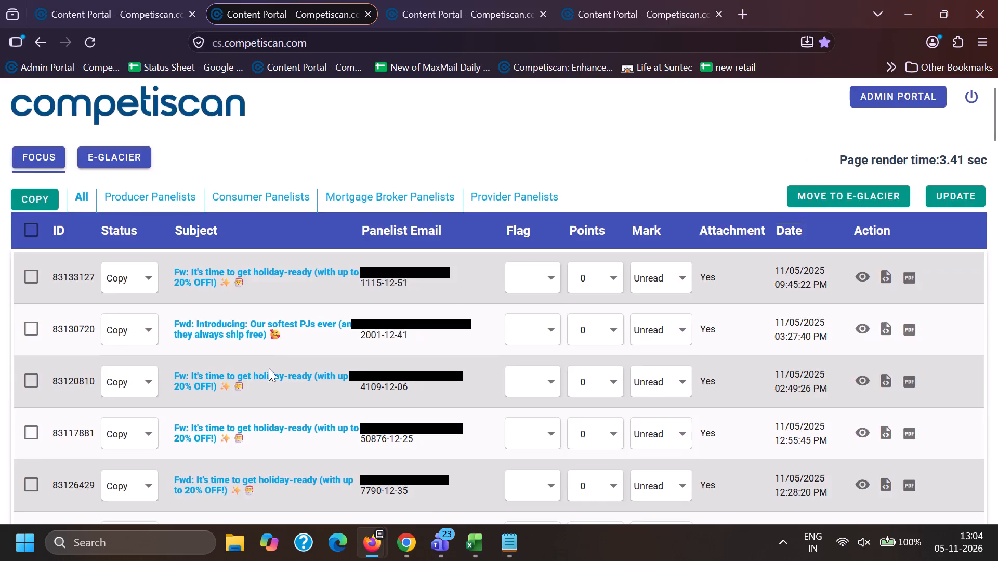
scroll(269, 368, down, 20)
scroll(269, 368, down, 4)
scroll(324, 373, down, 3)
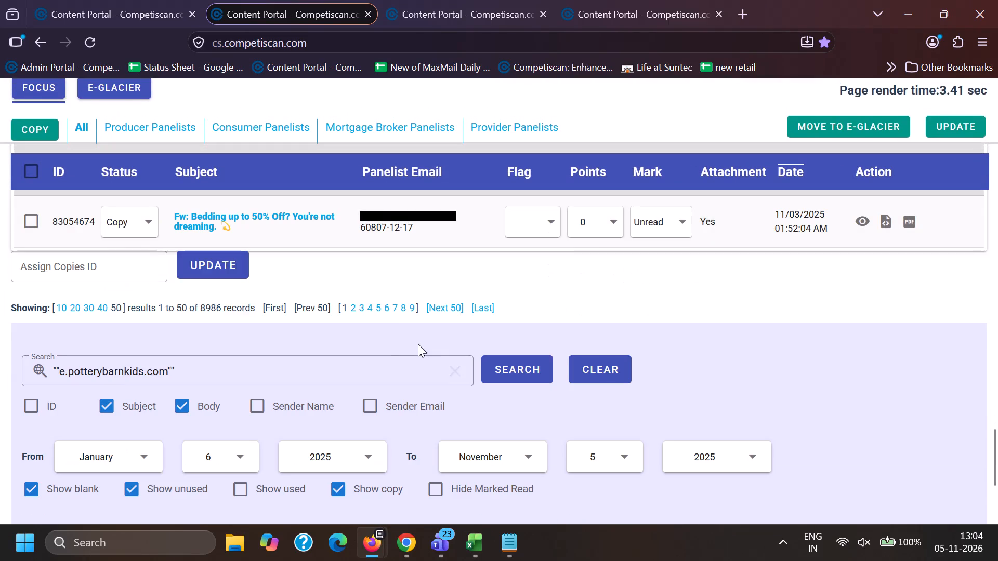
click(372, 306)
click(158, 0)
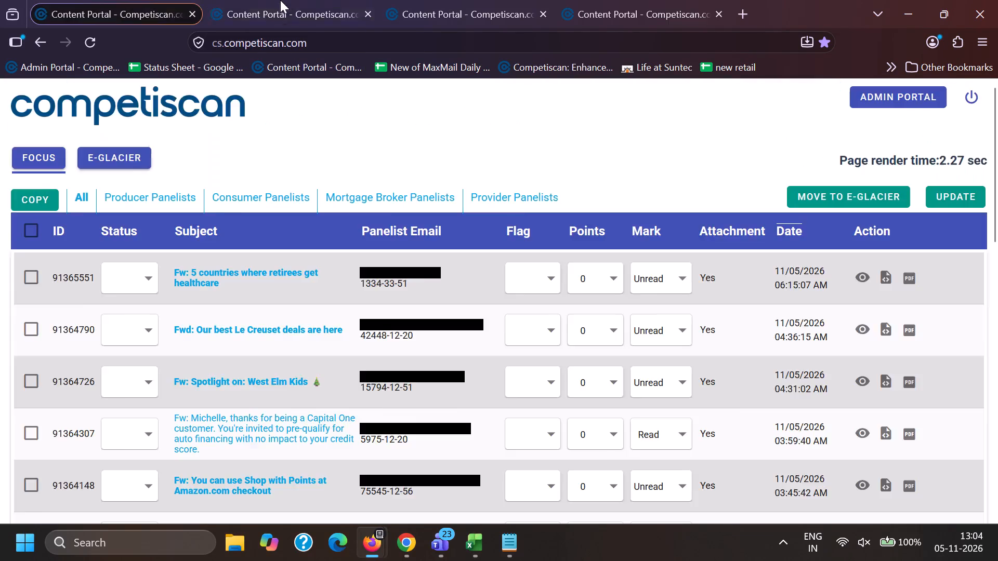
click(283, 0)
click(169, 0)
click(308, 0)
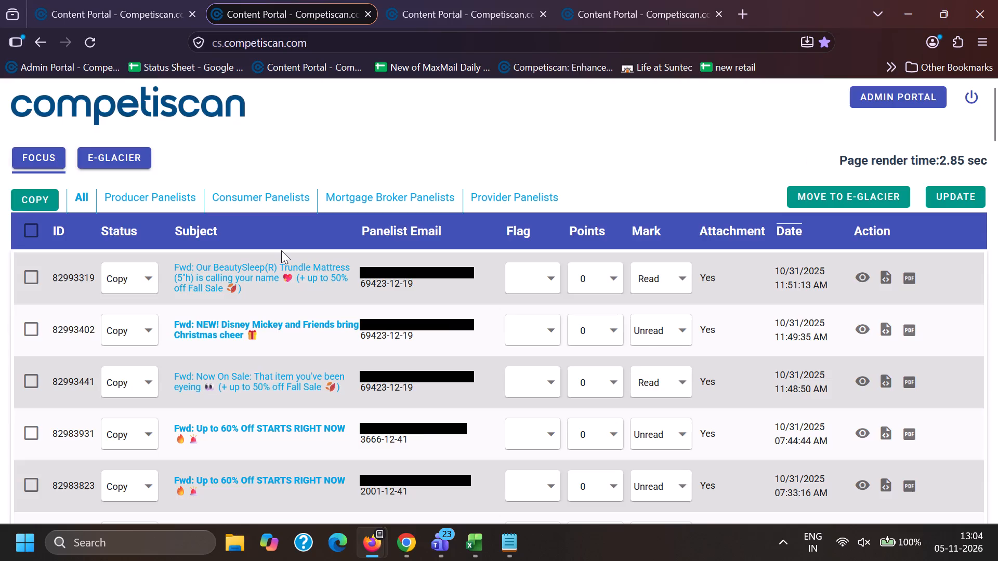
Copy the subject "Win a $2,000 Pottery Barn Kids gift card!" from email 82949237, without the forwarding prefix.
scroll(235, 348, down, 11)
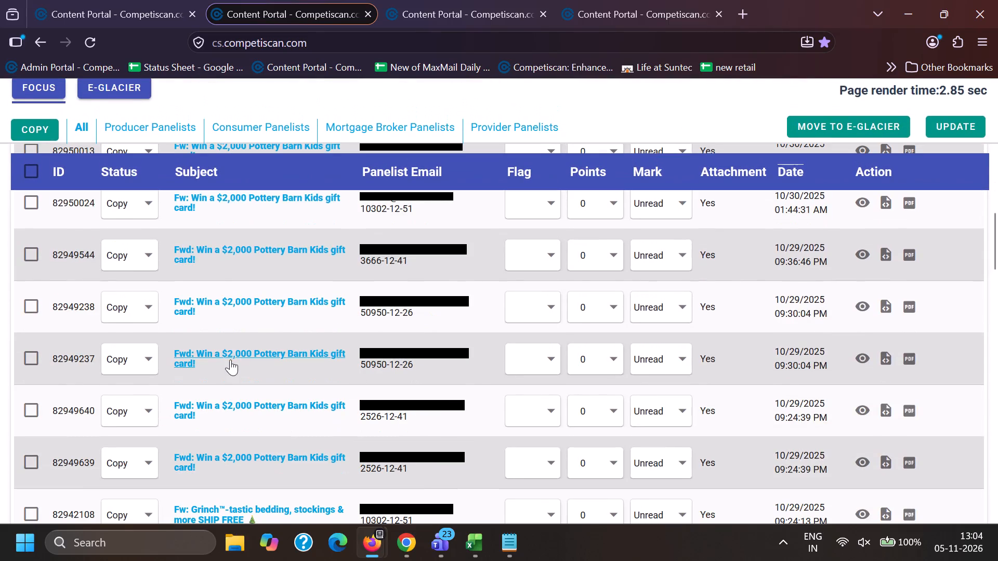
drag(195, 346, 222, 380)
key(ctrl+c)
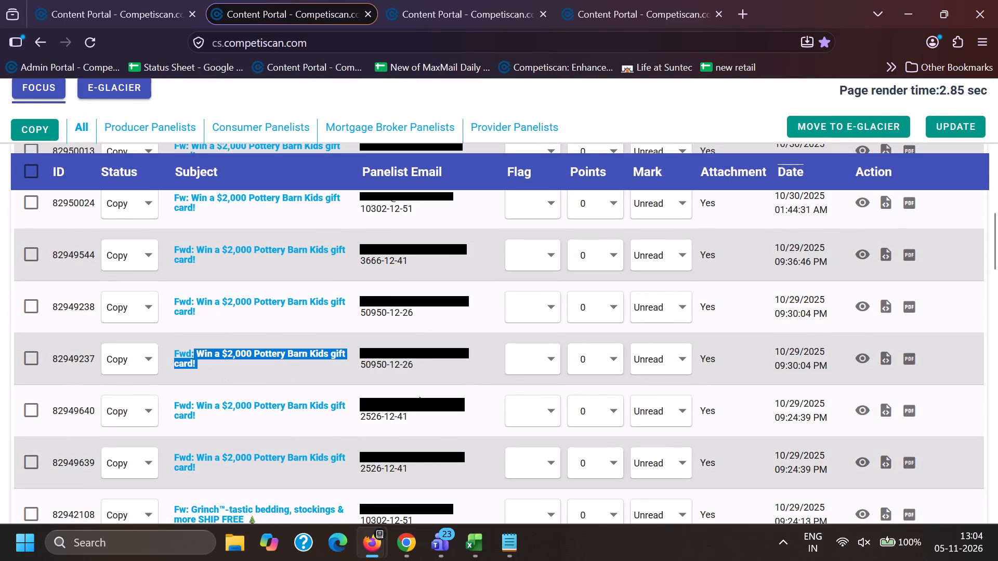
key(ctrl+c)
Open the original of email 82949237 and examine its Pottery Barn Kids content.
click(862, 366)
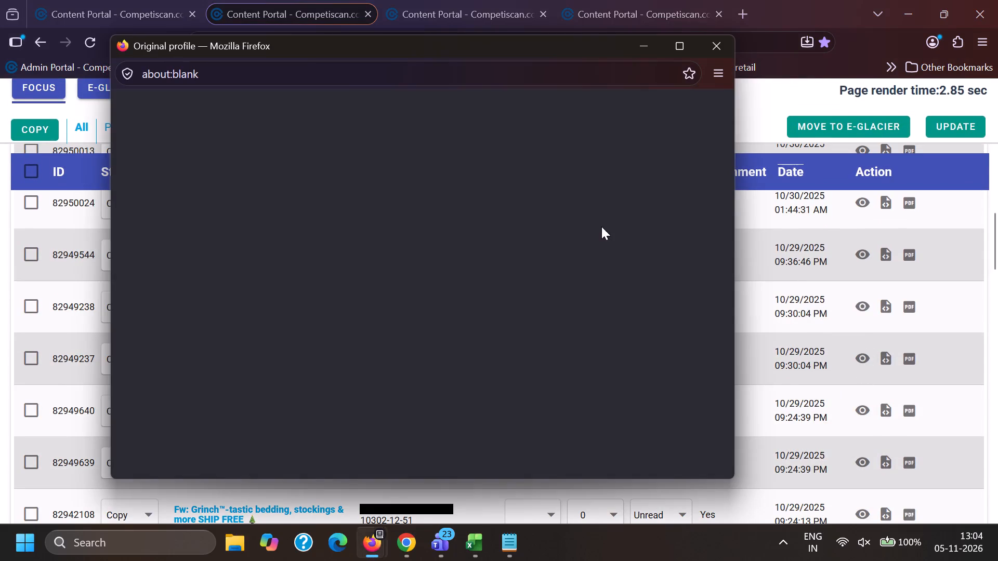
scroll(601, 226, down, 5)
scroll(591, 259, up, 4)
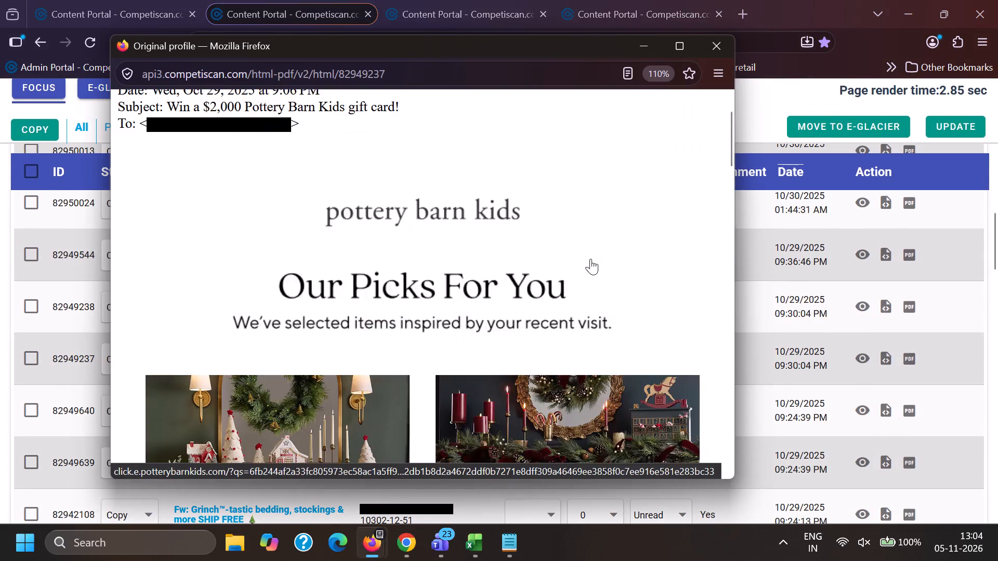
scroll(590, 259, down, 4)
scroll(590, 260, up, 12)
scroll(590, 260, down, 9)
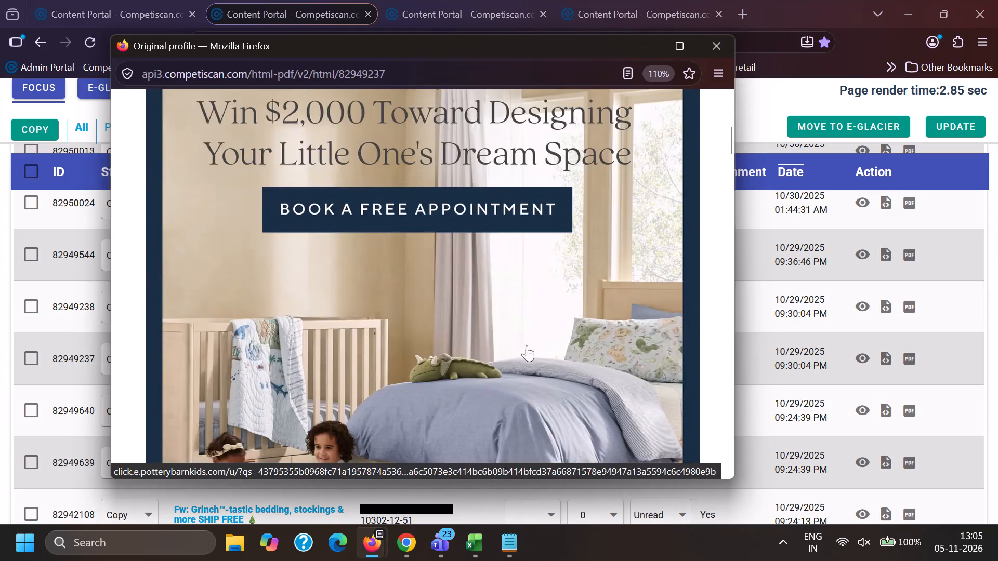
scroll(527, 345, down, 13)
Search the Chrome Content Portal by subject for "Win a $2,000 Pottery Barn Kids gift card!" with copies excluded.
key(alt+Tab)
click(409, 542)
click(323, 486)
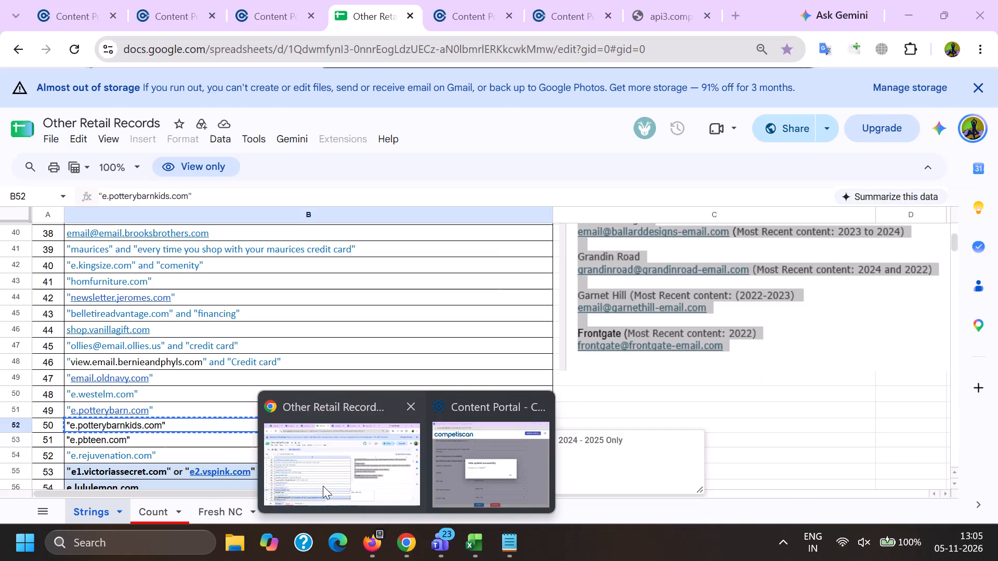
click(173, 0)
click(75, 0)
scroll(190, 280, down, 6)
scroll(242, 433, down, 13)
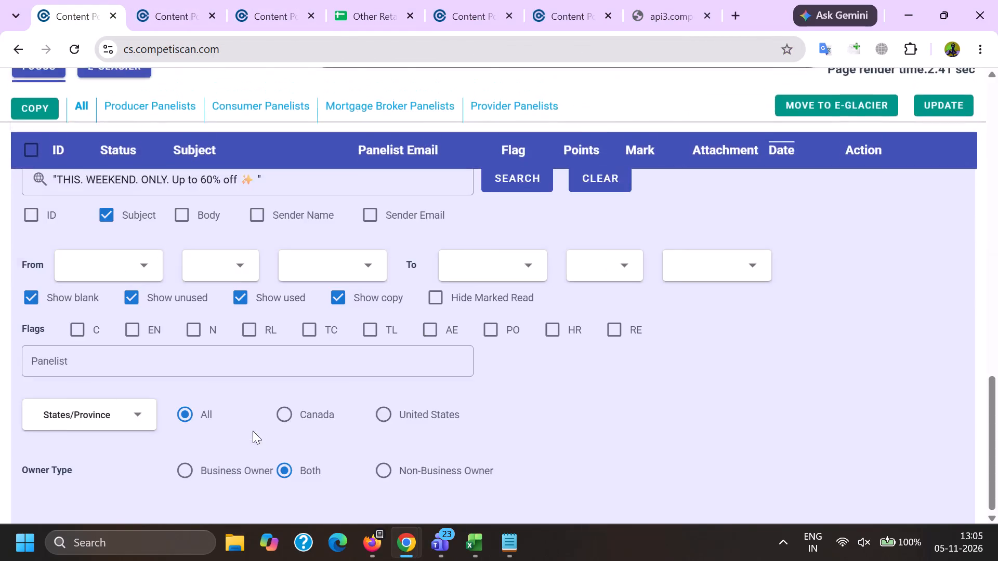
scroll(253, 431, down, 1)
scroll(278, 444, up, 18)
scroll(306, 414, down, 4)
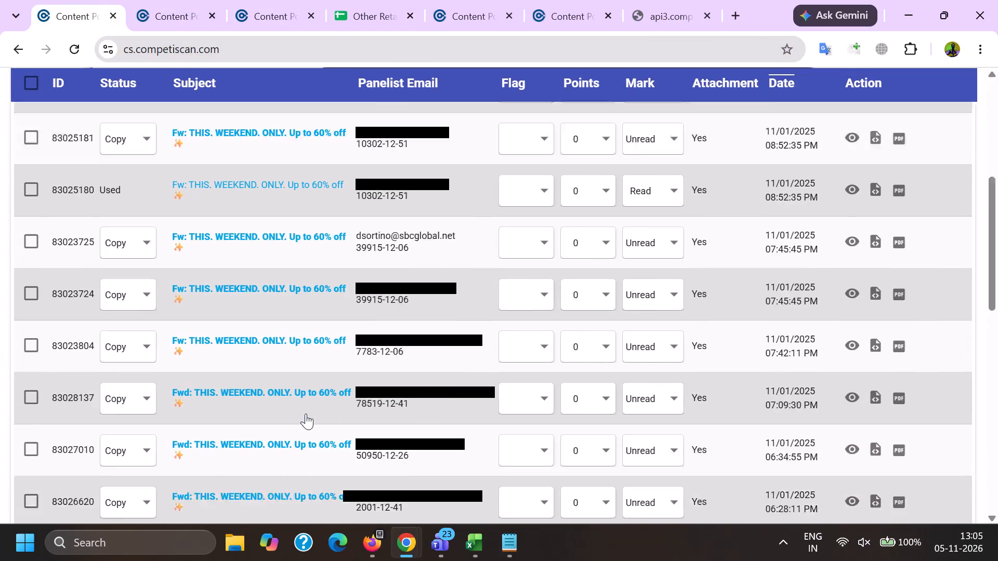
scroll(306, 413, down, 10)
scroll(296, 430, up, 2)
drag(319, 336, 0, 328)
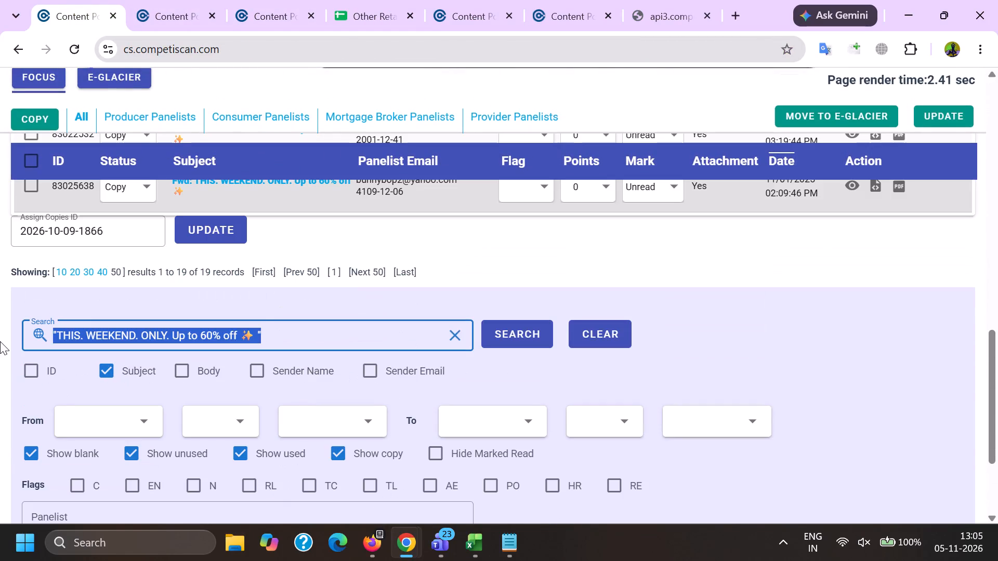
key(BackSpace)
key(shift+quotedbl)
key(ctrl+v)
key(shift+quotedbl)
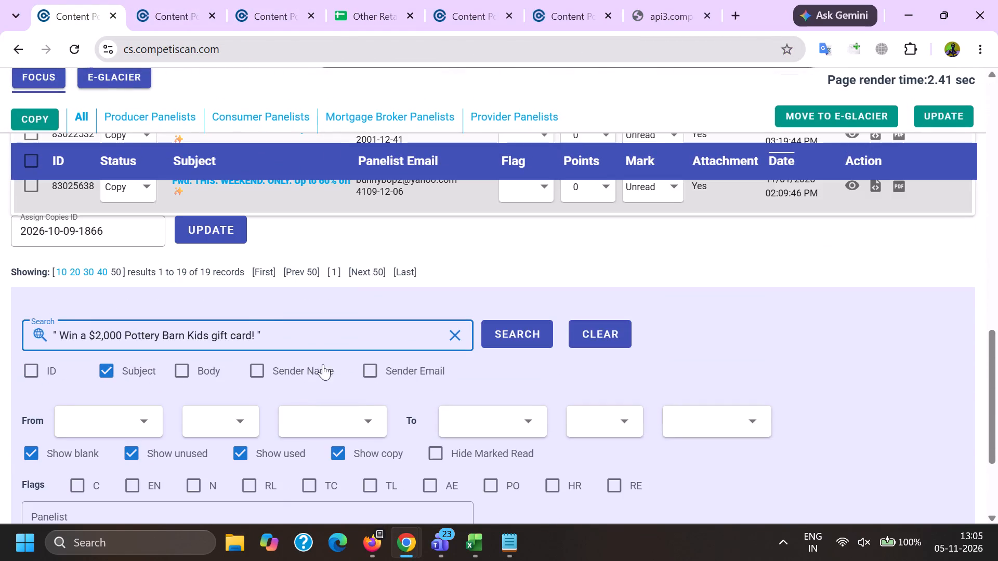
click(340, 455)
click(513, 338)
Close the two Content Portal tabs beside the search results and return to the results.
drag(142, 0, 164, 3)
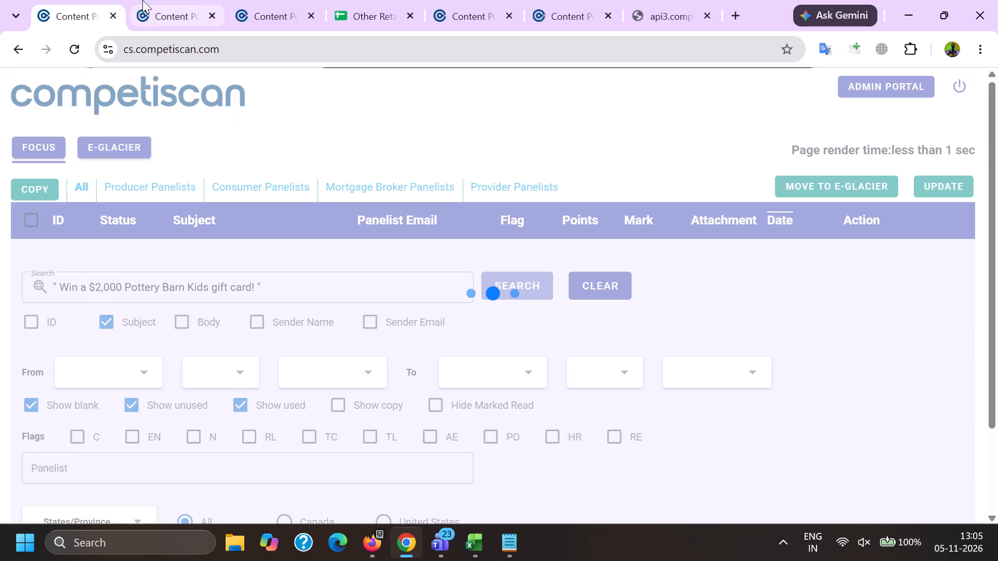
click(213, 16)
click(213, 16)
click(100, 0)
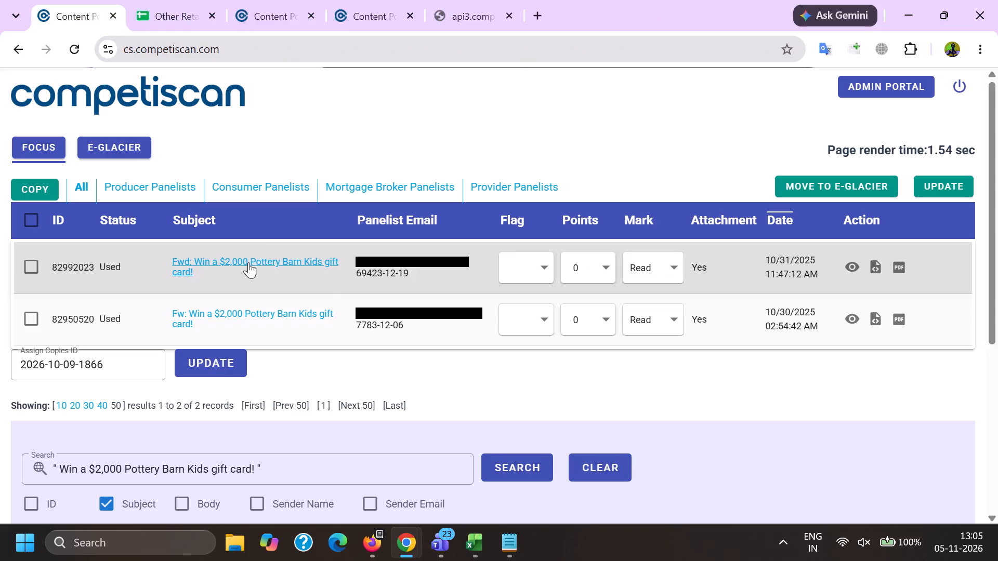
Examine the originals of the used Pottery Barn Kids gift card emails 82950520 and 82992023.
click(857, 318)
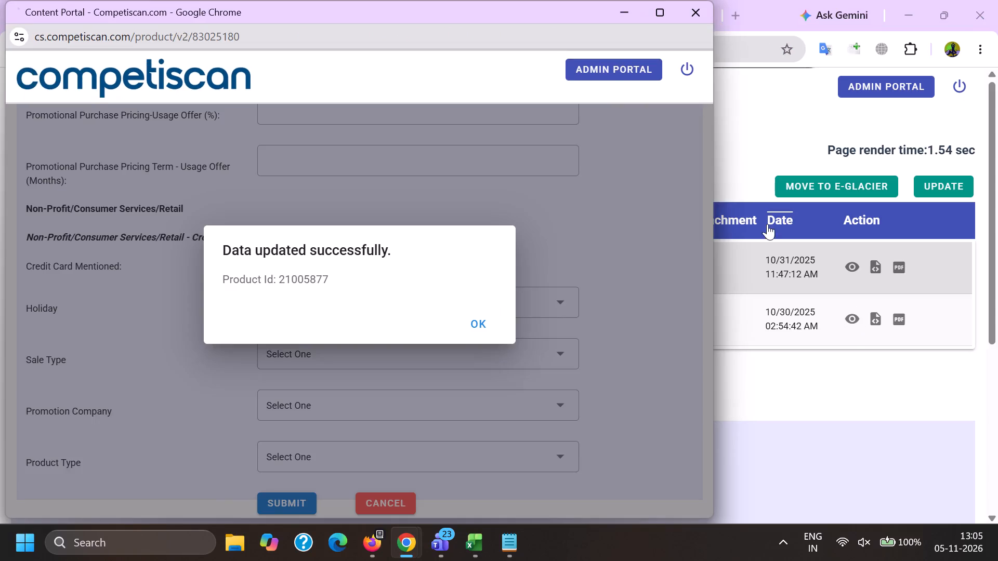
drag(708, 102, 694, 327)
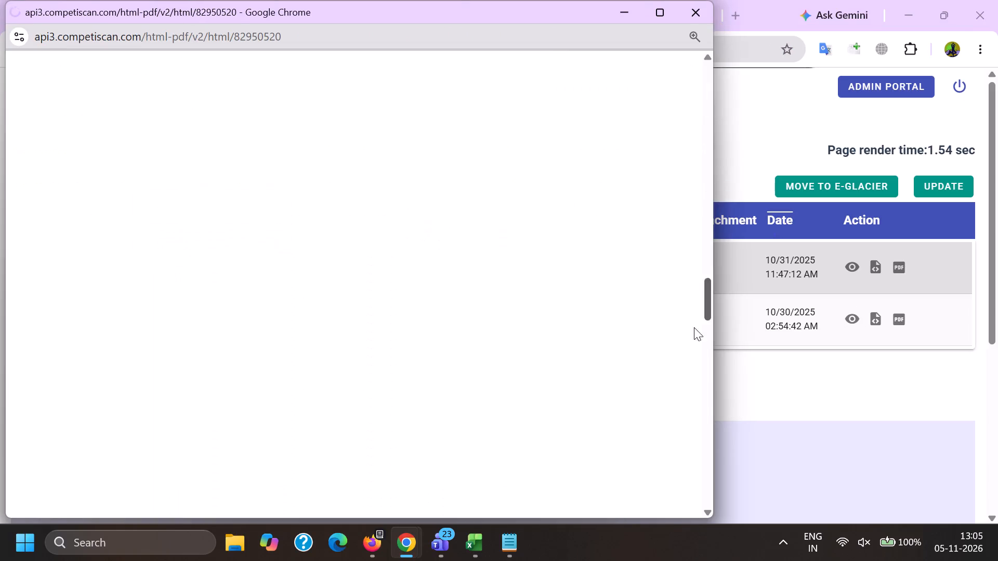
drag(694, 327, 703, 423)
click(853, 263)
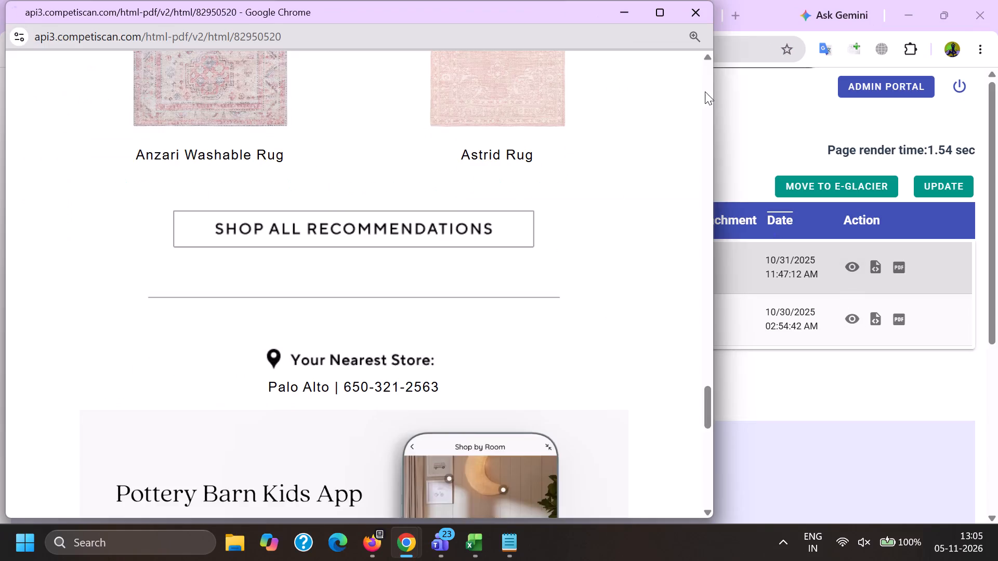
drag(705, 85, 700, 305)
Rerun the Pottery Barn Kids gift card subject search with copies included.
drag(789, 450, 778, 448)
scroll(377, 341, down, 2)
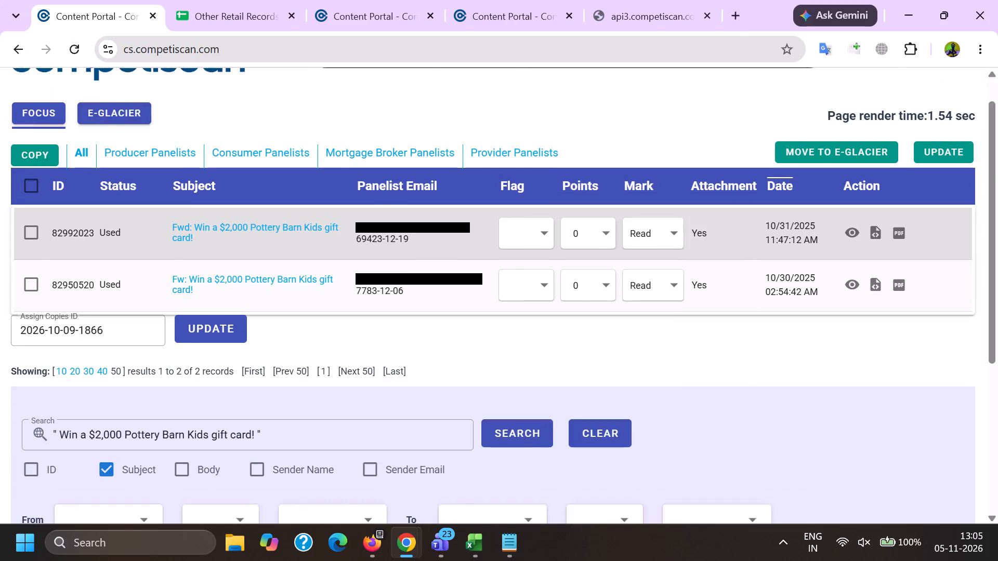
click(338, 424)
click(508, 296)
click(516, 317)
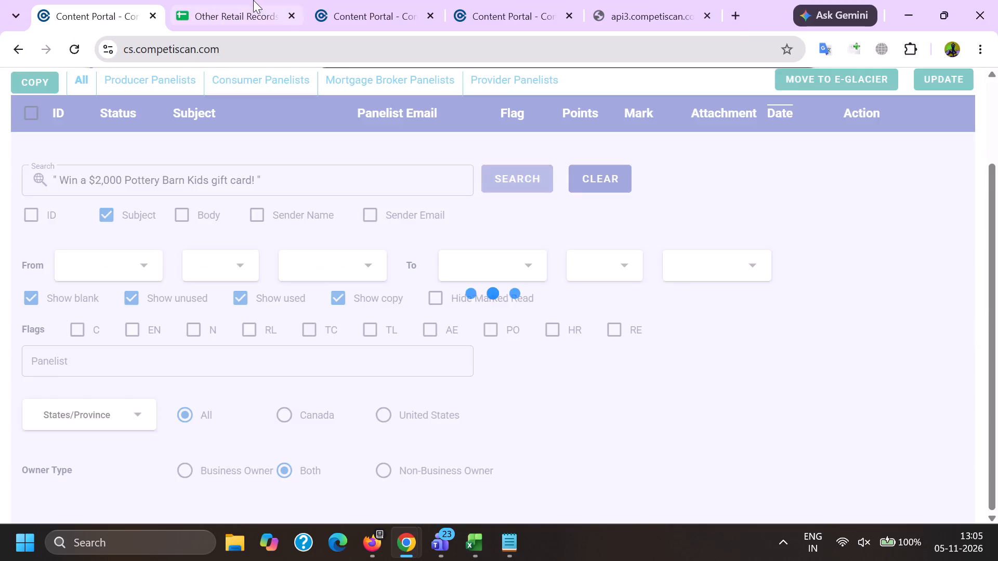
click(253, 0)
click(137, 0)
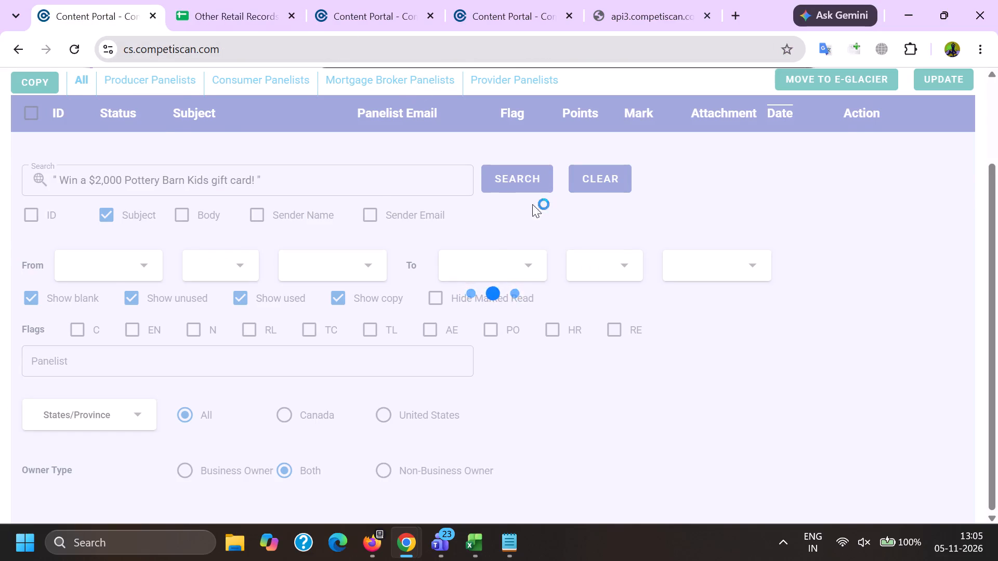
Examine the original of email 82963080, close it, and select that email in the list.
click(846, 319)
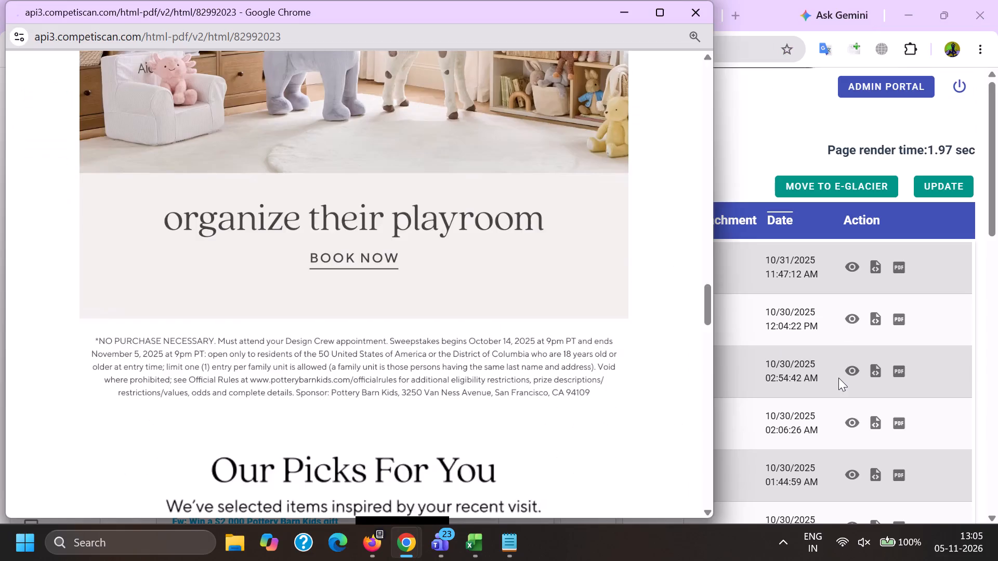
drag(712, 78, 707, 319)
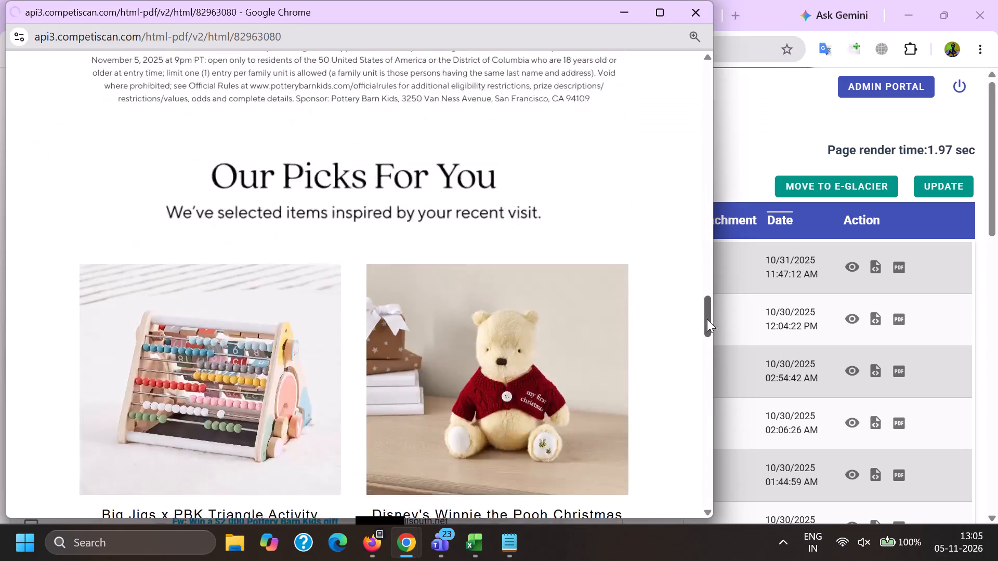
drag(707, 319, 708, 367)
click(688, 18)
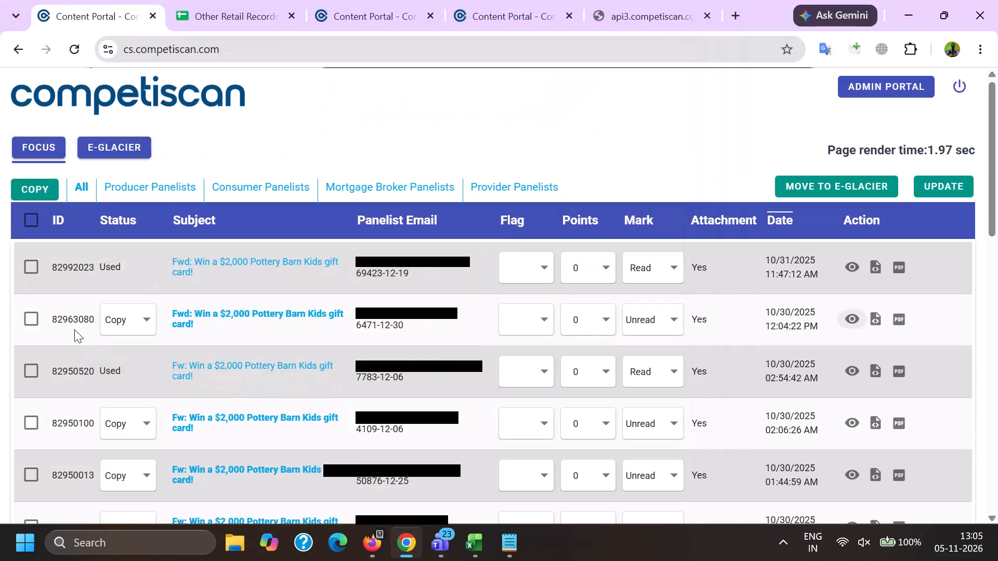
click(40, 318)
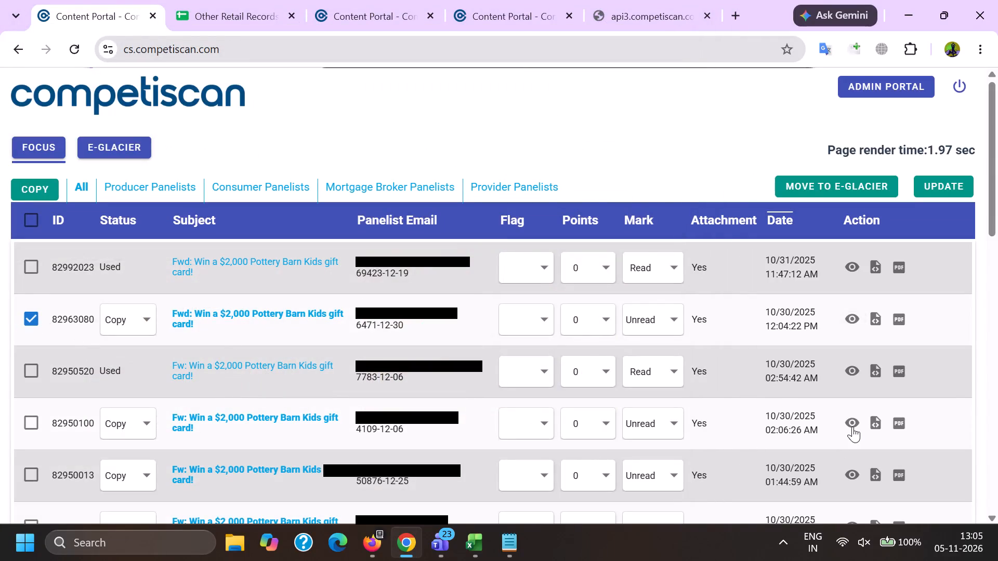
Select email 82950100 in the list and examine its original down to the footer.
click(853, 426)
drag(629, 81, 607, 344)
key(alt+Tab)
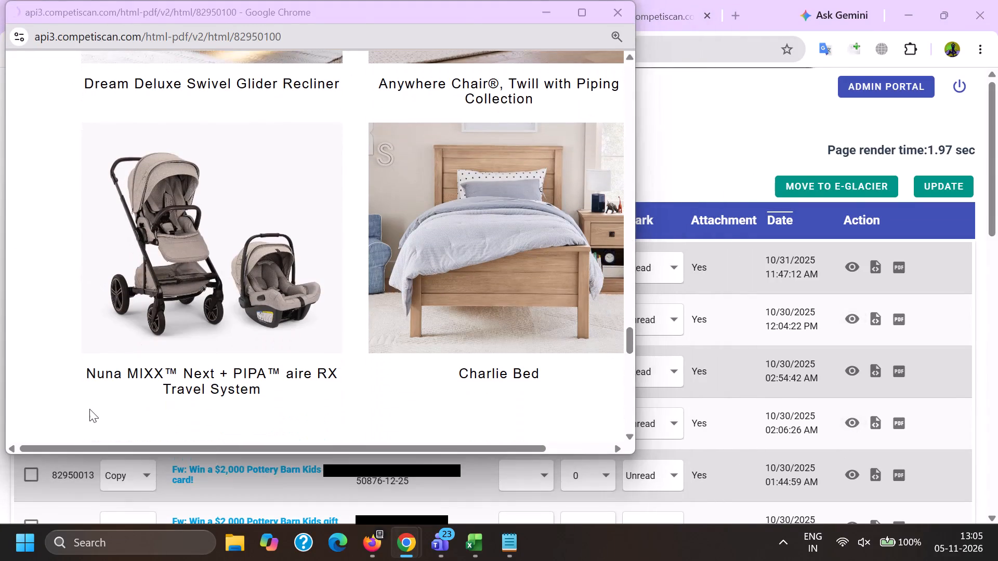
click(42, 423)
key(alt+Tab)
scroll(244, 265, up, 11)
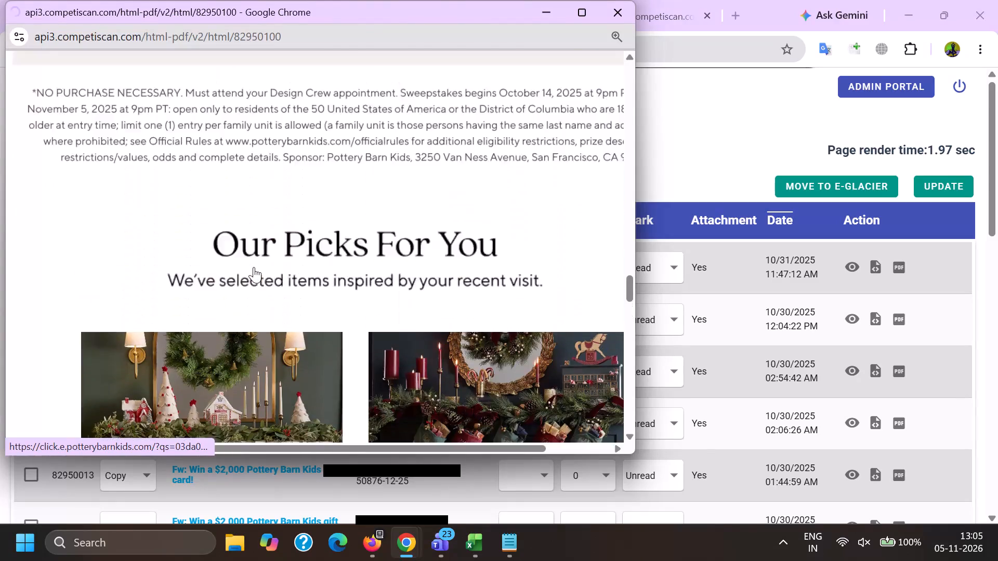
scroll(254, 267, down, 20)
scroll(254, 267, down, 6)
key(alt+Tab)
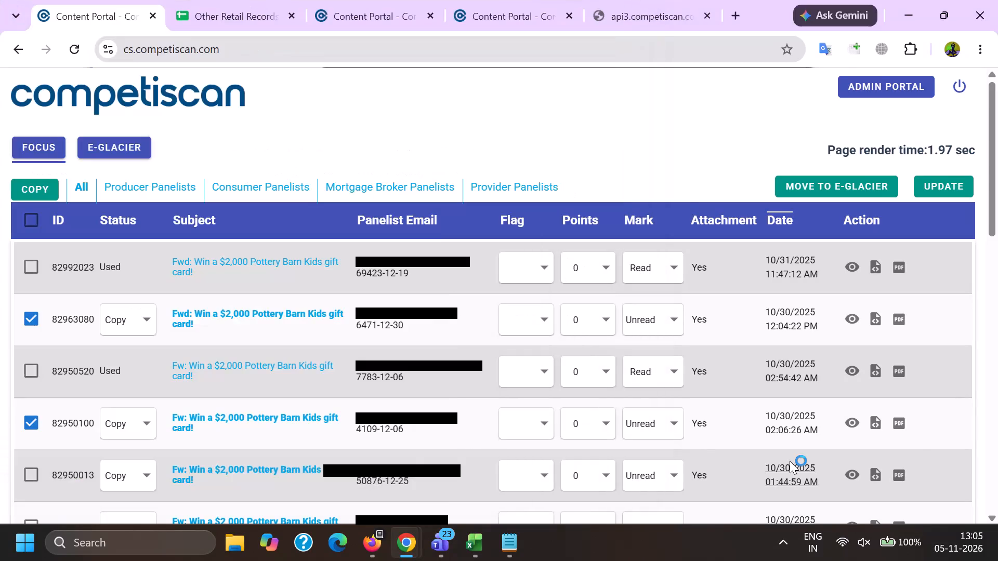
Examine the original of email 82950013 and look again at the original of 82950100 for comparison.
click(839, 479)
click(853, 477)
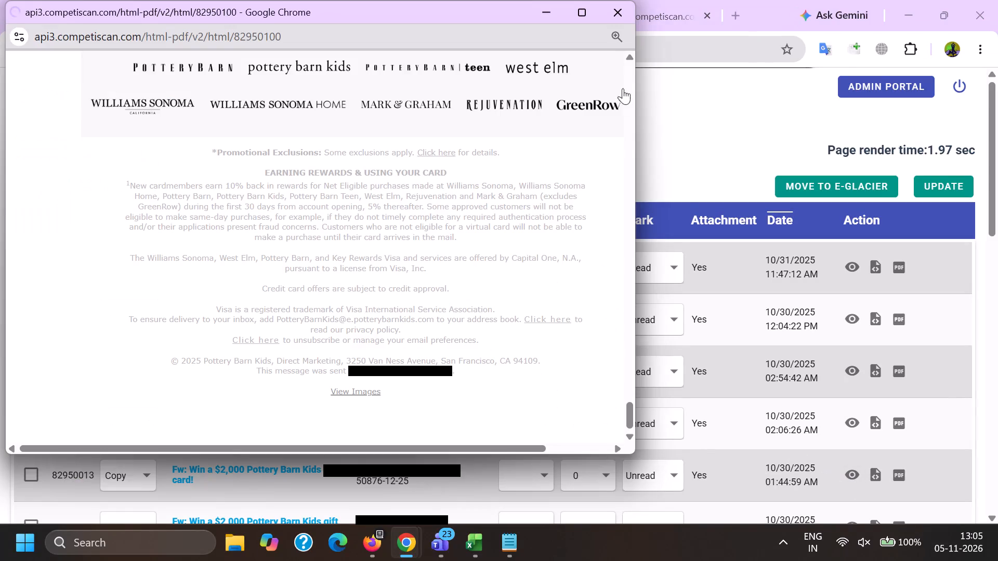
drag(639, 75, 613, 209)
drag(608, 79, 585, 224)
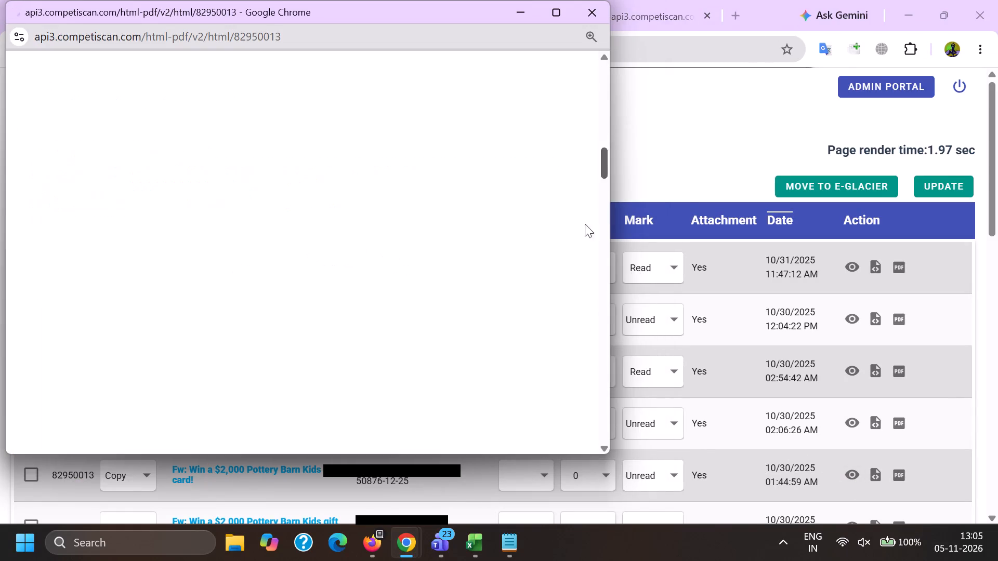
drag(585, 224, 582, 297)
key(alt+Tab)
click(857, 419)
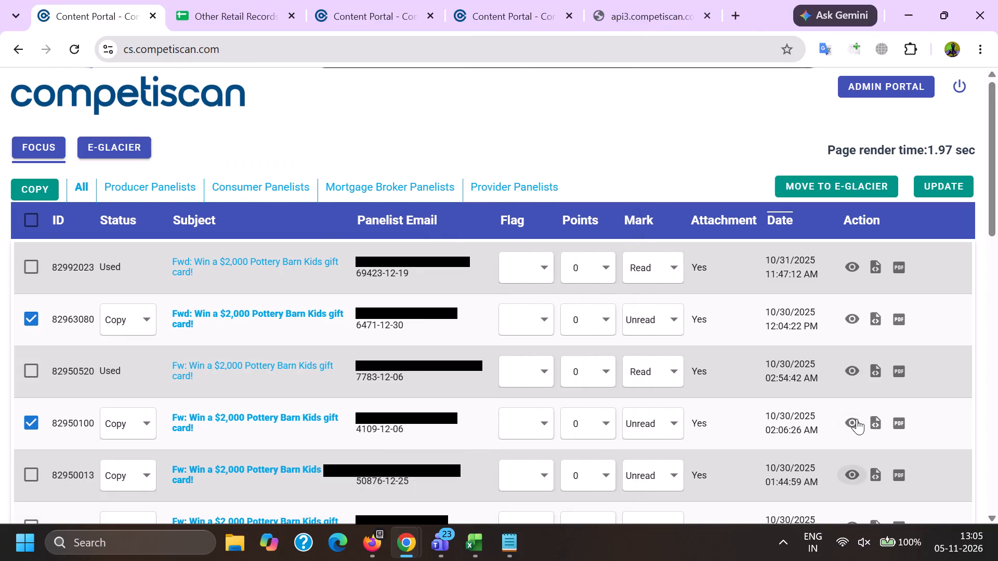
drag(603, 81, 575, 312)
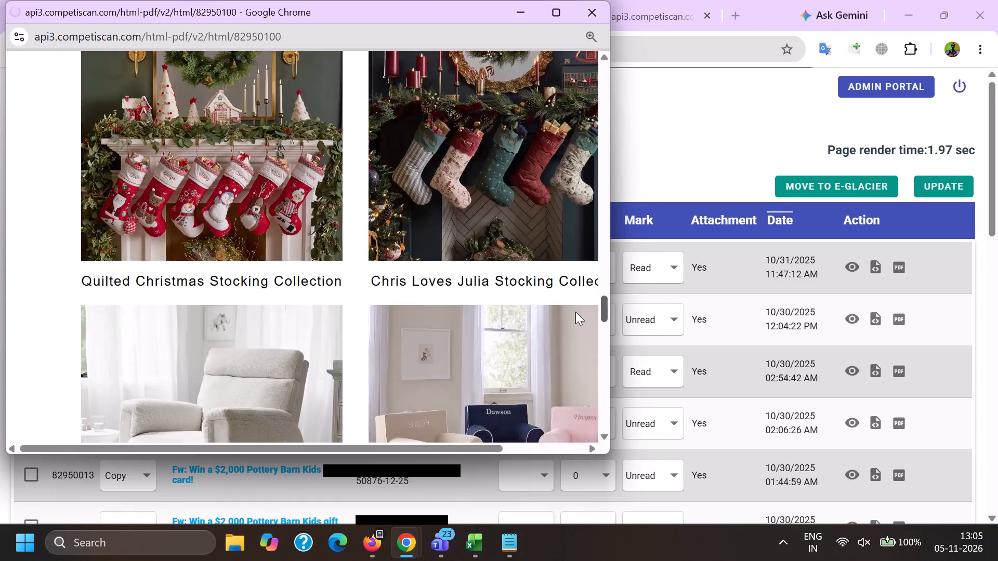
drag(575, 312, 575, 348)
key(alt+Tab)
Examine the recommended products in the original of email 82950024 and select that email in the list.
scroll(789, 375, down, 2)
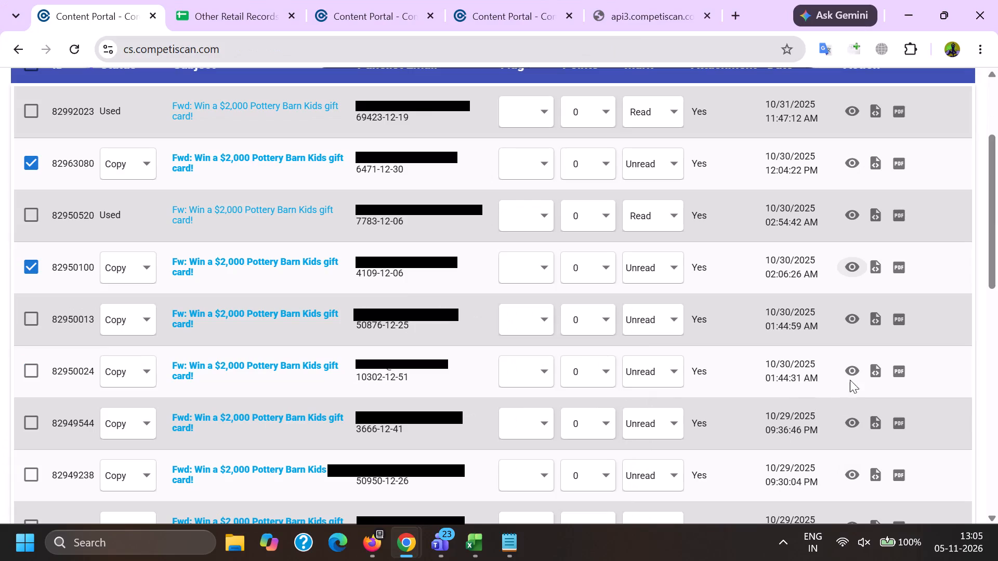
click(850, 372)
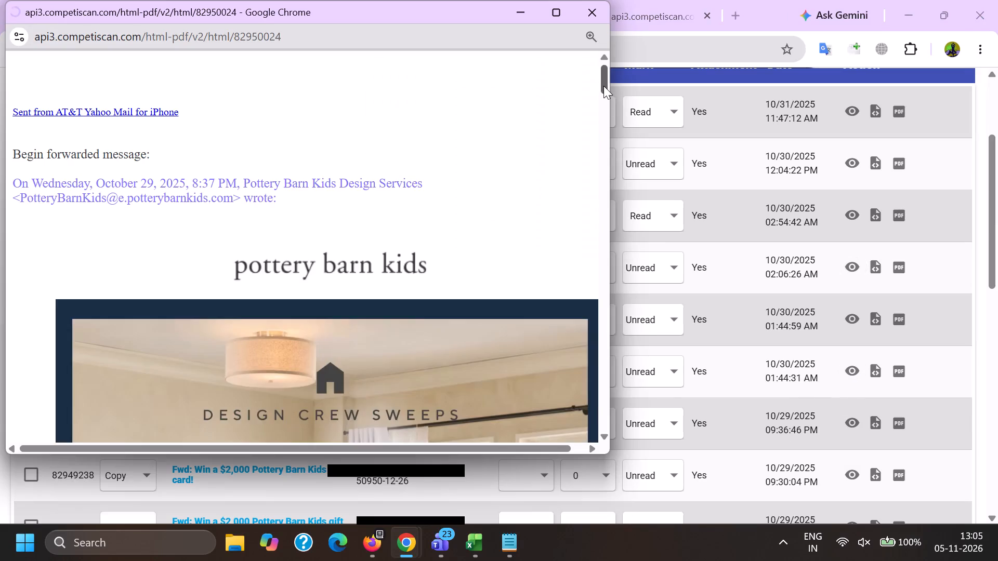
drag(603, 82, 596, 316)
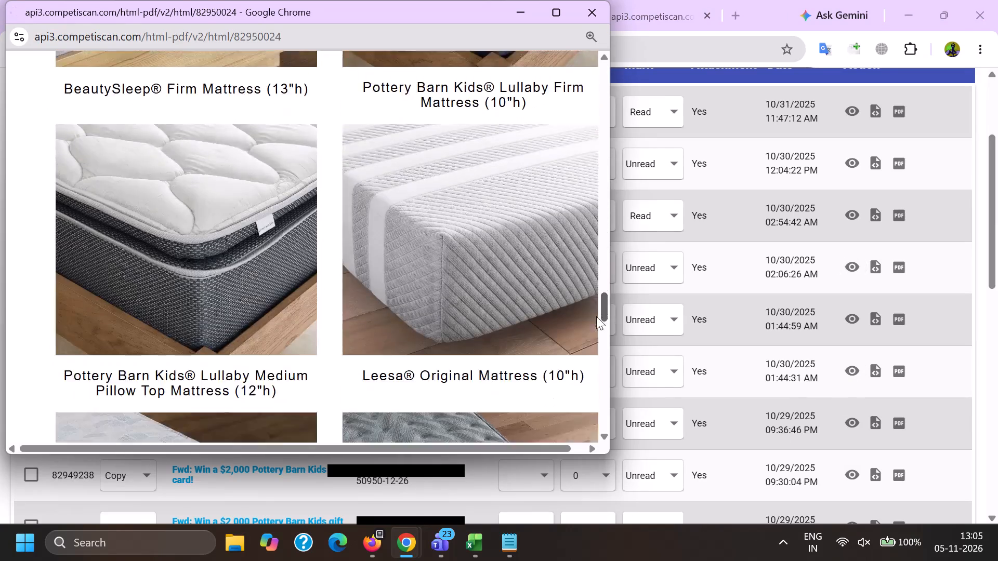
drag(596, 316, 596, 326)
key(alt+Tab)
click(43, 371)
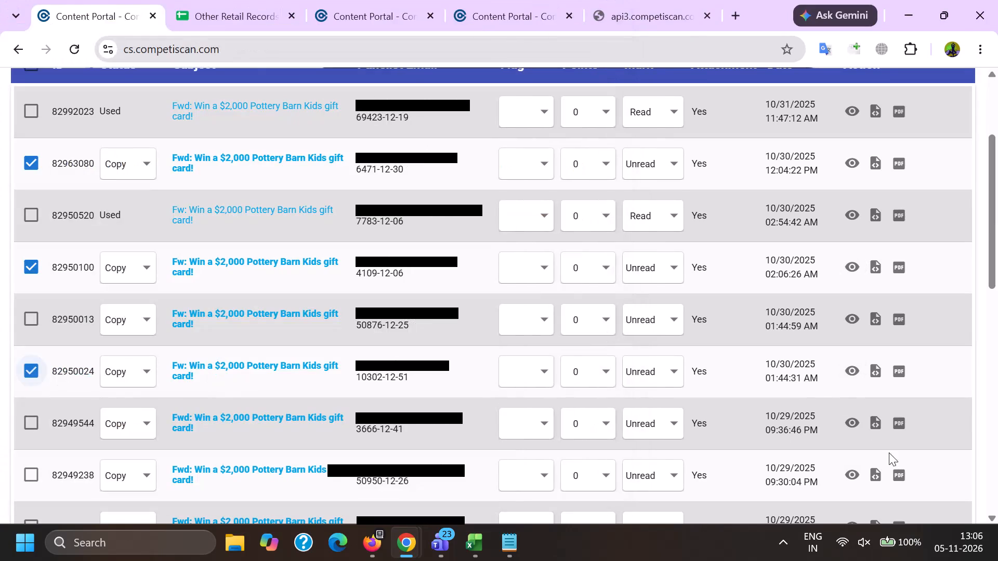
Examine the originals of the unselected copies 82949544, 82949238 and 82949237.
click(850, 418)
drag(607, 74, 594, 350)
key(alt+Tab)
scroll(859, 348, down, 1)
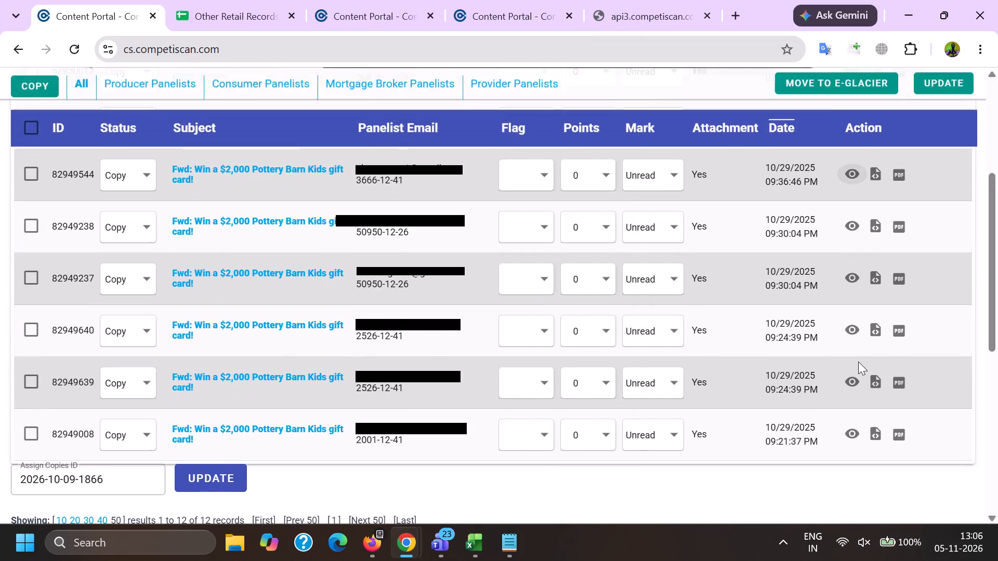
click(847, 227)
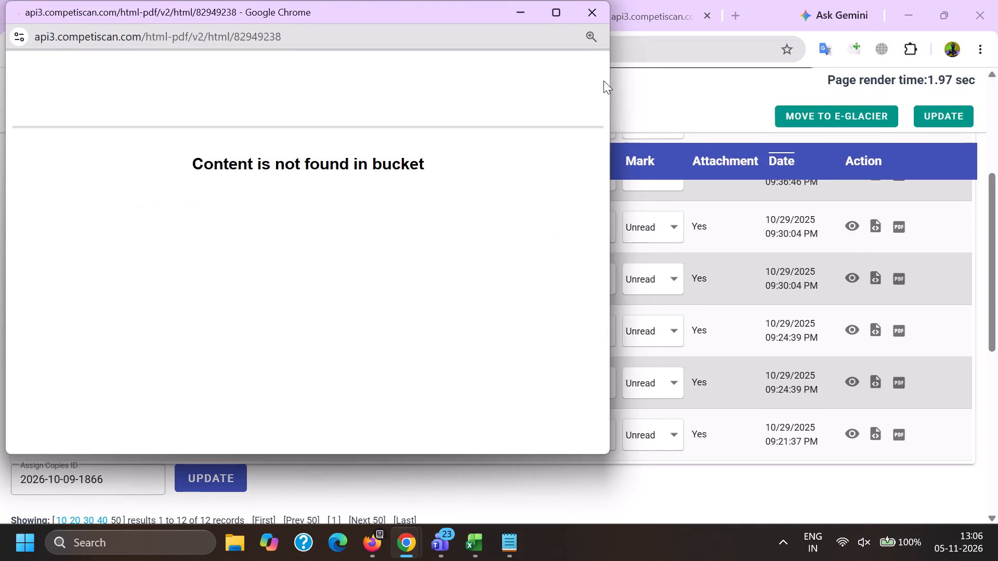
key(alt+Tab)
click(846, 276)
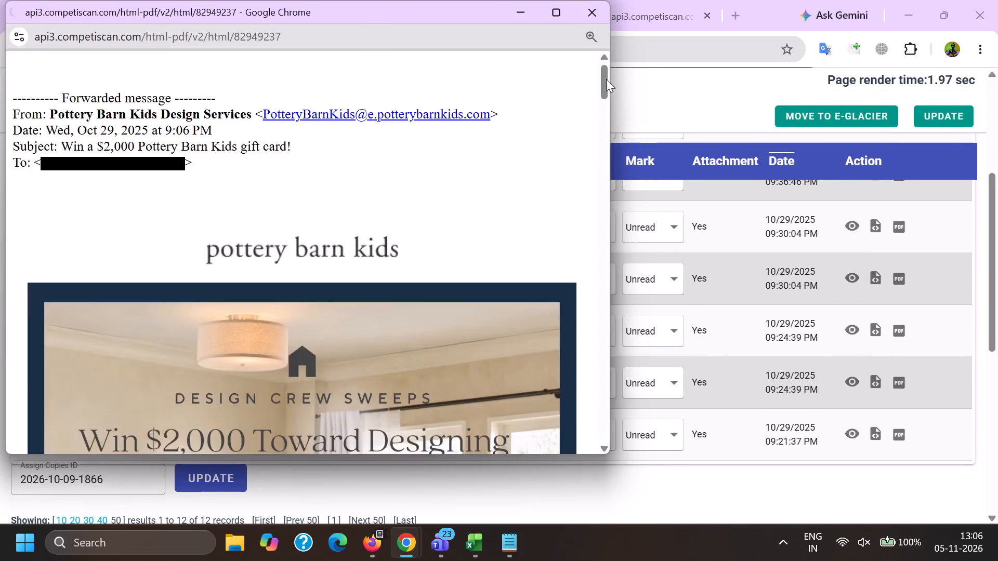
drag(606, 78, 582, 339)
key(alt+Tab)
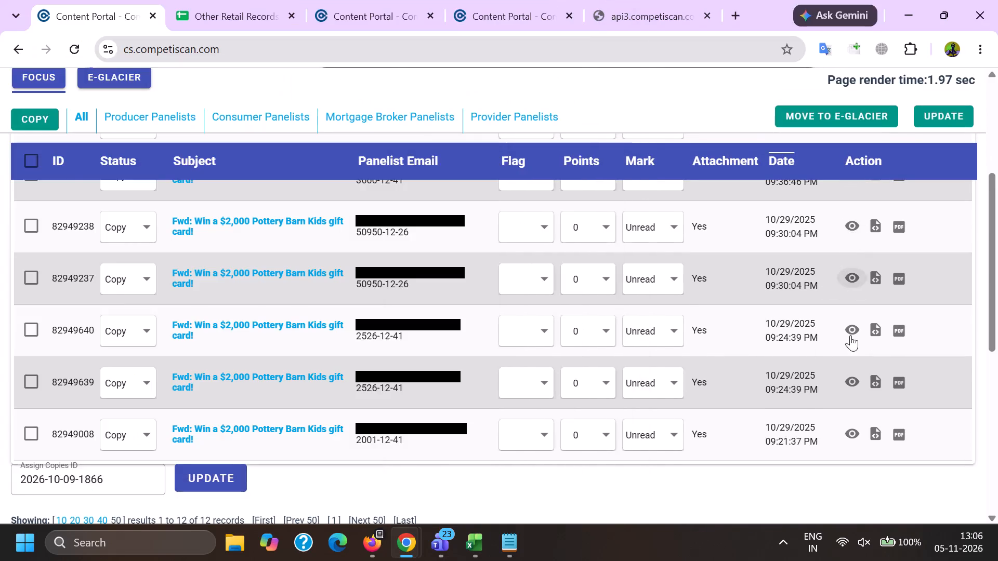
Examine the originals of the remaining copies 82949640, 82949639 and 82949008.
click(850, 334)
key(alt+Tab)
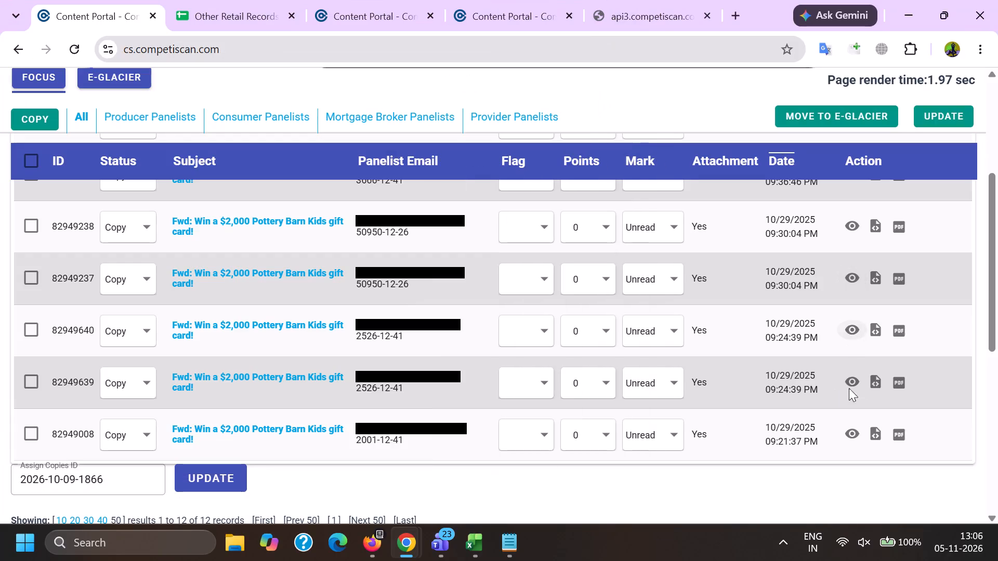
click(862, 378)
drag(609, 76, 576, 226)
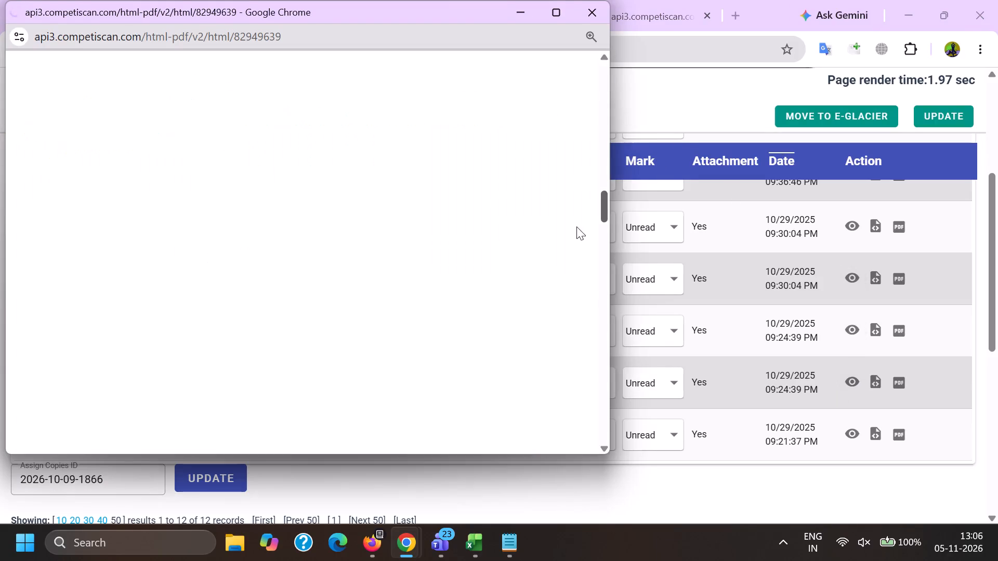
drag(576, 226, 564, 295)
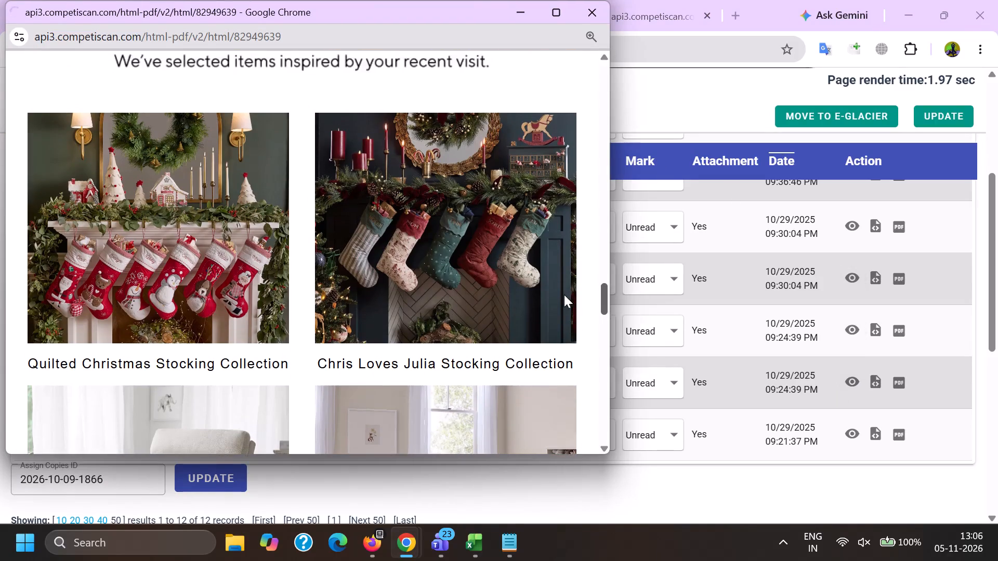
drag(564, 295, 564, 335)
key(alt+Tab)
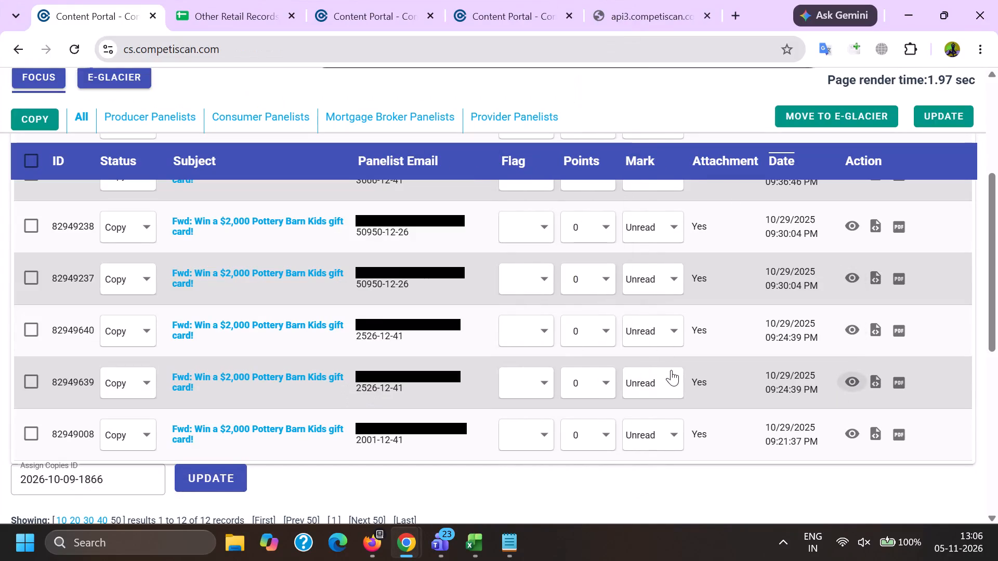
click(856, 437)
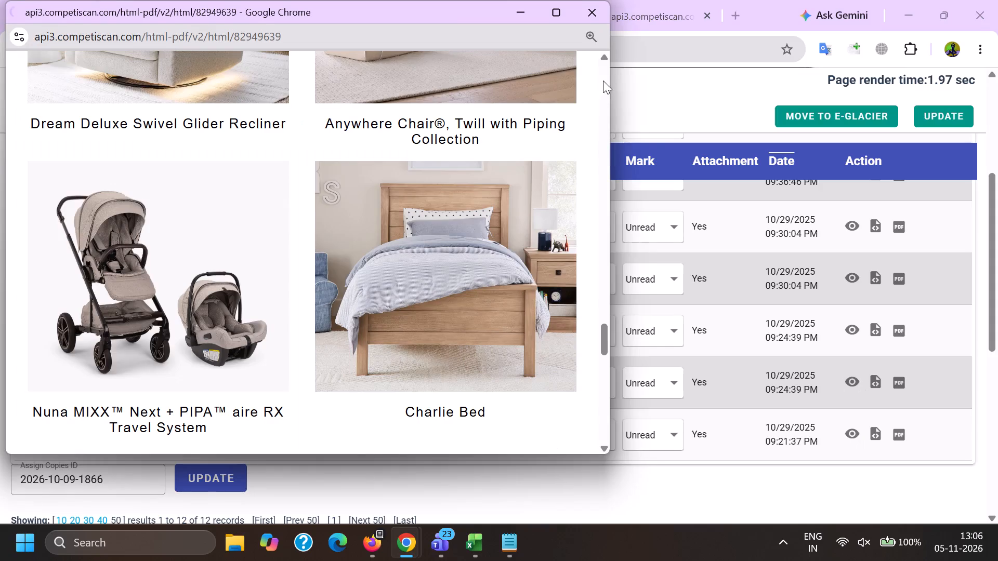
drag(603, 81, 573, 288)
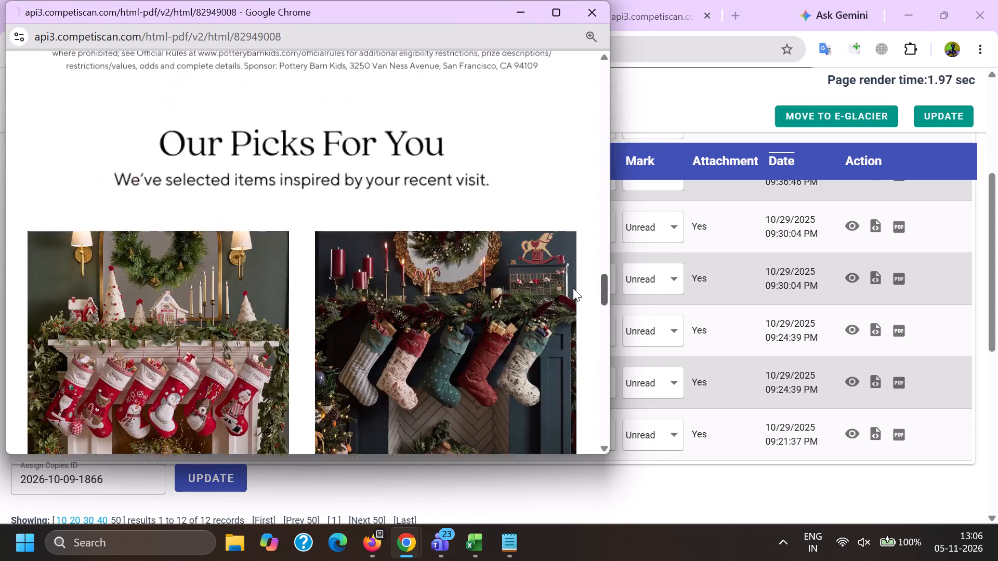
drag(573, 288, 573, 287)
key(alt+Tab)
Compare the "Our Picks For You" content in the originals of selected emails 82950024 and 82950100.
scroll(627, 352, up, 8)
scroll(861, 434, down, 1)
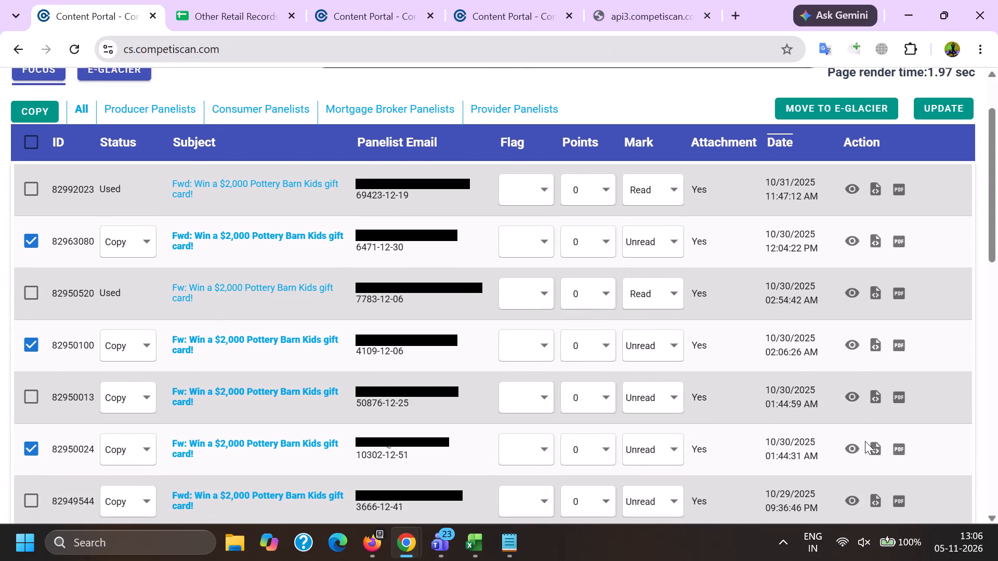
click(860, 445)
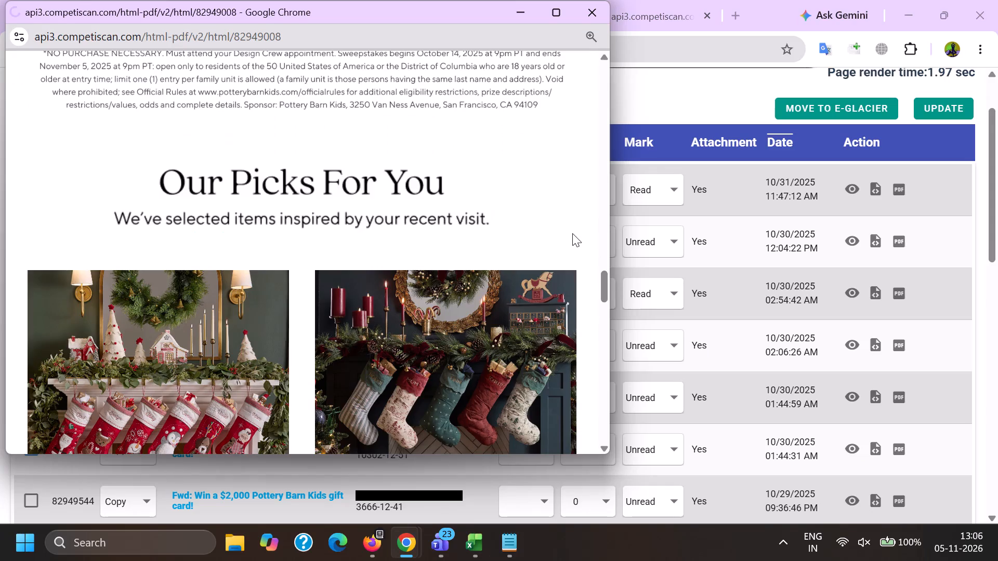
scroll(556, 170, down, 20)
scroll(556, 170, down, 15)
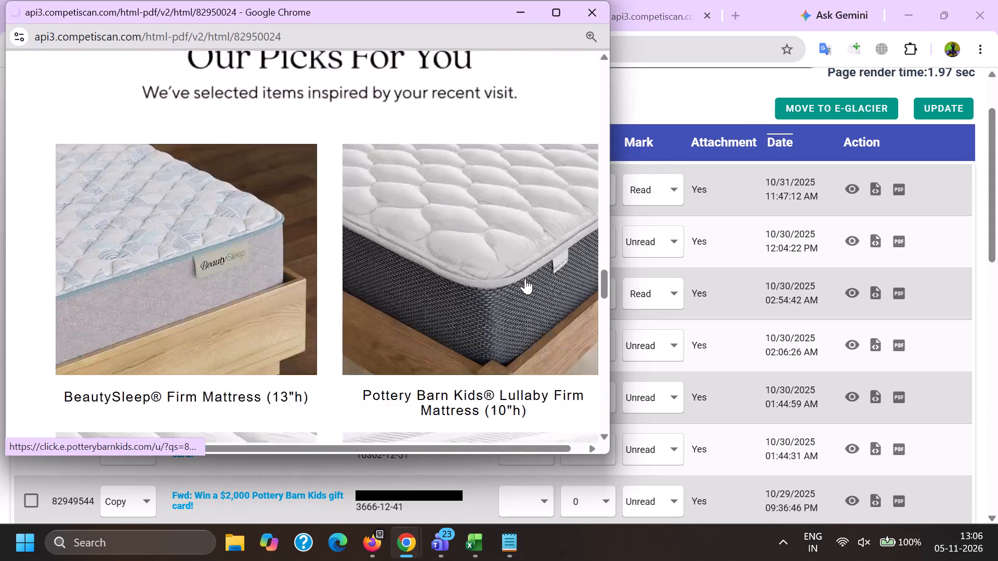
scroll(525, 278, down, 14)
key(alt+Tab)
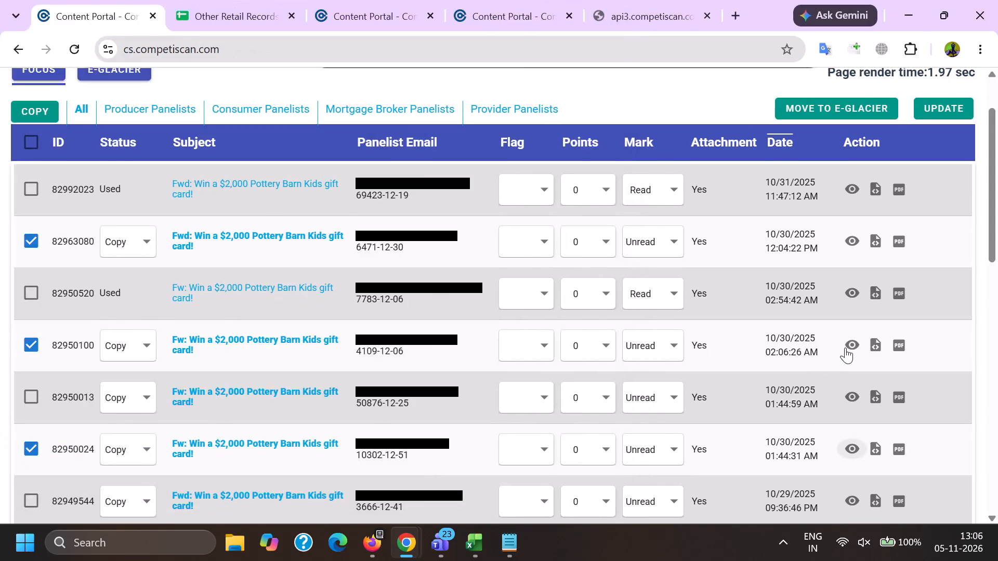
click(845, 348)
scroll(465, 195, down, 20)
scroll(465, 195, down, 2)
scroll(449, 300, up, 1)
scroll(449, 300, down, 6)
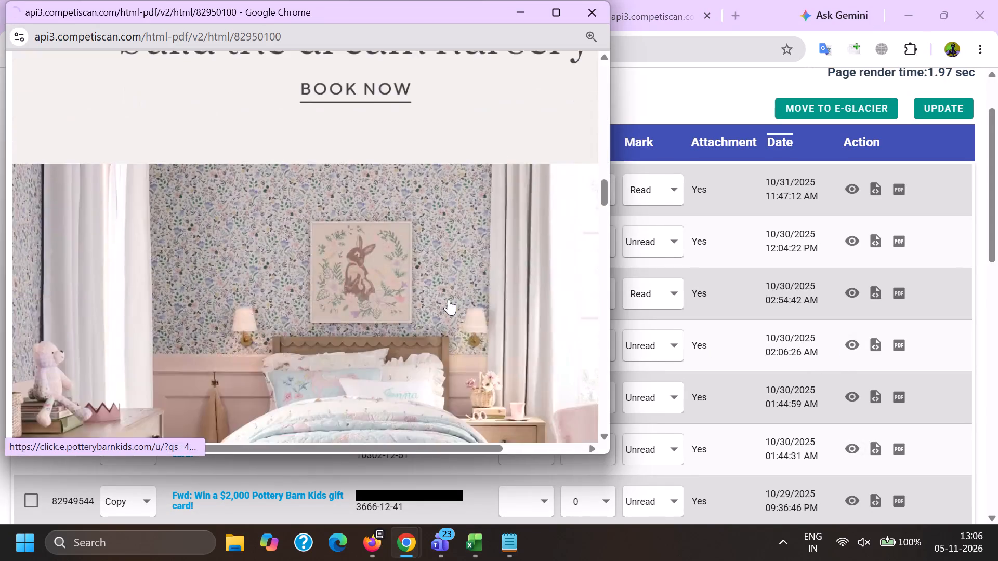
scroll(449, 299, down, 20)
scroll(449, 299, down, 4)
key(alt+Tab)
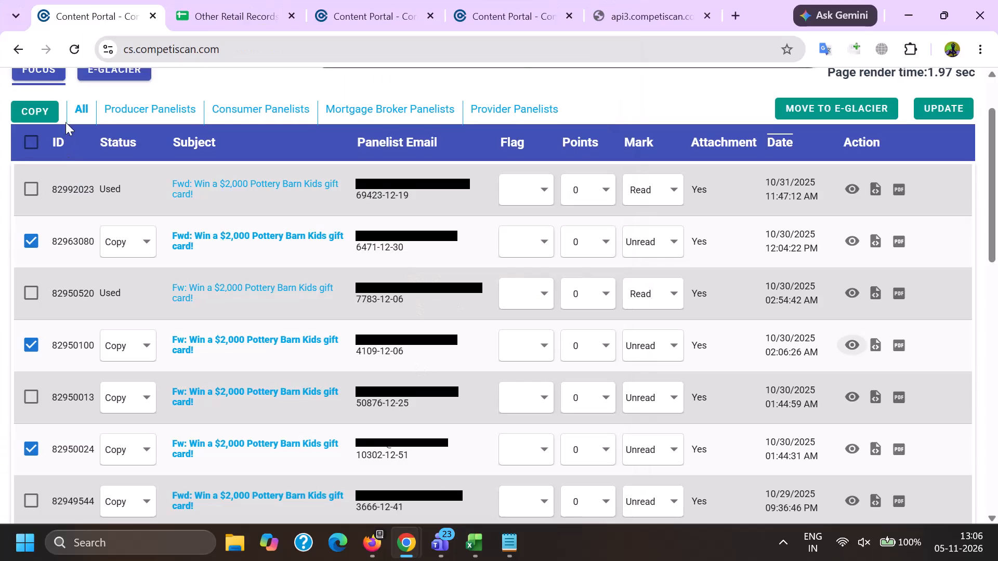
Copy the entries of the three selected emails and paste them in Notepad over the two "THIS. WEEKEND. ONLY." lines with tempids.
scroll(43, 210, up, 1)
click(48, 189)
click(639, 145)
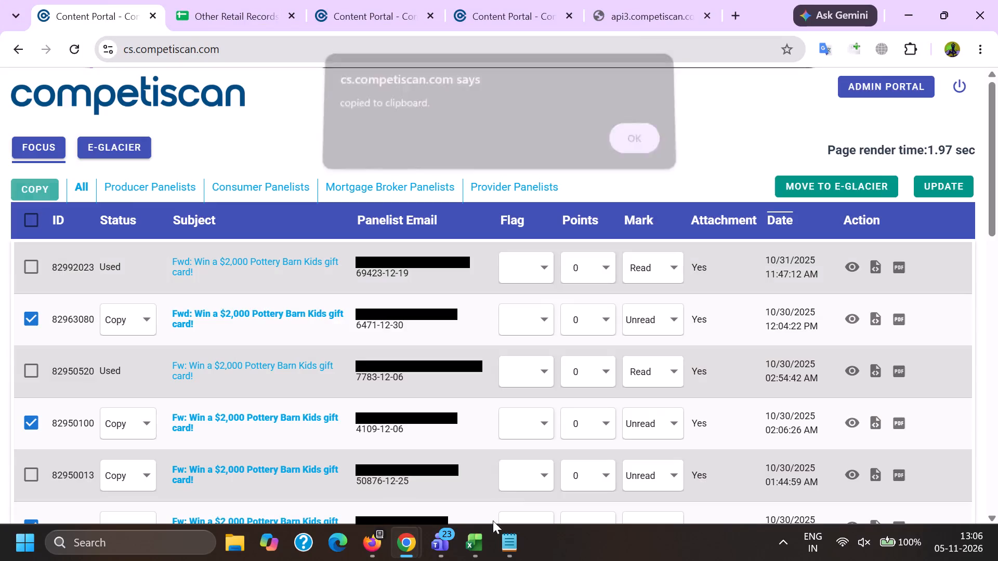
click(506, 546)
drag(566, 290, 173, 259)
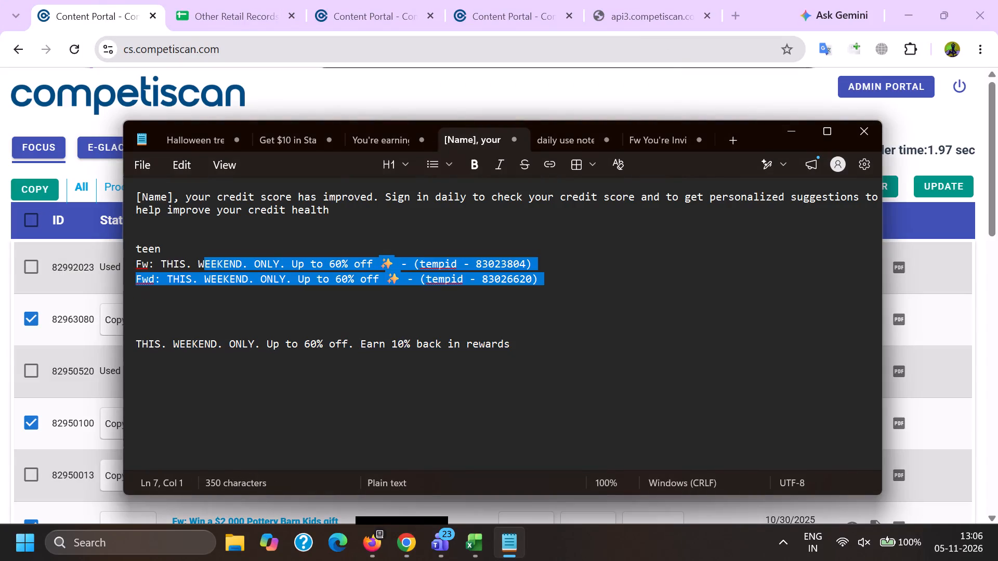
drag(173, 259, 130, 264)
key(ctrl+v)
Relabel the heading above the pasted gift card entries as "kids" and add a line break after it.
click(169, 243)
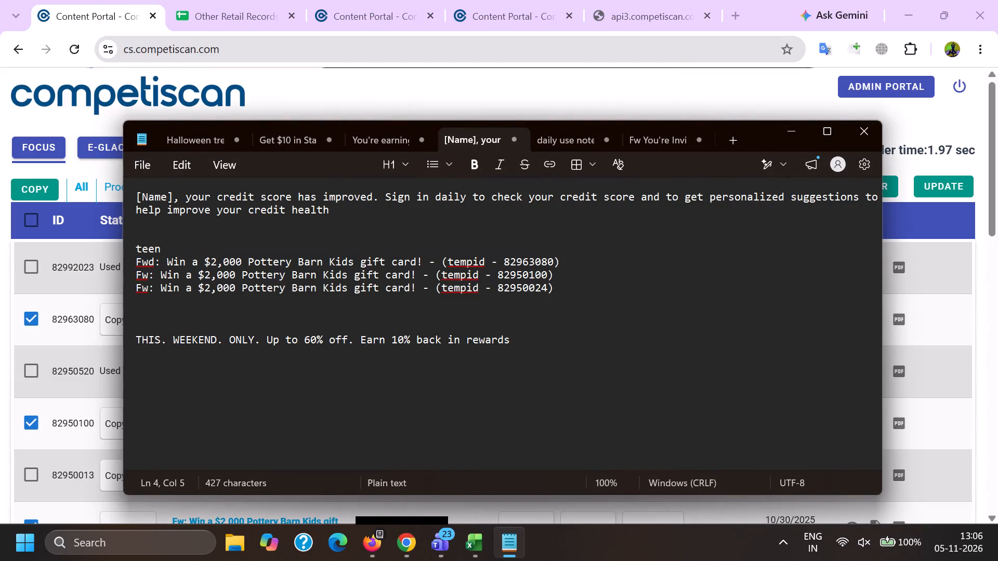
key(BackSpace)
key(BackSpace)
key(BackSpace)
key(BackSpace)
key(l)
key(BackSpace)
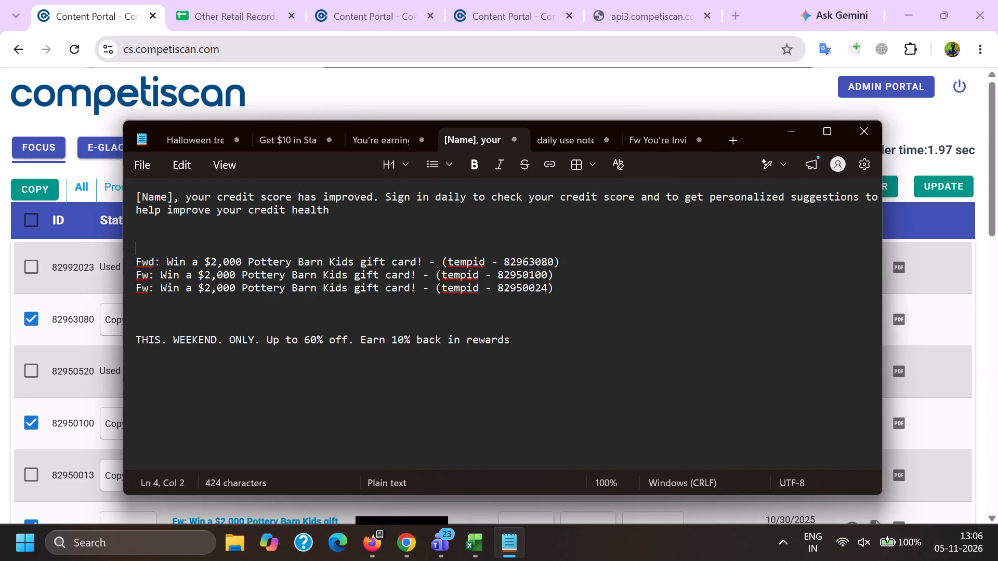
text(kids)
key(Return)
Switch to Firefox and copy the "NEW! Disney Mickey and Friends" Christmas cheer subject of email 82938830, without its forward prefix.
key(alt+Tab)
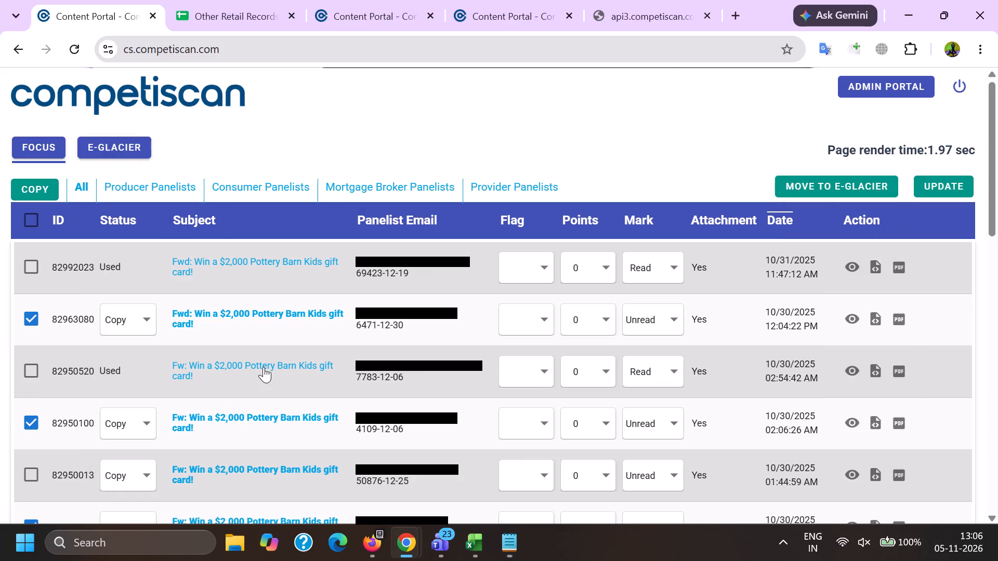
click(382, 543)
click(199, 453)
scroll(226, 337, down, 1)
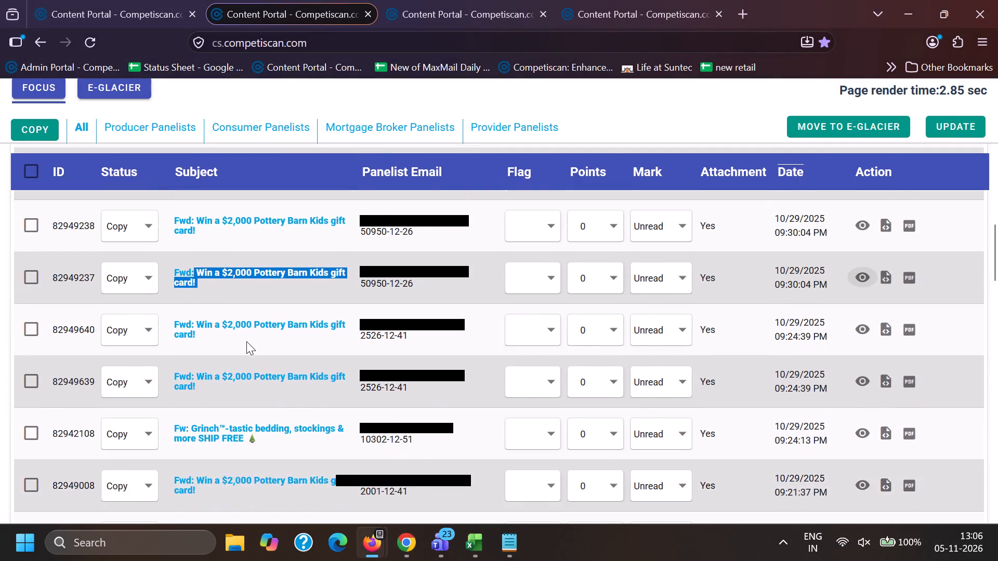
scroll(246, 341, down, 1)
scroll(207, 375, down, 4)
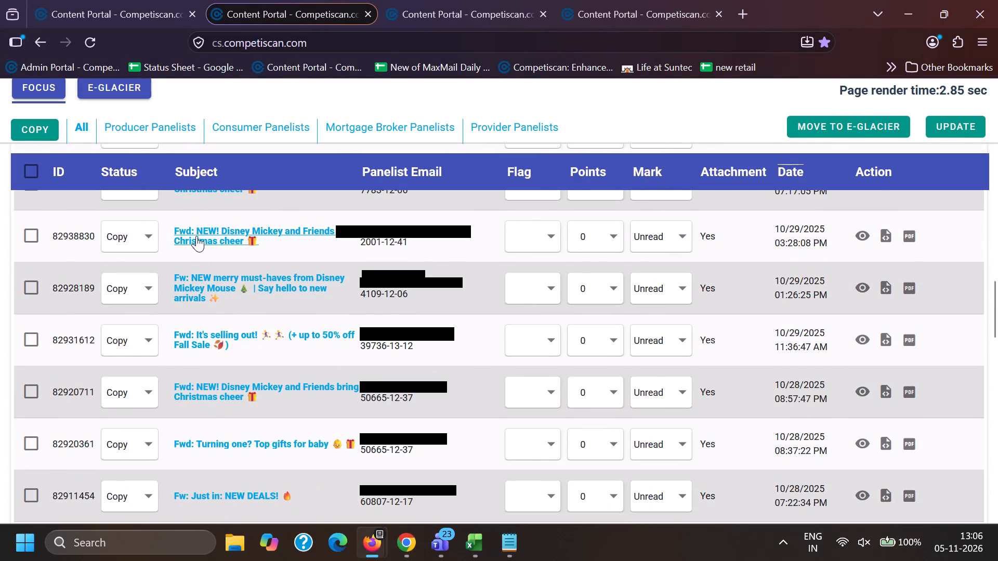
drag(197, 224, 297, 248)
key(ctrl+c)
key(ctrl+c)
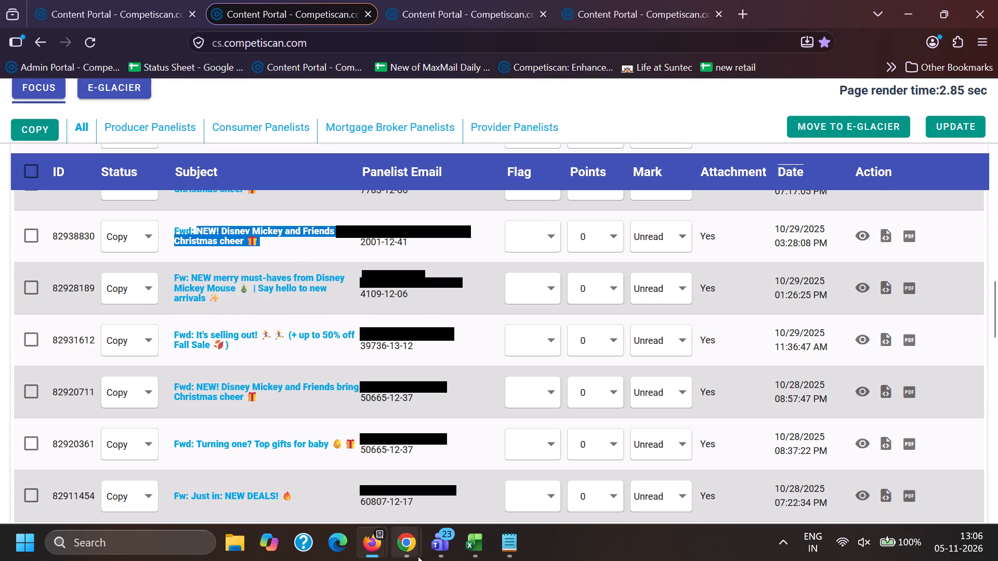
In Chrome, exclude copies and search subjects for the quoted phrase "NEW! Disney Mickey and Friends bring Christmas cheer 🎁".
click(417, 556)
click(321, 473)
scroll(321, 318, down, 14)
click(337, 297)
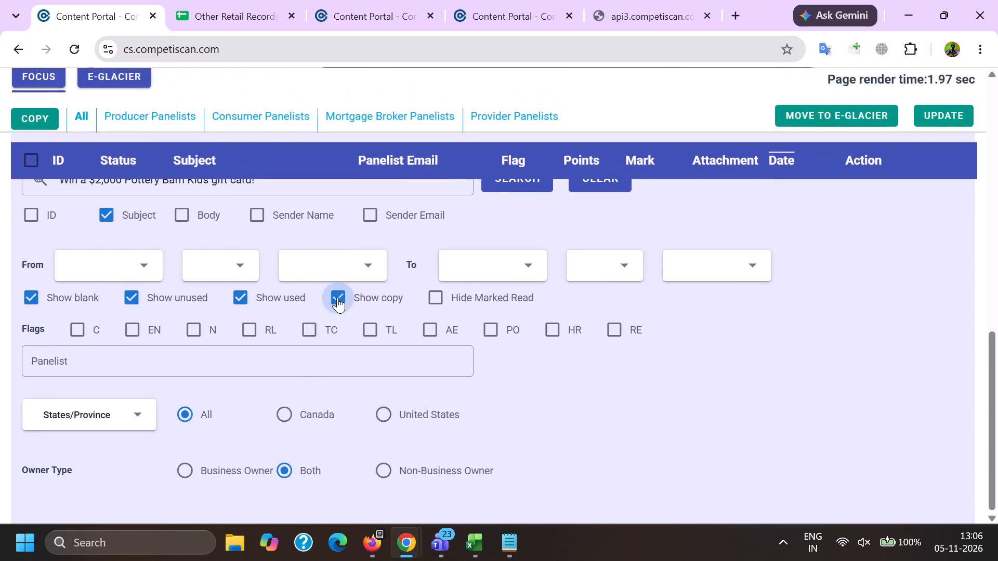
scroll(332, 418, up, 2)
drag(327, 330, 3, 389)
key(BackSpace)
key(shift+quotedbl)
key(ctrl+v)
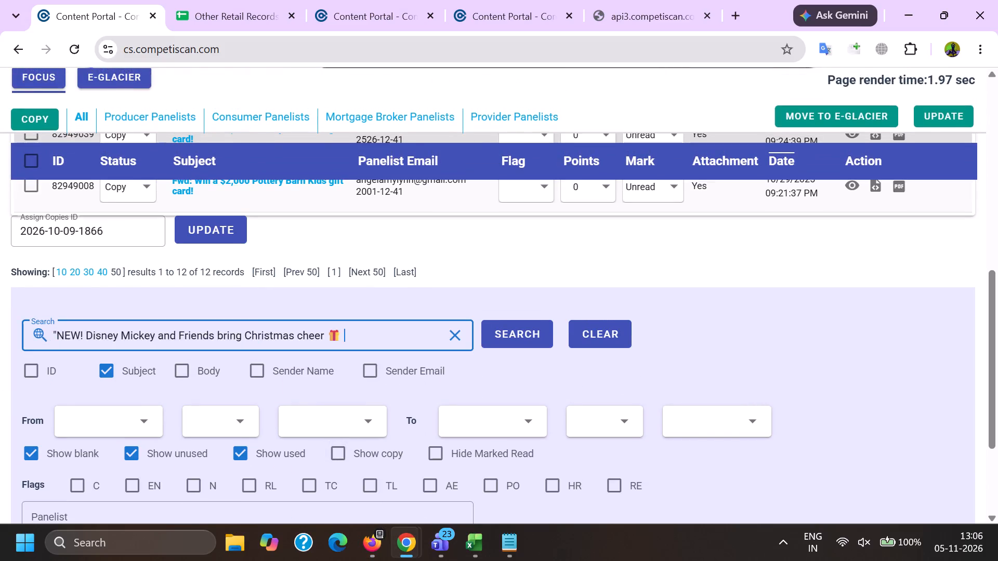
key(shift+quotedbl)
key(Return)
key(Return)
Return to Firefox and copy the "Exciting news: Your invitation arrived" subject of email 82892604, without its forward prefix.
key(alt+Tab)
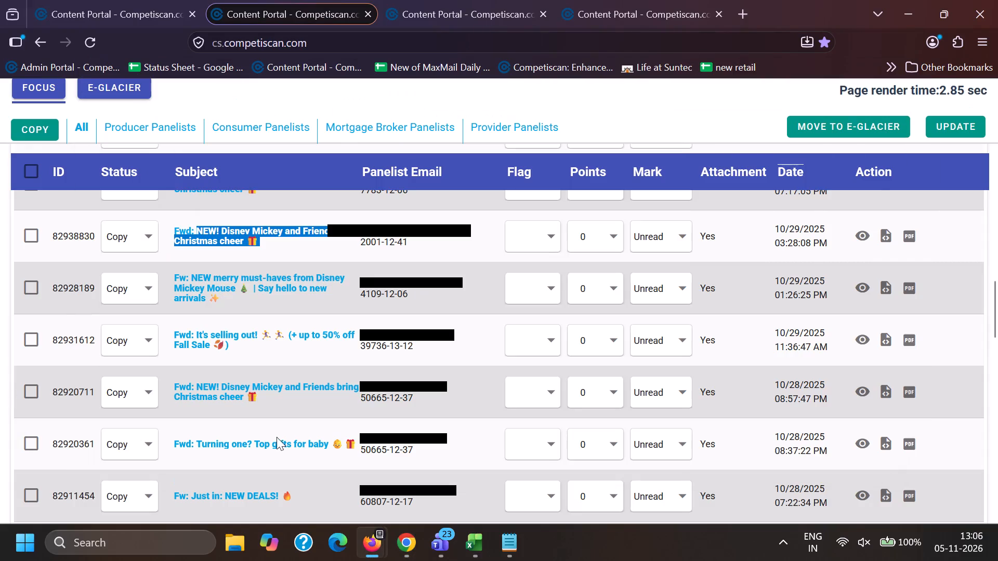
scroll(197, 445, down, 2)
scroll(243, 376, down, 3)
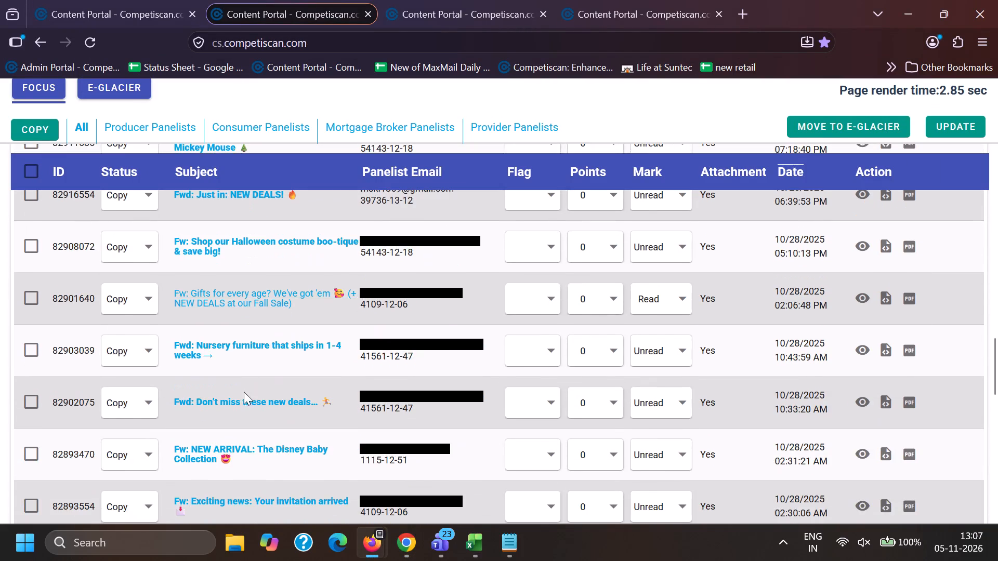
scroll(243, 405, down, 8)
scroll(238, 355, up, 1)
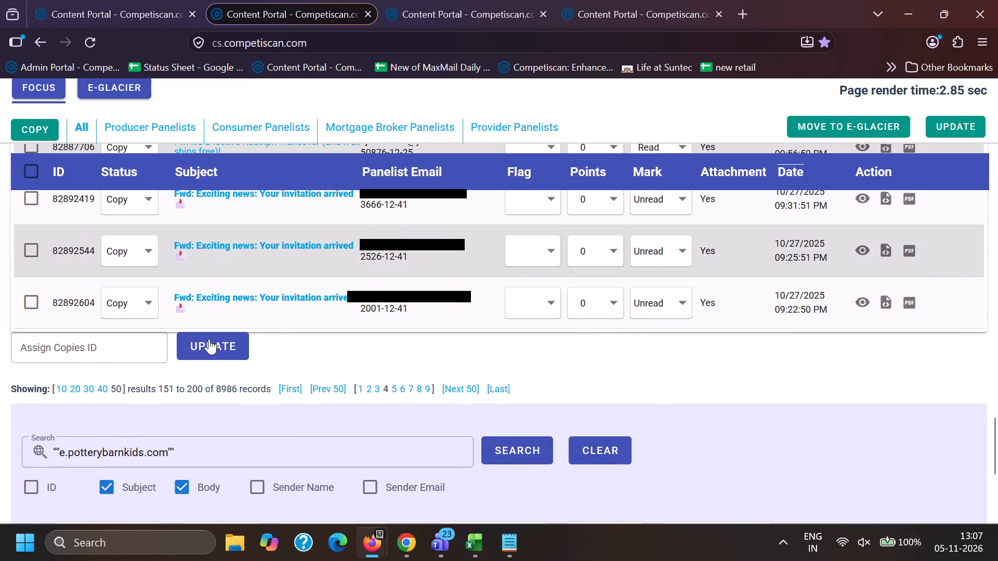
drag(197, 292, 214, 318)
key(ctrl+c)
Review the Disney Mickey results in Chrome, and search subjects for the quoted phrase "Exciting news: Your invitation arrived".
key(alt+Tab)
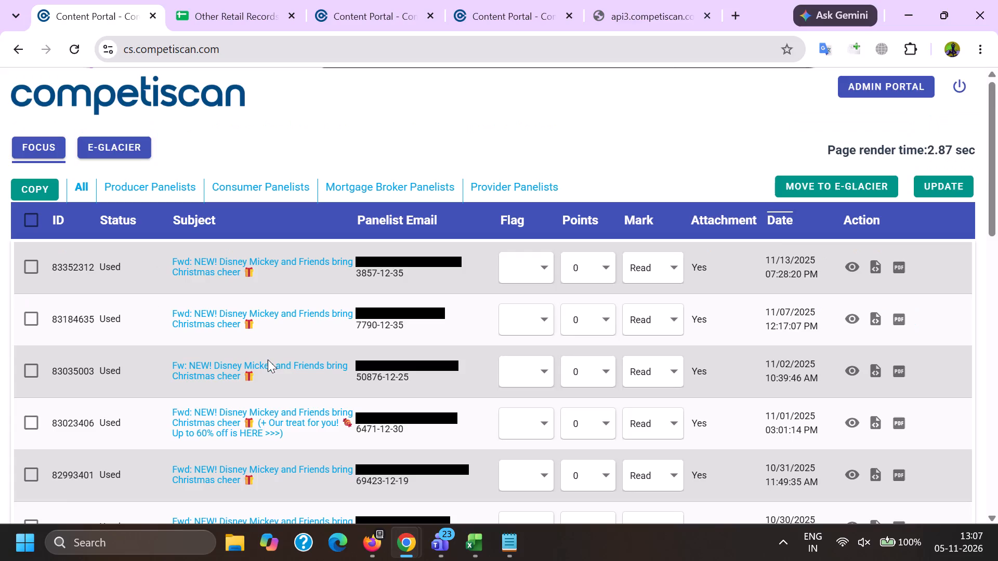
scroll(272, 362, down, 3)
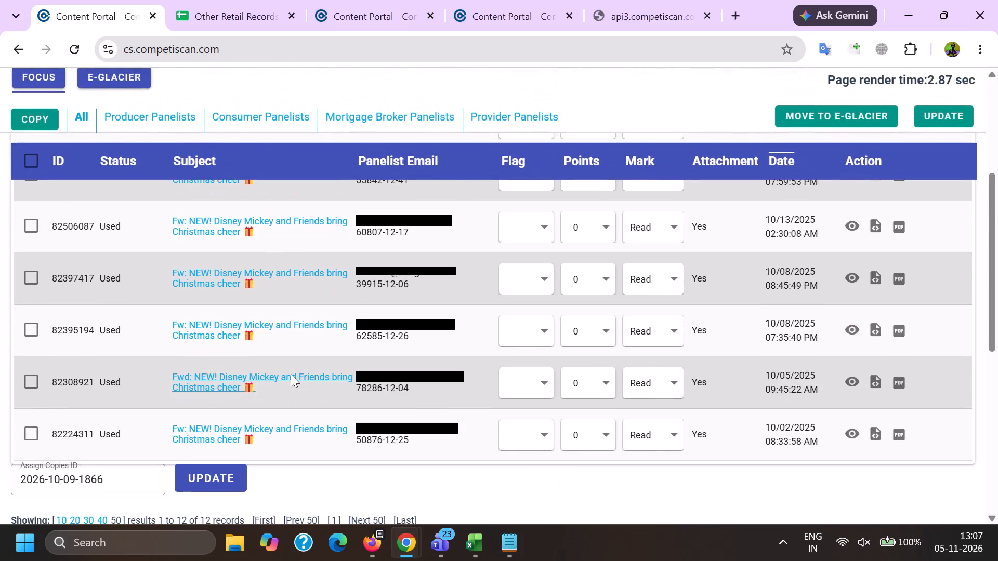
scroll(291, 374, up, 1)
scroll(291, 374, down, 6)
drag(378, 191, 0, 223)
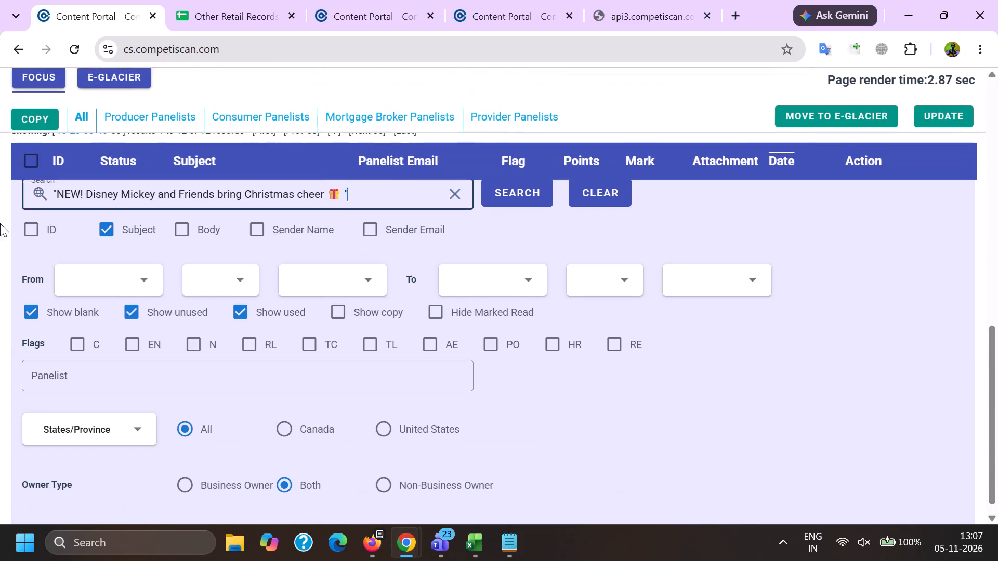
drag(0, 223, 1, 223)
key(BackSpace)
key(shift+quotedbl)
key(ctrl+v)
key(shift+quotedbl)
key(Return)
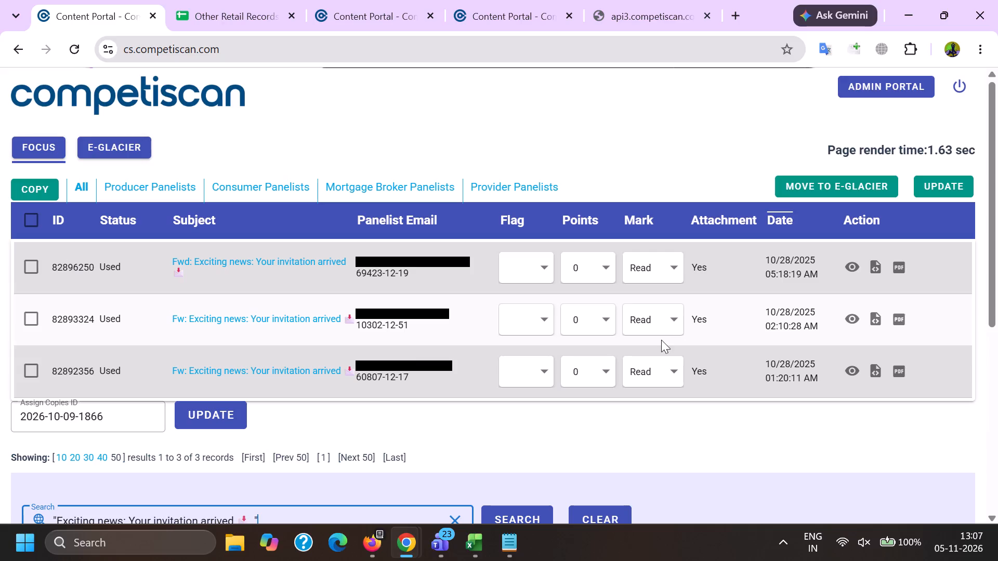
Examine the recommended products in the originals of used emails 82892356, 82893324 and 82896250.
click(858, 376)
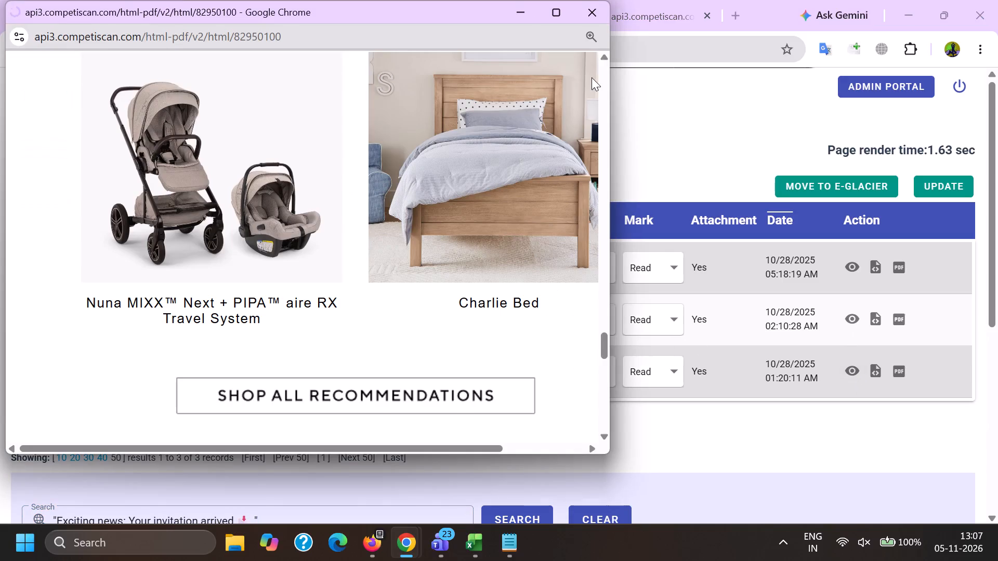
drag(605, 76, 609, 198)
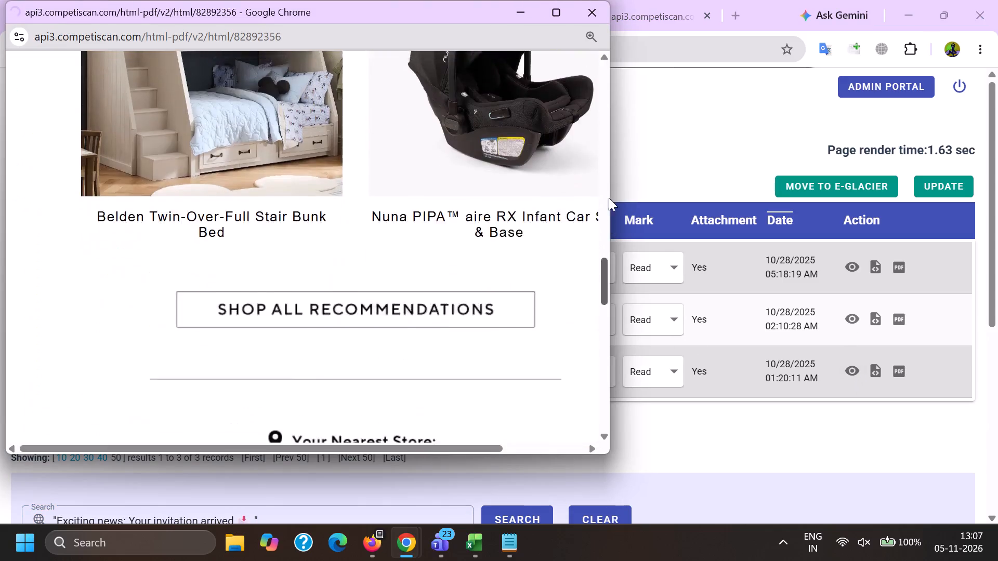
drag(609, 198, 585, 36)
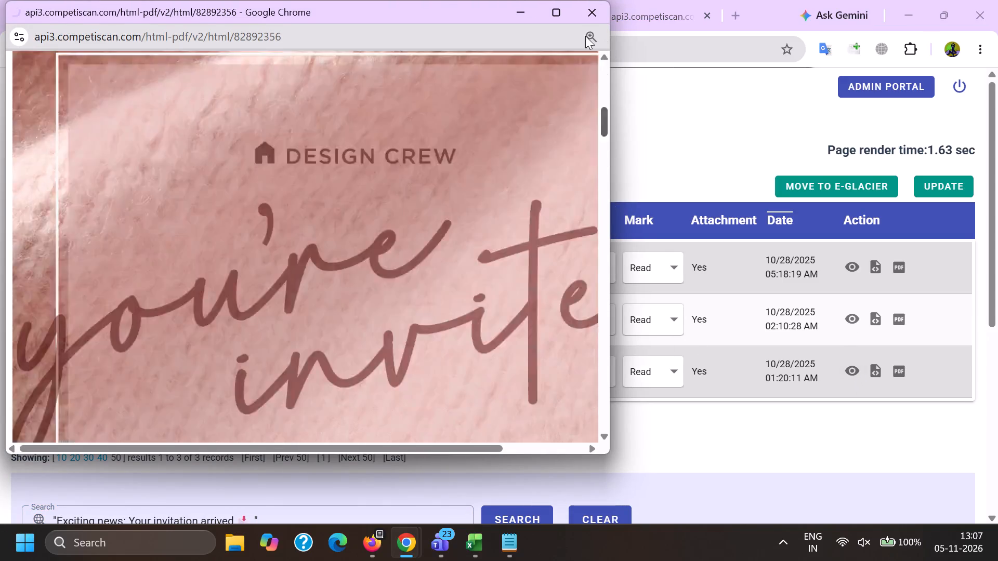
drag(585, 36, 585, 0)
click(856, 317)
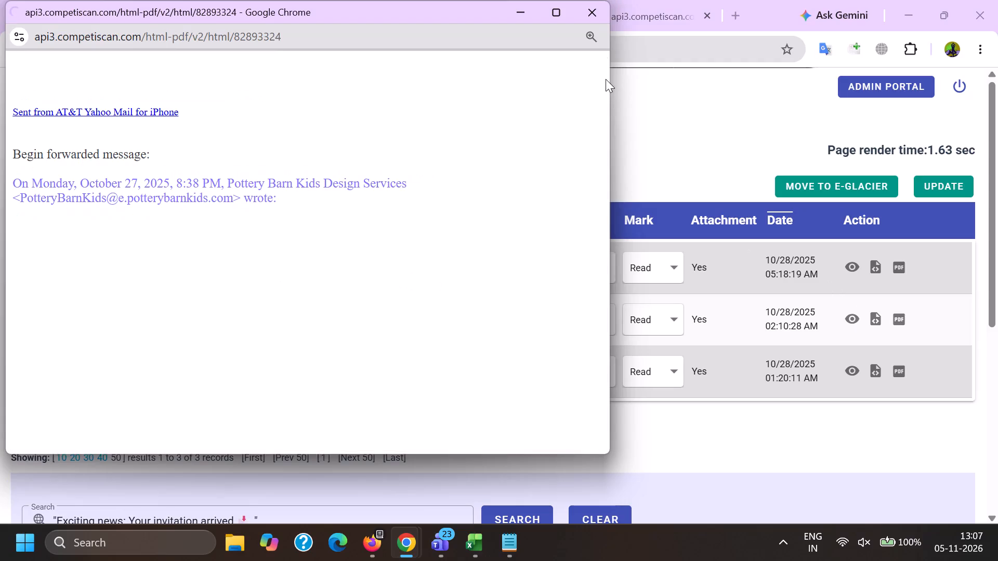
drag(606, 79, 601, 323)
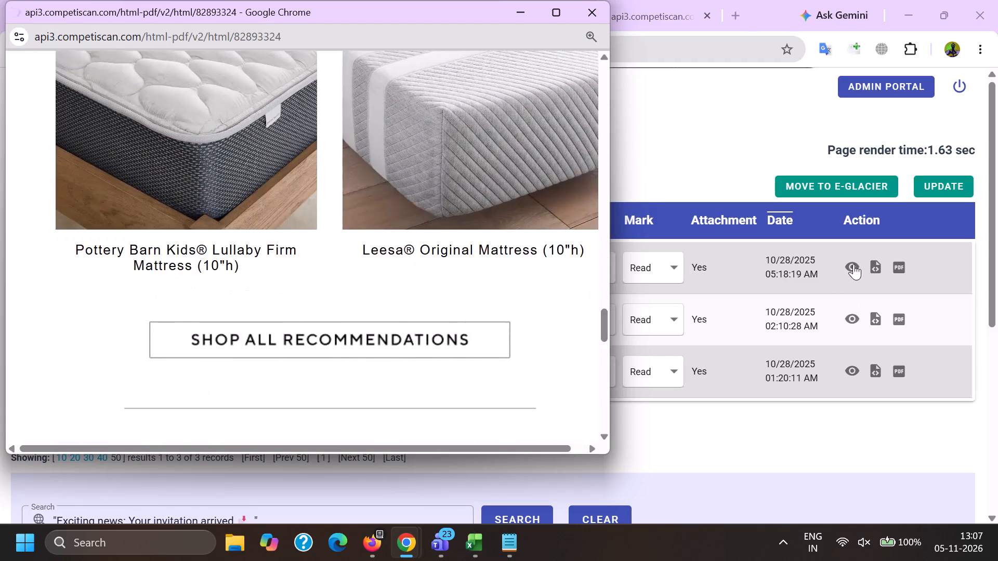
click(852, 262)
drag(606, 73, 610, 312)
click(709, 140)
Include copies in the "Exciting news: Your invitation arrived" search and run it again.
scroll(301, 336, down, 3)
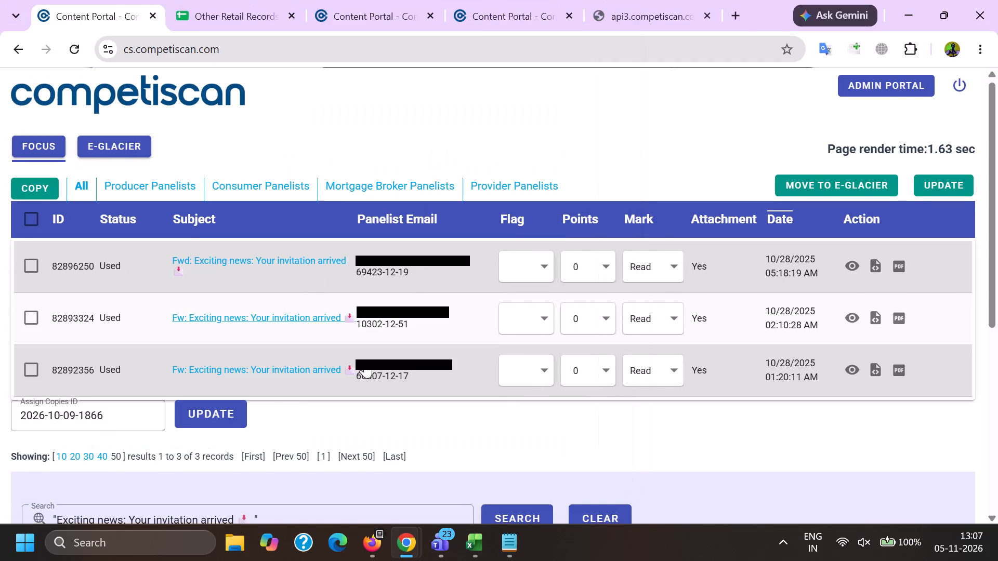
click(357, 405)
click(522, 283)
click(257, 0)
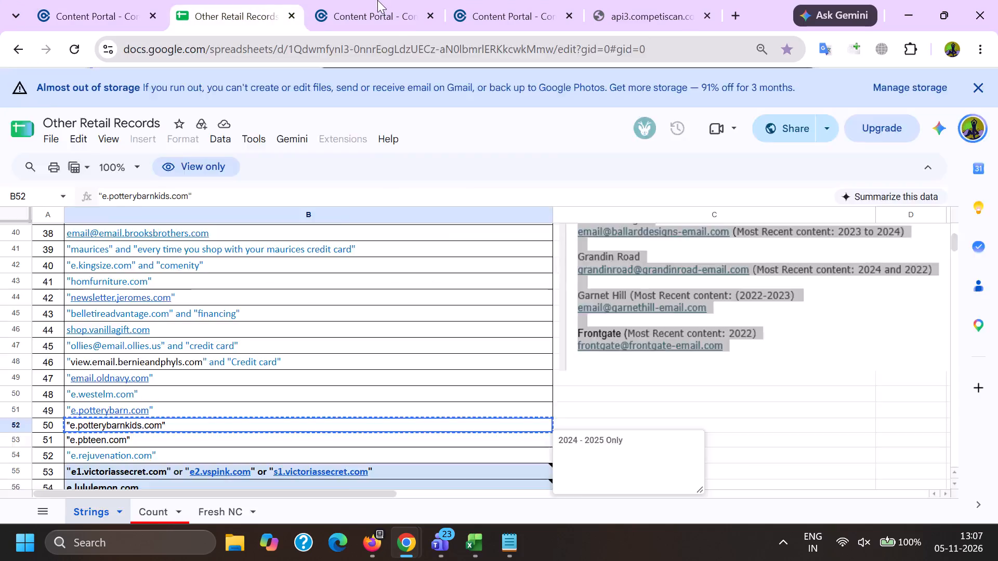
click(377, 0)
click(149, 0)
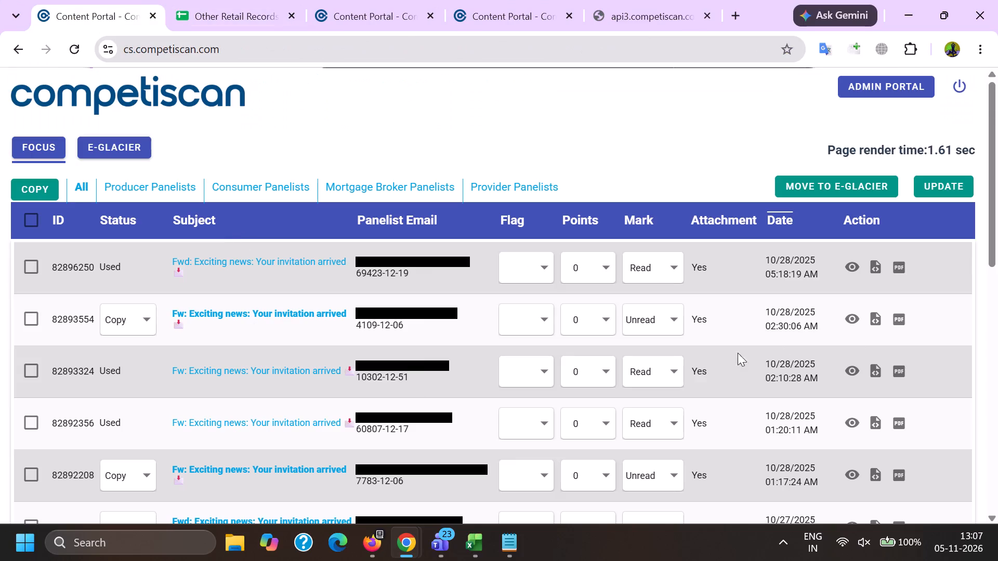
Compare the recommended products in the originals of copies 82893554 and 82892208, and select email 82892208.
click(852, 318)
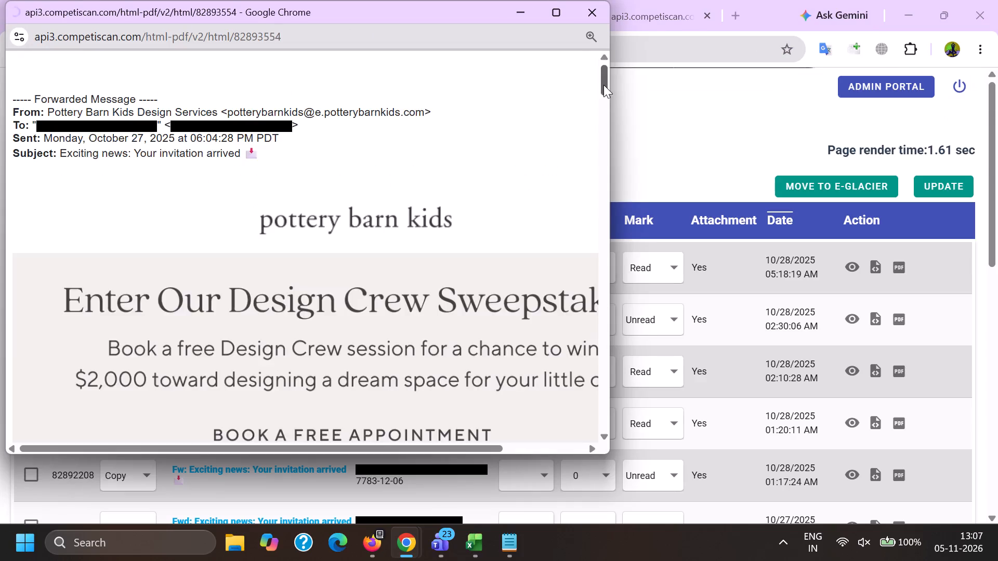
drag(603, 85, 594, 304)
key(alt+Tab)
scroll(693, 332, down, 1)
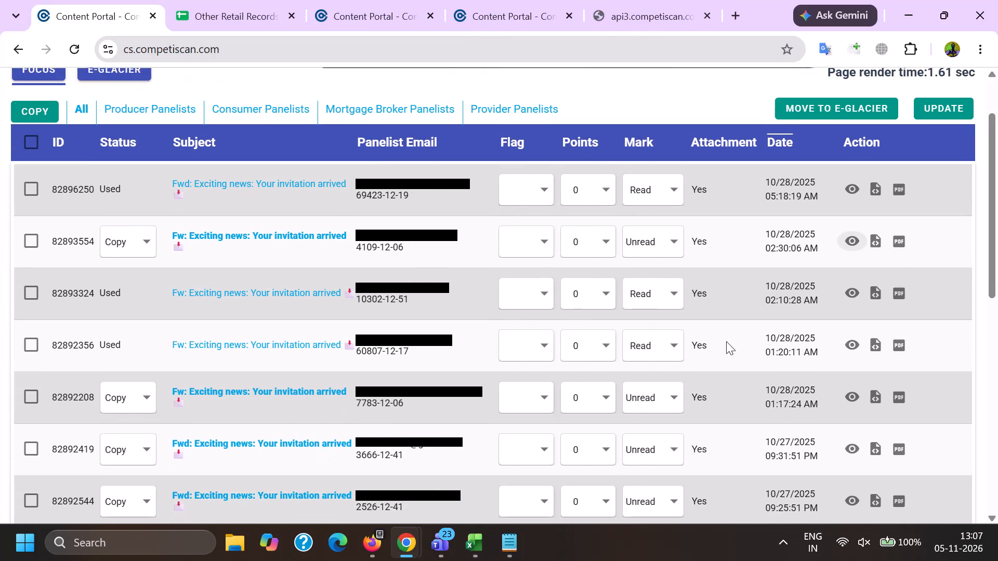
drag(850, 385, 849, 398)
click(849, 400)
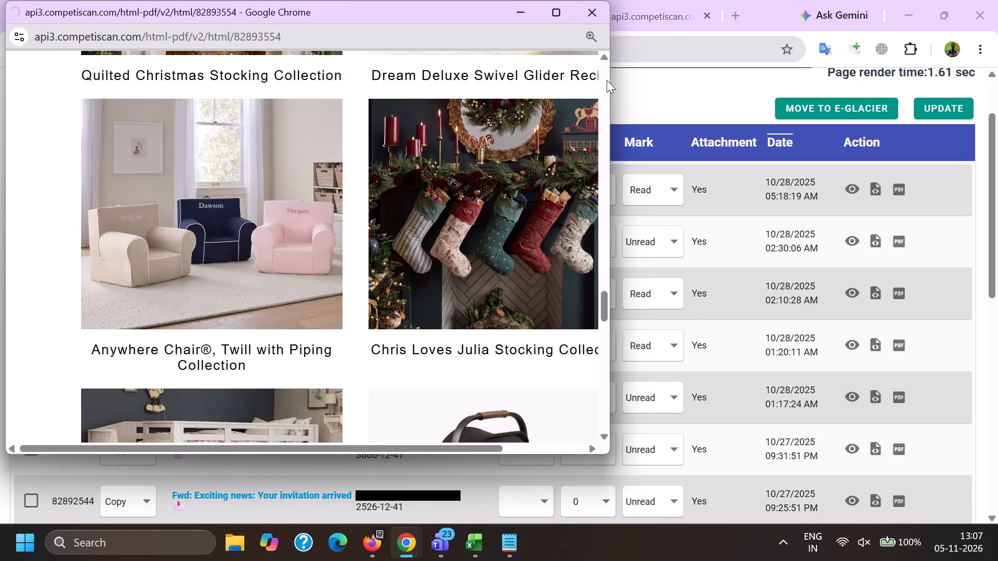
drag(607, 80, 584, 305)
key(alt+Tab)
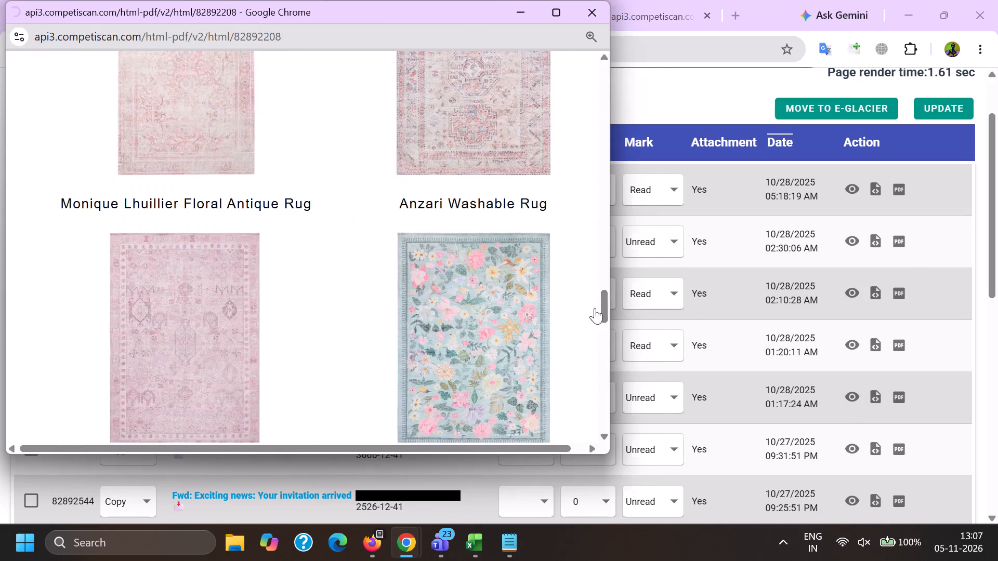
click(31, 399)
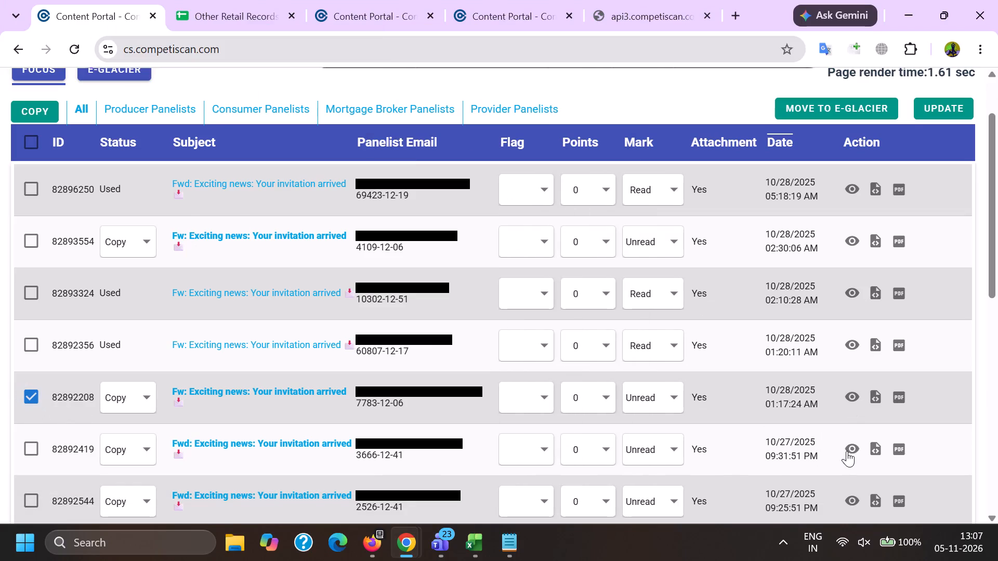
Examine the "Our Picks For You" content in the originals of copies 82892419, 82892544 and 82892604.
click(847, 451)
drag(606, 74, 570, 307)
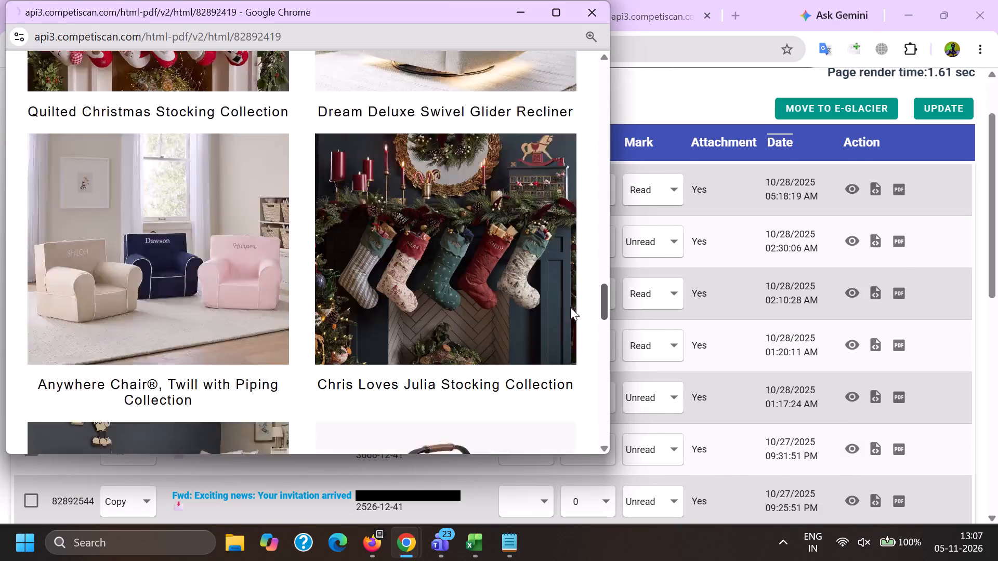
drag(570, 307, 571, 328)
key(alt+Tab)
scroll(774, 356, down, 1)
click(856, 425)
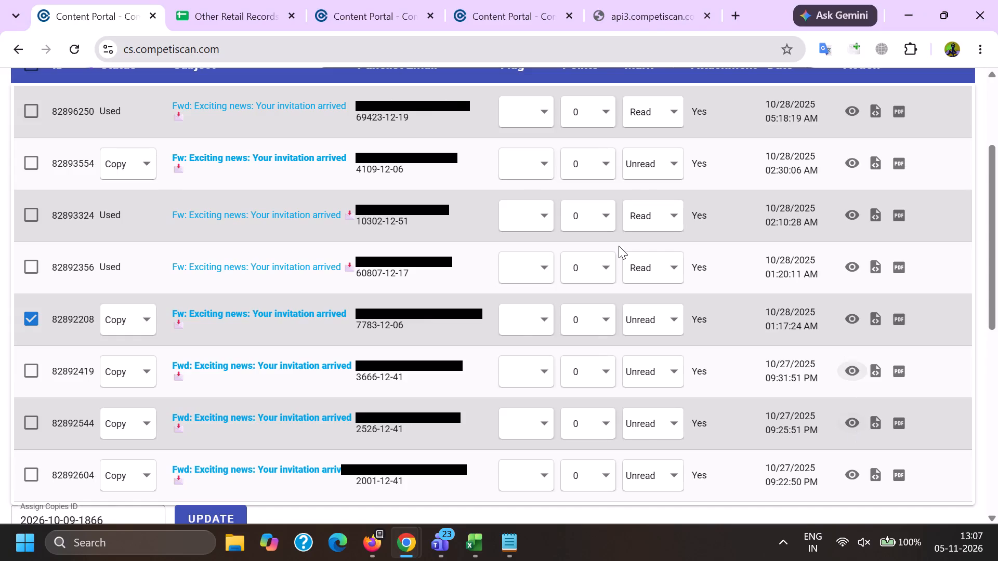
drag(602, 82, 602, 350)
key(alt+Tab)
click(854, 474)
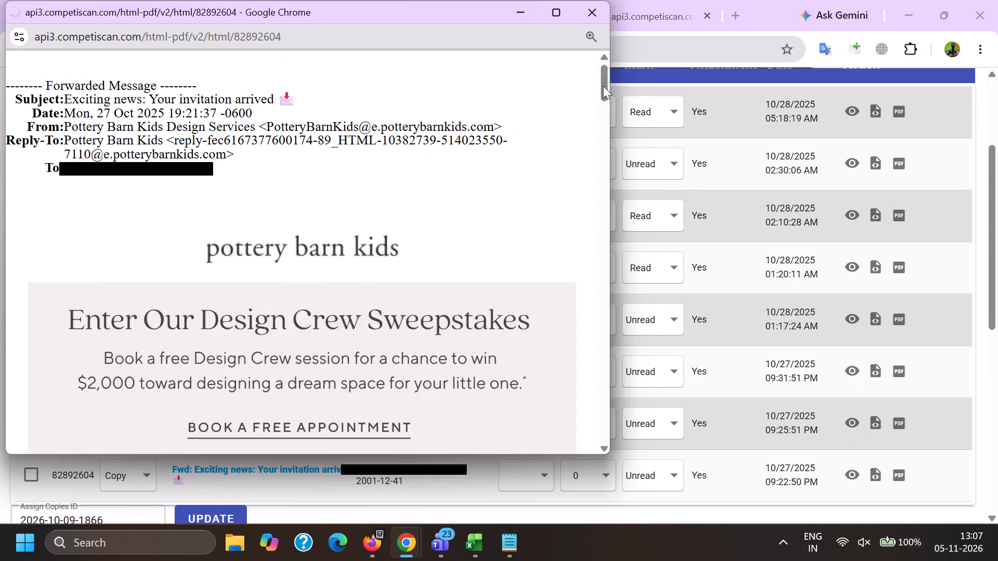
drag(603, 86, 603, 187)
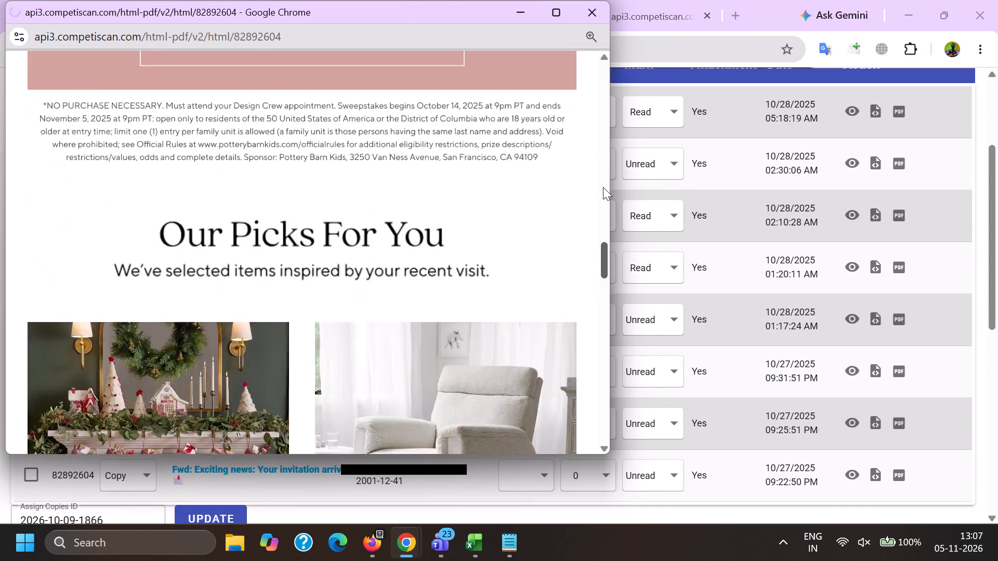
drag(603, 187, 623, 94)
key(alt+Tab)
scroll(207, 331, up, 4)
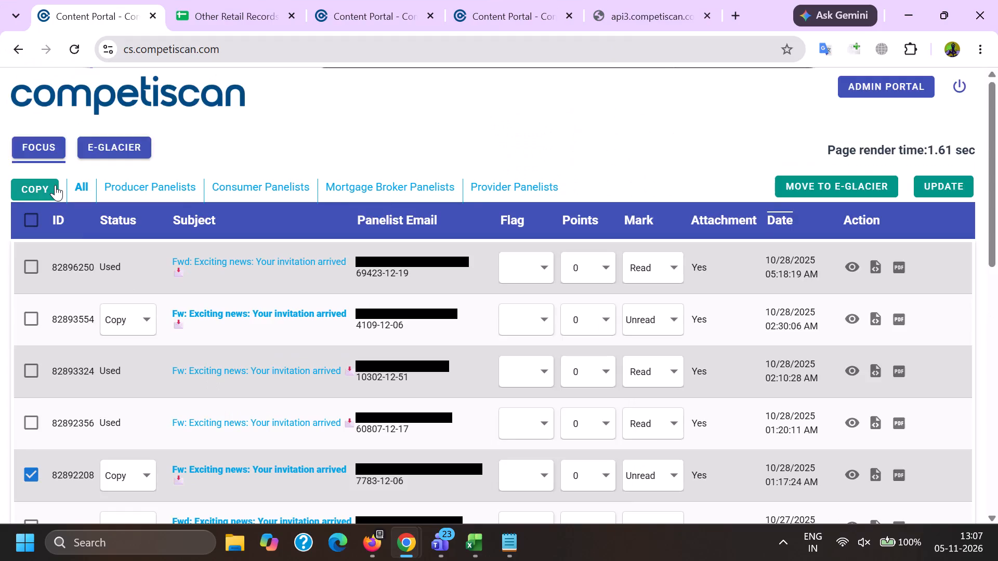
click(55, 185)
click(624, 149)
click(483, 550)
click(513, 536)
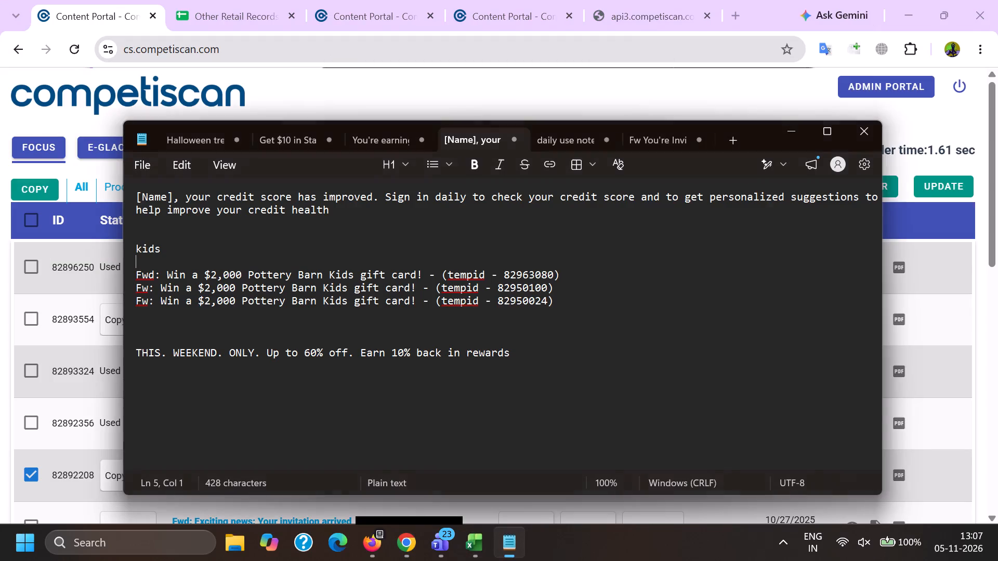
click(570, 305)
key(shift+Return)
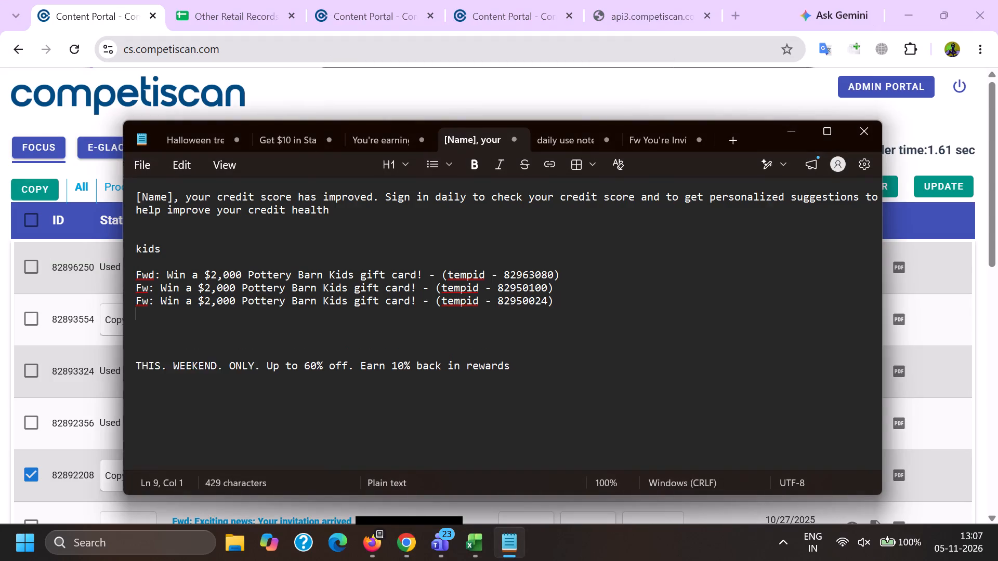
key(shift+Return)
key(ctrl+v)
Switch to Firefox, open page 5 of the "e.potterybarnkids.com" results and browse its subjects.
click(361, 560)
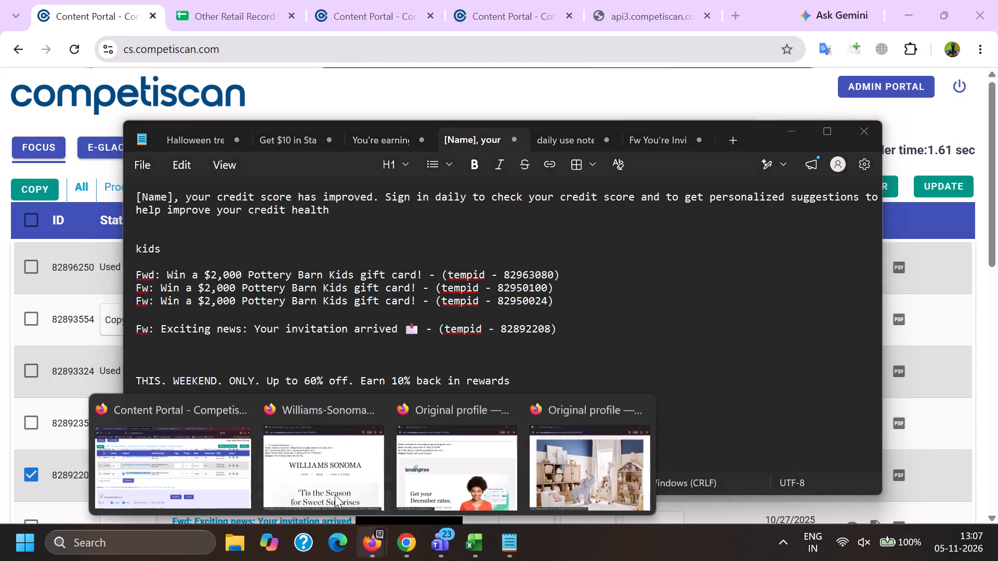
click(213, 458)
click(397, 388)
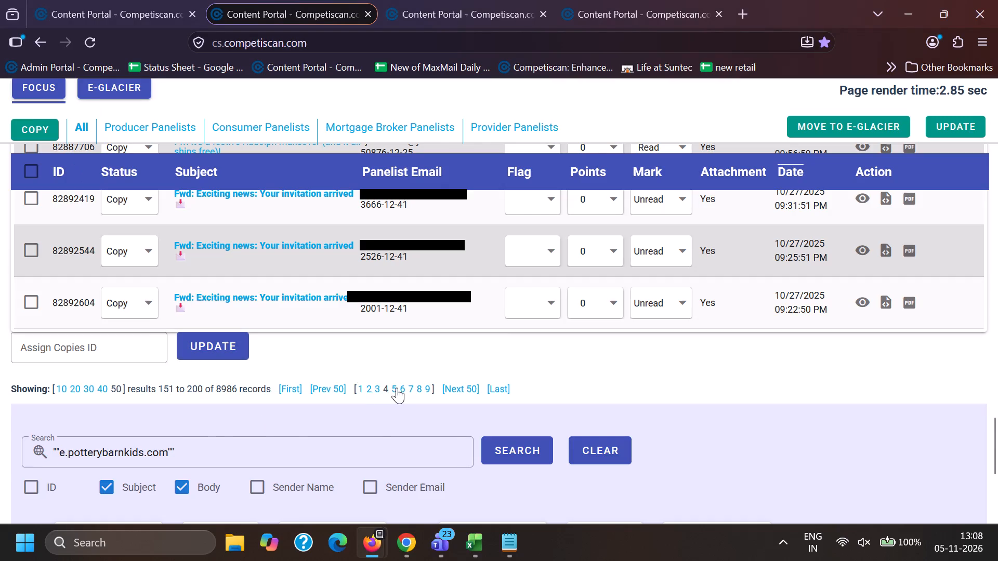
click(156, 0)
click(37, 147)
click(272, 0)
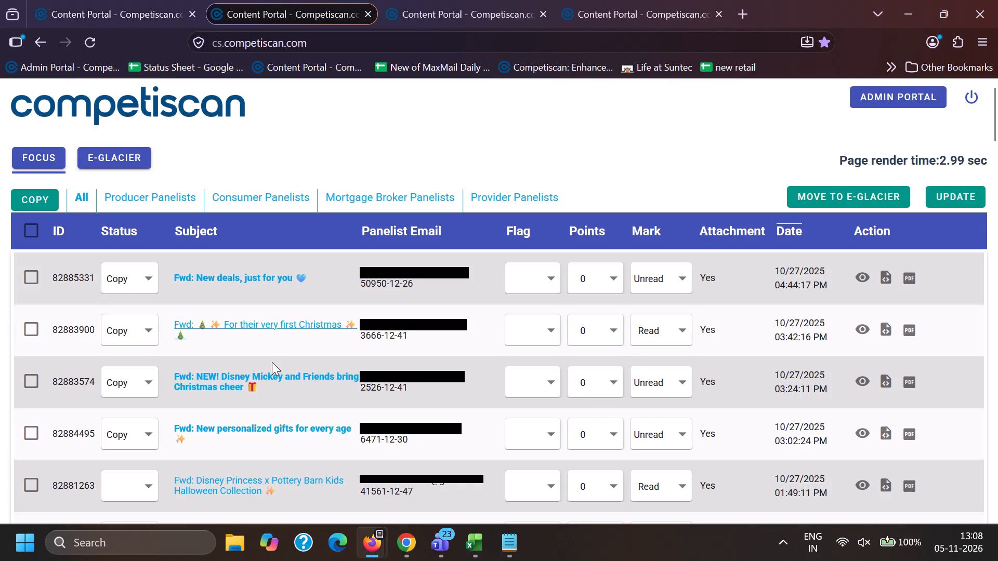
scroll(272, 362, down, 4)
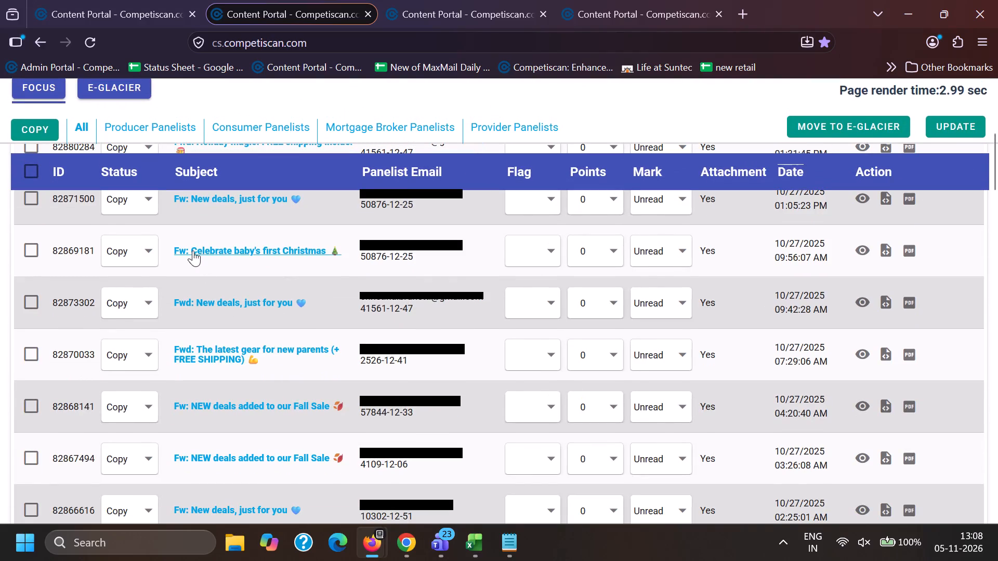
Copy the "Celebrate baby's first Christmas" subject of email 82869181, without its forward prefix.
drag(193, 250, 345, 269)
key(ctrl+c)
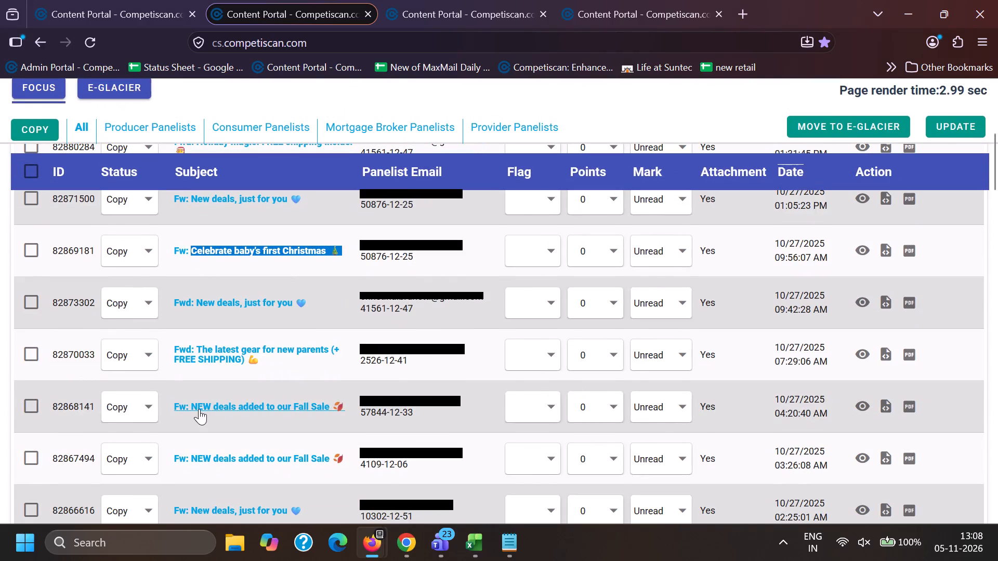
Copy the "The latest gear for new parents (+ FREE SHIPPING)" subject of email 82870033, without its forward prefix.
drag(198, 341, 288, 364)
key(ctrl+c)
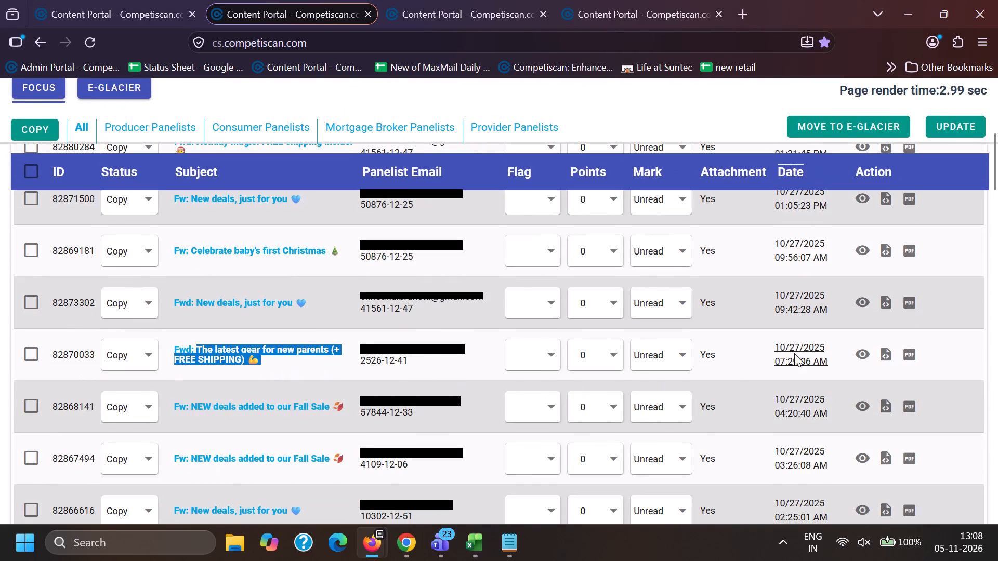
Open email 82870033, then switch to Chrome and search the subjects for "The latest gear for new parents (+ FREE SHIPPING)" in quotes.
click(851, 348)
click(408, 552)
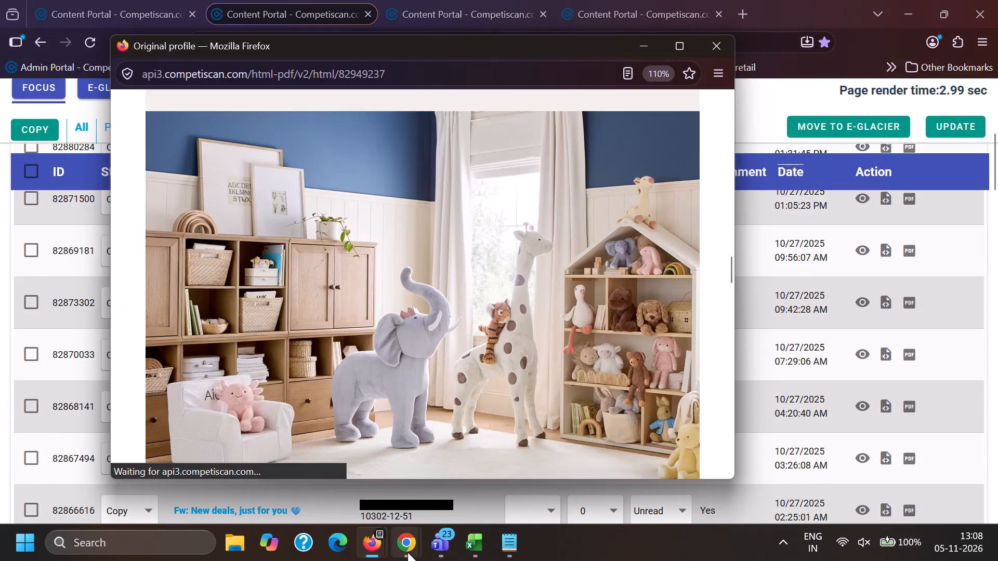
click(324, 469)
scroll(231, 252, down, 13)
scroll(278, 458, up, 2)
drag(346, 336, 342, 339)
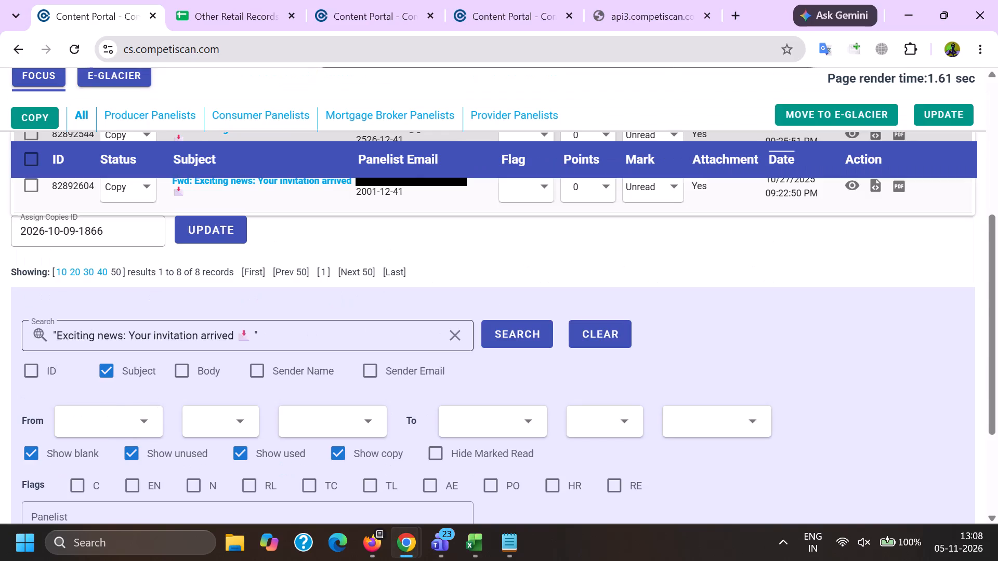
drag(342, 339, 2, 326)
key(BackSpace)
key(shift+quotedbl)
key(ctrl+v)
key(shift+quotedbl)
key(Return)
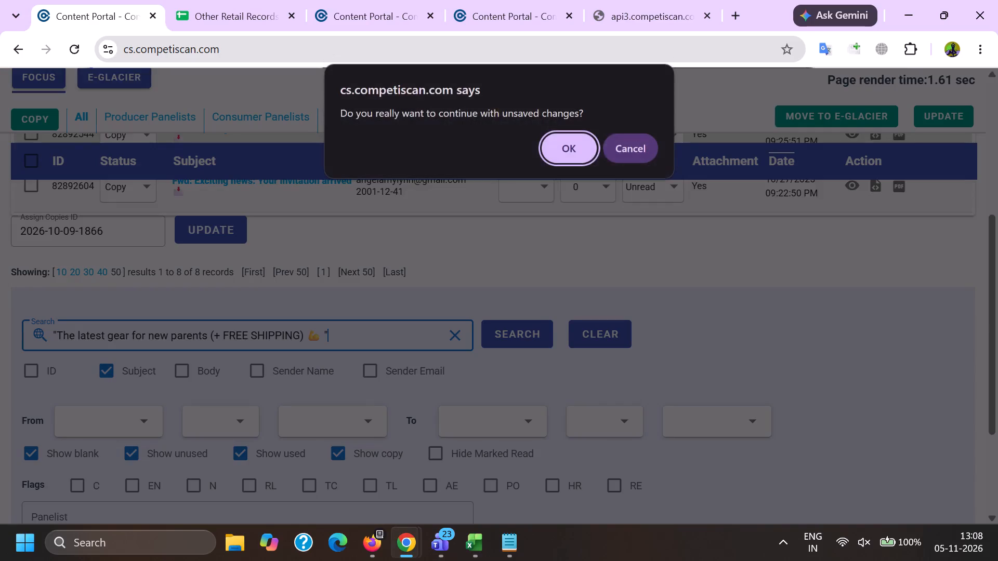
key(Return)
Switch back to the opened email 82870033 in Firefox and look through its offers and product recommendations.
key(alt+Tab)
scroll(440, 236, down, 6)
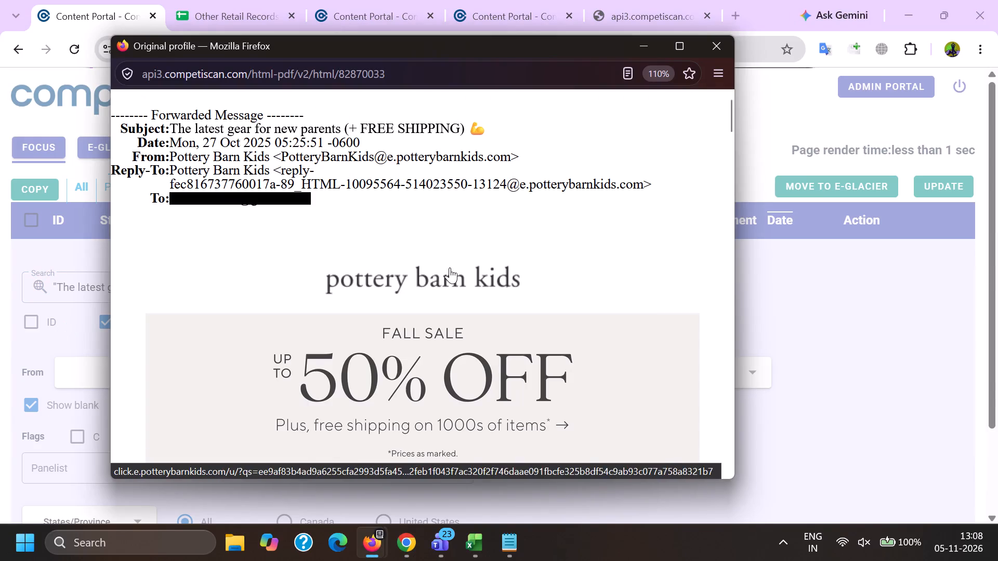
scroll(450, 268, down, 20)
scroll(450, 268, down, 13)
scroll(468, 297, up, 17)
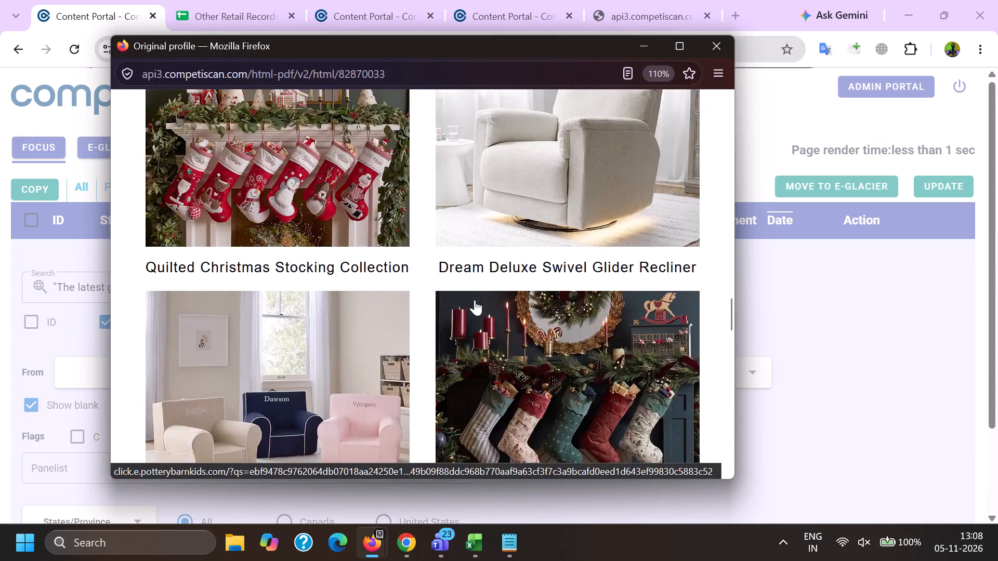
scroll(475, 300, up, 4)
Switch to Chrome and examine the IDs, statuses and dates of the "The latest gear for new parents" search results.
key(alt+Tab)
key(alt+Tab)
key(alt+Tab)
key(alt+Tab)
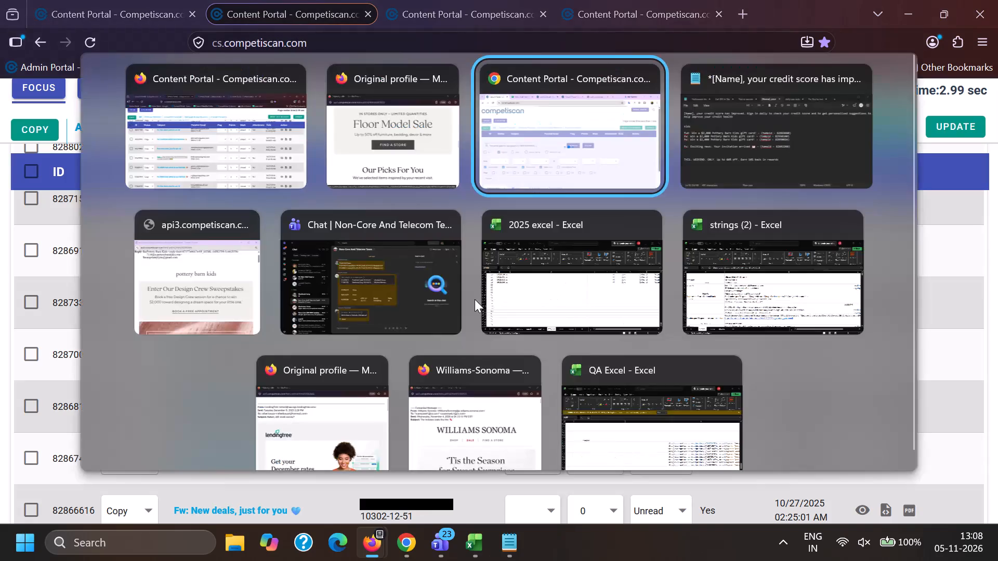
scroll(475, 299, down, 10)
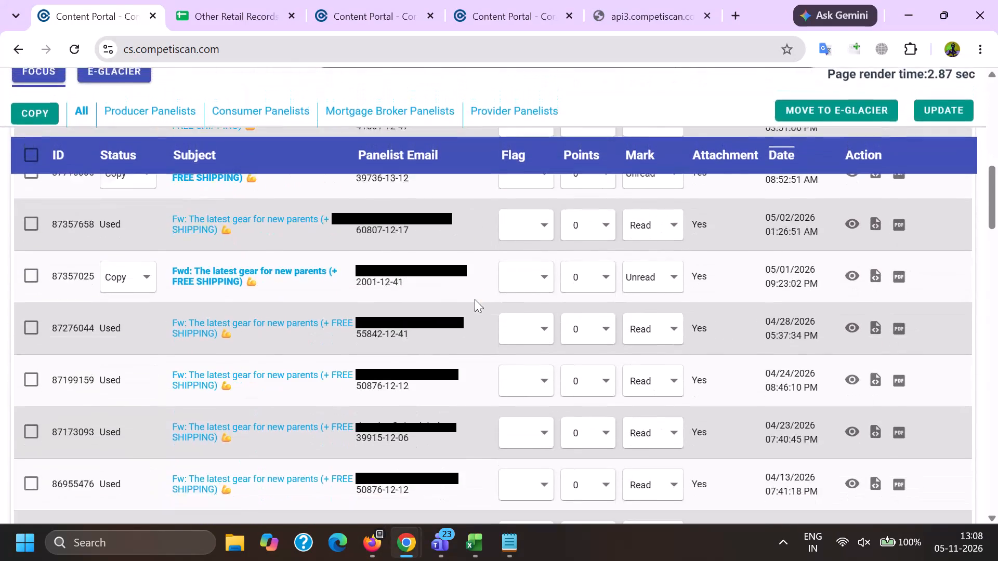
scroll(475, 299, down, 6)
scroll(400, 459, down, 6)
scroll(368, 386, down, 2)
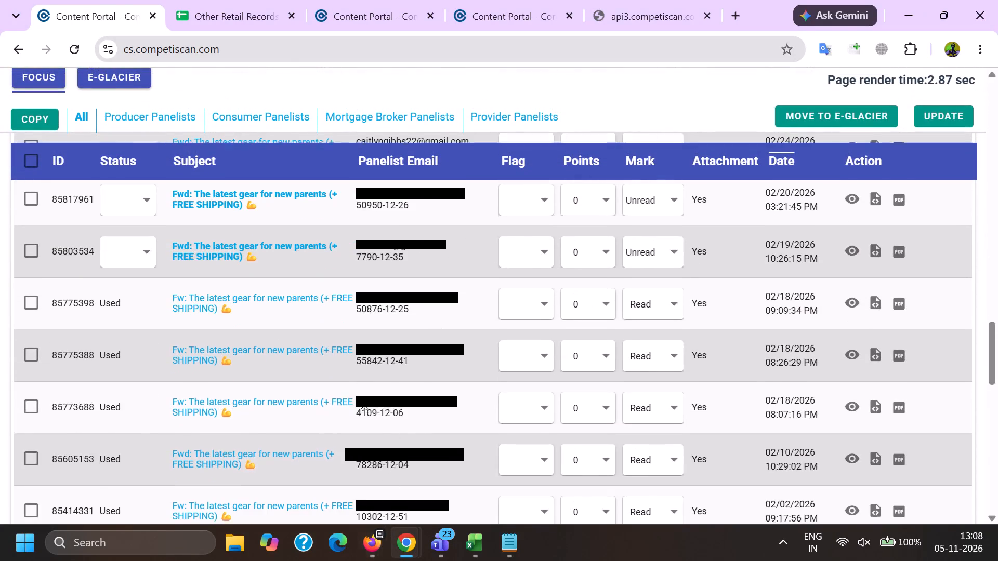
scroll(361, 396, down, 9)
scroll(354, 404, up, 16)
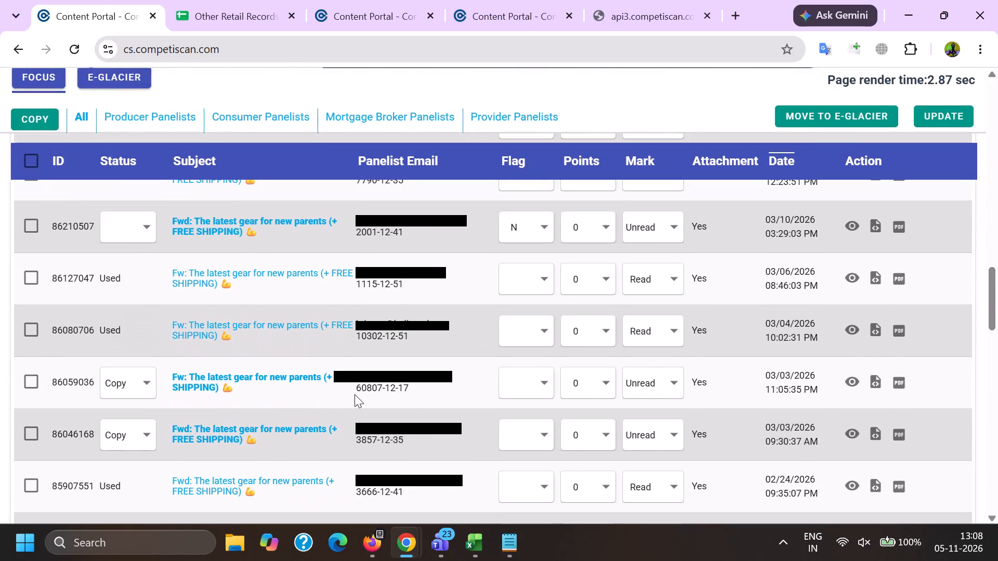
scroll(354, 396, down, 4)
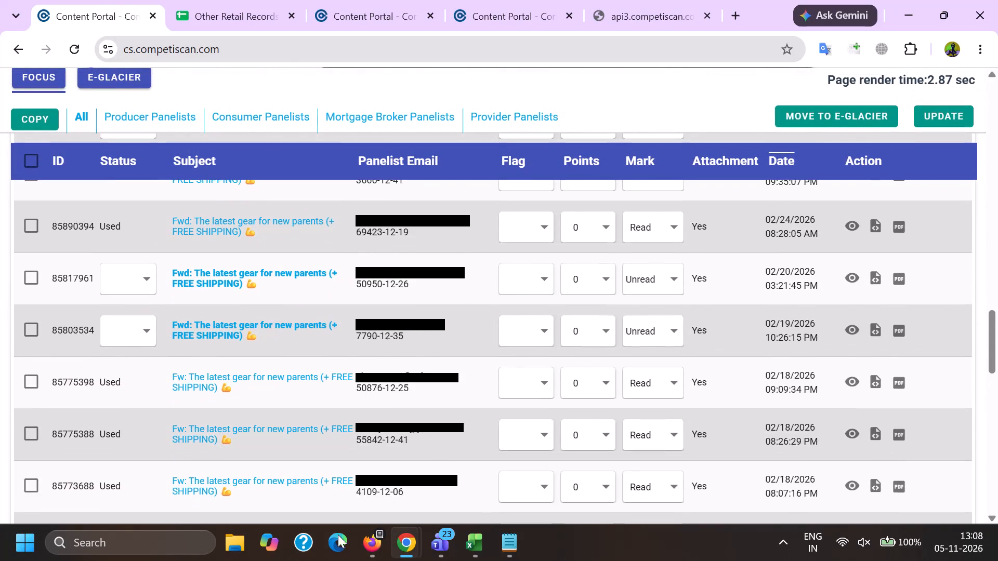
Switch to the Firefox results and copy the "NEW deals added to our Fall Sale" subject of email 82856720, without its forward prefix.
click(371, 551)
click(176, 463)
scroll(194, 401, down, 5)
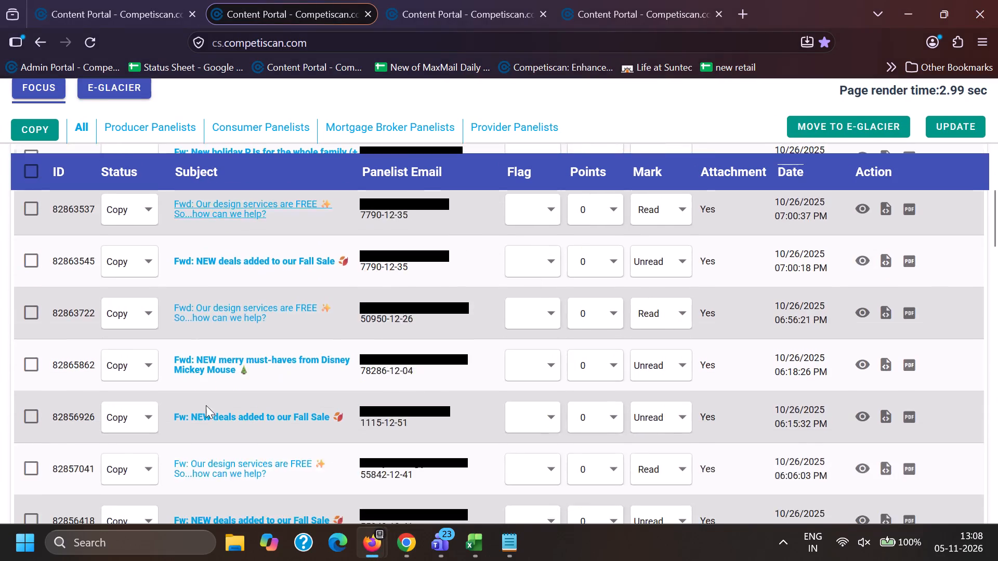
scroll(206, 405, down, 6)
scroll(235, 373, up, 3)
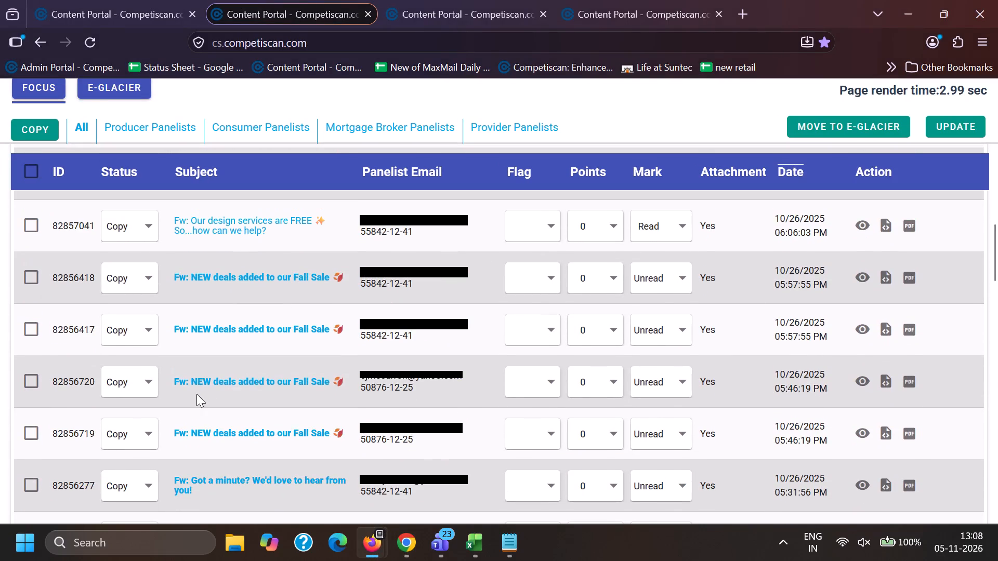
drag(189, 367, 345, 390)
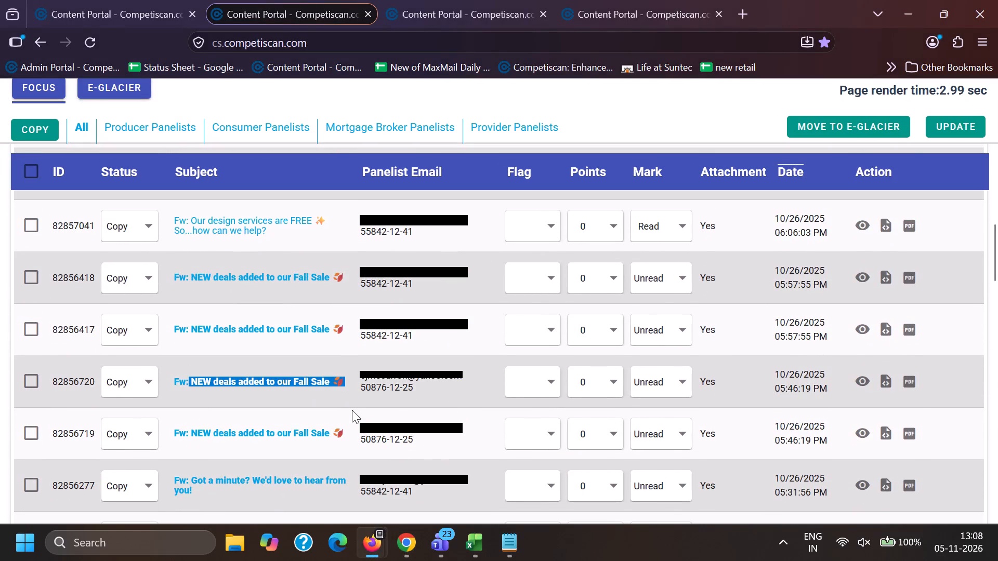
key(ctrl+c)
key(ctrl+c)
In Chrome, search the subjects for "NEW deals added to our Fall Sale" in quotes with copies excluded.
click(409, 551)
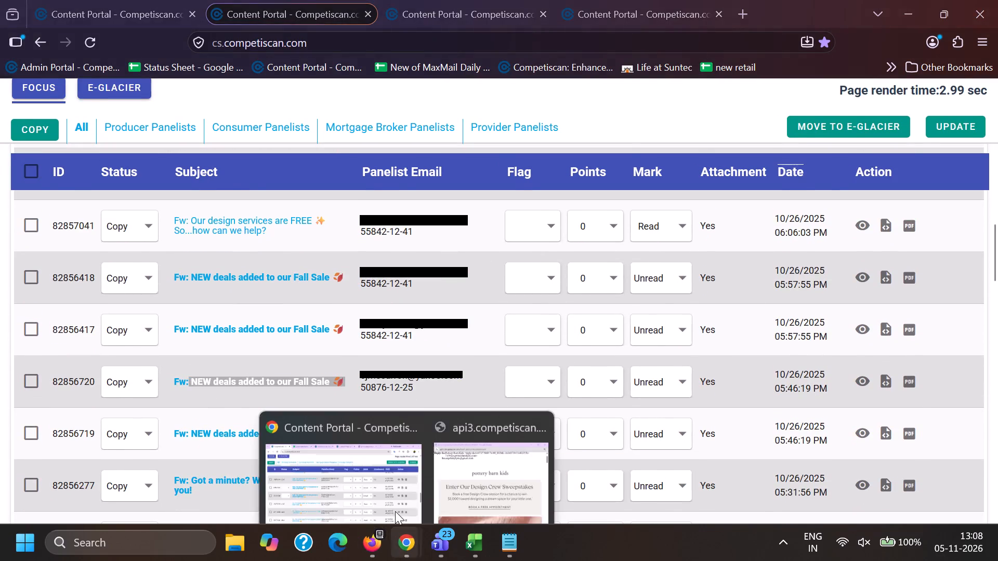
click(297, 464)
scroll(322, 380, down, 15)
scroll(322, 424, up, 2)
drag(368, 341, 339, 419)
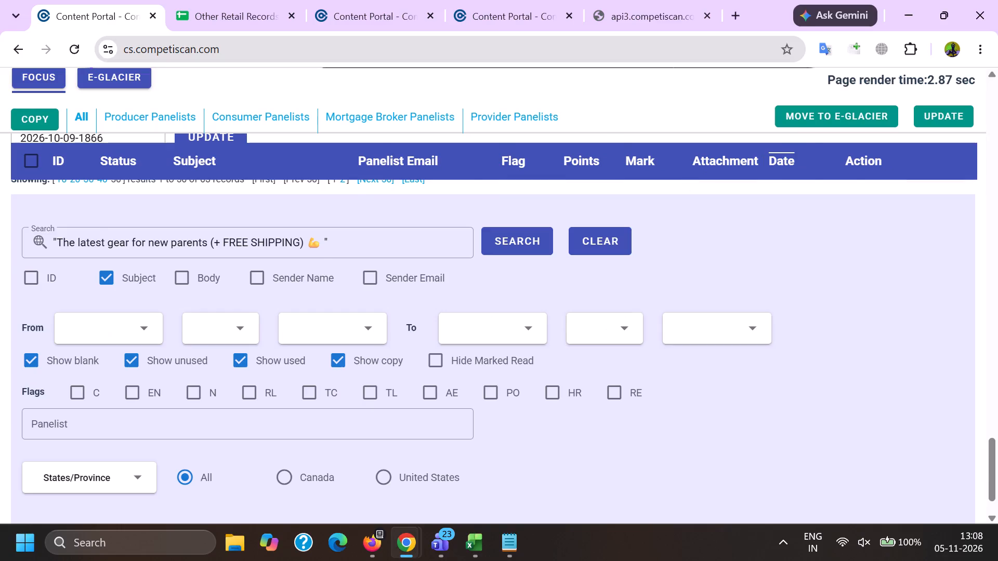
drag(339, 419, 1, 302)
key(BackSpace)
key(shift+quotedbl)
key(ctrl+v)
key(shift+quotedbl)
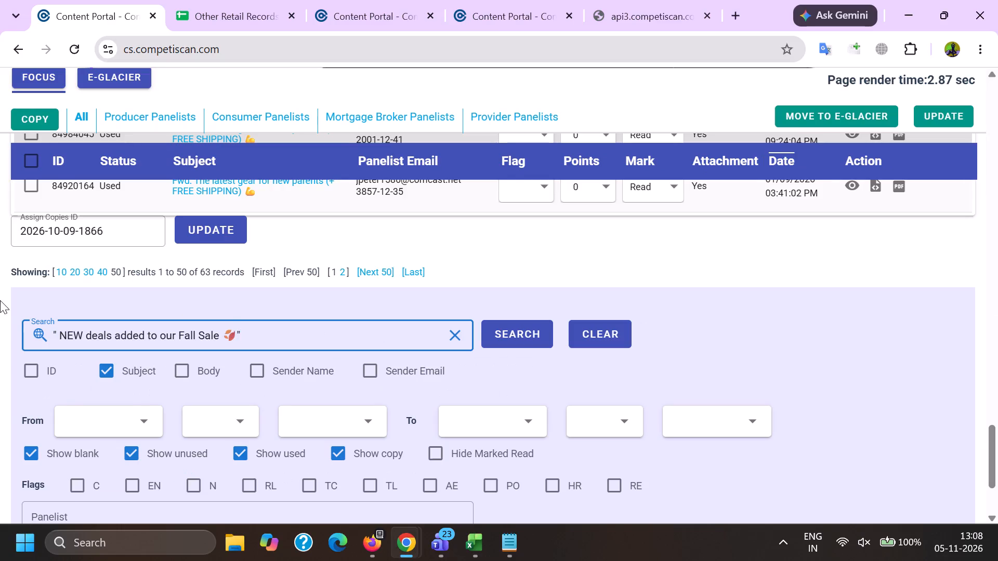
click(355, 450)
click(536, 328)
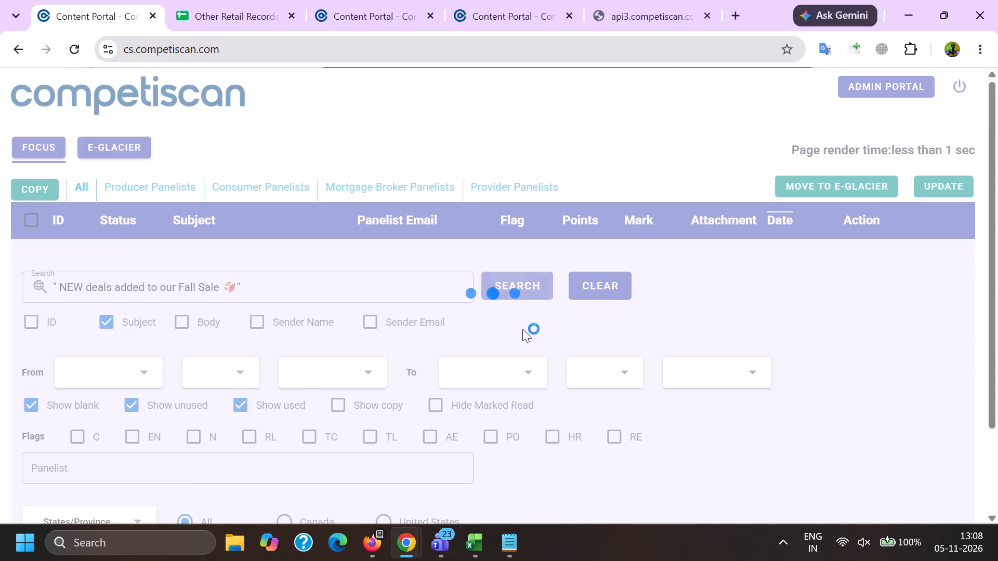
In Firefox, copy the "Got a minute? We'd love to hear from you!" subject of email 82856277, without its forward prefix.
key(alt+Tab)
scroll(211, 469, down, 1)
drag(192, 387, 216, 411)
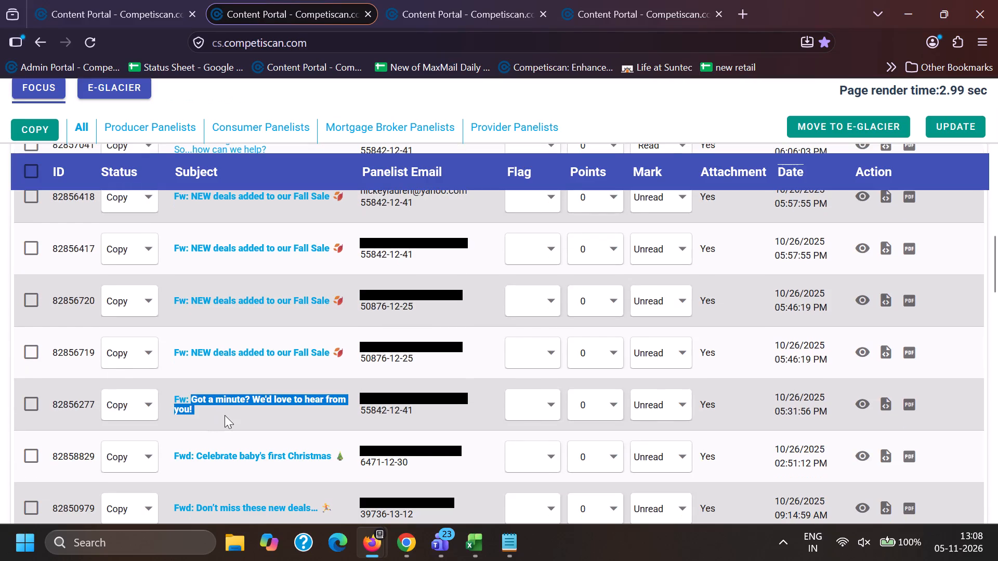
key(ctrl+c)
Check the Fall Sale results in Chrome, then search the subjects for "Got a minute? We'd love to hear from you!" in quotes.
key(alt+Tab)
scroll(287, 391, down, 2)
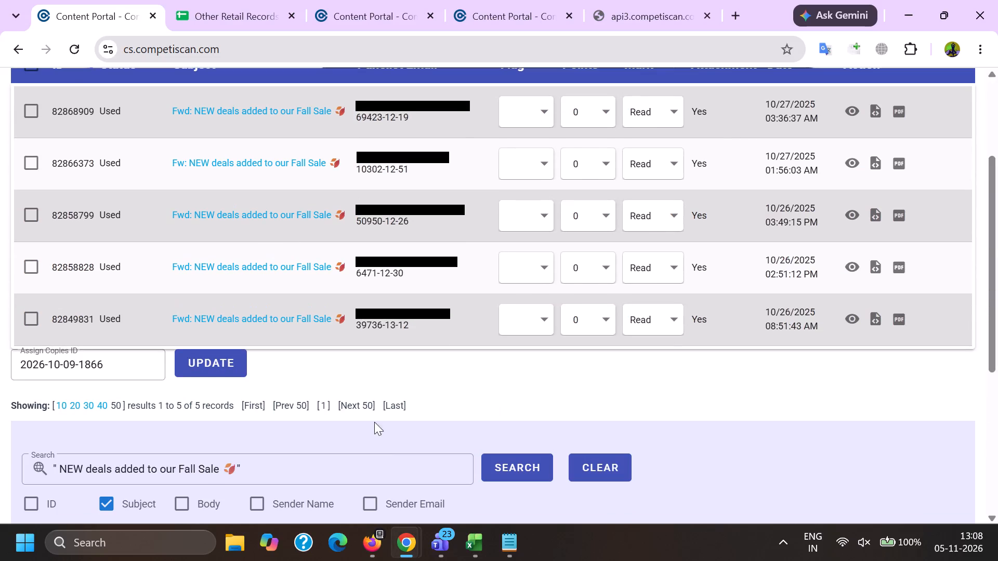
drag(391, 465, 1, 478)
key(BackSpace)
key(shift+quotedbl)
key(ctrl+v)
key(shift+quotedbl)
key(Return)
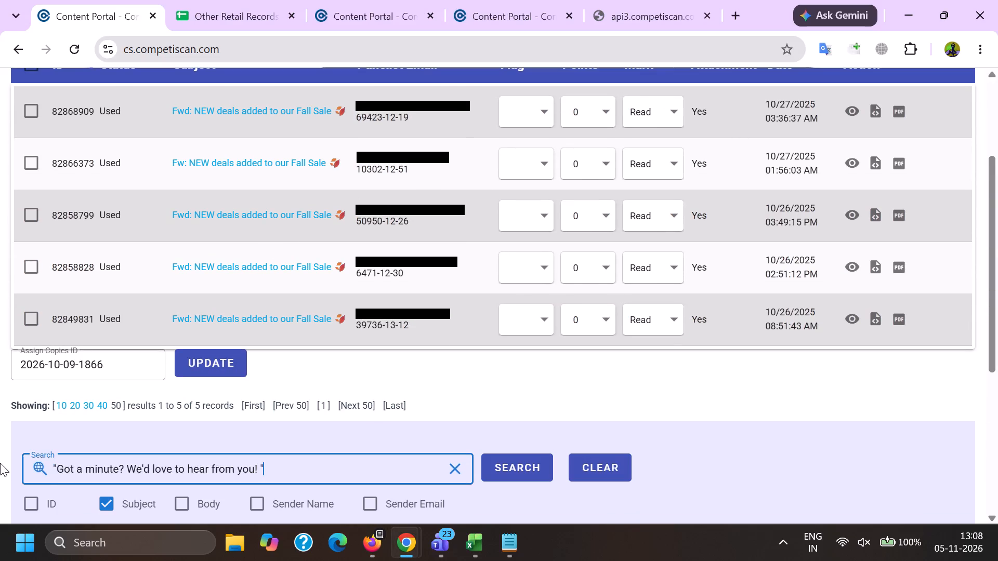
In Firefox, browse on and copy the "Our design experts make it happen...for FREE" subject of email 82815898, without its reply prefix.
key(alt+Tab)
scroll(7, 465, down, 2)
scroll(143, 422, down, 2)
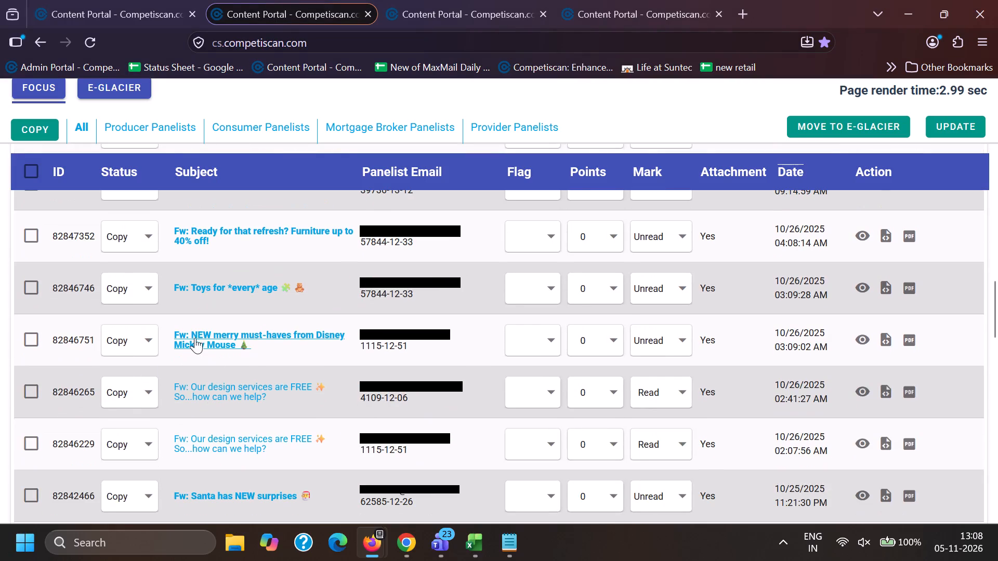
scroll(201, 393, down, 10)
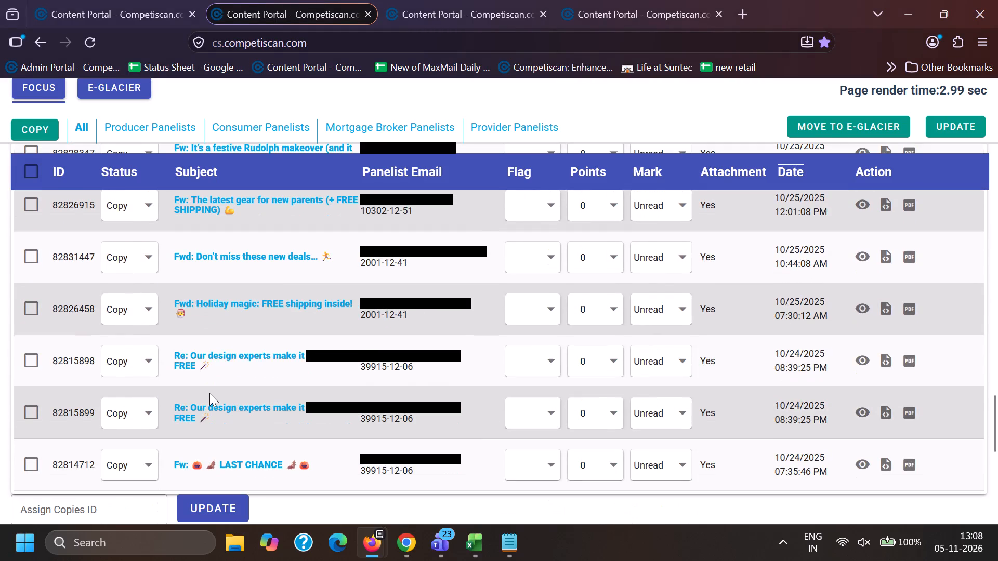
drag(190, 345, 242, 386)
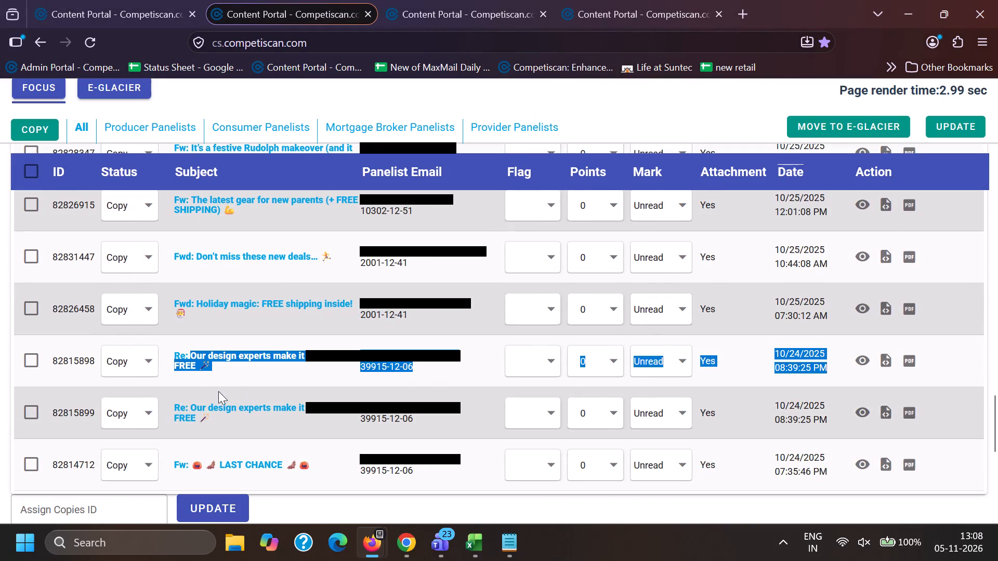
shift+click(218, 390)
shift+click(219, 378)
key(ctrl+c)
Switch to Chrome and rerun the "Got a minute? We'd love to hear from you!" search with copies included.
key(alt+Tab)
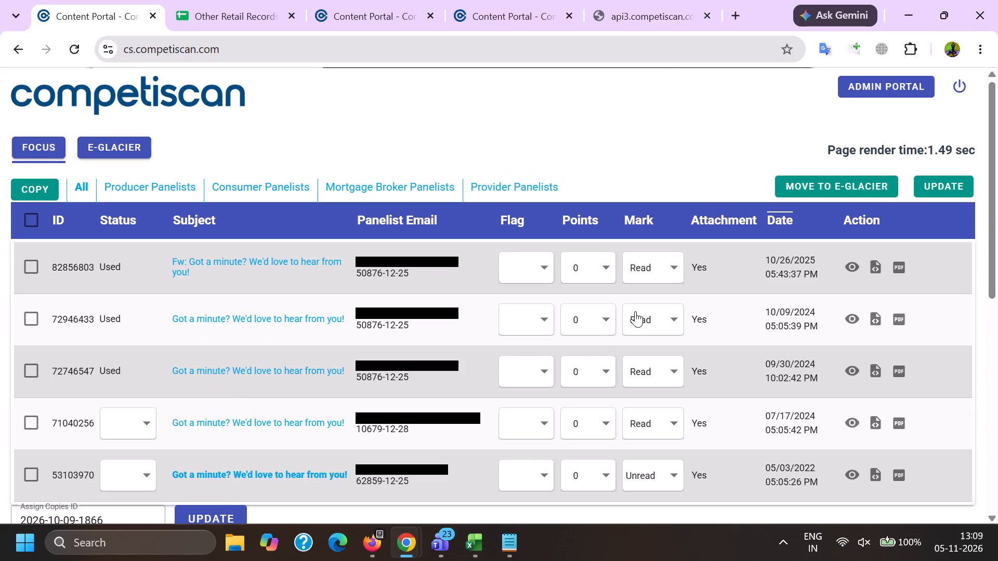
scroll(482, 312, down, 3)
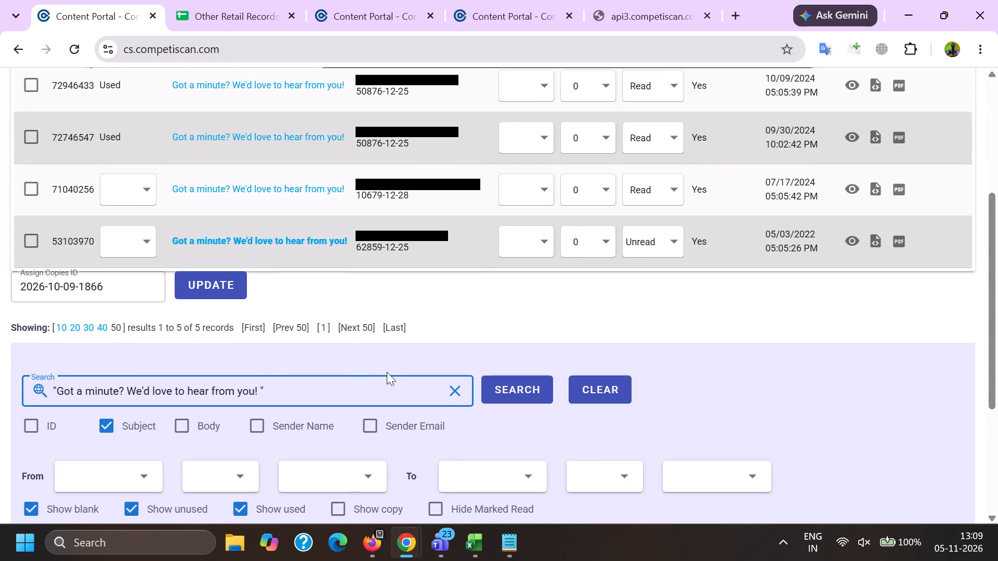
click(343, 500)
click(535, 394)
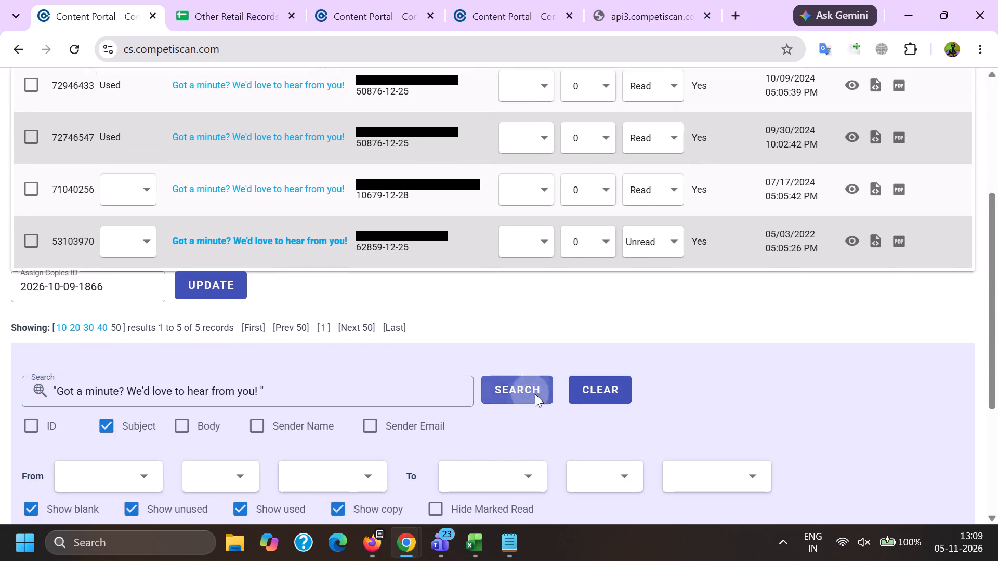
Open emails 82856277 and 82856803 from the results and compare their contents.
scroll(509, 385, up, 5)
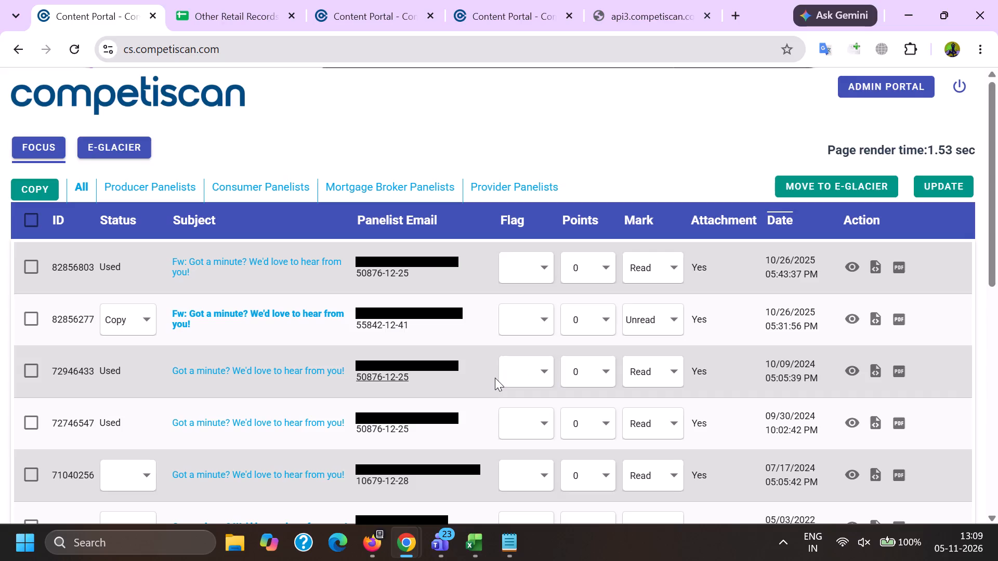
click(848, 318)
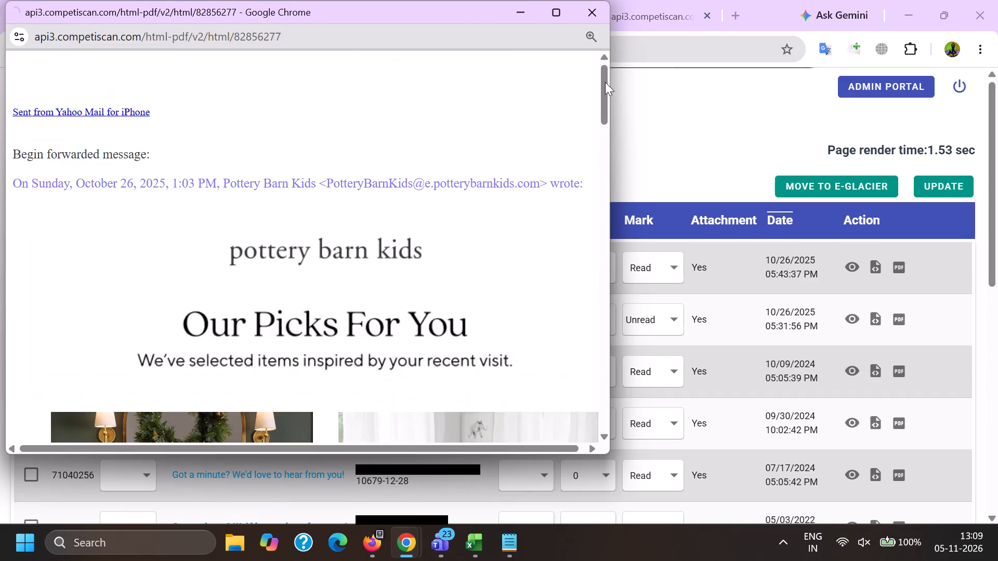
drag(605, 82, 587, 221)
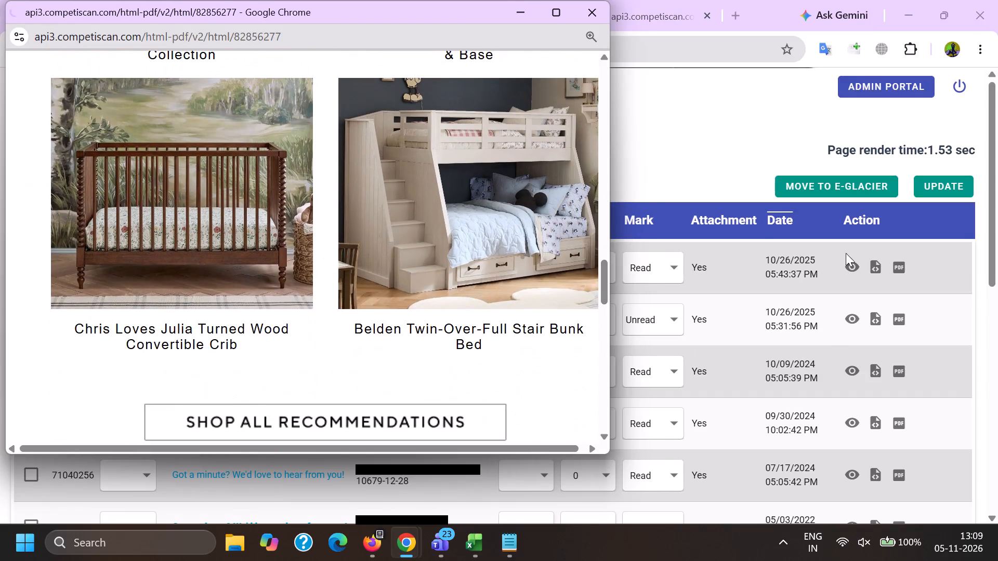
click(846, 267)
drag(602, 73, 602, 90)
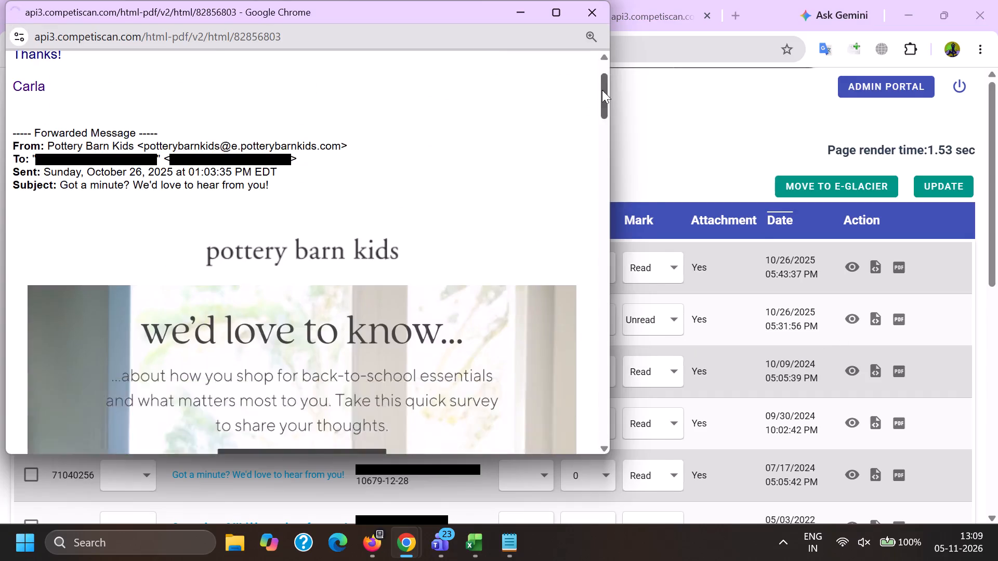
drag(602, 90, 601, 302)
click(695, 144)
Search the subjects for "Our design experts make it happen...for FREE 🪄" in quotes, with copies included.
scroll(226, 364, down, 6)
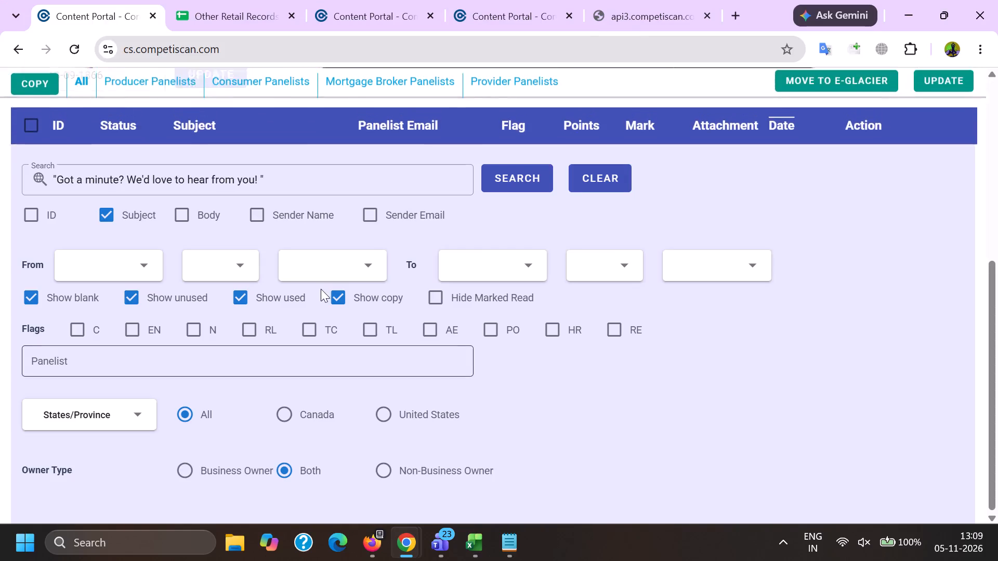
scroll(300, 421, up, 2)
drag(322, 339, 2, 385)
key(BackSpace)
key(shift+quotedbl)
key(ctrl+v)
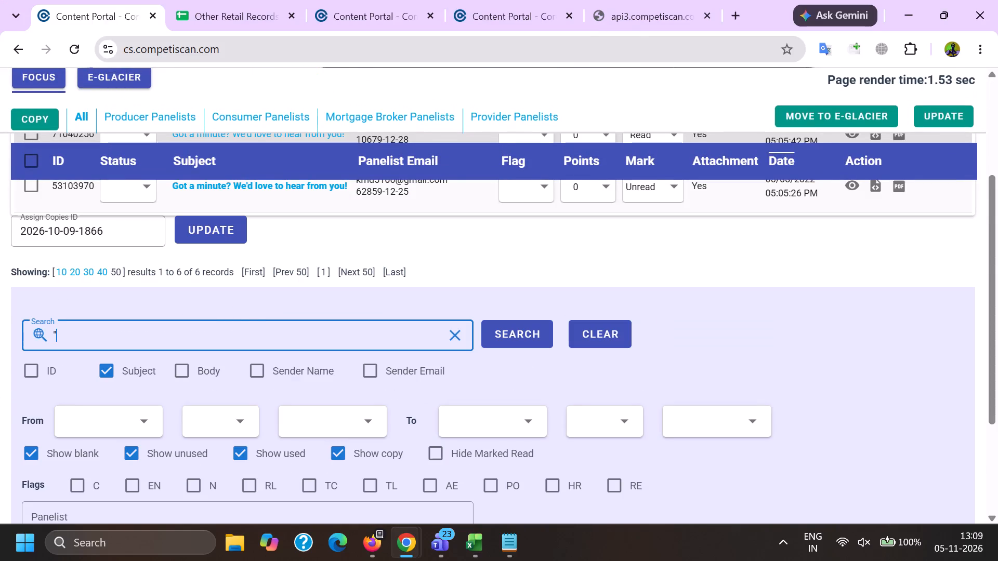
key(shift+quotedbl)
key(Return)
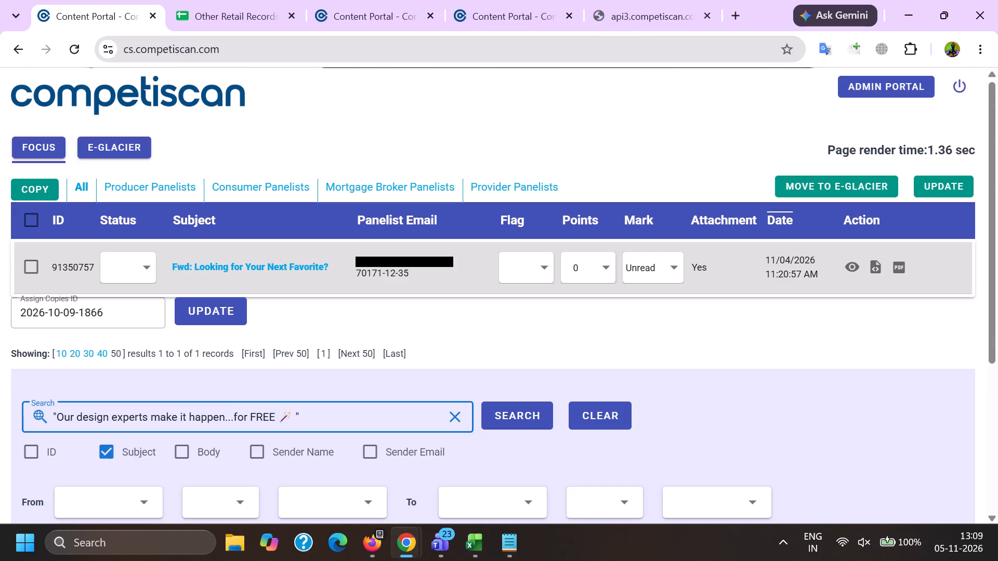
key(Return)
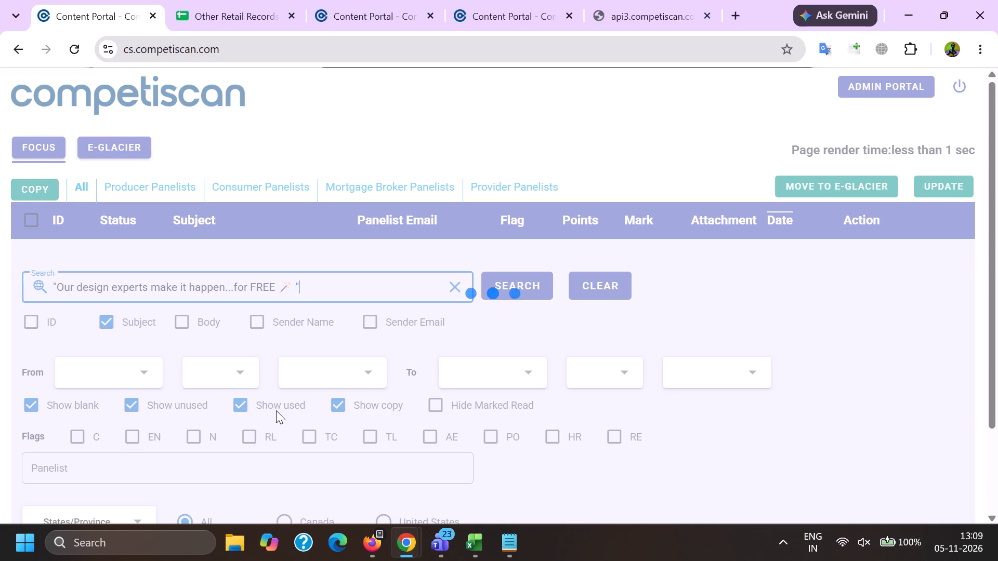
Look through the "Our design experts make it happen...for FREE" results, examining the used and copy entries.
scroll(276, 410, down, 3)
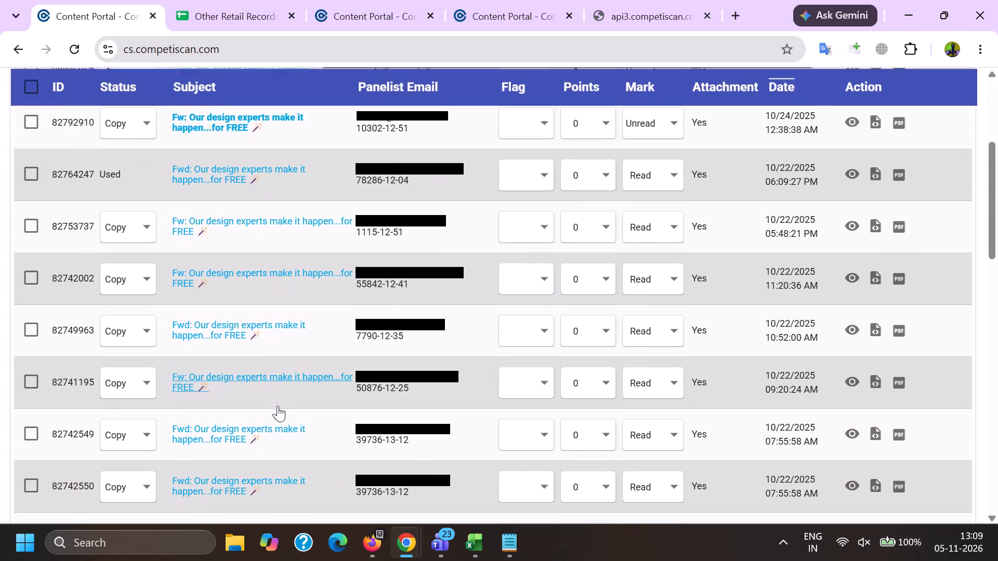
scroll(281, 403, down, 10)
scroll(293, 402, up, 4)
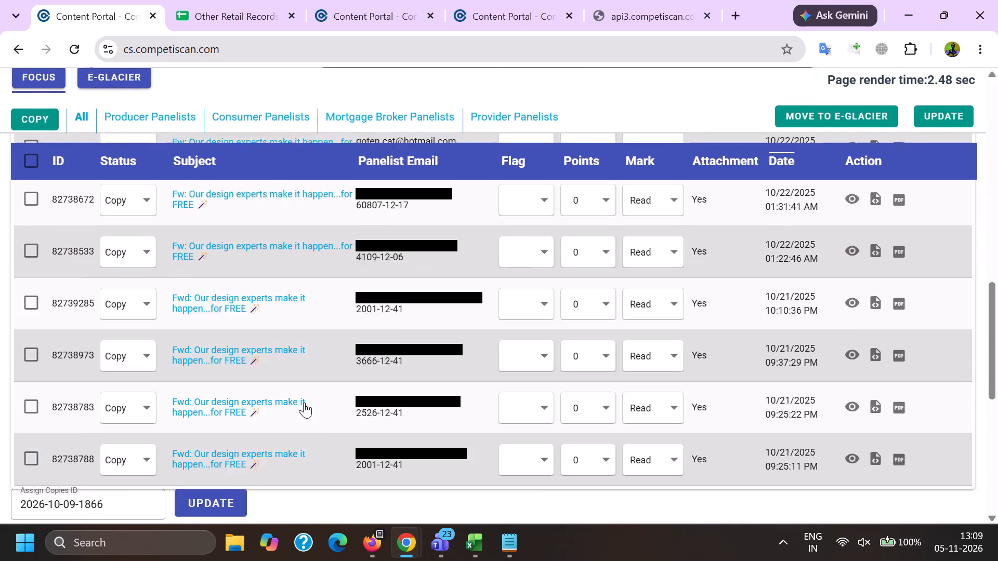
scroll(322, 402, up, 9)
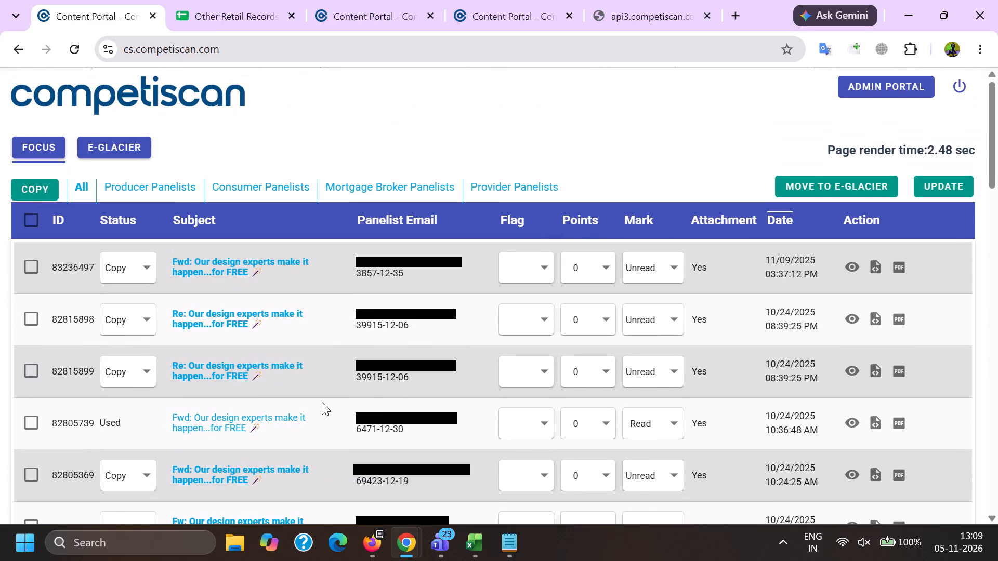
Open emails 82805739 and 83236497 from the results and compare their contents.
click(843, 423)
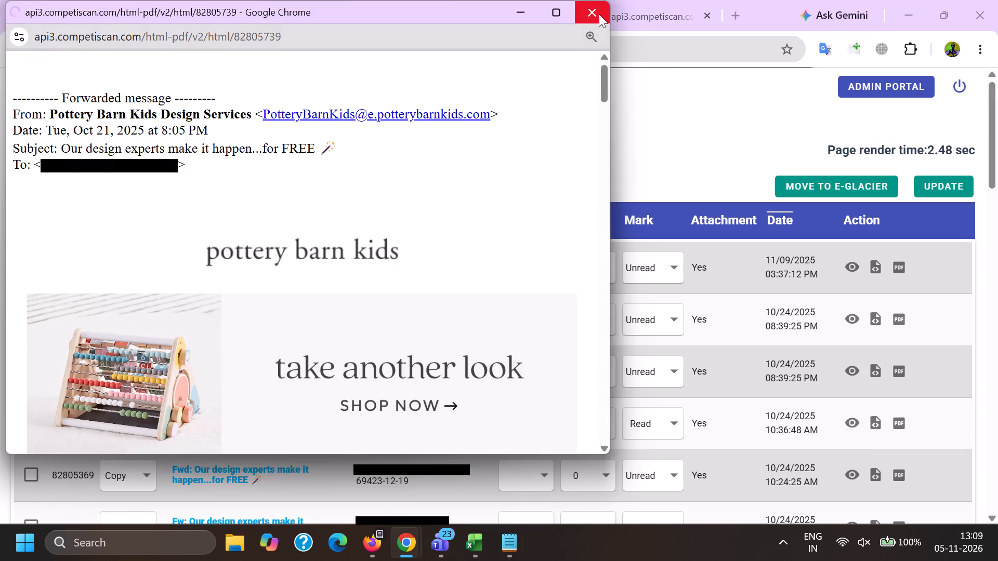
click(599, 14)
click(857, 258)
click(849, 259)
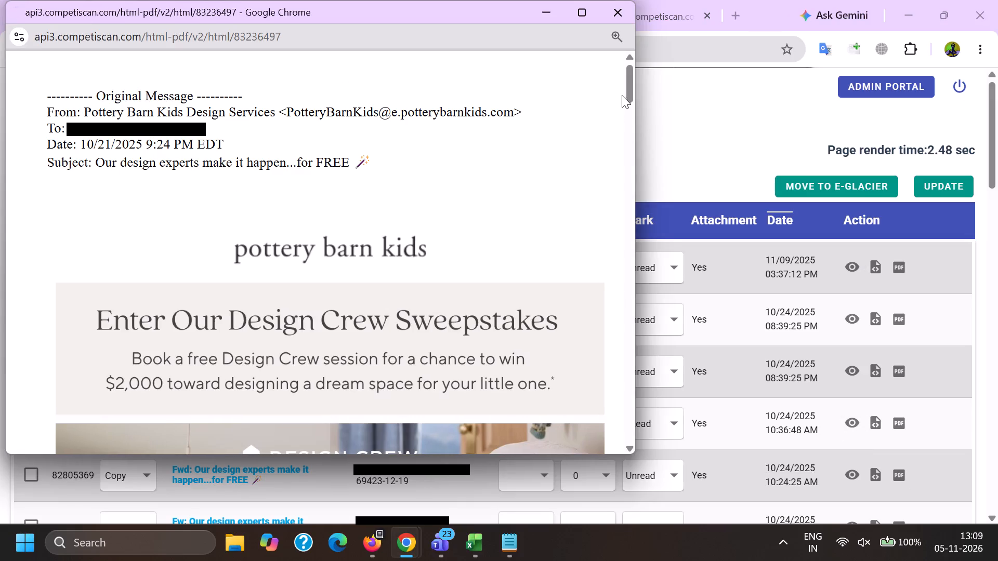
drag(628, 81, 596, 224)
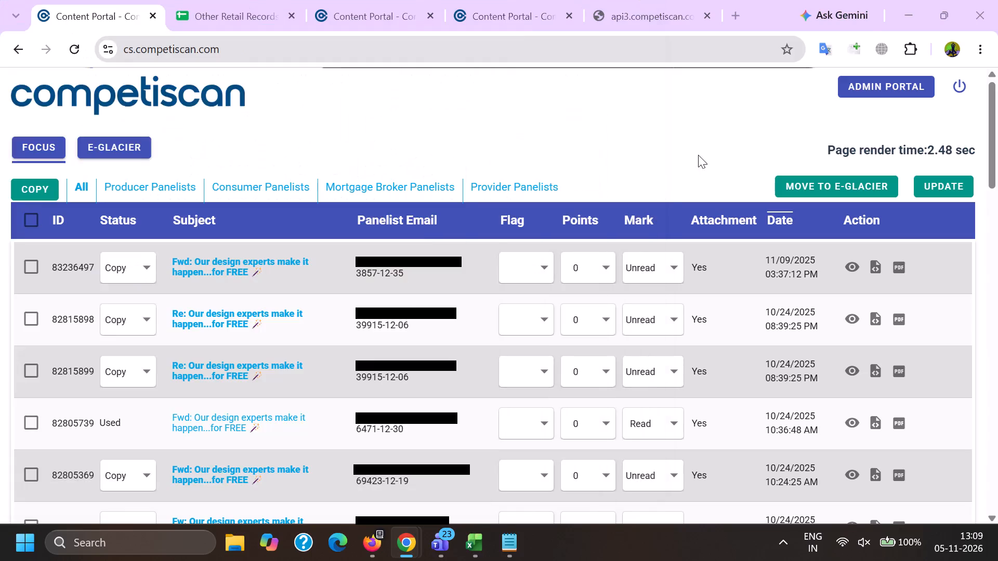
click(698, 155)
Open the used emails 82764247 and 82740459 and compare their banners and product recommendations.
scroll(641, 273, down, 2)
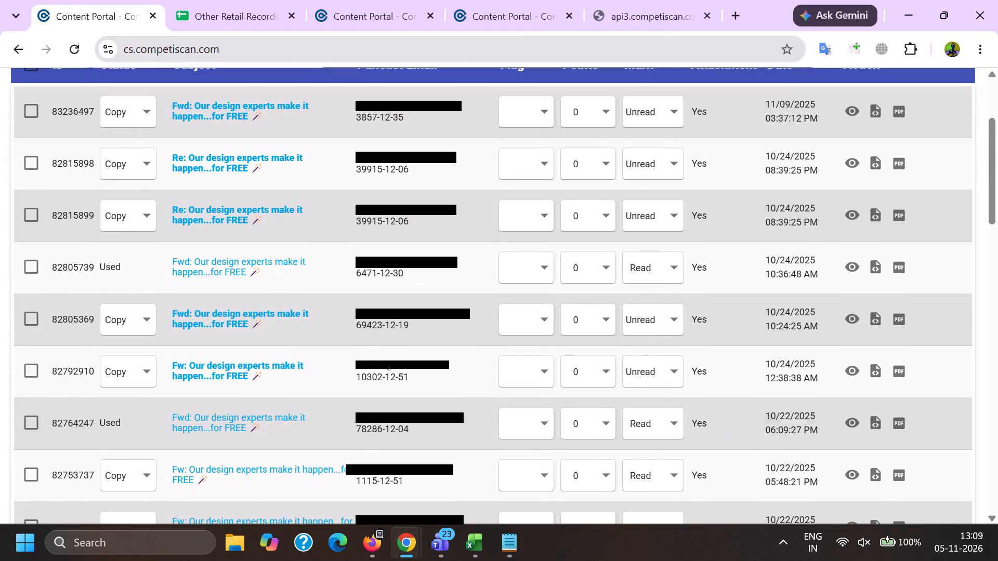
click(851, 426)
drag(631, 82, 612, 144)
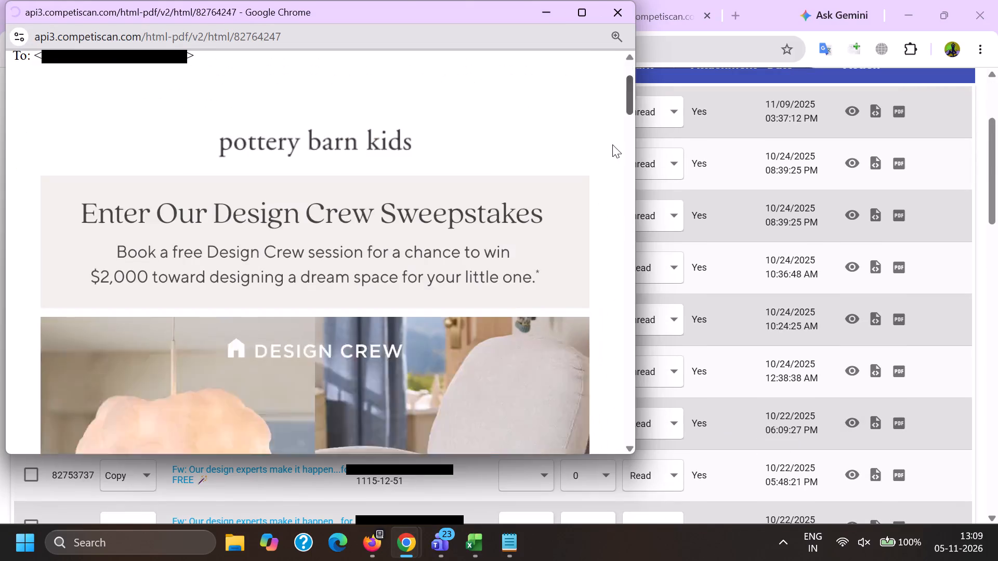
drag(612, 144, 598, 266)
key(alt+Tab)
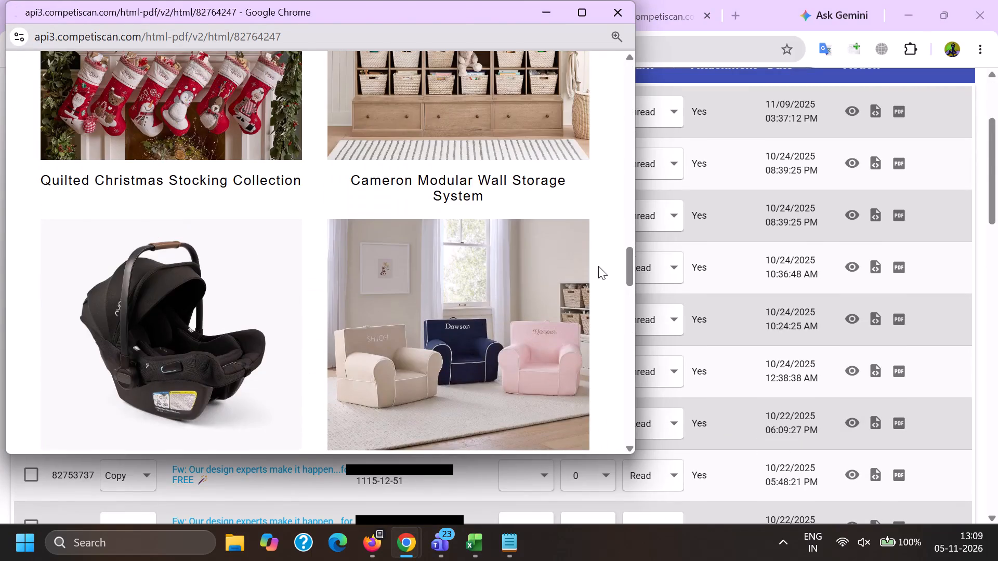
scroll(599, 316, down, 5)
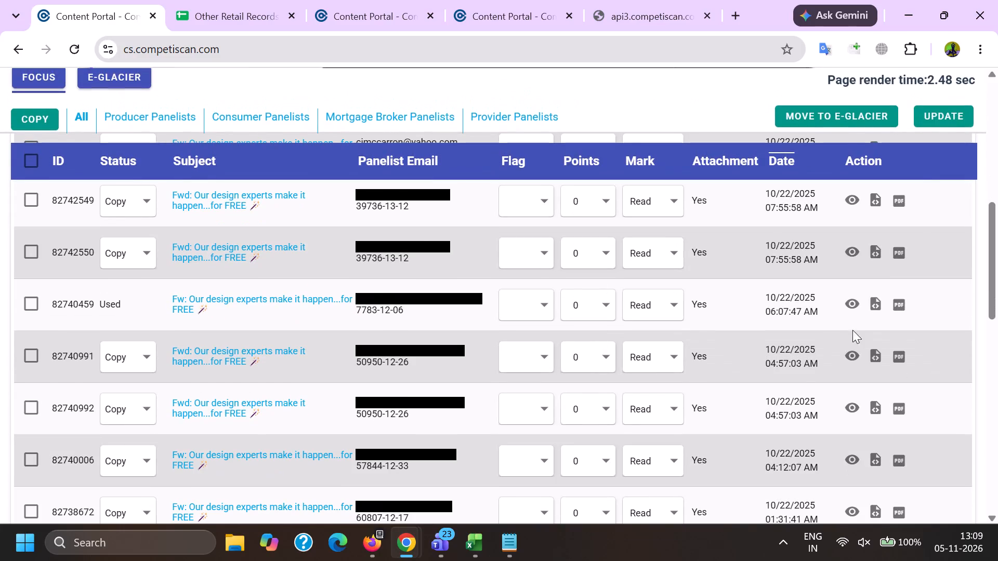
click(853, 305)
drag(631, 81, 611, 348)
key(alt+Tab)
Open the two oldest copies, emails 82738788 and 82738783, and compare their contents.
scroll(646, 349, down, 2)
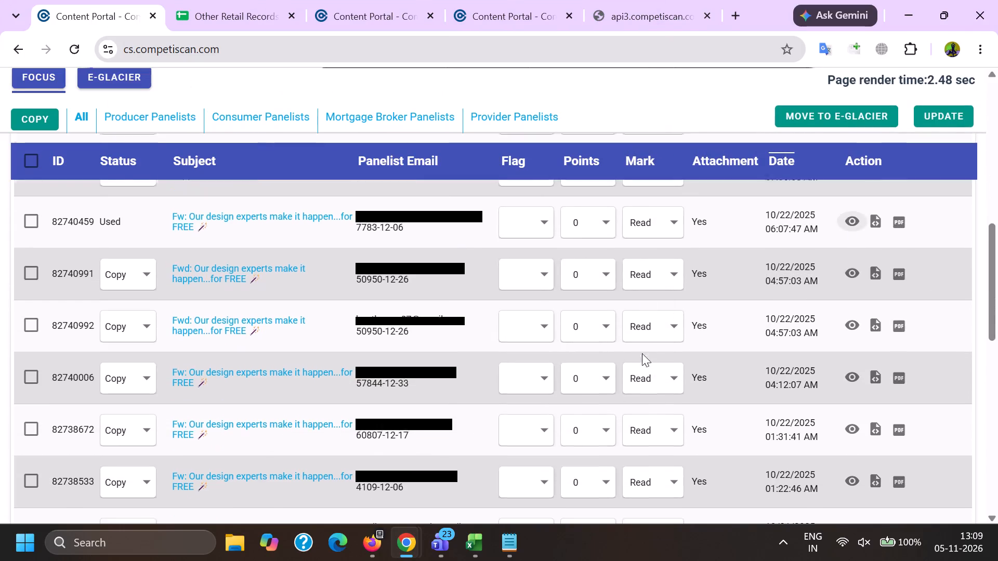
scroll(642, 353, down, 4)
click(860, 301)
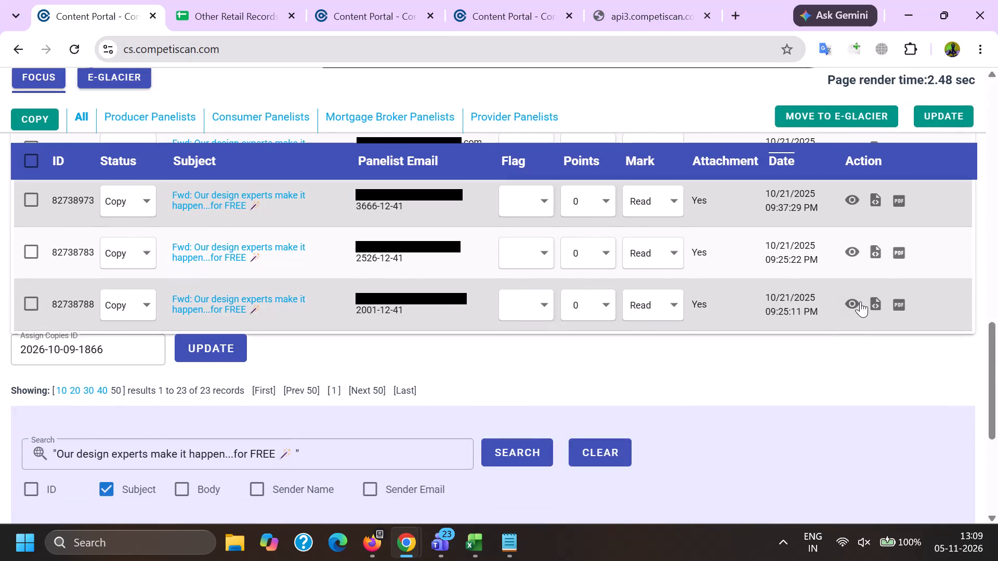
drag(628, 71, 617, 243)
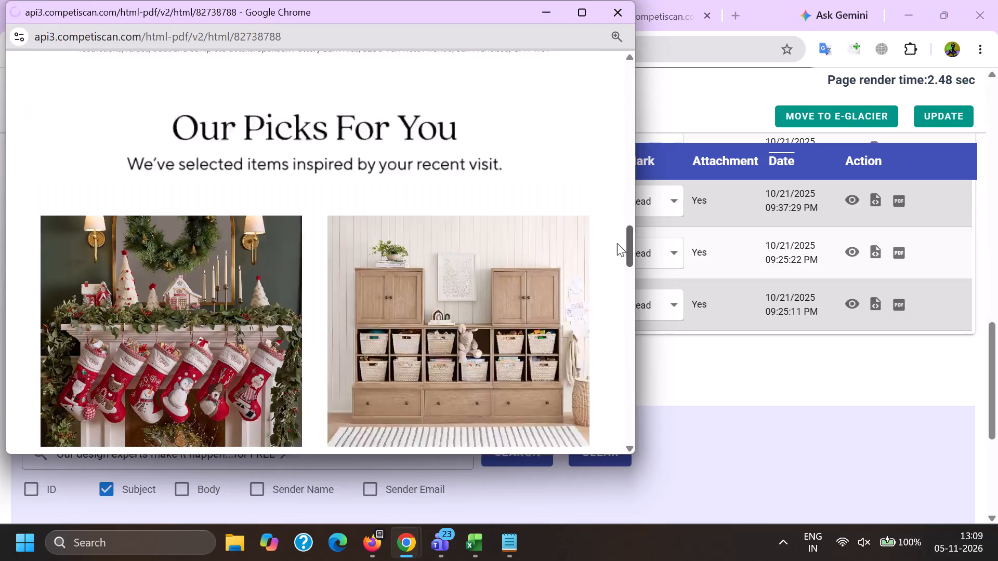
drag(617, 243, 617, 278)
key(alt+Tab)
click(961, 258)
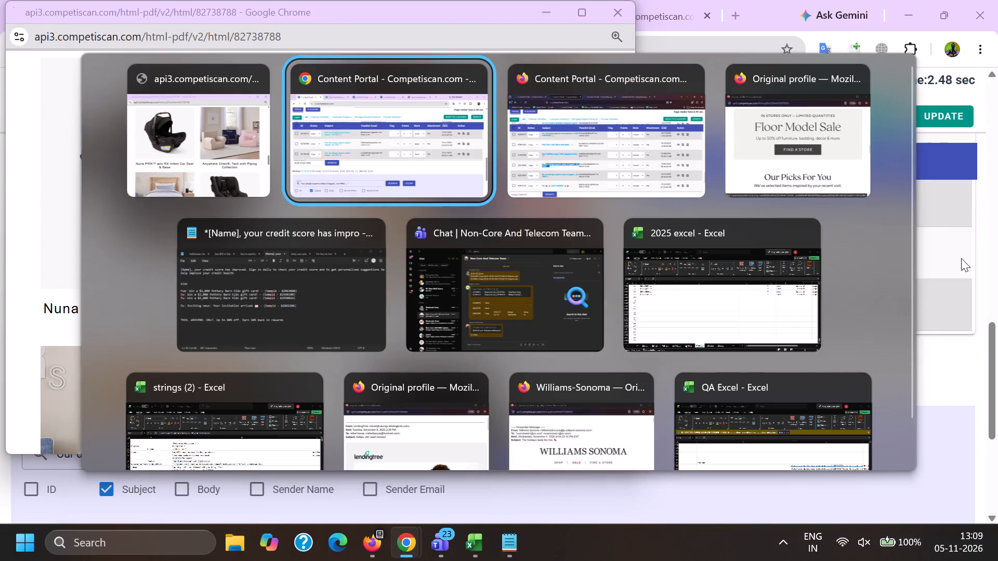
click(847, 249)
drag(629, 79, 621, 275)
key(alt+Tab)
Open emails 82738973 and 82739285 from October 21 and compare their contents.
scroll(811, 365, up, 1)
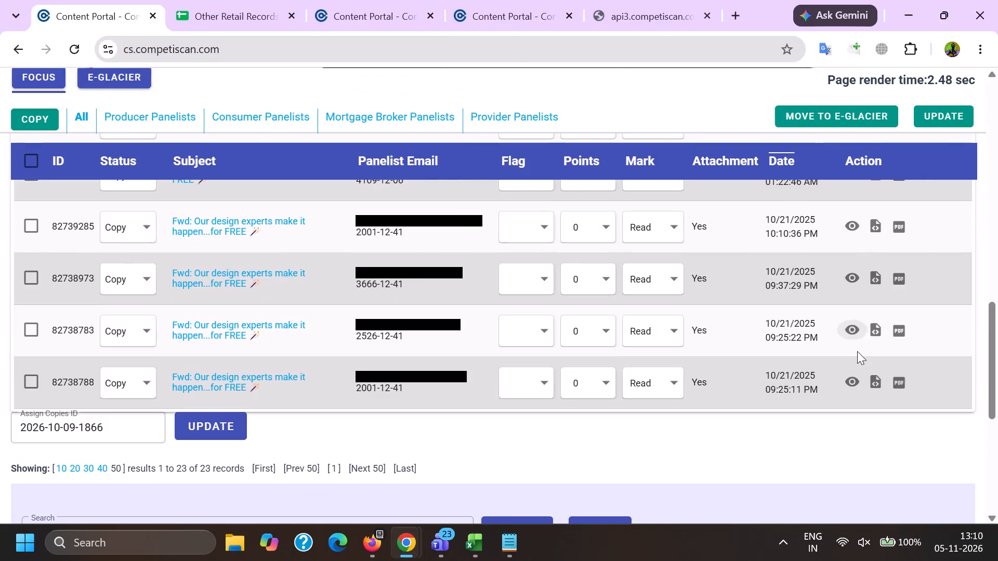
click(850, 277)
drag(632, 73, 615, 292)
key(alt+Tab)
scroll(812, 350, up, 1)
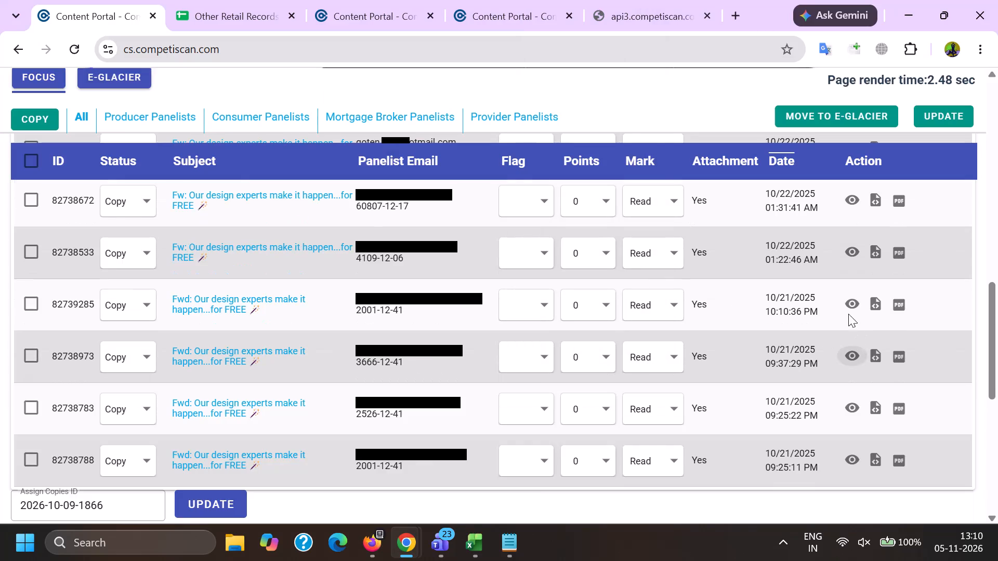
click(848, 299)
drag(627, 77, 617, 172)
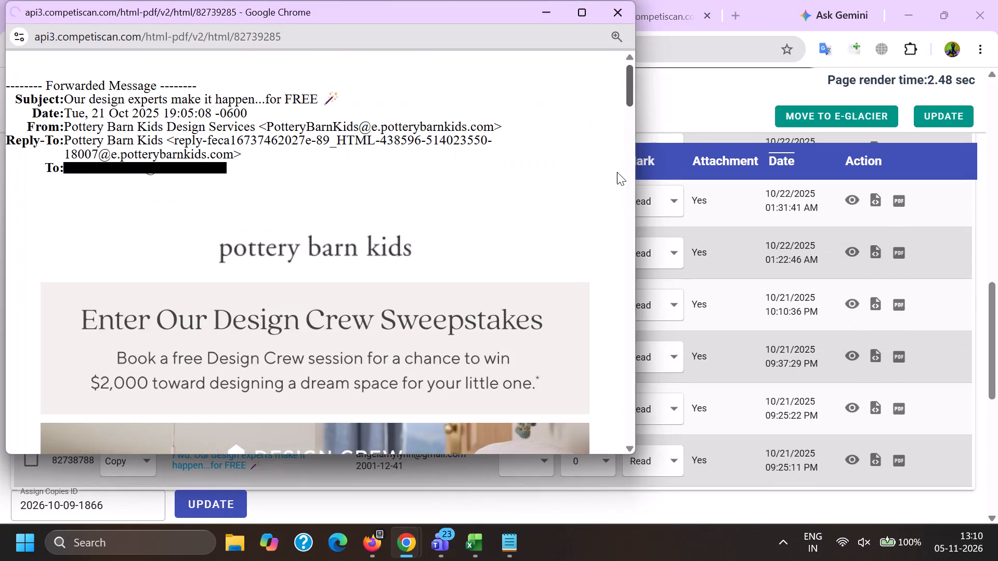
drag(617, 172, 616, 273)
key(alt+Tab)
Open emails 82738533 and 82738672 and compare their recommended products and closing sections.
scroll(787, 363, up, 1)
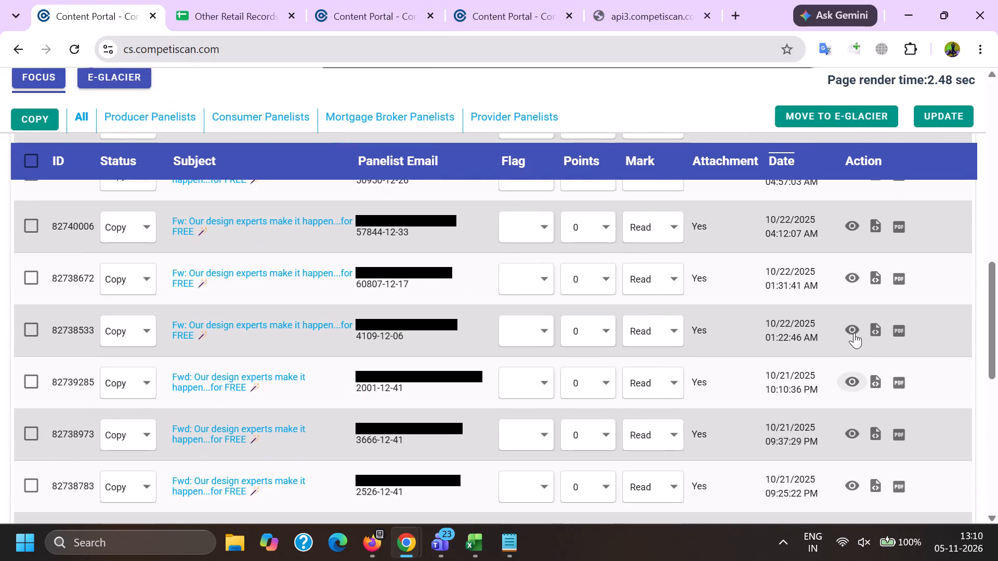
click(850, 328)
drag(632, 72, 612, 284)
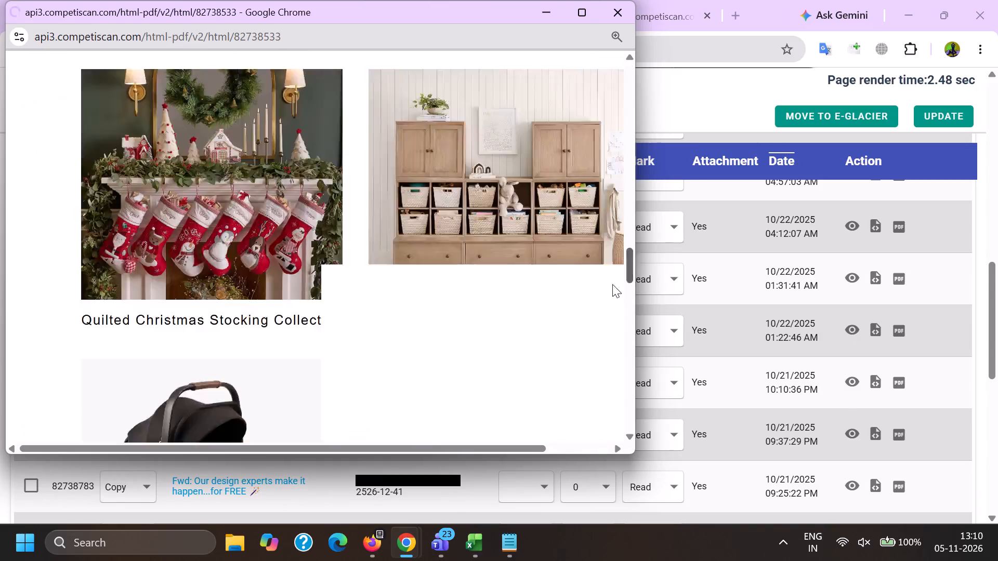
drag(612, 284, 612, 322)
key(alt+Tab)
click(850, 275)
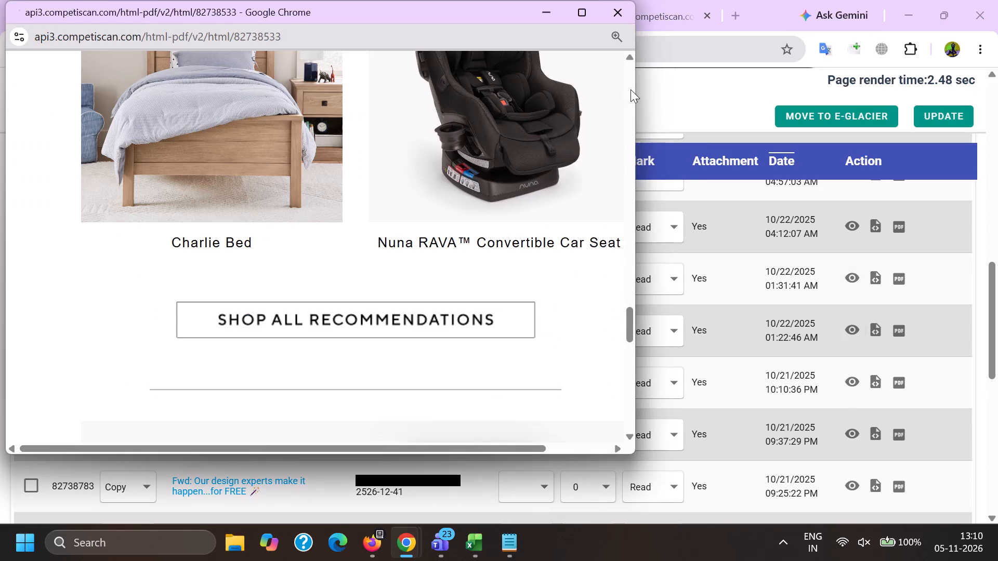
drag(633, 81, 613, 321)
key(alt+Tab)
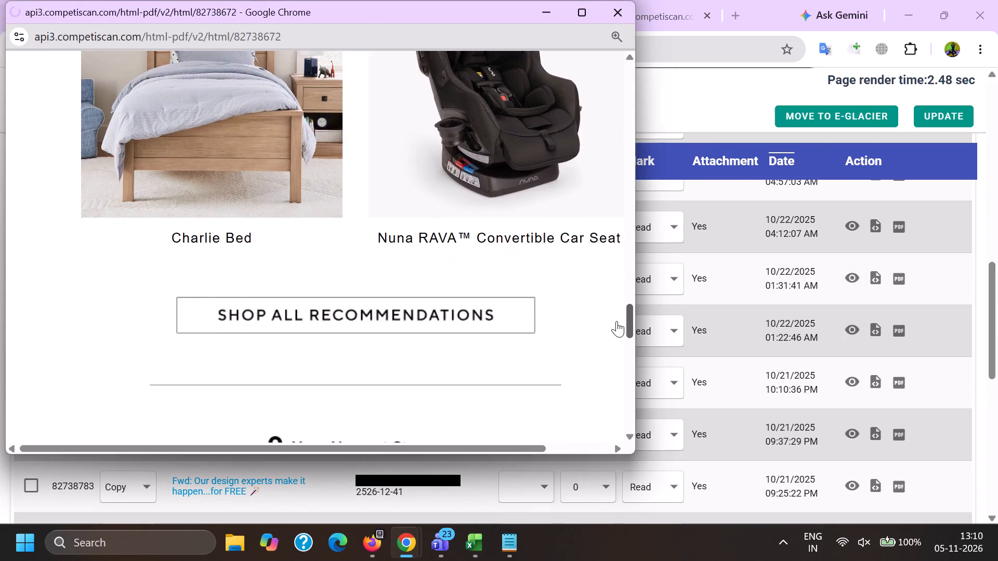
Open emails 82740006 and 82740991 from the results and compare their contents.
scroll(848, 321, up, 2)
click(854, 374)
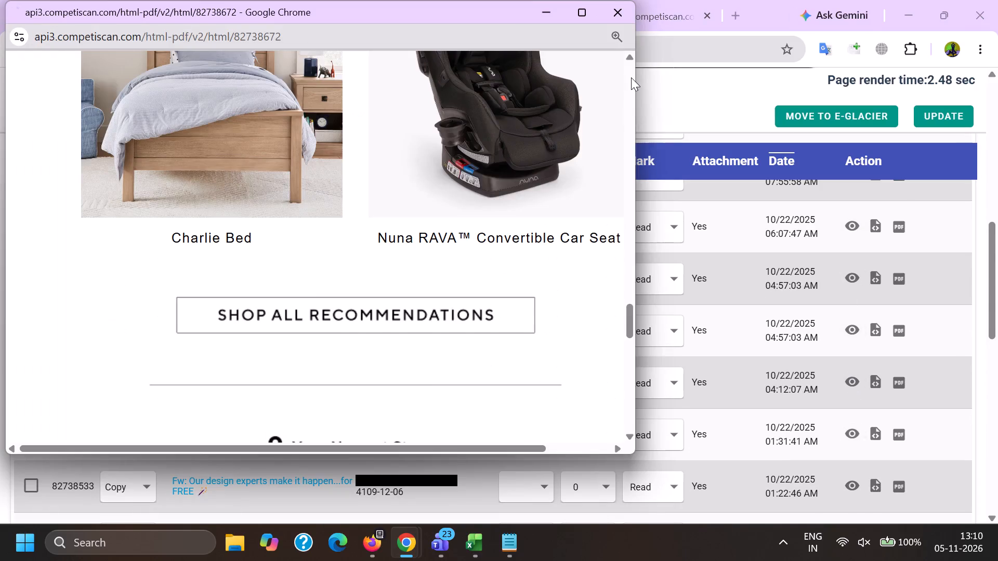
drag(631, 77, 611, 334)
key(alt+Tab)
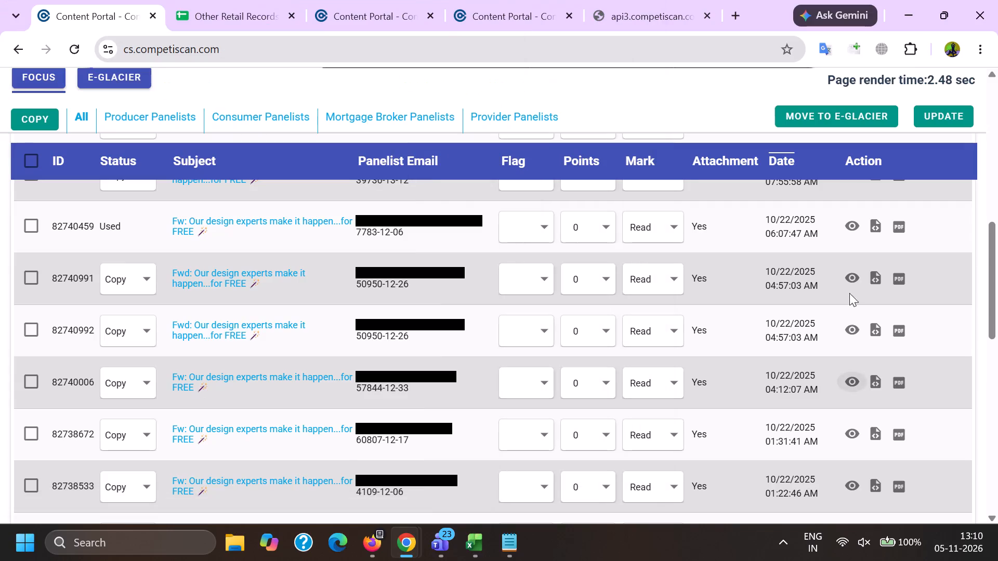
click(850, 278)
drag(625, 75, 625, 77)
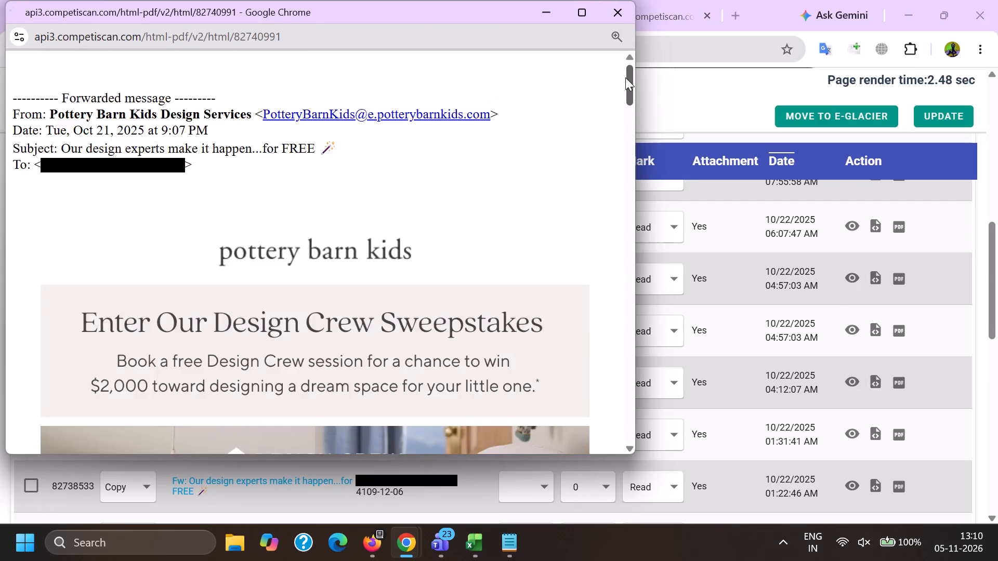
drag(625, 77, 623, 330)
key(alt+Tab)
Open the two reply-prefixed copies, emails 82815899 and 82815898, and check their contents.
scroll(780, 325, up, 13)
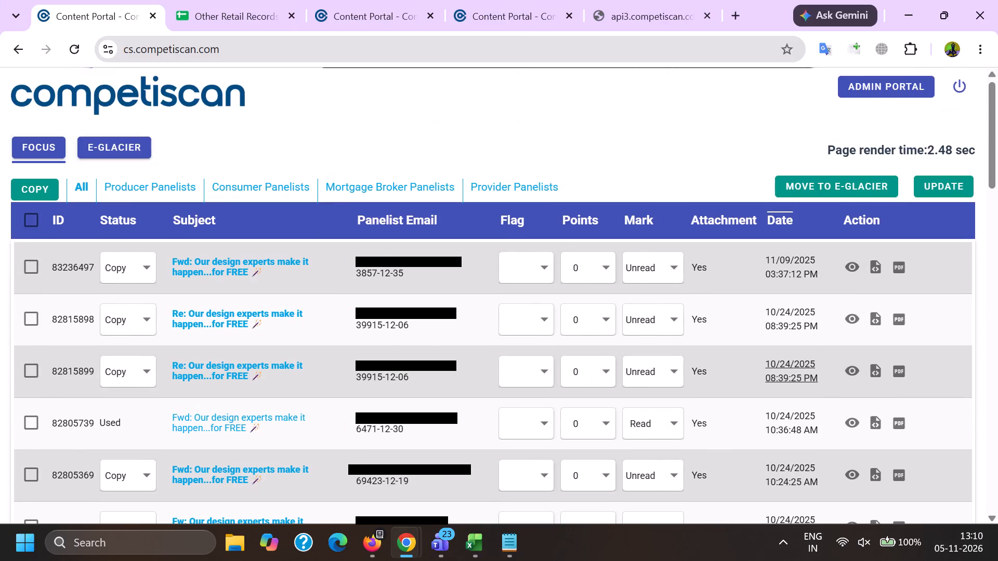
click(861, 369)
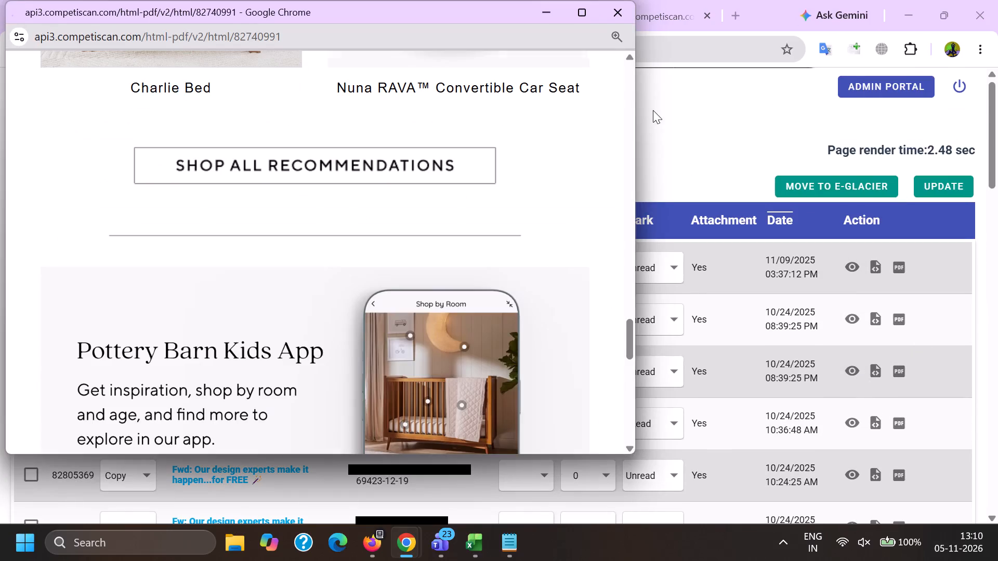
key(alt+Tab)
click(850, 324)
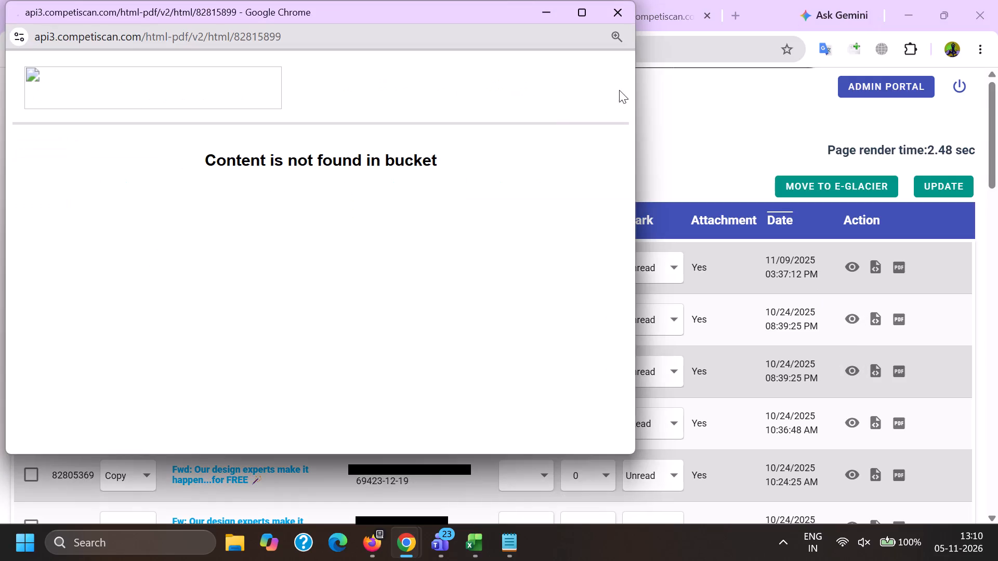
drag(625, 89, 586, 283)
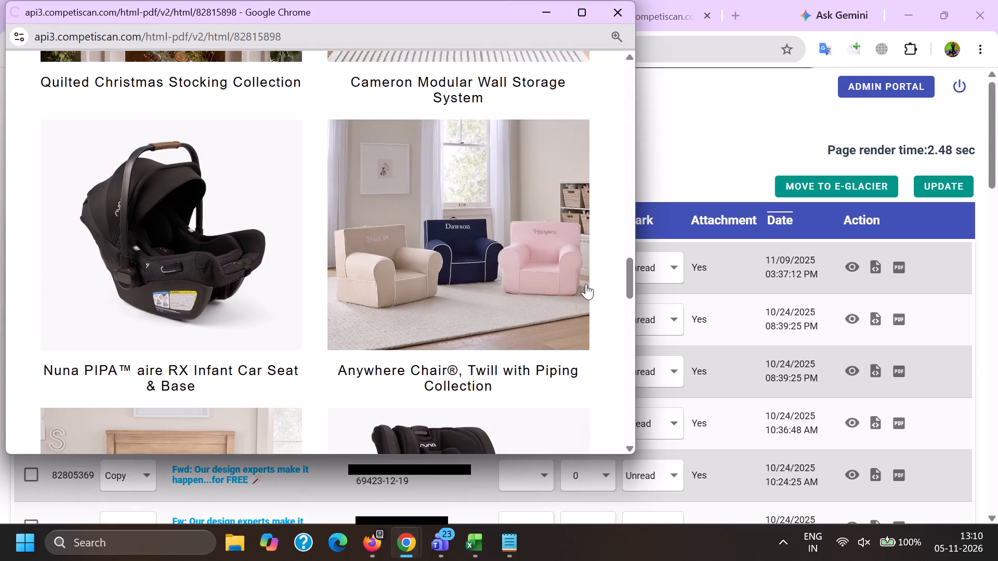
key(alt+Tab)
Switch to Firefox and open page 6 of the e.potterybarnkids.com search results.
click(378, 536)
click(234, 462)
scroll(283, 378, down, 2)
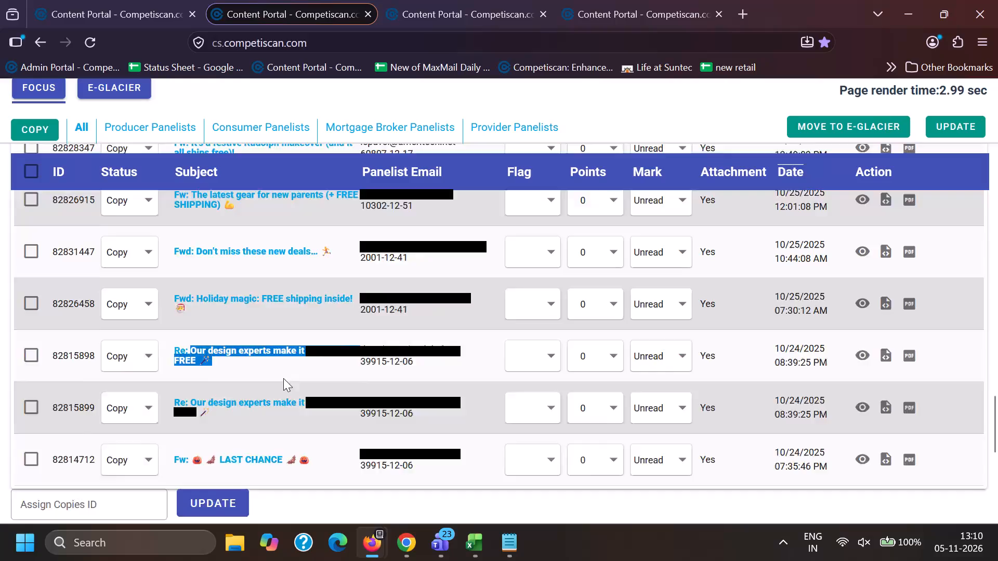
click(401, 384)
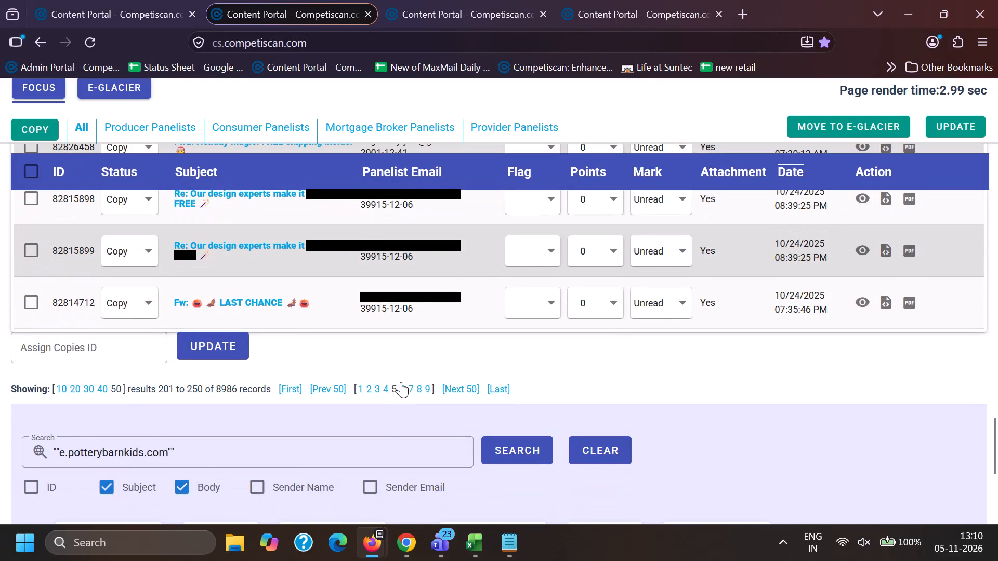
Switch to the first Content Portal tab and reload its Focus email list.
click(134, 0)
click(63, 155)
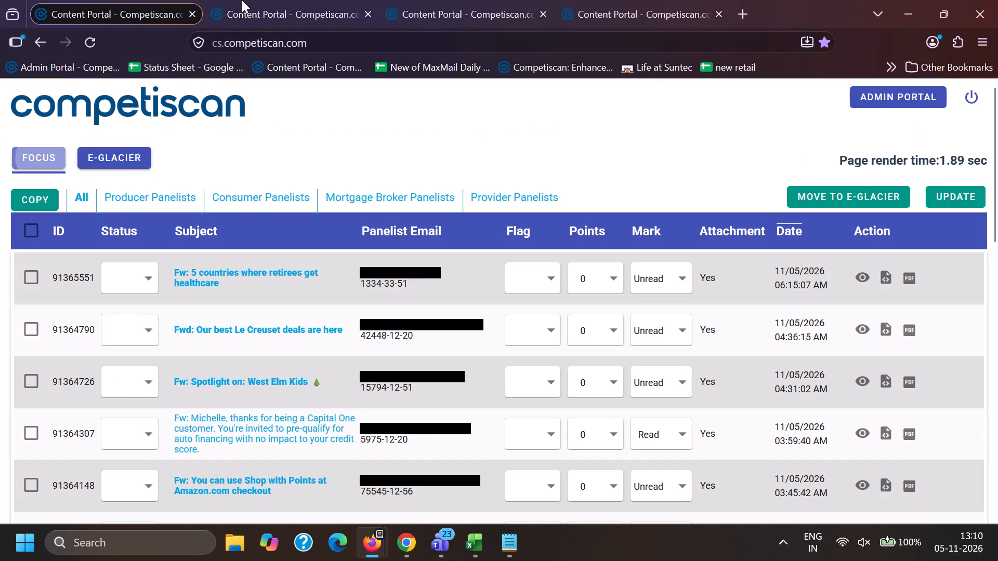
Switch to the second Content Portal tab and copy the first result's subject, "Up to 50% Off Nursery Essentials" with its emojis.
click(242, 0)
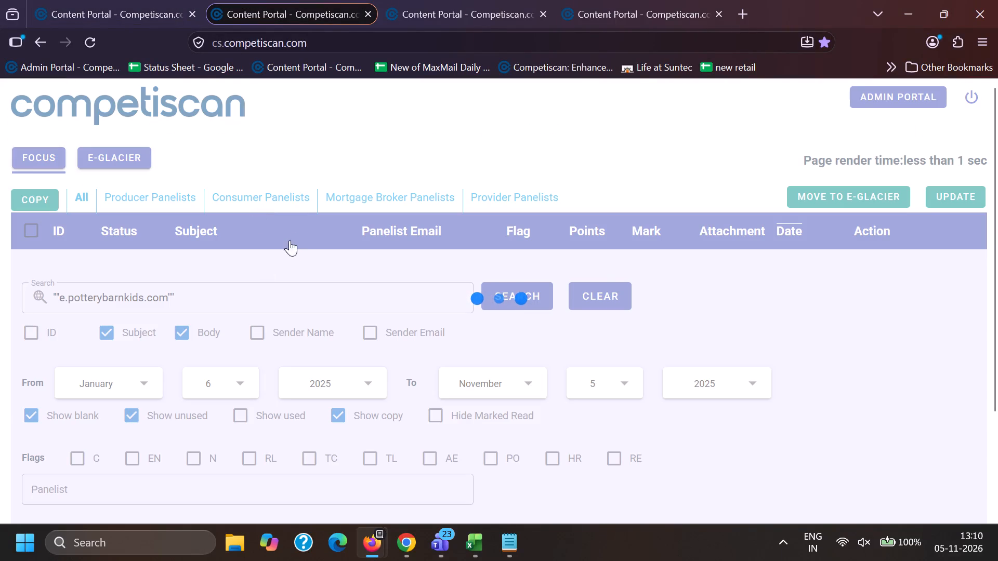
drag(193, 273, 350, 271)
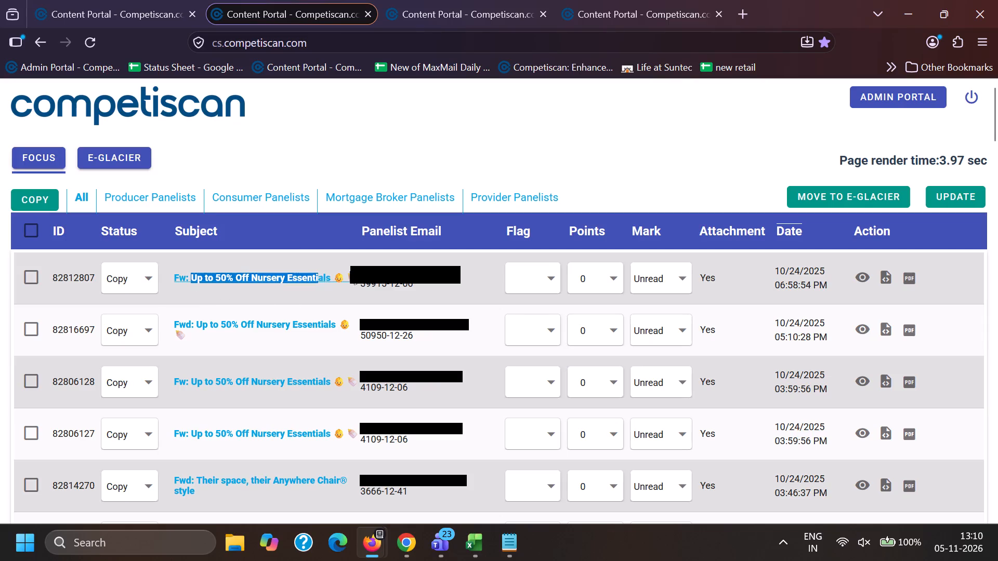
drag(350, 271, 358, 284)
key(ctrl+c)
Switch to Chrome and search the Content Portal subjects for the copied "Up to 50% Off Nursery Essentials" phrase in quotation marks.
click(404, 550)
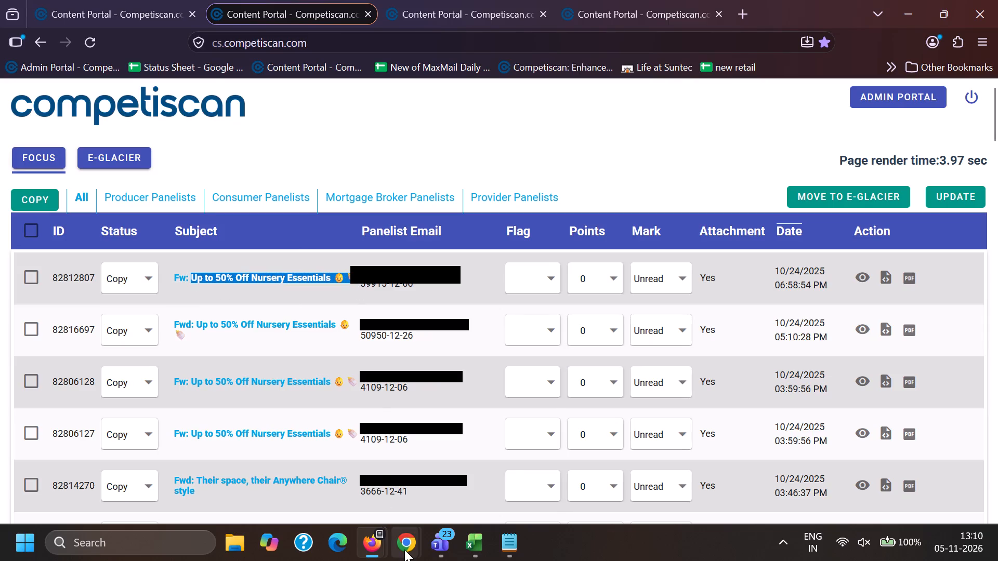
click(317, 474)
scroll(267, 318, down, 4)
scroll(266, 339, up, 1)
scroll(267, 343, down, 15)
scroll(258, 438, up, 2)
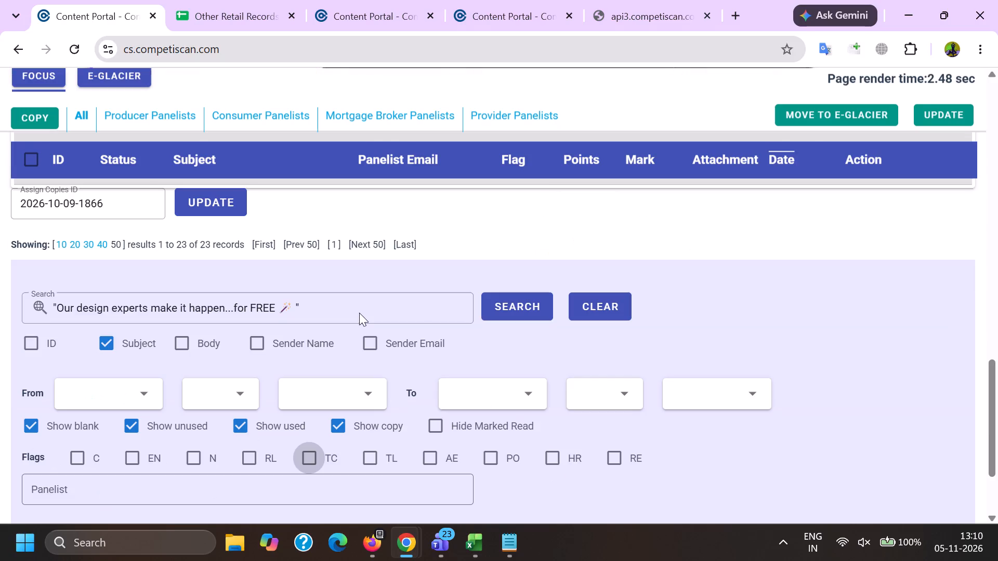
drag(387, 332, 2, 390)
key(BackSpace)
key(shift+quotedbl)
key(ctrl+v)
key(shift+quotedbl)
key(Return)
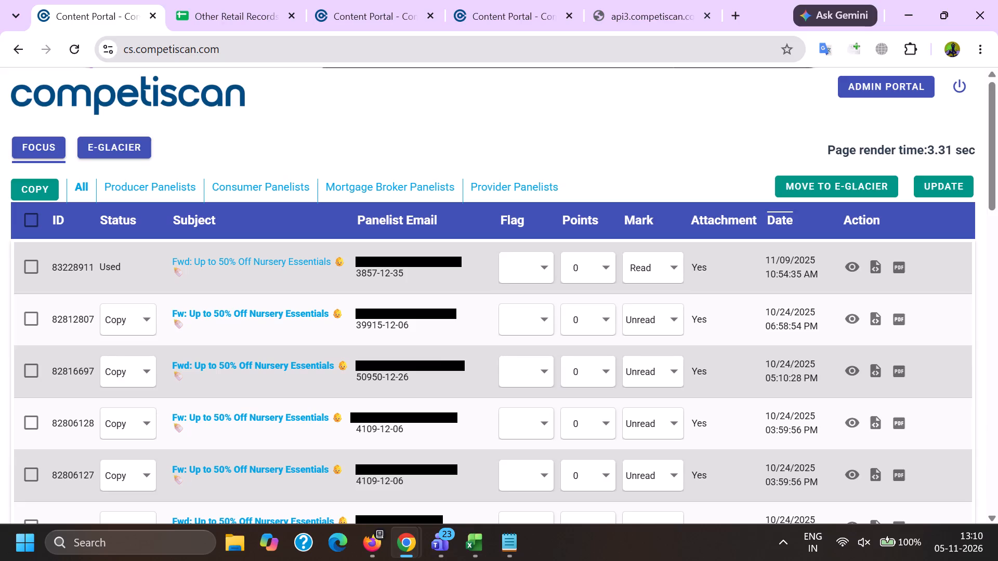
Look through the results, and open emails 83228911 and 82812807 to compare their contents.
scroll(4, 386, down, 7)
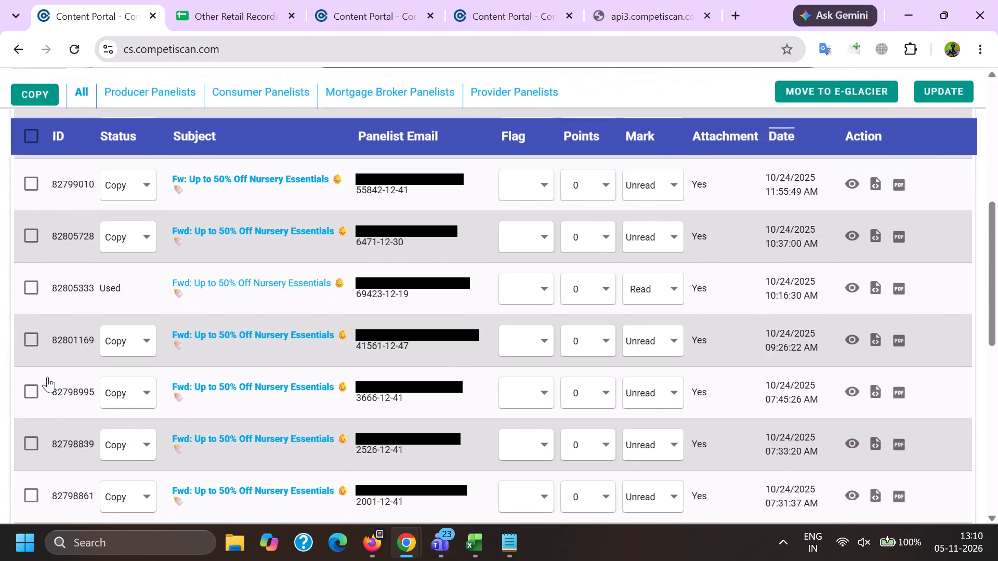
scroll(88, 371, down, 1)
scroll(96, 380, up, 13)
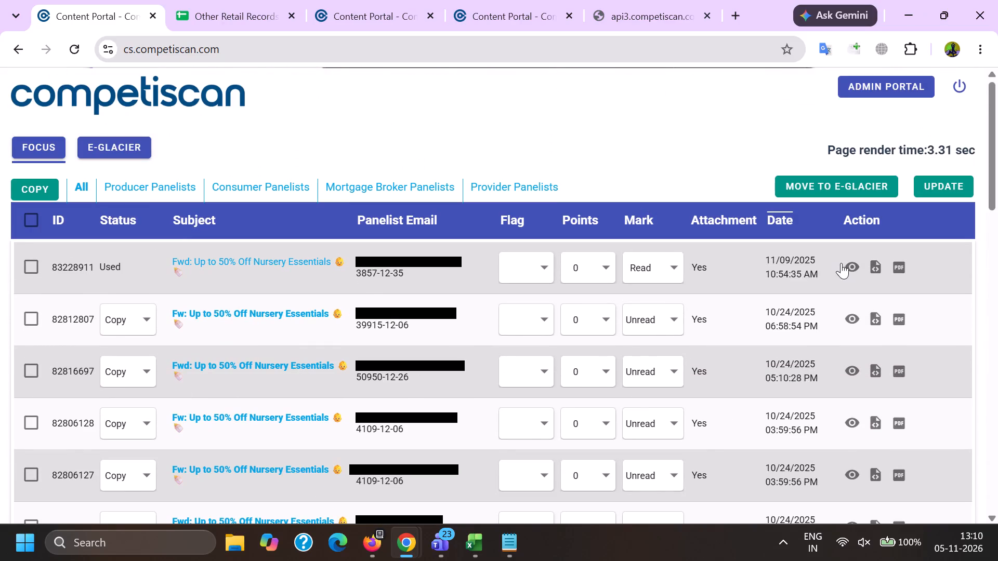
click(844, 262)
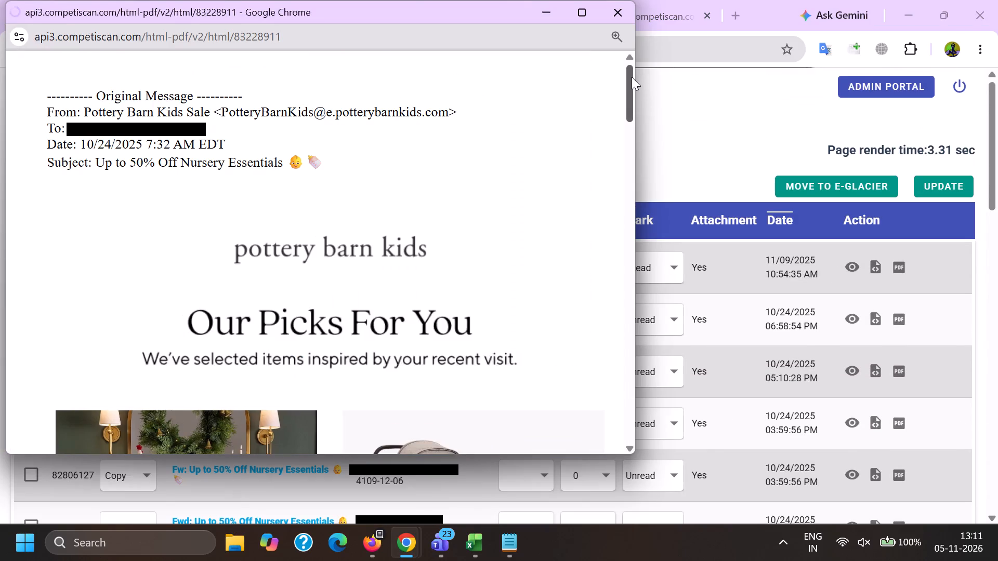
drag(632, 77, 612, 168)
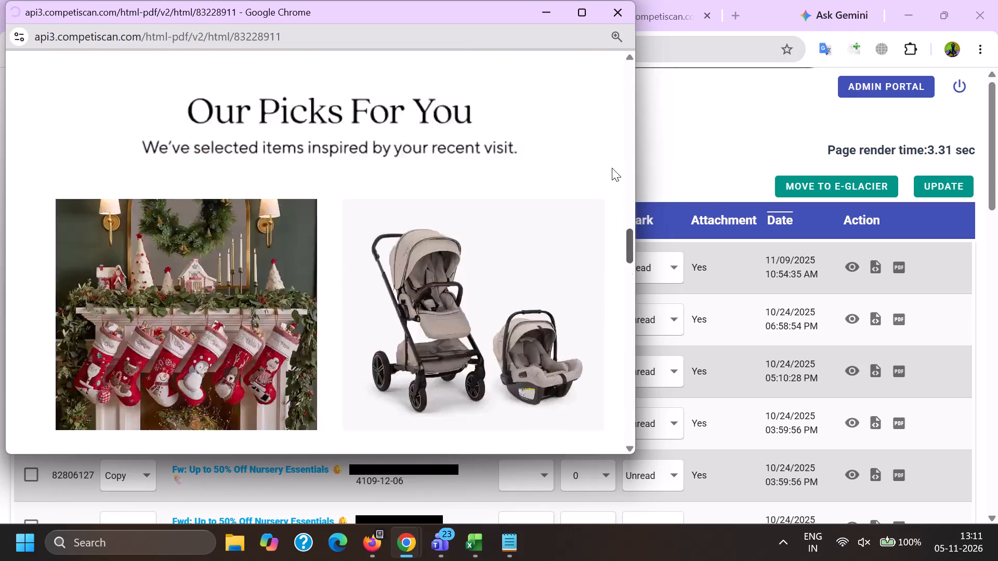
drag(612, 168, 618, 51)
scroll(578, 267, down, 7)
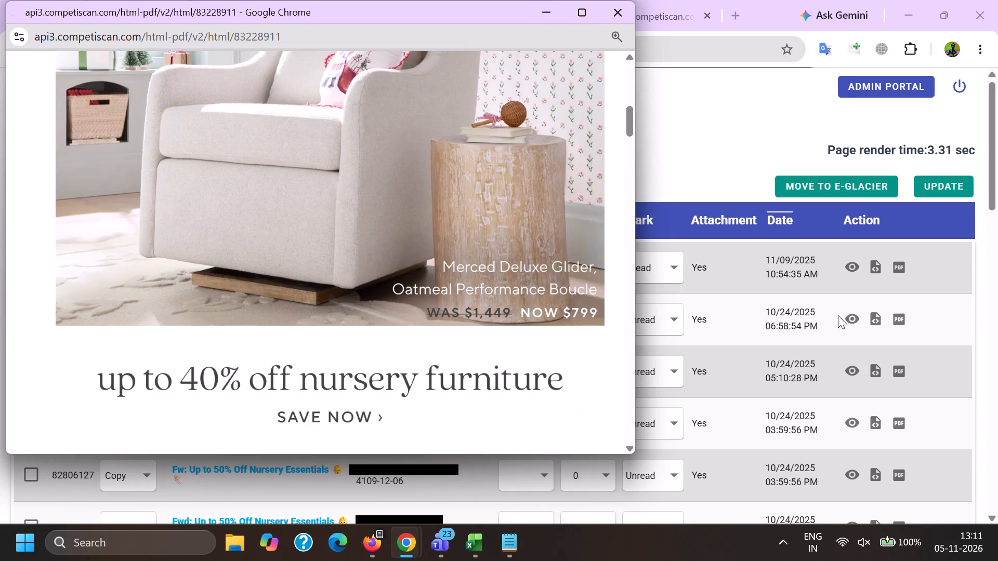
click(846, 315)
drag(629, 77, 612, 288)
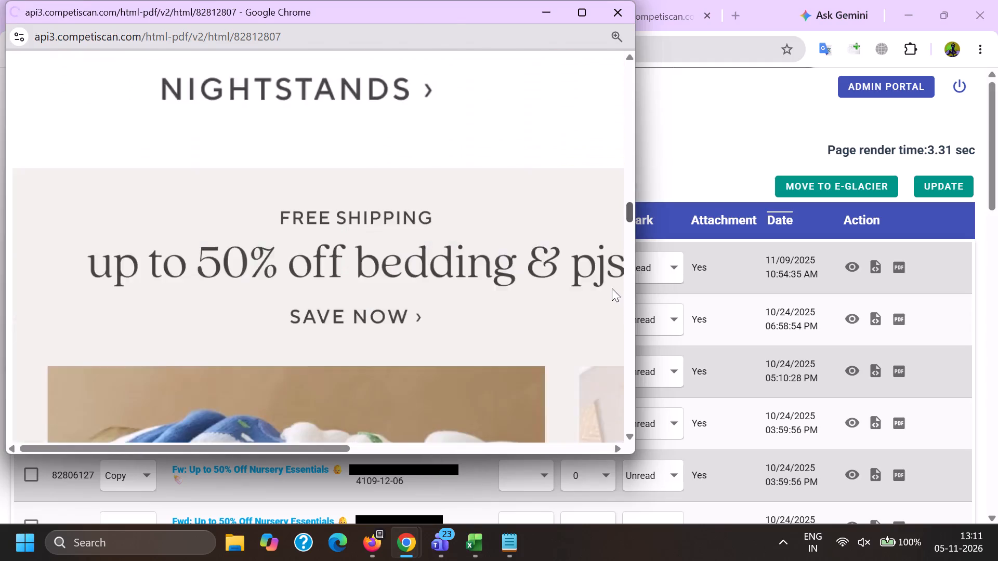
drag(612, 288, 611, 355)
click(715, 157)
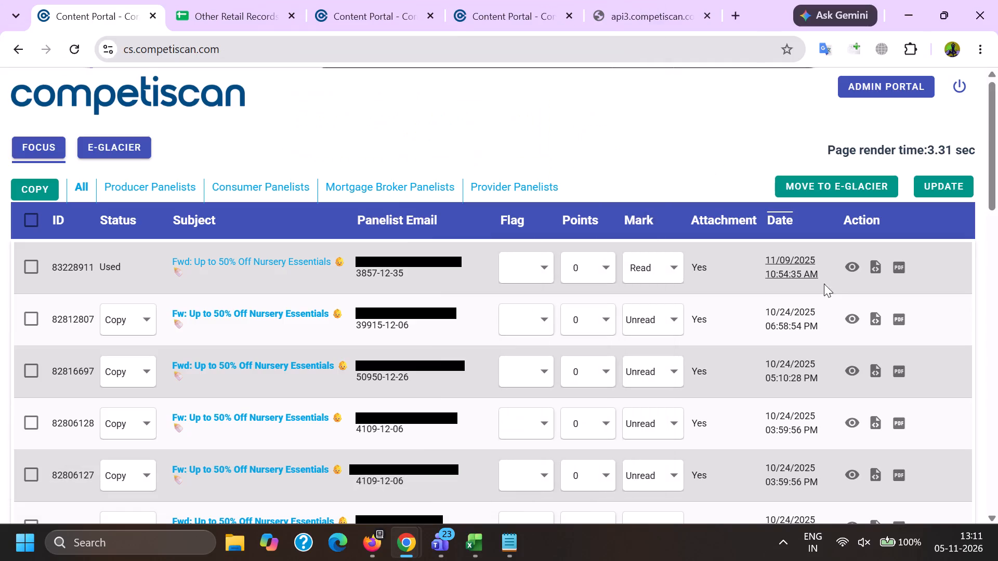
Reopen email 83228911 and compare it with the used email 82805333.
click(853, 266)
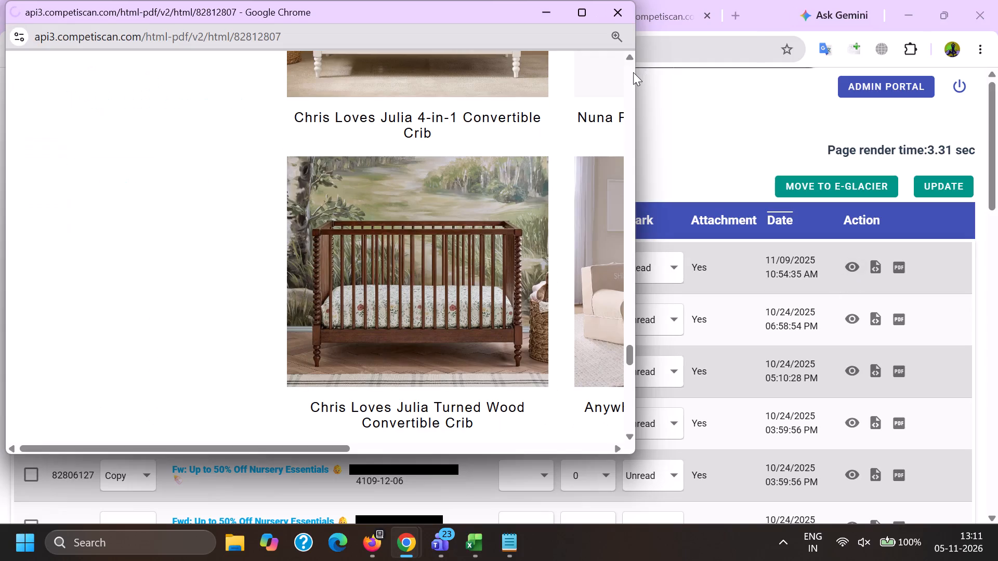
click(622, 6)
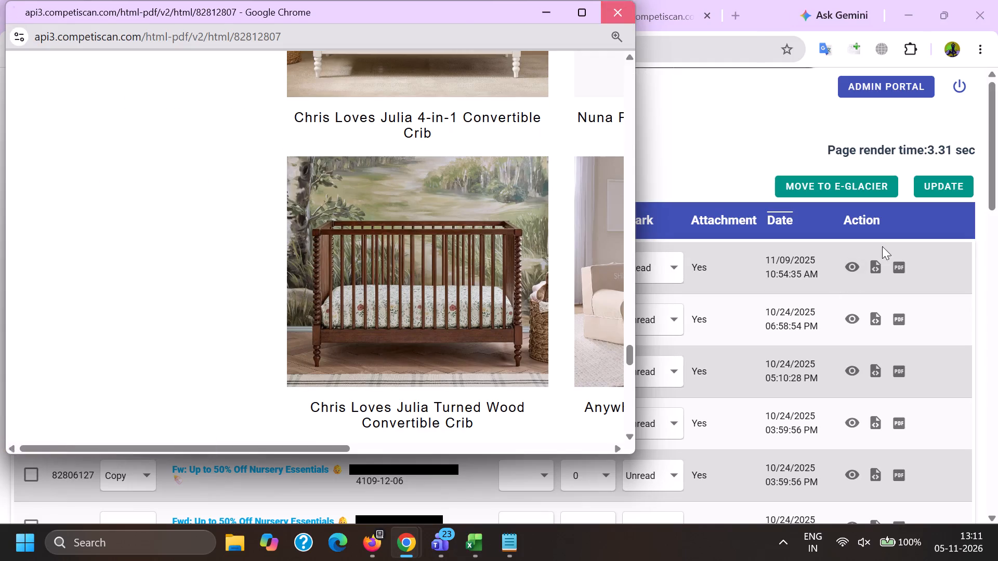
click(853, 262)
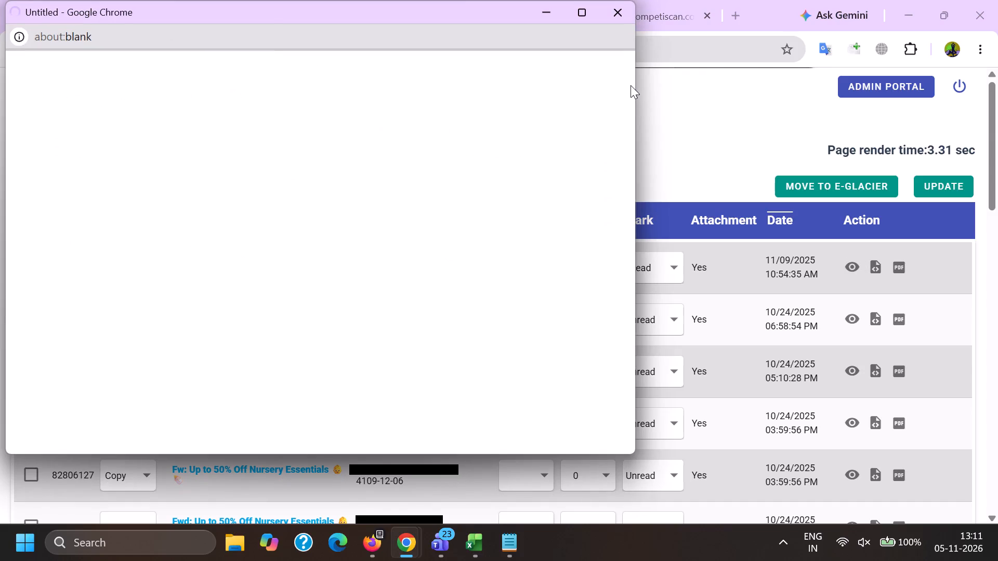
drag(631, 85, 605, 345)
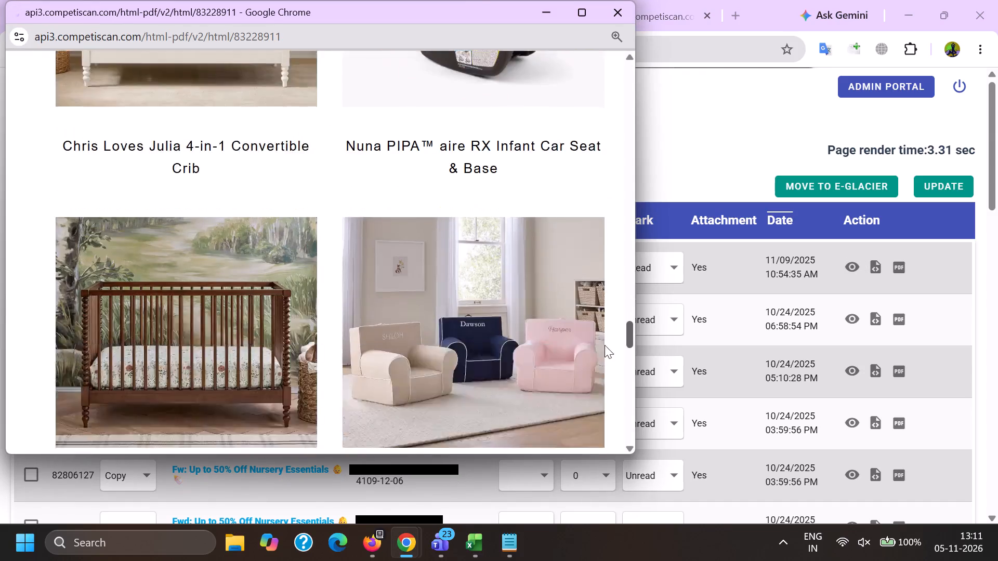
drag(605, 345, 605, 349)
click(691, 153)
scroll(682, 307, down, 2)
scroll(749, 297, down, 2)
click(860, 352)
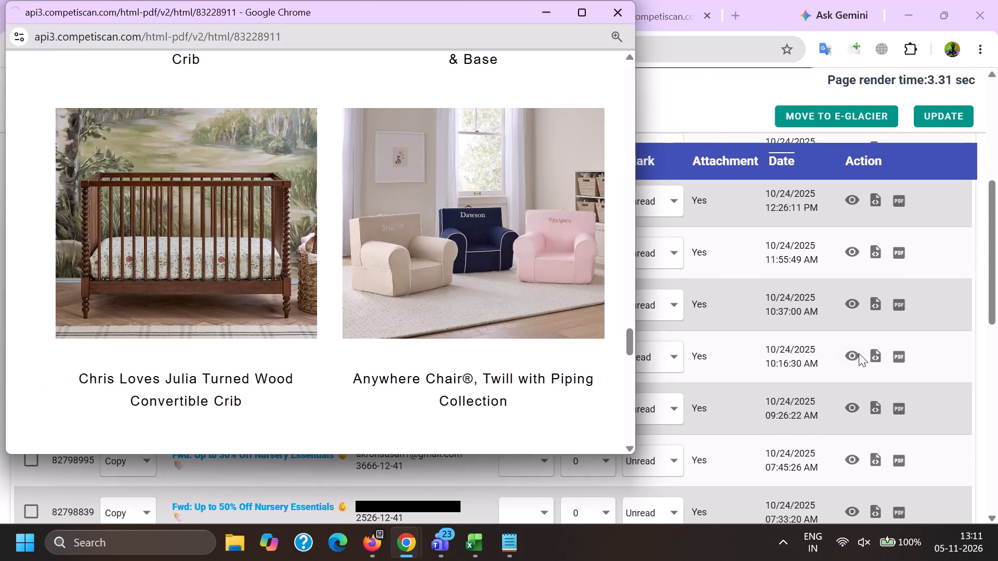
click(631, 80)
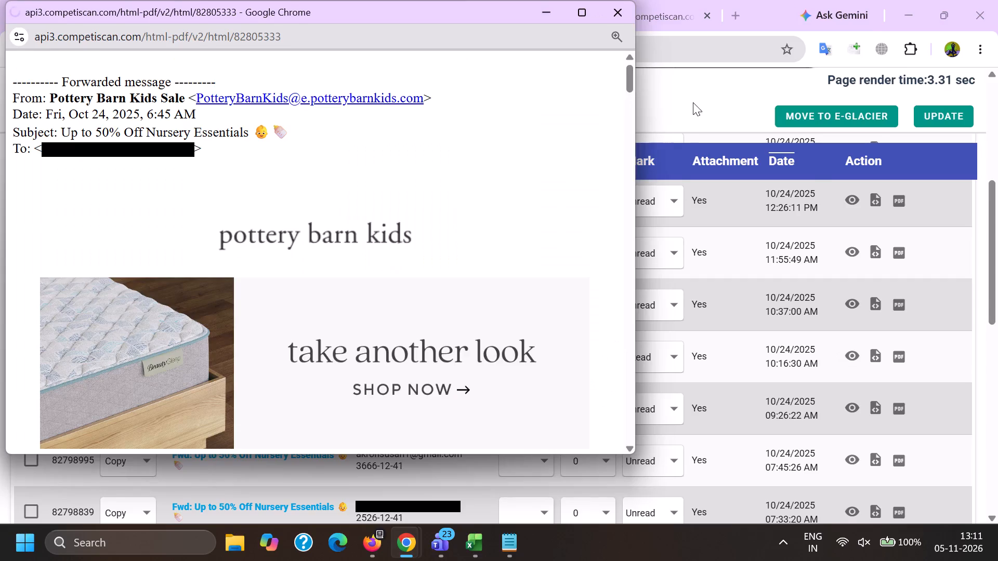
click(692, 103)
Open emails 82798470 and 82798861 near the end of the results and compare their contents.
scroll(731, 253, down, 3)
click(853, 380)
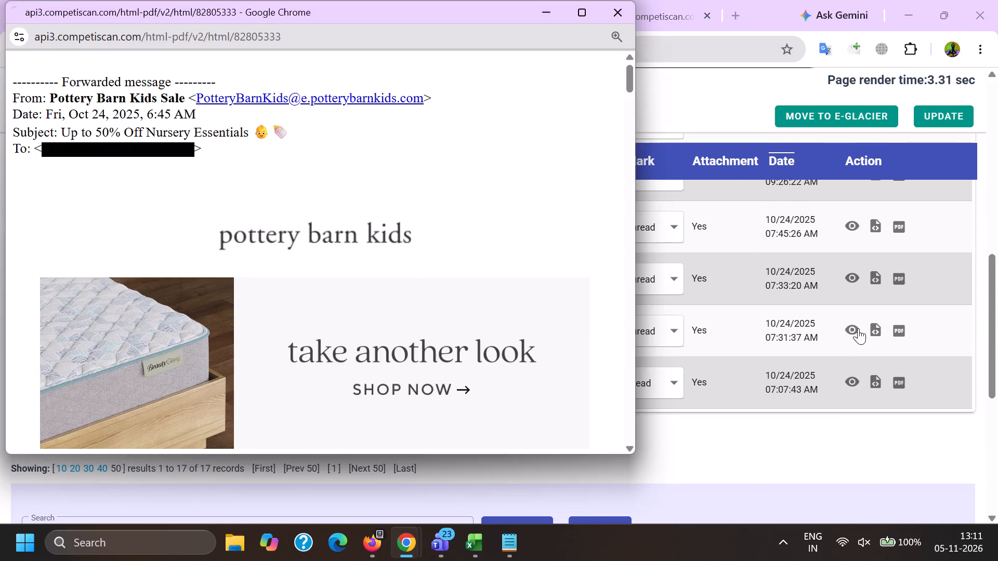
drag(626, 89, 603, 302)
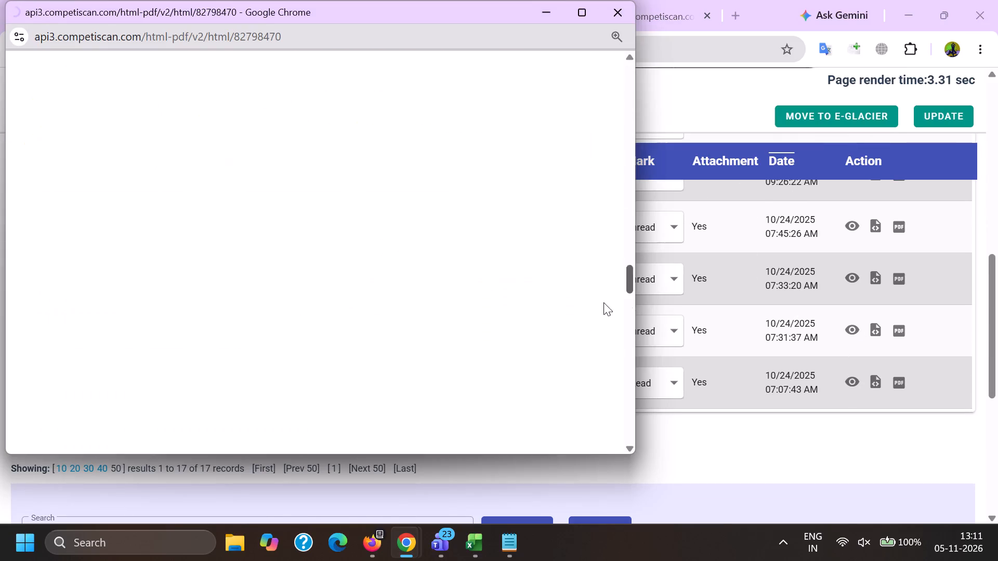
drag(603, 302, 604, 365)
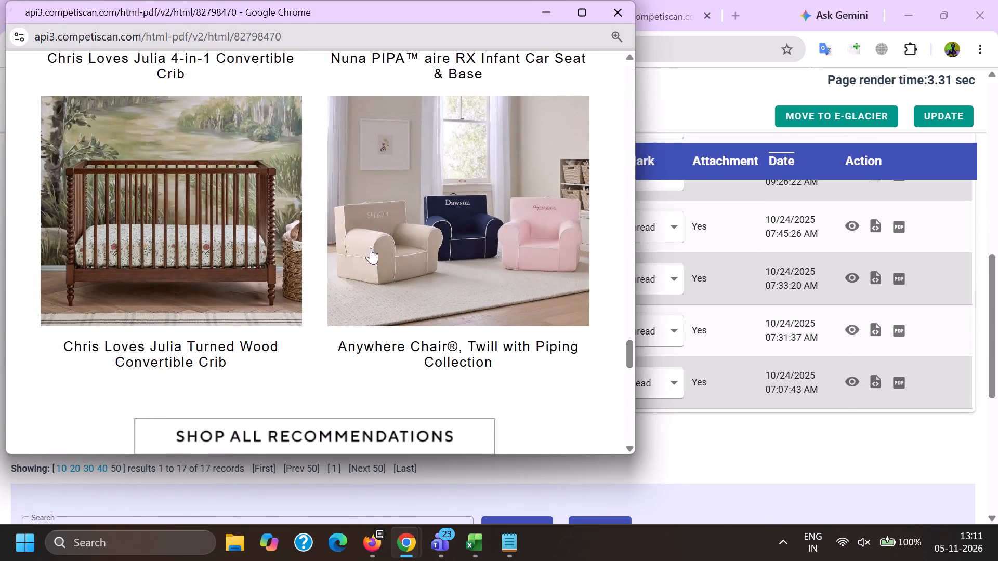
scroll(367, 248, up, 14)
click(851, 324)
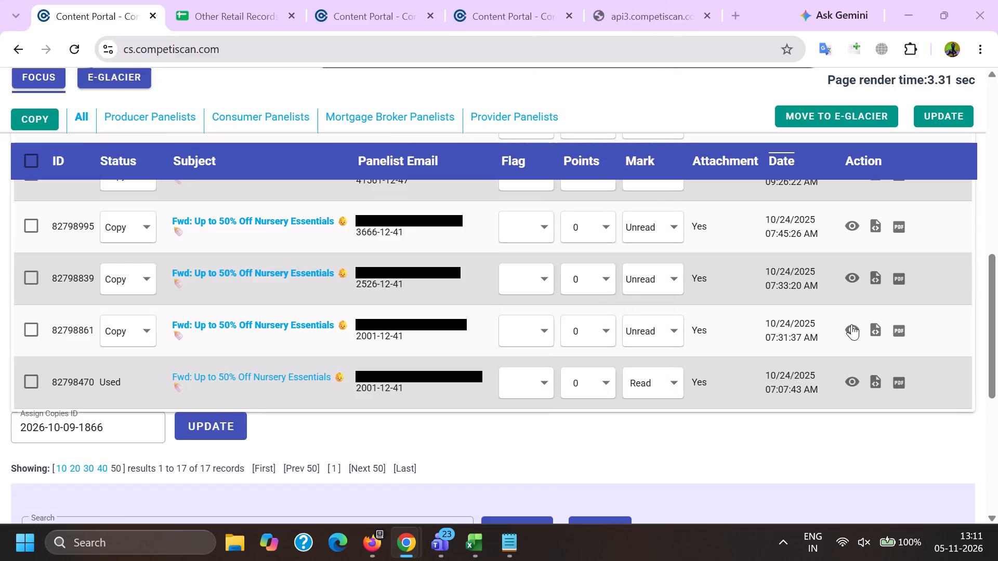
drag(631, 79, 615, 325)
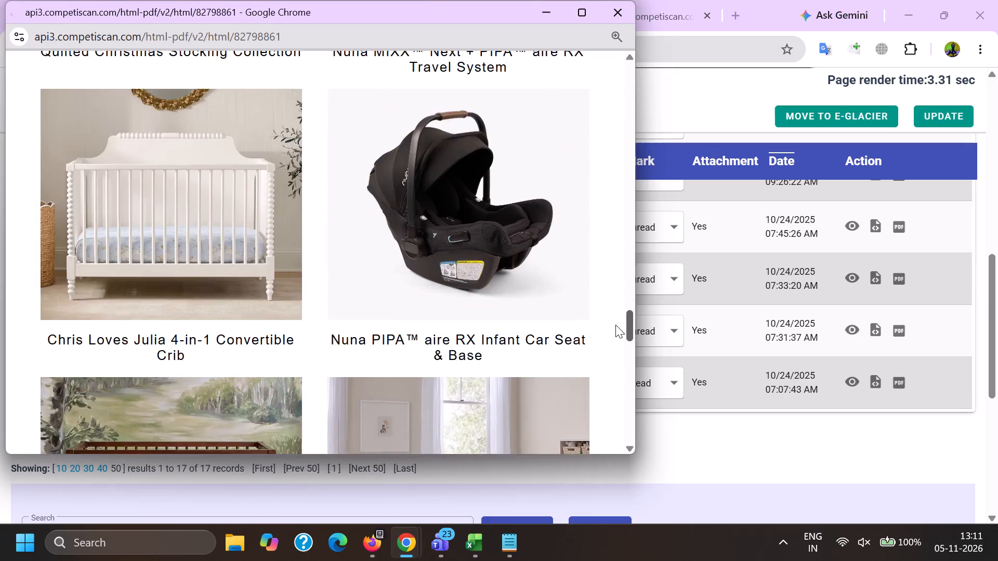
drag(615, 325, 610, 306)
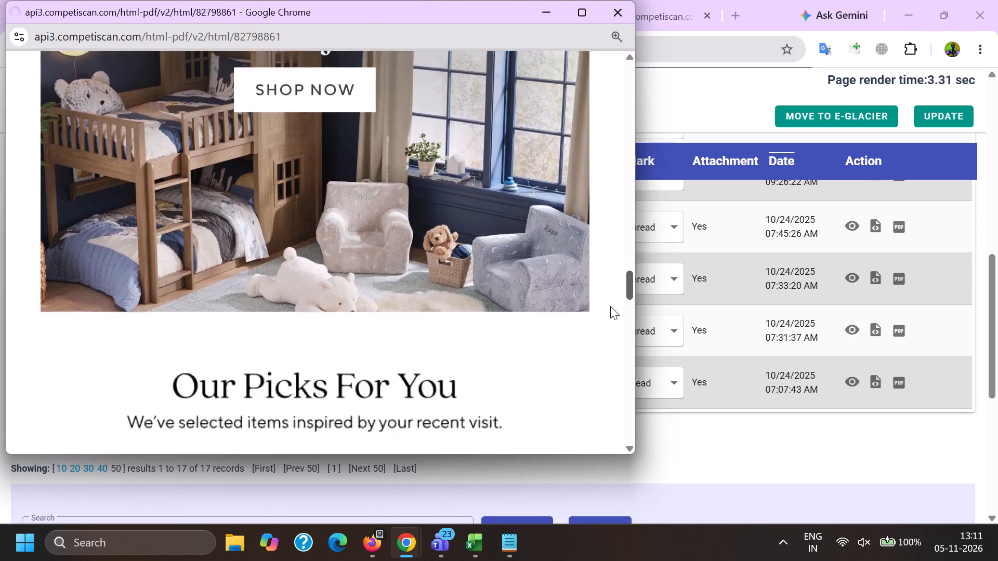
drag(610, 306, 616, 100)
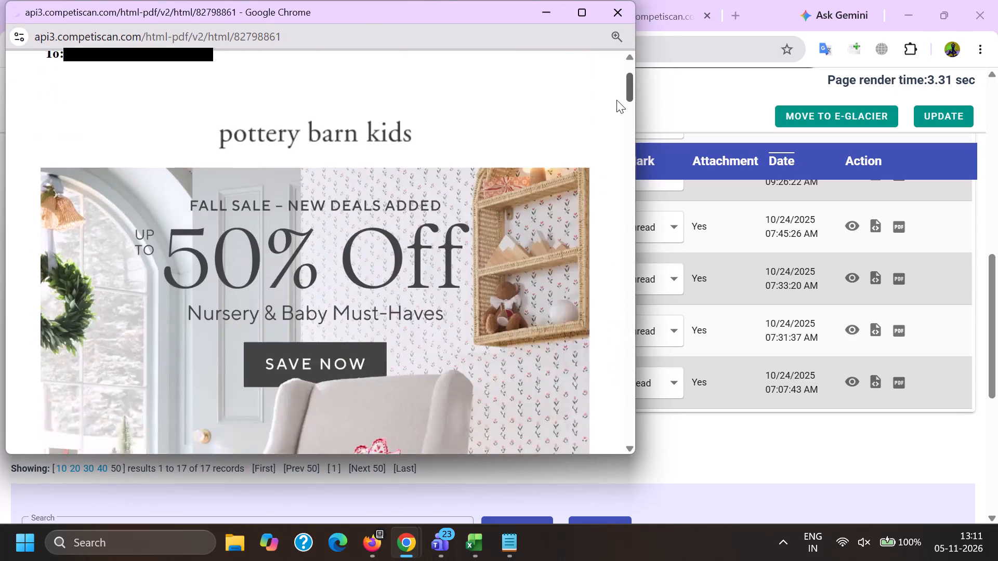
drag(616, 100, 612, 350)
click(625, 19)
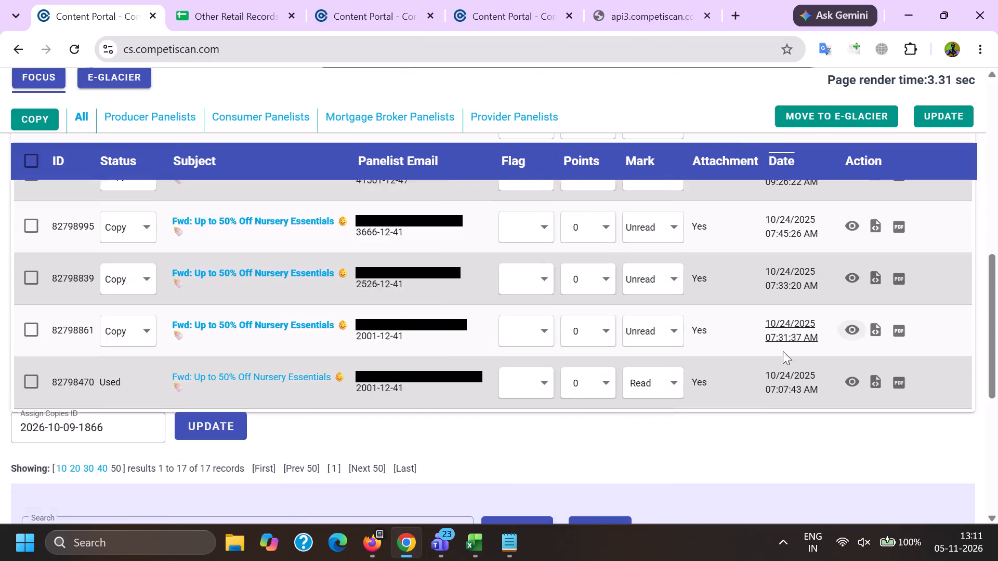
Reopen email 83228911 and recheck its product sections and recommendations.
scroll(783, 352, up, 14)
click(849, 268)
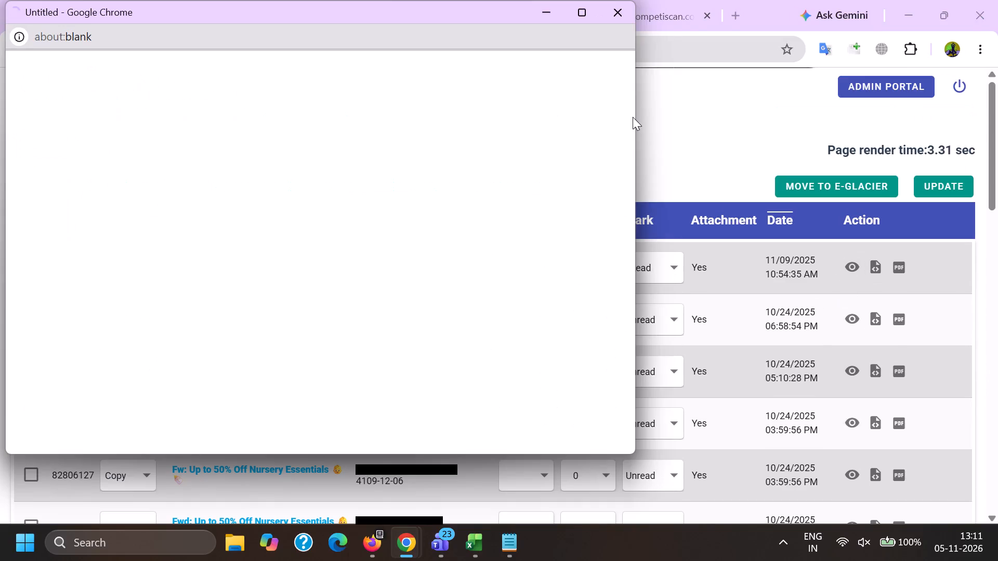
drag(625, 75, 595, 288)
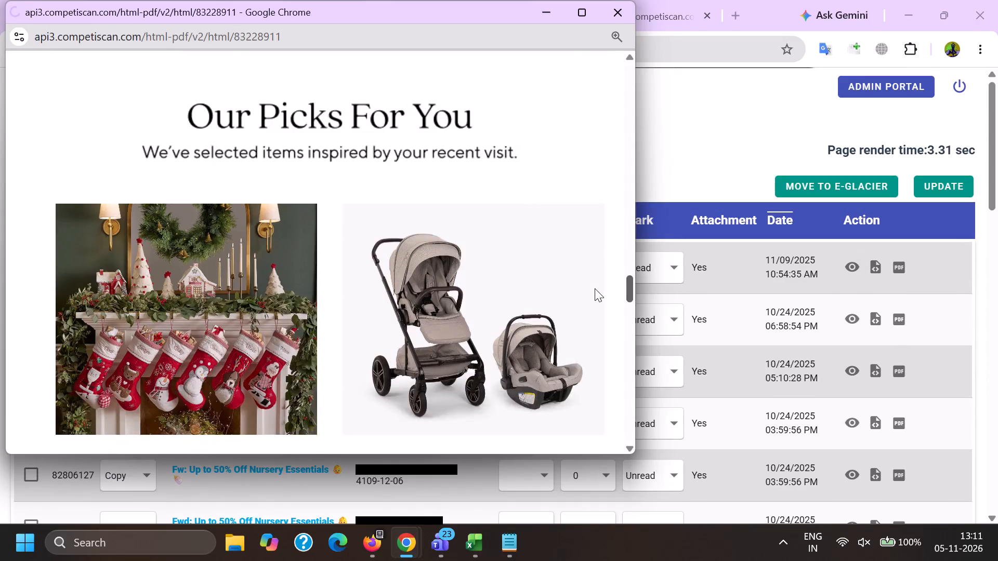
drag(595, 288, 593, 210)
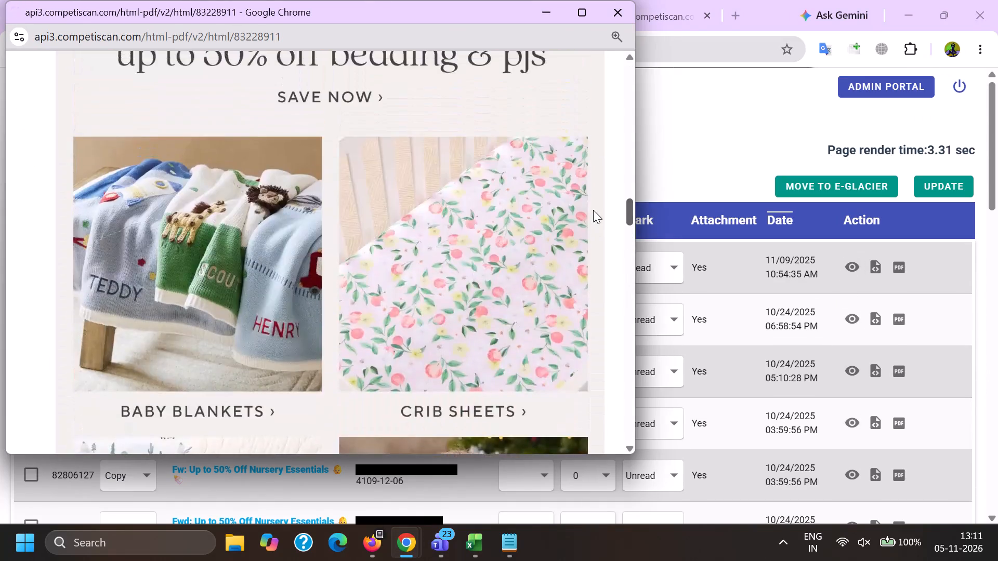
drag(593, 210, 594, 300)
Return to the results list, select email 82798861 and copy its entry to the clipboard.
key(alt+Tab)
scroll(249, 319, down, 6)
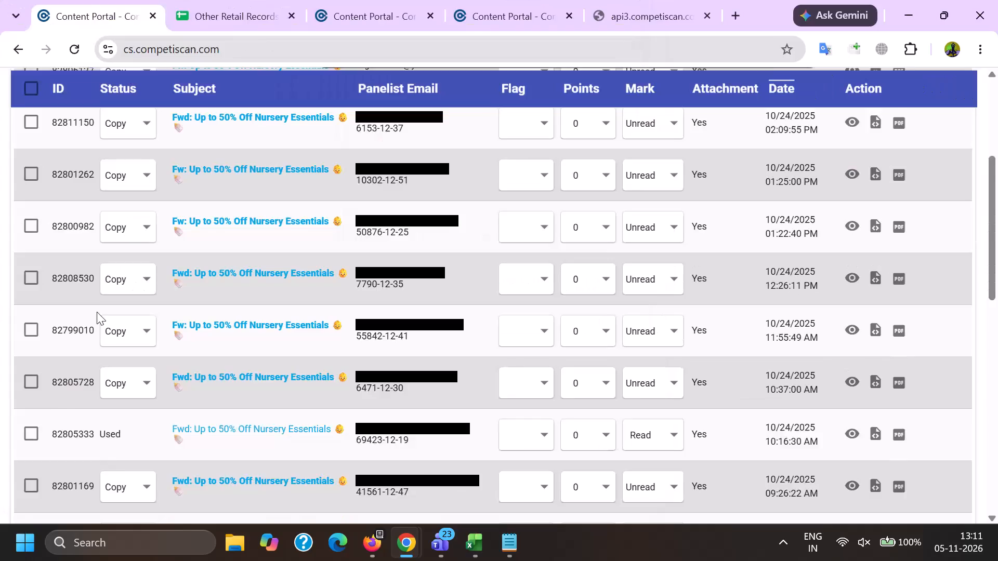
scroll(97, 312, down, 5)
scroll(72, 292, up, 3)
click(33, 253)
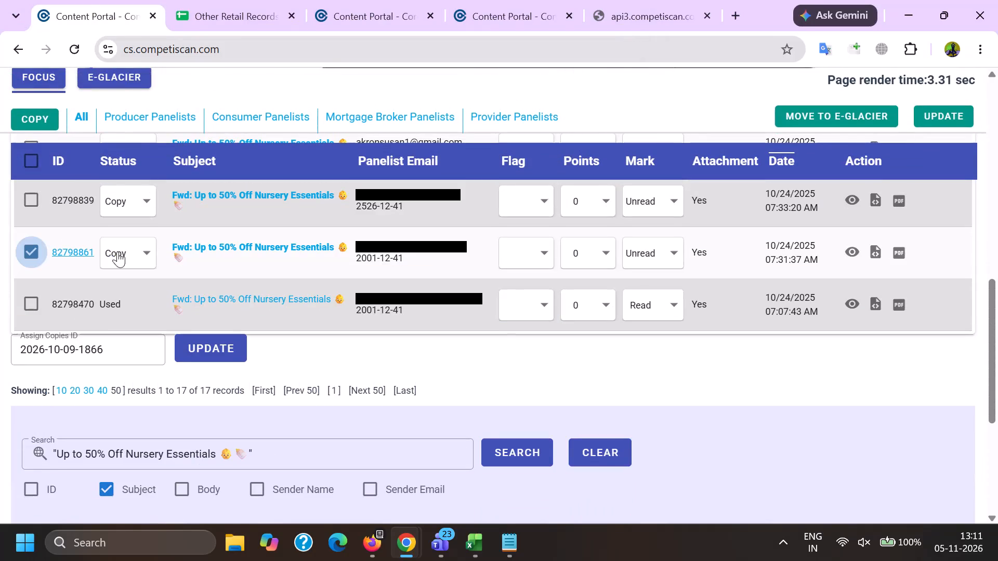
click(37, 115)
click(616, 153)
Open emails 82798839, 82798995 and 82801169 in turn and compare their banners and recommended products.
scroll(599, 395, up, 2)
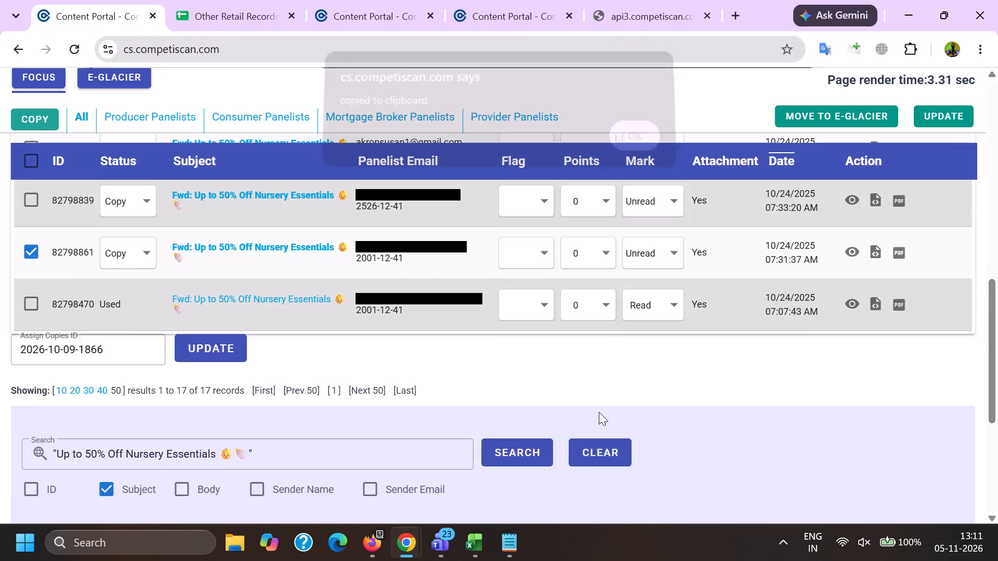
click(851, 355)
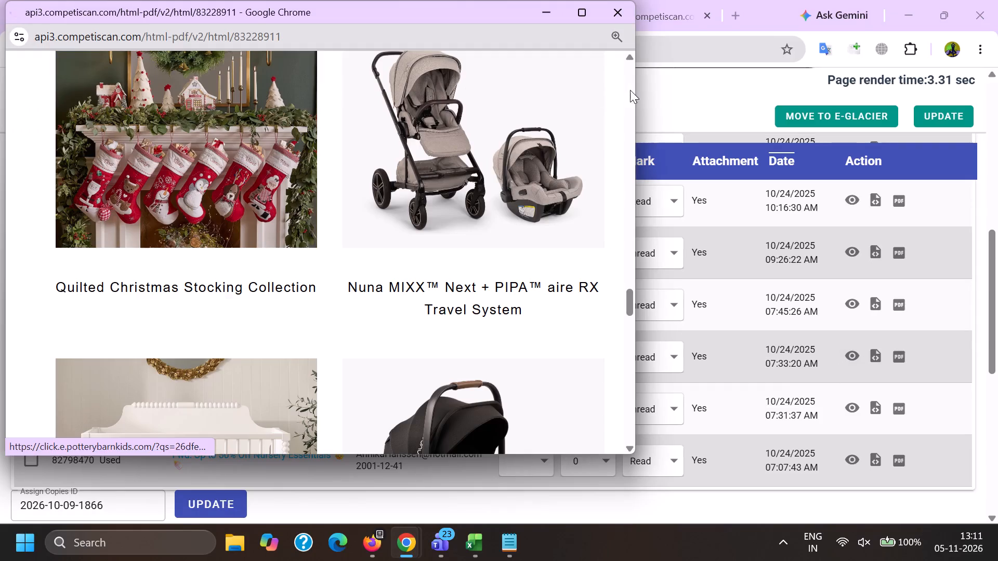
drag(630, 88, 588, 367)
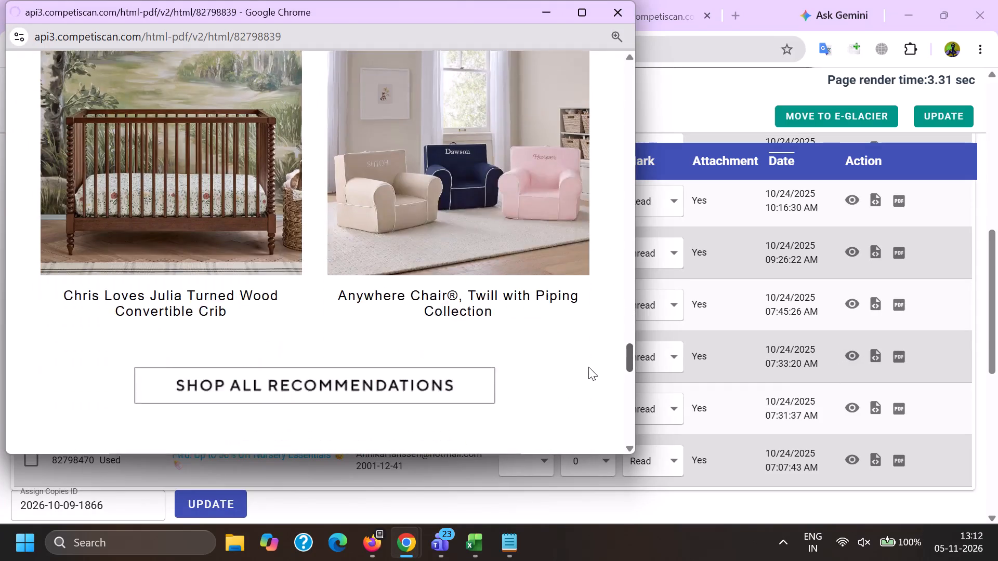
drag(588, 367, 589, 287)
click(849, 304)
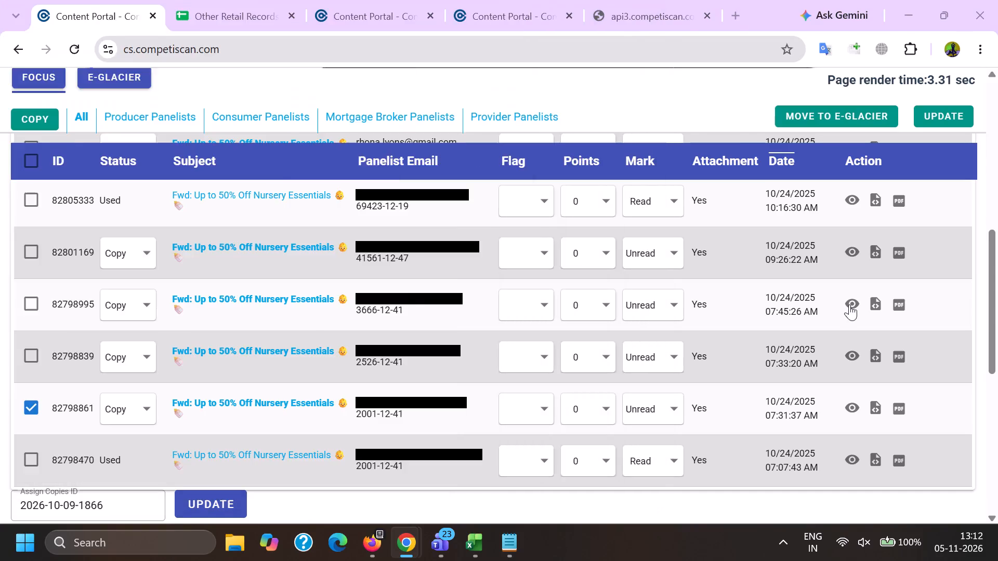
drag(630, 75, 593, 290)
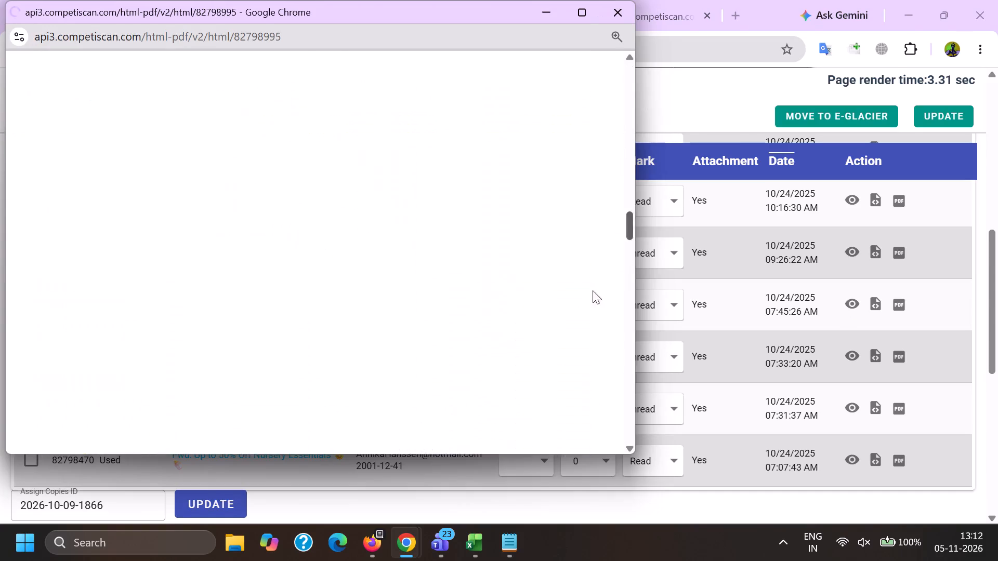
drag(593, 290, 587, 270)
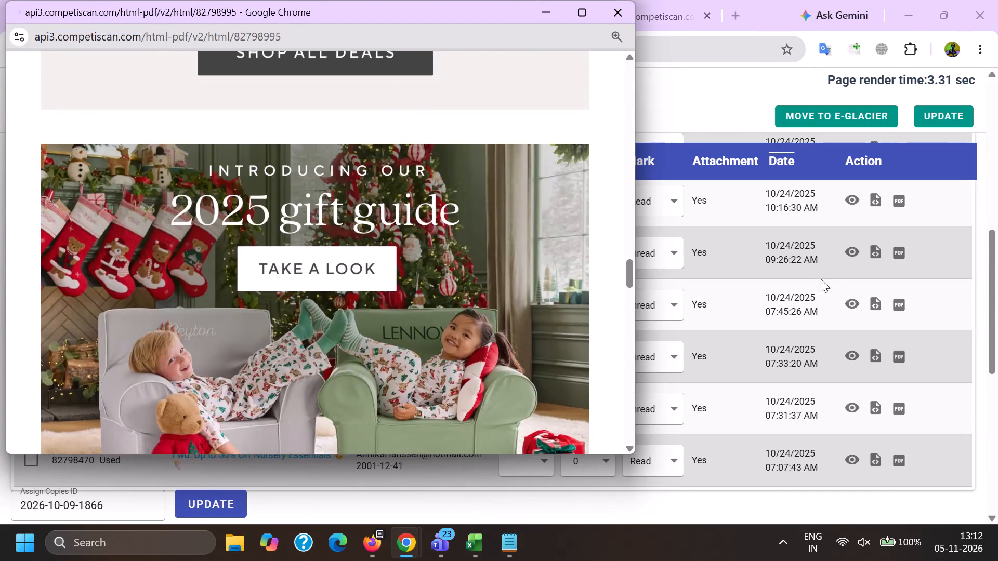
click(849, 253)
drag(635, 76, 605, 273)
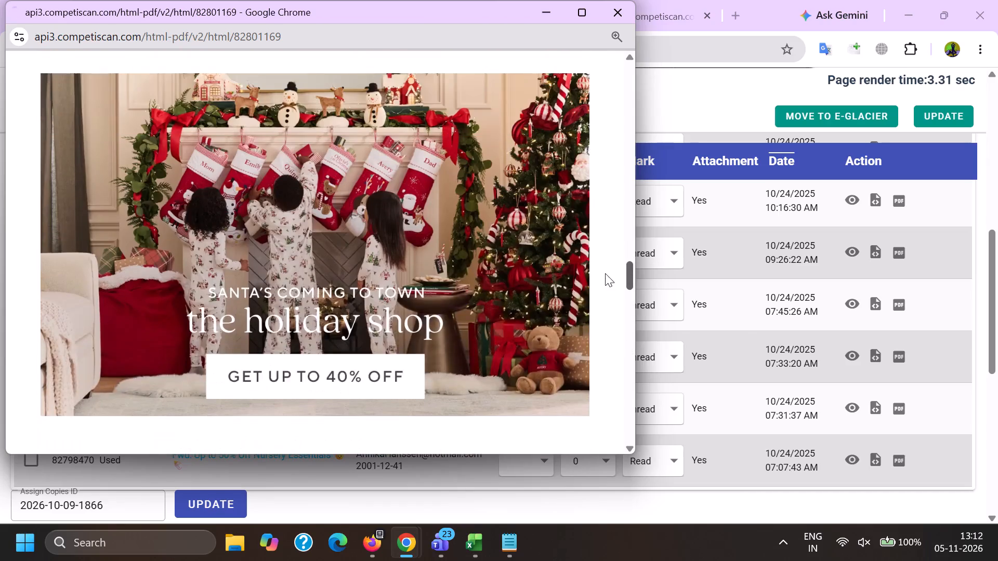
drag(605, 273, 607, 273)
click(738, 323)
Open email 82805728 and examine its banners and product sections.
scroll(713, 381, up, 3)
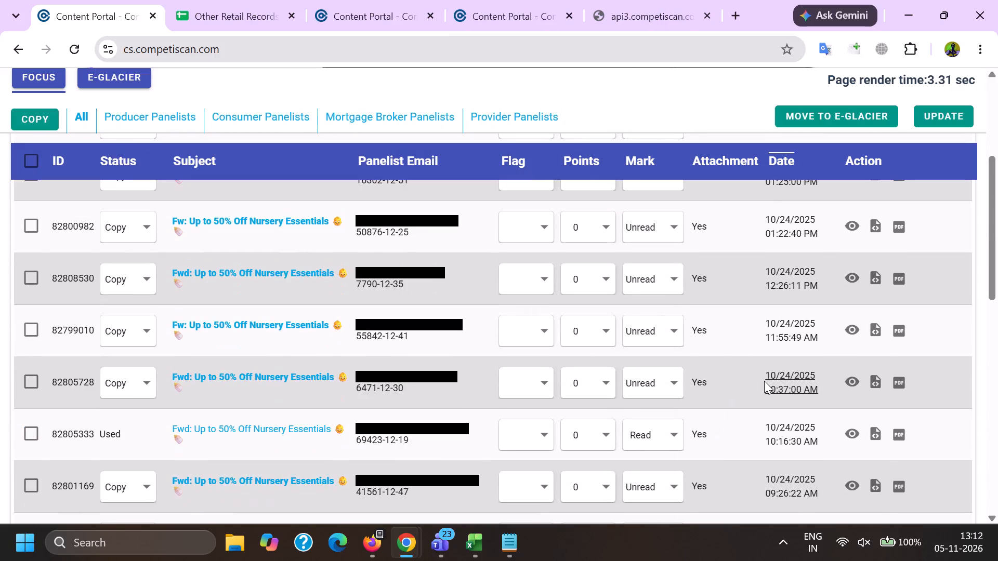
click(855, 382)
drag(632, 74, 621, 130)
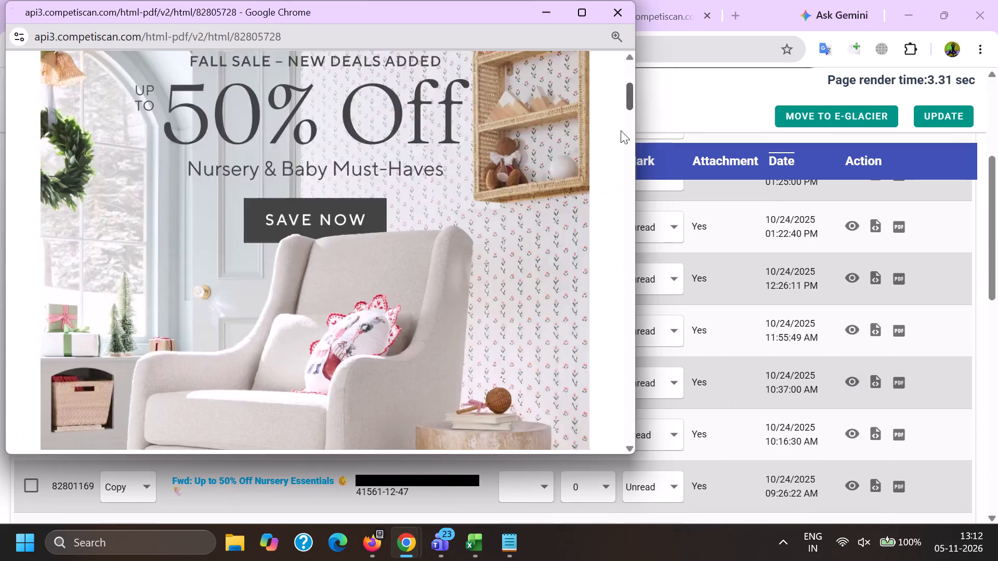
drag(621, 130, 603, 319)
click(619, 16)
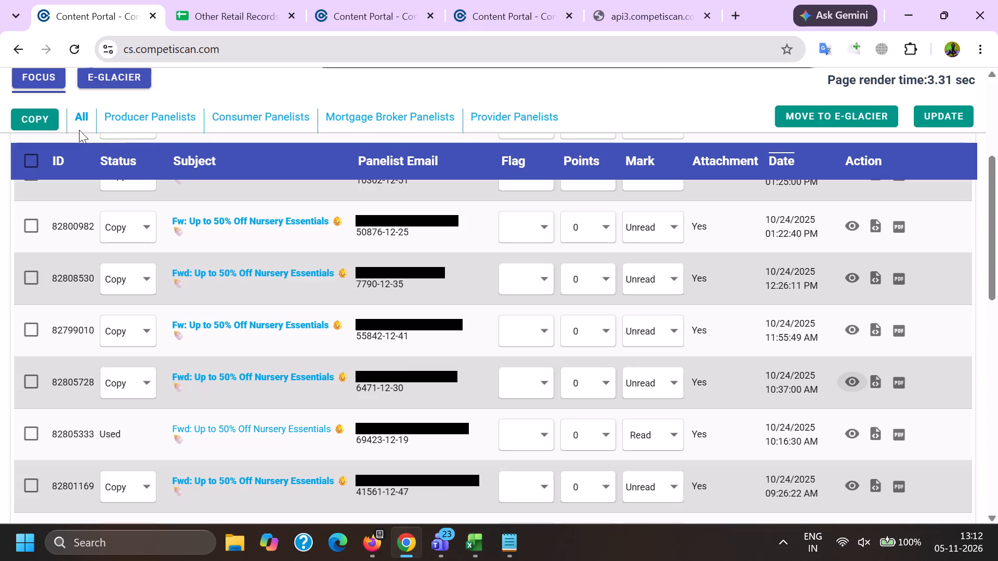
click(48, 119)
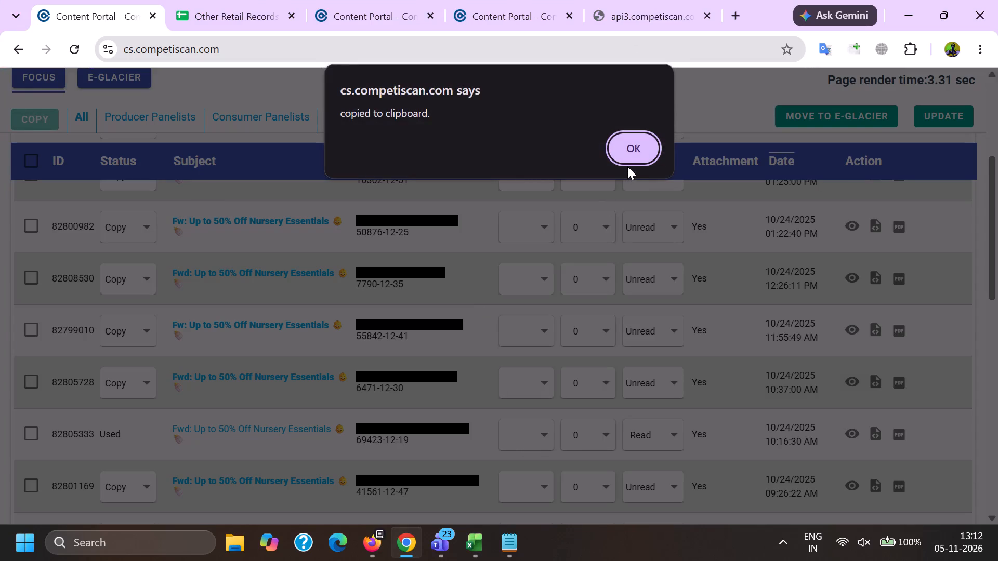
click(627, 166)
click(634, 152)
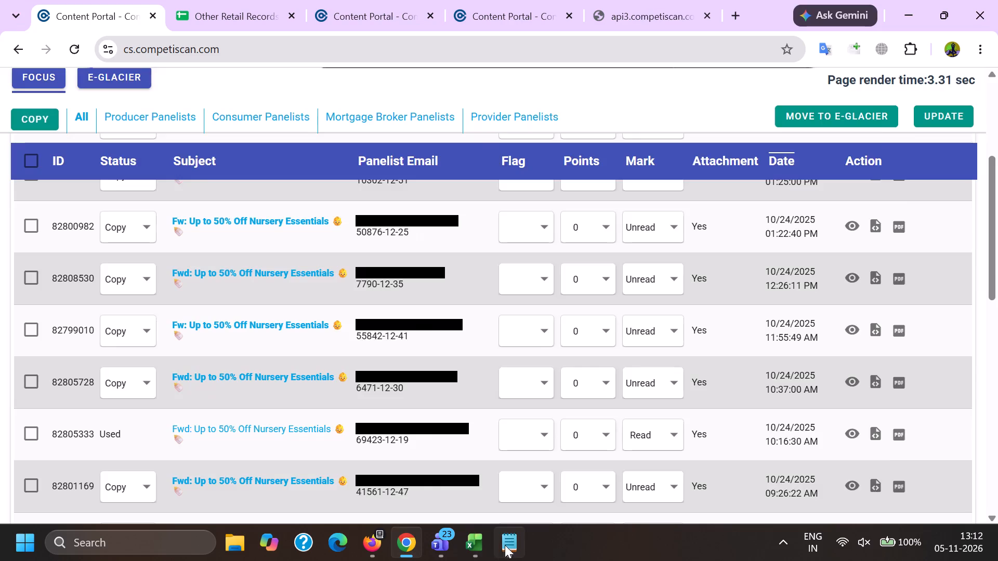
click(505, 553)
key(shift+Return)
key(ctrl+v)
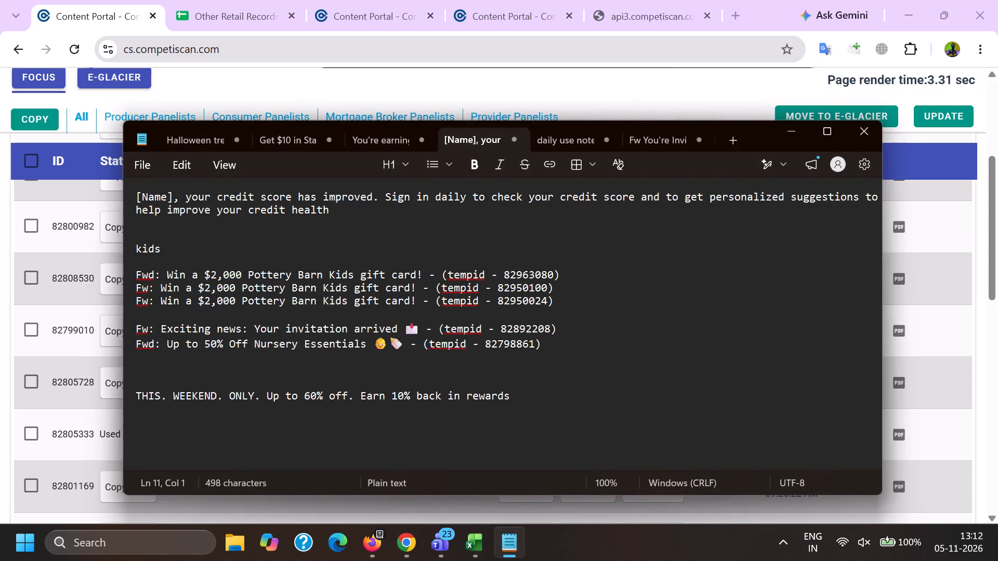
key(shift+Return)
Return to the Content Portal results in Chrome and deselect email 82798861.
key(alt+Tab)
scroll(73, 452, down, 2)
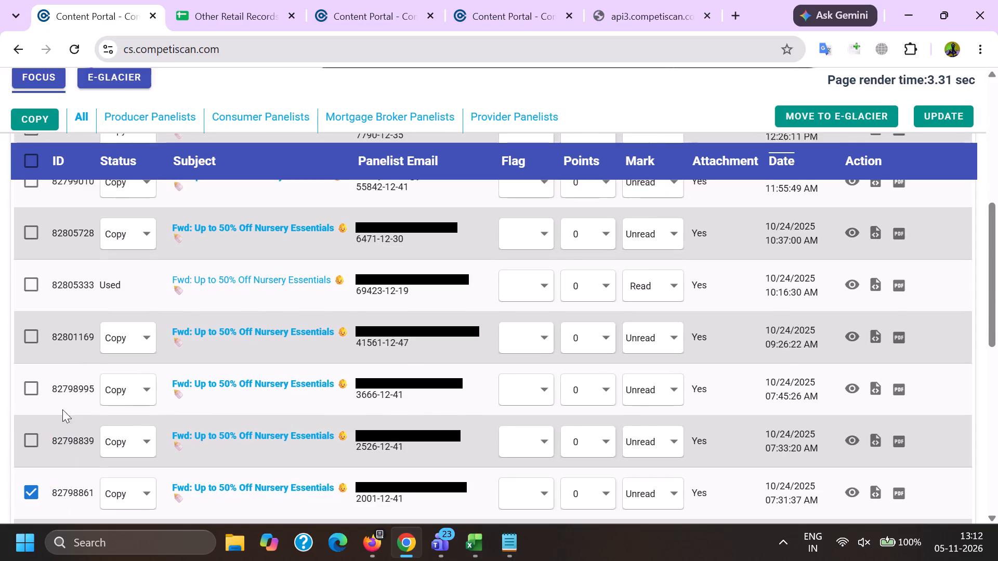
click(34, 488)
Reopen email 82805728, recheck its product recommendations, and select its entry in the results list.
scroll(59, 464, up, 1)
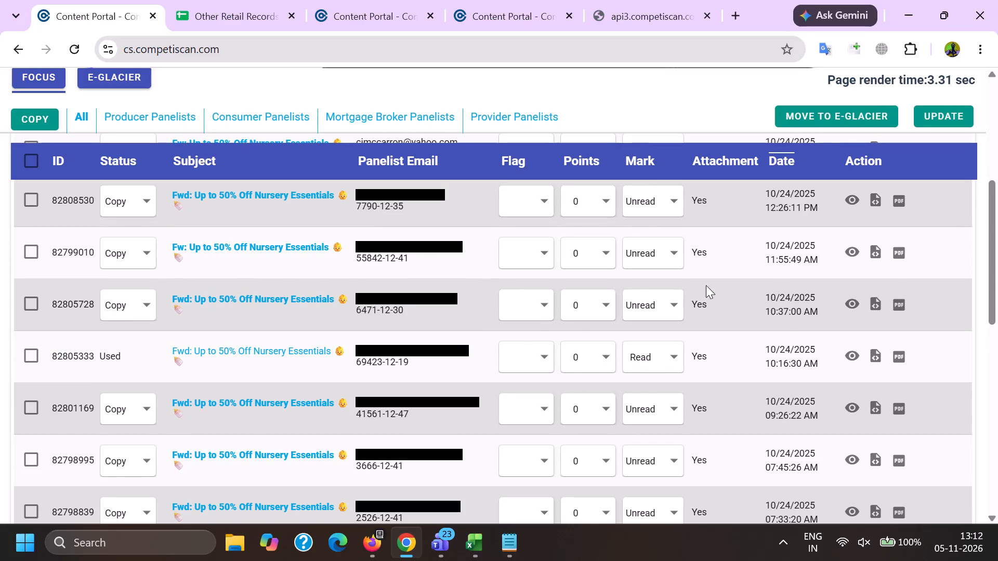
scroll(257, 356, up, 1)
click(859, 384)
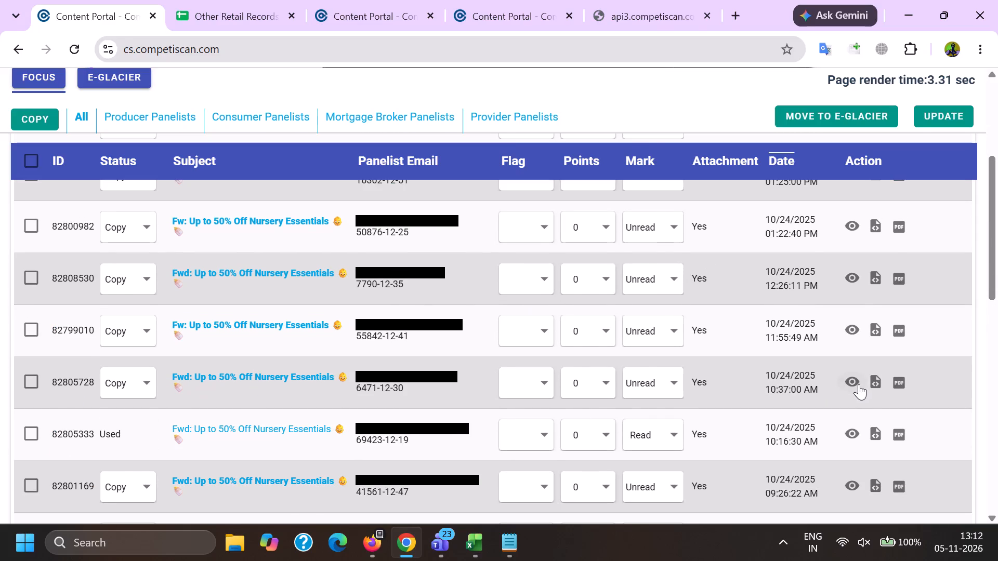
drag(627, 72, 590, 301)
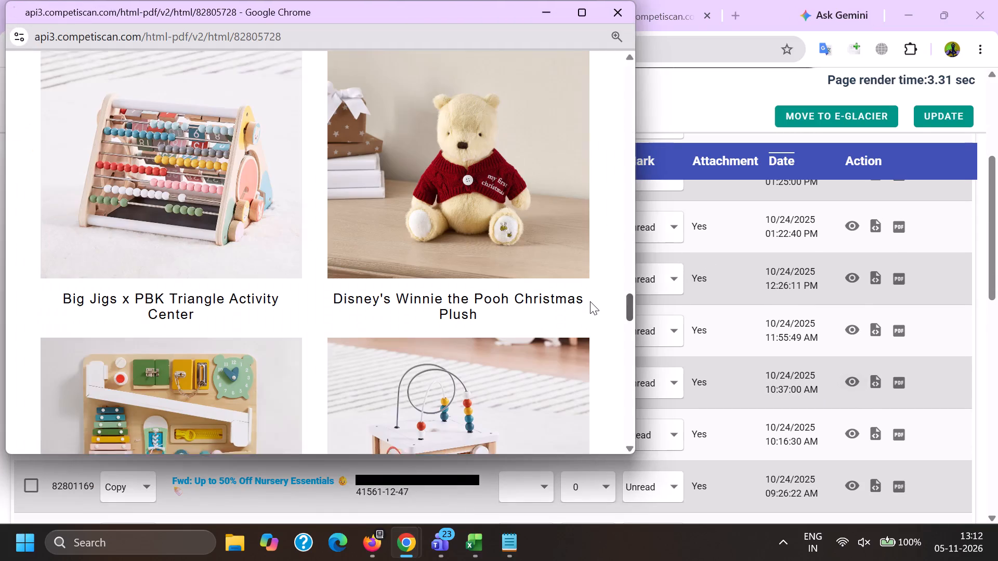
drag(590, 301, 590, 302)
key(alt+Tab)
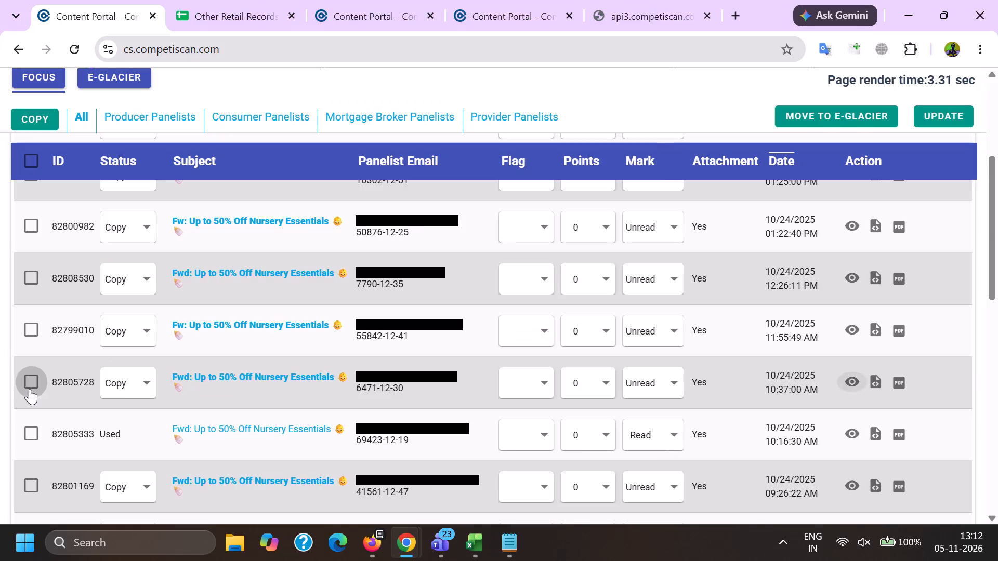
click(30, 389)
Open emails 82799010, 82800982 and 82811150 in turn and compare their recommended products.
click(845, 331)
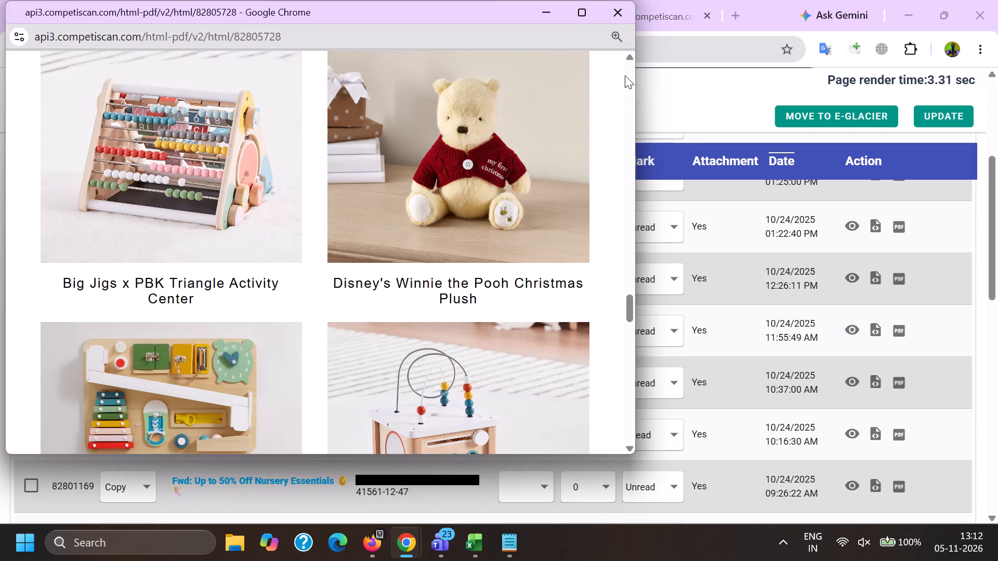
drag(627, 68, 601, 320)
key(alt+Tab)
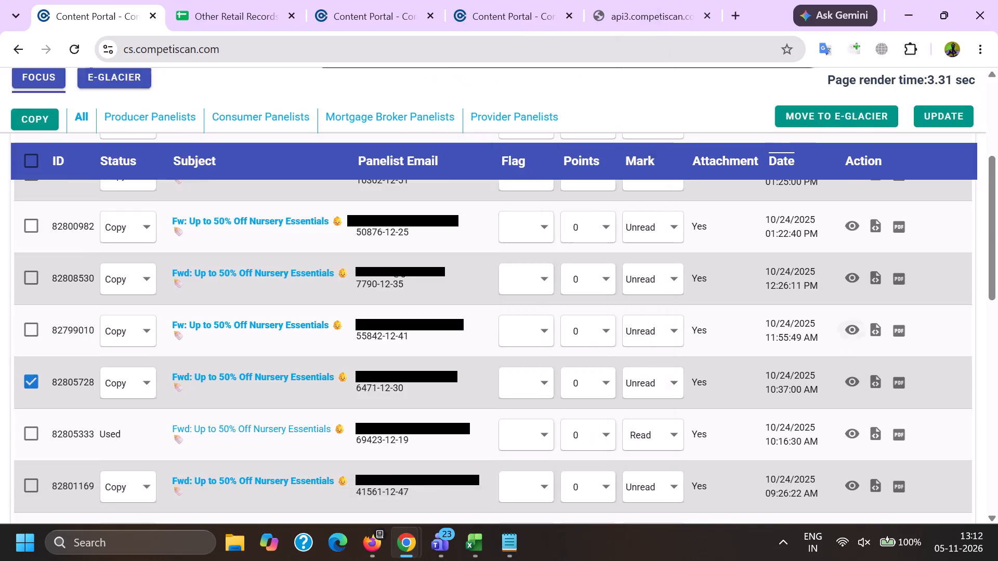
scroll(768, 380, up, 1)
click(855, 477)
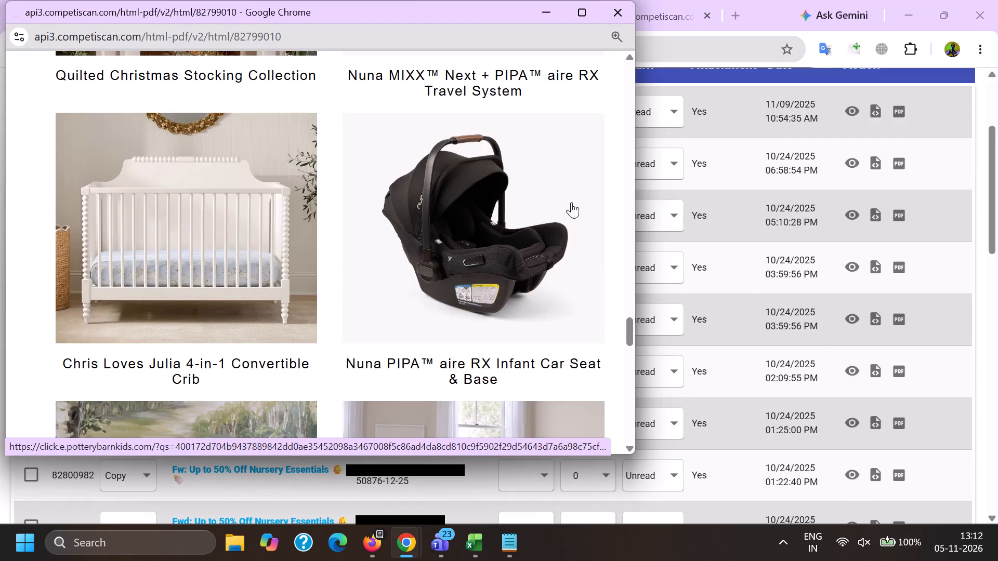
drag(630, 74, 627, 341)
key(alt+Tab)
click(852, 371)
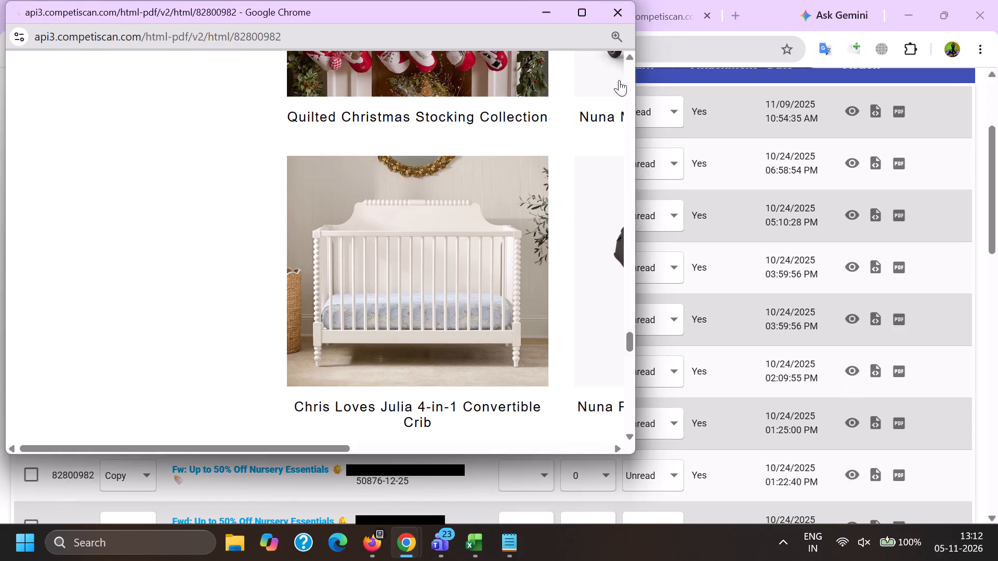
drag(630, 79, 633, 356)
key(alt+Tab)
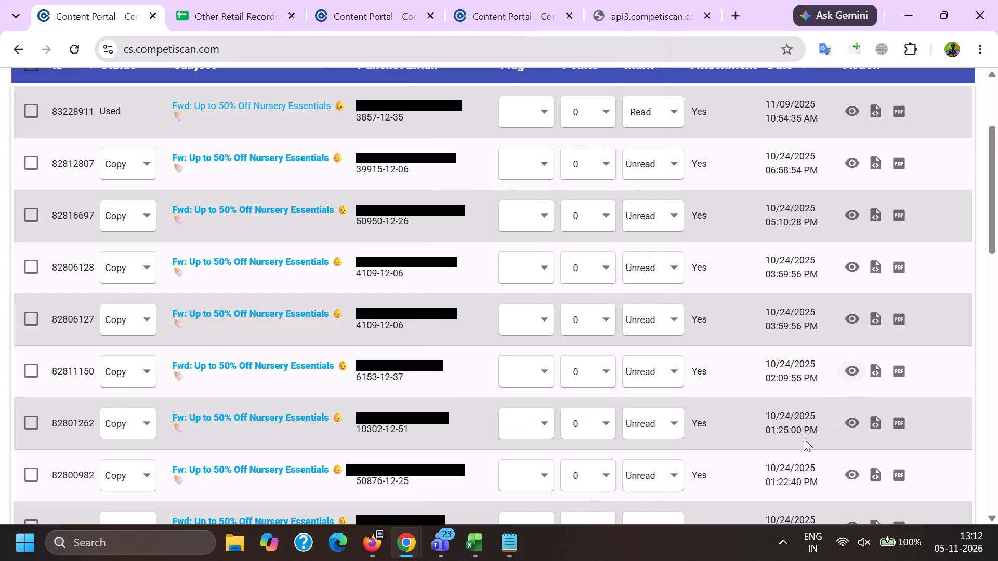
Open email 82801262, review it from top to recommendations, and select its entry in the results list.
click(850, 421)
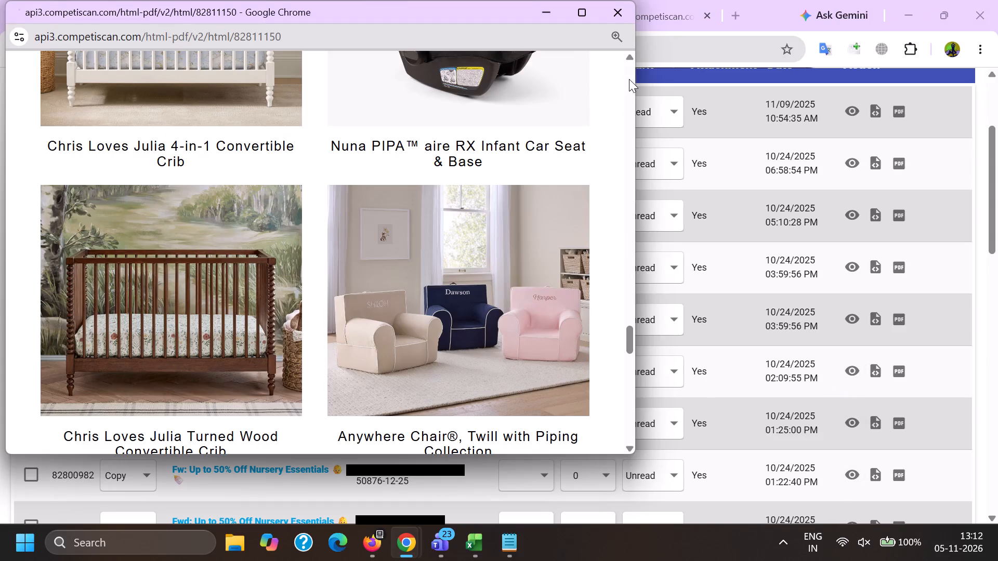
click(627, 11)
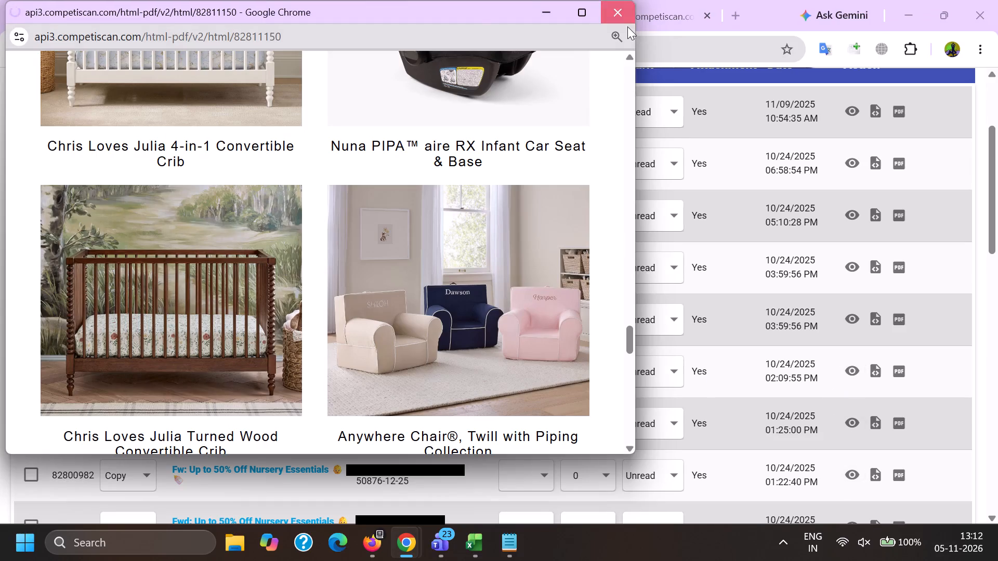
click(855, 421)
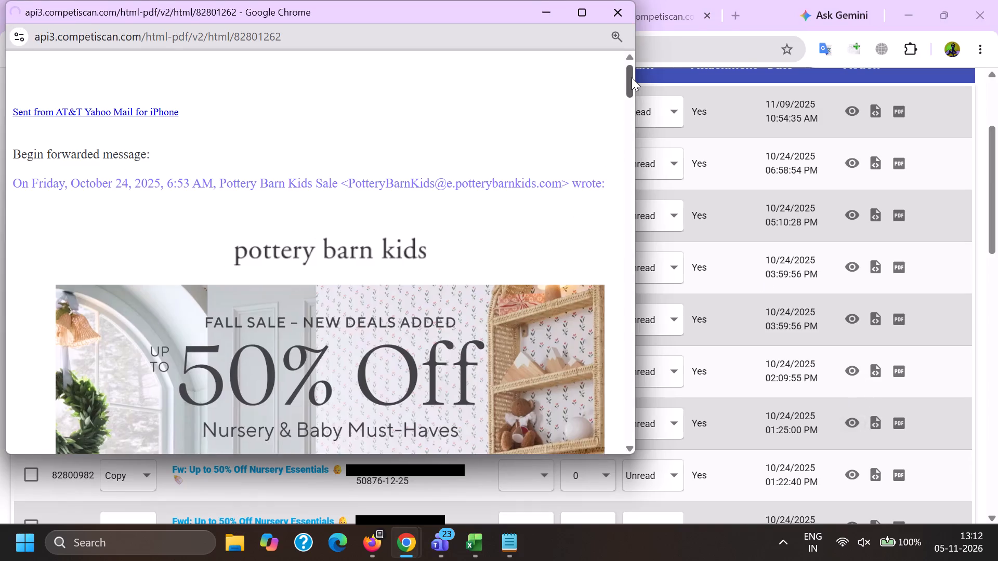
drag(632, 77, 616, 351)
key(alt+Tab)
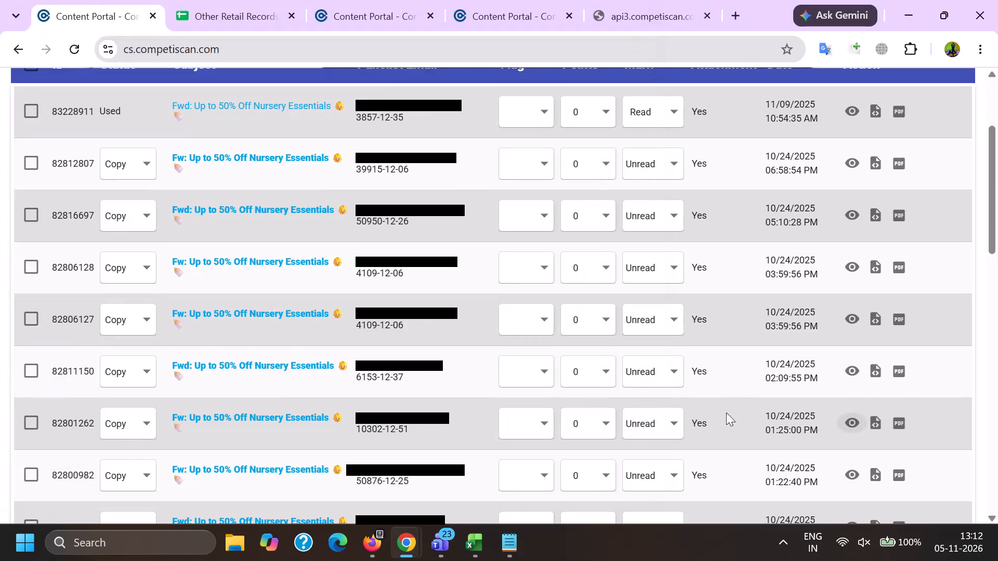
key(alt+Tab)
drag(636, 348, 627, 76)
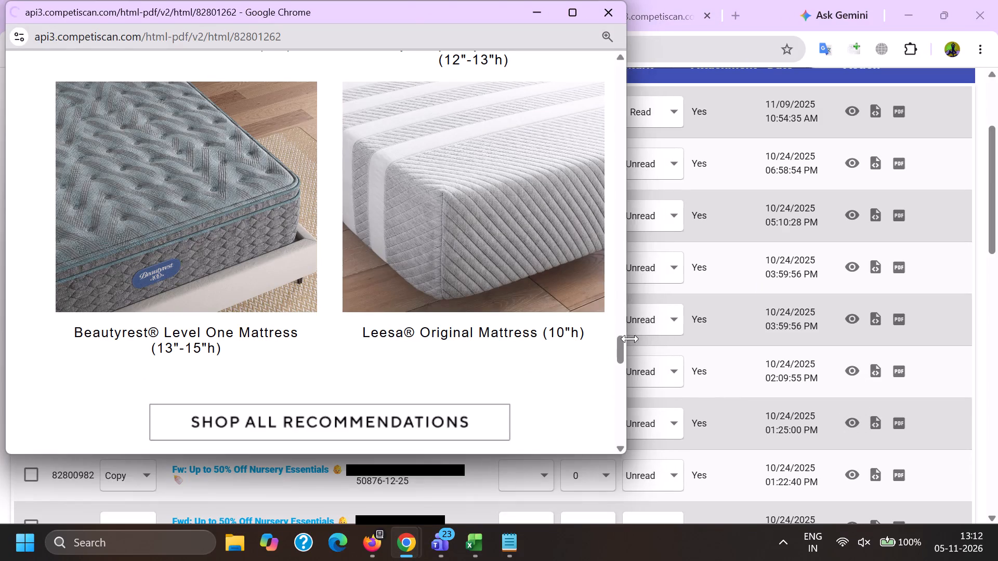
drag(626, 354, 612, 86)
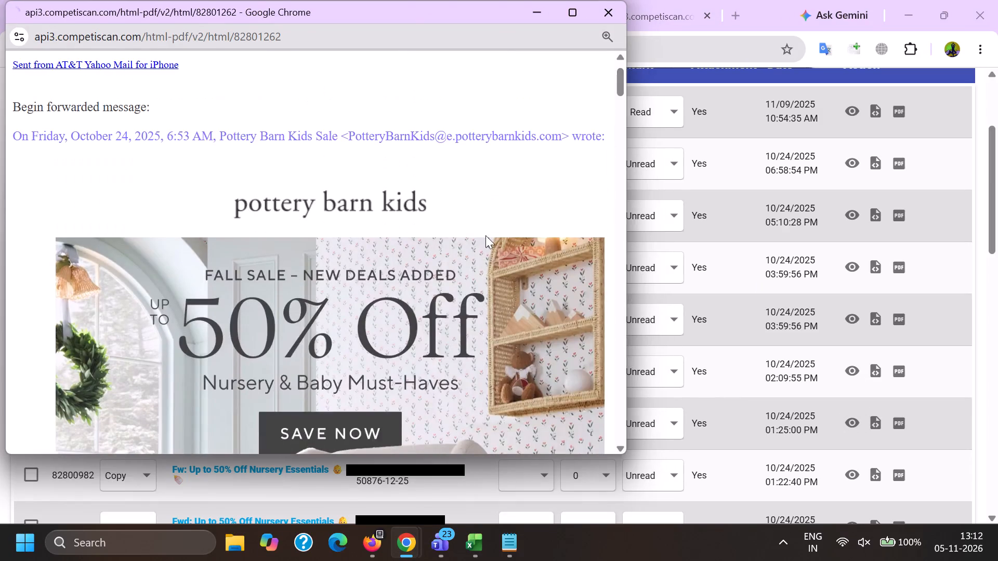
key(alt+Tab)
click(32, 421)
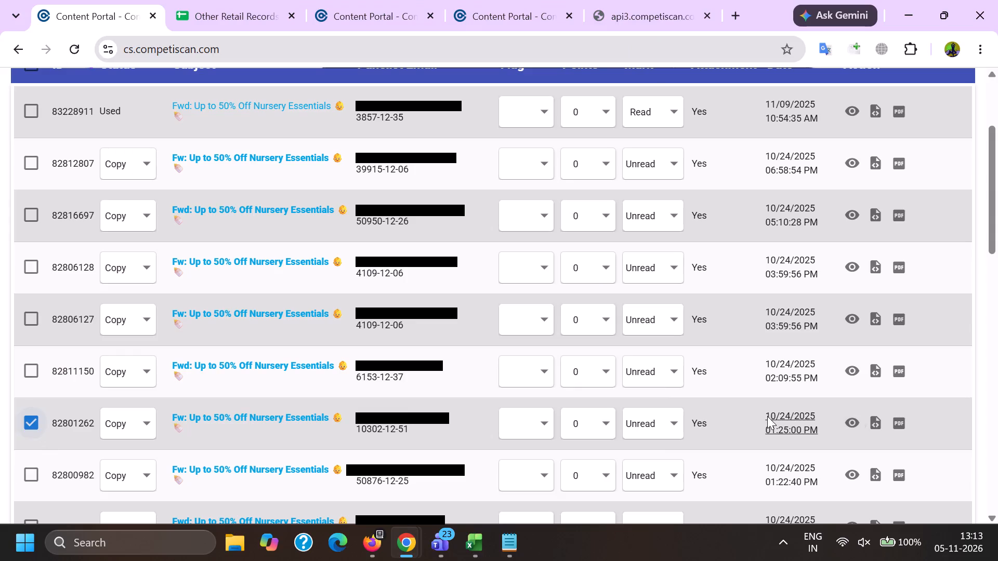
Open emails 82806127, 82806128, 82816697 and 82812807 in turn and compare their layouts and recommended products.
click(851, 323)
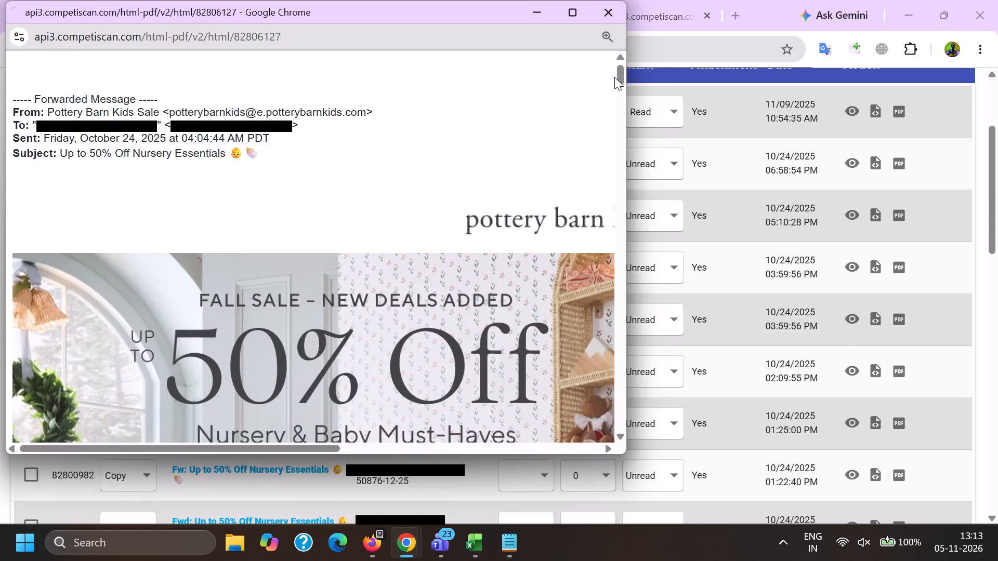
drag(622, 70, 623, 283)
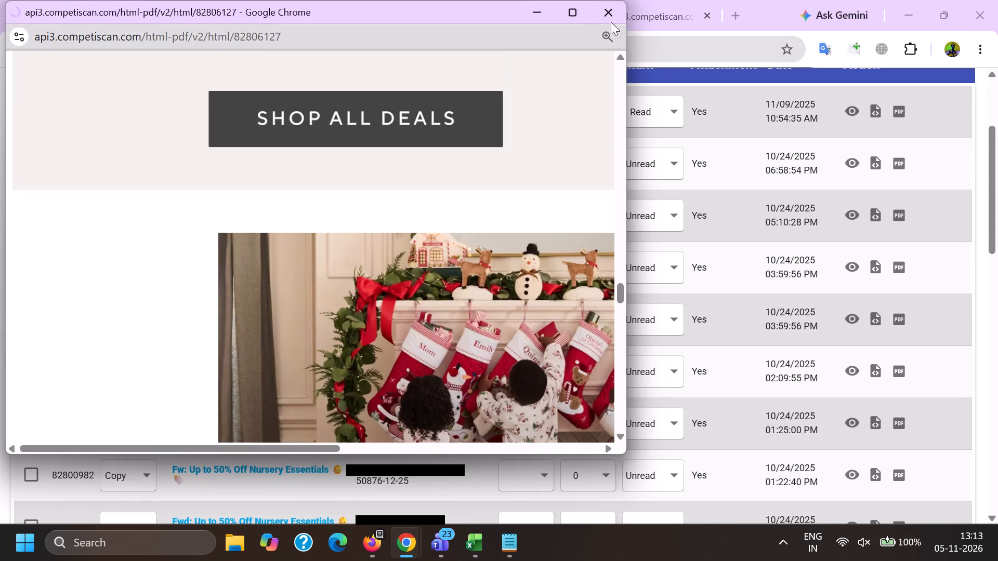
click(607, 14)
click(853, 265)
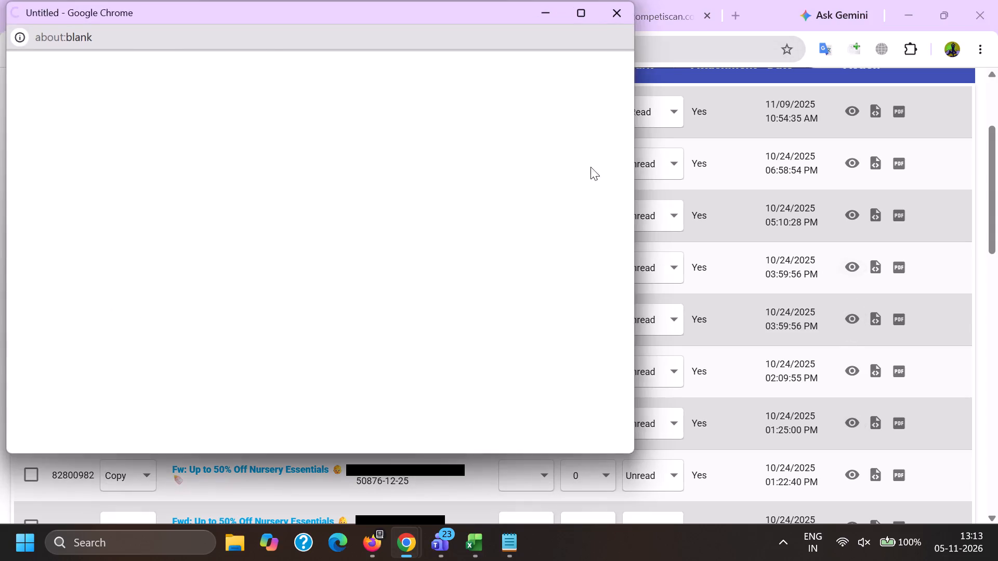
click(623, 16)
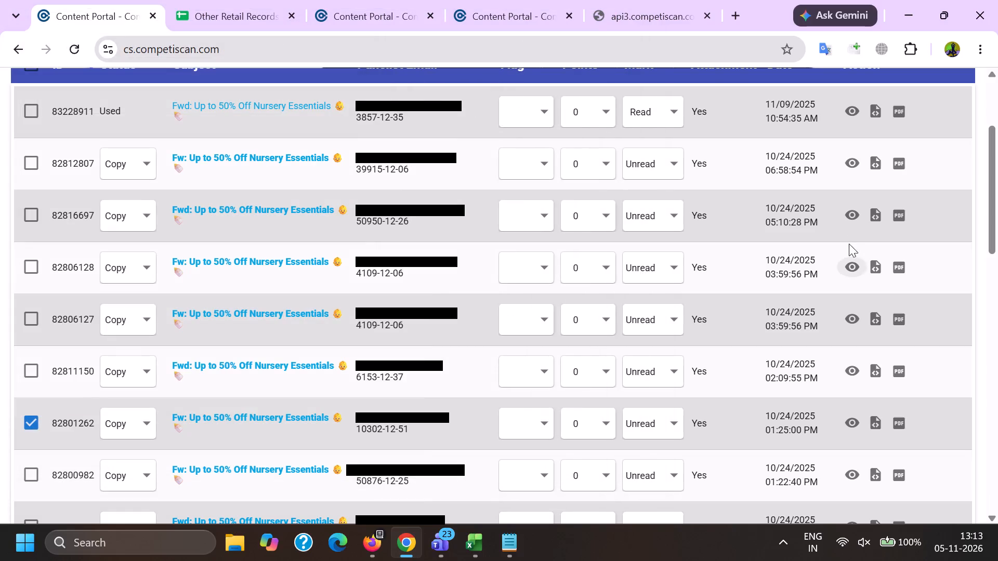
click(852, 215)
drag(629, 75, 598, 262)
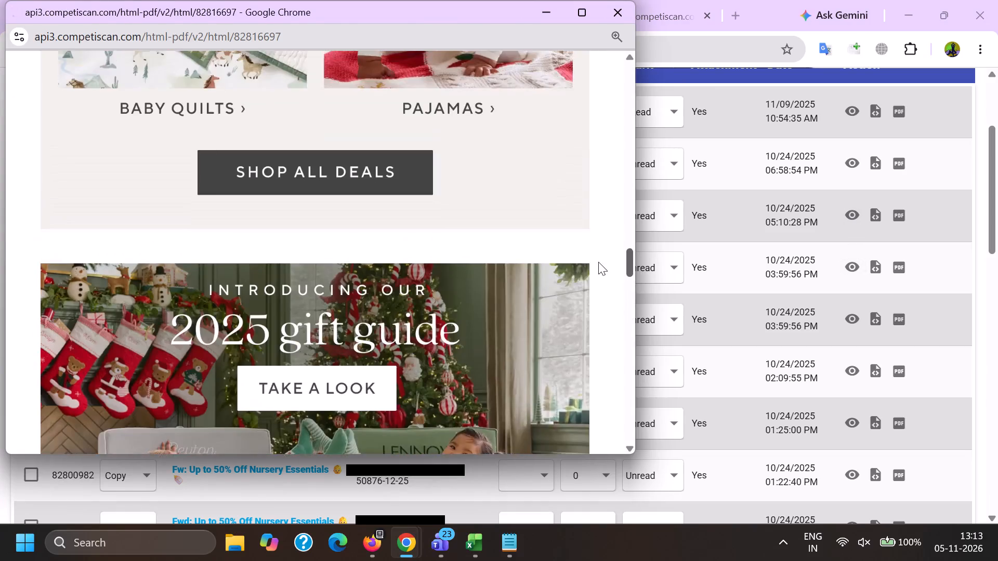
drag(598, 262, 632, 83)
click(622, 19)
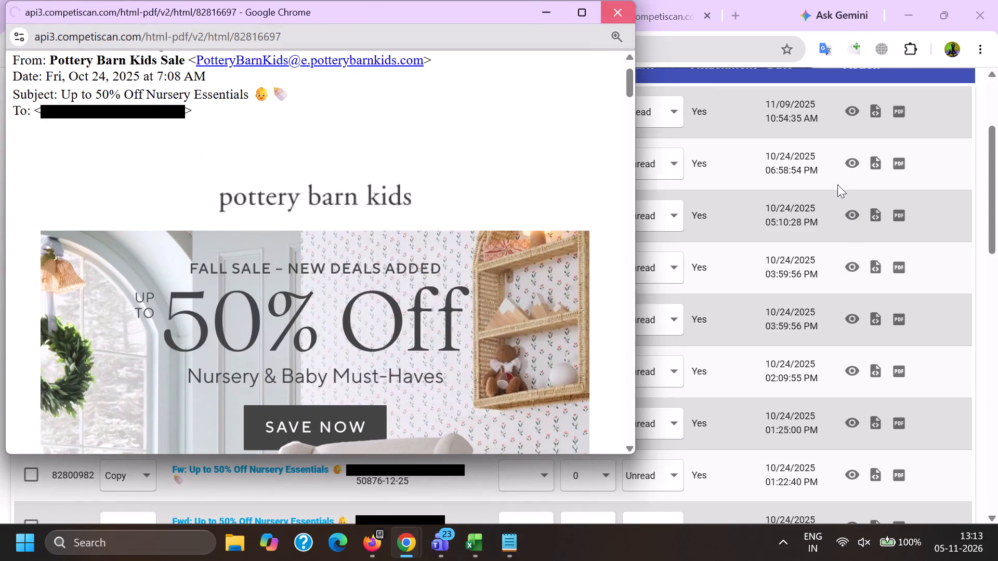
click(853, 161)
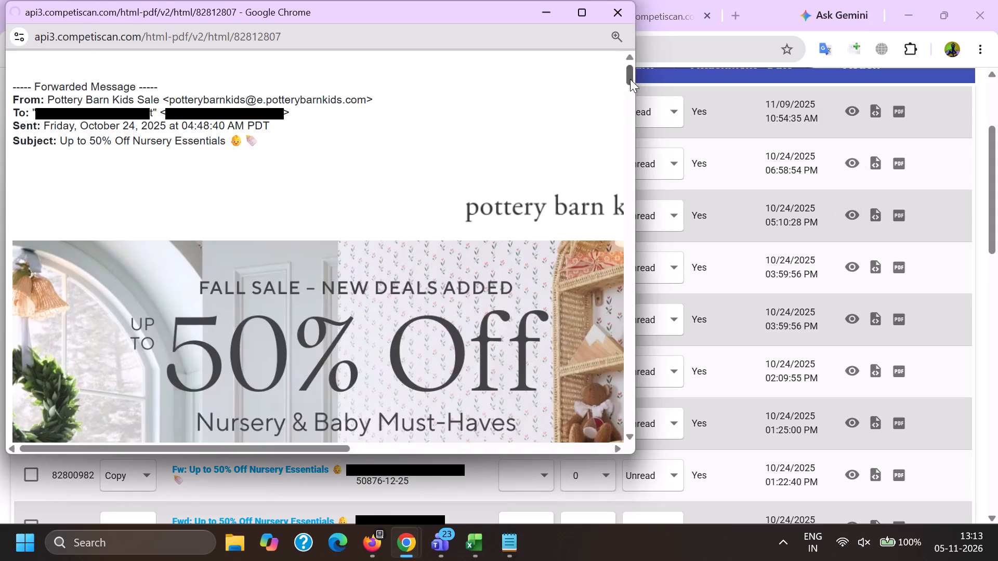
drag(630, 79, 588, 362)
click(616, 2)
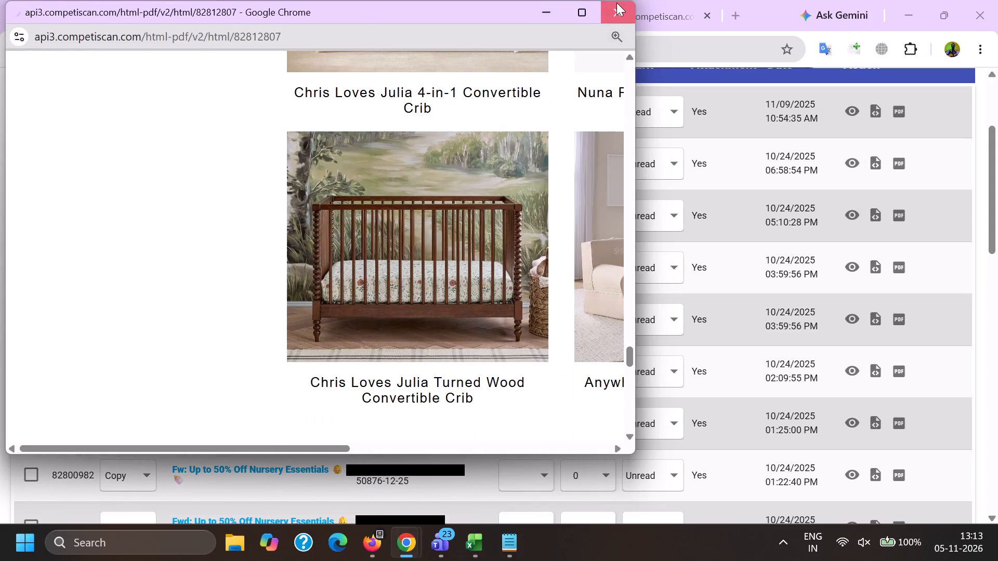
Copy the selected entries 82805728 and 82801262 into the Notepad notes below entry 82798861, under the heading "kids".
scroll(14, 193, up, 3)
click(36, 193)
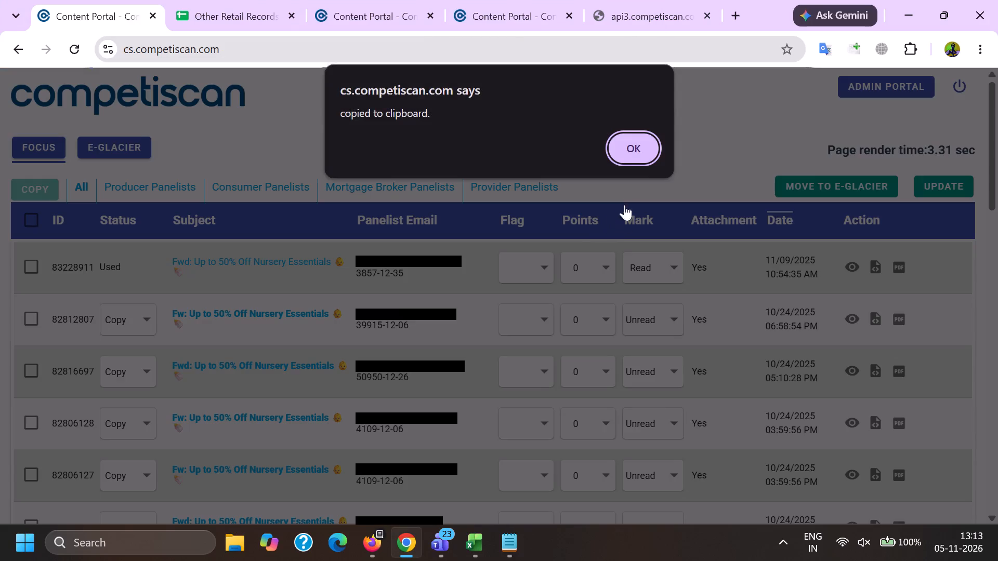
click(634, 159)
click(515, 539)
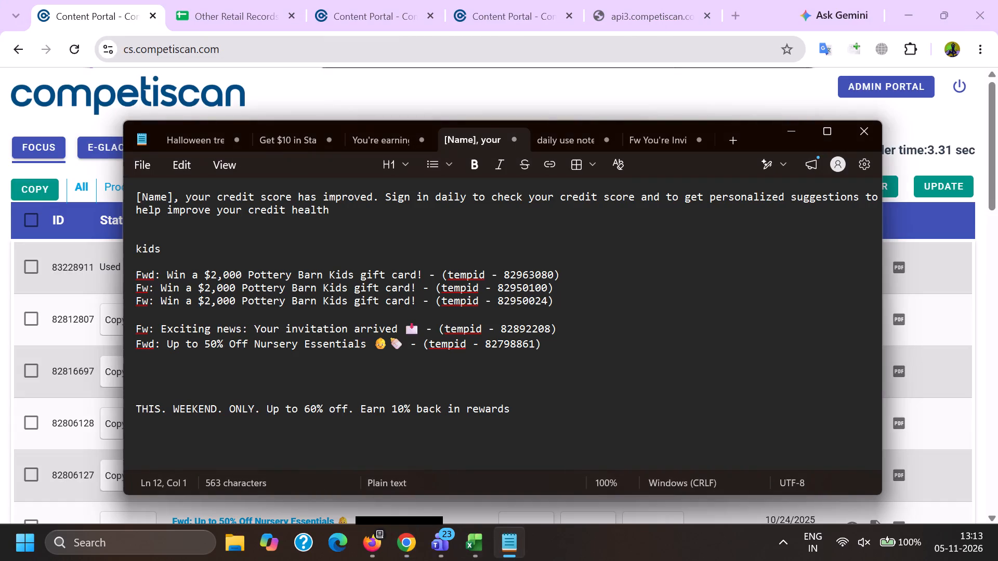
key(Return)
key(Return)
key(ctrl+v)
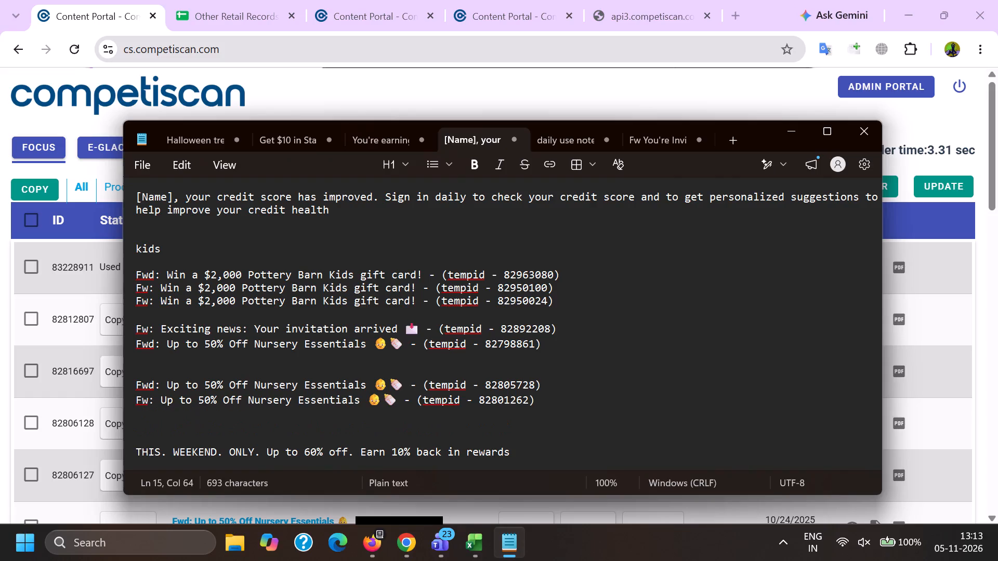
click(270, 371)
text(kids)
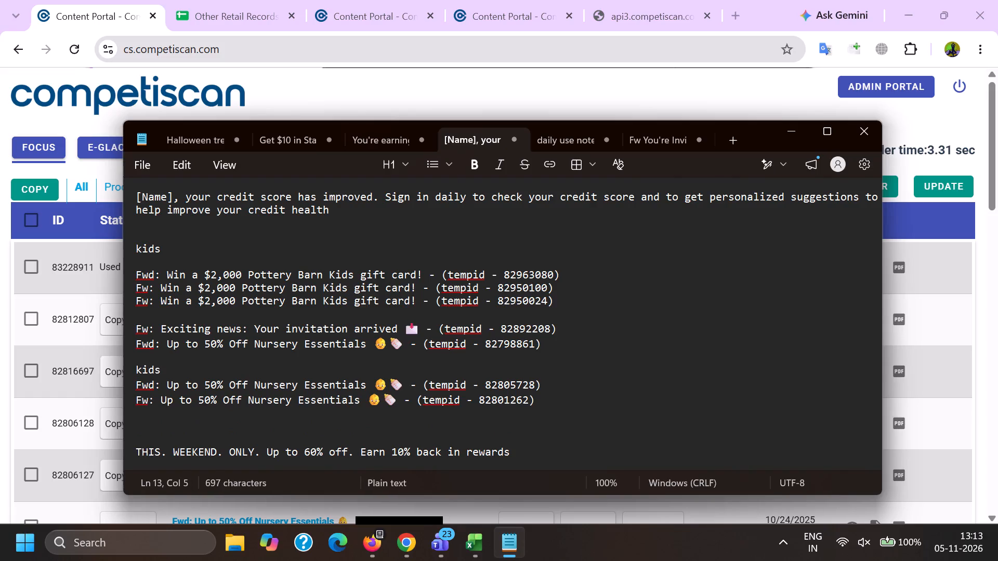
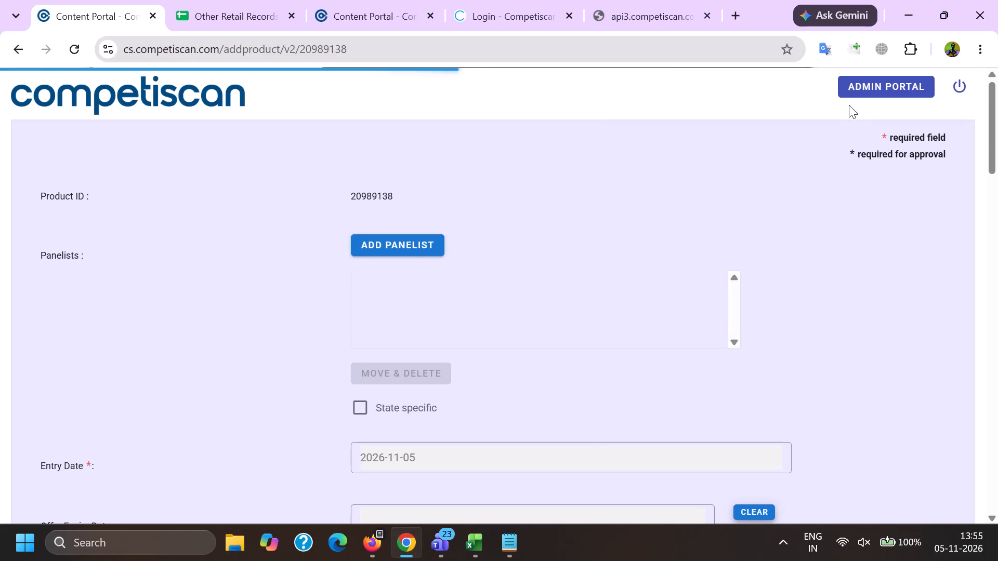
Open the admin portal from the product 20989138 entry page and close that product page.
ctrl+click(856, 81)
click(241, 0)
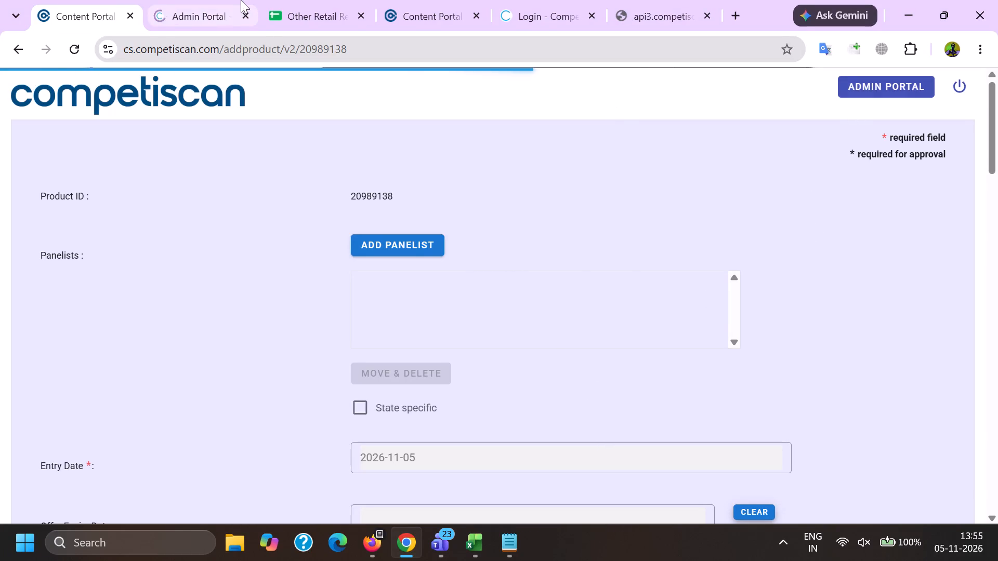
click(129, 0)
click(129, 14)
Copy the "e.potterybarn.com" search string from row 49 of the Strings sheet in Other Retail Records.
click(200, 0)
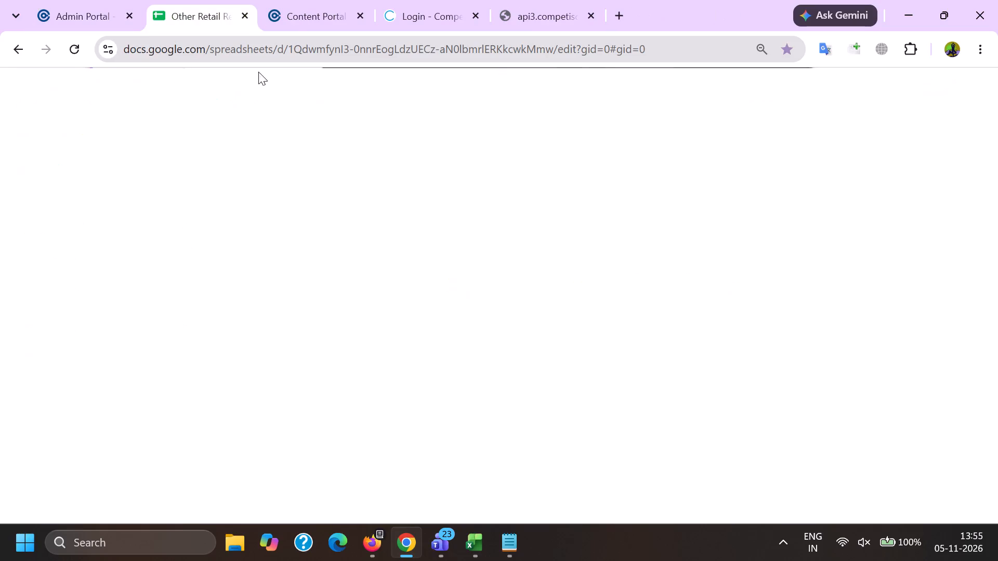
click(136, 413)
key(ctrl+c)
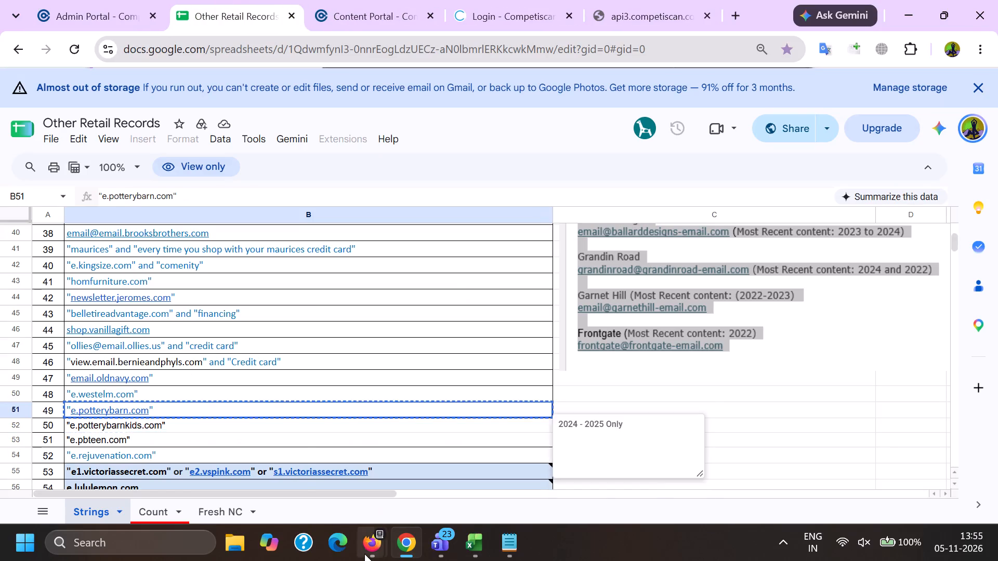
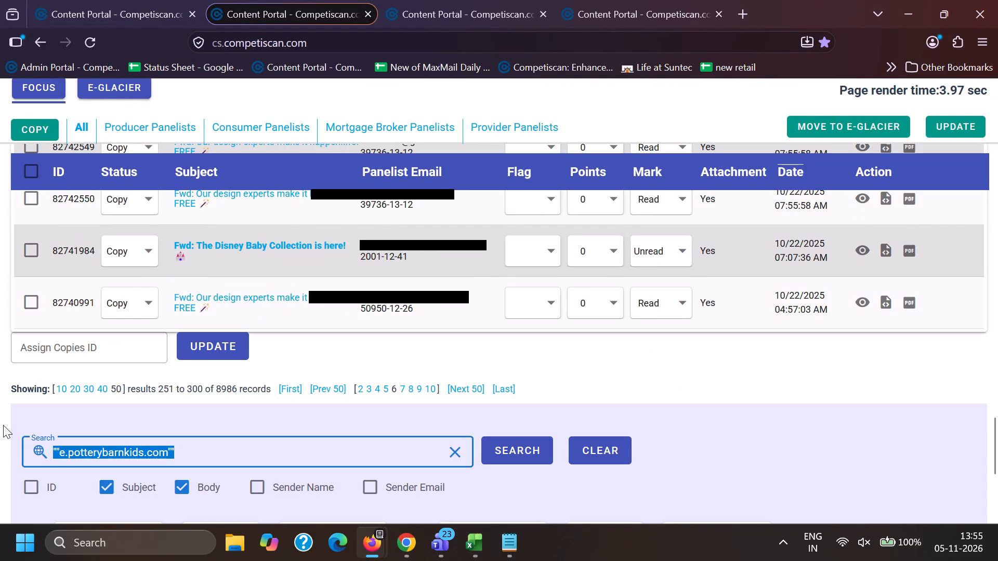
Replace the current email search with the copied "e.potterybarn.com" string and run it.
key(ctrl+v)
key(shift+quotedbl)
key(Return)
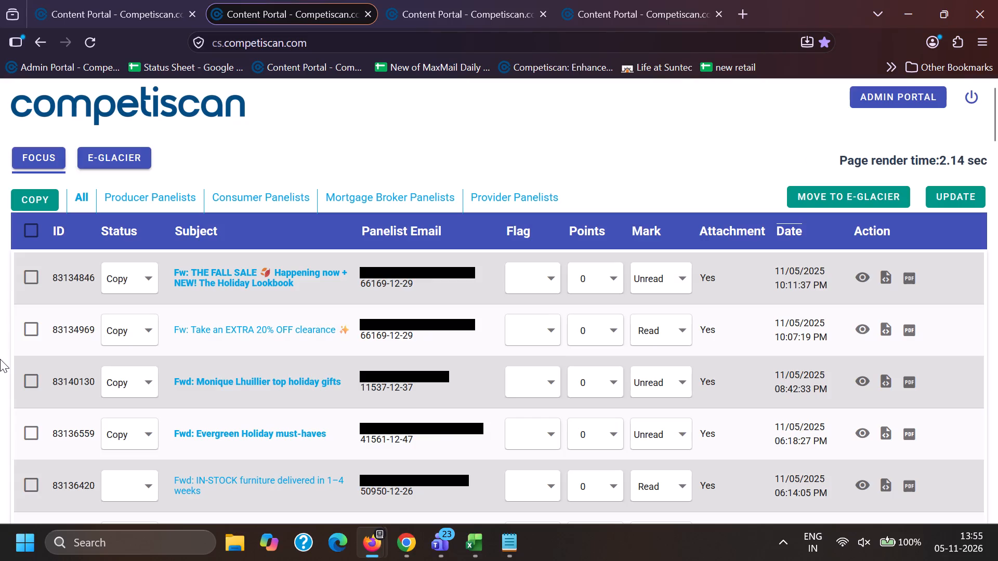
Preview entry 91365632, the email about dropped rates, from the unfiltered Content Portal list and return to the list.
click(152, 0)
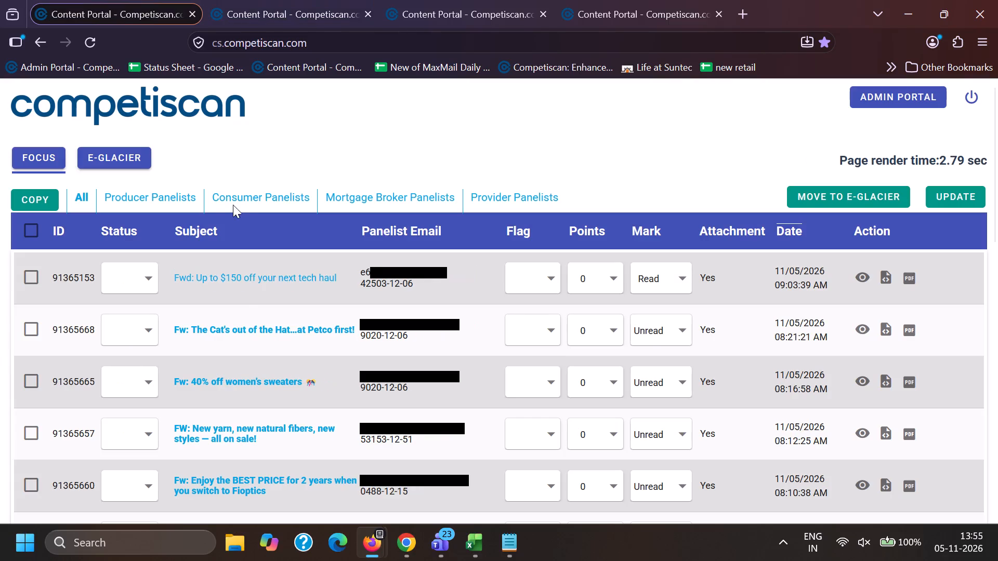
scroll(190, 357, down, 1)
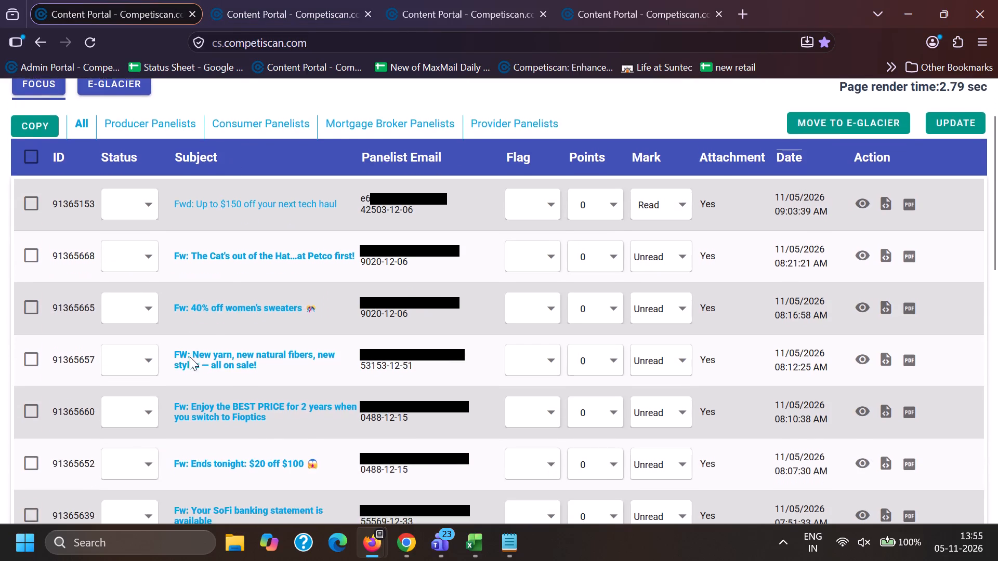
scroll(190, 357, down, 1)
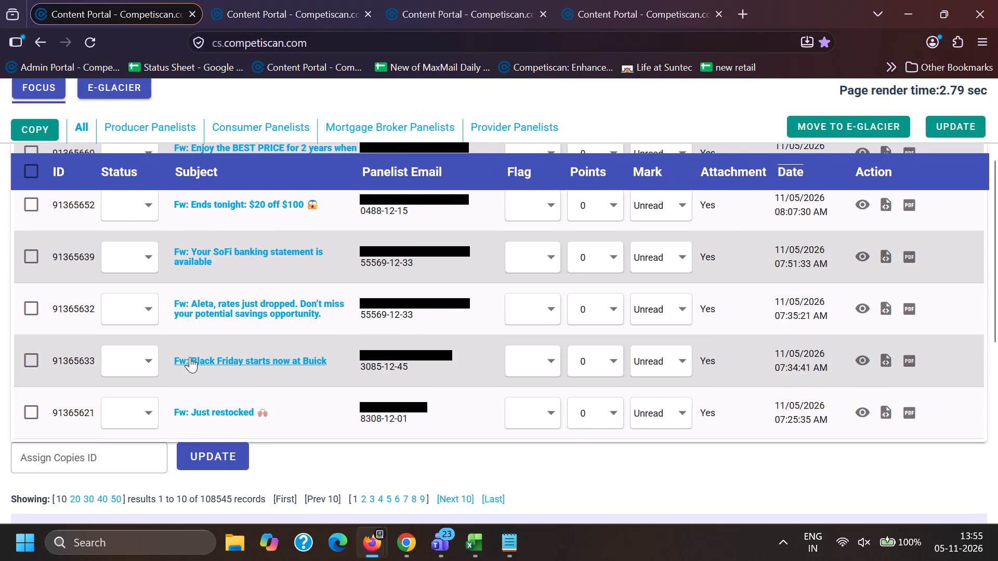
click(858, 308)
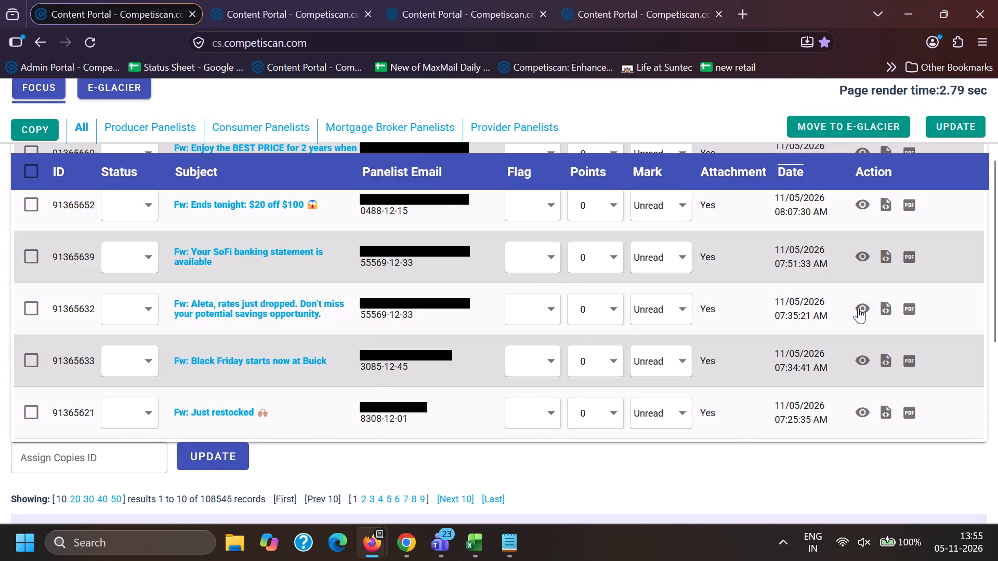
scroll(446, 244, down, 2)
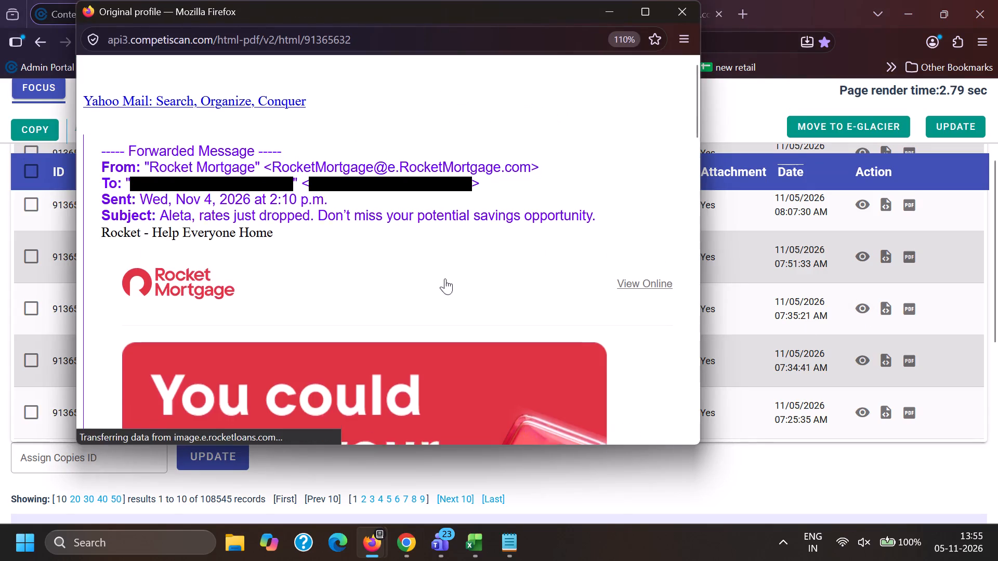
scroll(445, 278, down, 9)
scroll(478, 314, down, 5)
click(706, 492)
Search the email entries for "Capital One" in both subject and body.
scroll(240, 357, down, 3)
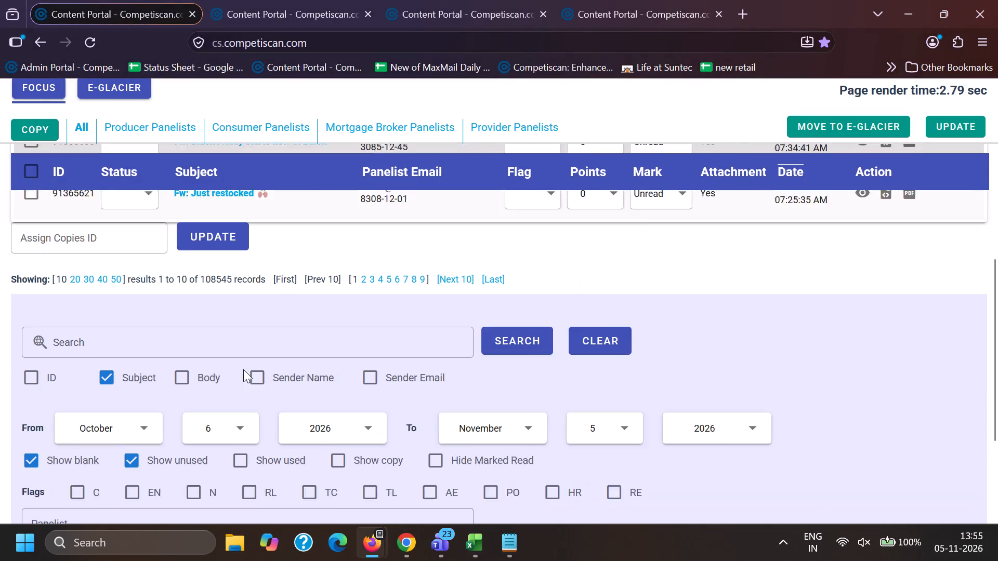
click(203, 349)
scroll(203, 349, down, 4)
click(190, 408)
scroll(190, 412, up, 2)
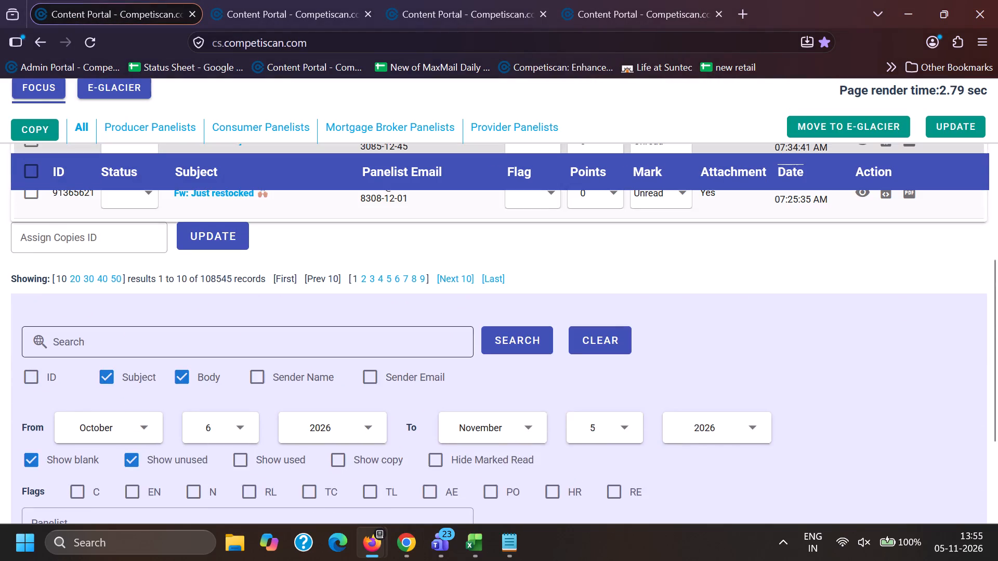
click(198, 343)
key(p)
key(i)
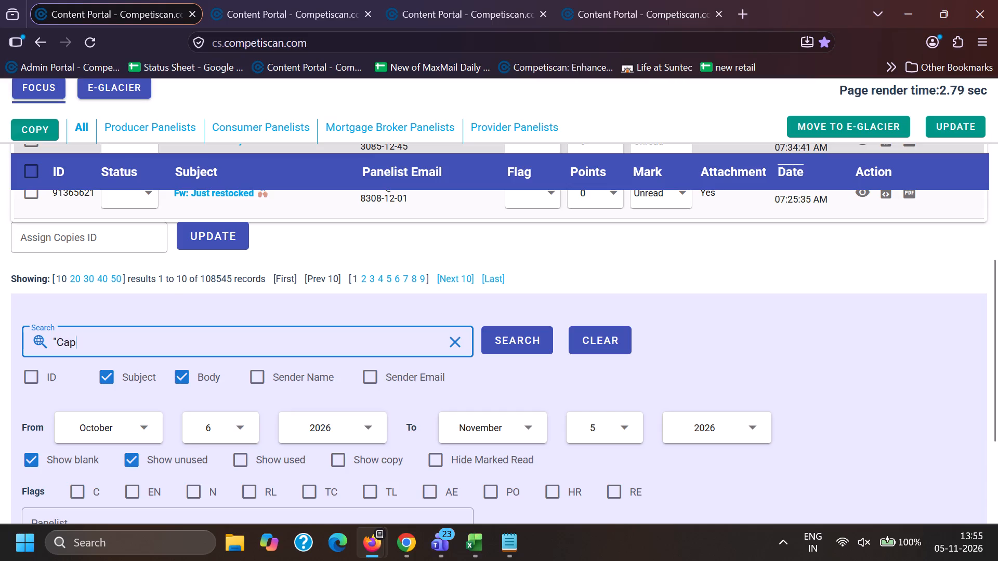
key(t)
key(a)
key(l)
key(space)
text(on)
key(e)
key(shift+quotedbl)
key(Return)
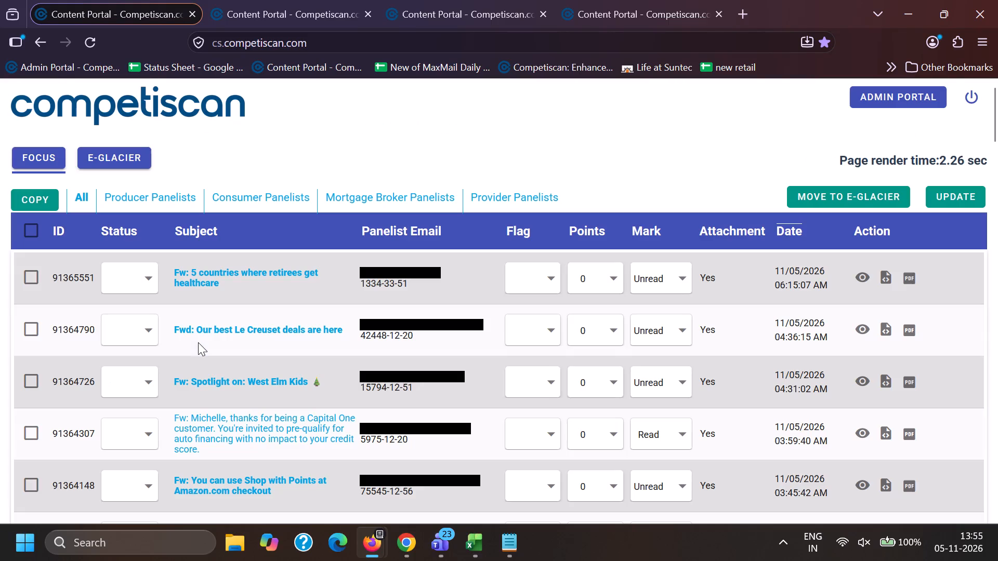
Look through the Capital One search results for relevant emails and return to the Focus list.
scroll(198, 337, down, 1)
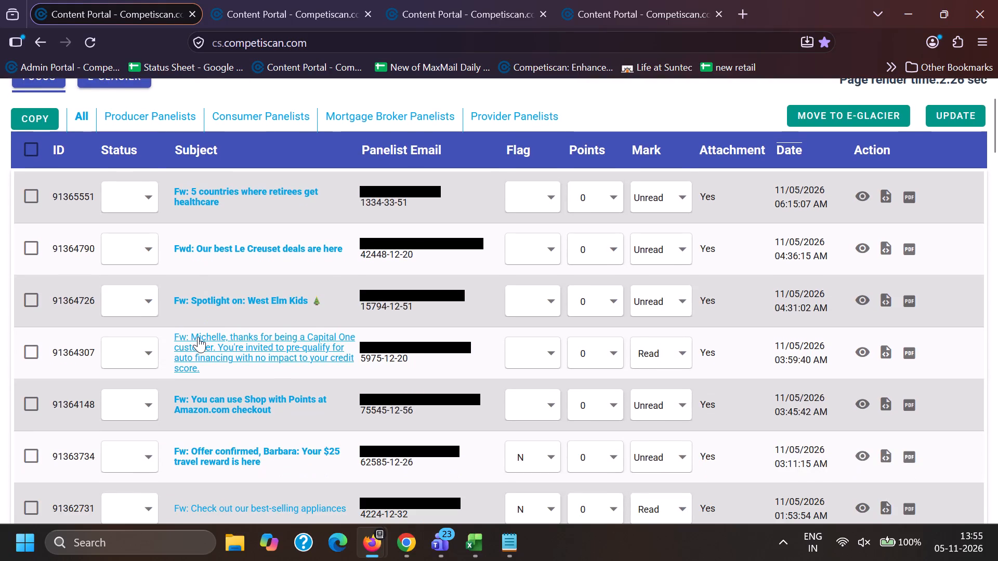
scroll(198, 337, down, 2)
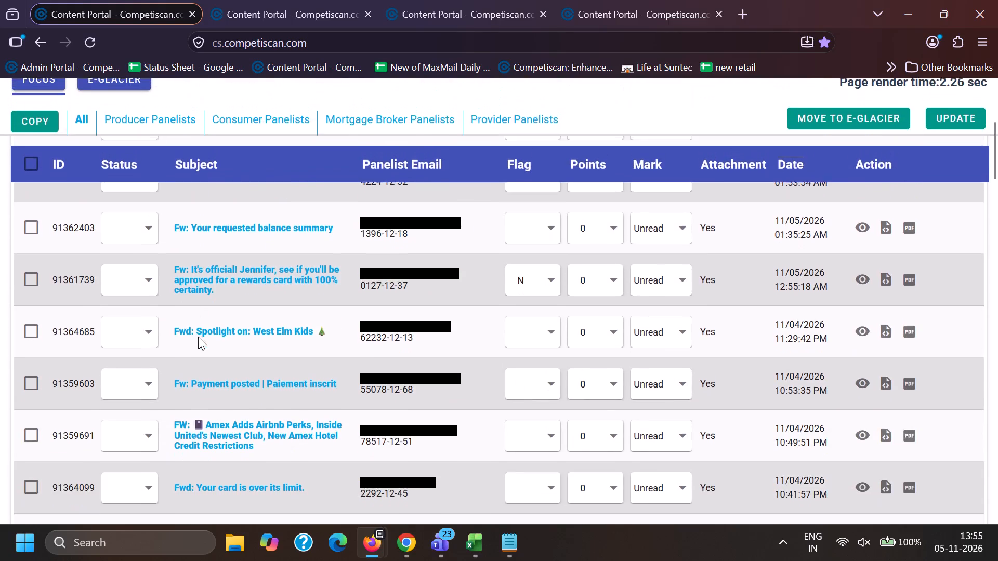
scroll(198, 337, down, 4)
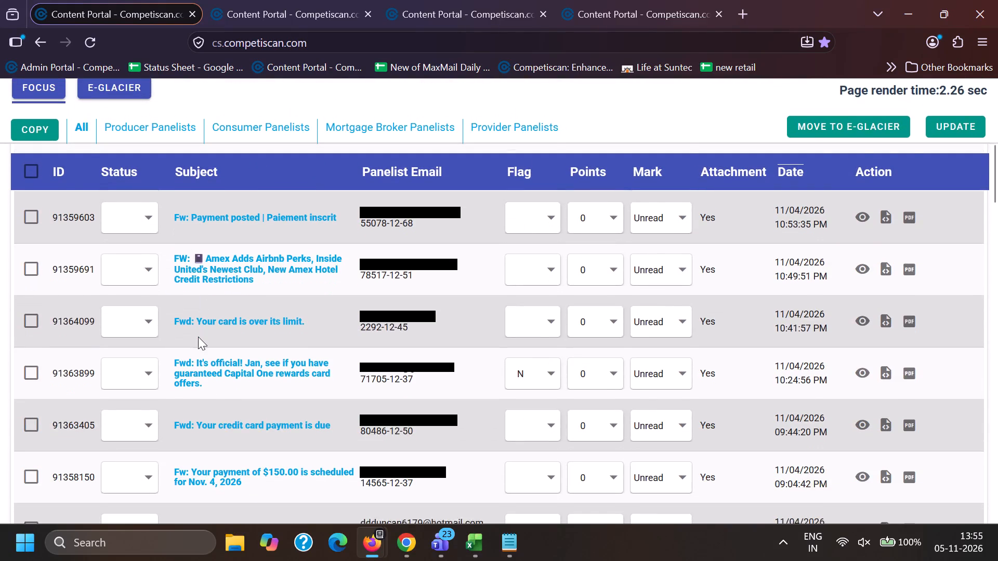
scroll(198, 337, down, 1)
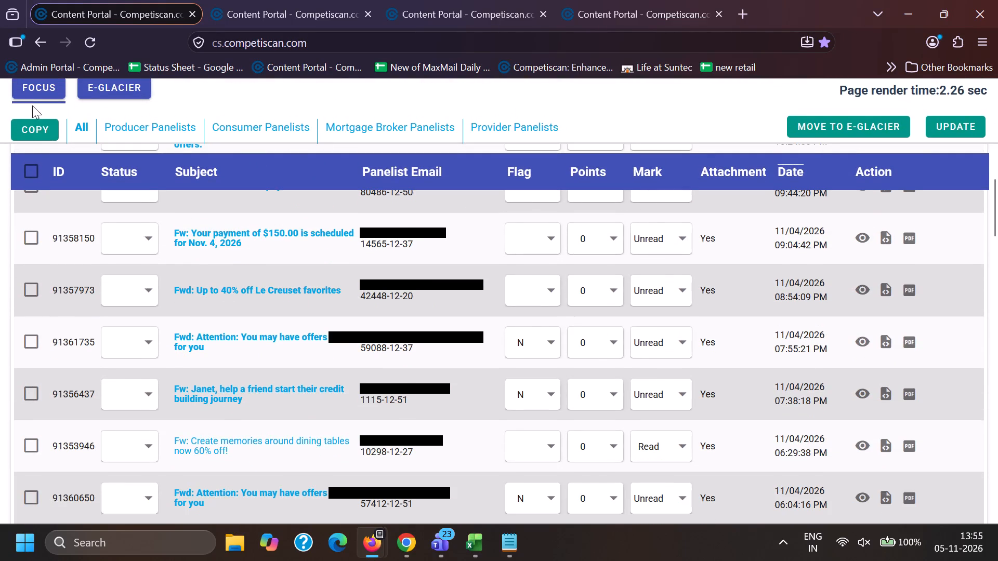
click(33, 98)
Copy the subject "GONE AT MIDNIGHT! Extra 20% off clearance + How to style patterned rugs" from entry 83080016 in the Pottery Barn results.
click(294, 0)
scroll(270, 231, down, 4)
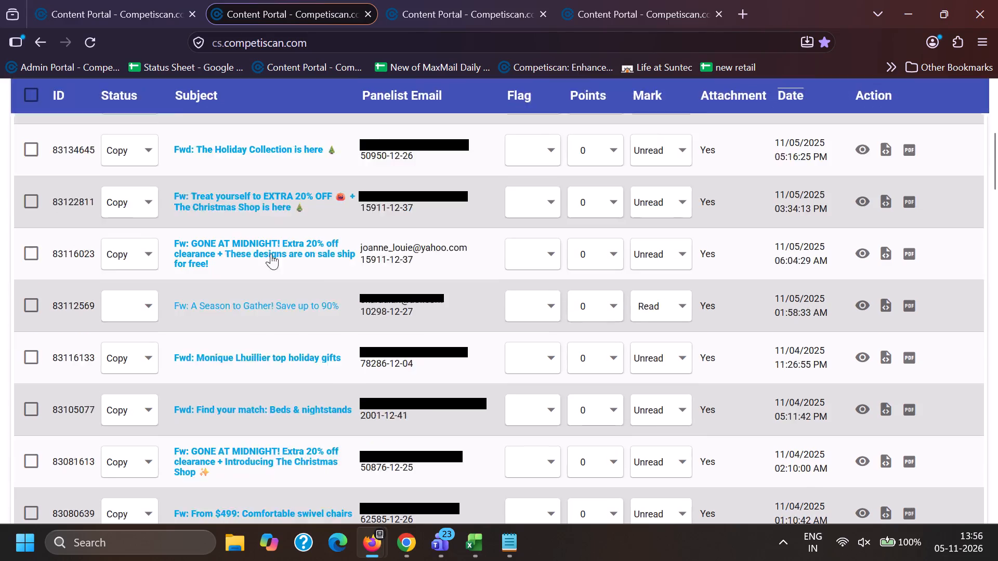
scroll(271, 253, down, 7)
scroll(229, 317, up, 3)
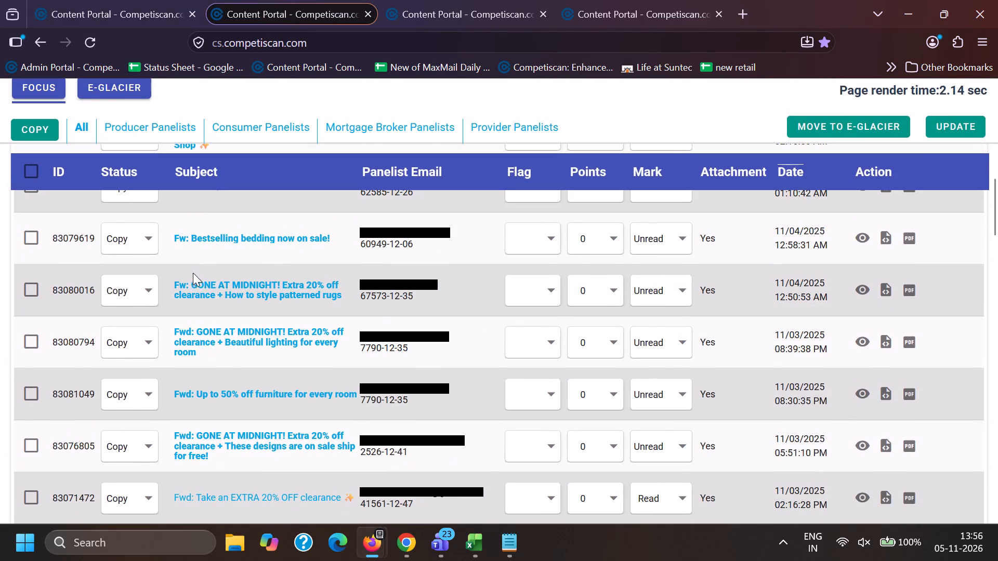
drag(193, 273, 348, 289)
shift+click(346, 299)
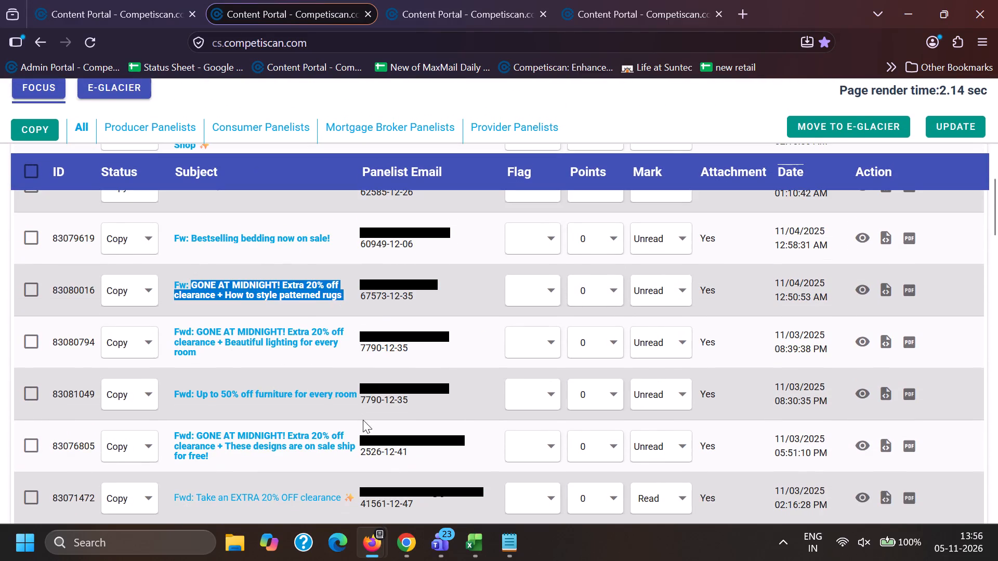
key(ctrl+c)
Switch to Chrome and open a new Content Portal page from the Admin Portal dashboard.
click(411, 546)
click(95, 0)
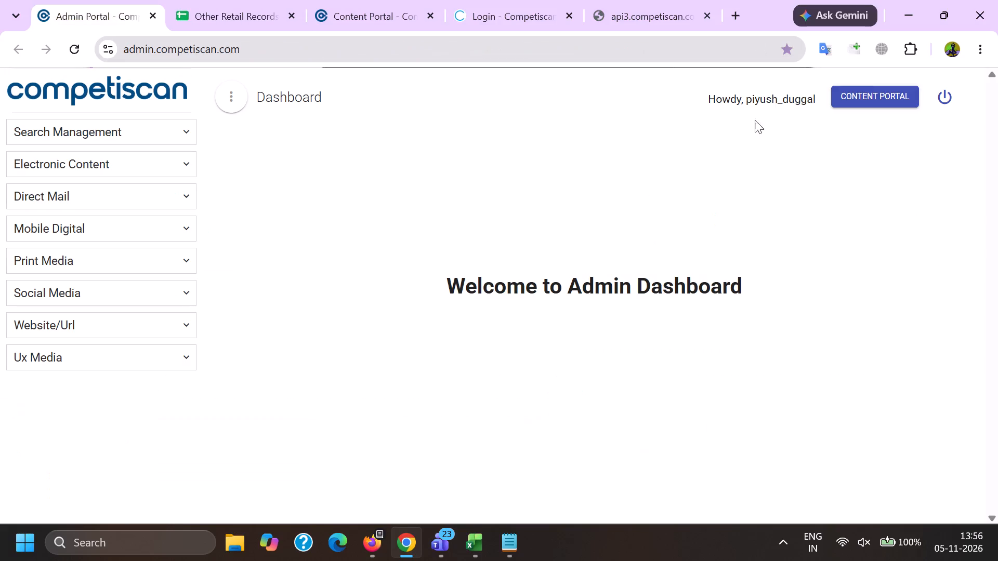
ctrl+click(869, 86)
click(208, 0)
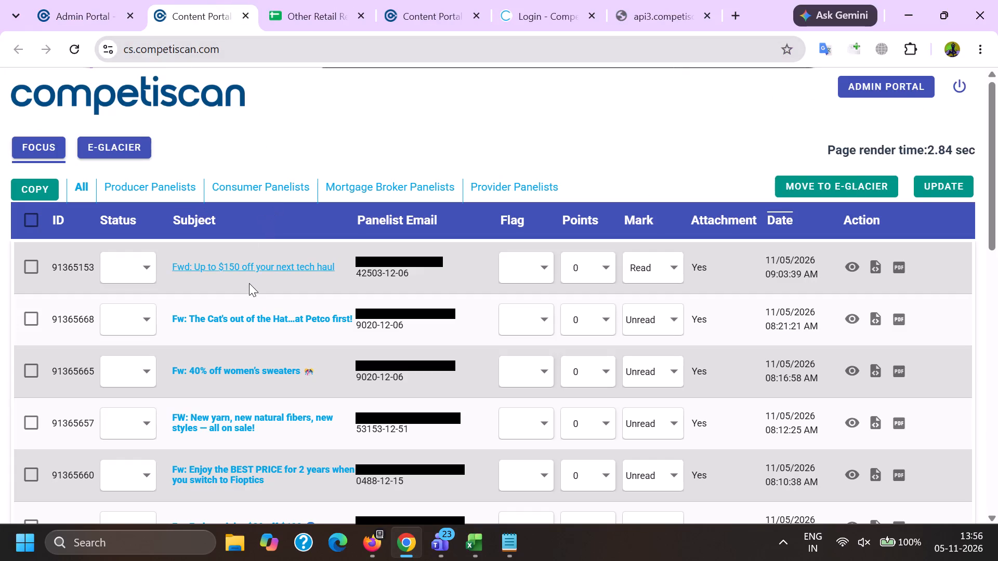
Clear the month, day and year of the From date in the email search filters.
scroll(249, 283, down, 4)
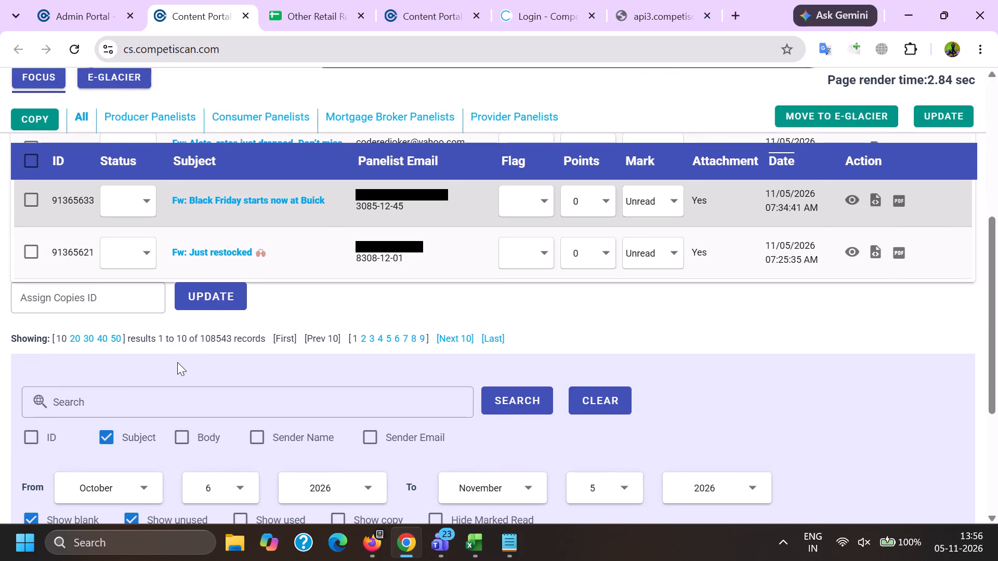
scroll(119, 392, down, 2)
click(112, 330)
click(108, 289)
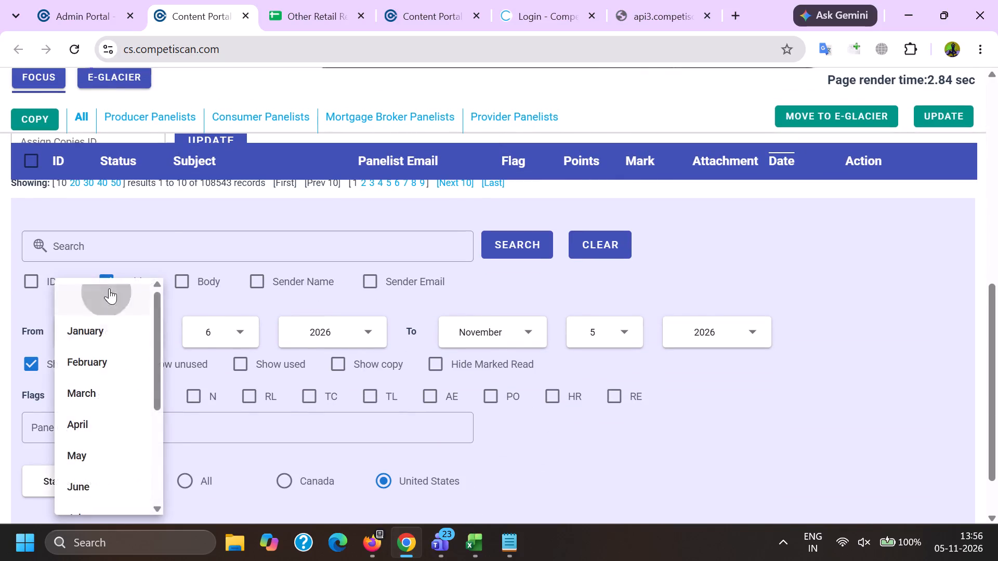
scroll(169, 227, down, 1)
click(197, 274)
click(204, 270)
click(347, 265)
click(346, 268)
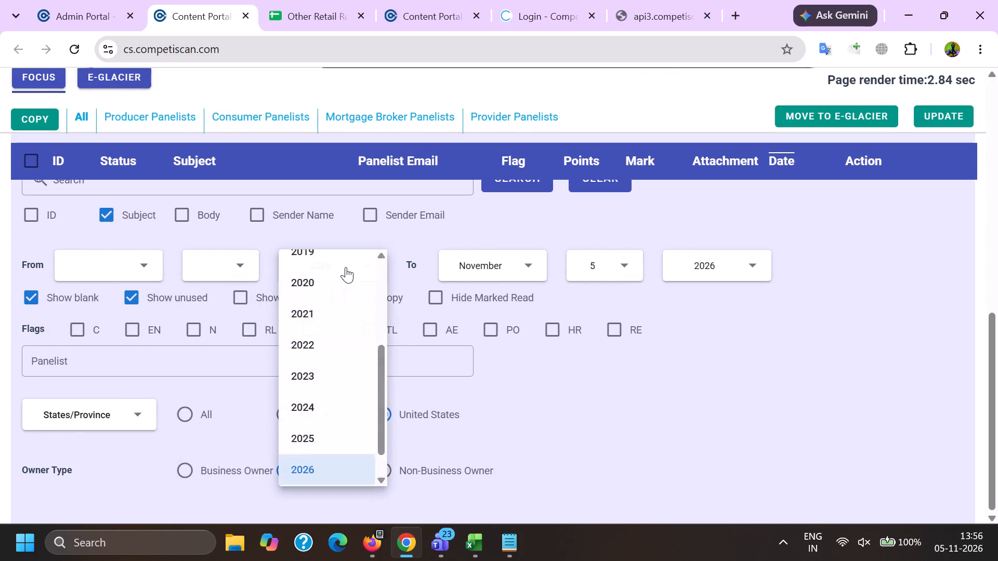
scroll(339, 270, up, 6)
click(339, 265)
Clear the month, day and year of the To date in the email search filters.
double_click(482, 265)
scroll(482, 266, up, 5)
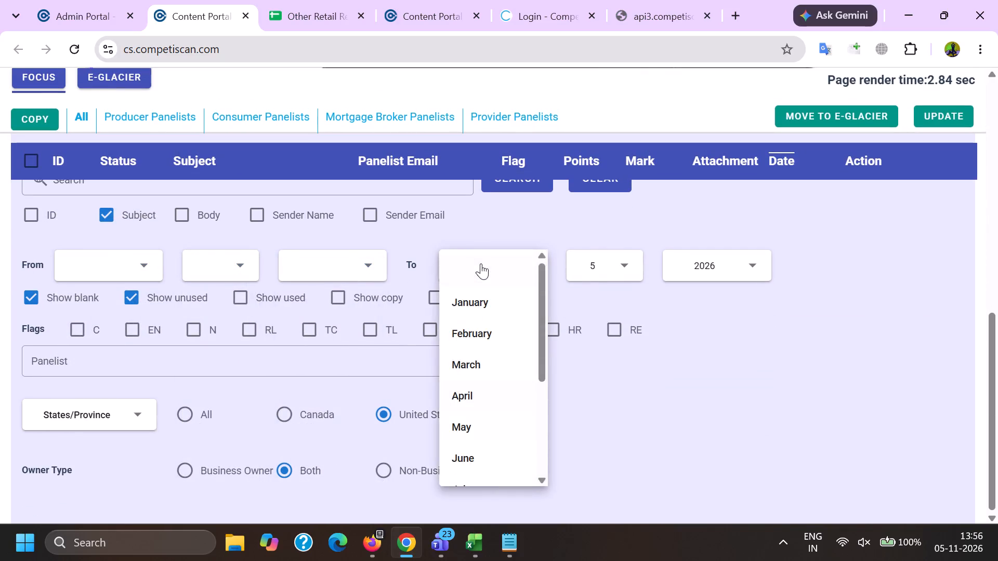
click(481, 263)
double_click(585, 267)
double_click(699, 262)
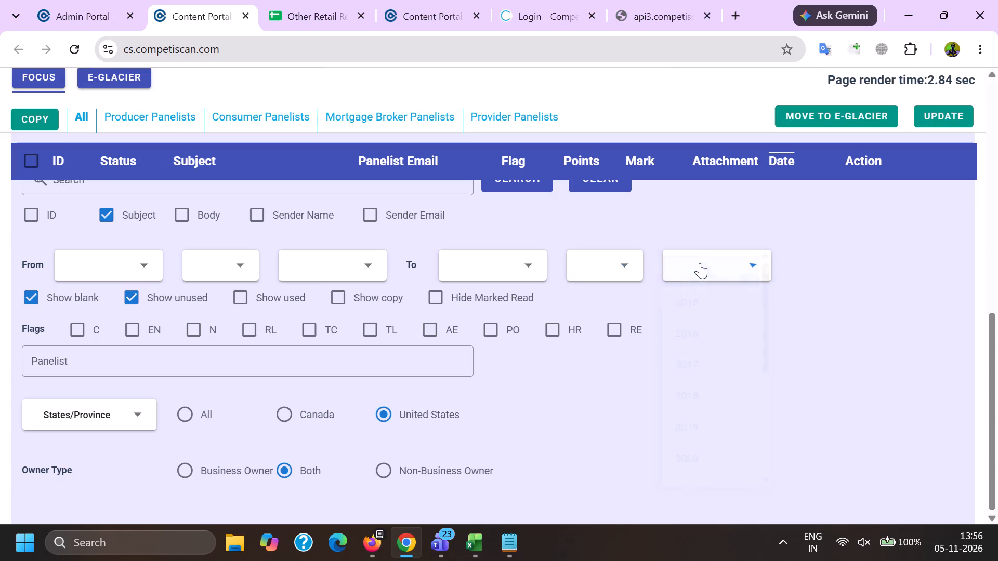
Search all regions, with used entries included, for the subject "GONE AT MIDNIGHT! Extra 20% off clearance + How to style patterned rugs".
click(194, 420)
click(232, 304)
scroll(225, 346, up, 1)
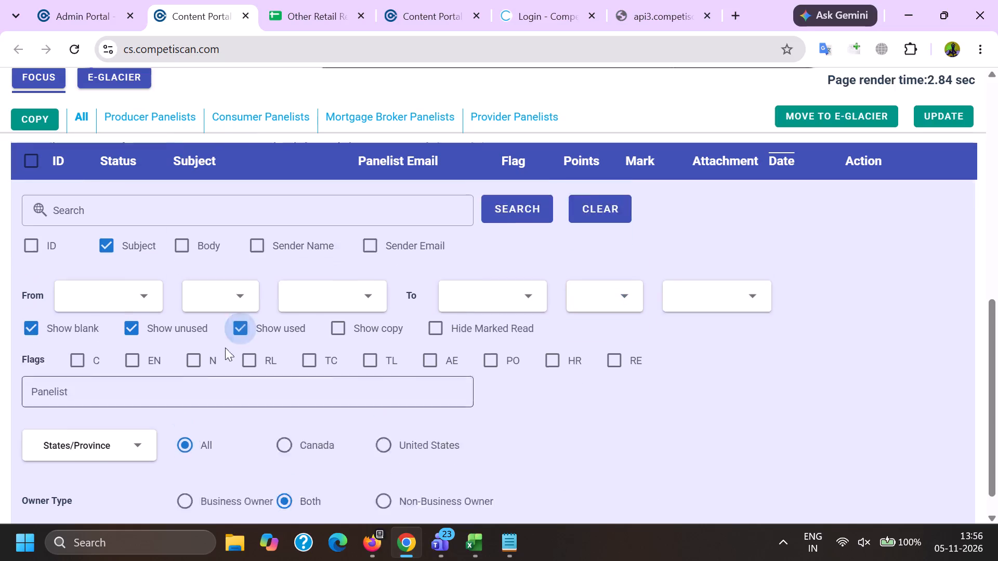
click(194, 253)
key(shift+quotedbl)
key(ctrl+v)
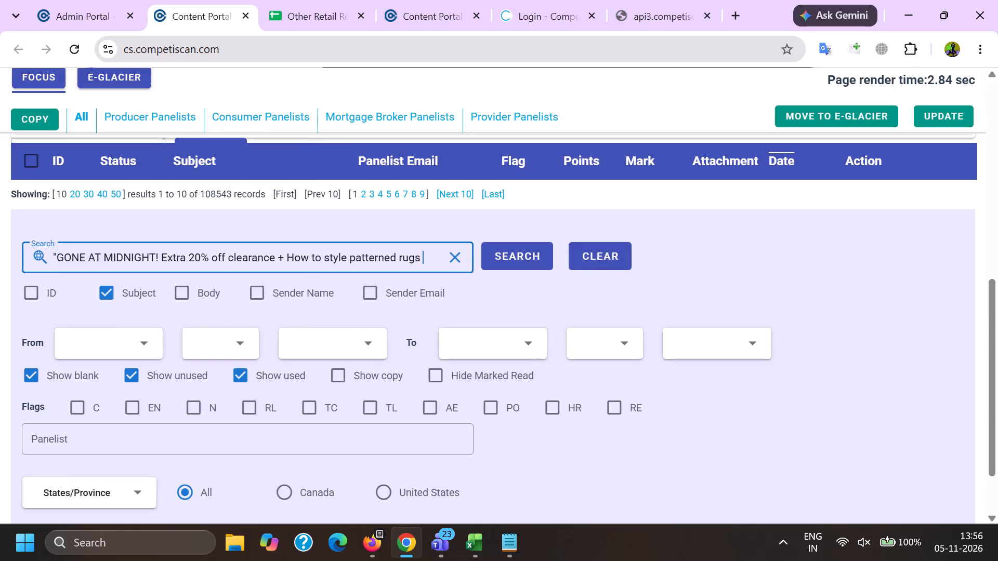
key(shift+quotedbl)
key(Return)
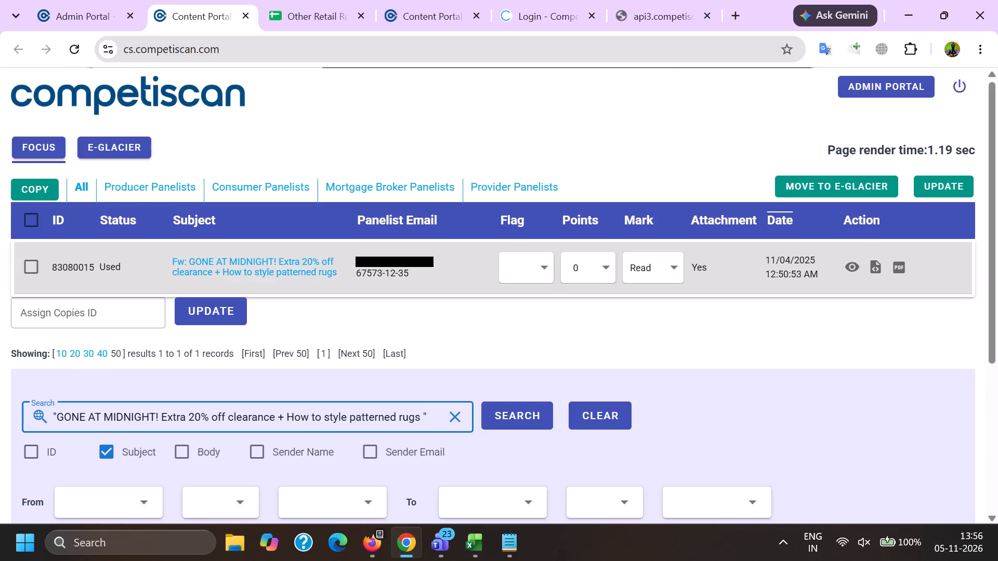
Include copy entries in the filters and rerun the patterned rugs subject search.
scroll(266, 95, down, 2)
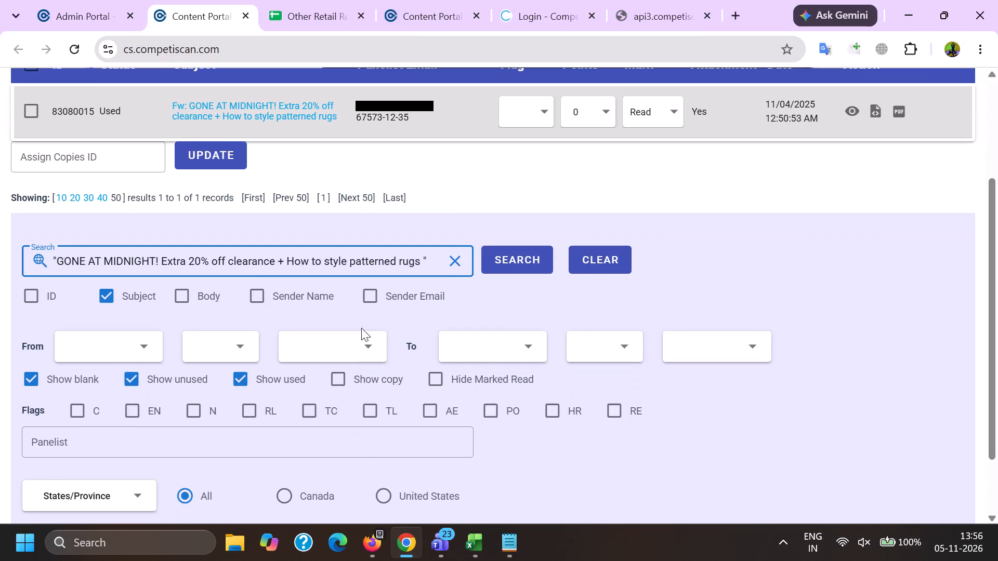
click(348, 373)
click(502, 255)
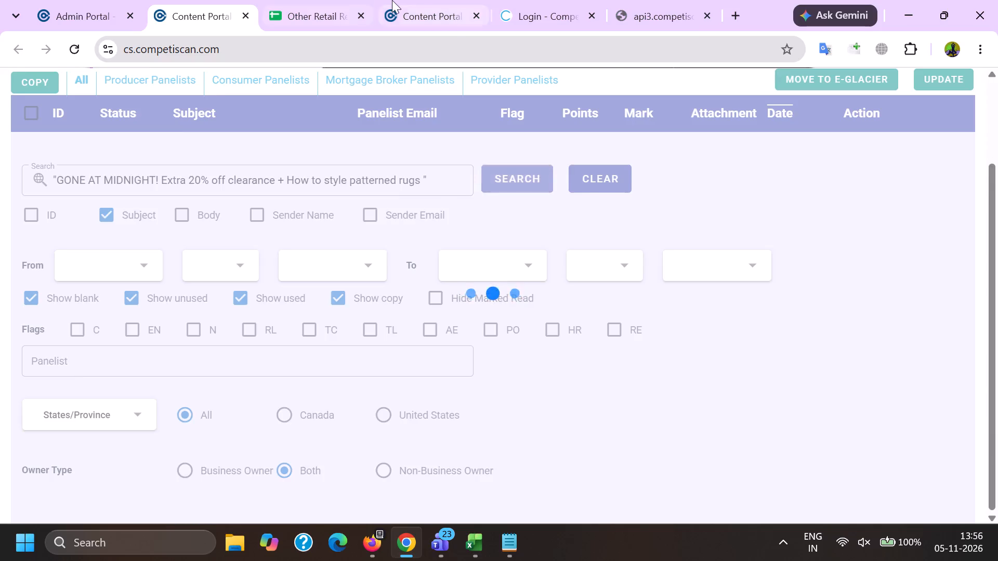
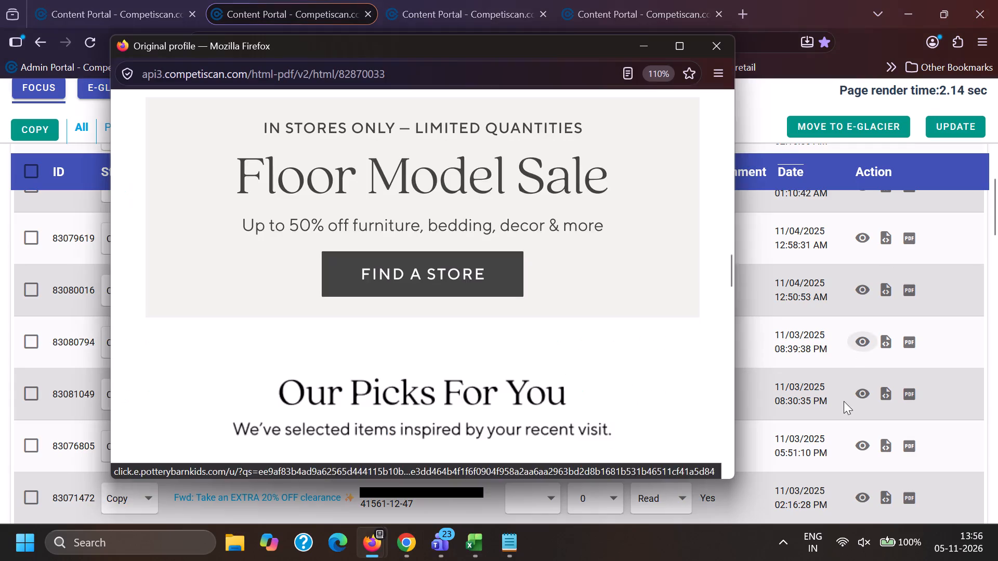
Examine the body of Pottery Barn email 83080794, including its recommended furniture section.
scroll(511, 319, down, 10)
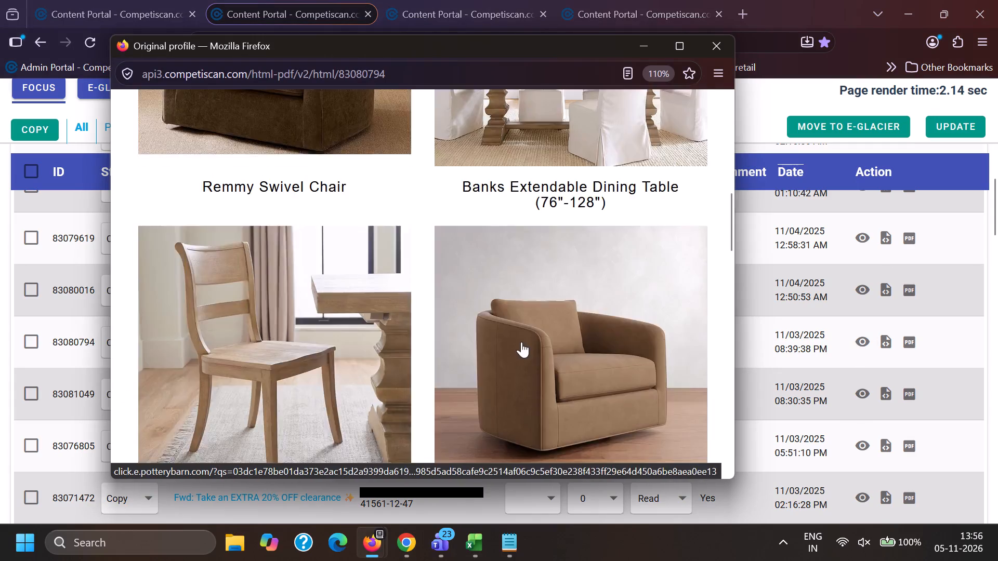
scroll(521, 342, down, 9)
scroll(526, 335, up, 20)
scroll(526, 335, up, 3)
key(alt+Tab)
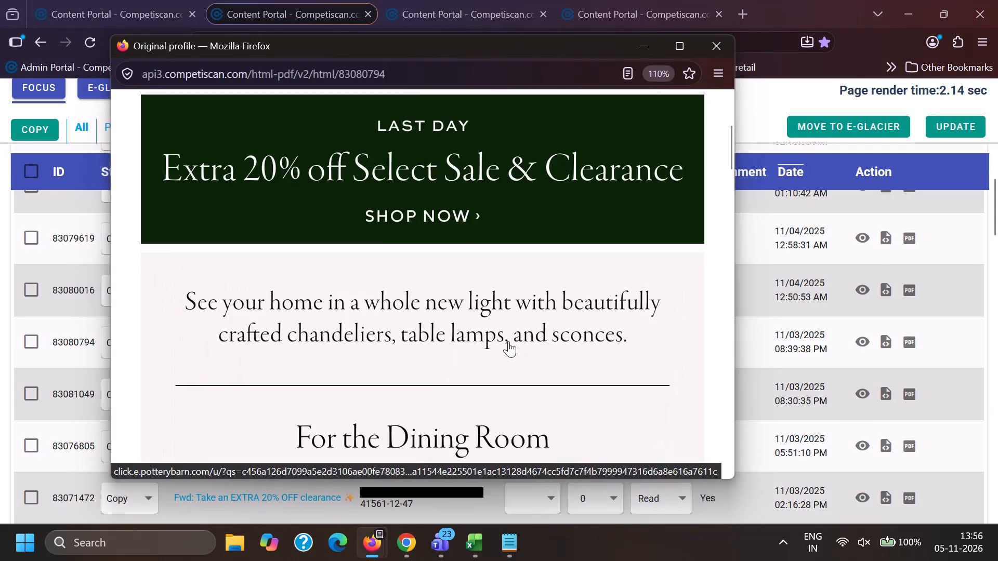
Search in Chrome for the quoted subject of entry 83080794, "GONE AT MIDNIGHT! Extra 20% off clearance + Beautiful lighting for every room".
drag(198, 327, 232, 362)
key(ctrl+c)
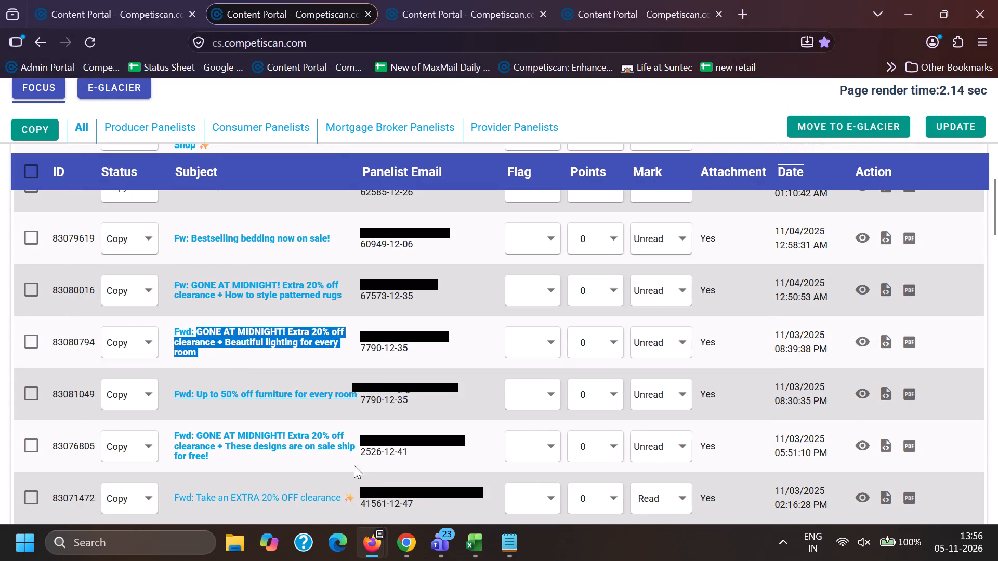
click(422, 548)
click(348, 485)
click(419, 552)
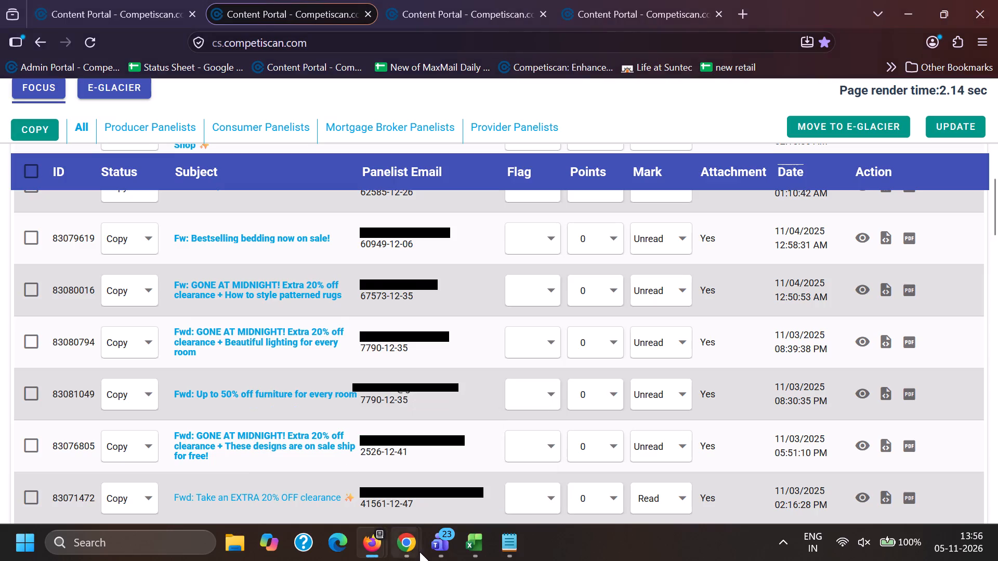
click(320, 477)
triple_click(350, 461)
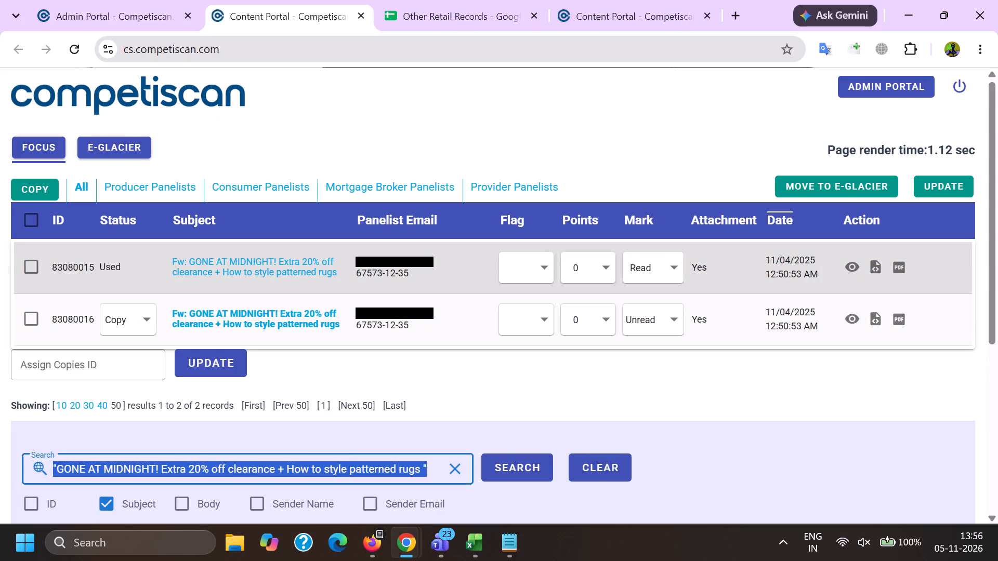
key(BackSpace)
key(shift+quotedbl)
key(ctrl+v)
key(shift+quotedbl)
key(Return)
Open email 83076805 in Firefox and copy its subject, "GONE AT MIDNIGHT! Extra 20% off clearance + These designs are on sale ship for free!".
key(alt+Tab)
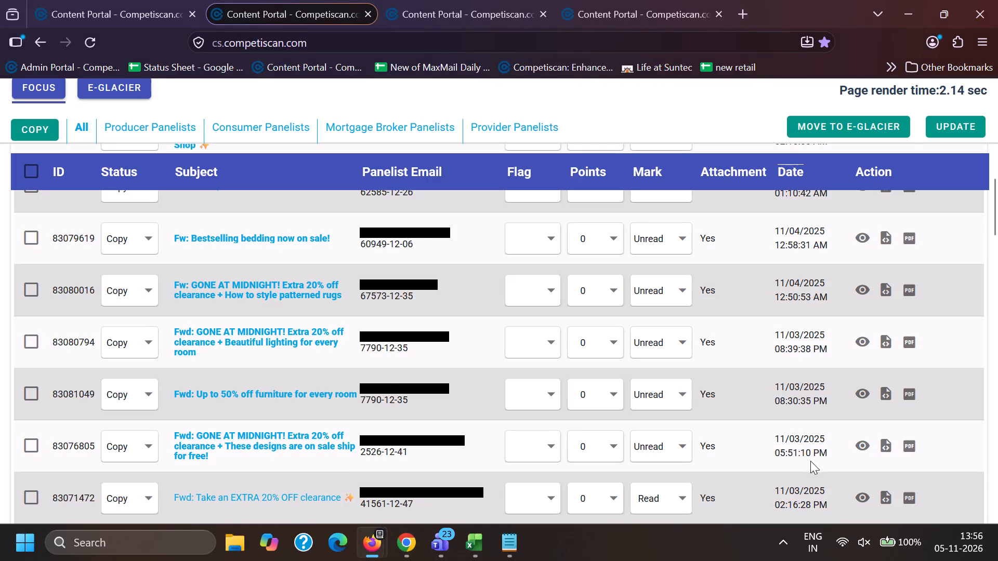
click(855, 440)
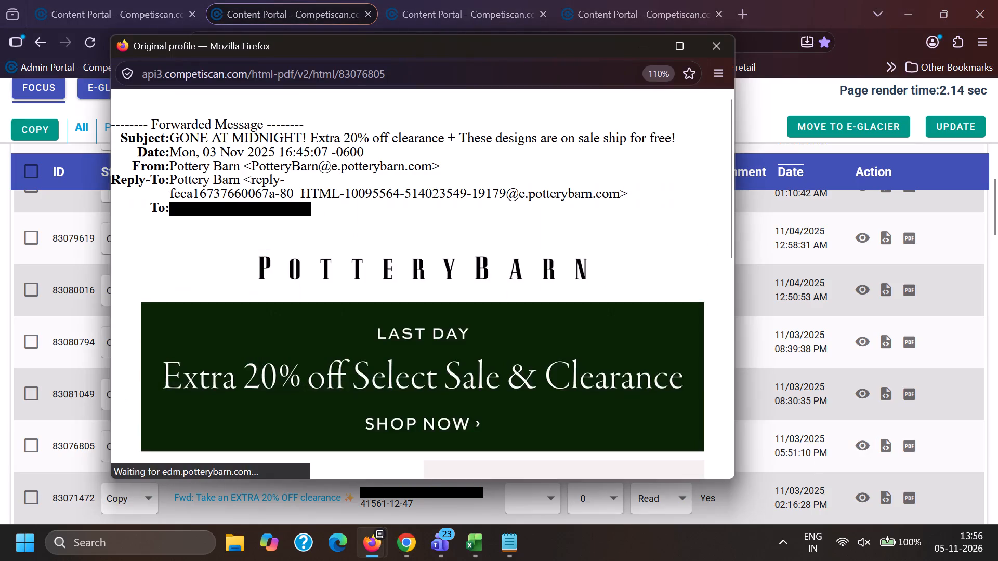
drag(172, 136, 602, 164)
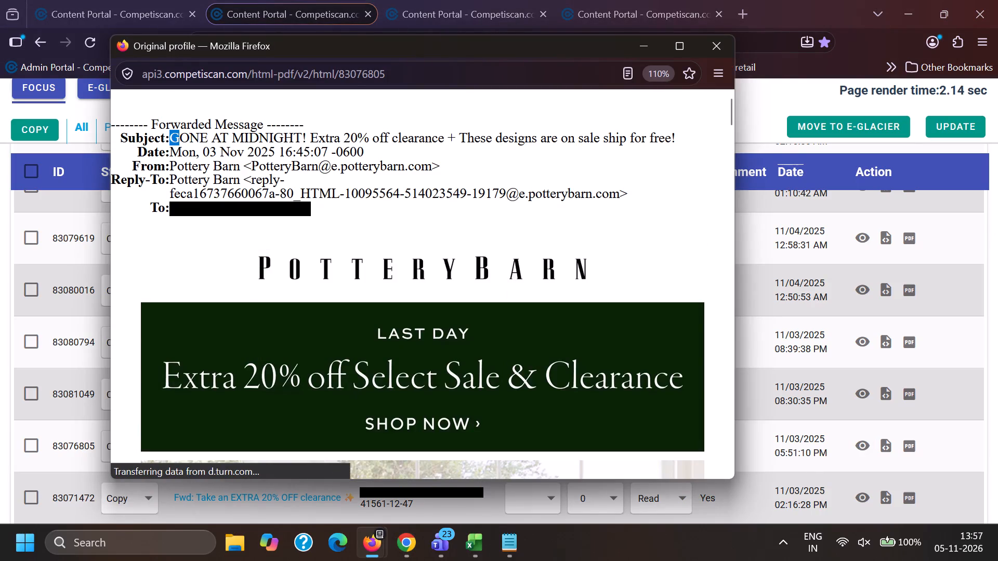
drag(602, 164, 686, 145)
key(ctrl+c)
shift+click(702, 135)
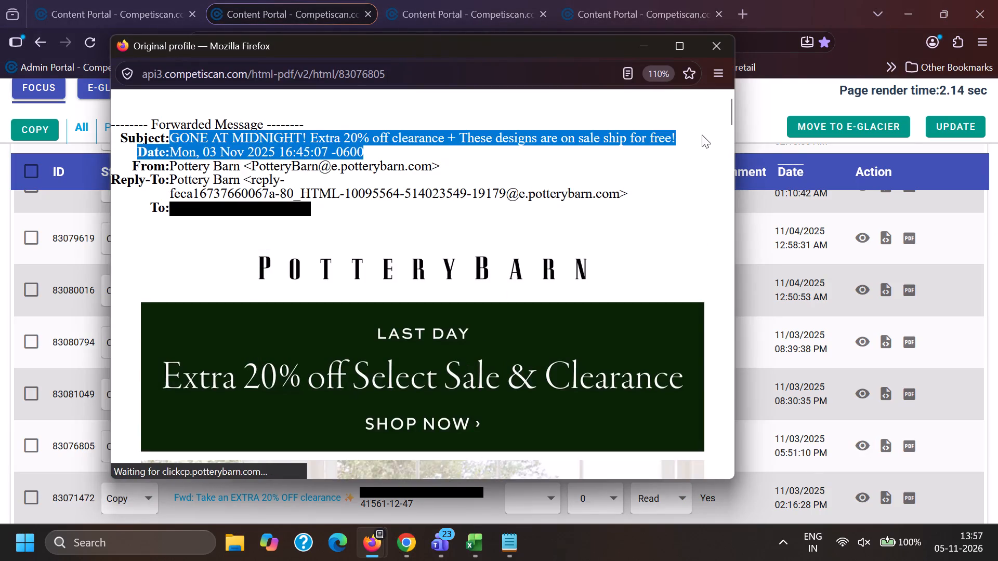
key(ctrl+c)
In Chrome, compare the email content of used entry 83080721 with that of copy entry 83080794.
click(412, 548)
click(333, 486)
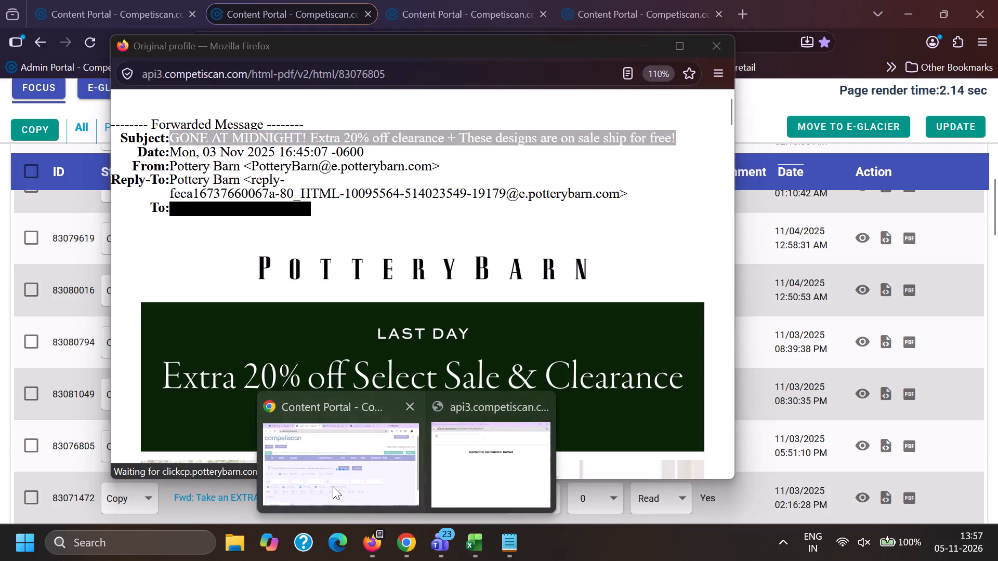
click(851, 266)
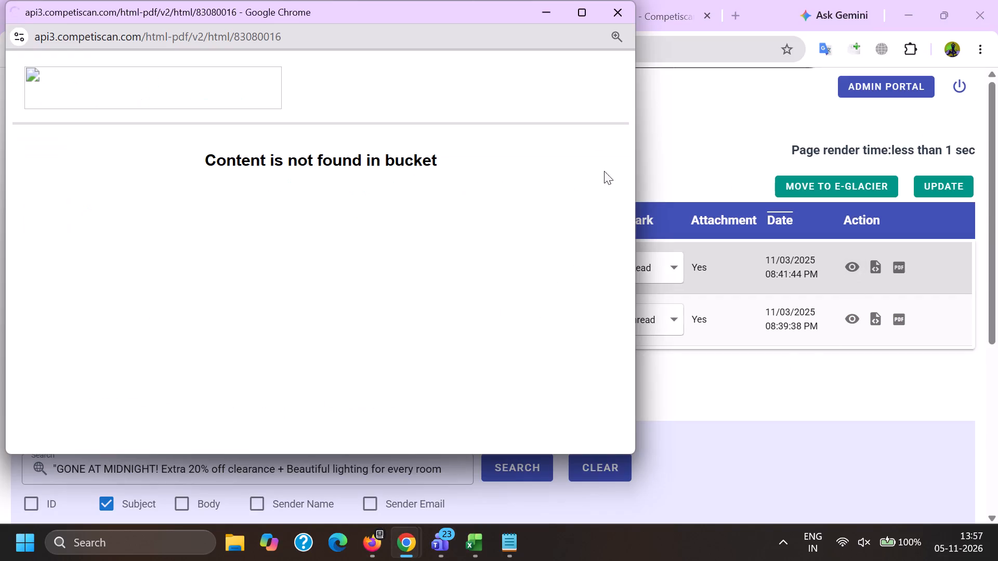
drag(629, 79, 597, 298)
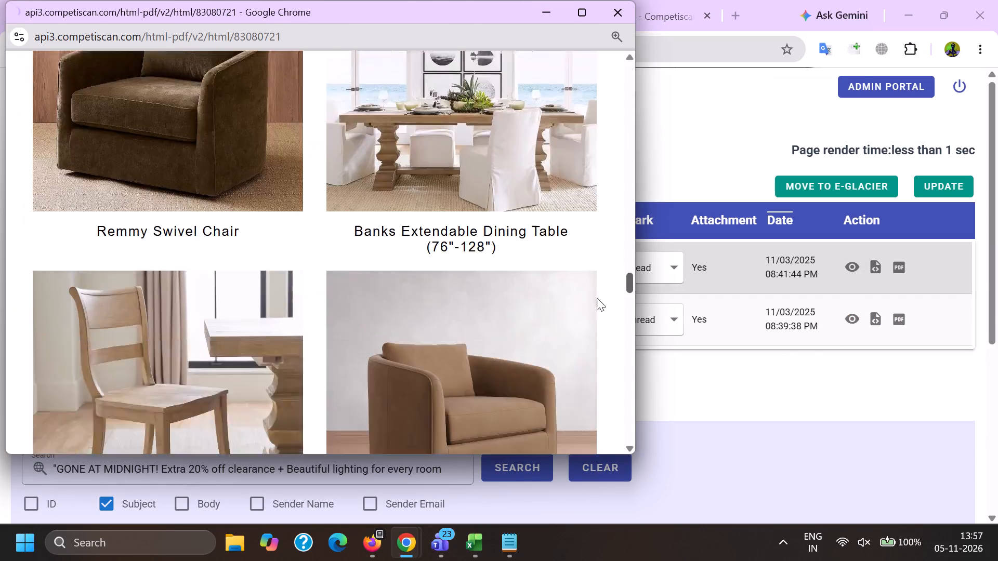
drag(597, 298, 601, 273)
key(alt+Tab)
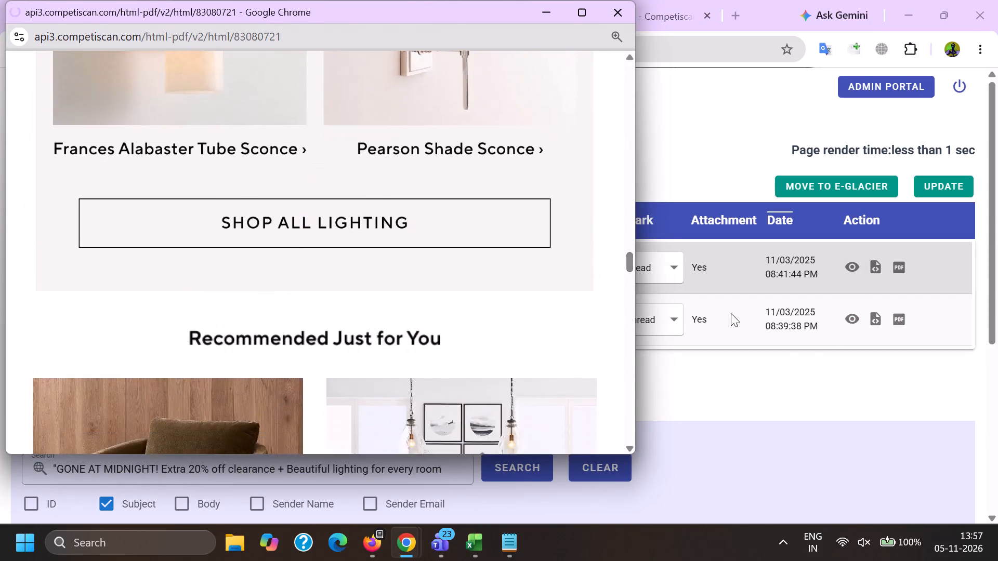
click(855, 318)
drag(628, 75, 616, 139)
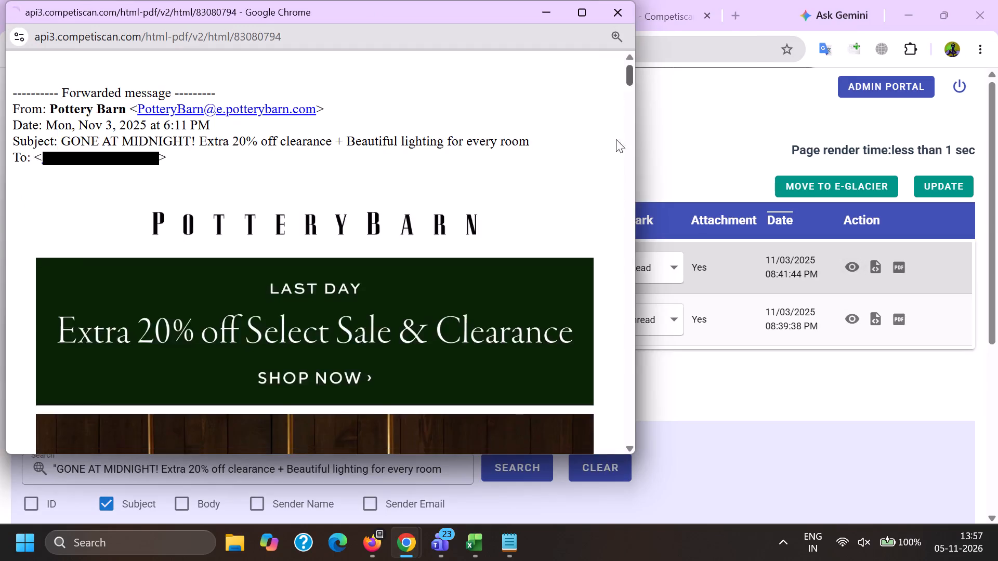
drag(616, 139, 600, 262)
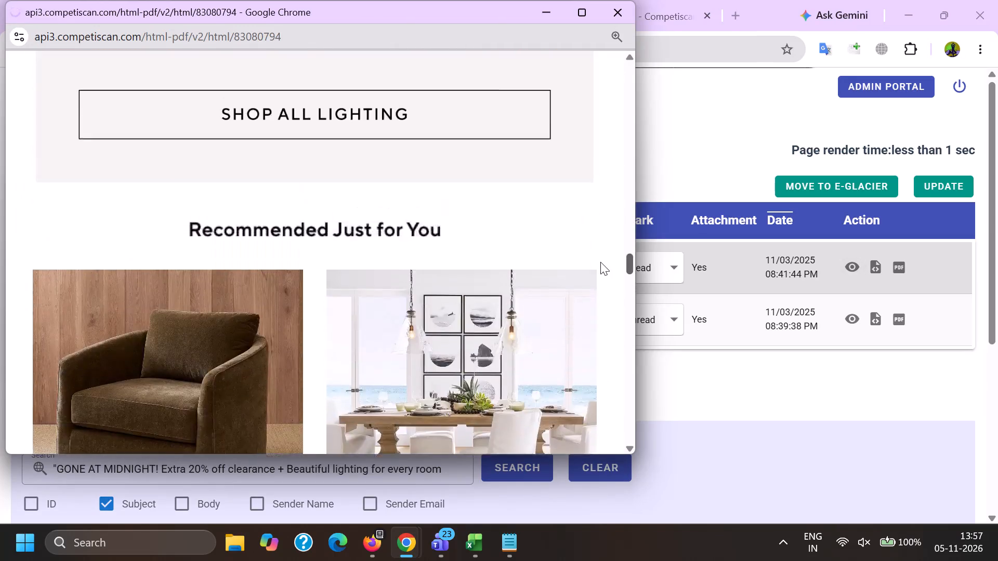
drag(600, 262, 601, 250)
key(alt+Tab)
Search for the quoted subject "GONE AT MIDNIGHT! Extra 20% off clearance + These designs are on sale ship for free!".
triple_click(367, 456)
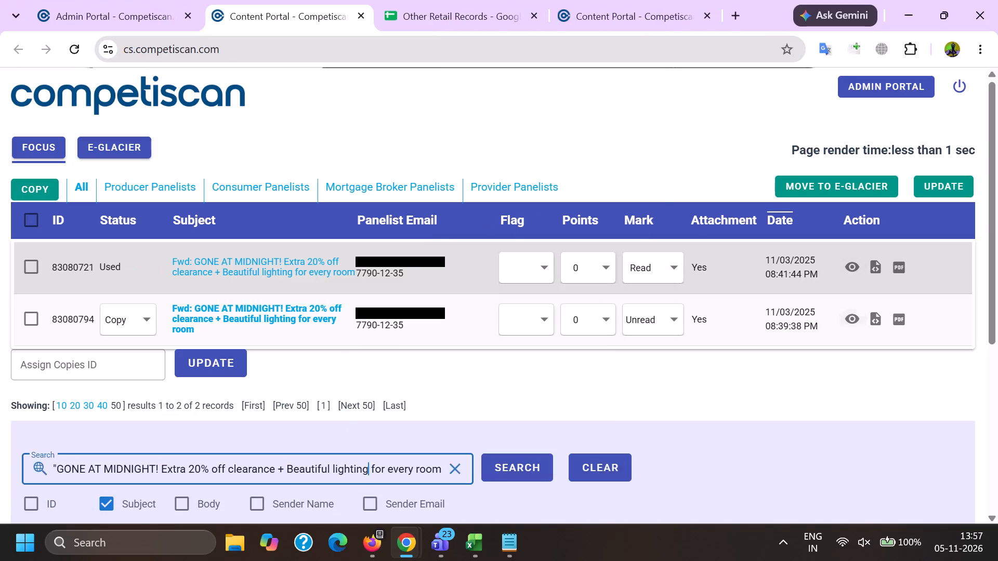
key(BackSpace)
key(shift+quotedbl)
key(ctrl+v)
key(shift+quotedbl)
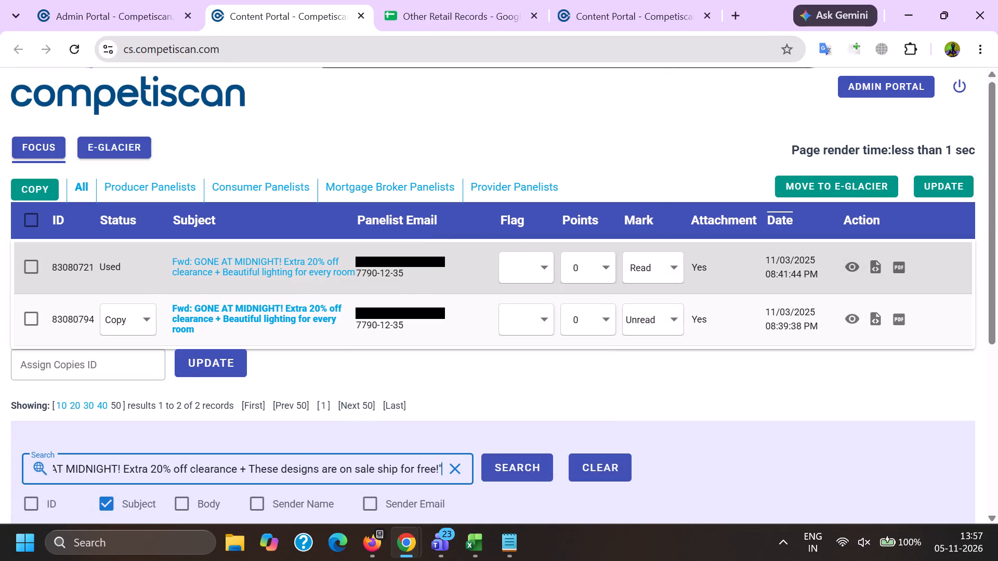
key(Return)
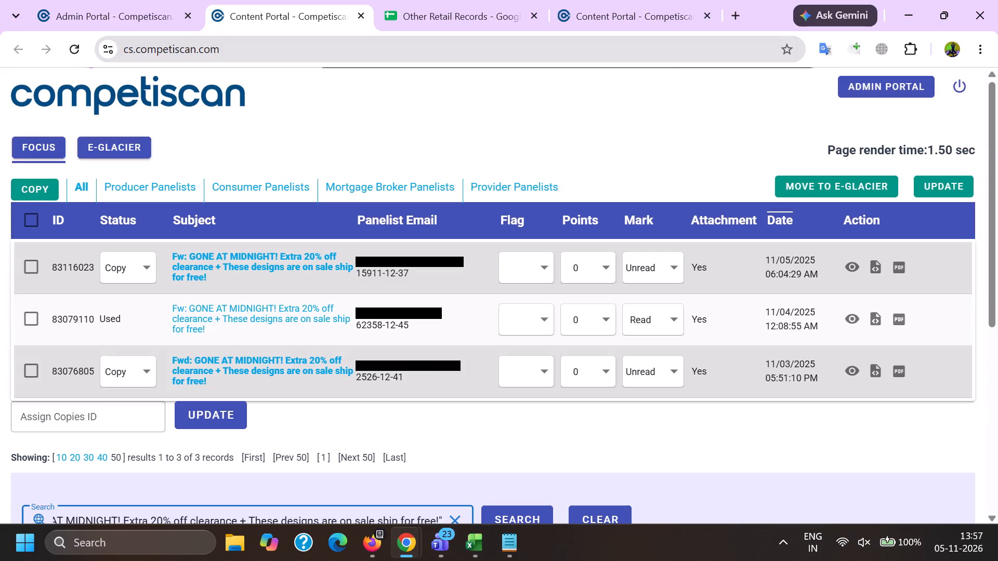
Compare the email content of used entry 83079110 with that of copy entries 83116023 and 83076805.
click(858, 315)
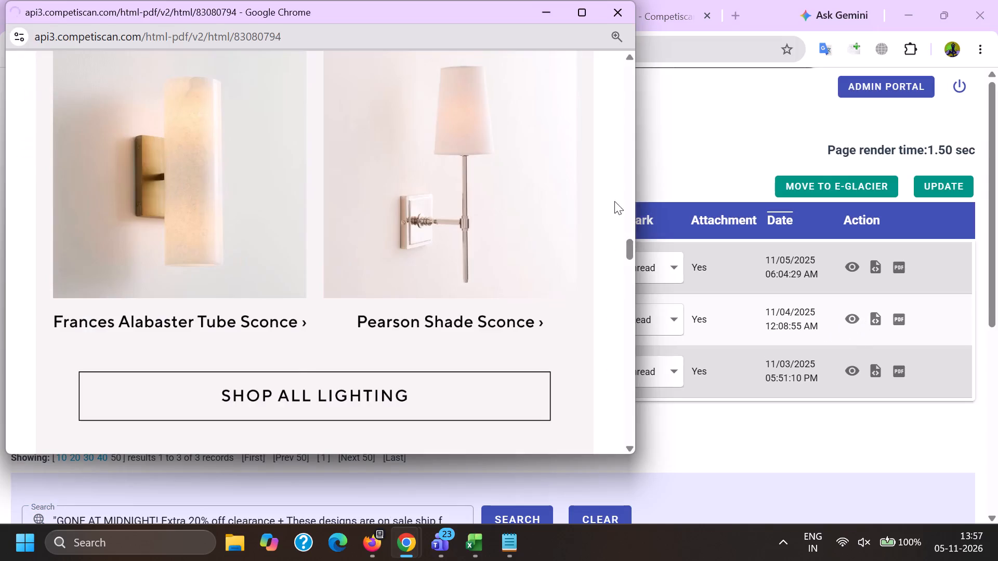
drag(627, 85, 621, 195)
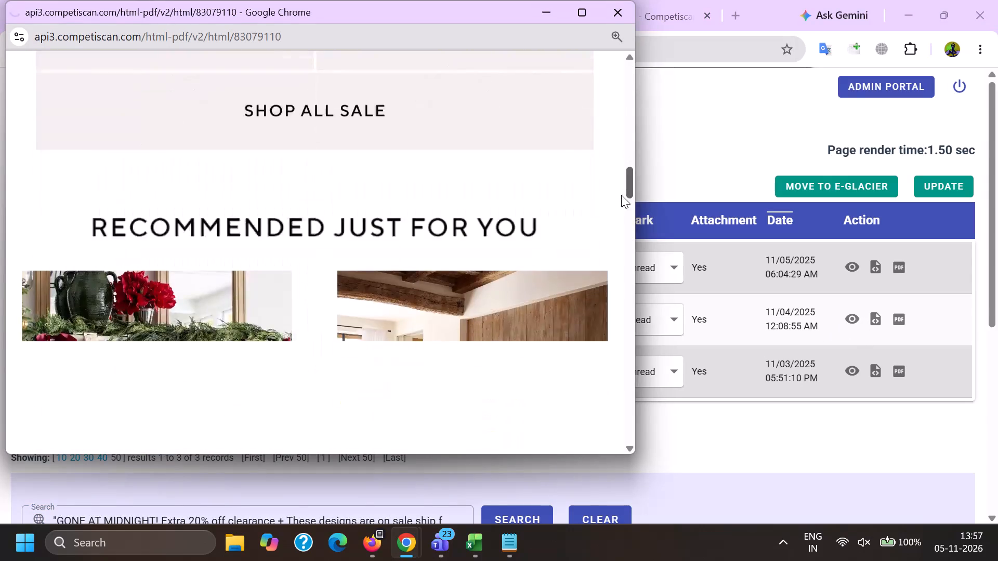
drag(621, 195, 619, 246)
key(alt+Tab)
click(851, 267)
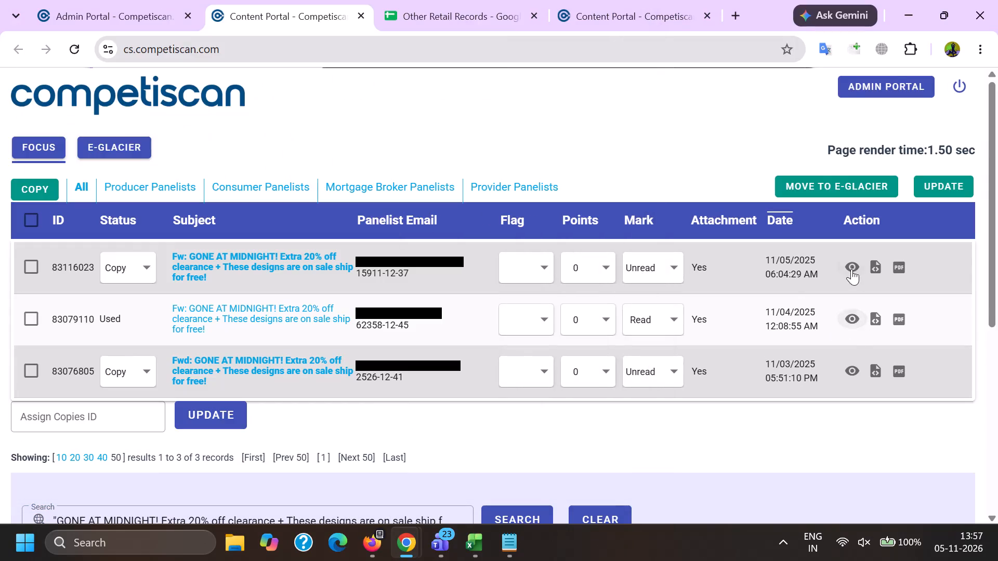
drag(629, 76, 611, 232)
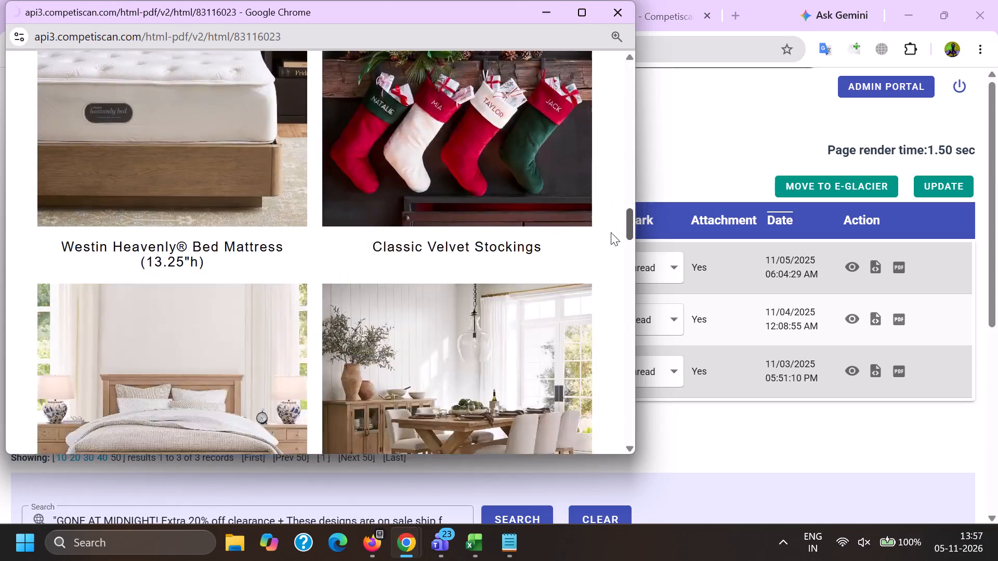
drag(611, 232, 610, 259)
key(alt+Tab)
click(857, 371)
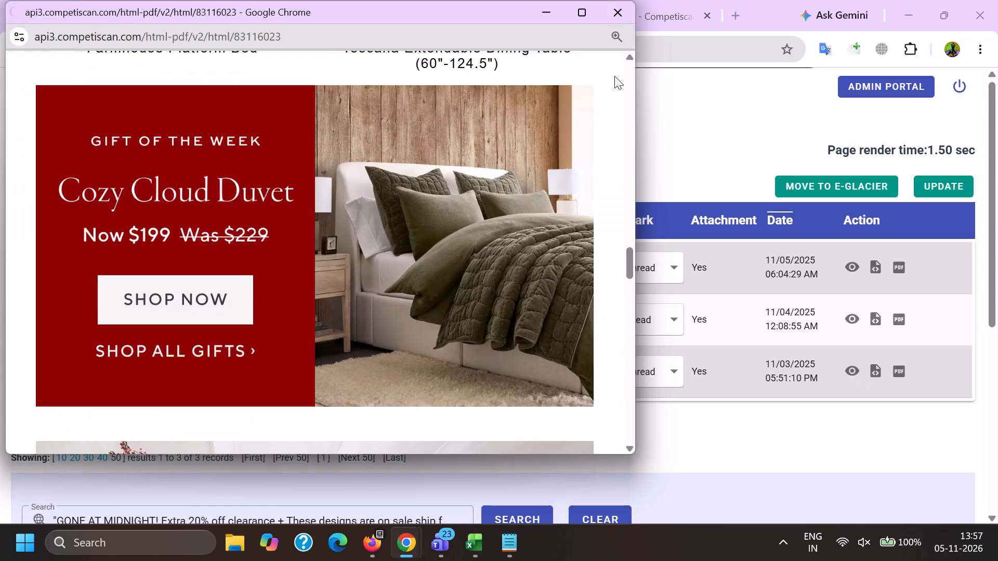
drag(627, 77, 635, 318)
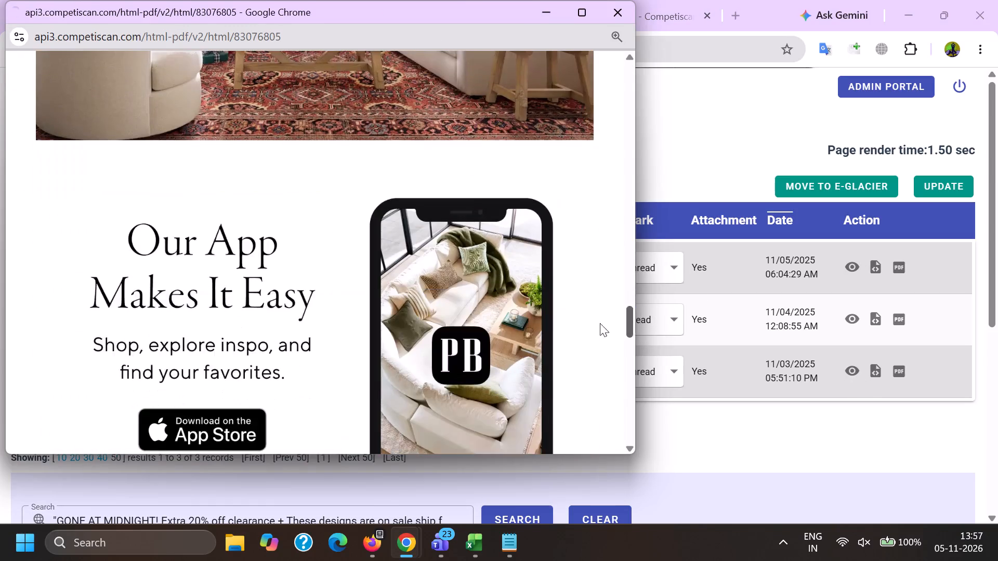
key(alt+Tab)
In the Firefox Pottery Barn list, copy the subject "48 HOURS LEFT❗ The Fall Sale" from entry 83039612.
click(378, 544)
click(232, 474)
scroll(254, 417, down, 1)
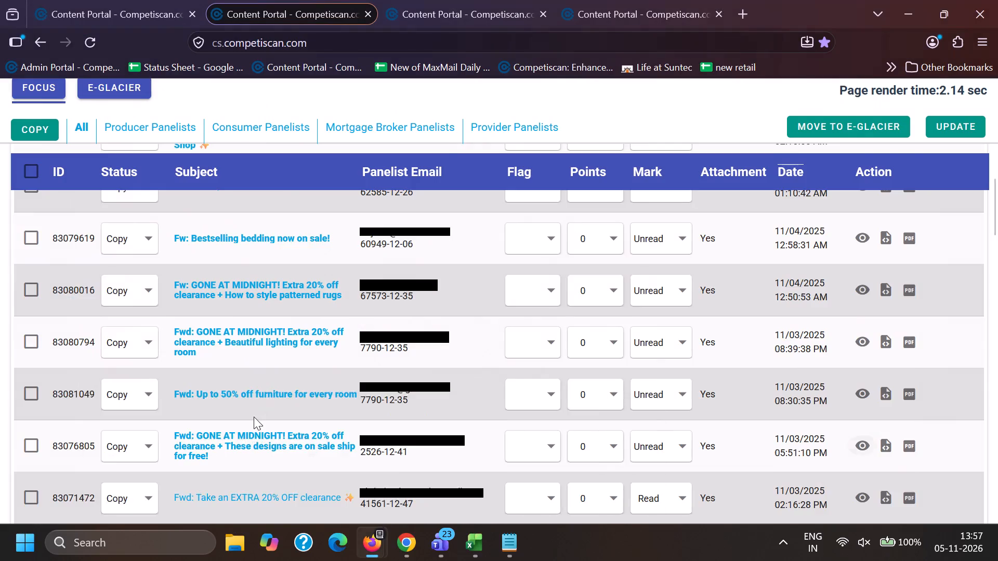
scroll(254, 417, down, 5)
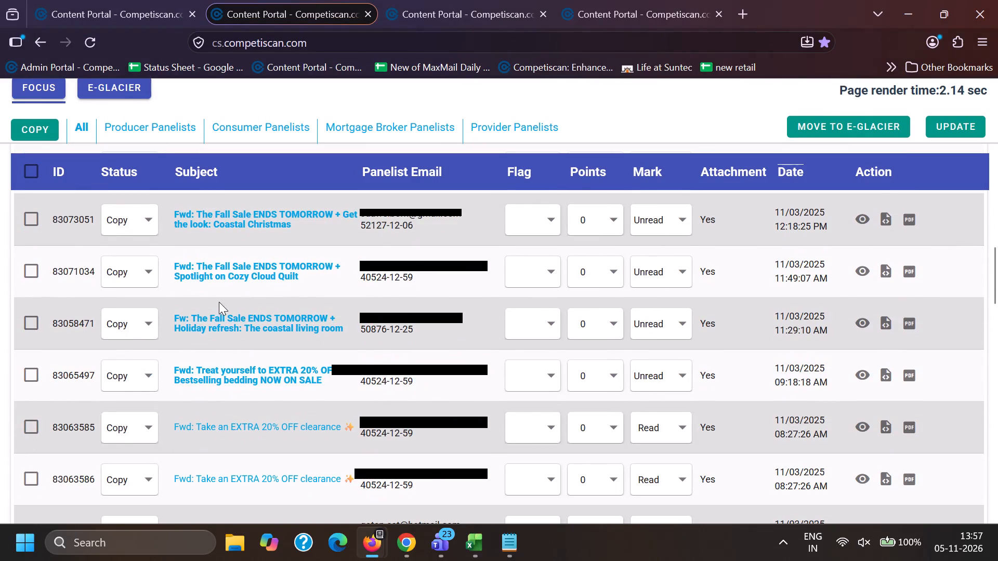
scroll(237, 314, down, 5)
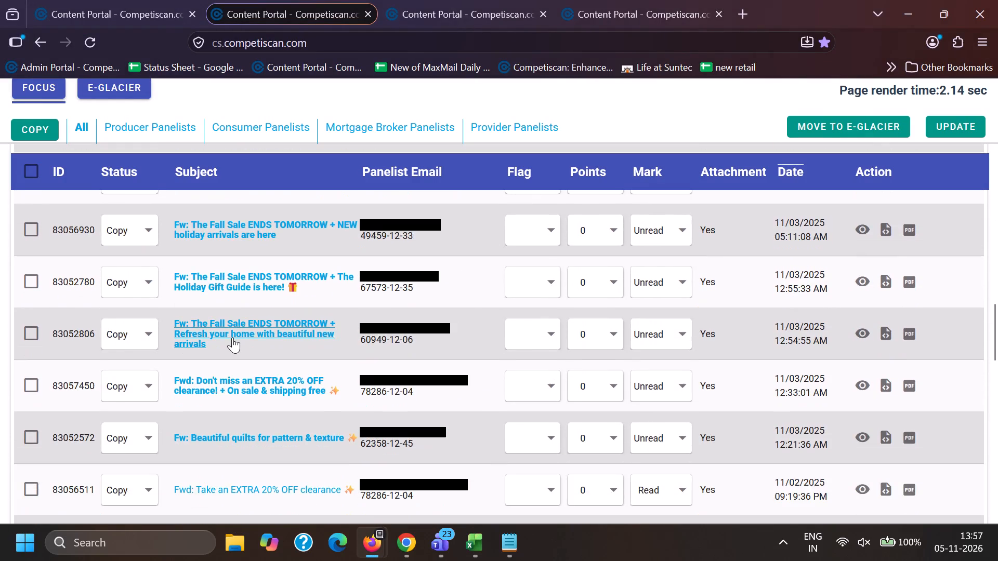
scroll(225, 339, down, 7)
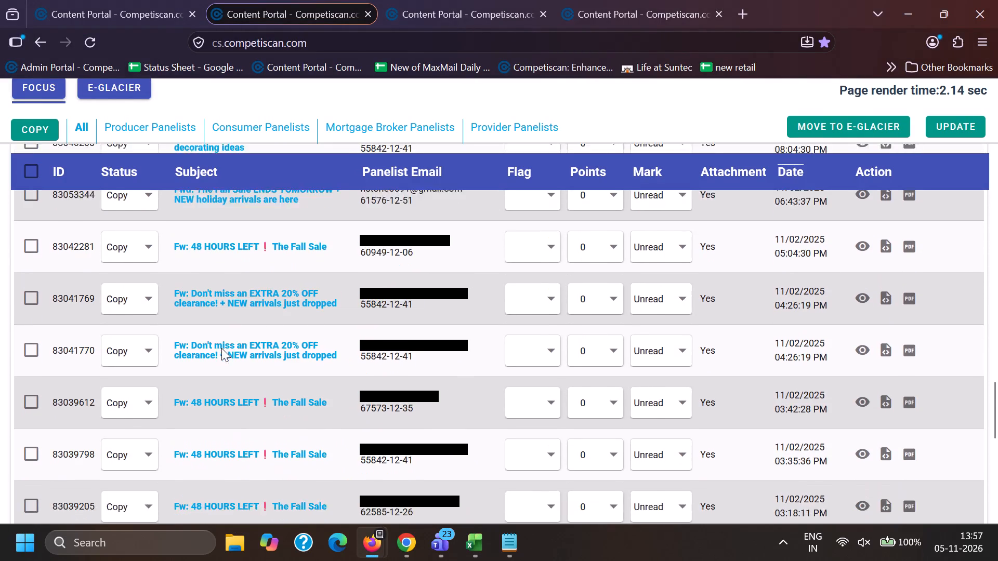
scroll(221, 348, down, 1)
drag(193, 315, 323, 310)
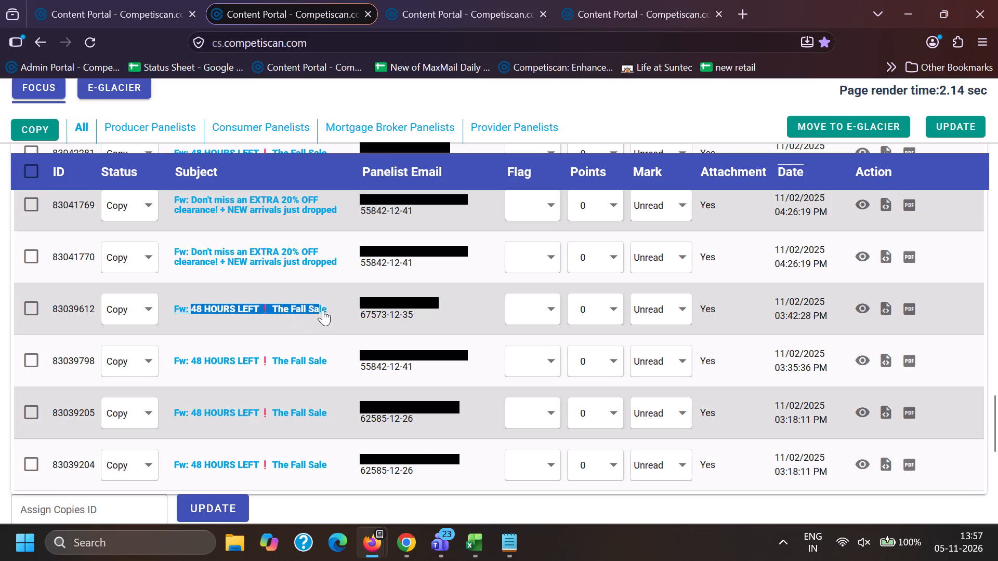
drag(323, 310, 337, 309)
key(ctrl+c)
Search in Chrome for the quoted subject "48 HOURS LEFT❗ The Fall Sale".
click(401, 542)
click(303, 444)
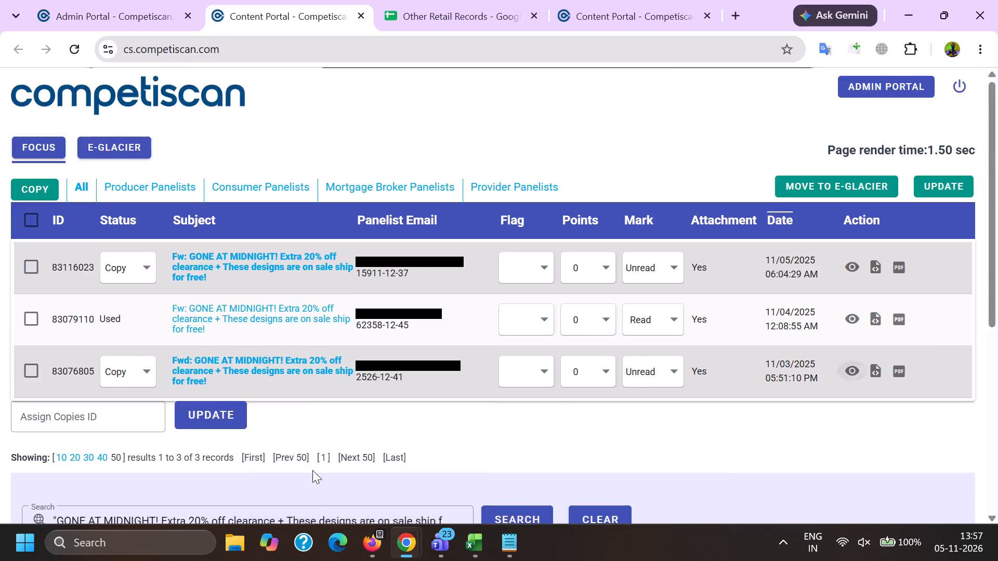
scroll(312, 471, down, 2)
triple_click(295, 371)
key(BackSpace)
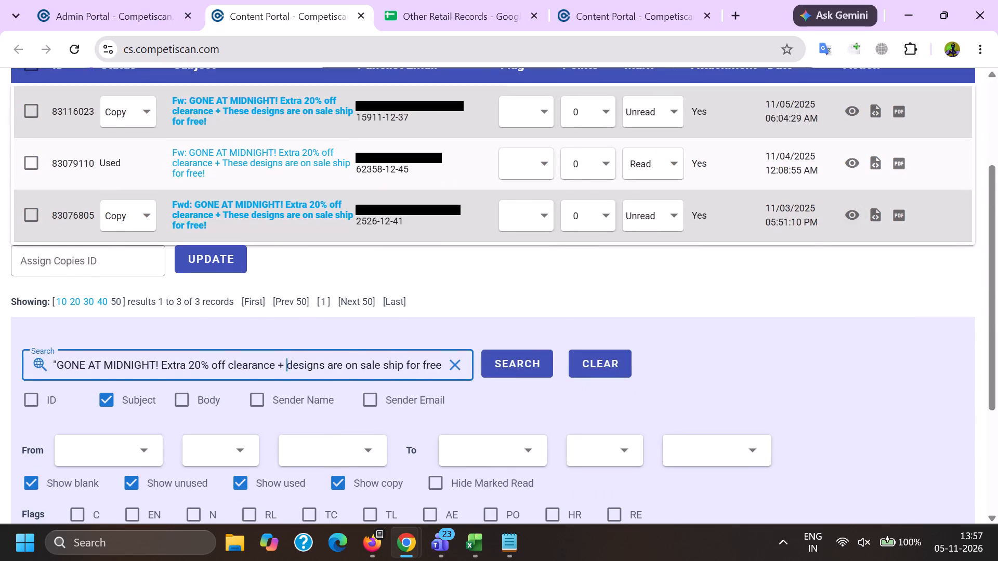
key(shift+quotedbl)
key(ctrl+v)
key(shift+quotedbl)
key(ctrl+a)
key(shift+quotedbl)
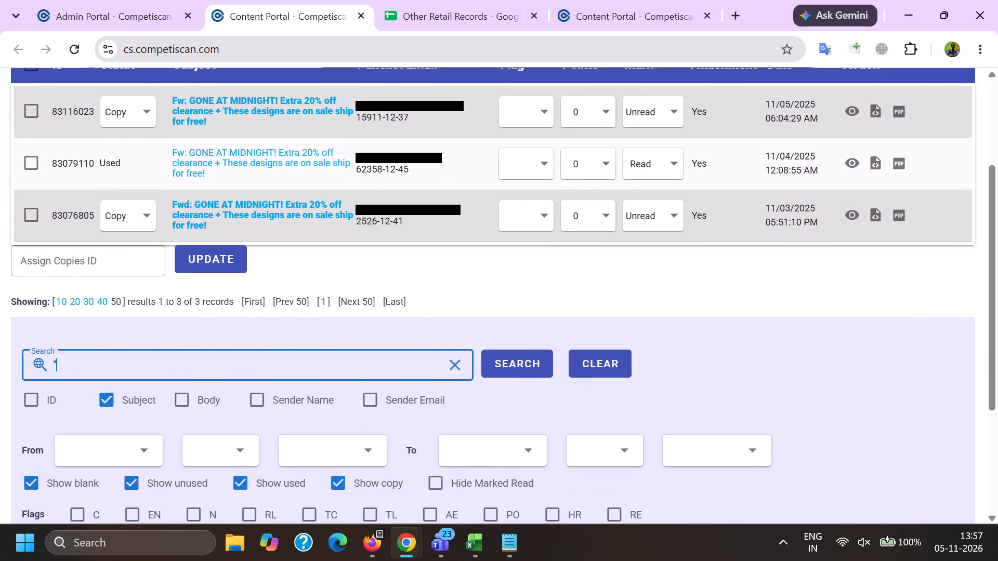
key(ctrl+v)
key(shift+quotedbl)
key(Return)
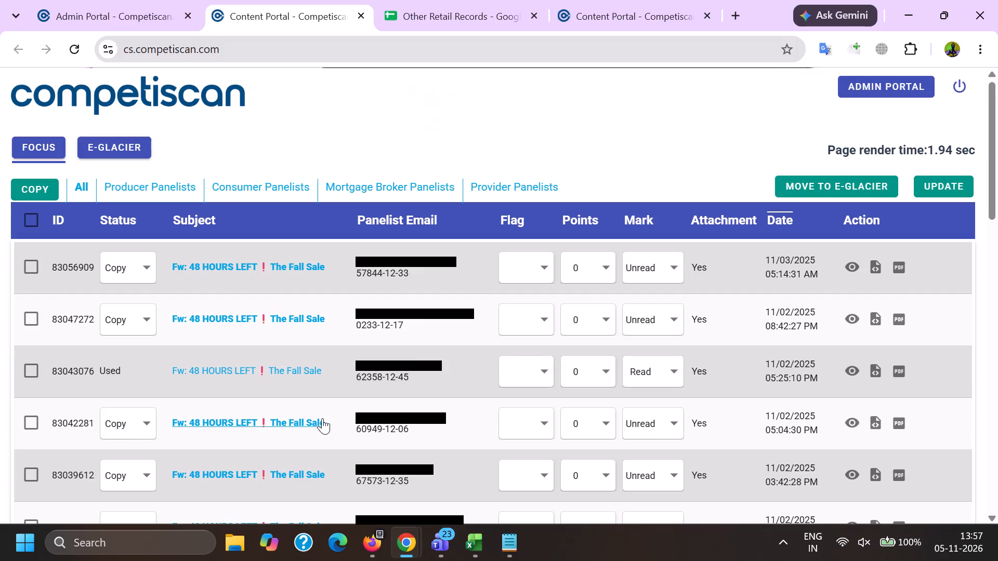
Compare the email content of used entry 83036882 with that of copy entry 83047272.
scroll(322, 417, down, 5)
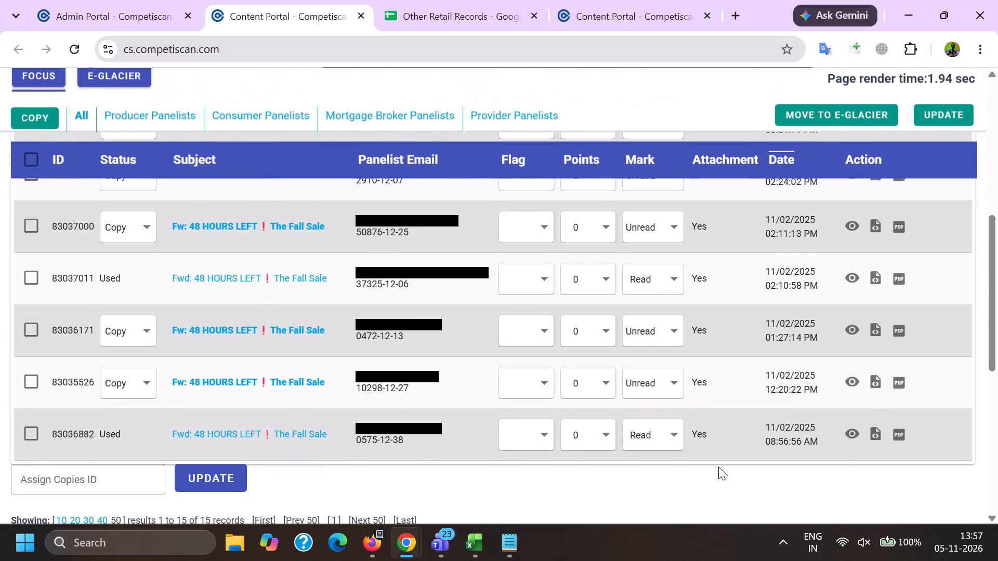
click(853, 429)
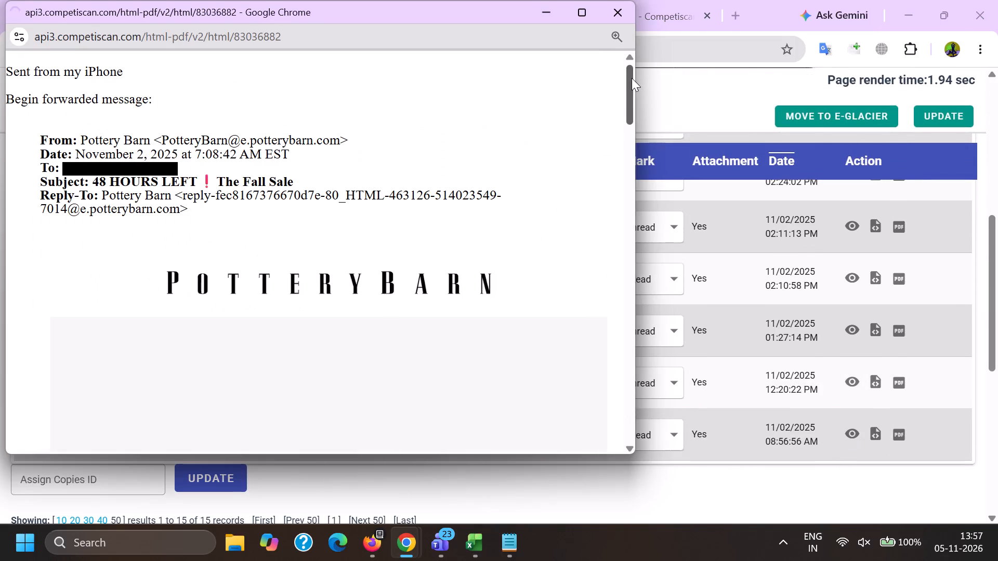
drag(632, 77, 613, 69)
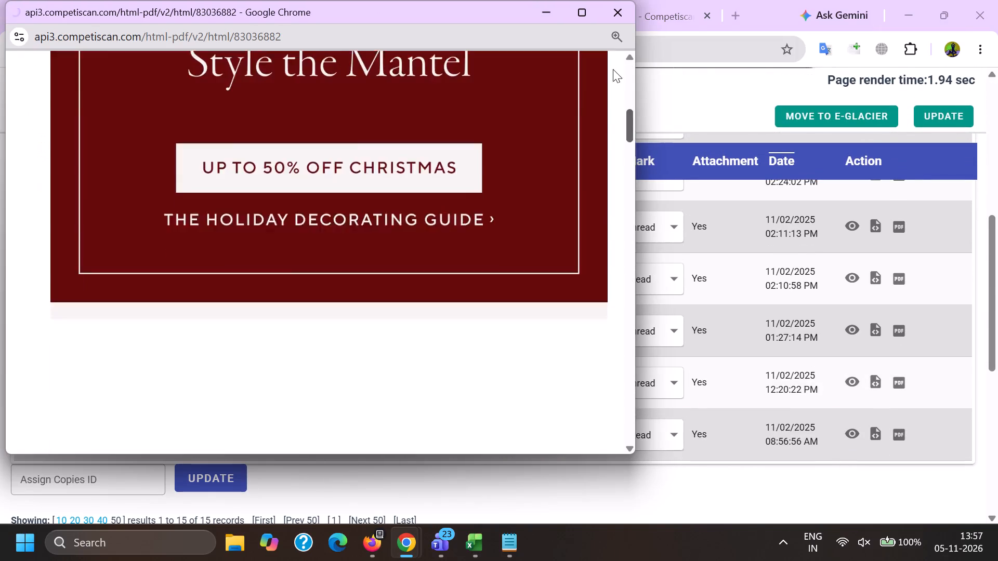
drag(613, 69, 631, 211)
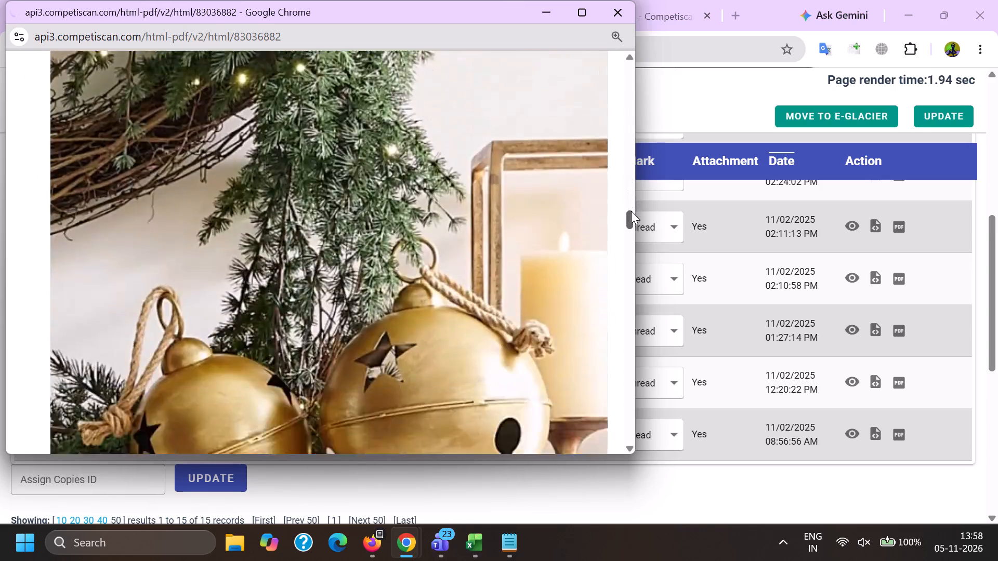
drag(631, 211, 662, 485)
key(alt+Tab)
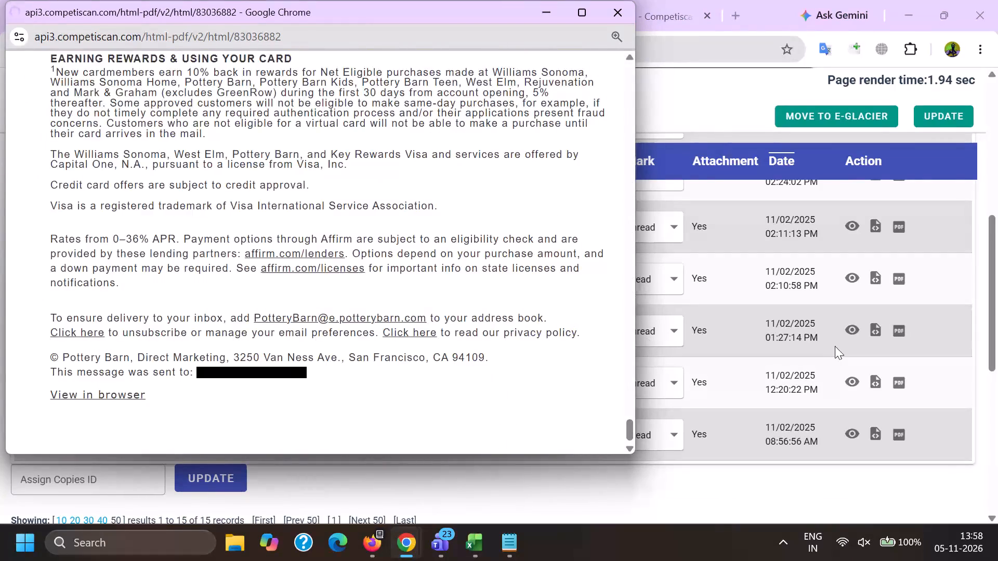
scroll(814, 374, up, 9)
click(847, 321)
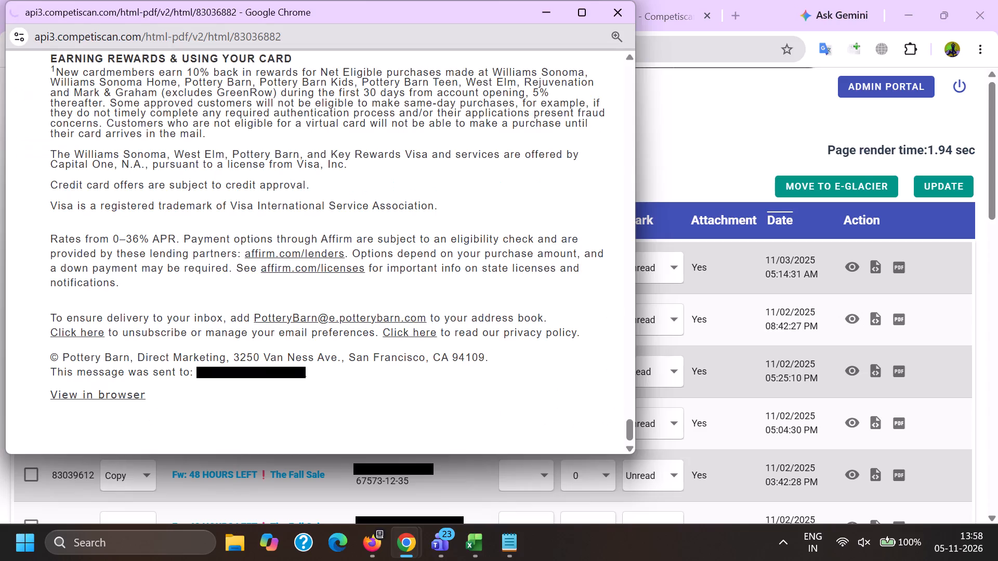
drag(632, 70, 614, 255)
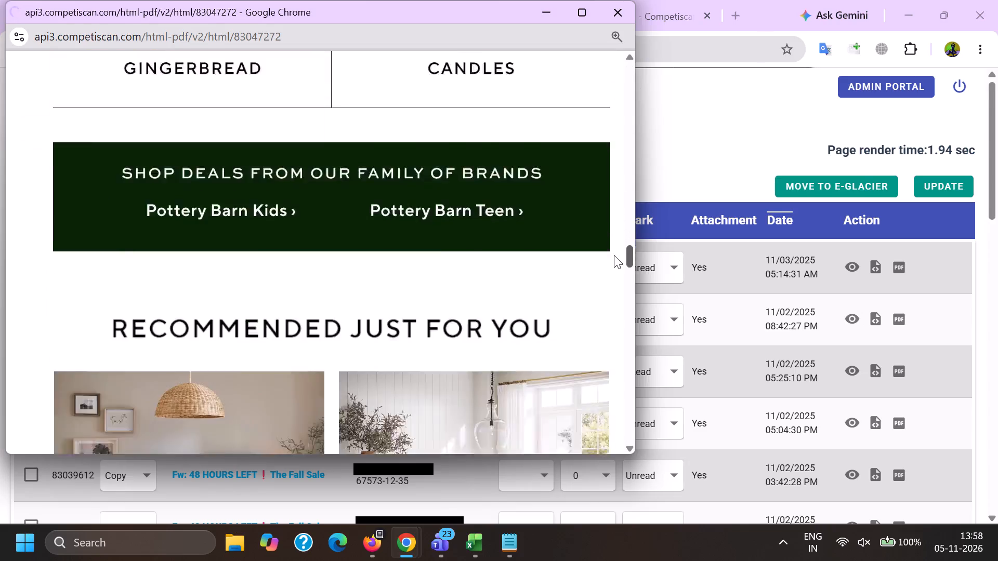
drag(614, 255, 614, 292)
key(alt+Tab)
Compare the email content of used entry 83037011 with that of copy entry 83035526, including the recommended products.
scroll(613, 292, down, 4)
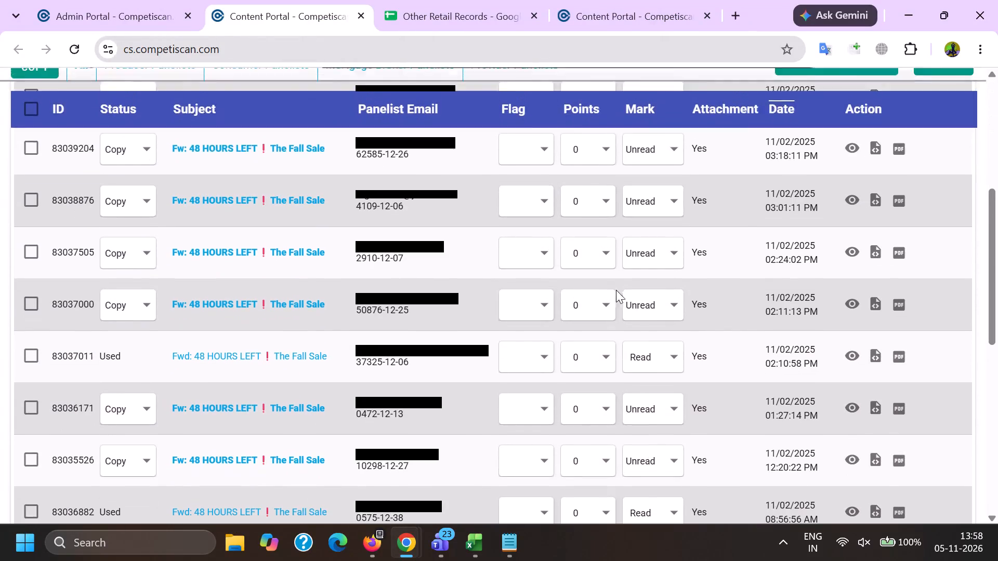
scroll(629, 287, down, 1)
click(855, 274)
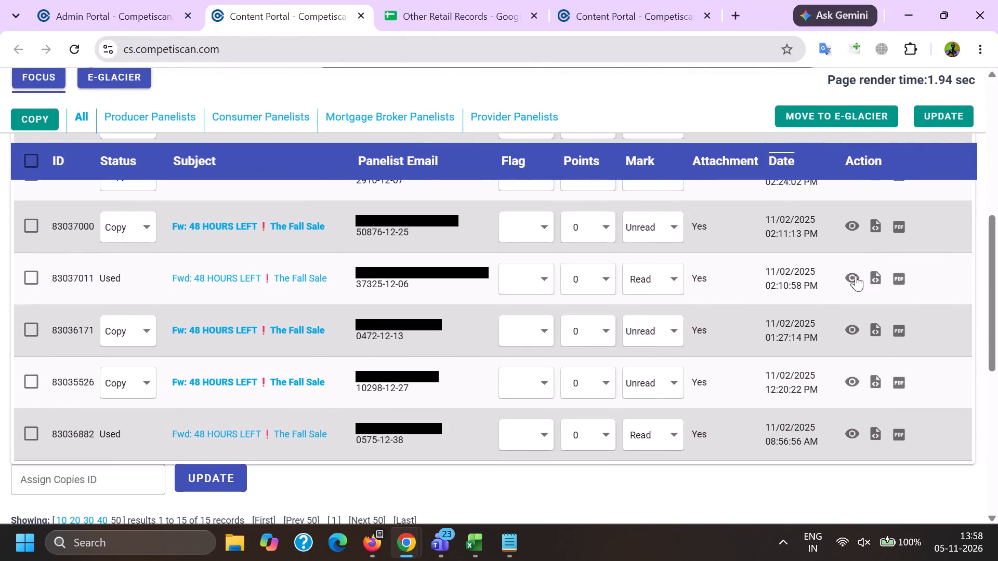
drag(635, 70, 627, 285)
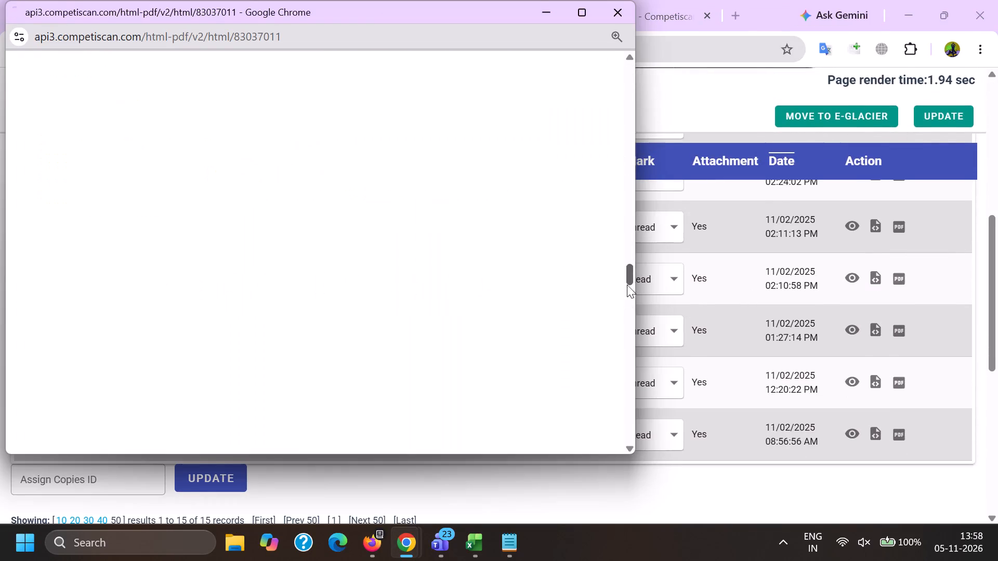
drag(627, 285, 629, 263)
key(alt+Tab)
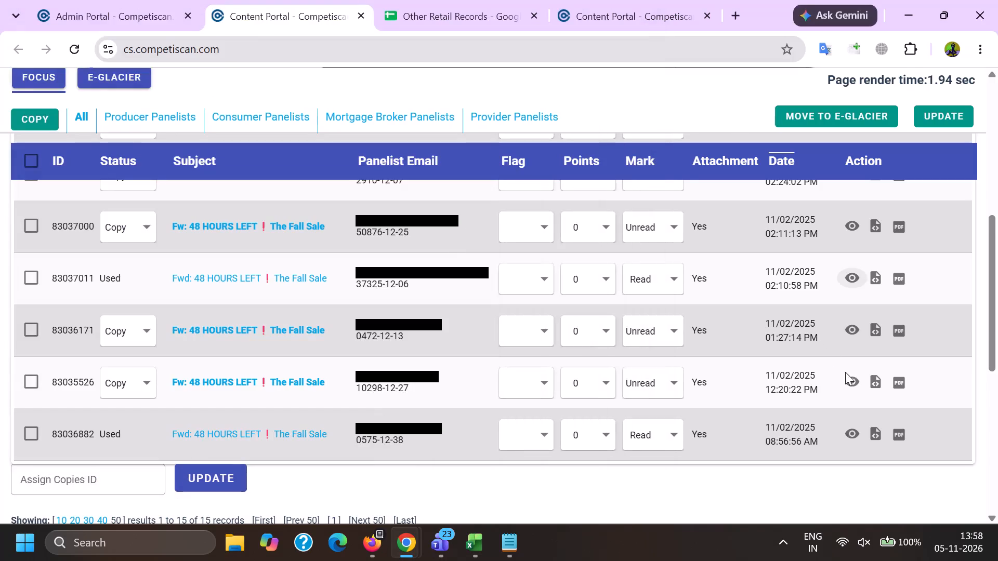
click(853, 378)
drag(632, 76, 619, 293)
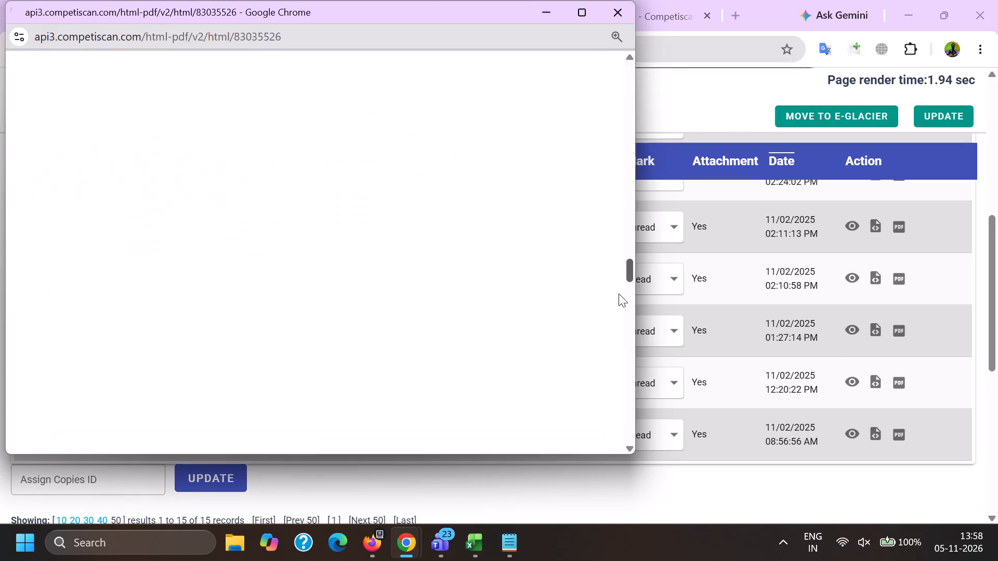
drag(619, 293, 618, 273)
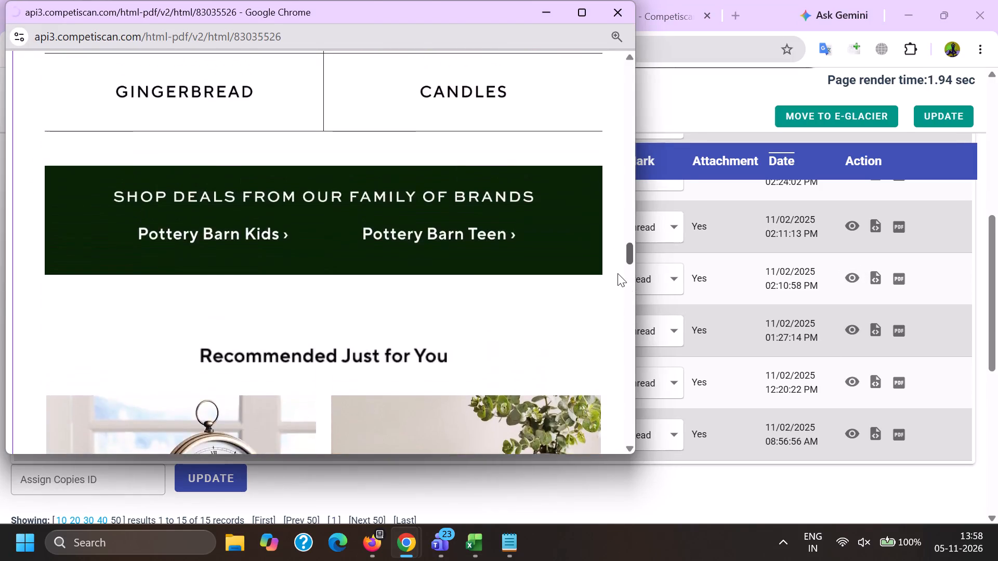
drag(618, 273, 623, 313)
key(alt+Tab)
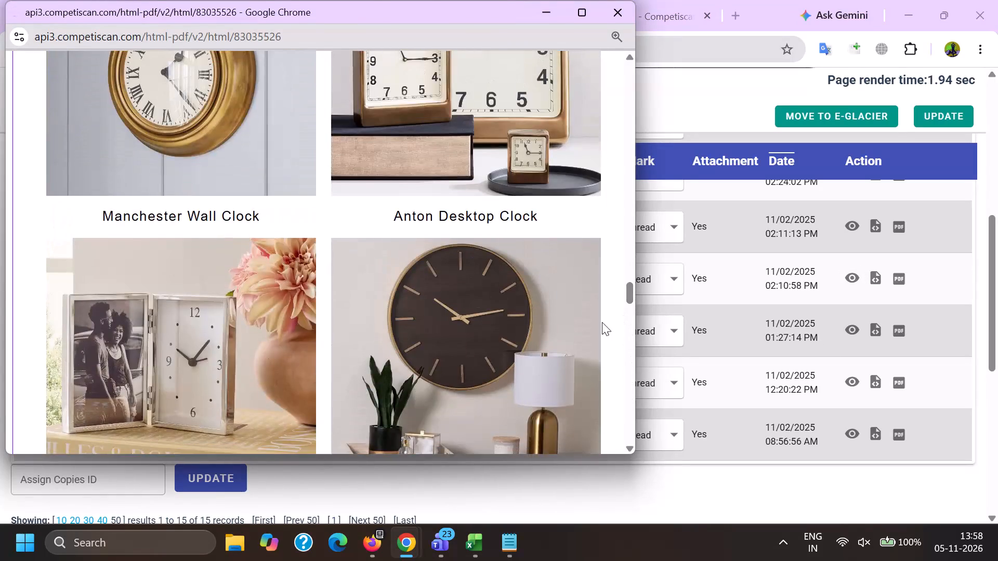
Open the record of copy entry 83035526 in a new tab.
ctrl+click(255, 389)
ctrl+click(250, 380)
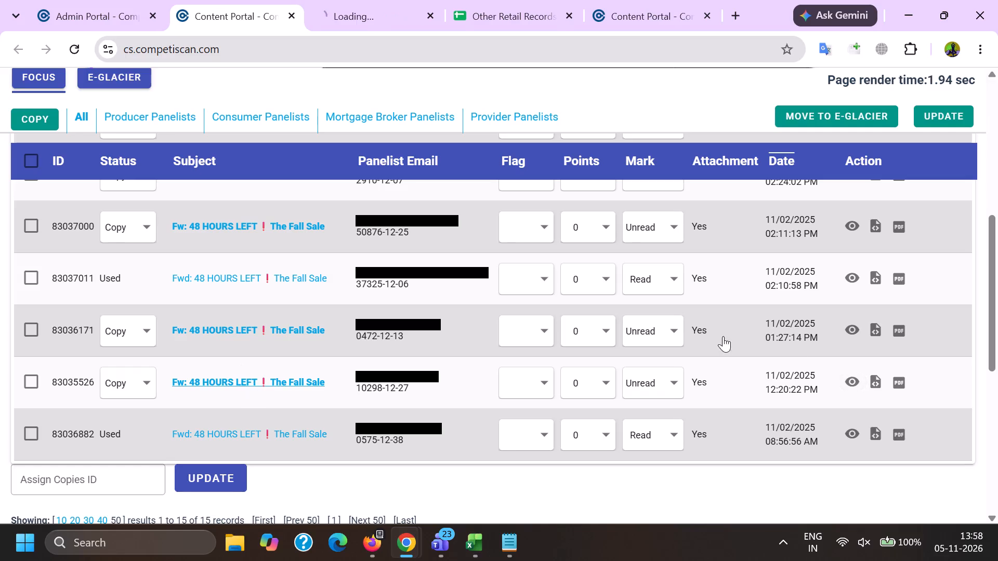
Examine the recommended products and lower sections of the emails in copy entries 83036171 and 83037000.
click(843, 327)
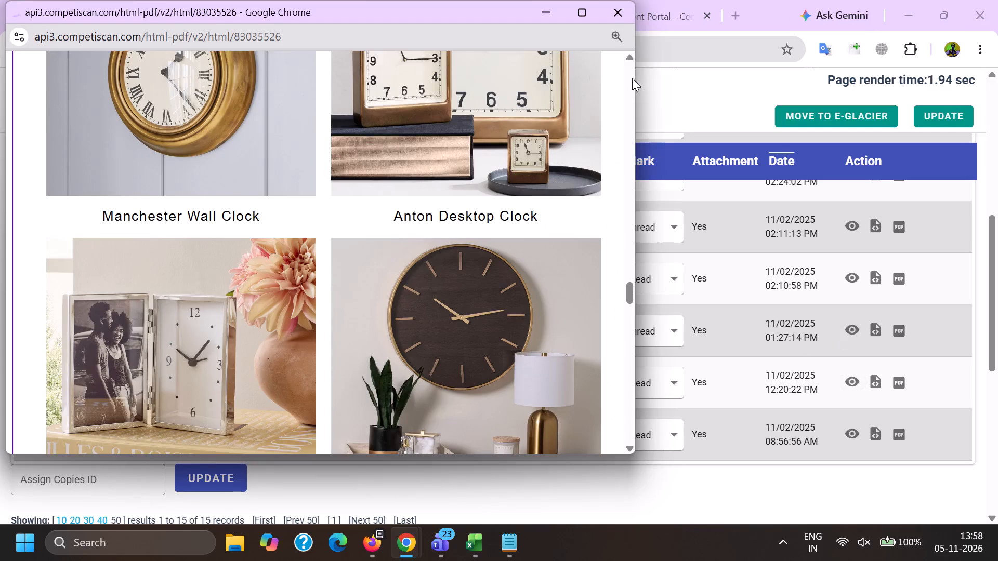
drag(632, 77, 600, 289)
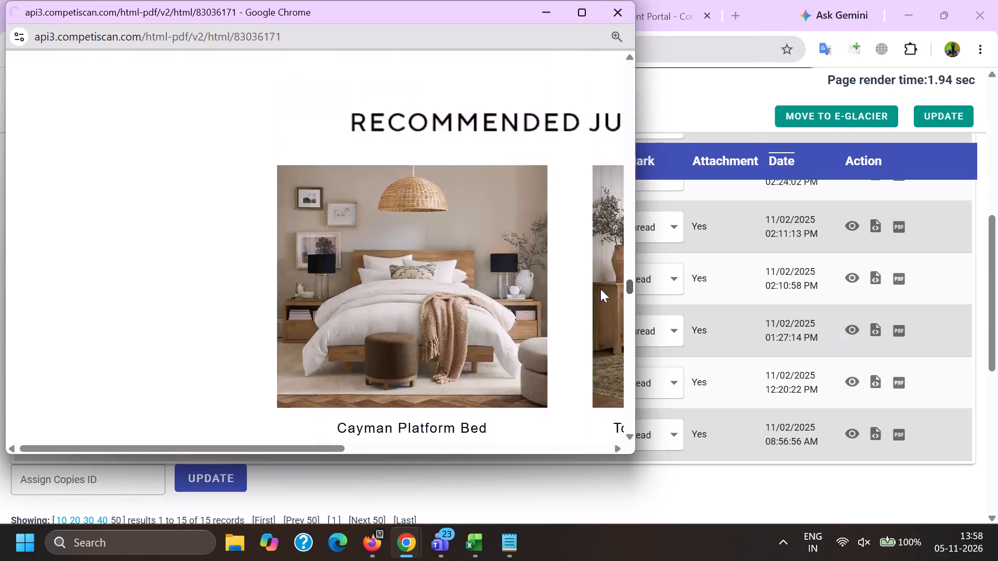
drag(600, 289, 603, 285)
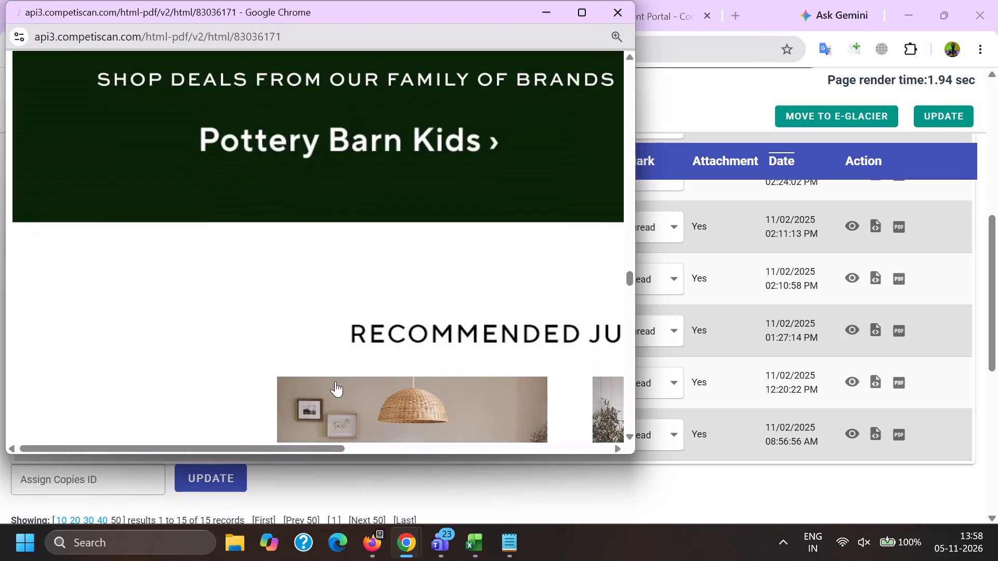
drag(254, 446, 387, 438)
scroll(411, 276, down, 15)
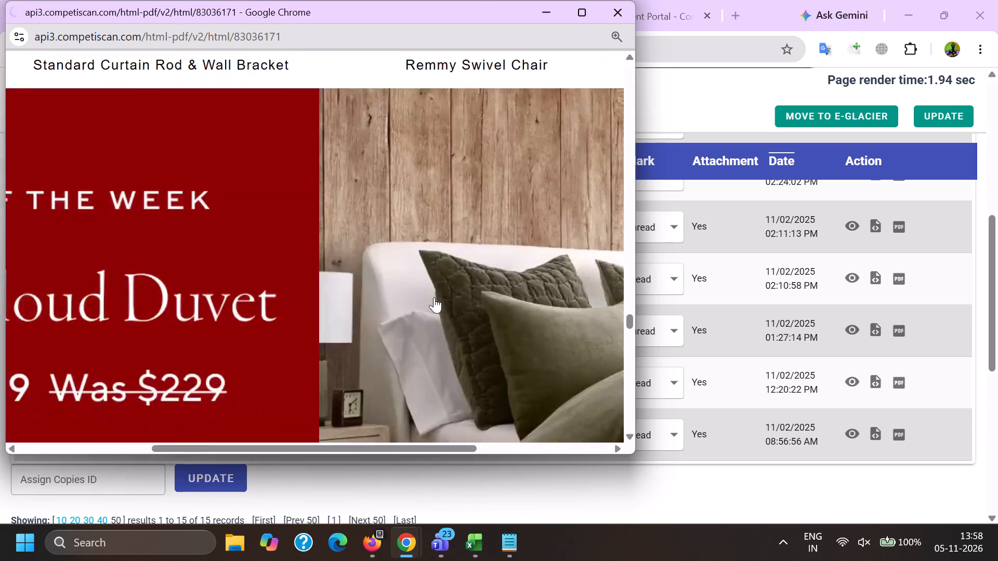
scroll(434, 297, down, 3)
key(alt+Tab)
click(850, 230)
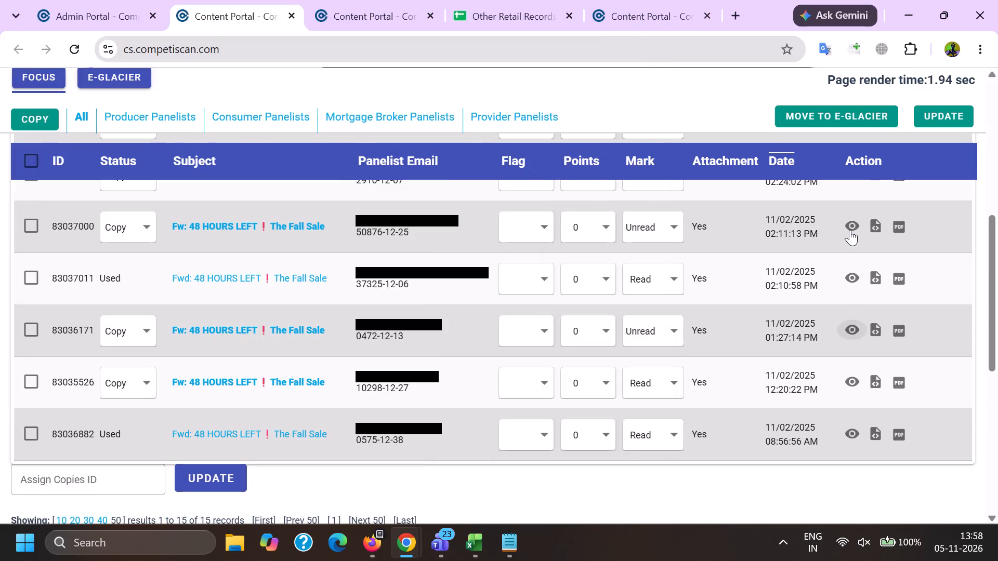
drag(627, 72, 618, 277)
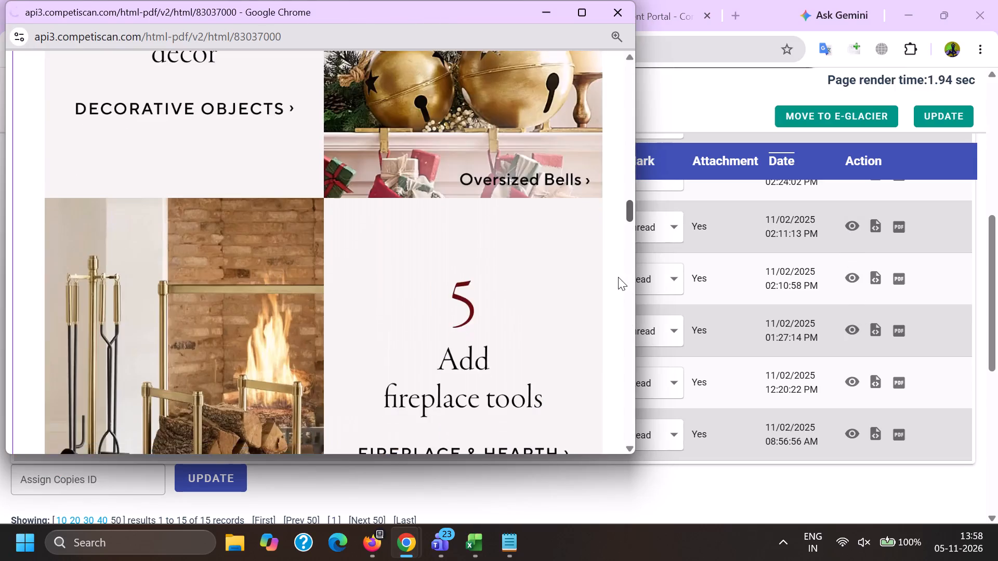
drag(618, 277, 625, 374)
key(alt+Tab)
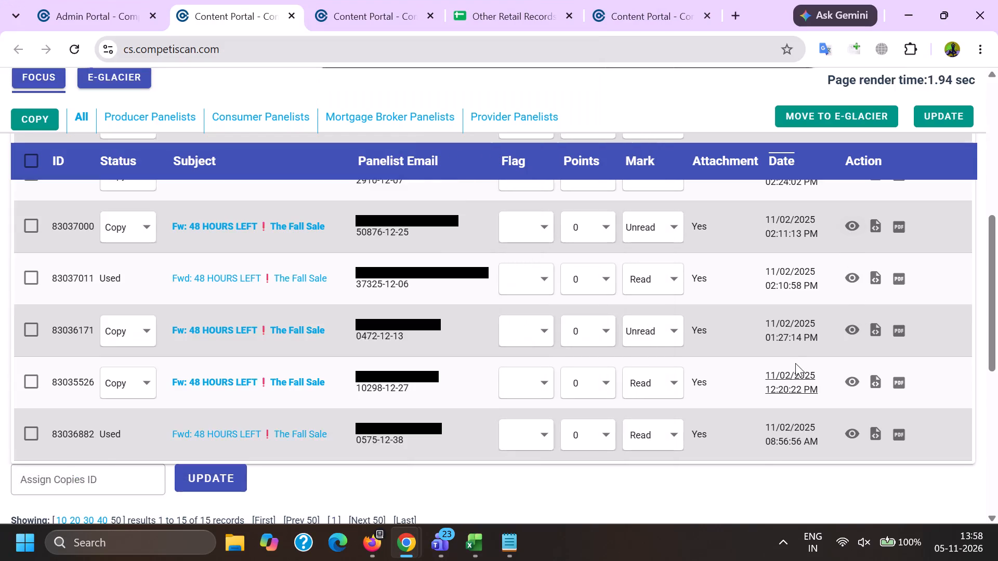
Examine the recommended products and promotional sections of the emails in copy entries 83037505 and 83038876.
scroll(795, 363, up, 1)
click(849, 251)
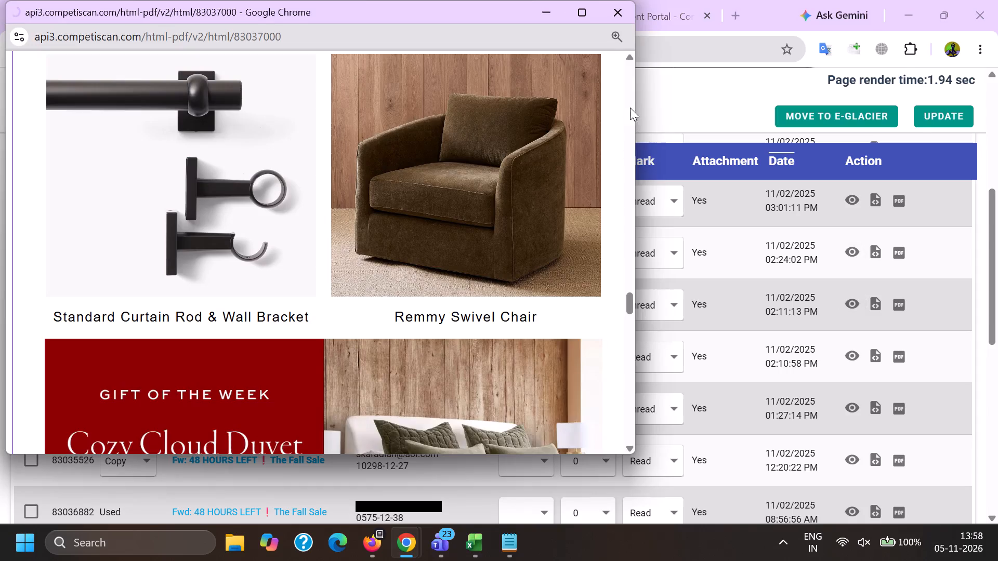
drag(631, 71, 613, 334)
scroll(491, 316, down, 8)
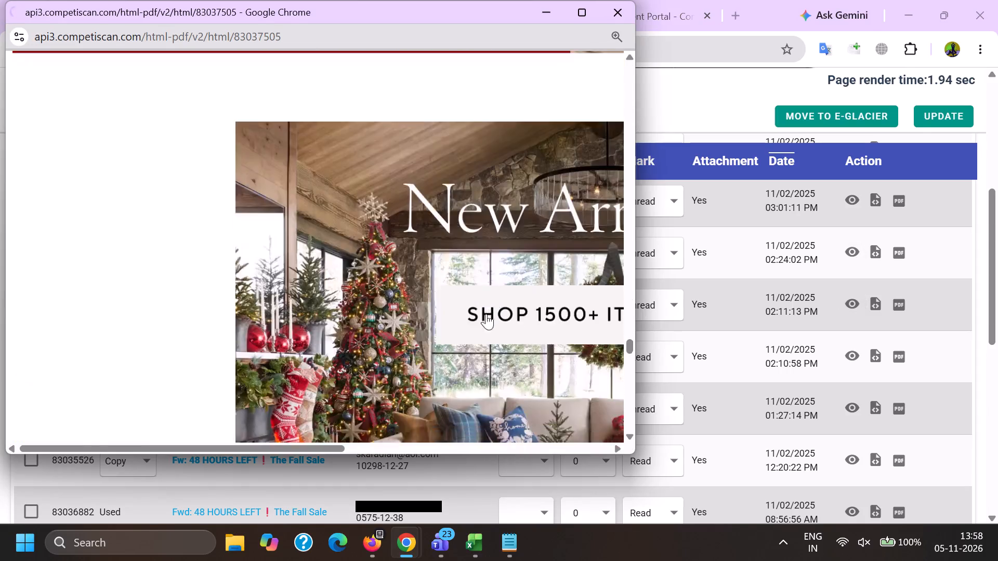
scroll(486, 314, down, 1)
scroll(486, 314, up, 4)
drag(319, 451, 437, 435)
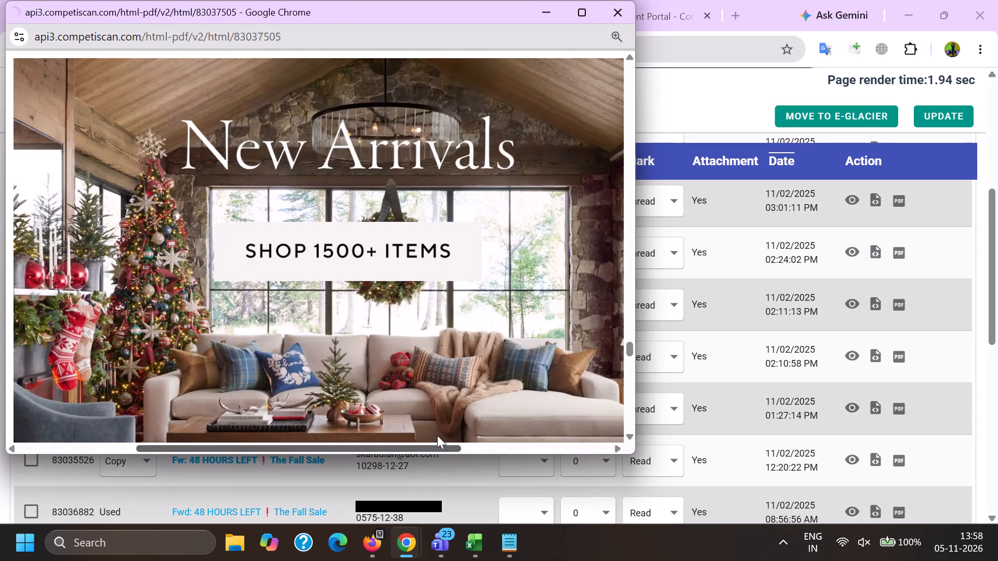
drag(437, 435, 449, 430)
scroll(437, 346, up, 18)
key(alt+Tab)
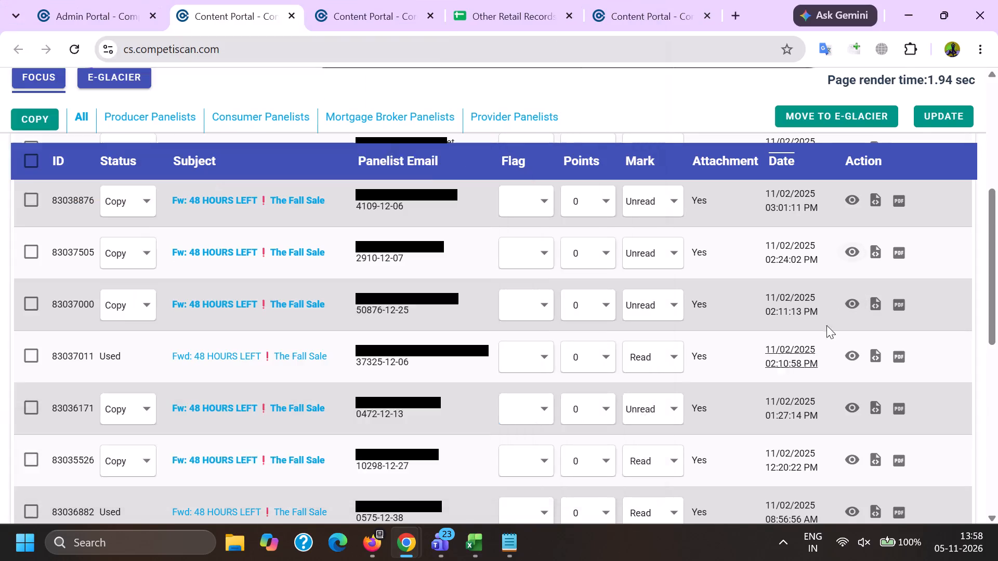
scroll(826, 323, up, 1)
click(852, 276)
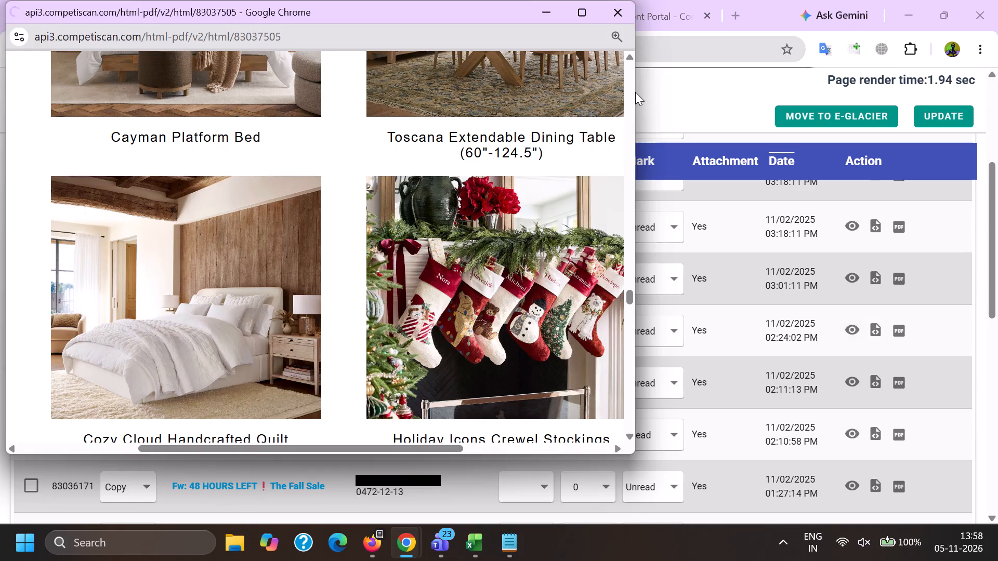
drag(633, 68, 601, 327)
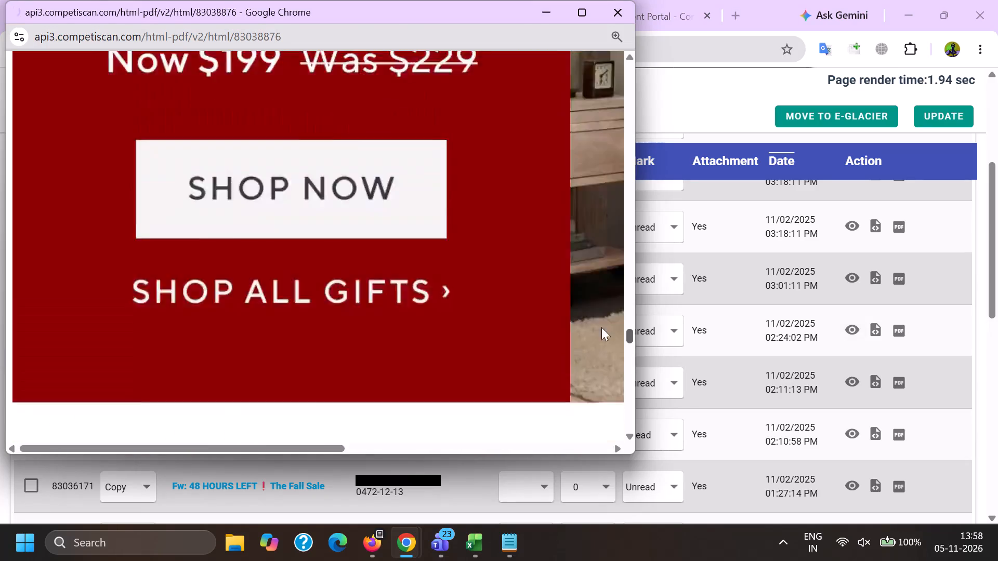
drag(601, 327, 603, 300)
key(alt+Tab)
Check the email content of copy entries 83039204, 83039798 and 83039205.
scroll(789, 340, up, 1)
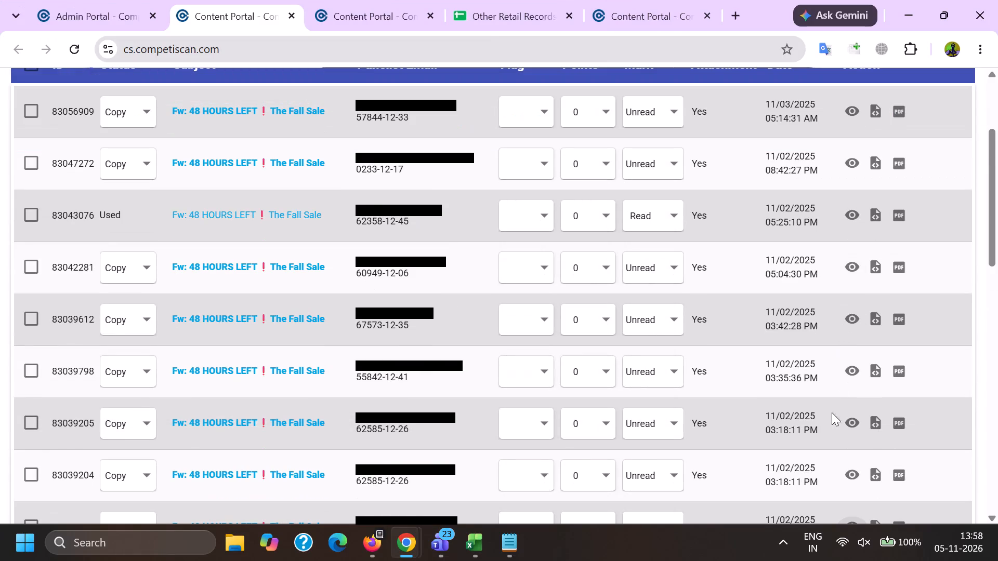
click(850, 478)
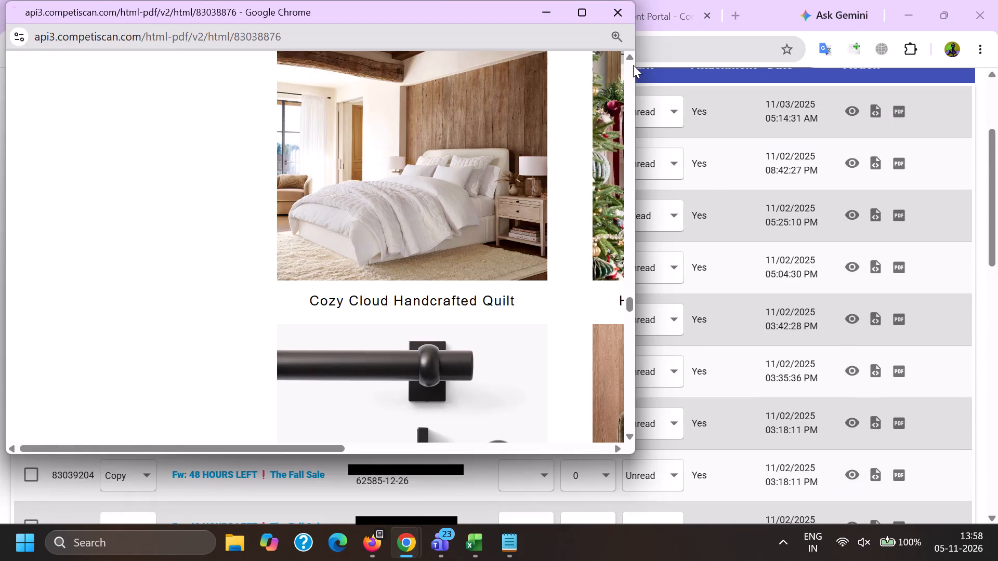
drag(629, 78, 624, 279)
key(alt+Tab)
click(848, 372)
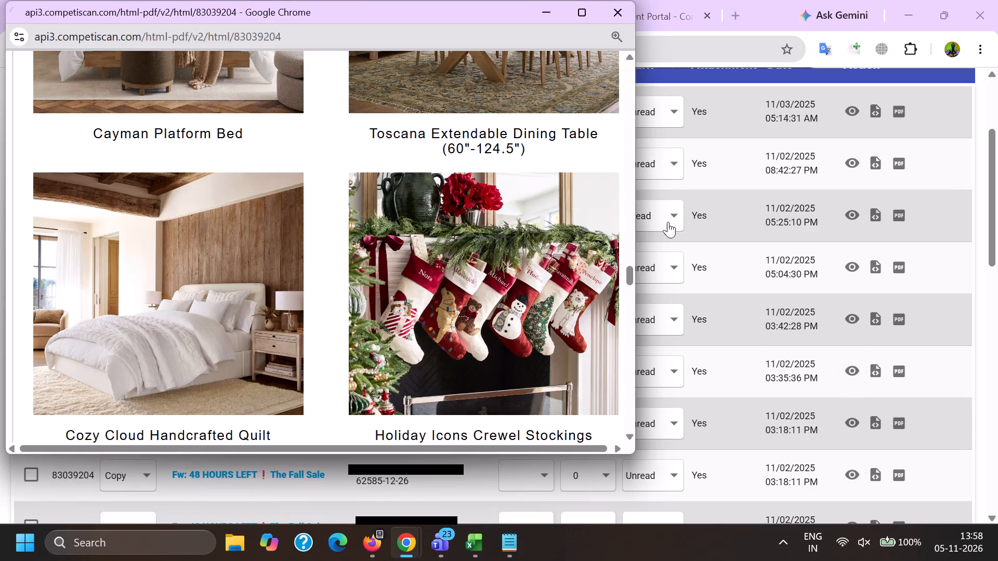
drag(634, 78, 616, 317)
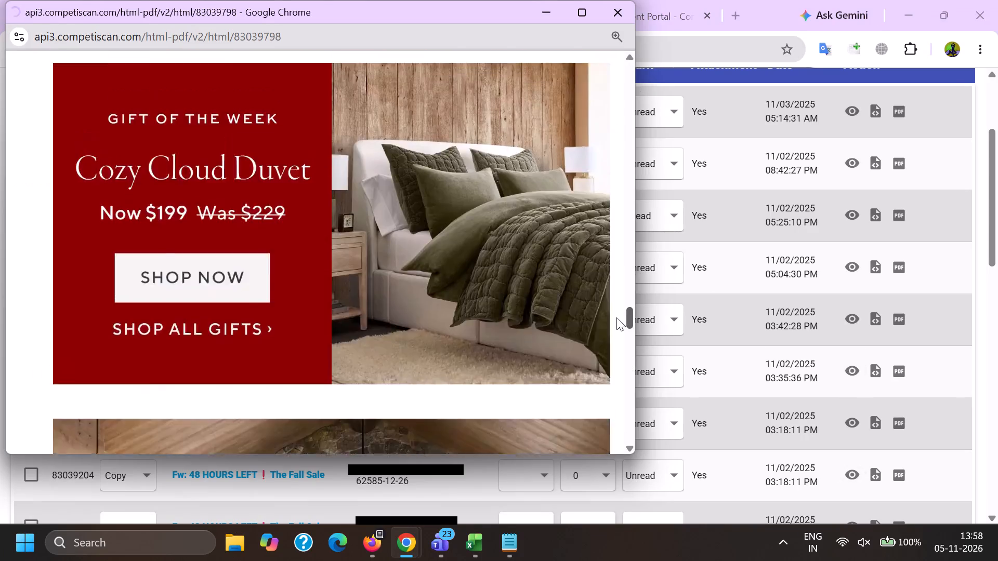
drag(616, 317, 616, 291)
key(alt+Tab)
click(846, 426)
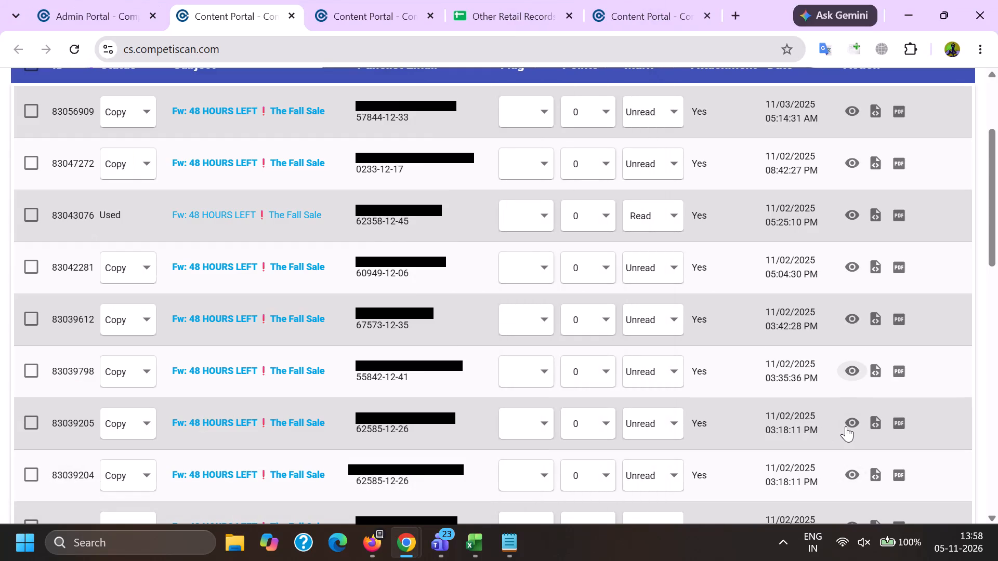
key(alt+Tab)
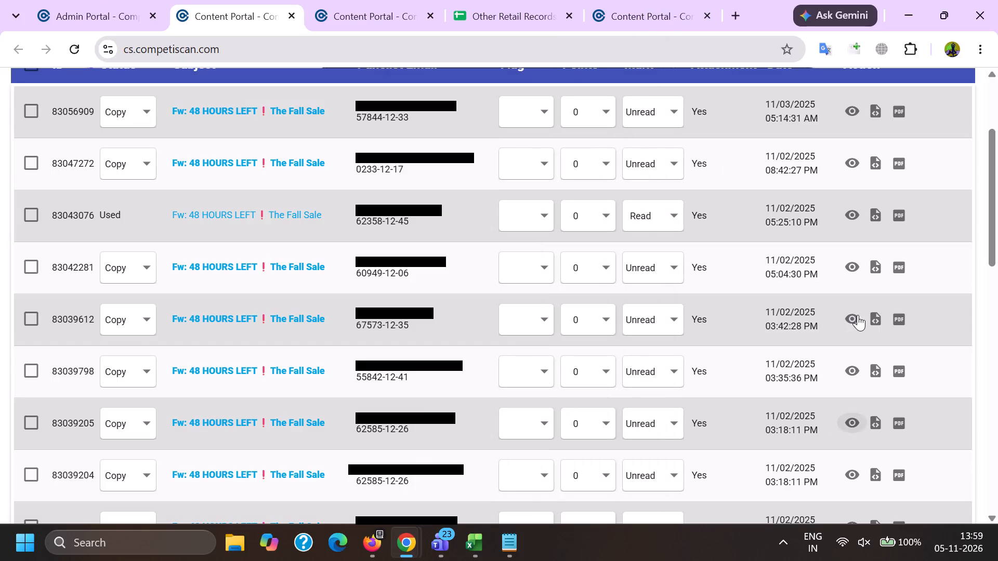
Check the email content of copy entries 83039612, 83042281 and 83047272.
click(858, 315)
drag(631, 76, 636, 368)
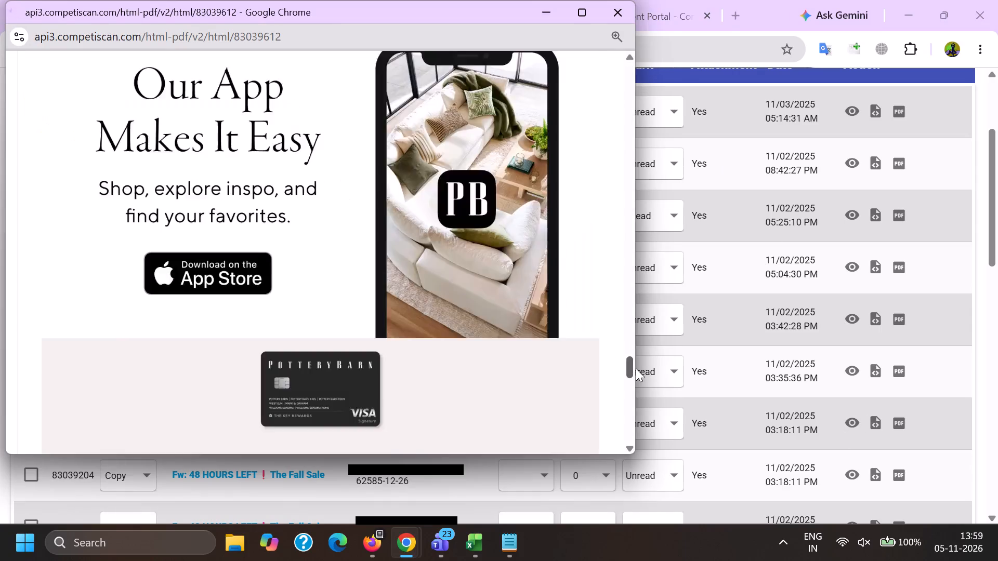
drag(636, 368, 625, 261)
key(alt+Tab)
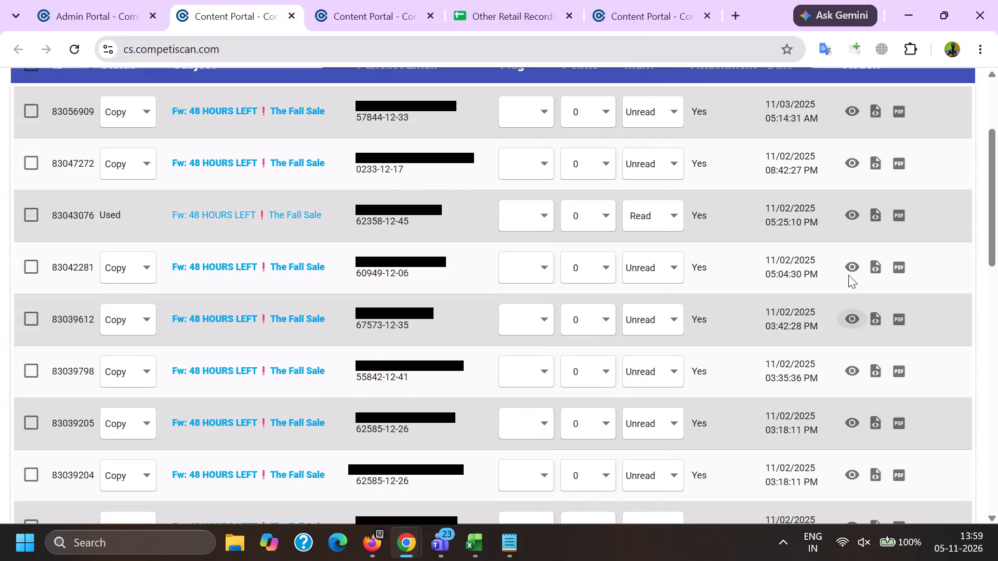
click(849, 273)
drag(627, 78, 618, 314)
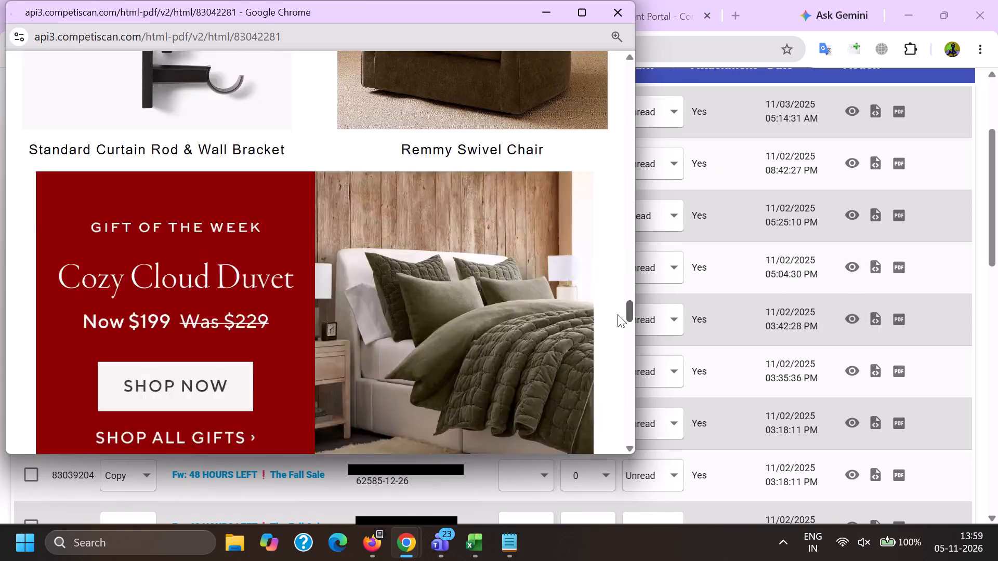
drag(618, 314, 645, 87)
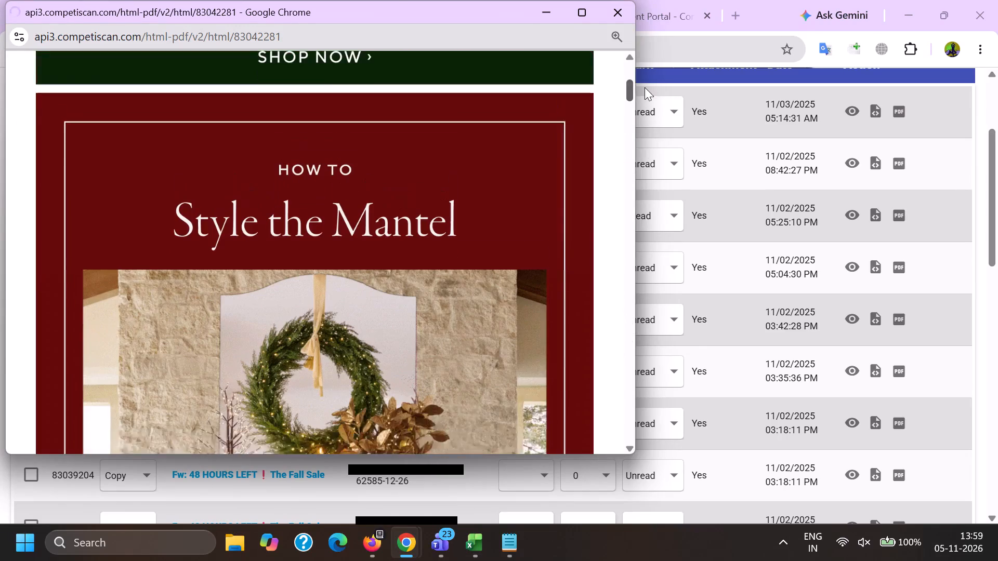
drag(645, 87, 648, 89)
click(858, 161)
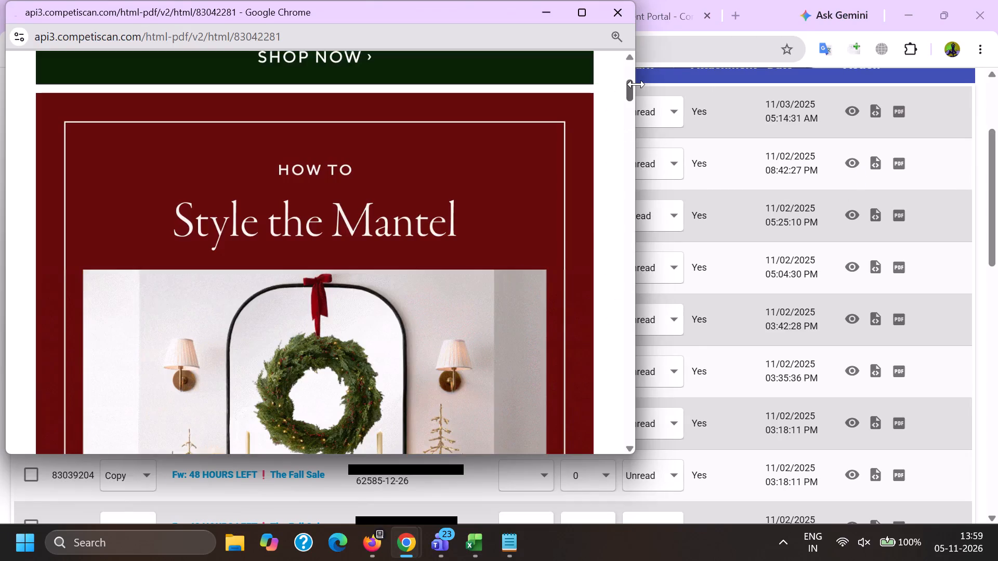
drag(636, 81, 603, 207)
drag(594, 70, 560, 248)
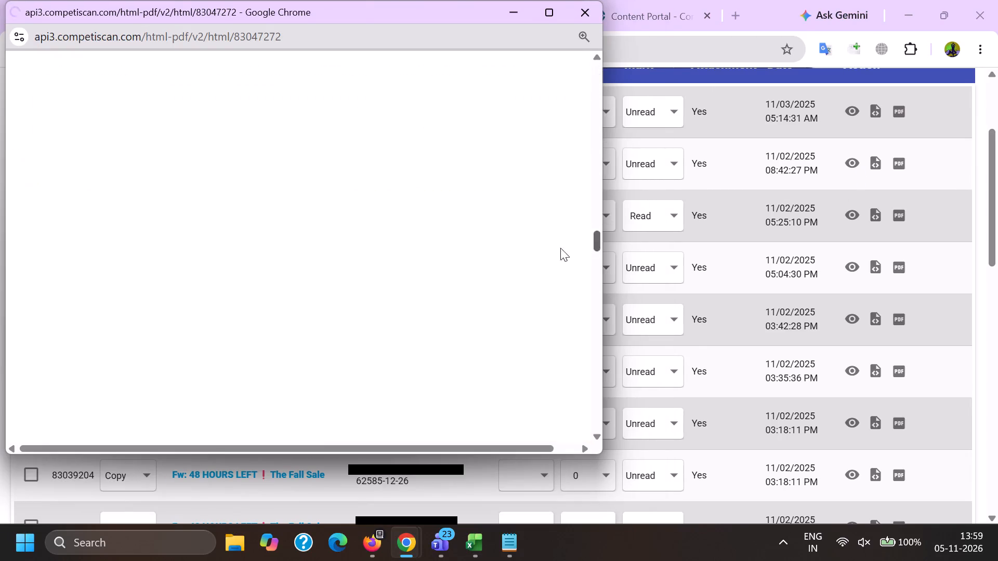
drag(560, 248, 553, 312)
click(569, 14)
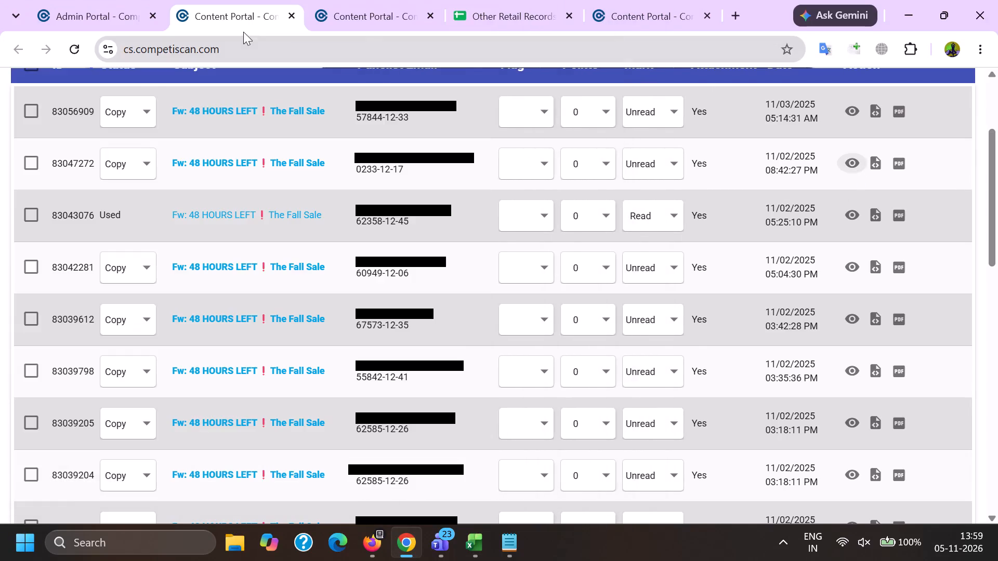
Switch to the Content Portal in Firefox, refresh the Focus list for the "Capital one" search and look through its newest entries.
click(330, 0)
click(221, 0)
click(367, 541)
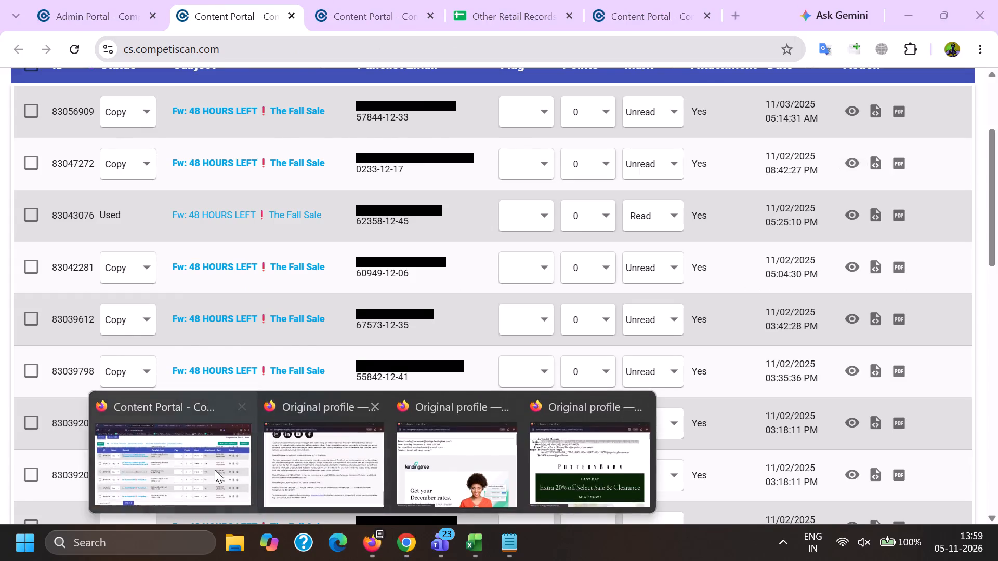
click(208, 468)
click(84, 0)
click(33, 154)
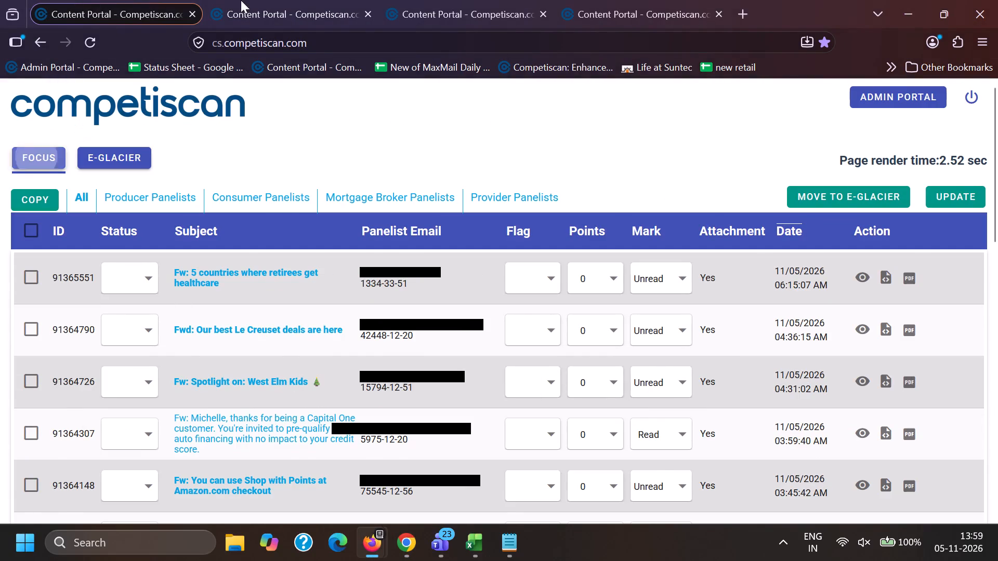
click(243, 0)
click(175, 0)
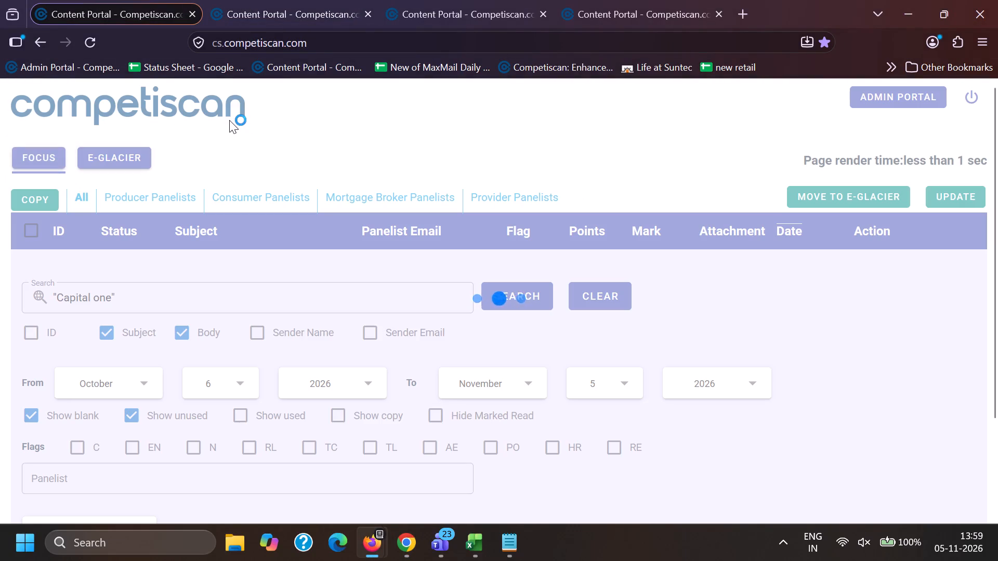
scroll(200, 221, down, 1)
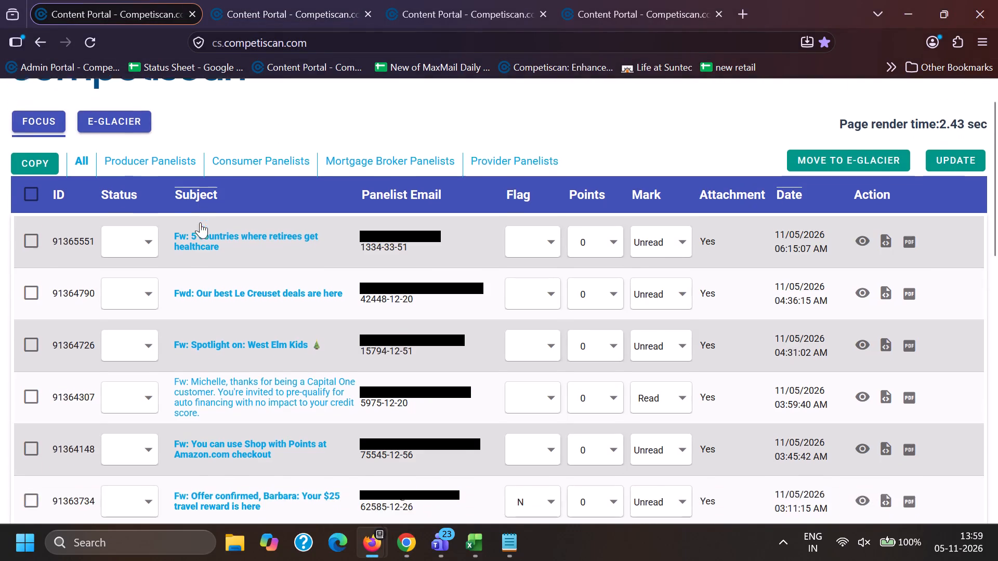
scroll(200, 220, down, 1)
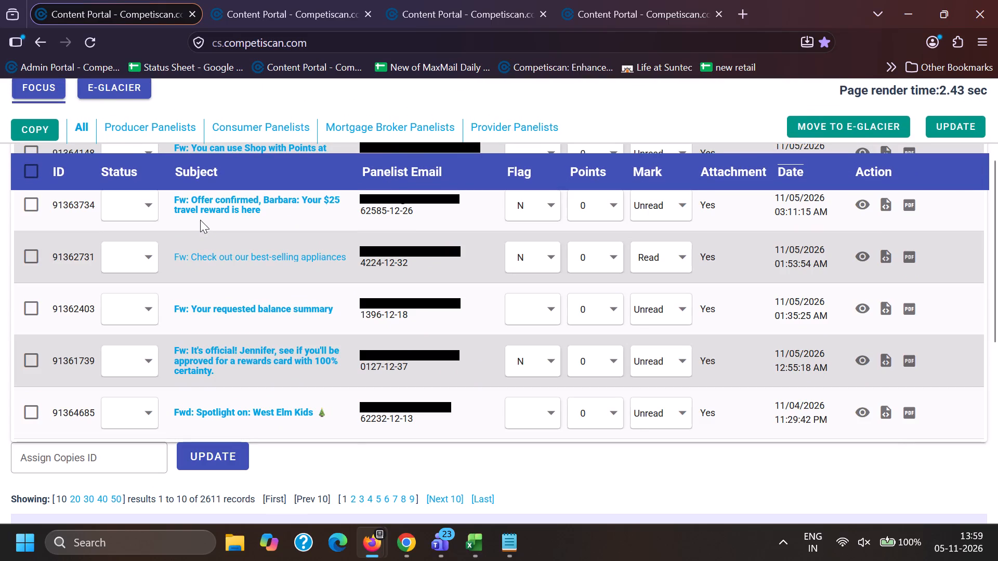
Refresh the Focus list in the fourth Content Portal tab, which starts with entry 91364722.
click(286, 0)
click(428, 0)
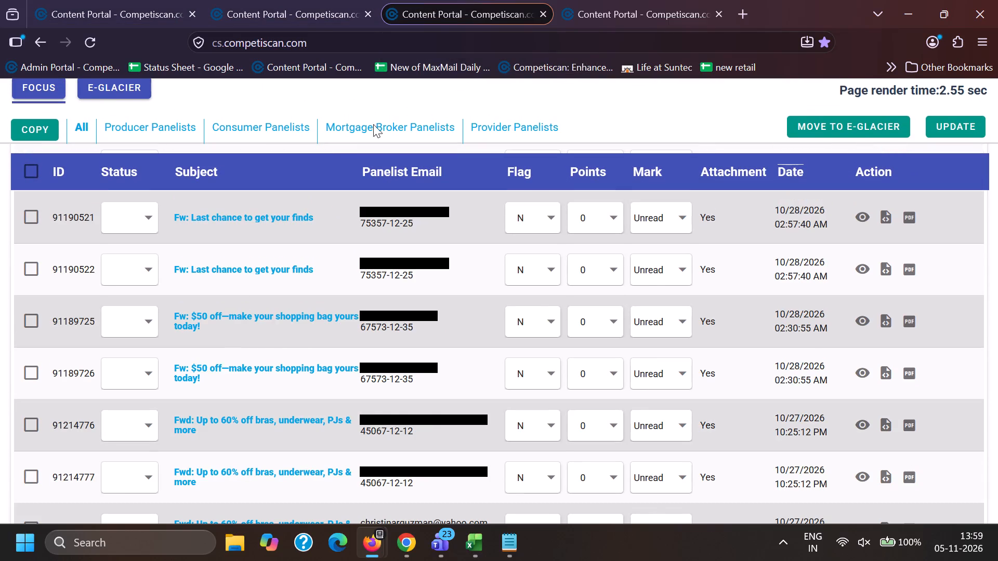
click(638, 0)
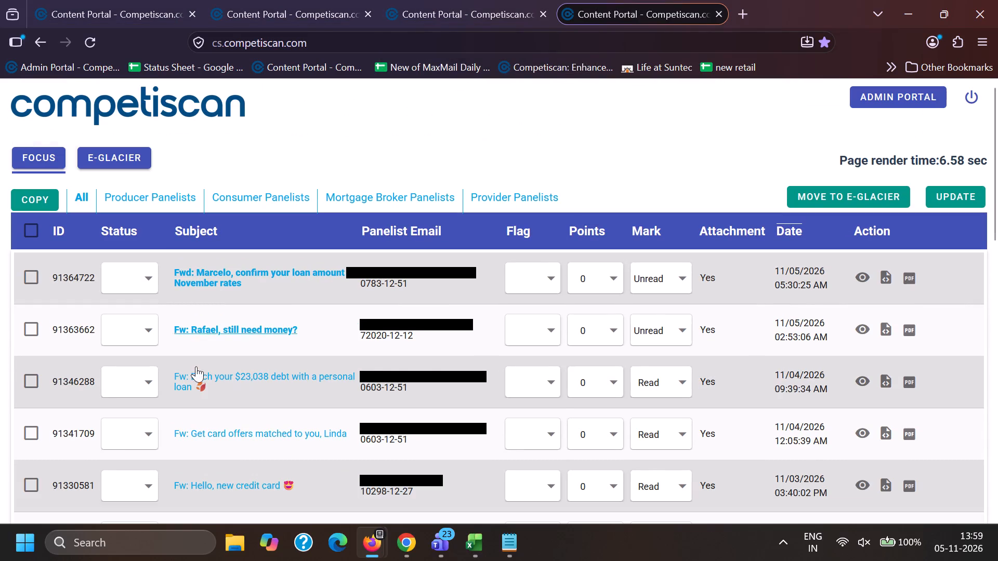
click(52, 161)
Enable the N flag filter for the "151 West 34th Street, New York, NY 10001" search and rerun it.
click(415, 0)
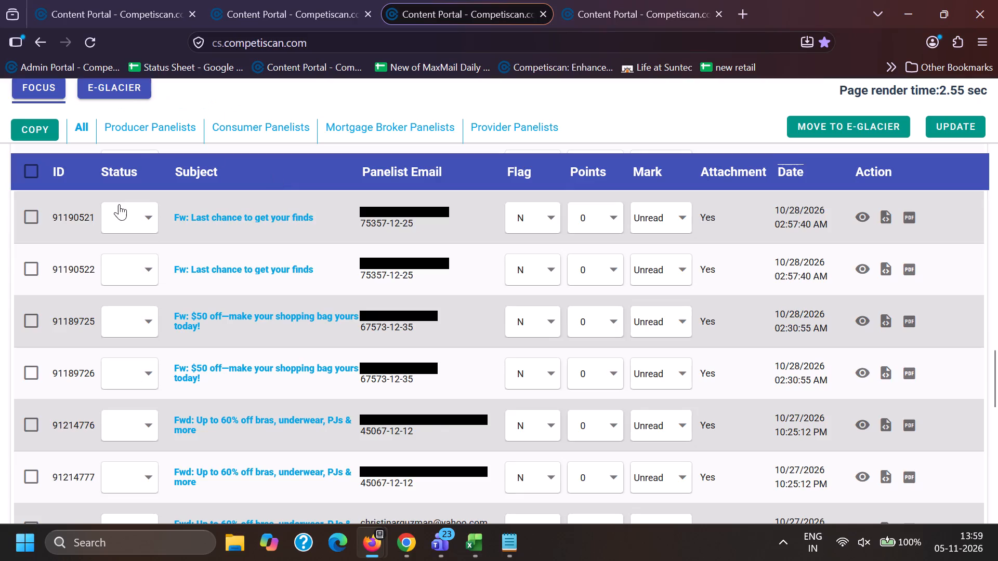
scroll(149, 230, down, 10)
scroll(225, 407, up, 1)
click(190, 410)
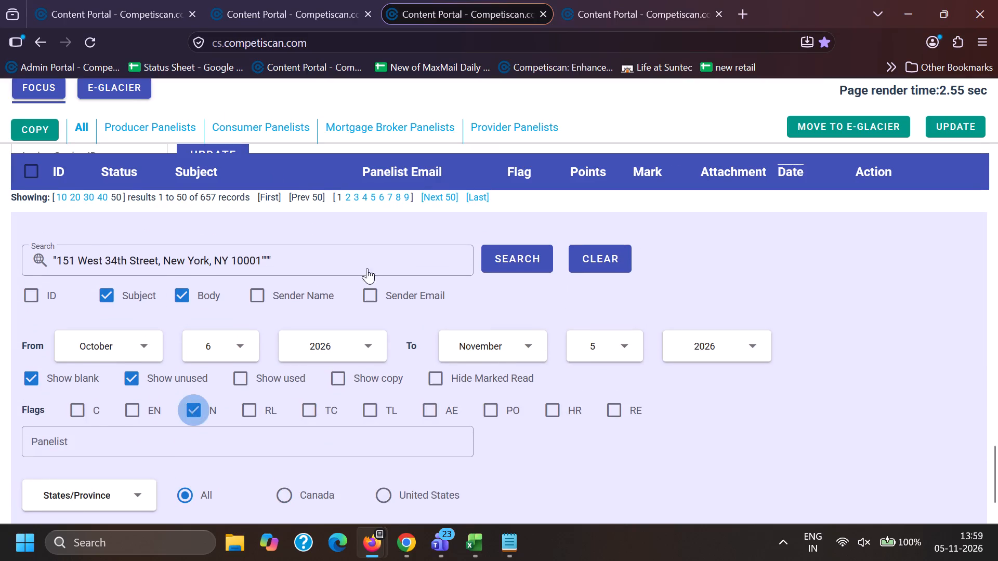
click(514, 252)
Return to the "Capital one" results in the first Content Portal tab and rerun that search.
click(229, 0)
click(441, 0)
click(319, 0)
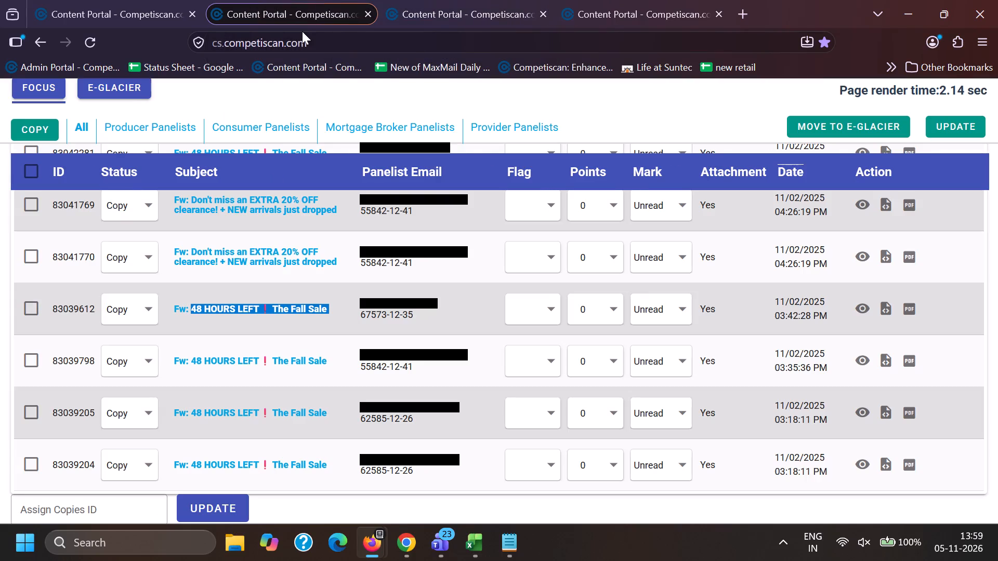
click(183, 0)
scroll(474, 367, down, 1)
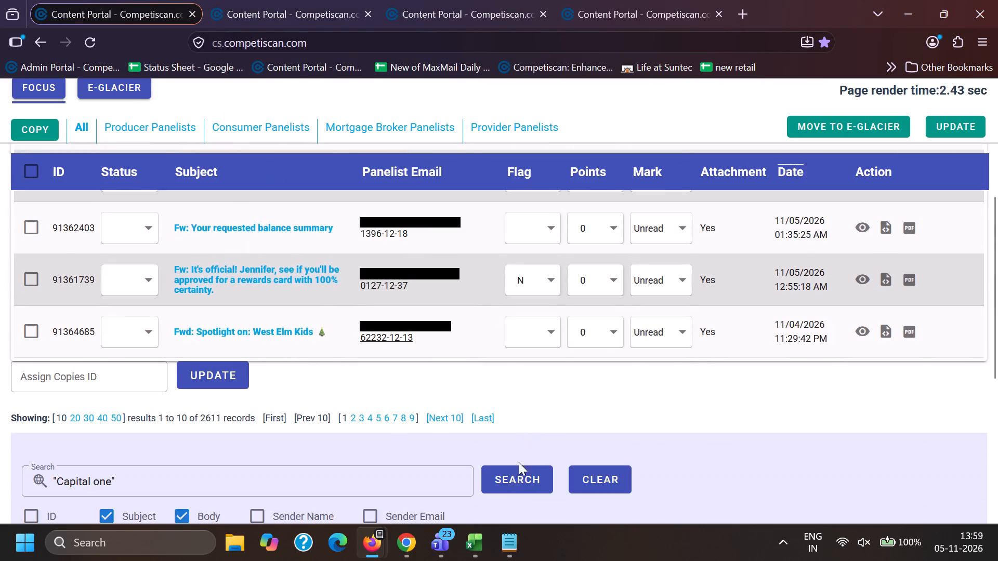
click(508, 482)
Find "experian" in the strings (2) Excel workbook and copy the Experian sender address for use in the fourth portal tab.
click(582, 0)
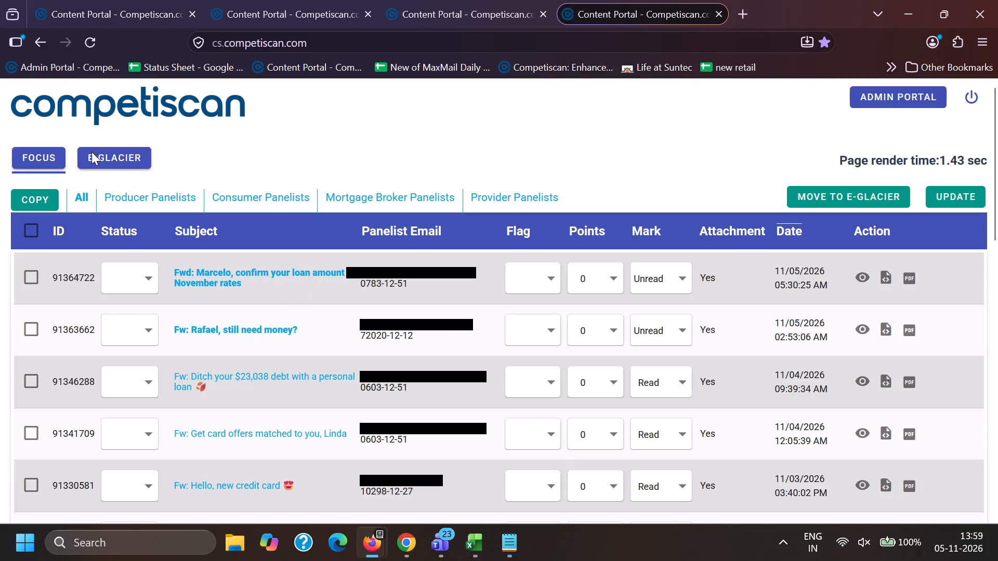
click(465, 544)
click(425, 452)
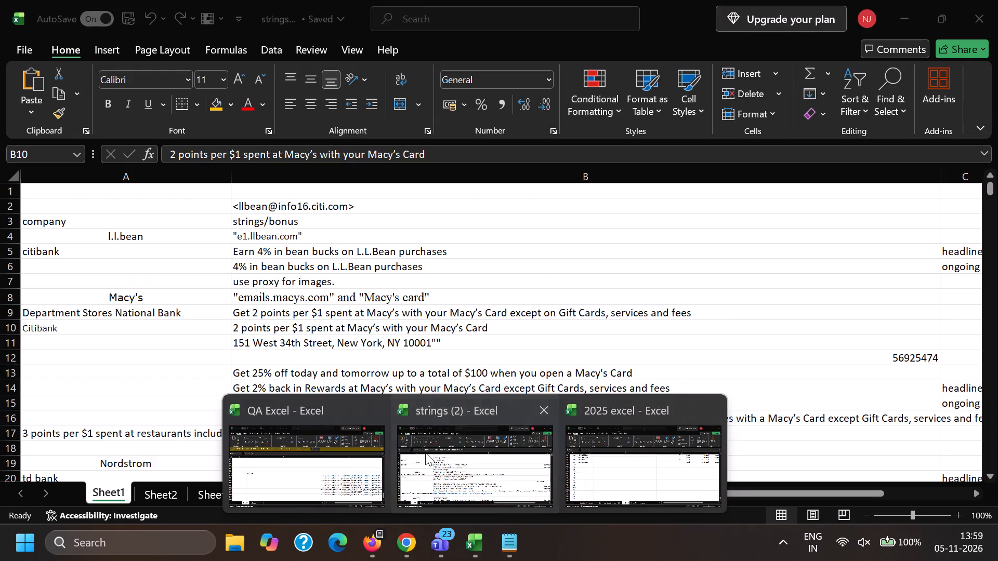
key(ctrl+f)
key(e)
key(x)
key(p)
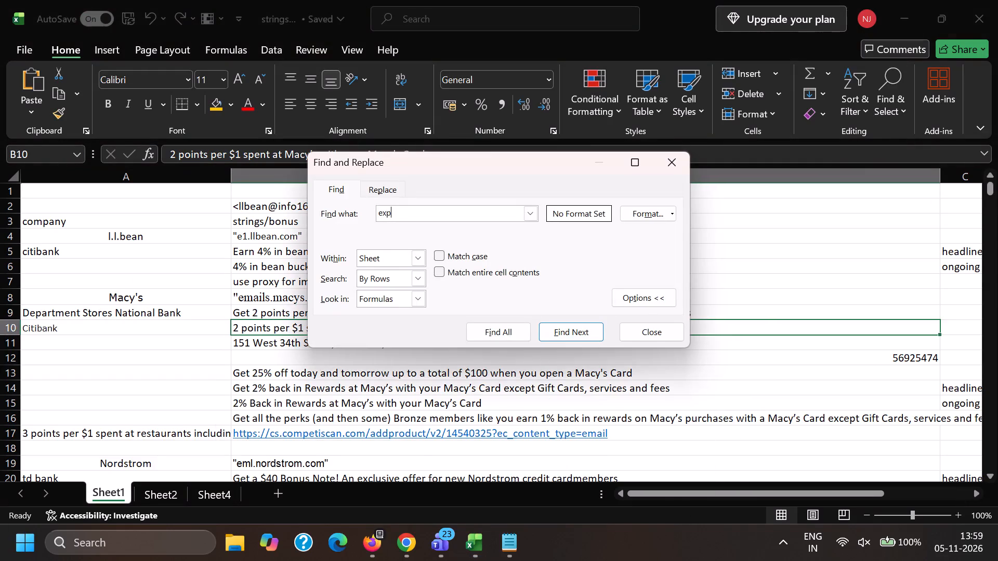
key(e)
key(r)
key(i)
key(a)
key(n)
key(Return)
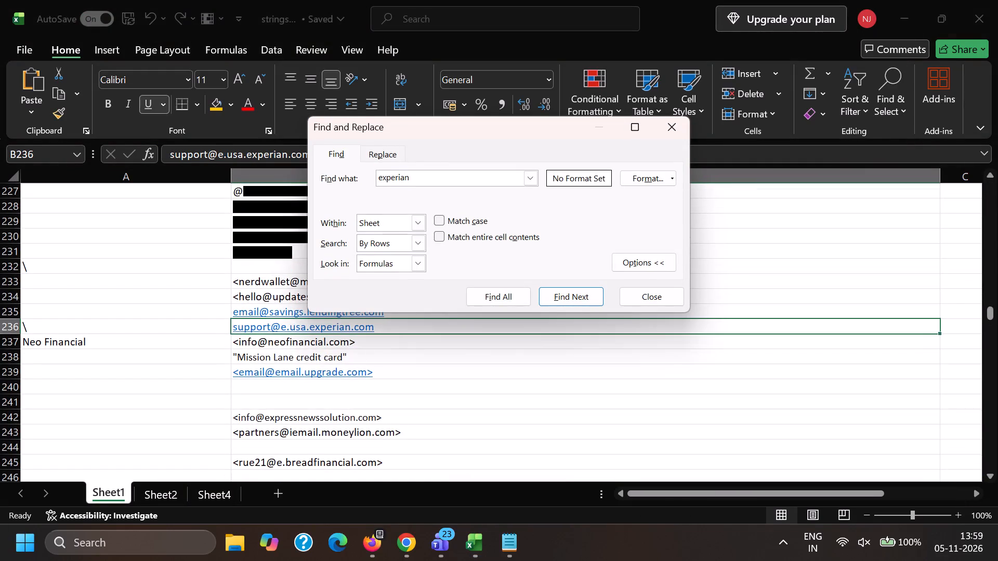
click(643, 302)
key(ctrl+c)
key(alt+Tab)
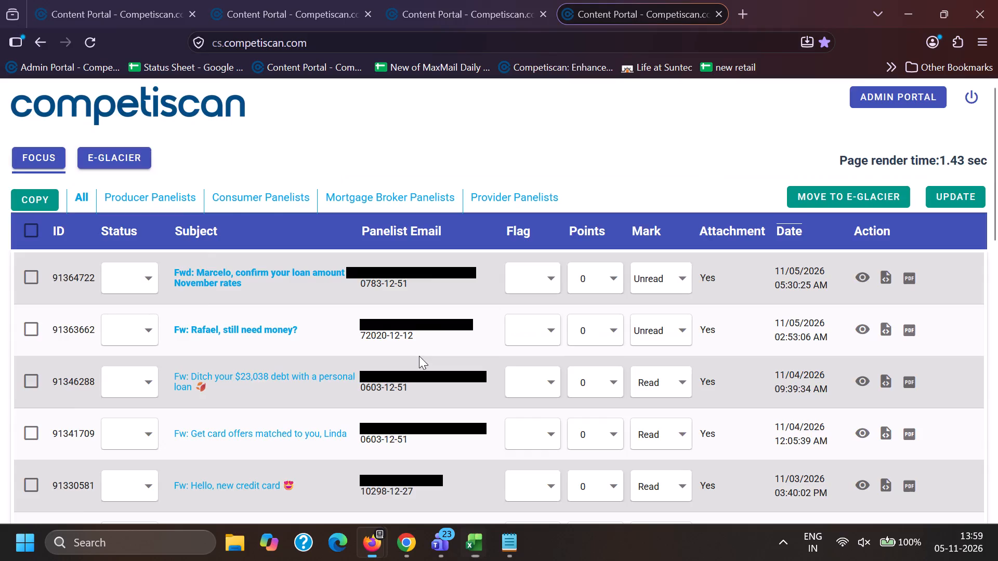
Replace the fourth portal tab's search text with the copied Experian sender address in quotation marks and run the search.
scroll(284, 332, down, 6)
drag(296, 234, 2, 240)
key(BackSpace)
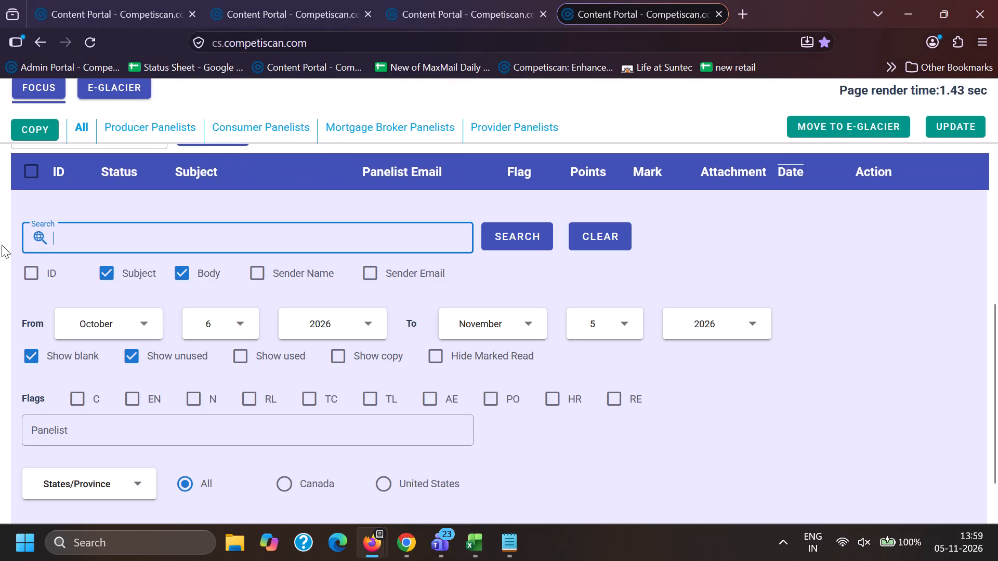
key(shift+quotedbl)
key(ctrl+v)
key(shift+quotedbl)
key(Return)
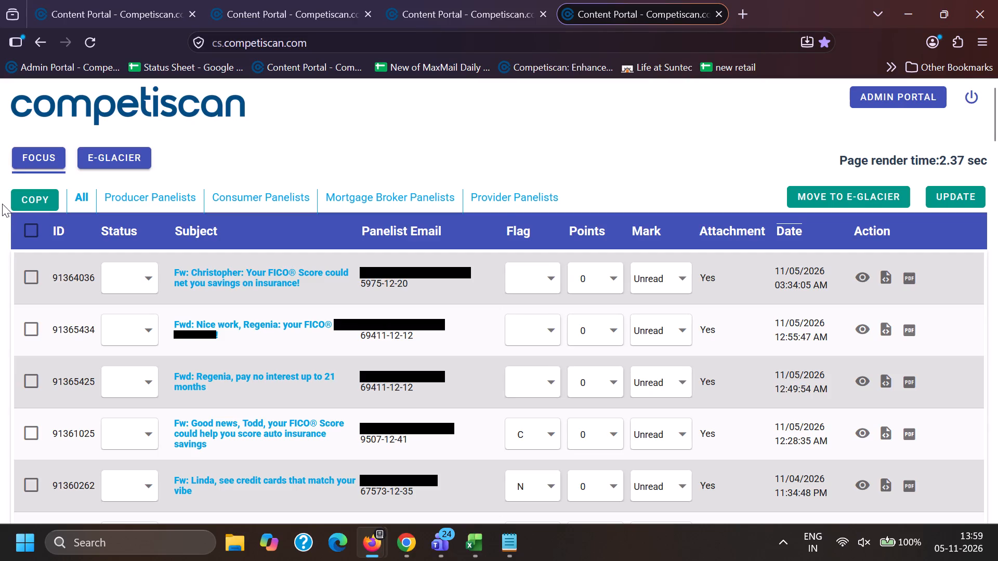
Copy ": your FICO® Score increased!" from entry 91365434's subject and search for it in quotes in Chrome's Content Portal, with Show copy off.
drag(278, 318, 299, 335)
key(ctrl+c)
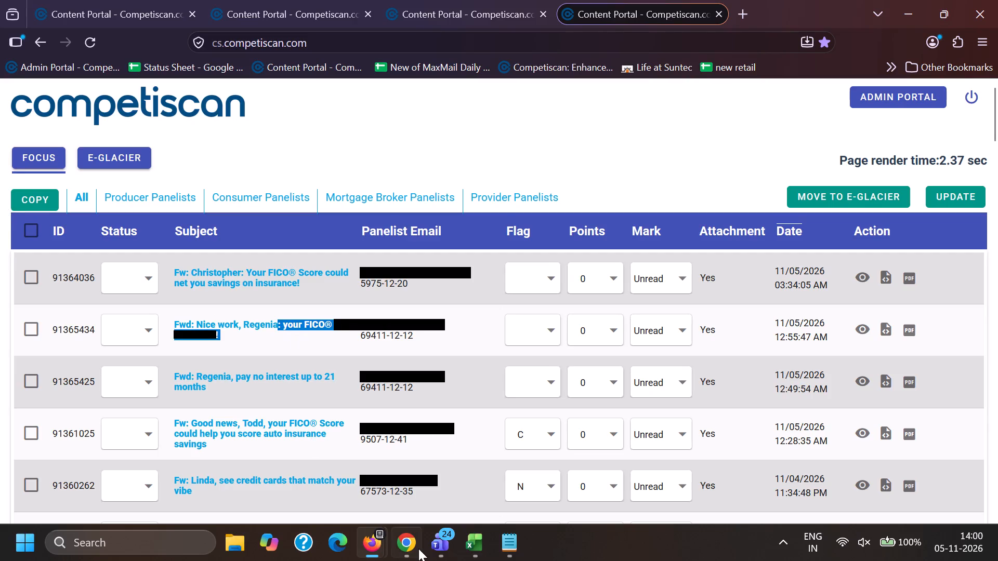
click(418, 547)
scroll(255, 331, down, 14)
scroll(247, 407, up, 1)
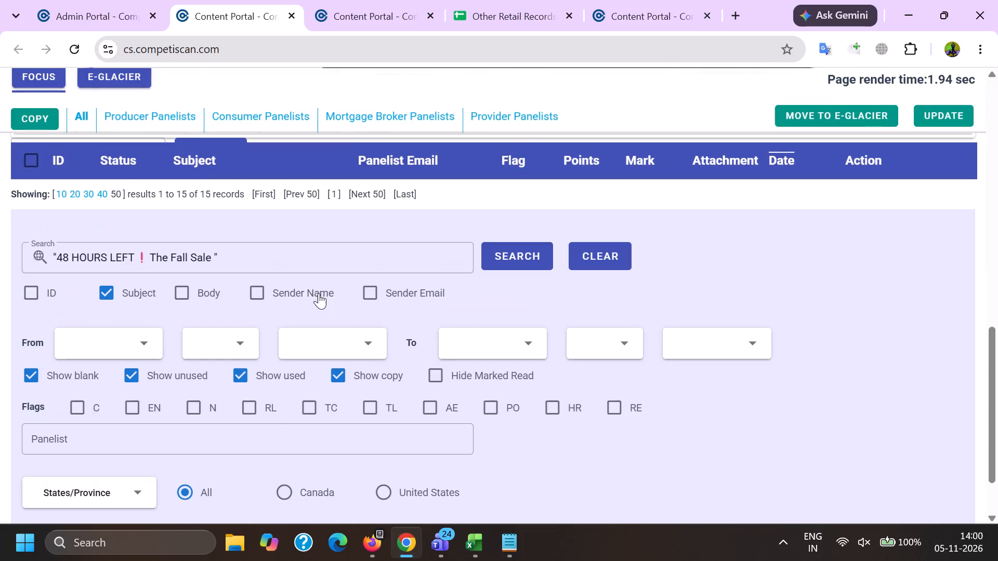
drag(326, 254, 1, 255)
key(BackSpace)
key(shift+quotedbl)
key(ctrl+v)
key(shift+quotedbl)
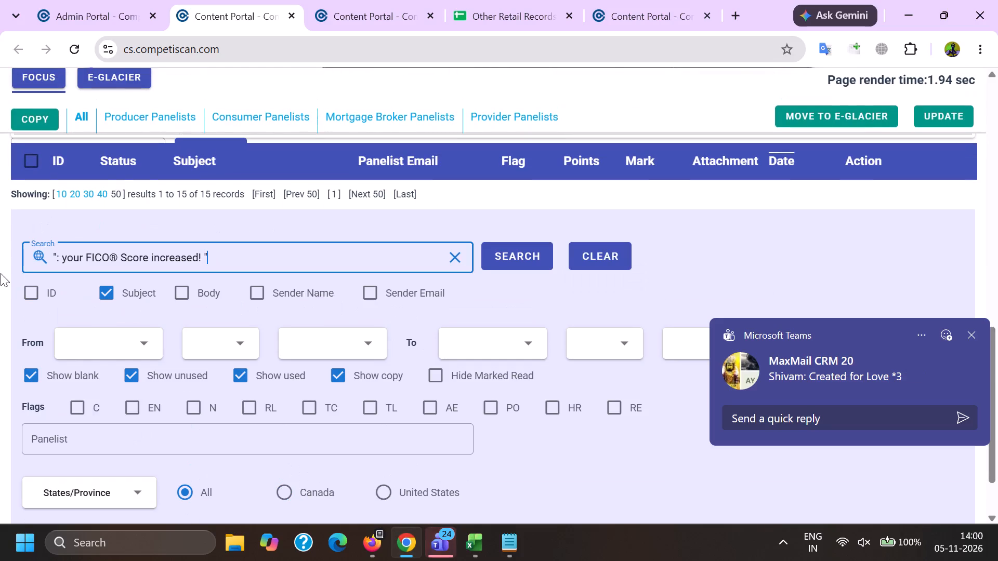
click(343, 367)
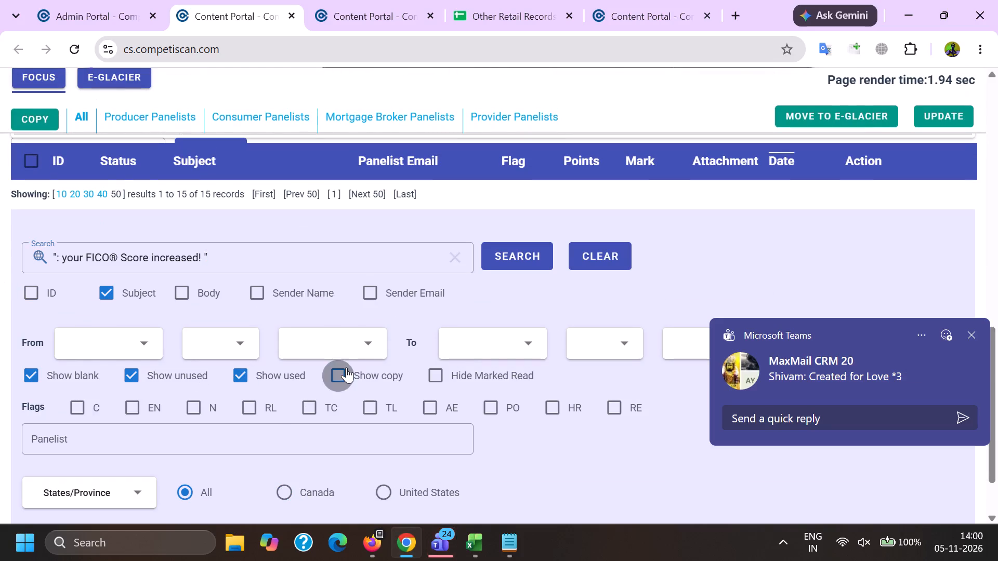
click(542, 253)
click(406, 0)
click(231, 0)
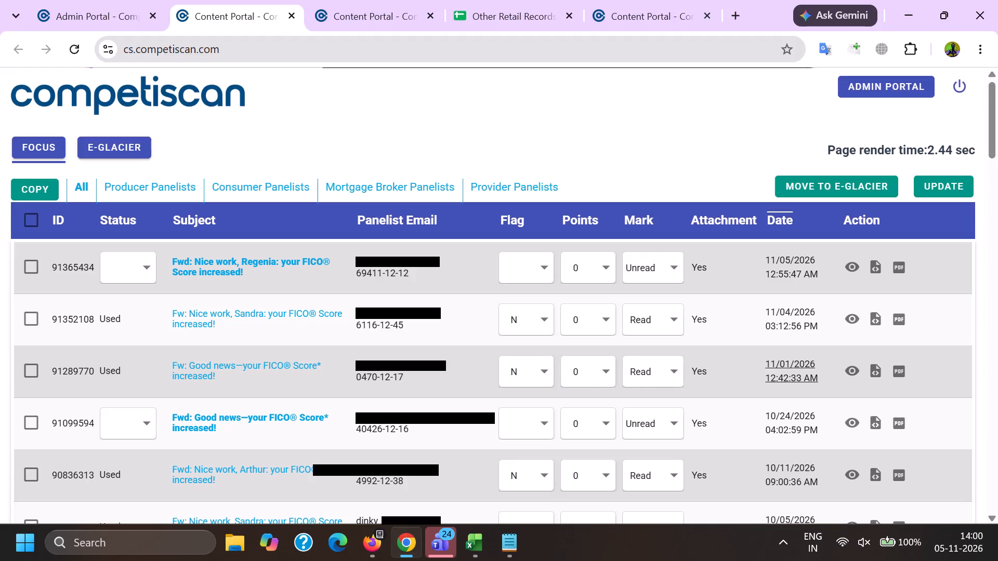
click(855, 367)
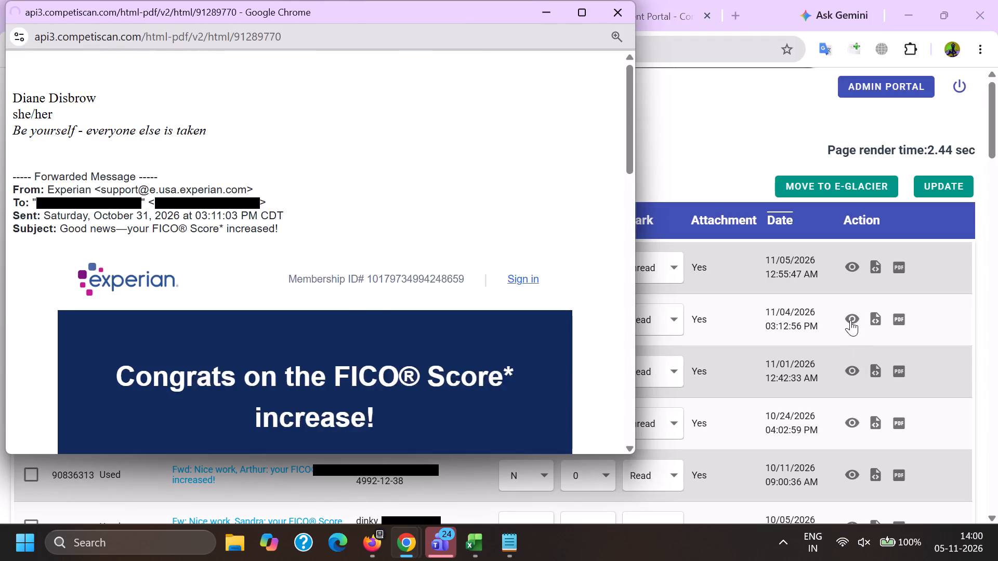
Compare the Experian FICO Score increase emails in entries 91352108 and 91365434 down to their lower sections.
click(850, 319)
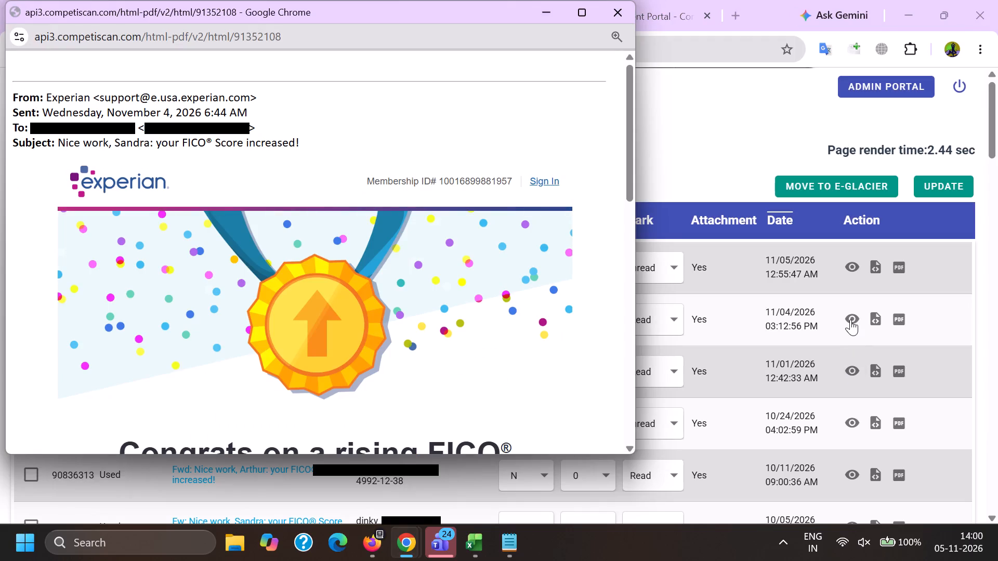
scroll(413, 390, down, 5)
key(alt+Tab)
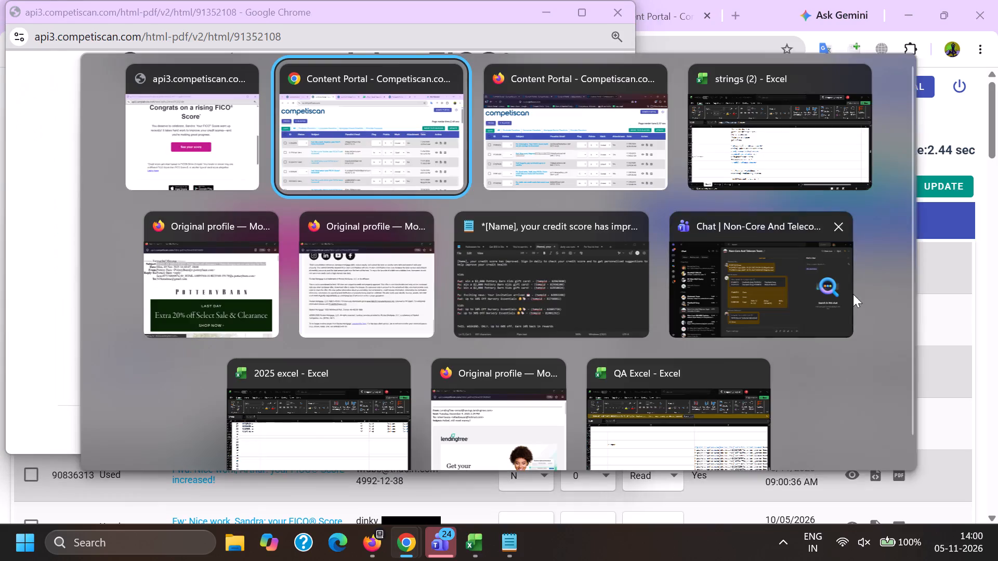
click(938, 282)
click(858, 262)
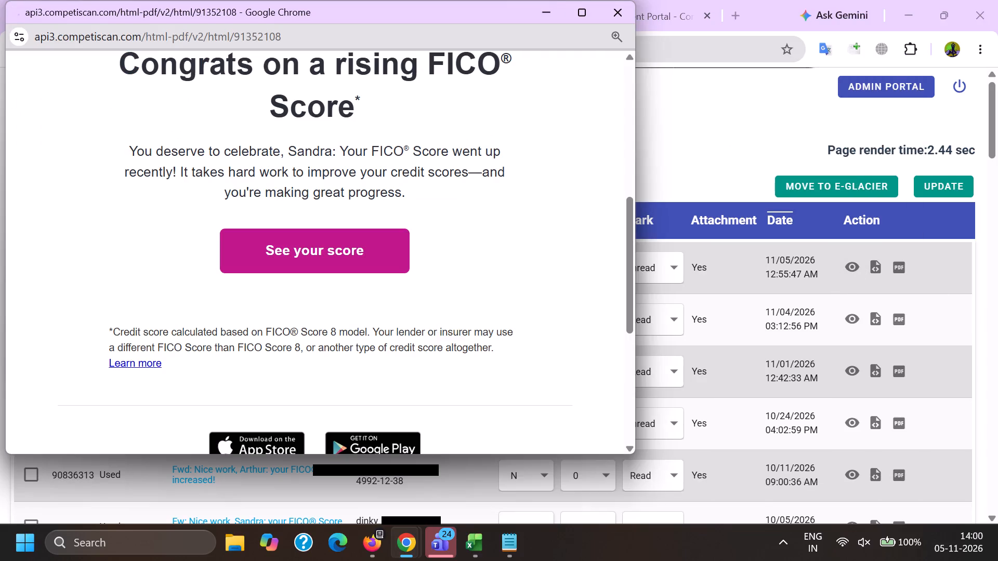
scroll(414, 182, down, 15)
key(alt+Tab)
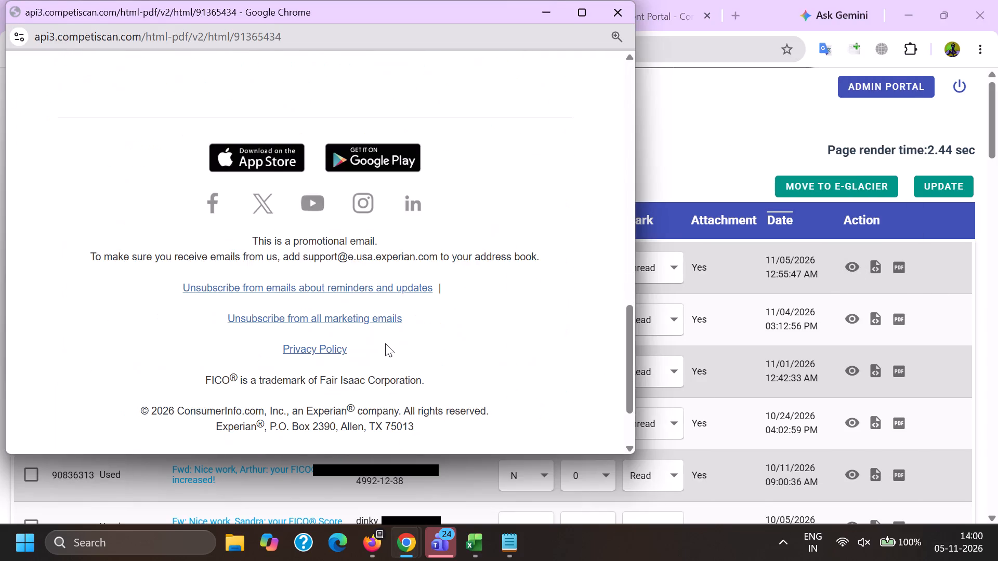
Switch to Notepad with the "[Name], your credit score has improved" note.
click(522, 554)
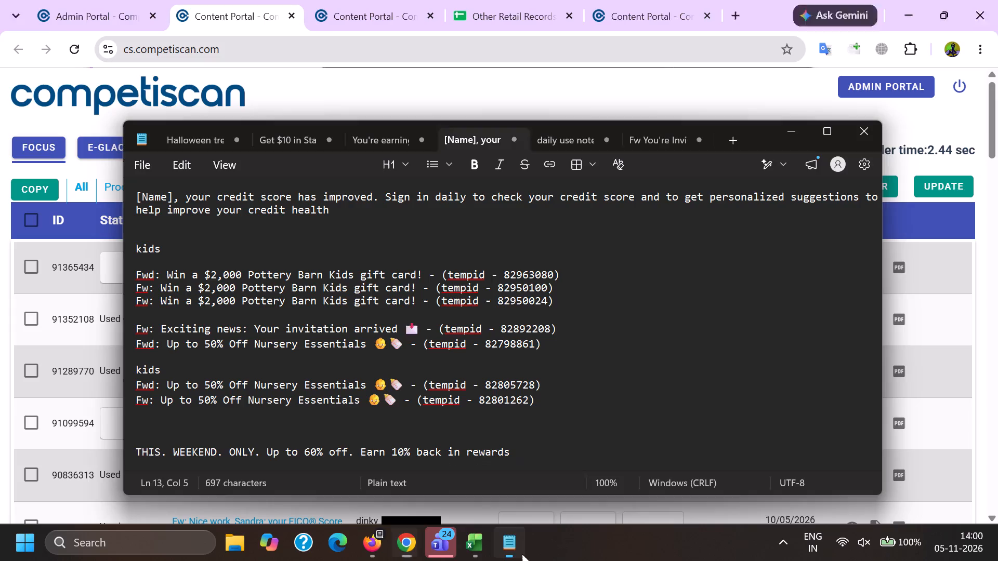
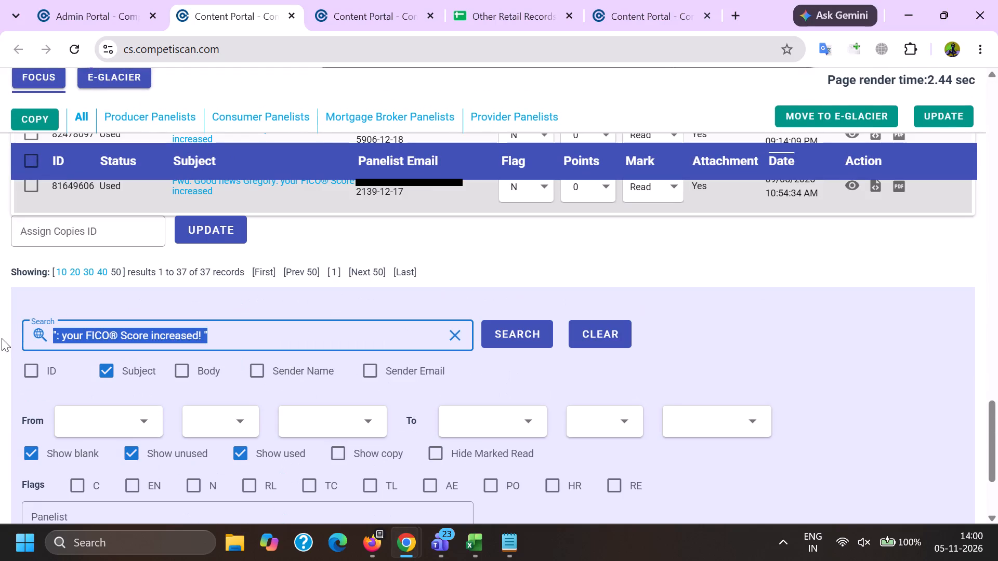
Replace the Focus subject search text with the quoted phrase "Win a $2,000 Pottery Barn Kids gift card!".
key(BackSpace)
key(shift+quotedbl)
key(ctrl+v)
text("")
key(BackSpace)
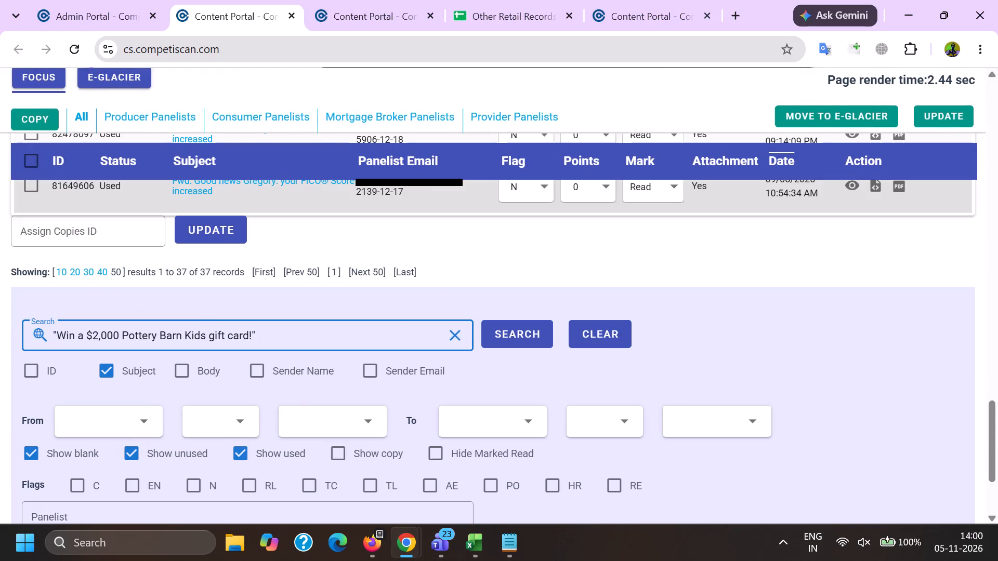
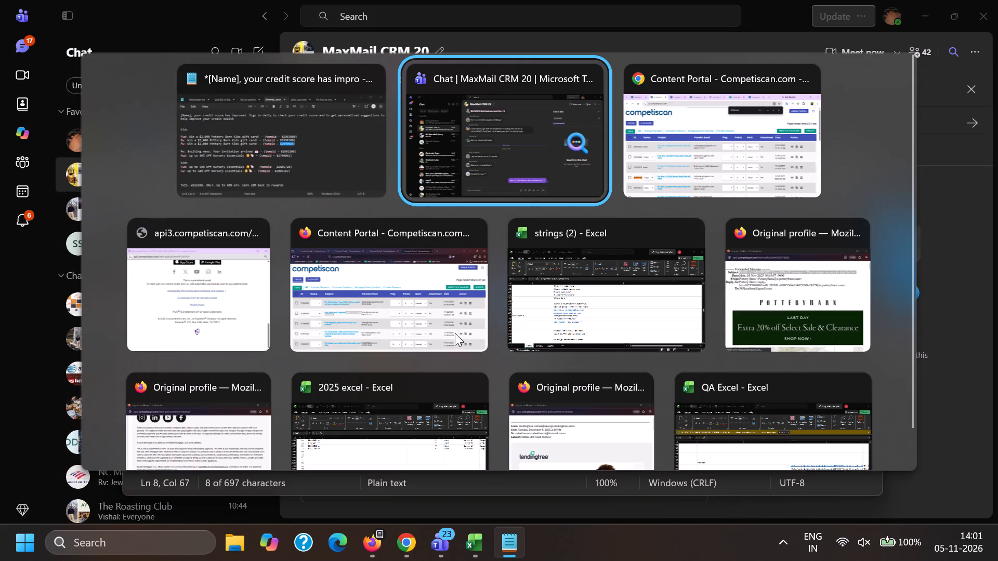
Switch to the Content Portal in Chrome, find entry 82950024 using the copied ID and open it.
key(alt+Tab)
key(ctrl+f)
key(ctrl+v)
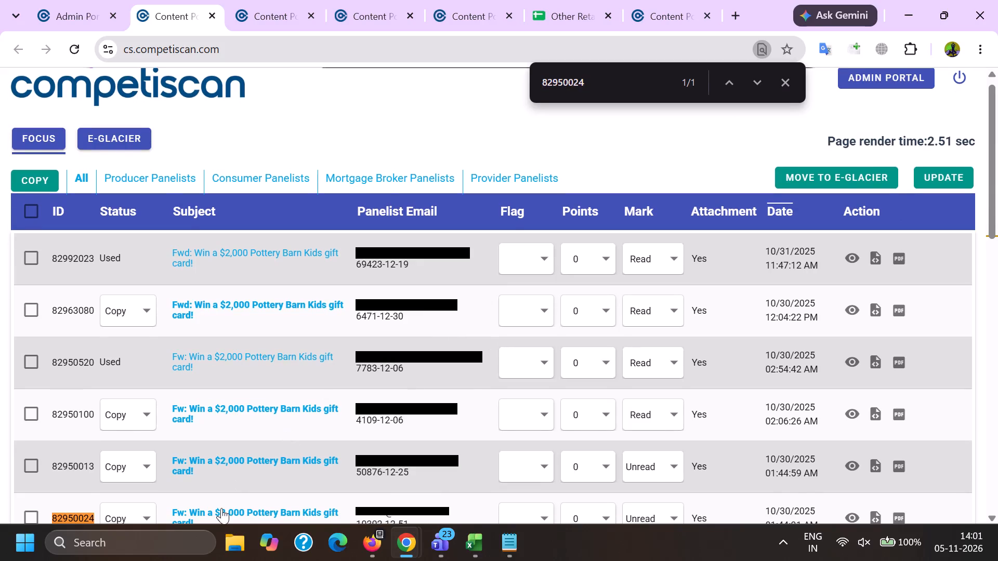
ctrl+click(221, 509)
Change the status from Copy to blank for the Pottery Barn Kids entries 82963080, 82950100 and 82950024.
click(264, 0)
click(306, 0)
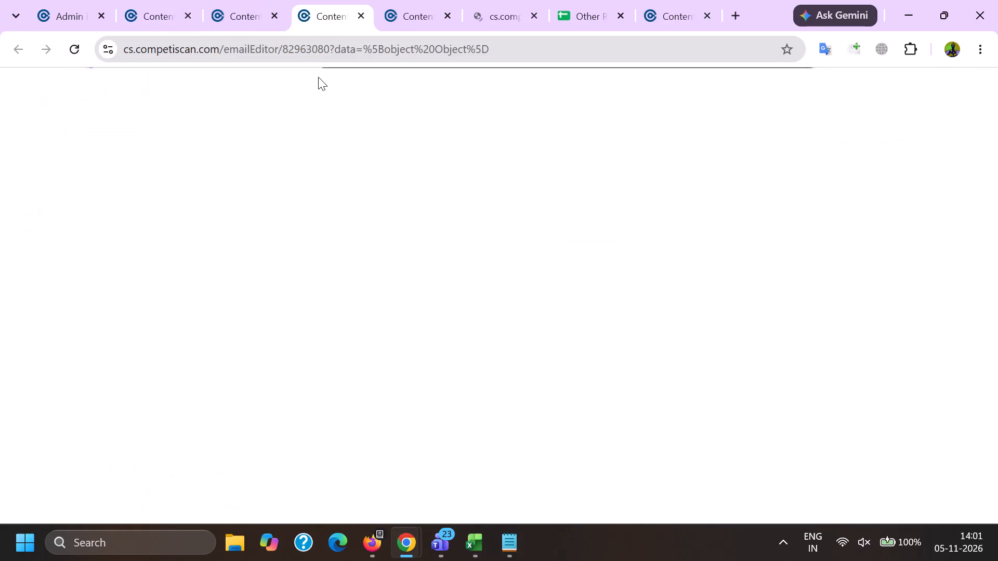
scroll(59, 259, up, 6)
double_click(126, 202)
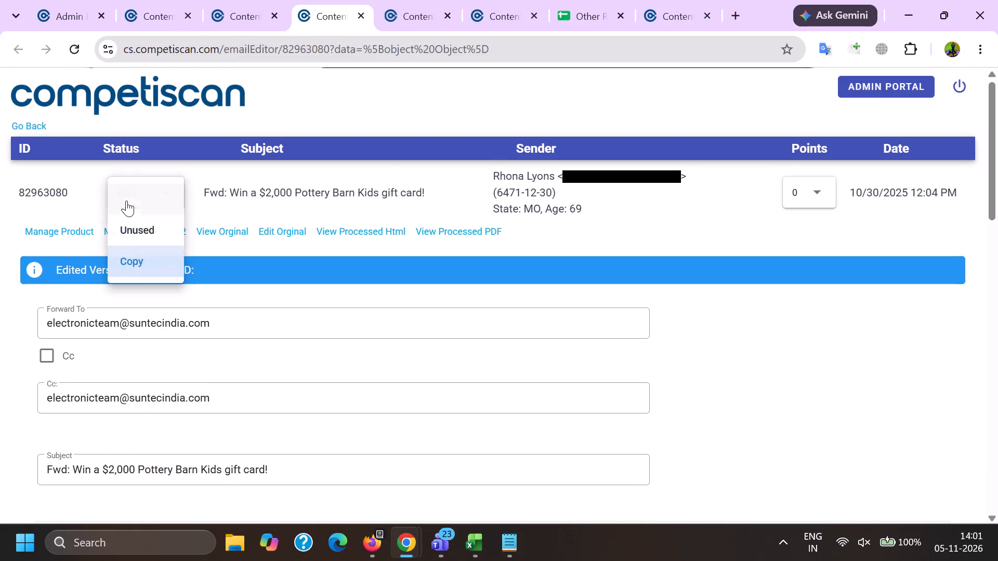
click(441, 0)
scroll(159, 202, up, 5)
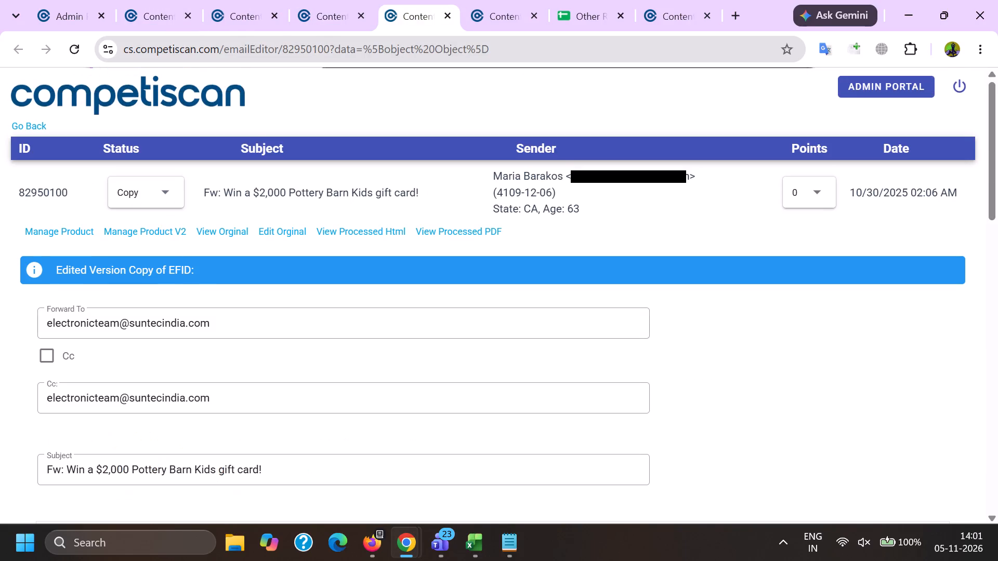
double_click(149, 194)
click(510, 6)
scroll(146, 225, up, 6)
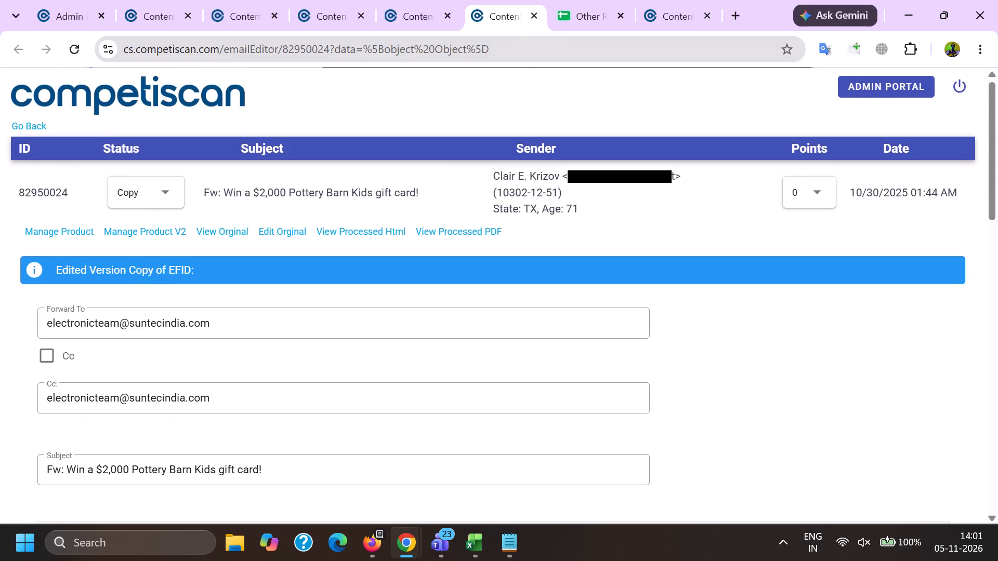
double_click(150, 194)
click(313, 0)
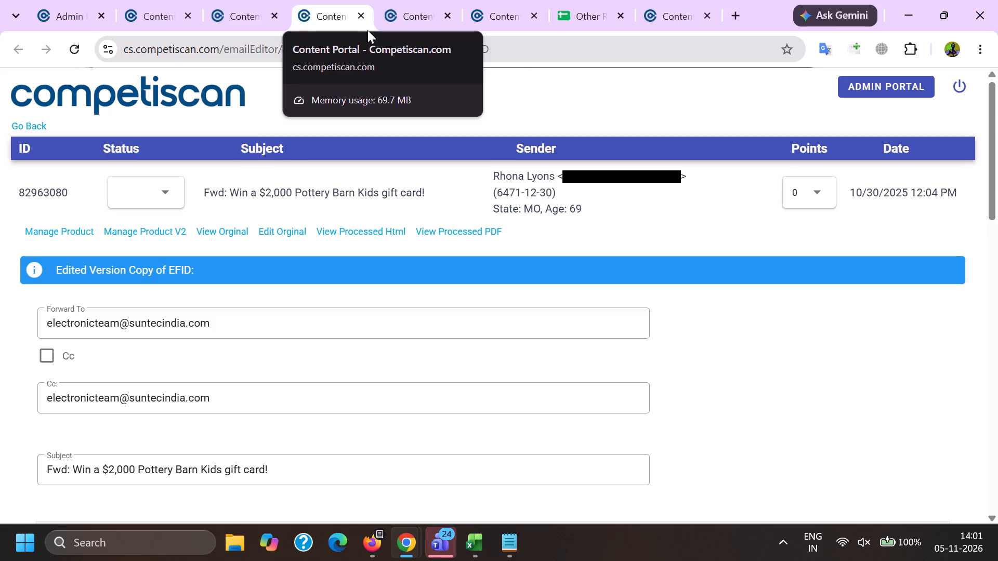
scroll(306, 135, down, 2)
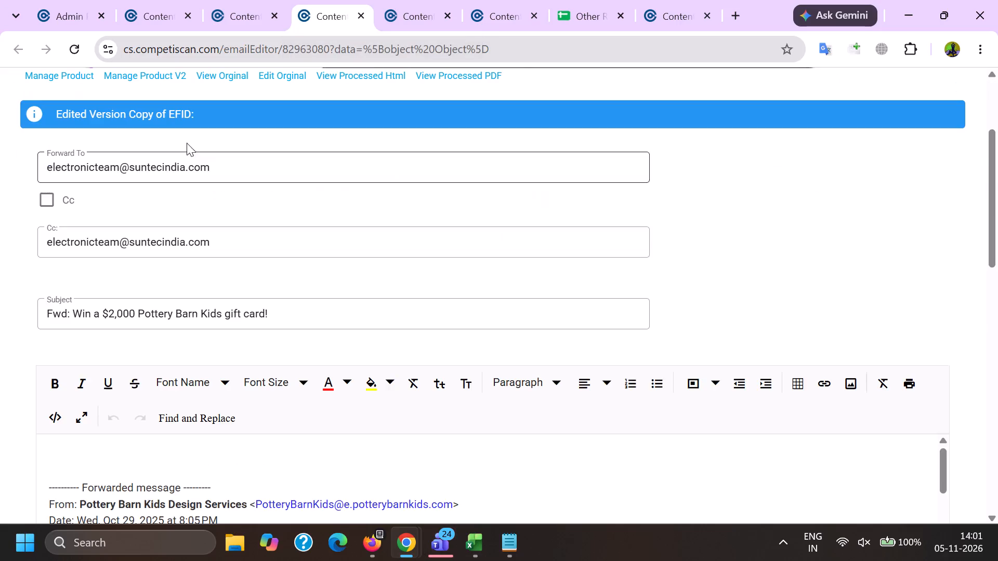
scroll(180, 176, down, 2)
drag(247, 274, 5, 230)
key(BackSpace)
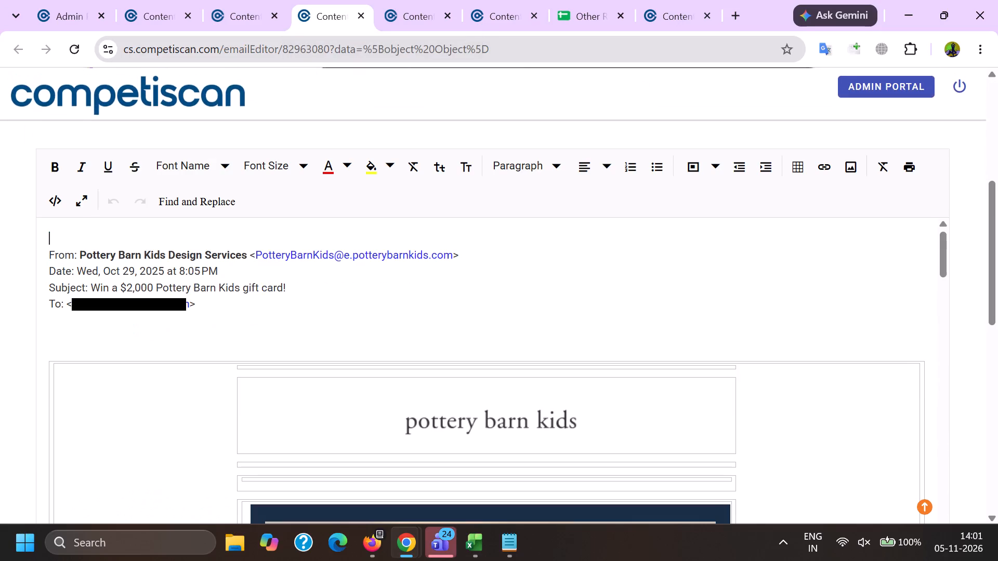
drag(254, 252, 481, 259)
key(BackSpace)
key(BackSpace)
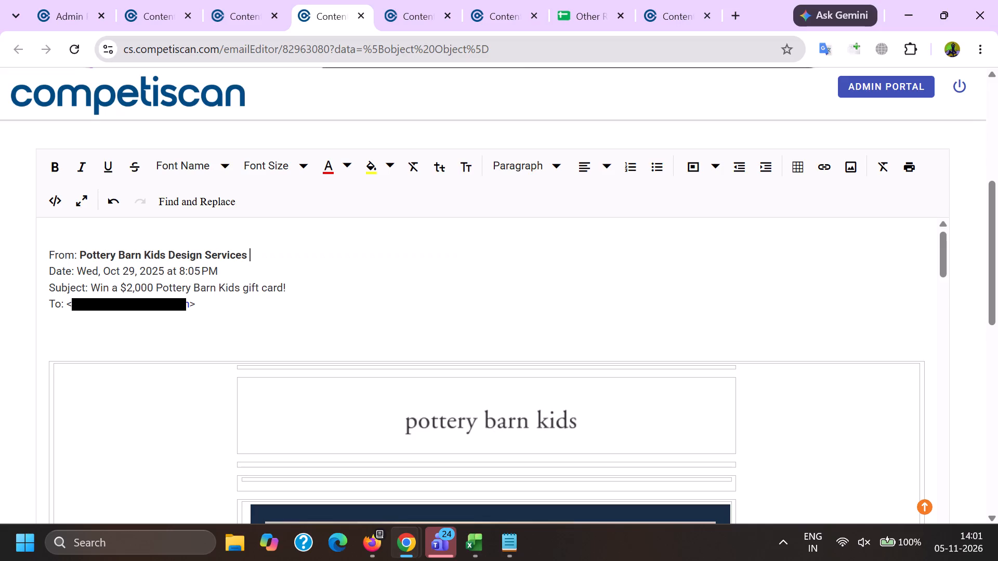
drag(387, 356, 31, 313)
key(BackSpace)
scroll(442, 308, down, 16)
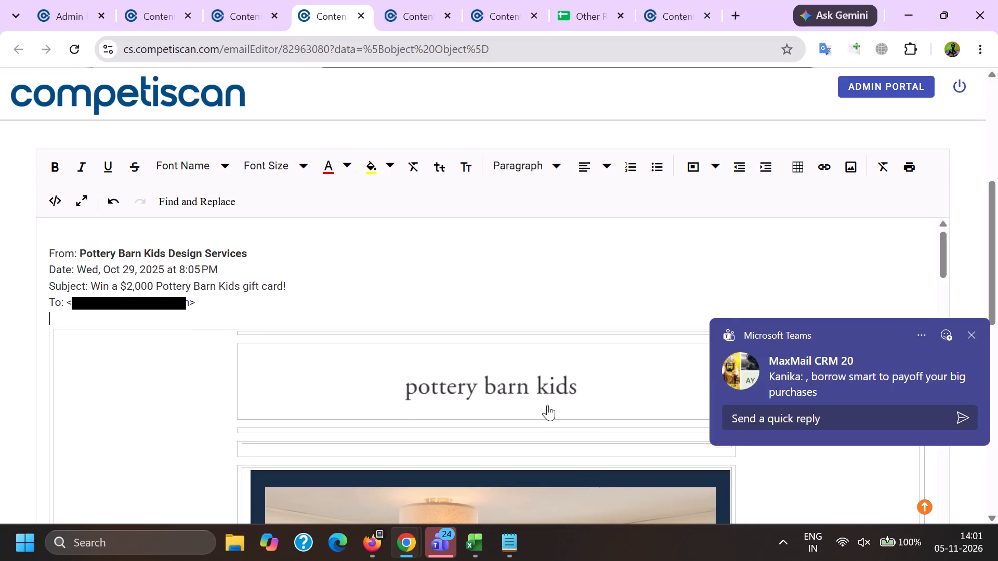
Remove the links from the body of the Pottery Barn Kids gift card email, entry 82963080.
scroll(547, 405, down, 20)
scroll(547, 405, down, 19)
scroll(260, 368, down, 7)
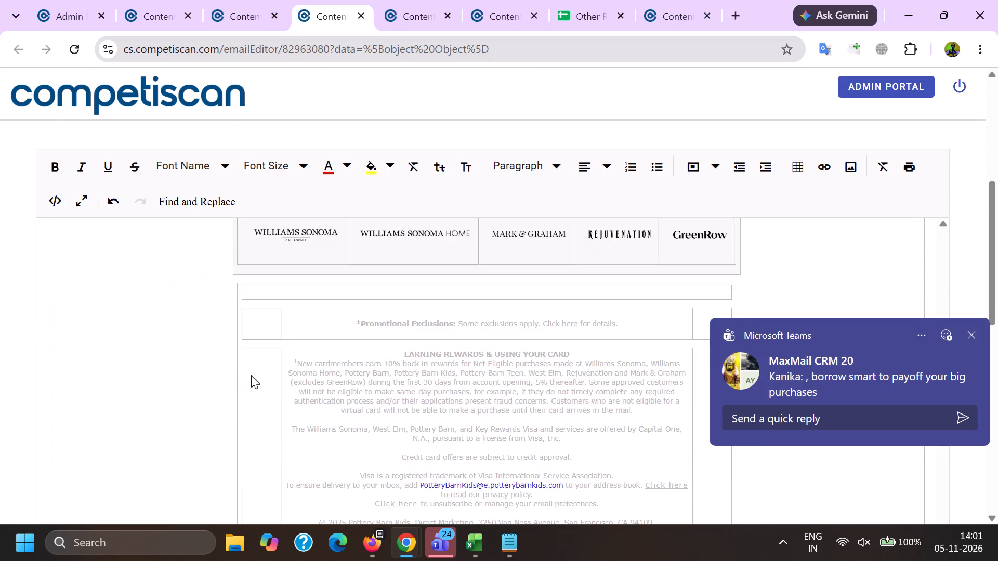
scroll(251, 375, down, 3)
click(89, 364)
drag(580, 143, 579, 148)
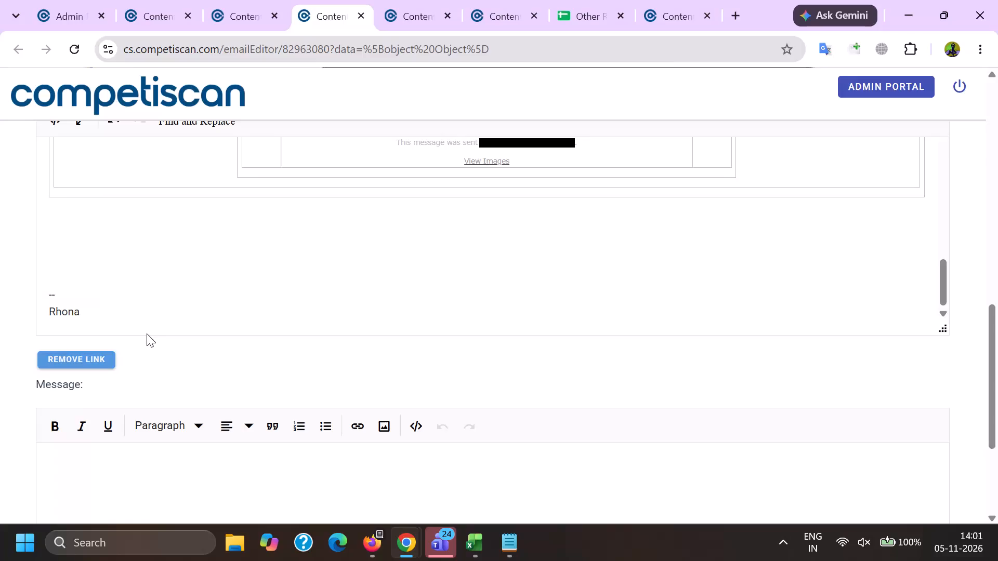
Delete the sender's signature with its leading dashes at the end of the email body.
drag(138, 321, 0, 244)
click(123, 299)
click(151, 328)
drag(136, 313, 77, 287)
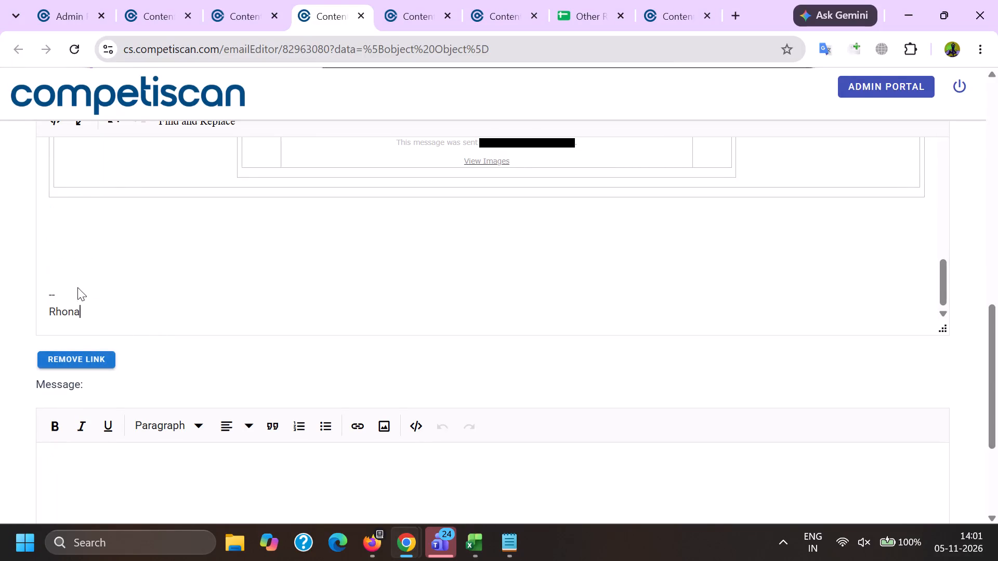
drag(77, 287, 0, 249)
key(BackSpace)
Delete the recipient's address and the Pottery Barn Kids contact address from the email's footer text.
scroll(299, 452, up, 2)
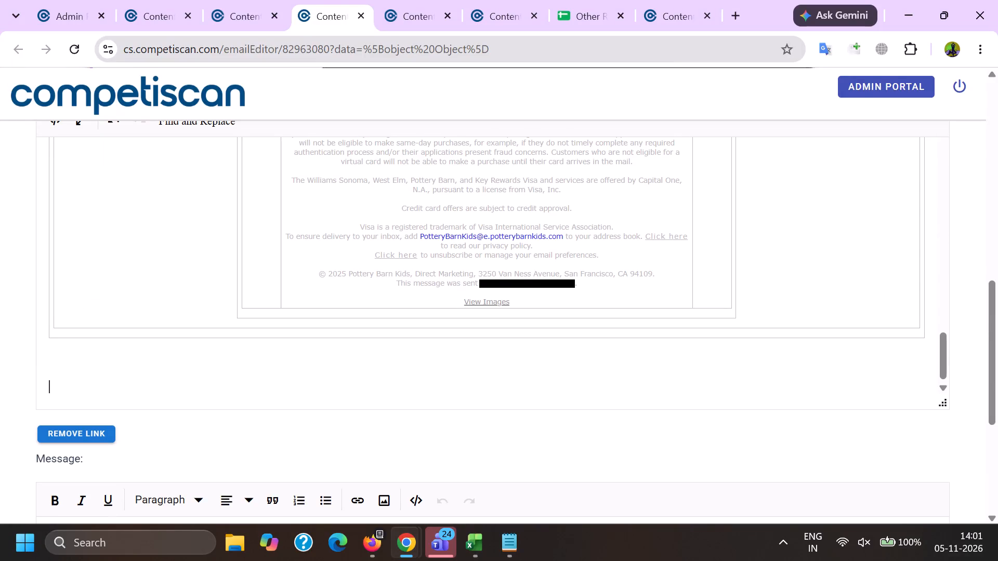
click(489, 289)
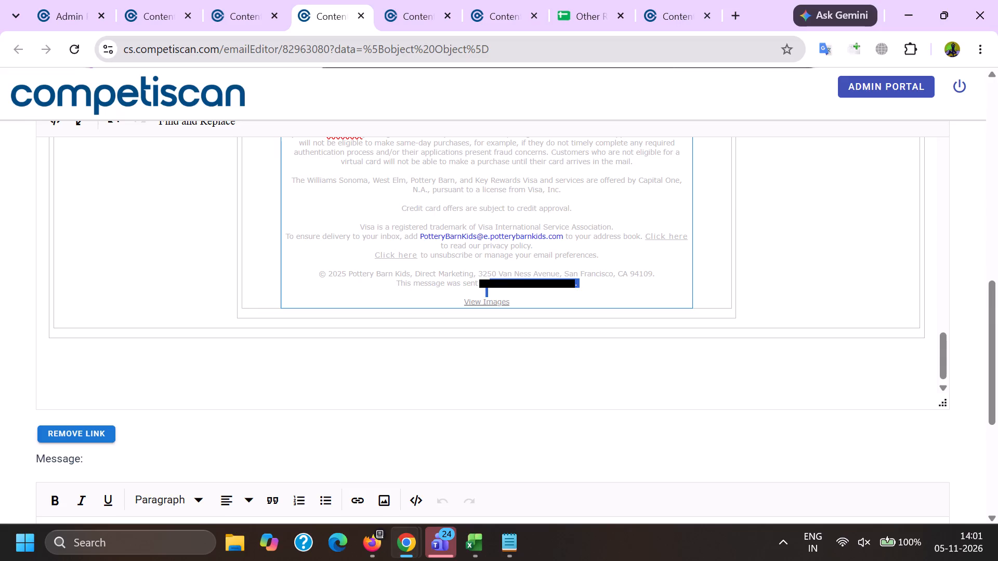
key(BackSpace)
drag(421, 233, 424, 234)
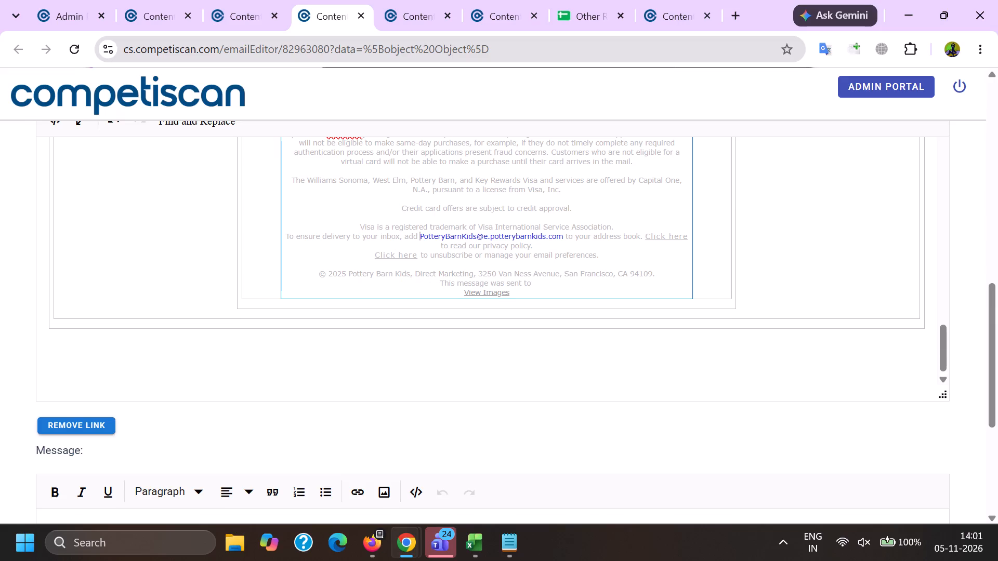
drag(424, 234, 564, 239)
key(BackSpace)
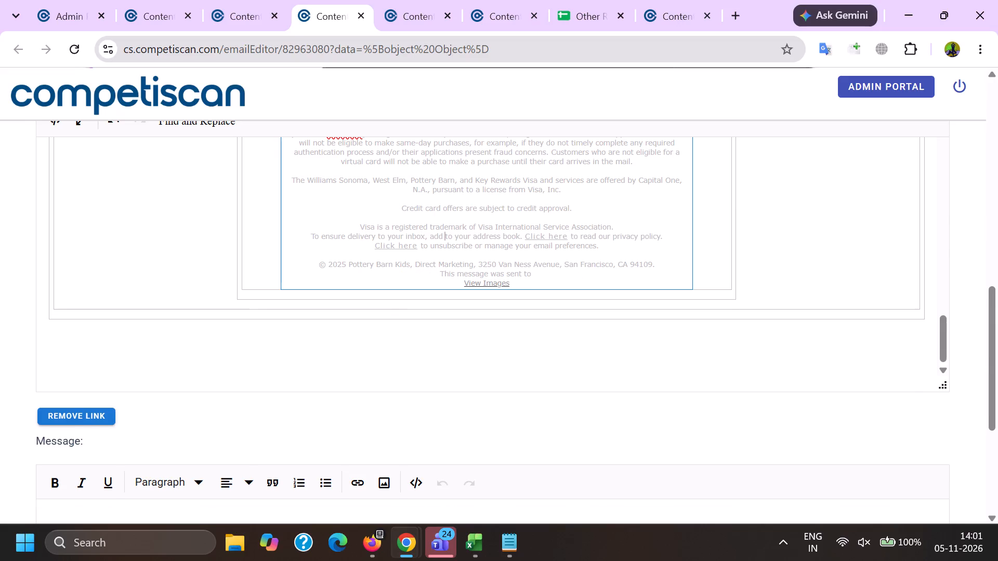
Save the product info of the edited email and confirm the save.
scroll(457, 286, down, 9)
scroll(416, 342, up, 1)
scroll(415, 346, down, 2)
click(396, 385)
click(532, 312)
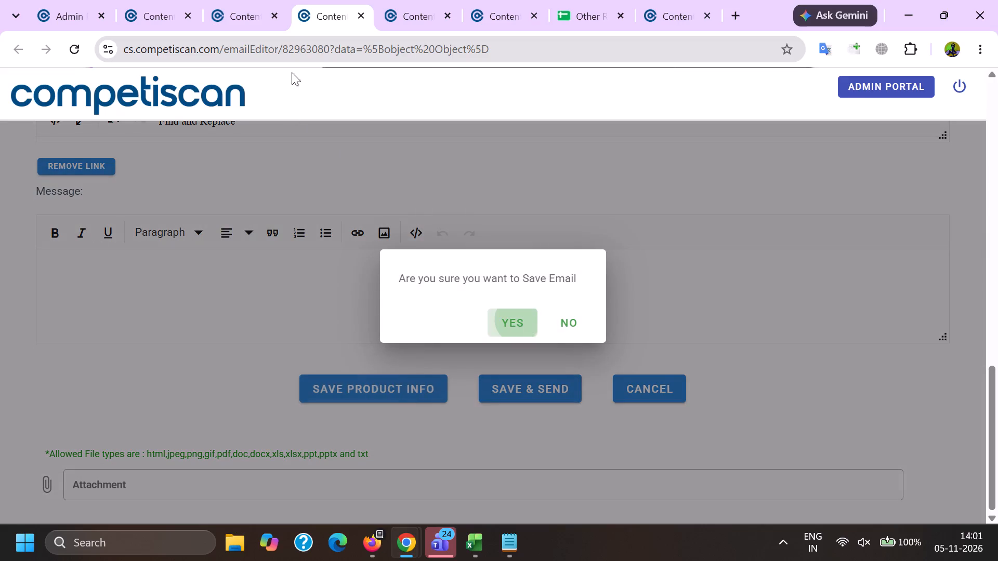
Copy the entry ID 82963080 into row 30 of the may 26 sheet in the Excel workbook.
double_click(298, 59)
key(ctrl+c)
click(482, 556)
click(662, 487)
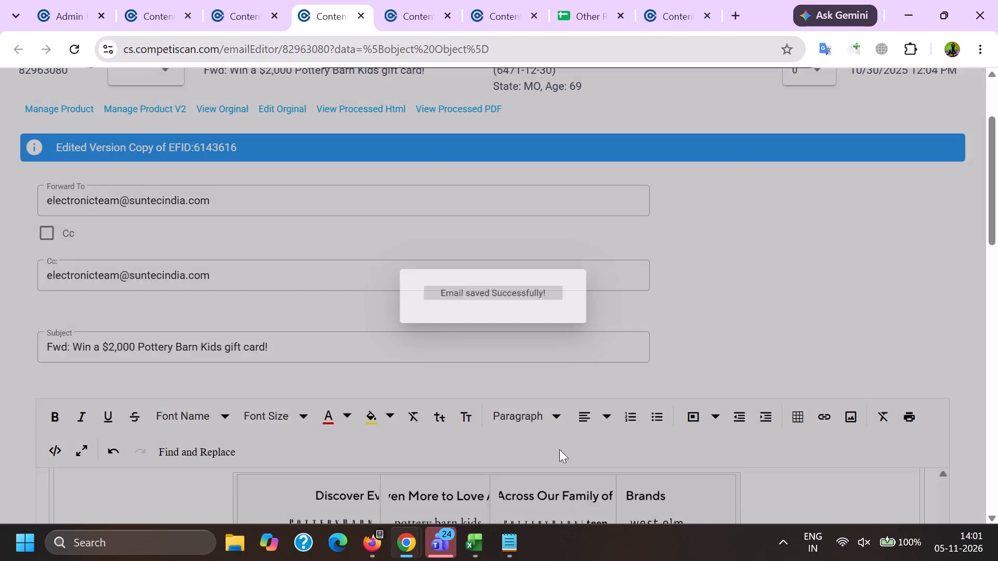
click(482, 554)
click(649, 474)
scroll(189, 306, down, 3)
scroll(85, 297, up, 4)
drag(97, 287, 102, 290)
key(ctrl+v)
click(167, 287)
key(c)
key(c)
key(Right)
key(Right)
key(Right)
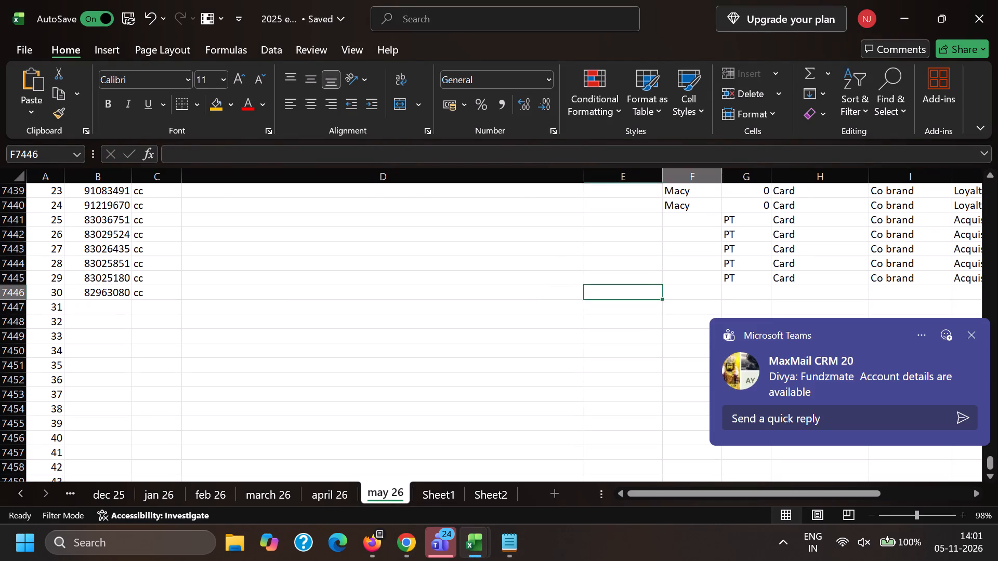
key(Right)
key(p)
key(k)
key(Right)
key(c)
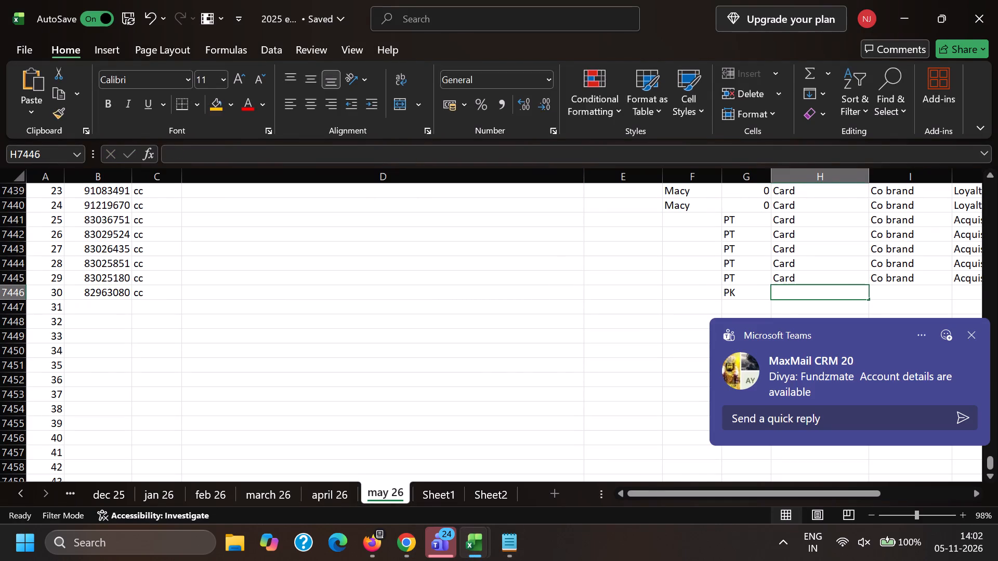
key(Right)
key(c)
key(Right)
key(c)
key(a)
key(Left)
key(Left)
key(Right)
key(Right)
key(a)
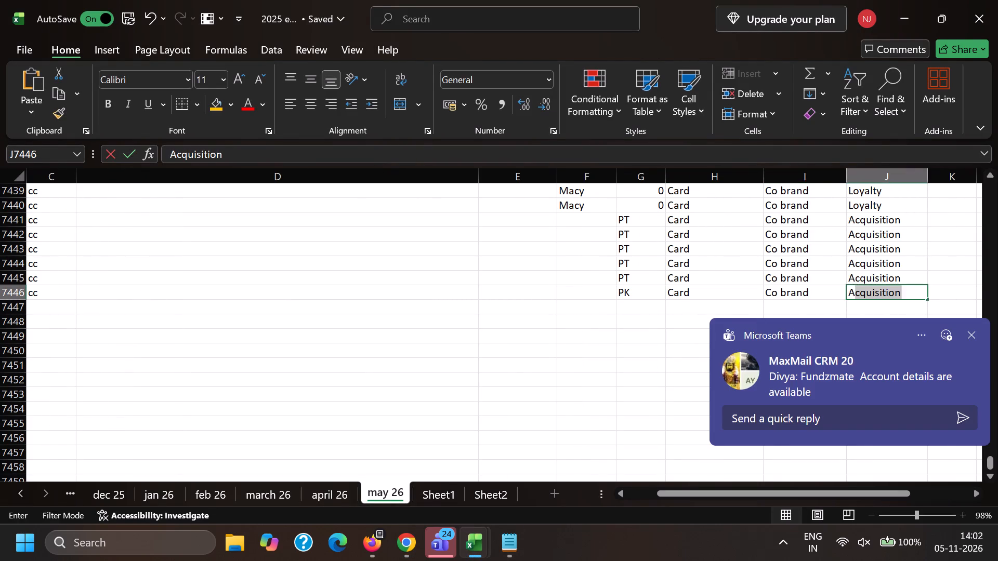
key(Left)
key(Left)
key(Left)
key(Left)
key(Left)
key(Left)
key(Left)
key(Left)
key(Left)
key(Left)
key(Left)
key(Left)
Return to the email editor in Chrome and open the product management form for entry 82963080.
key(alt+Tab)
scroll(216, 225, down, 3)
scroll(146, 372, up, 3)
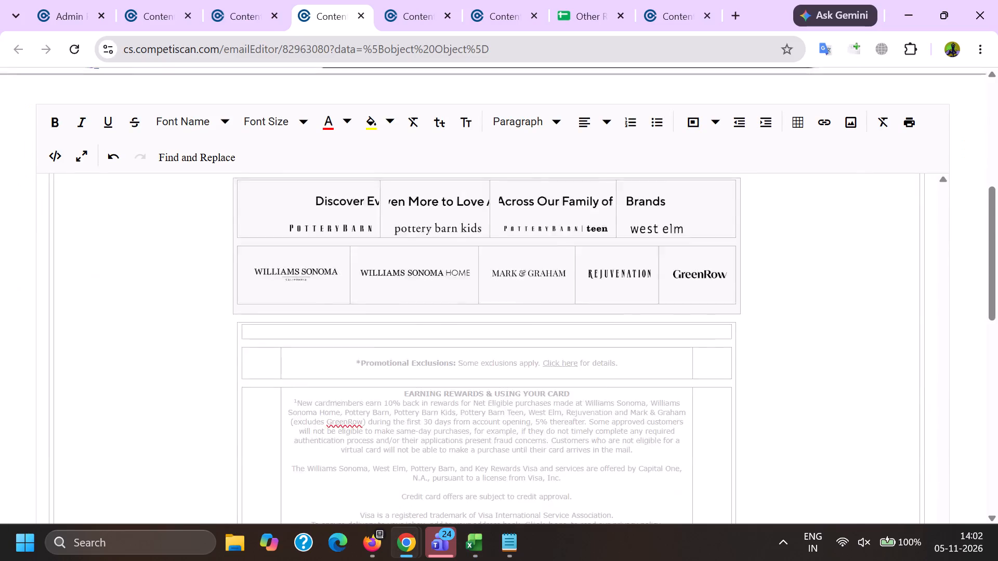
scroll(147, 369, up, 7)
click(148, 365)
key(Page_Up)
key(Page_Up)
key(Page_Up)
key(Page_Up)
key(Page_Up)
key(Page_Up)
key(Page_Up)
key(Page_Up)
key(Page_Up)
key(Page_Up)
key(Page_Up)
key(Page_Up)
key(Page_Up)
key(Page_Up)
key(Page_Up)
key(Page_Up)
key(Page_Up)
key(Page_Up)
key(Page_Up)
key(Page_Up)
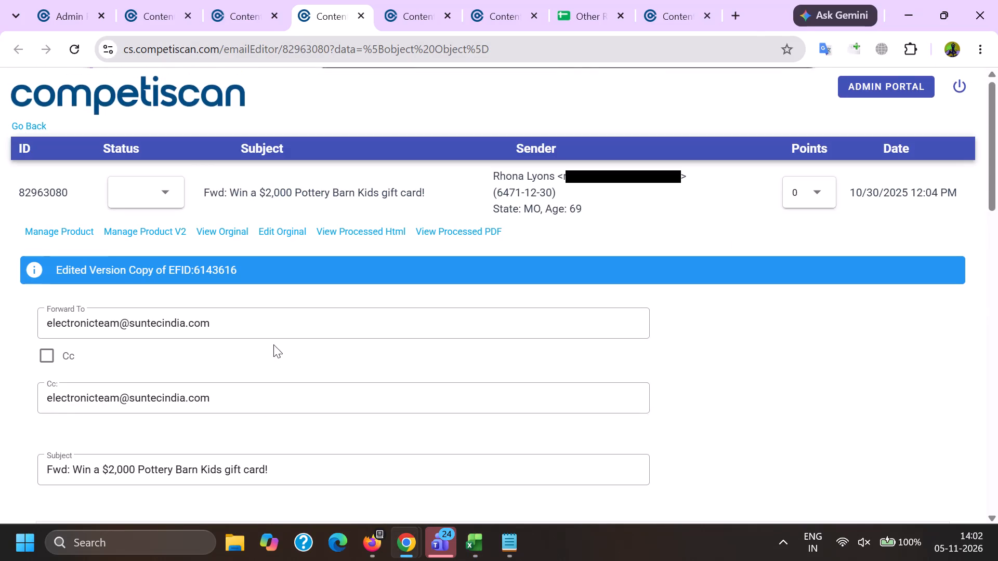
key(alt+Tab)
key(alt+Tab)
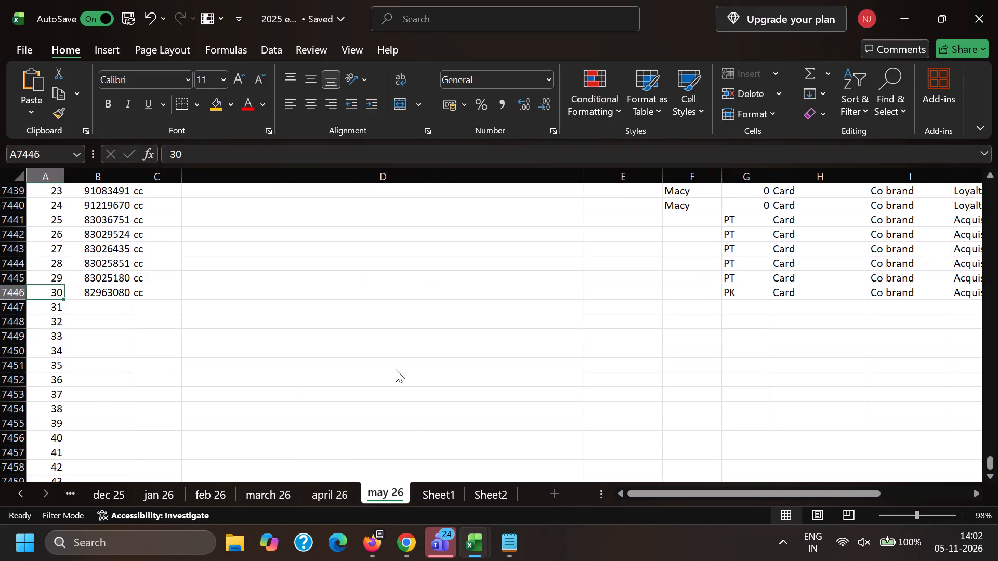
scroll(145, 293, up, 6)
click(71, 232)
Delete the To line from the header of email 82963080 and save its product info again.
key(alt+Tab)
scroll(181, 249, down, 5)
click(163, 363)
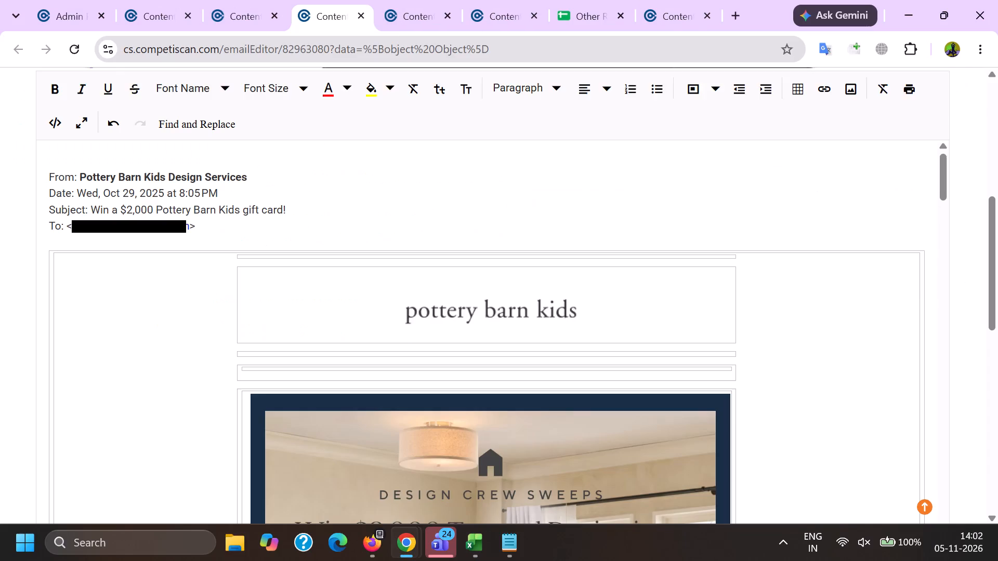
drag(47, 225, 228, 229)
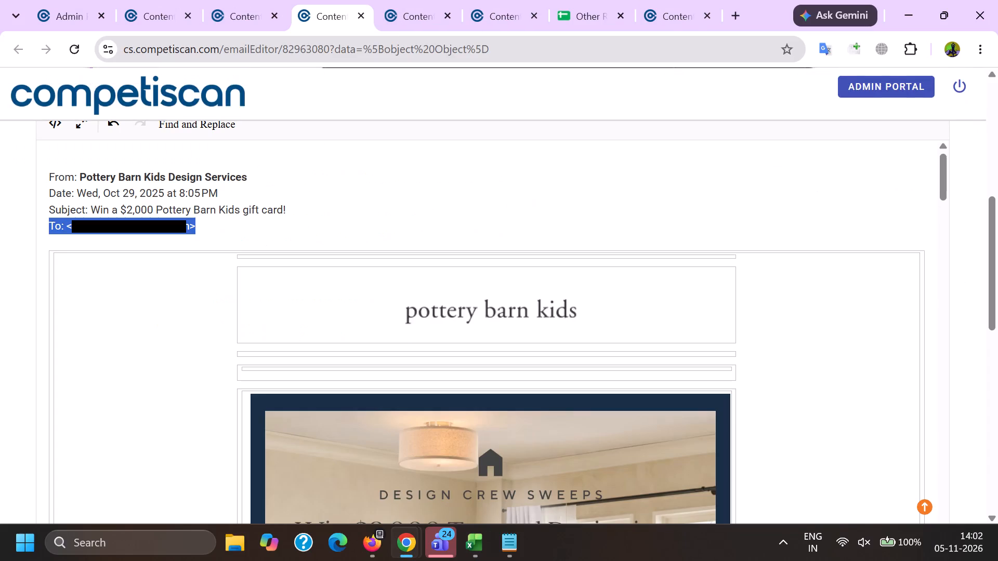
key(BackSpace)
scroll(0, 279, down, 13)
click(346, 289)
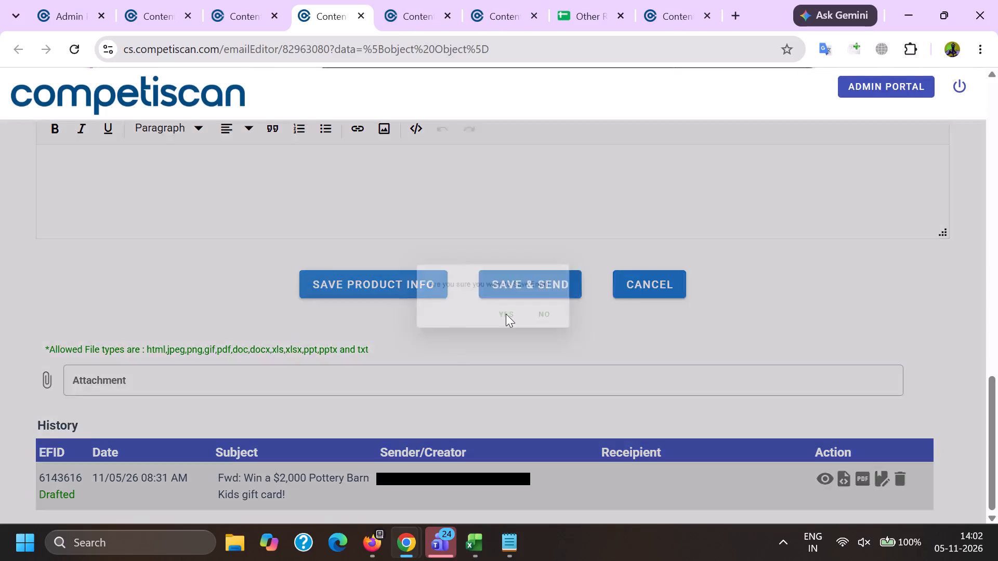
click(511, 319)
Copy the name Pottery Barn Kids from the From line of the next gift card email, entry 82950100.
click(416, 0)
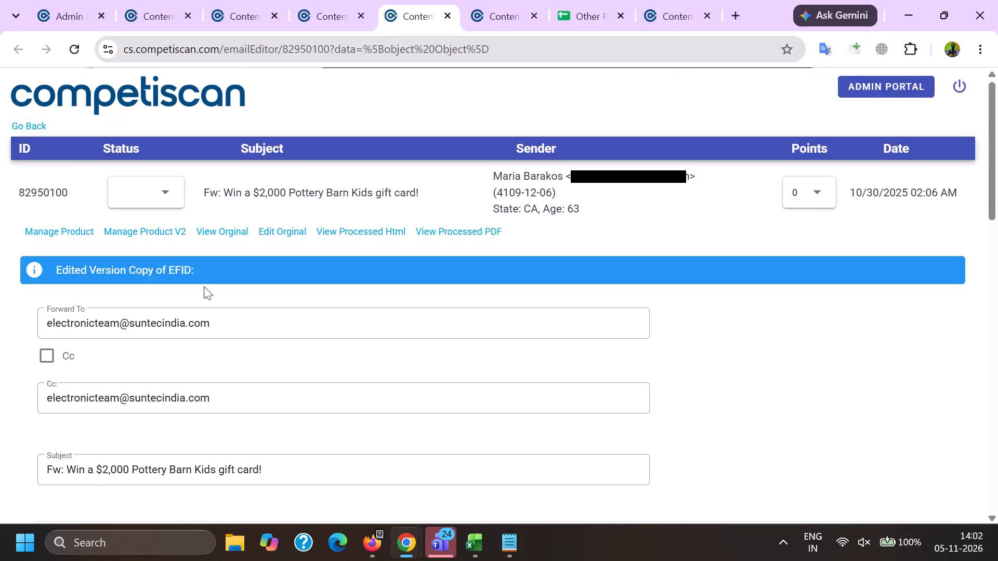
scroll(199, 298, down, 4)
double_click(100, 315)
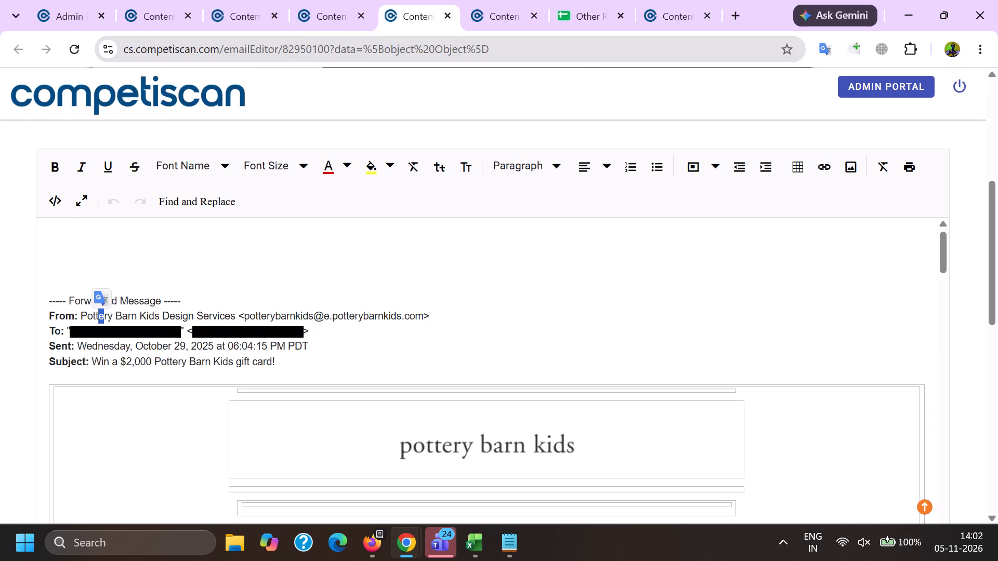
double_click(98, 315)
shift+click(144, 317)
key(ctrl+c)
In the product form of entry 82963080, load the product image of the company Pottery Barn Kids.
key(alt+Tab)
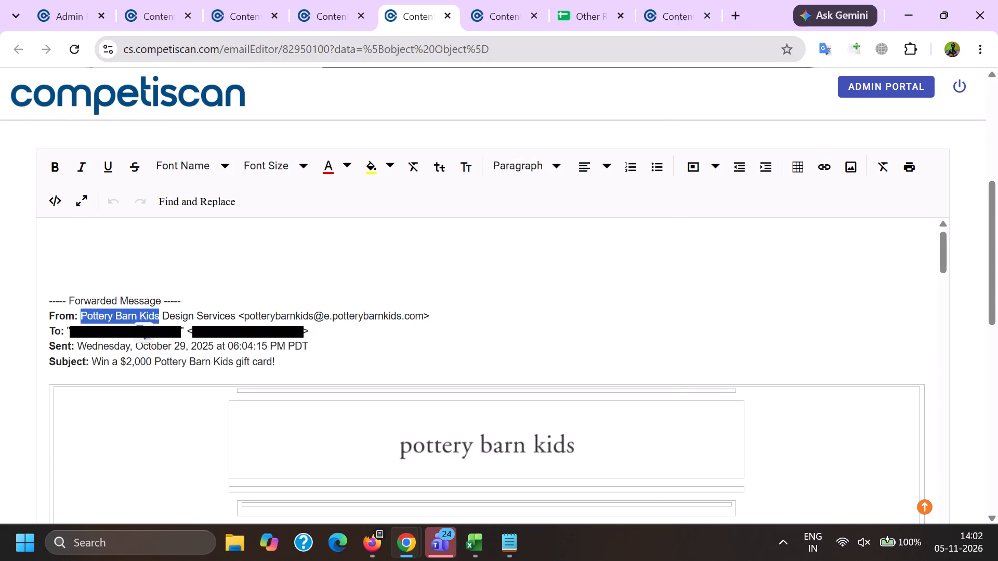
scroll(331, 189, down, 10)
scroll(296, 341, down, 2)
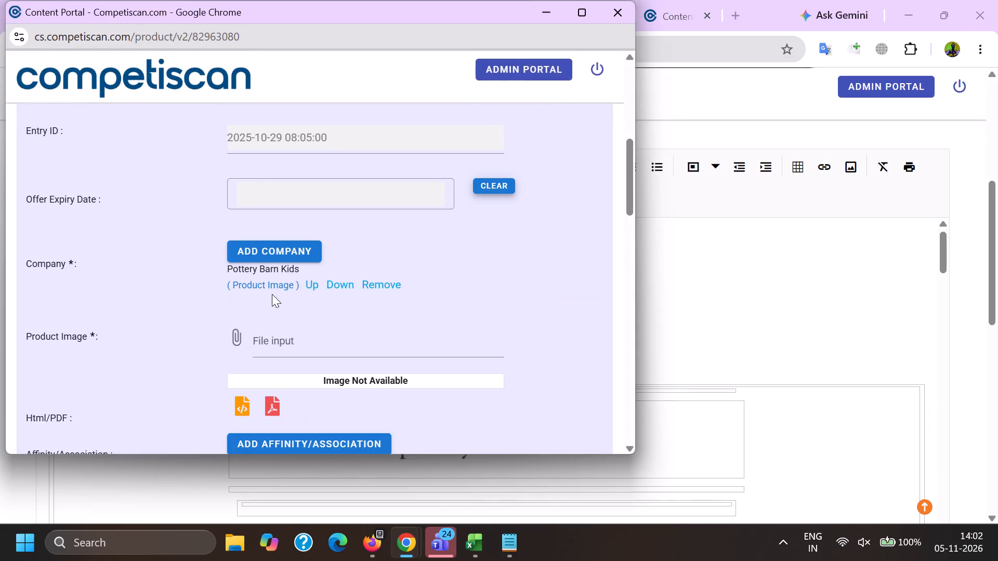
click(268, 287)
Add Capital One as a company and Pottery Barn Kids (Retail) as the affinity/association of the product.
click(275, 257)
key(c)
key(a)
key(p)
key(i)
key(t)
key(a)
key(l)
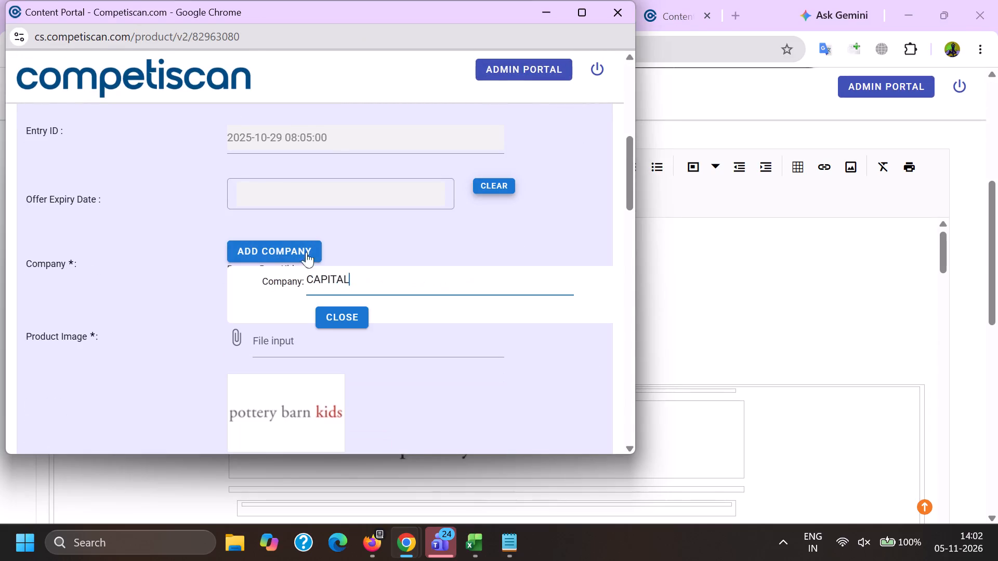
key(space)
text(ON)
key(e)
scroll(309, 246, down, 3)
drag(311, 268, 316, 273)
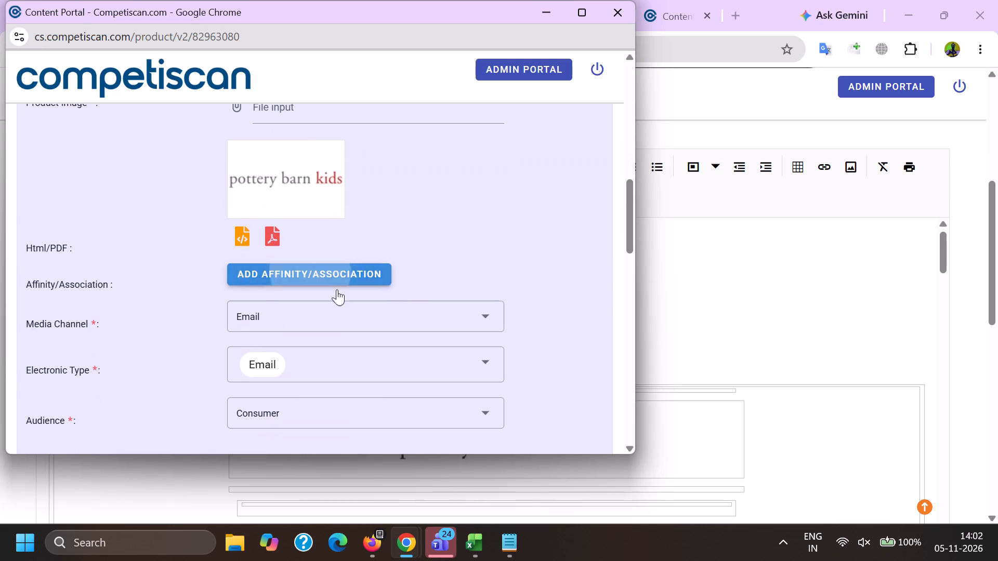
click(389, 305)
key(ctrl+v)
scroll(366, 343, up, 2)
click(353, 231)
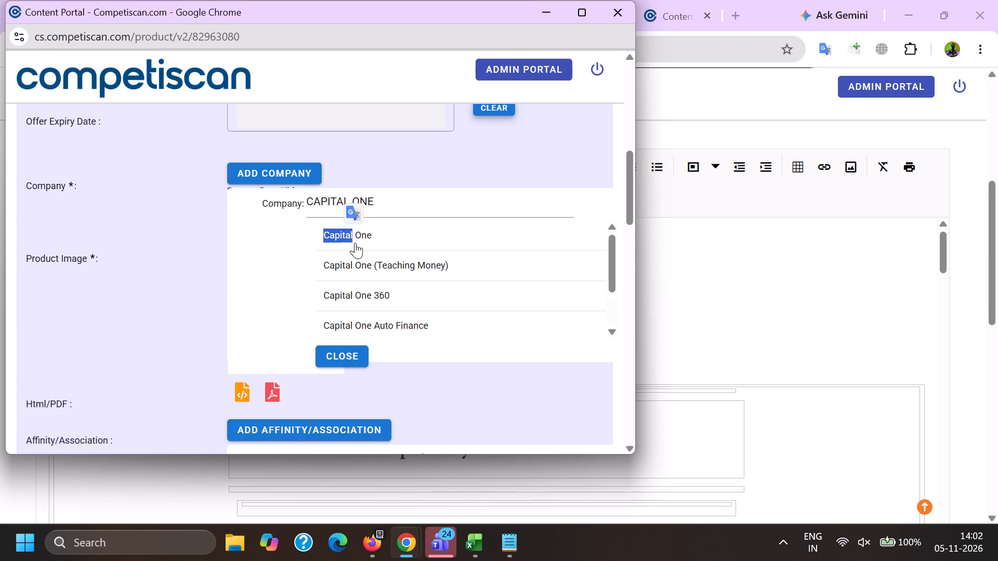
click(355, 242)
click(295, 207)
scroll(339, 315, down, 4)
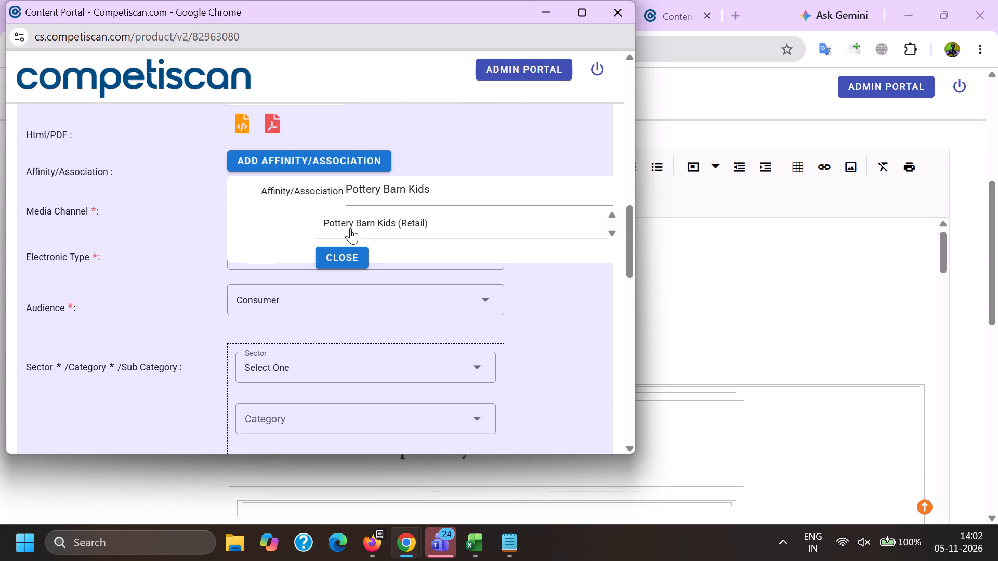
click(350, 225)
Add the classification with sector Retail, category Home and sub category Furniture to the product.
scroll(277, 113, down, 2)
click(293, 224)
scroll(293, 222, down, 6)
click(293, 298)
drag(202, 292, 215, 293)
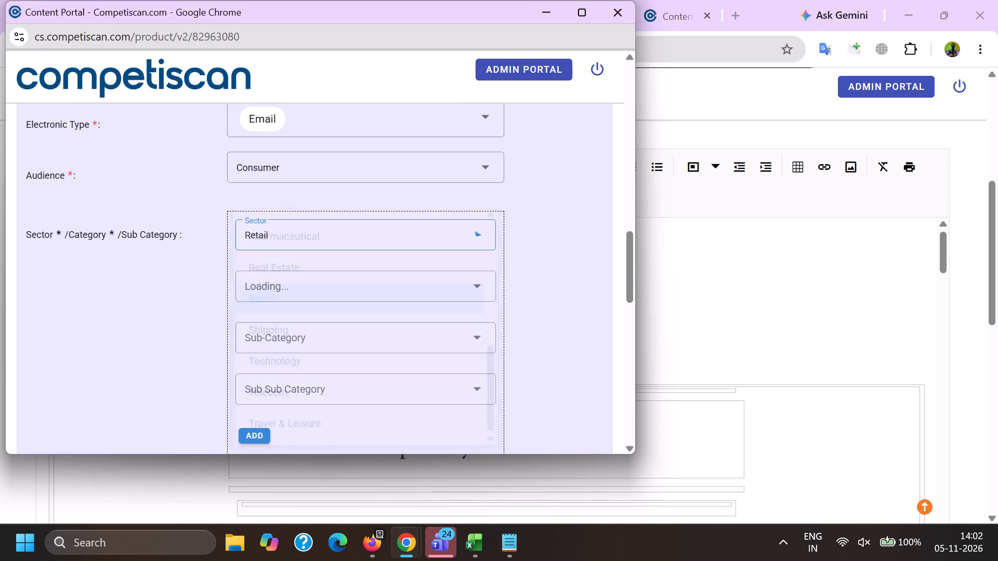
click(289, 282)
scroll(303, 173, down, 7)
drag(285, 211, 285, 216)
drag(191, 248, 201, 253)
click(302, 275)
click(284, 255)
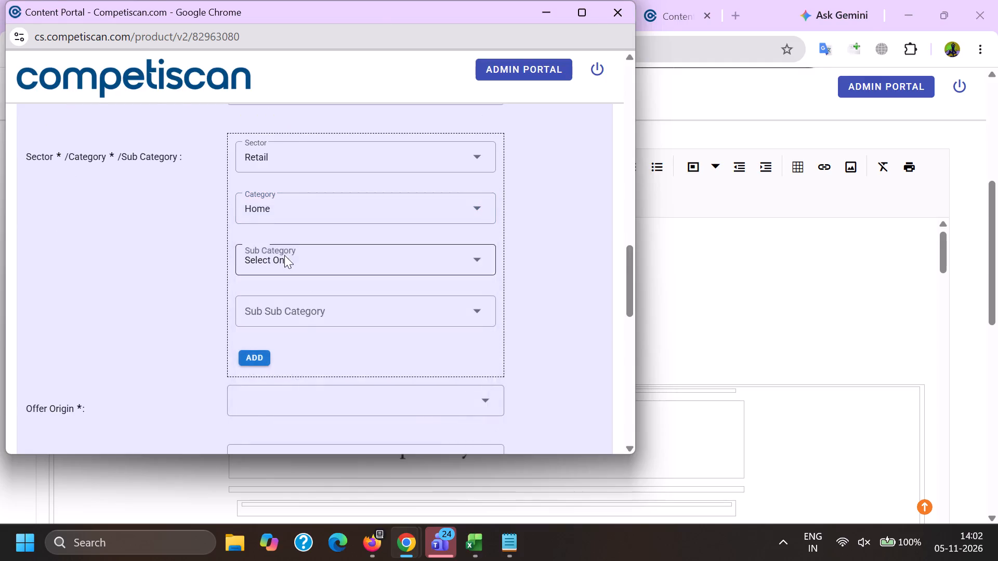
key(alt+Tab)
scroll(271, 277, down, 19)
key(alt+Tab)
click(305, 406)
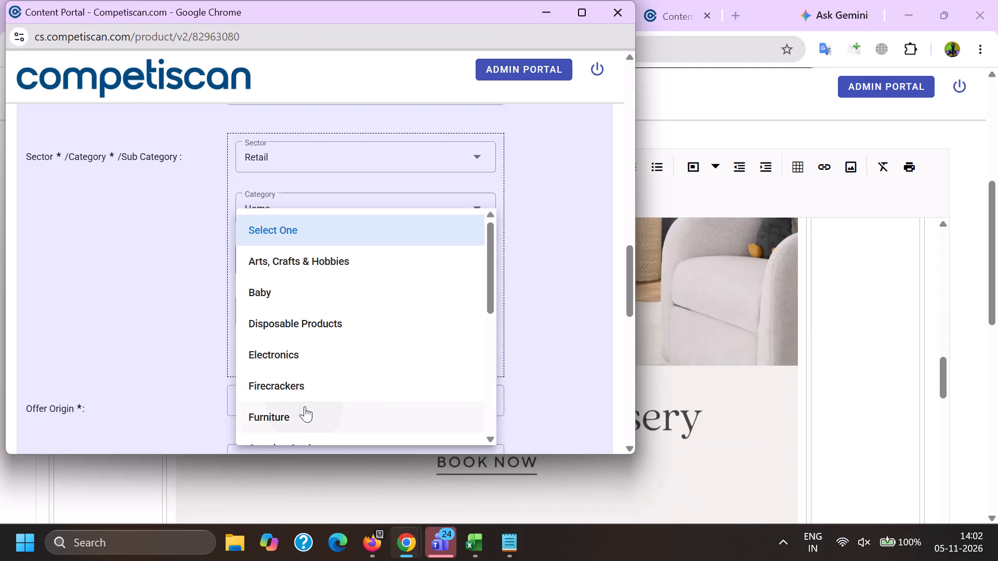
drag(169, 378, 201, 378)
click(247, 360)
Add the classification Credit Cards / Payment Cards / Credit Cards to the product and move the Retail / Home / Furniture classification below it.
scroll(269, 382, up, 2)
click(263, 338)
scroll(275, 383, up, 6)
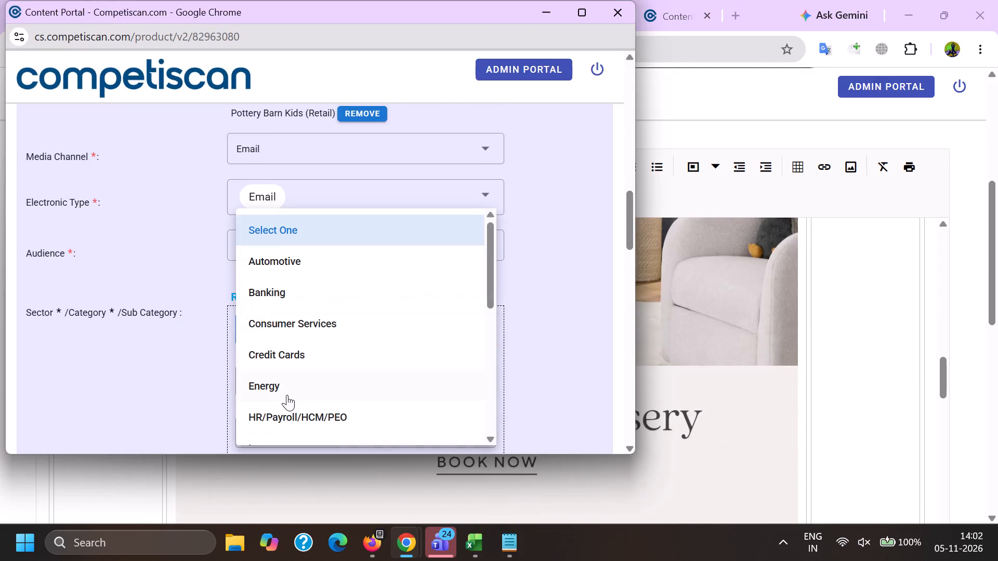
click(294, 362)
drag(219, 367, 221, 376)
click(305, 389)
scroll(269, 251, up, 1)
scroll(269, 250, down, 3)
click(292, 295)
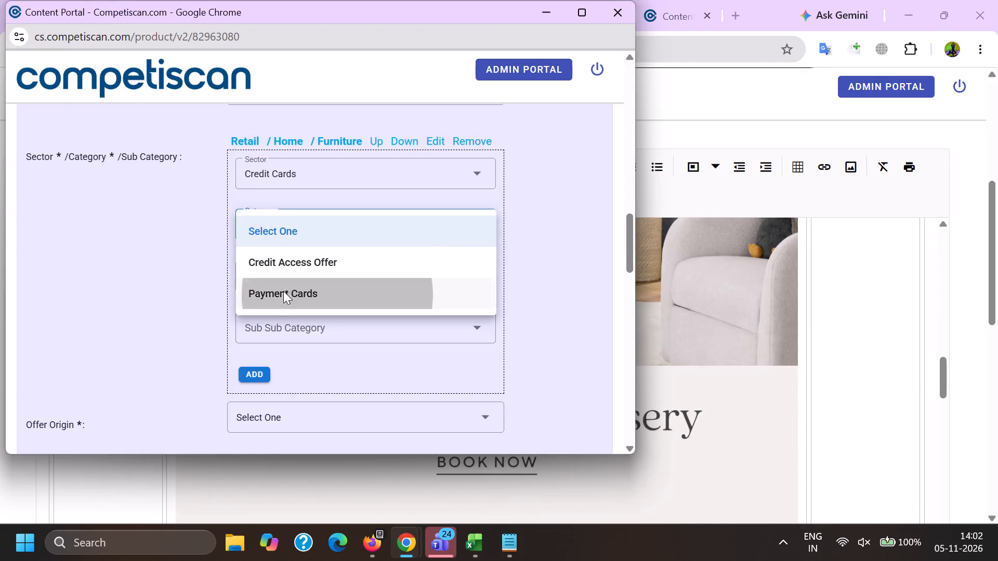
click(274, 284)
scroll(289, 177, down, 2)
click(307, 271)
drag(127, 263, 155, 265)
click(255, 218)
scroll(275, 338, up, 4)
click(409, 295)
Set the offer origin to Provider/Bank and look up and select the product name Pottery Barn Key Rewards Visa Credit Card.
scroll(313, 244, down, 4)
click(272, 293)
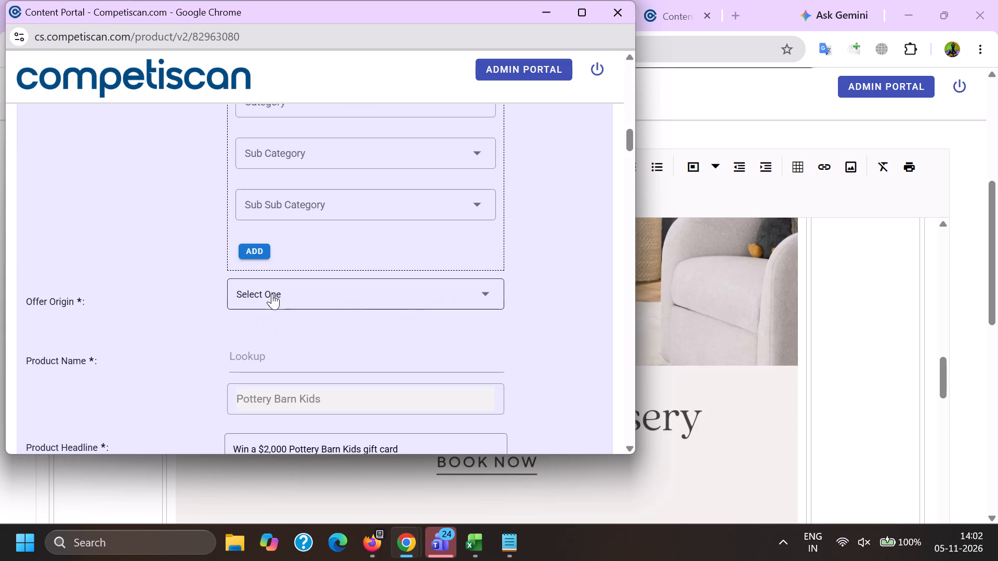
double_click(301, 357)
key(ctrl+v)
scroll(281, 209, down, 2)
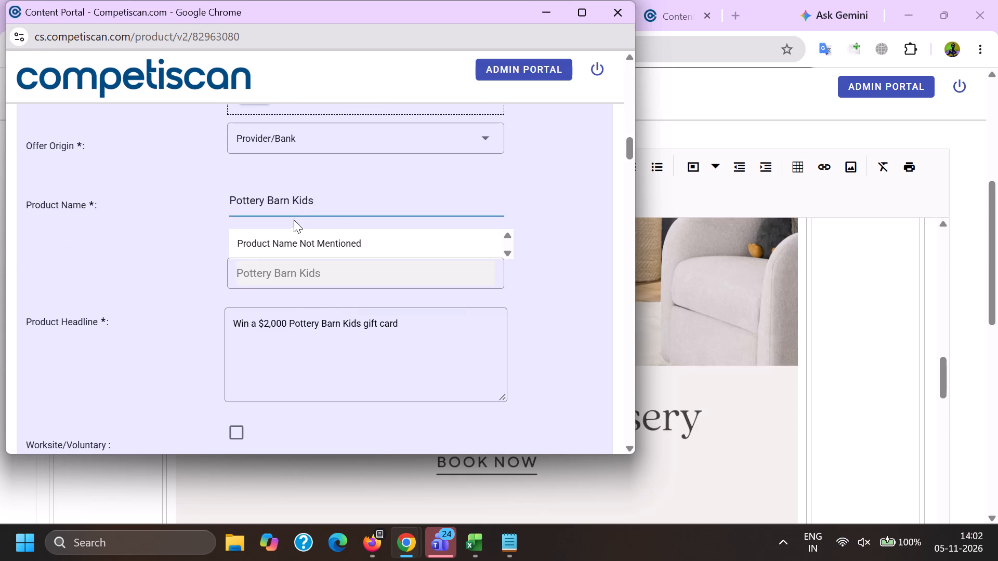
drag(292, 208, 338, 222)
key(BackSpace)
click(318, 274)
scroll(314, 282, up, 5)
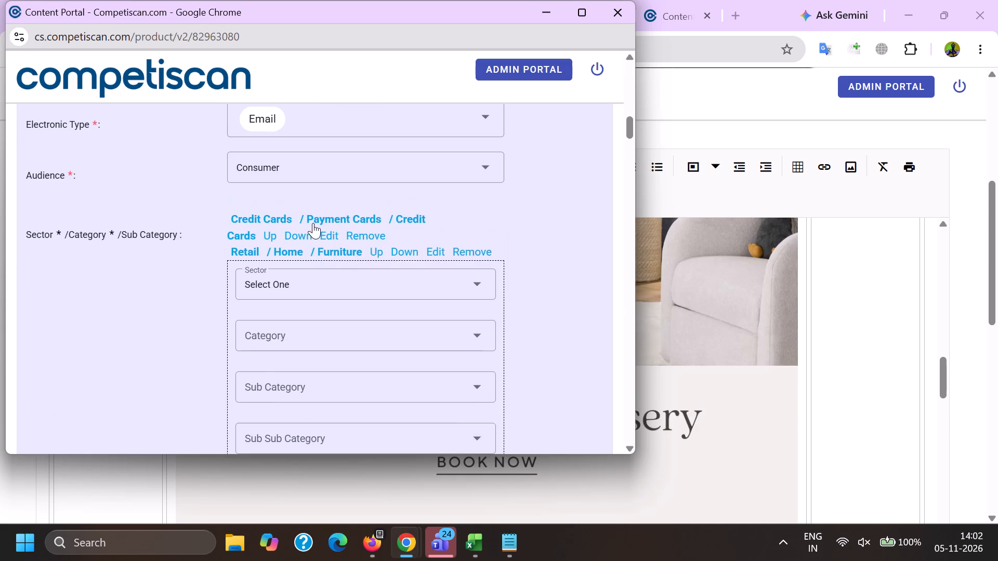
click(309, 233)
Replace the product headline with the subject line copied from email entry 82950100, "Win a $2,000 Pottery Barn Kids gift card!".
scroll(306, 214, down, 5)
drag(493, 279, 62, 221)
key(BackSpace)
key(alt+Tab)
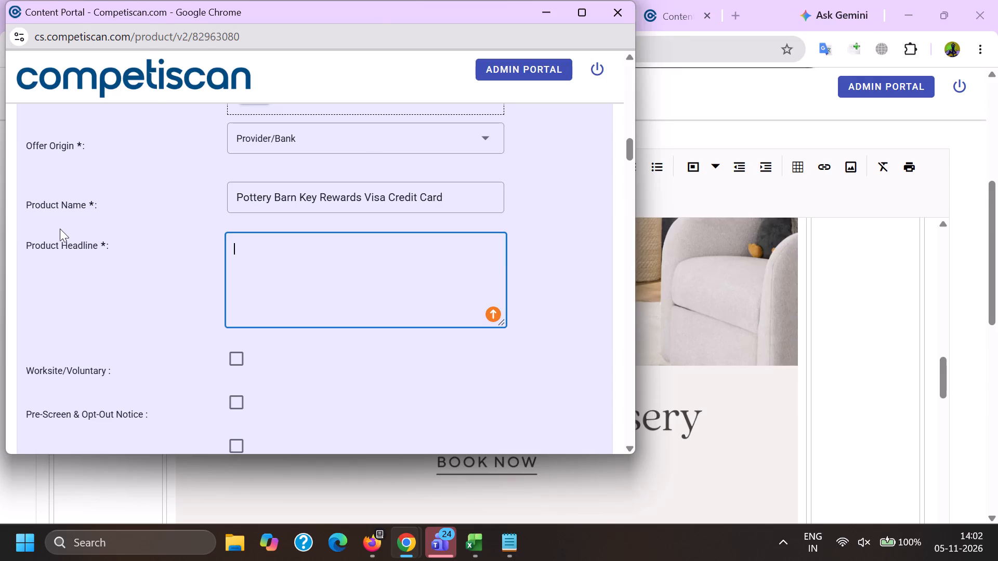
scroll(145, 324, up, 13)
scroll(136, 303, down, 4)
scroll(86, 365, up, 3)
click(84, 365)
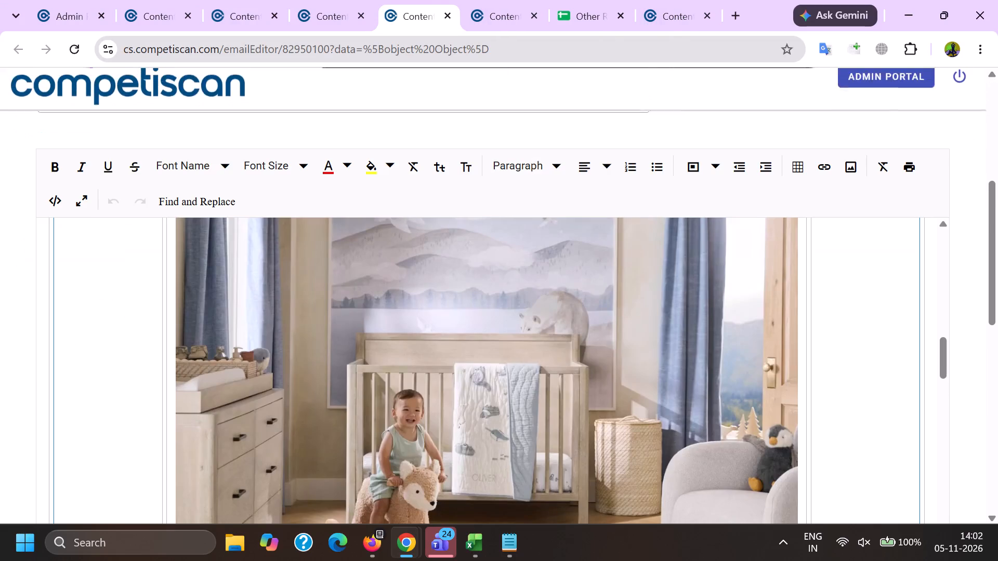
key(Page_Up)
key(Page_Up)
key(Page_Up)
key(Page_Up)
key(Page_Up)
key(Page_Up)
key(Page_Up)
key(Page_Up)
key(Page_Up)
key(Page_Up)
key(Page_Up)
key(Page_Up)
key(Page_Up)
key(Page_Up)
key(Page_Up)
key(Page_Up)
key(Page_Up)
scroll(112, 303, down, 4)
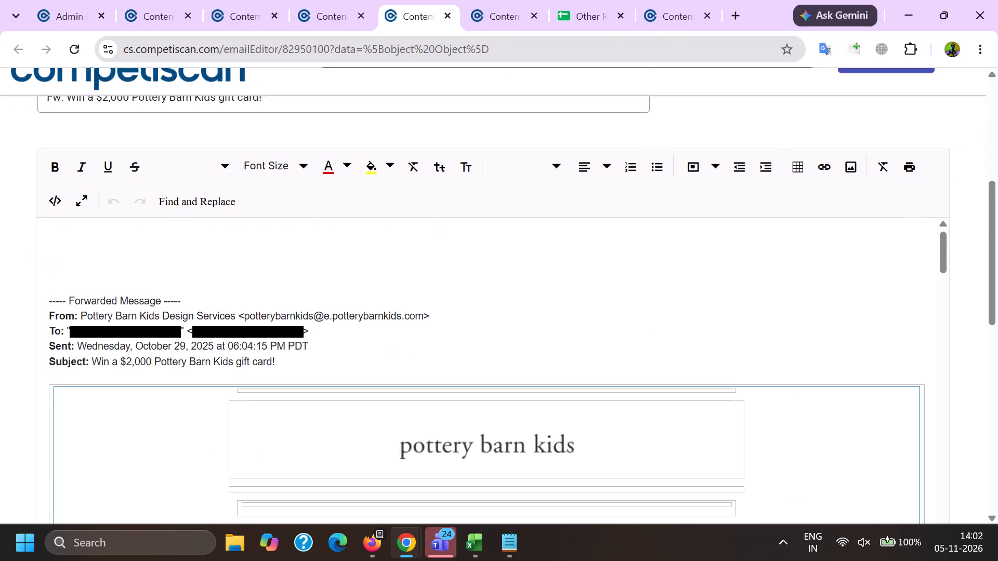
drag(93, 363, 93, 362)
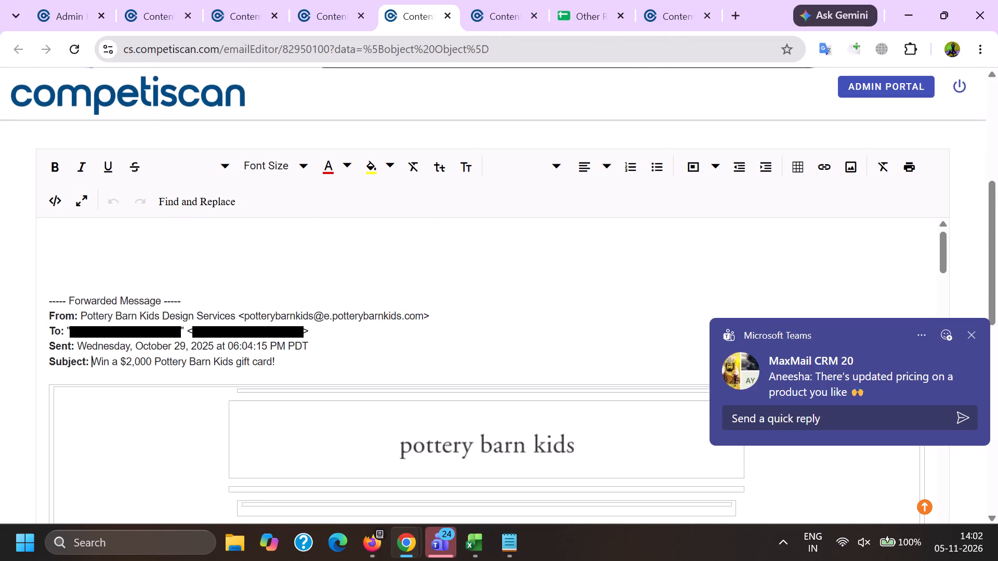
drag(93, 362, 304, 365)
key(ctrl+c)
key(alt+Tab)
click(313, 260)
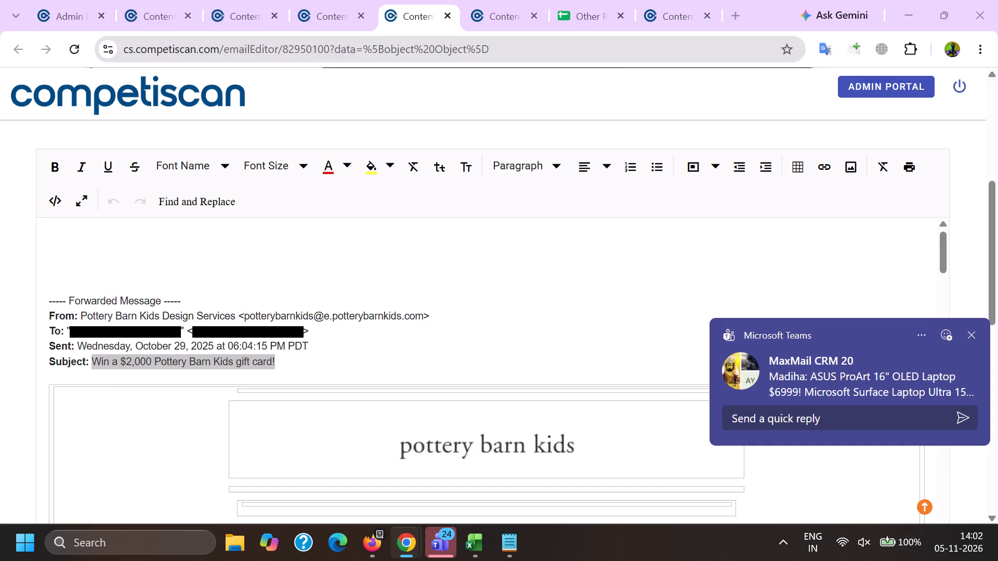
key(ctrl+v)
key(space)
Append "Earn 10% back in rewards" to the product headline, copied from the Black Friday headline in product form 20991426.
key(alt+Tab)
click(655, 0)
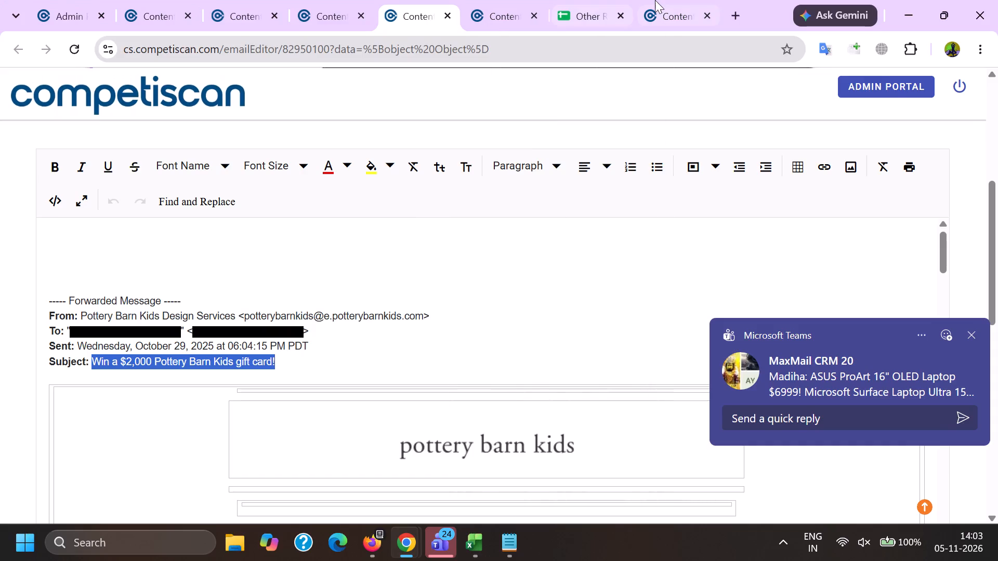
scroll(587, 407, up, 9)
click(495, 253)
drag(495, 253, 505, 265)
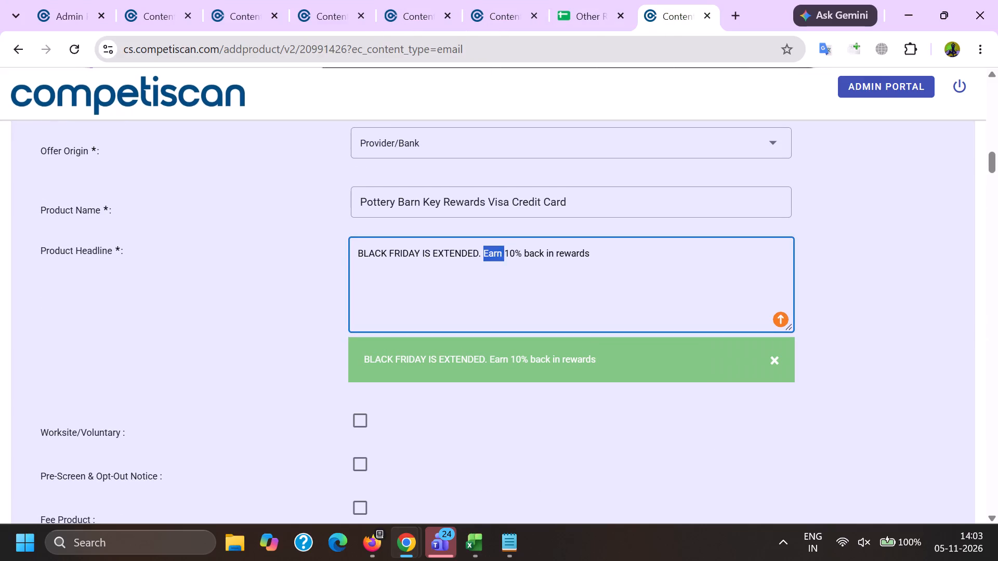
shift+click(622, 275)
key(ctrl+c)
key(alt+Tab)
key(ctrl+v)
Set the response mechanism to URL/Website and the mailing type to Acquisition.
scroll(265, 196, down, 5)
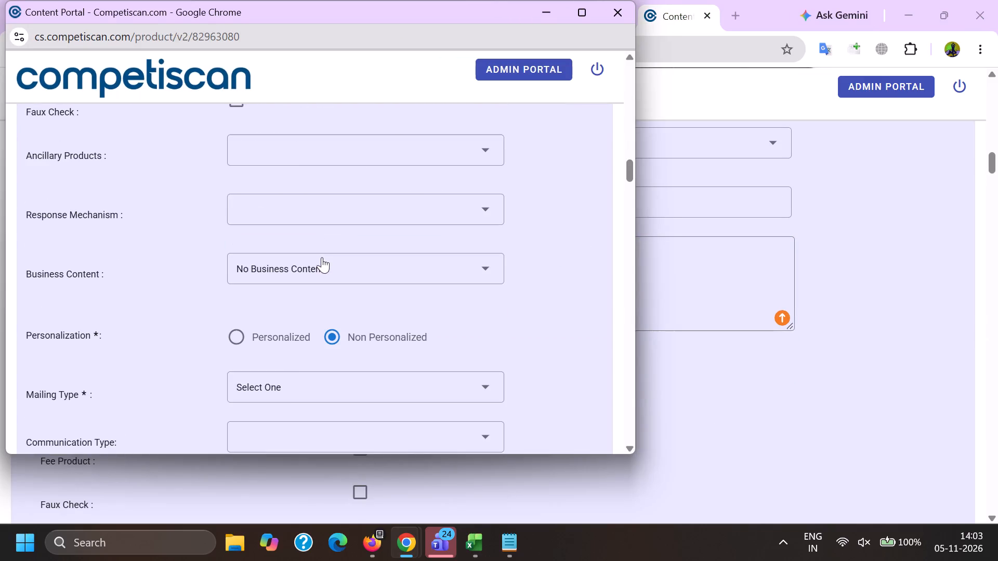
click(272, 209)
scroll(281, 104, down, 8)
click(303, 320)
click(235, 315)
click(252, 324)
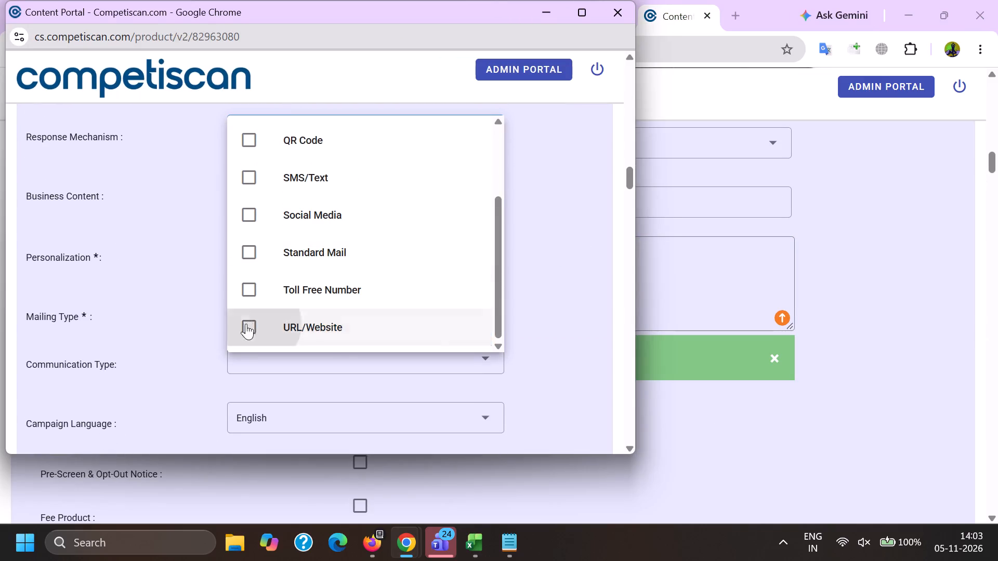
drag(150, 306, 162, 309)
click(264, 311)
drag(274, 259, 273, 265)
drag(147, 310, 179, 339)
Select Bonuses/Contests/Incentives, Co-Brand and Mobile Application as the communication types.
click(275, 347)
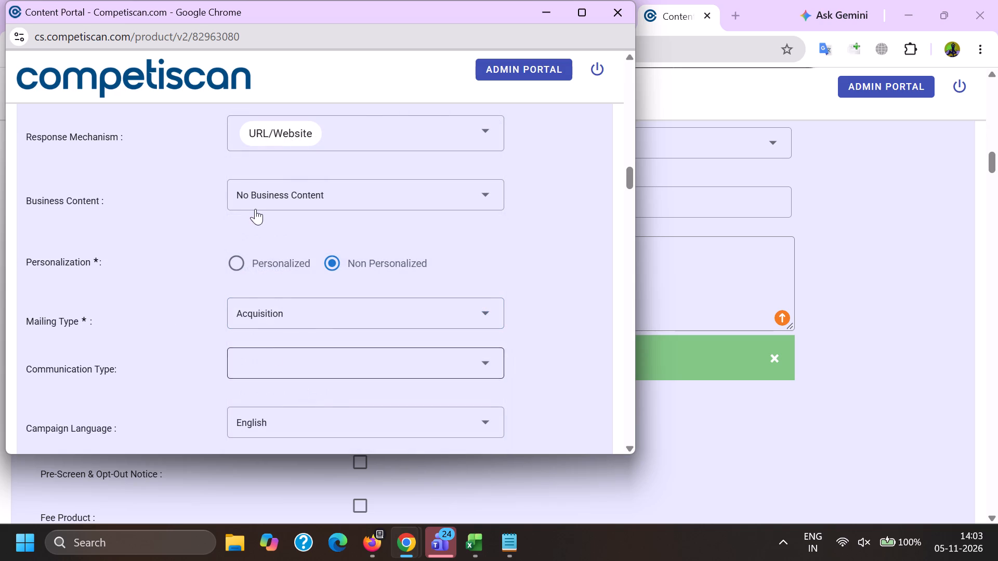
scroll(255, 212, down, 2)
click(312, 309)
click(311, 331)
click(298, 291)
scroll(302, 366, down, 4)
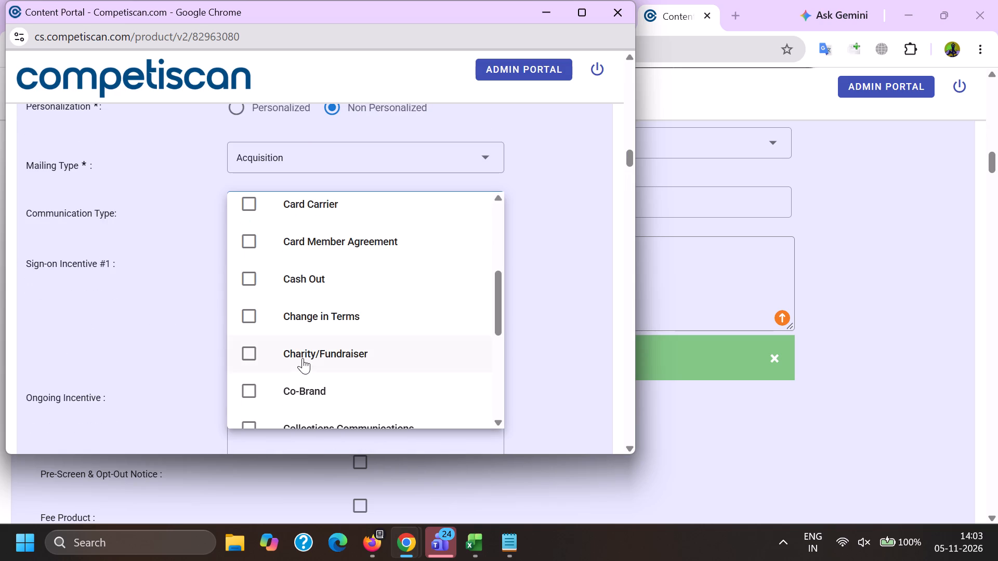
click(301, 385)
scroll(303, 367, down, 10)
click(307, 315)
drag(106, 316, 117, 320)
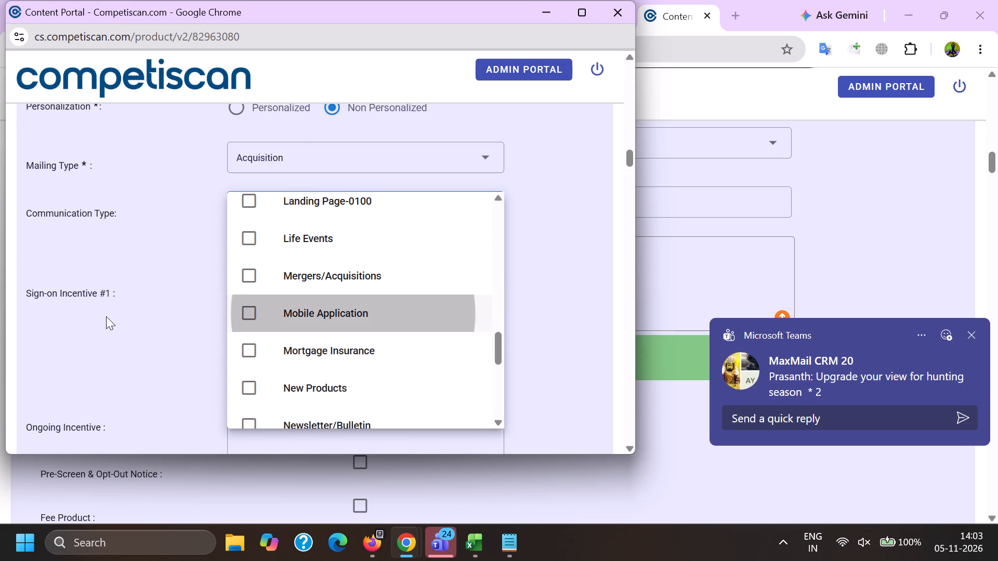
Copy "10% back in rewards during the first 30 days from account opening" from product form 20991426 into Sign-on Incentive #1 of 82963080.
key(alt+Tab)
scroll(536, 319, down, 10)
drag(700, 226, 134, 153)
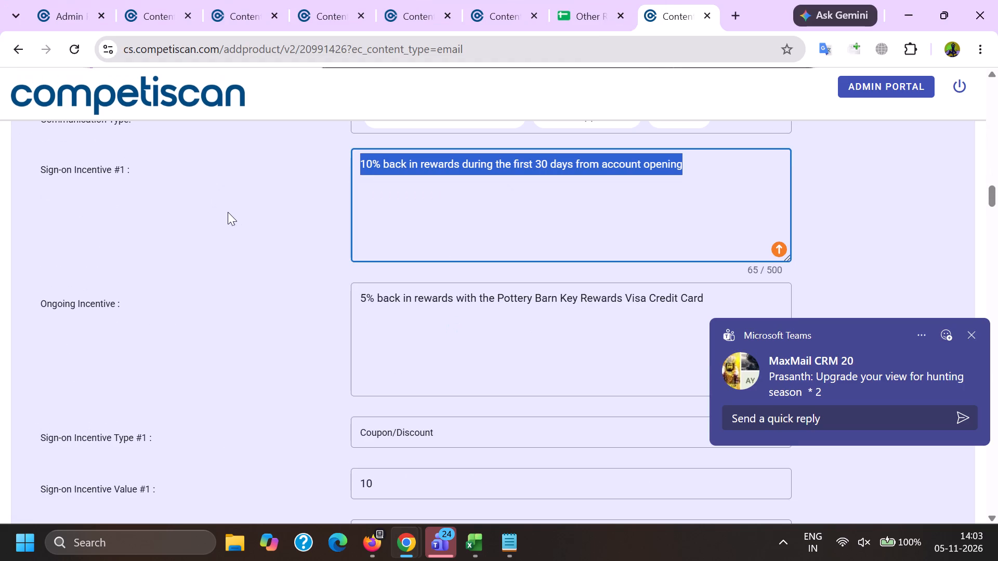
key(ctrl+c)
key(alt+Tab)
click(353, 342)
key(ctrl+v)
Copy "5% back in rewards with the Pottery Barn Key Rewards Visa Credit Card" from product form 20991426 into the Ongoing Incentive.
click(349, 424)
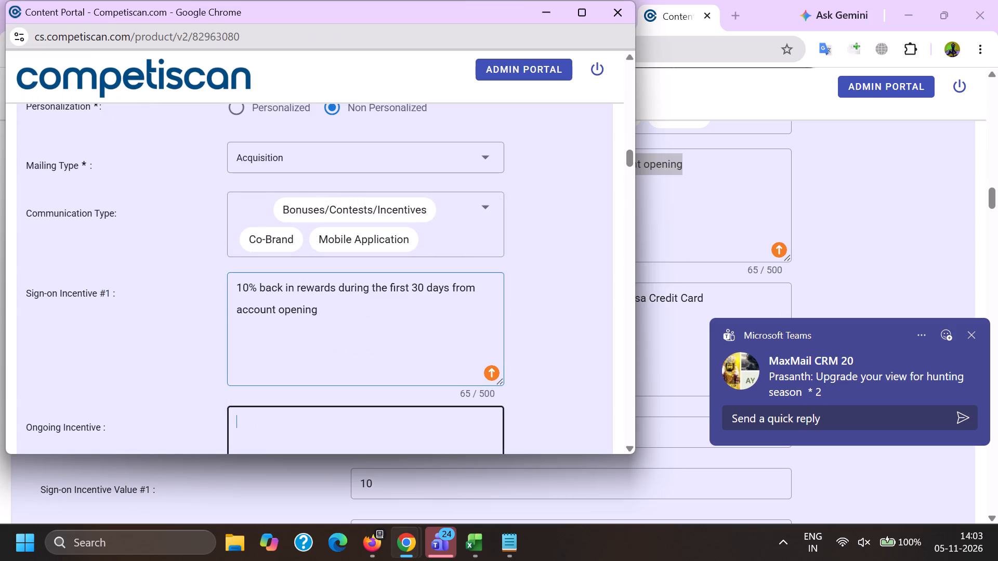
key(alt+Tab)
triple_click(650, 312)
click(650, 312)
ctrl+triple_click(650, 311)
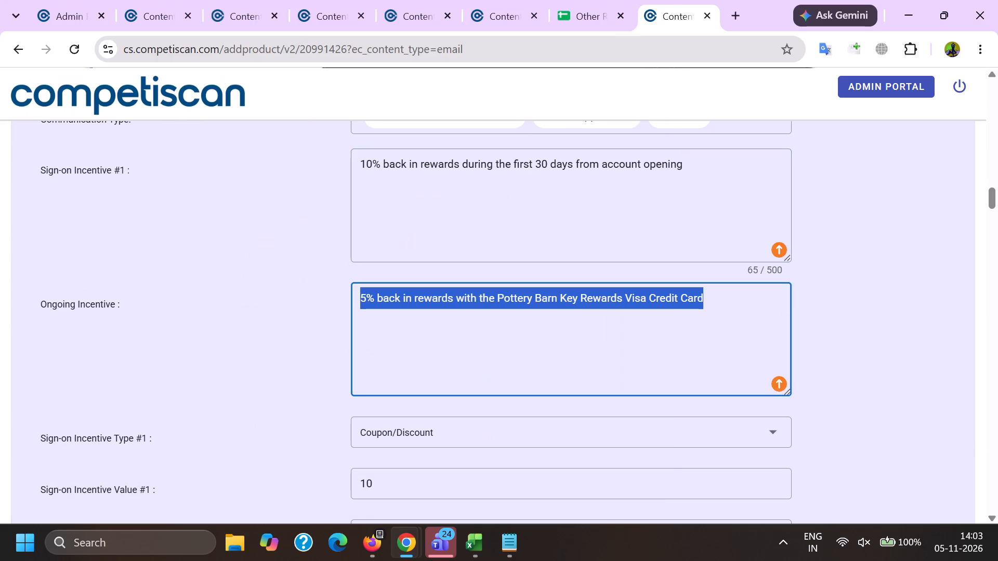
key(ctrl+c)
key(alt+Tab)
key(ctrl+v)
Set Sign-on Incentive Type #1 to Coupon/Discount.
scroll(180, 284, down, 4)
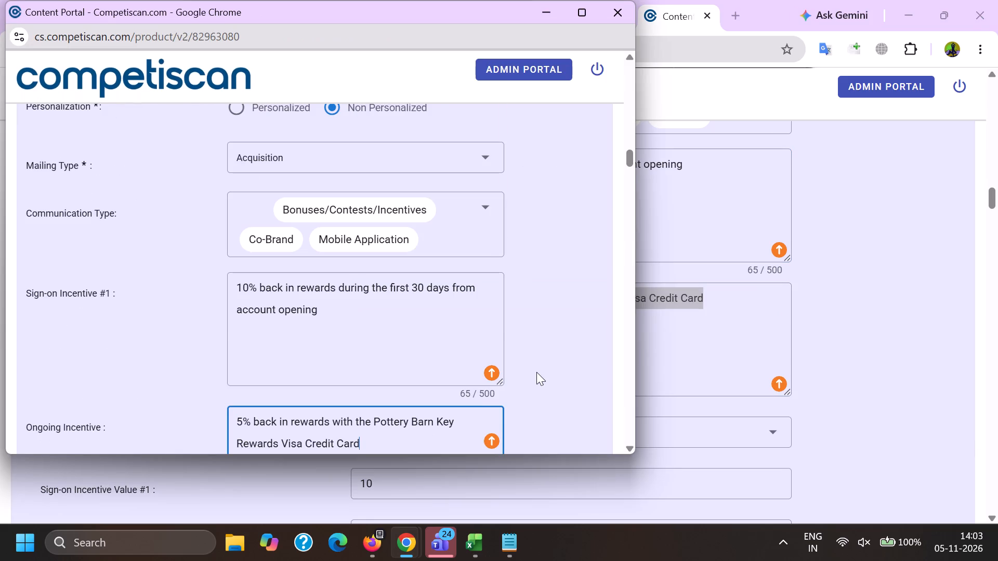
click(275, 246)
scroll(275, 244, down, 6)
scroll(284, 316, up, 5)
scroll(279, 246, down, 6)
click(278, 257)
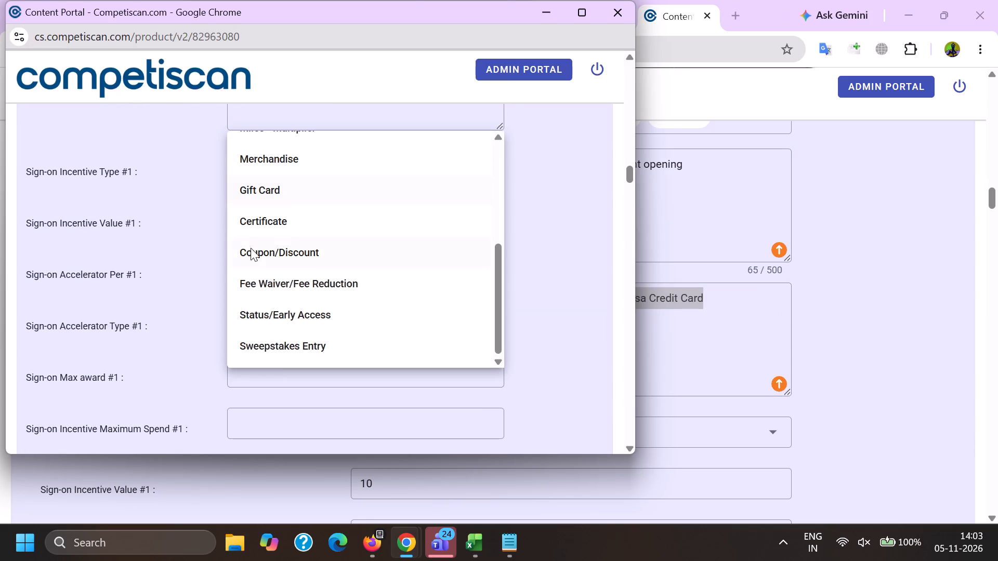
click(190, 254)
Set Sign-on Incentive Value #1 to 10.00.
click(245, 222)
text(21)
key(0)
key(period)
key(0)
key(0)
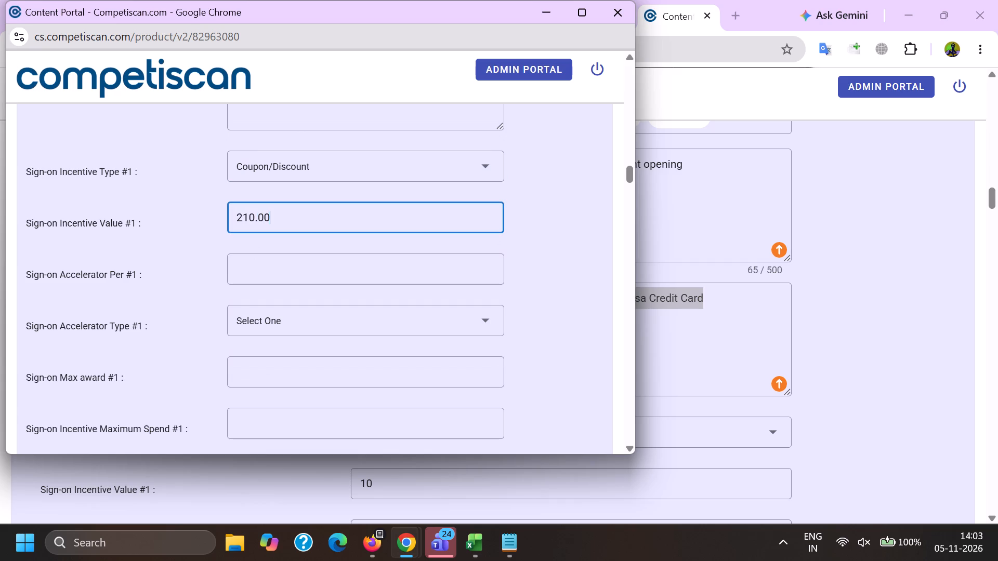
key(BackSpace)
key(BackSpace)
key(BackSpace)
key(BackSpace)
key(BackSpace)
key(BackSpace)
key(BackSpace)
key(1)
key(0)
key(period)
key(0)
key(0)
Set Sign-on Max award #1 to 10.00 and the Sign-on Incentive Window #1 to 1 month.
key(Tab)
key(Tab)
key(Tab)
key(1)
text(0.0)
key(0)
key(Tab)
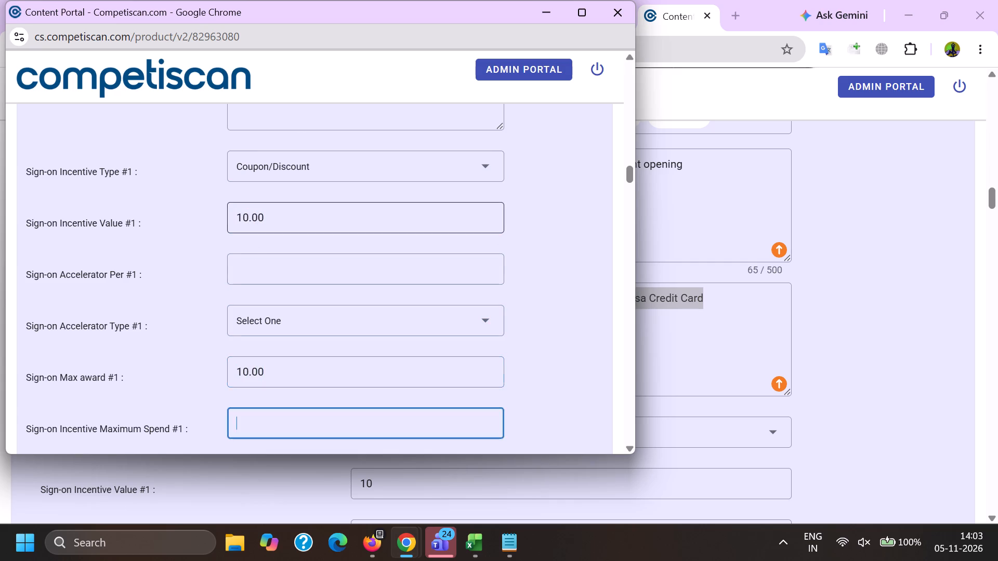
key(Tab)
key(Tab)
key(1)
scroll(248, 218, down, 2)
click(237, 262)
Mark the Reward Program of the product as Yes.
scroll(238, 255, down, 11)
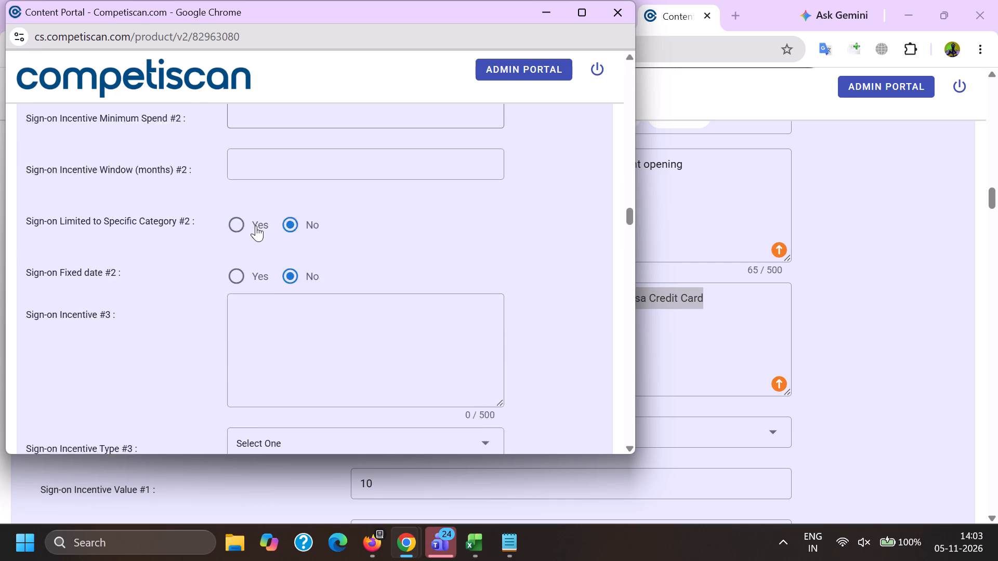
scroll(256, 225, down, 12)
click(247, 241)
Set the application type to Invitation to Apply and the card network to Visa.
scroll(253, 300, up, 1)
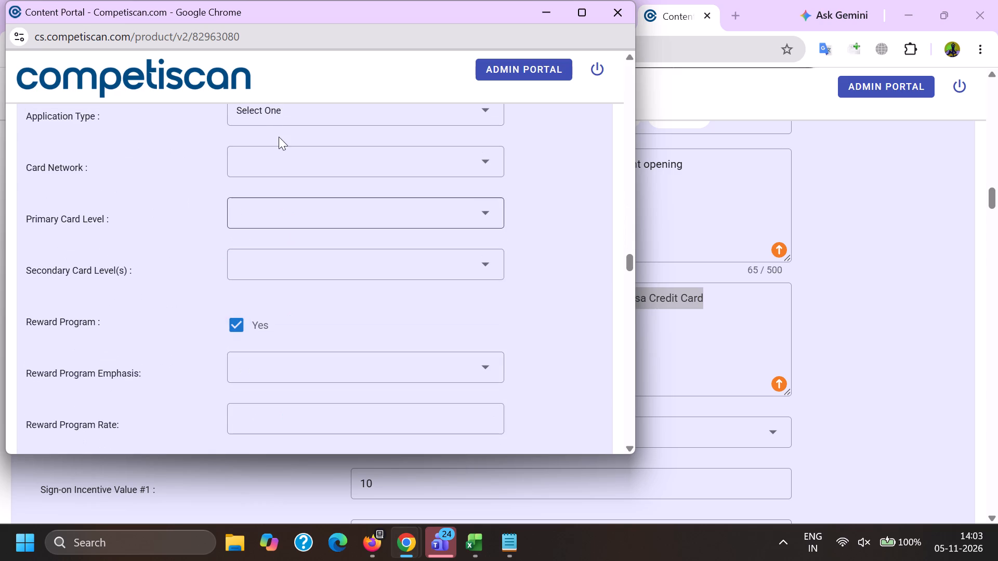
click(275, 122)
click(295, 179)
drag(160, 178, 168, 178)
click(268, 157)
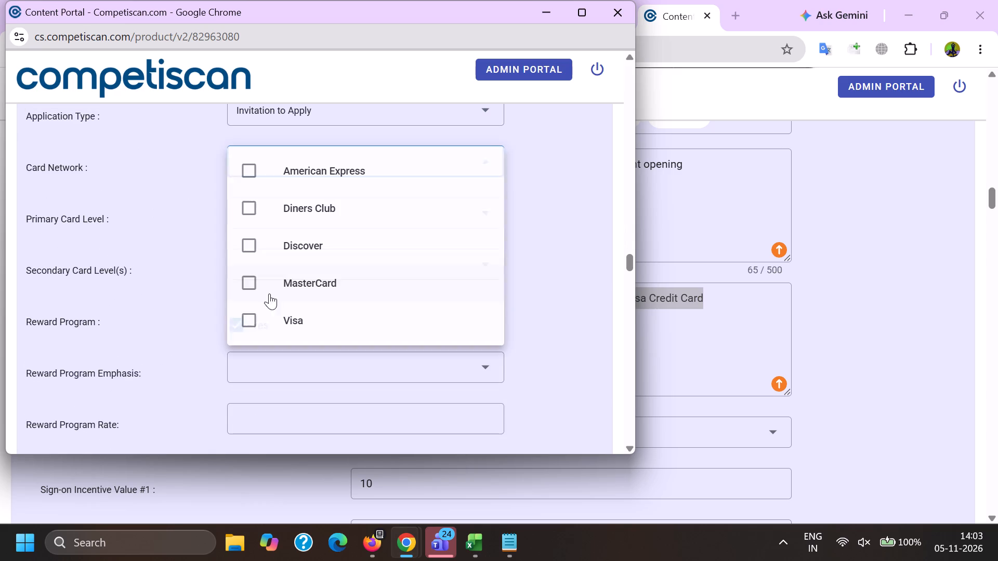
click(284, 320)
drag(181, 289, 186, 286)
Choose the Primary Card Level for the product from its option list.
click(258, 214)
scroll(280, 346, up, 1)
scroll(275, 353, down, 4)
scroll(273, 366, up, 1)
scroll(273, 367, down, 2)
scroll(283, 366, up, 4)
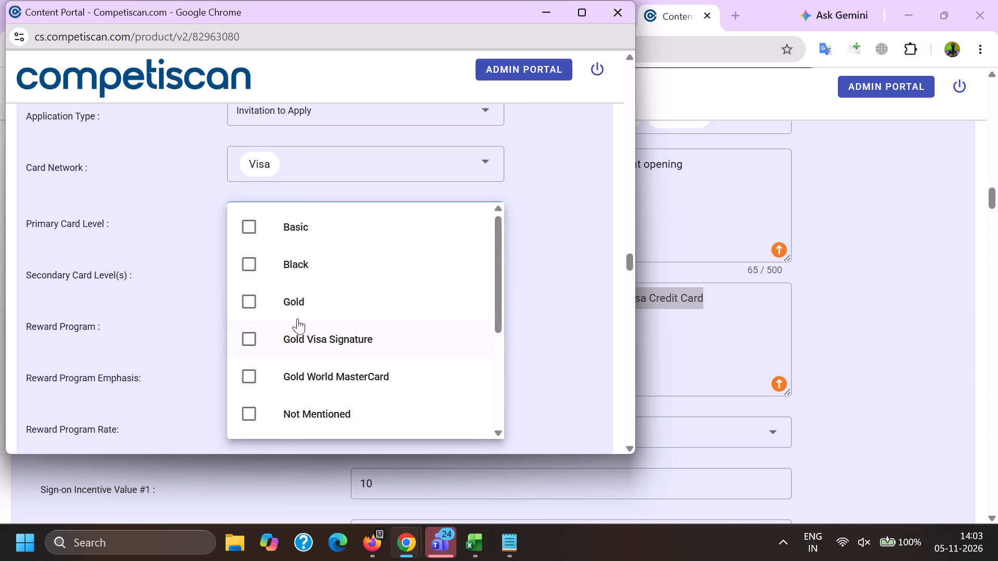
scroll(297, 320, down, 6)
click(311, 374)
click(204, 367)
Mark Credit Card Mentioned near the end of the product form and save the product.
double_click(193, 343)
key(End)
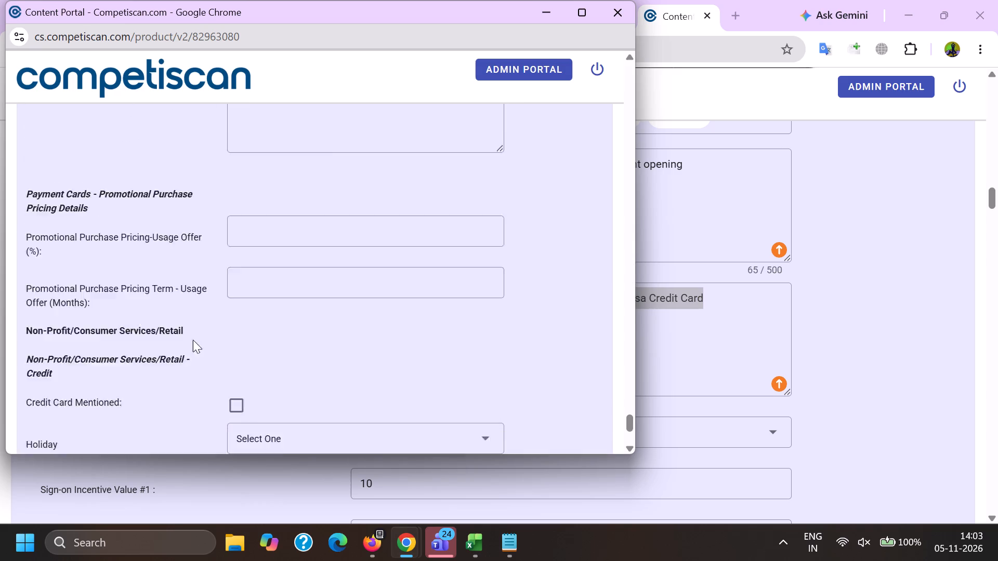
click(236, 210)
click(264, 440)
Copy the ID 82950100 from the Pottery Barn Kids email editor's address into cell B7447 of the 2025 Excel workbook.
key(alt+Tab)
click(244, 0)
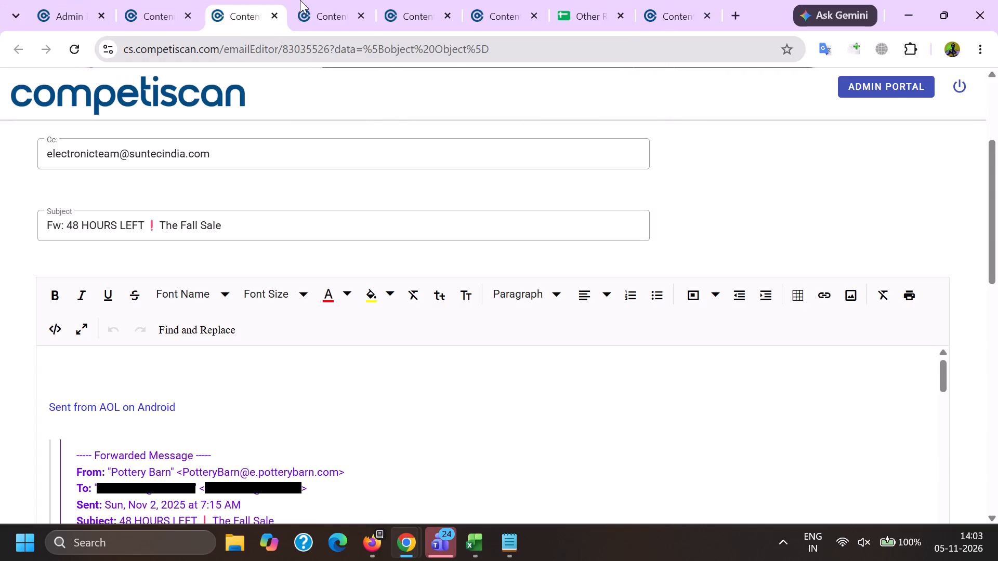
click(301, 0)
click(414, 0)
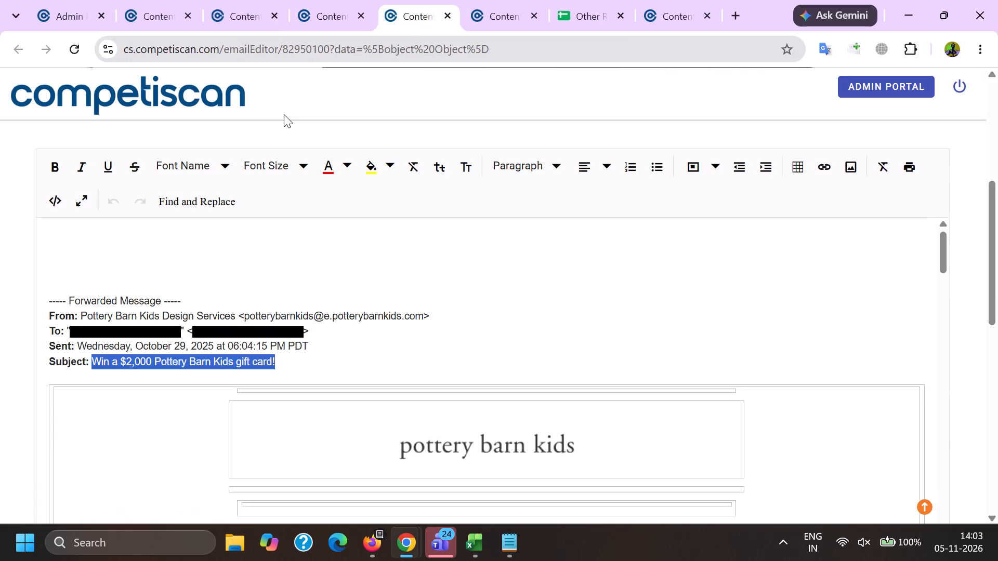
double_click(311, 44)
key(ctrl+c)
click(472, 540)
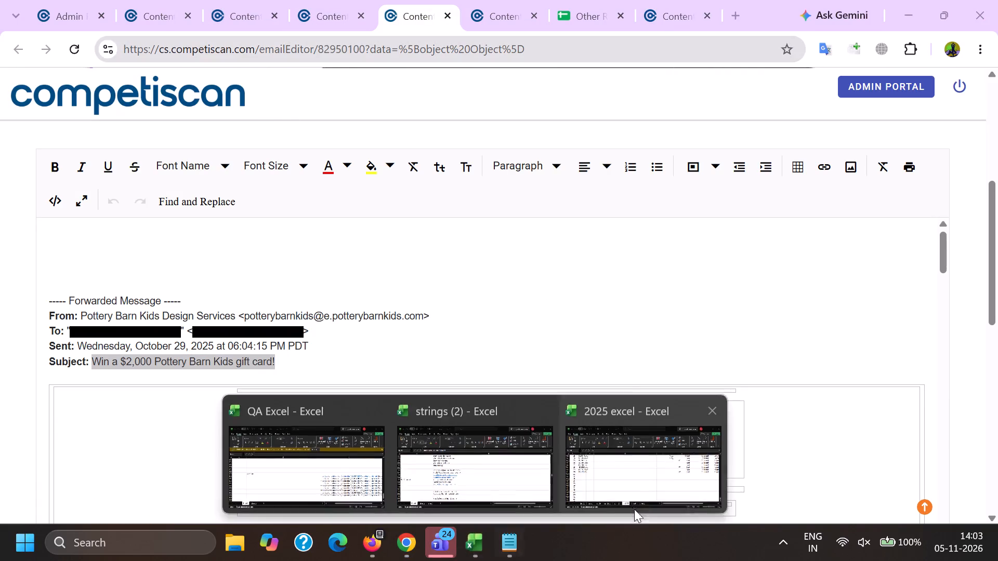
click(636, 505)
click(119, 306)
key(ctrl+v)
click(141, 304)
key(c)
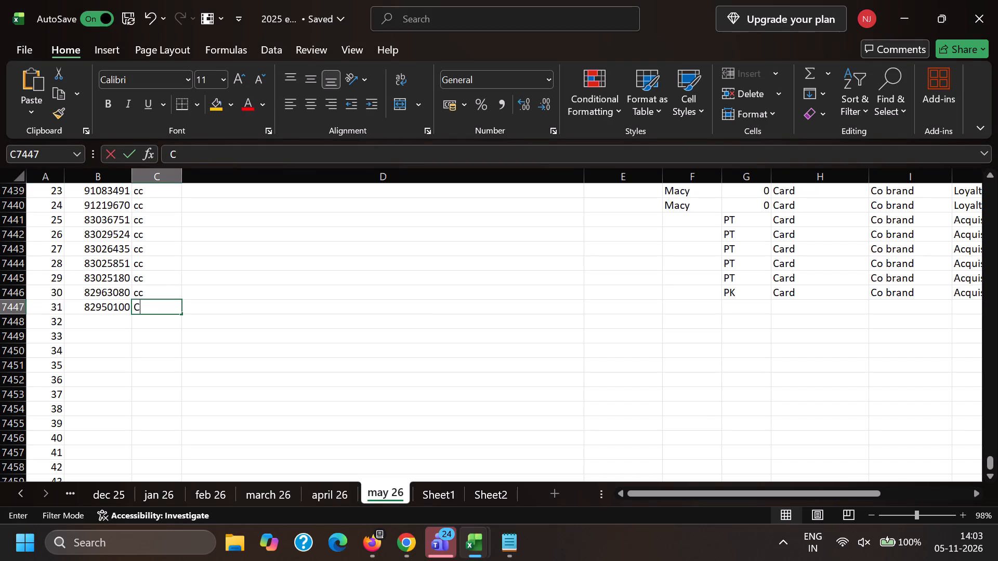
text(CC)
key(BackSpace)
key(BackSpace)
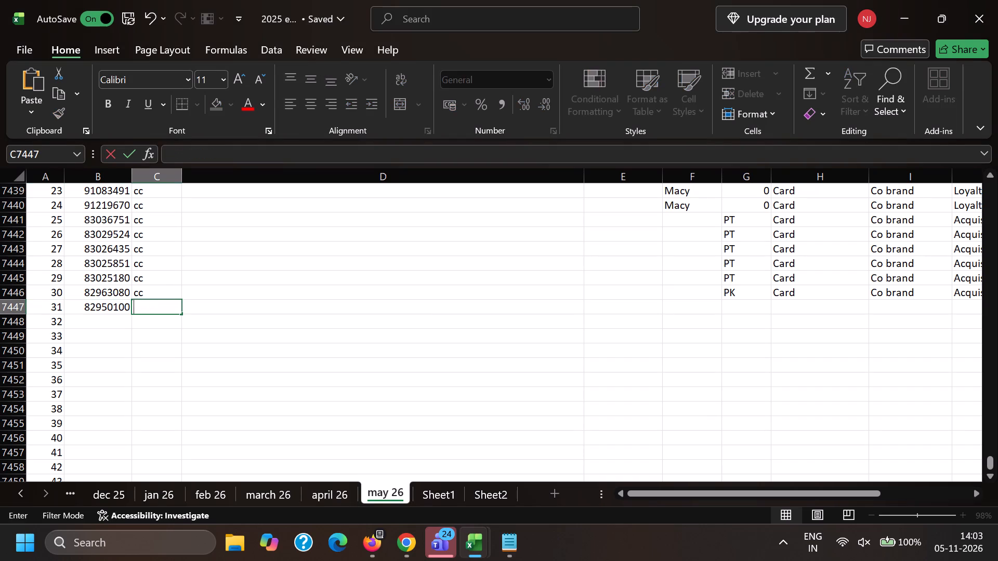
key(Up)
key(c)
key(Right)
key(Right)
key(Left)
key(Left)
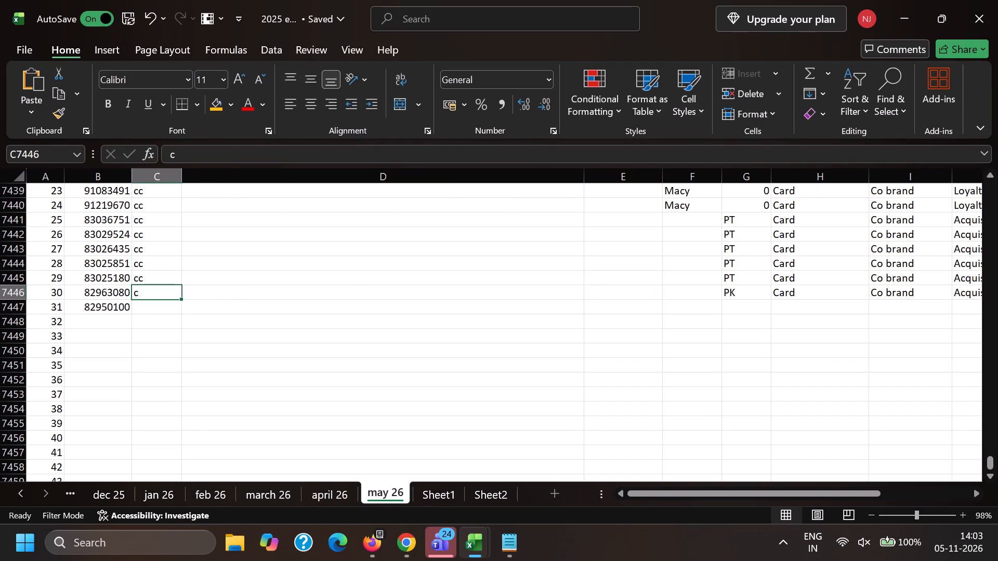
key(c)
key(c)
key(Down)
Copy the cc, PK, Card, Co brand and Acquisition entries of row 7446 into rows 7447 to 7450.
key(Up)
key(shift+Right)
key(shift+Right)
key(shift+Right)
key(shift+Right)
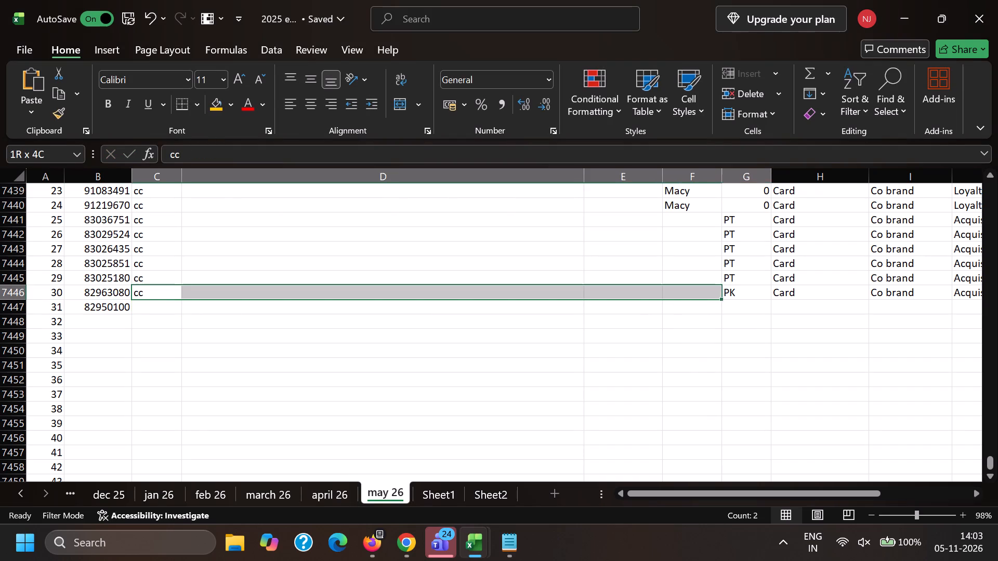
key(shift+Right)
key(shift+Right)
key(ctrl+c)
key(shift+Right)
key(ctrl+c)
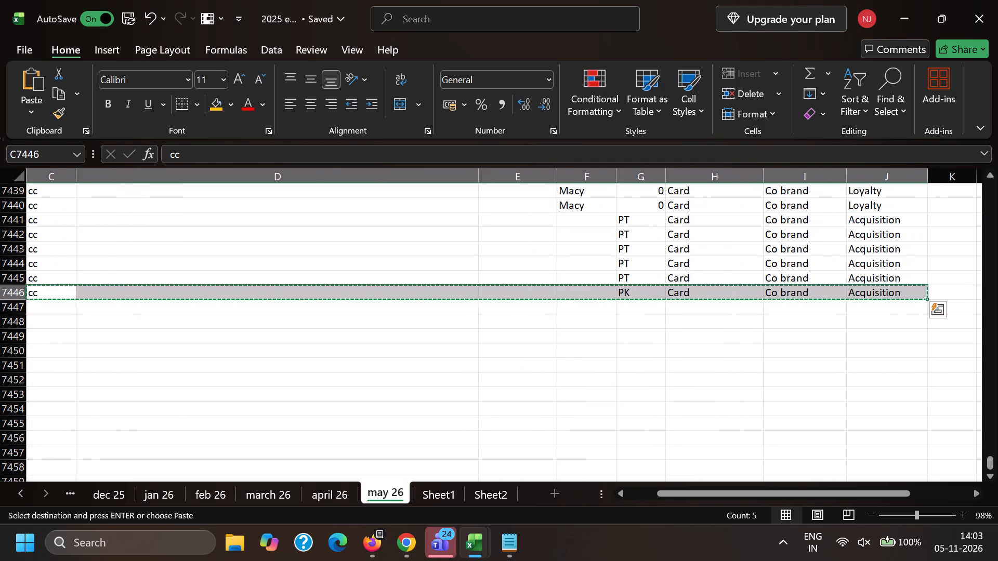
key(Down)
key(ctrl+v)
key(Down)
key(ctrl+v)
key(Left)
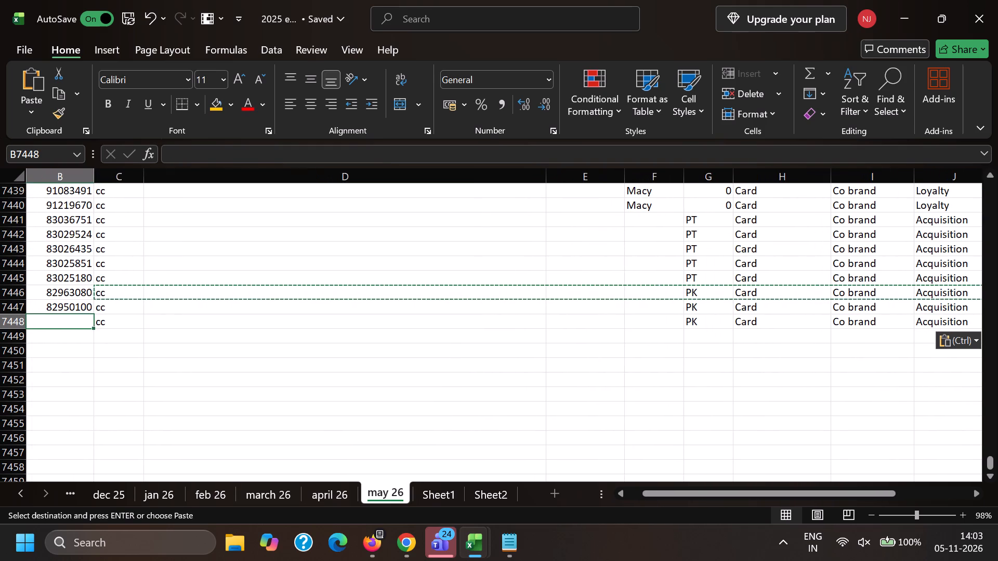
key(Down)
key(Right)
key(ctrl+v)
key(Down)
key(ctrl+v)
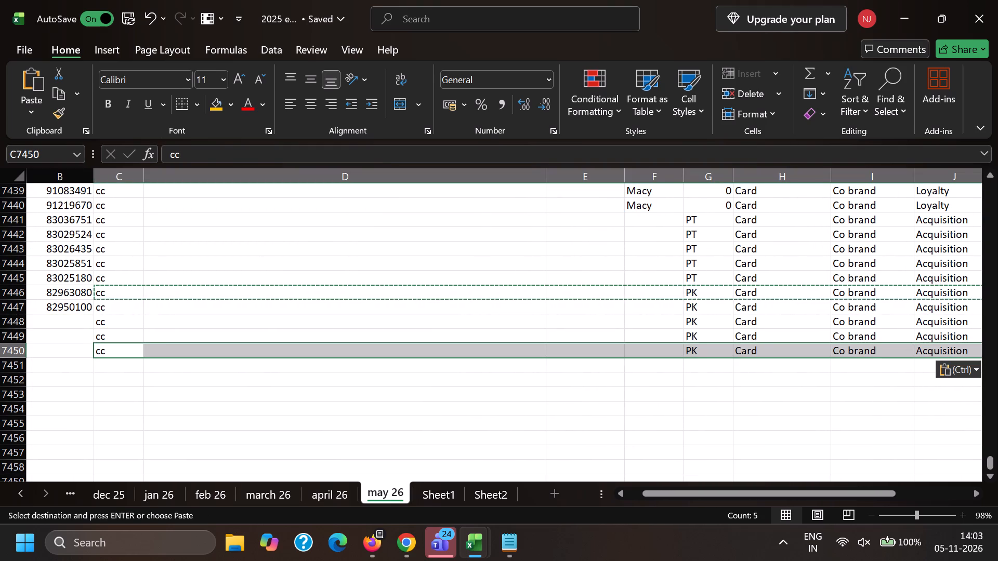
click(127, 325)
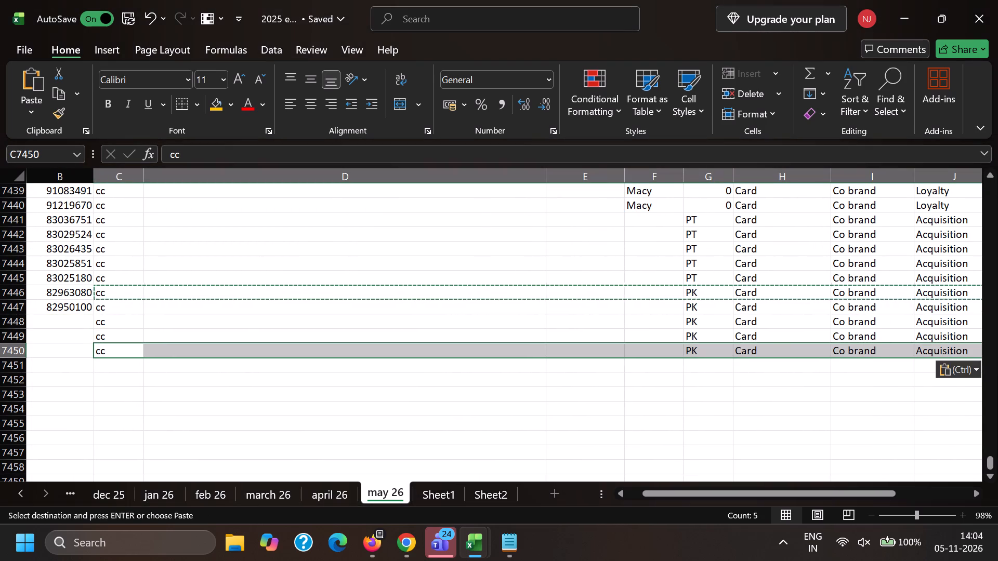
click(124, 315)
Back in the email editor, delete the blank lines and the Forwarded Message line above the email header.
key(alt+Tab)
drag(214, 299, 0, 265)
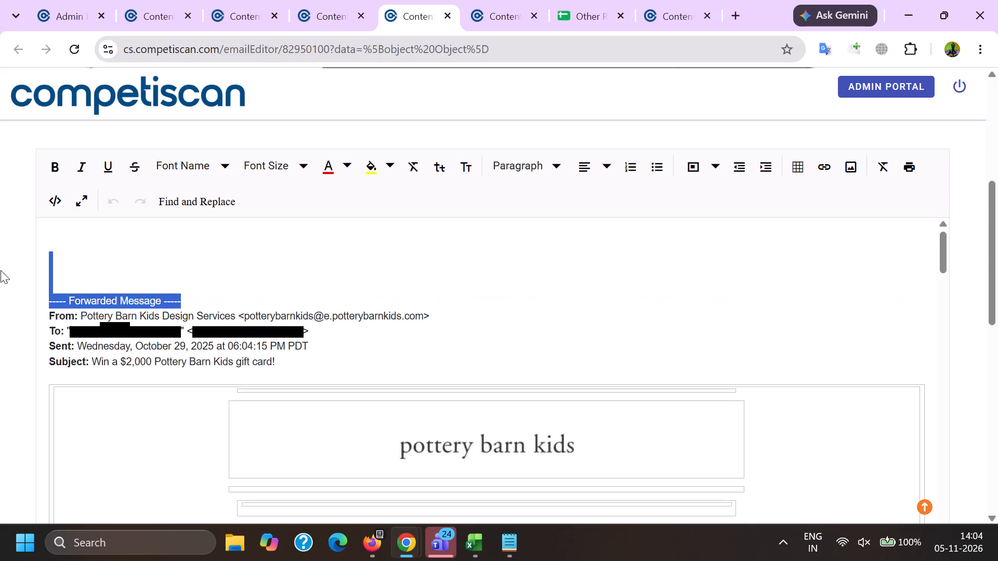
key(BackSpace)
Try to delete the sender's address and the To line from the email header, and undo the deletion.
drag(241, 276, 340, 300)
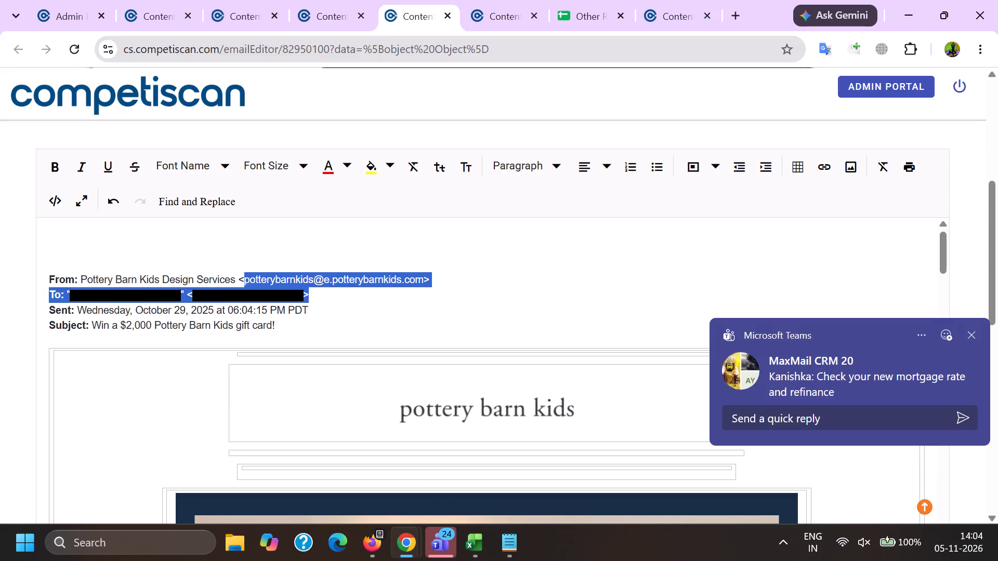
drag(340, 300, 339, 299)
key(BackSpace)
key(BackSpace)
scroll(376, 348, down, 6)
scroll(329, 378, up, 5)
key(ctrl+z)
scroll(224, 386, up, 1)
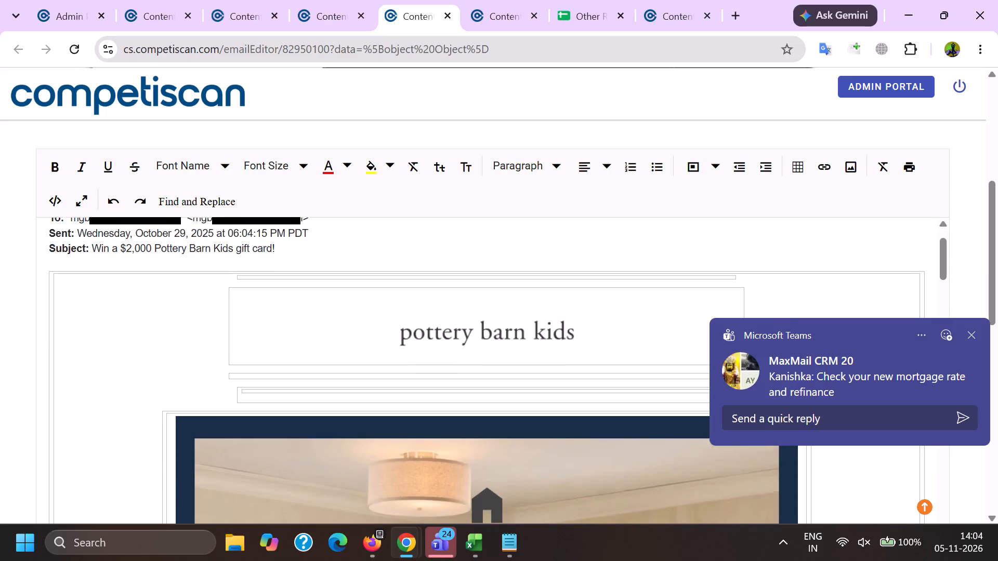
Delete the sender's address and the entire To line from the email header, keeping the sender name.
scroll(224, 387, up, 2)
drag(237, 274, 308, 288)
key(BackSpace)
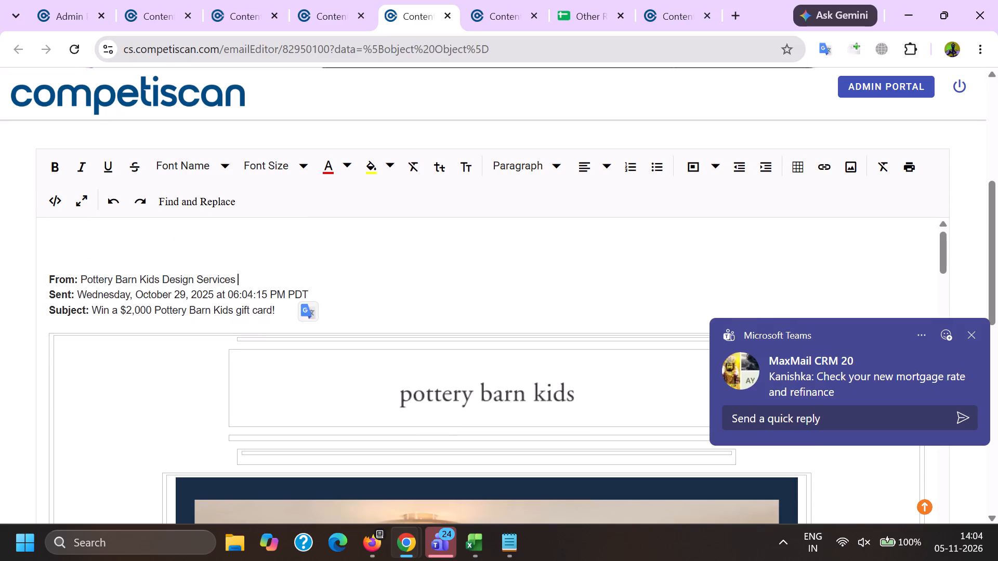
Remove all links from the email body.
scroll(321, 320, down, 20)
scroll(321, 320, down, 20)
scroll(321, 320, down, 20)
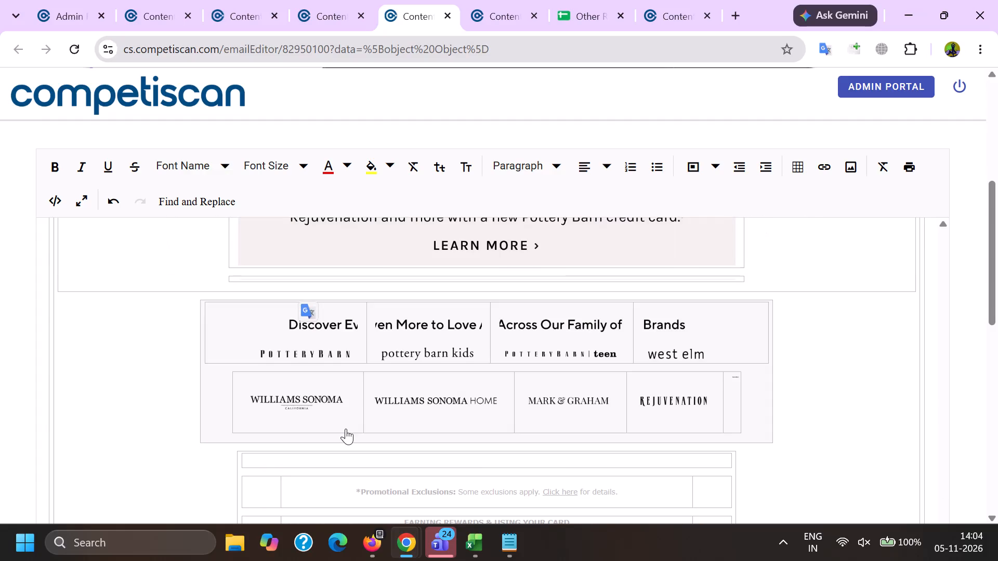
scroll(346, 429, down, 9)
click(104, 360)
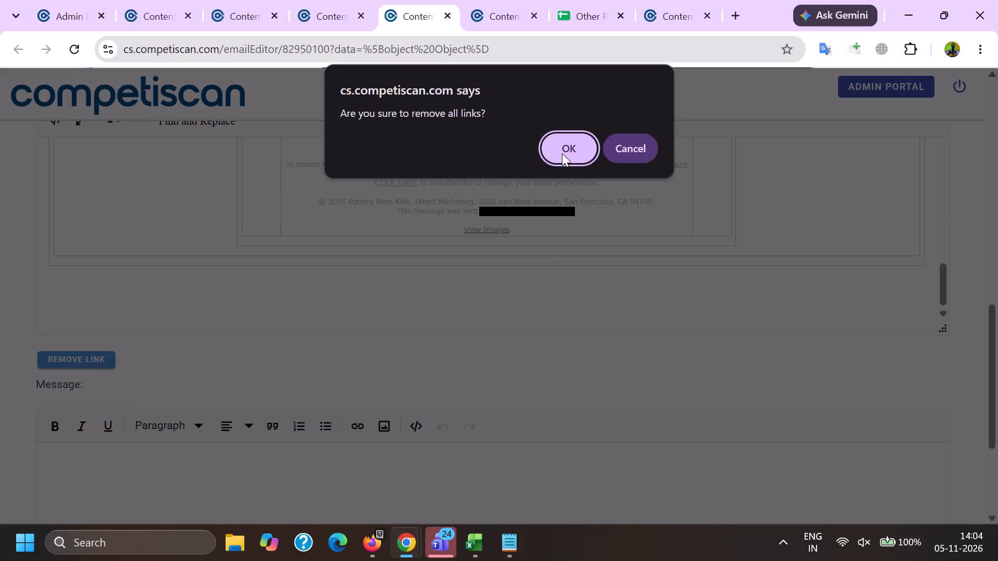
click(561, 150)
Delete the recipient's address and the Pottery Barn Kids contact address from the email's footer text.
scroll(524, 359, up, 3)
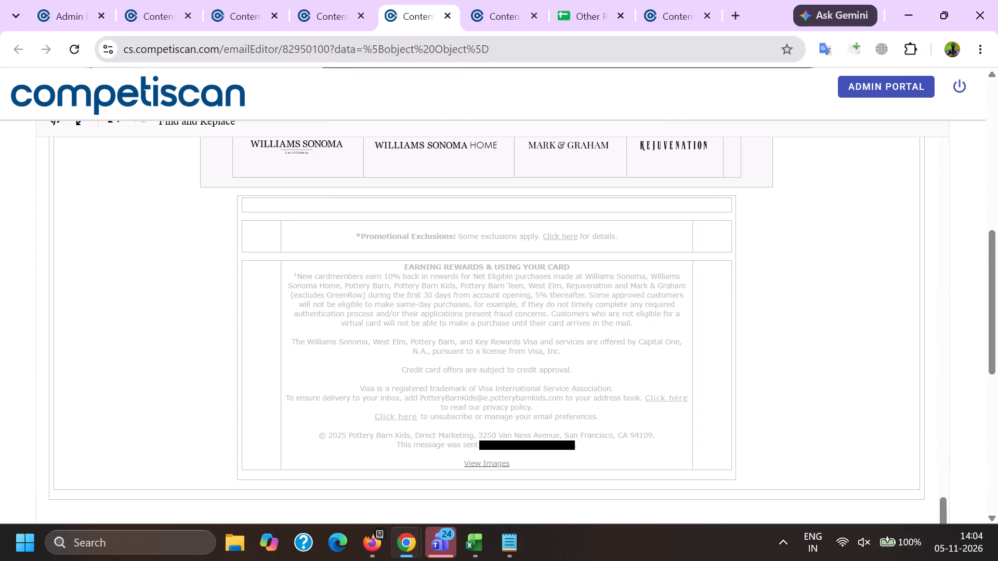
drag(491, 446, 575, 444)
key(BackSpace)
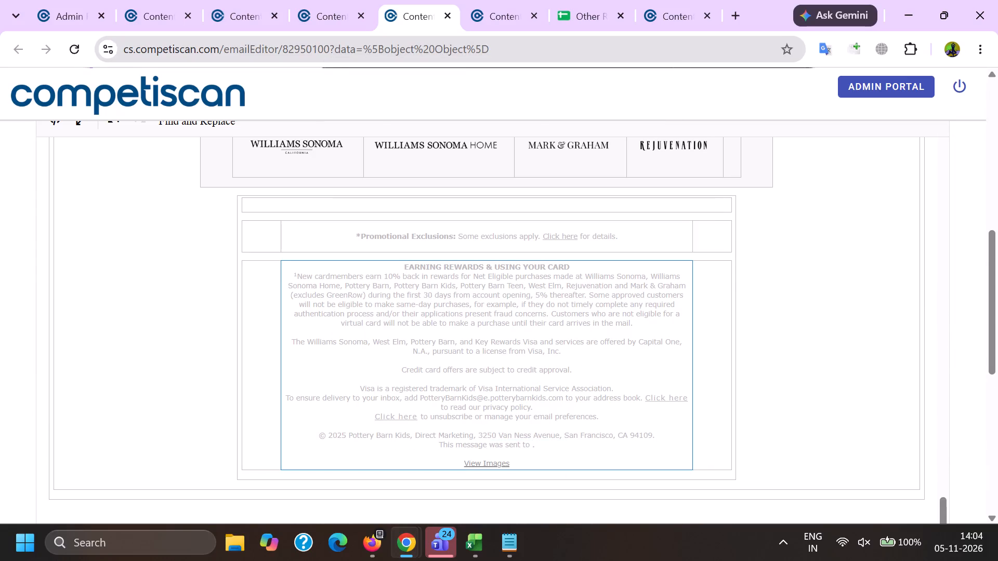
drag(419, 394, 564, 399)
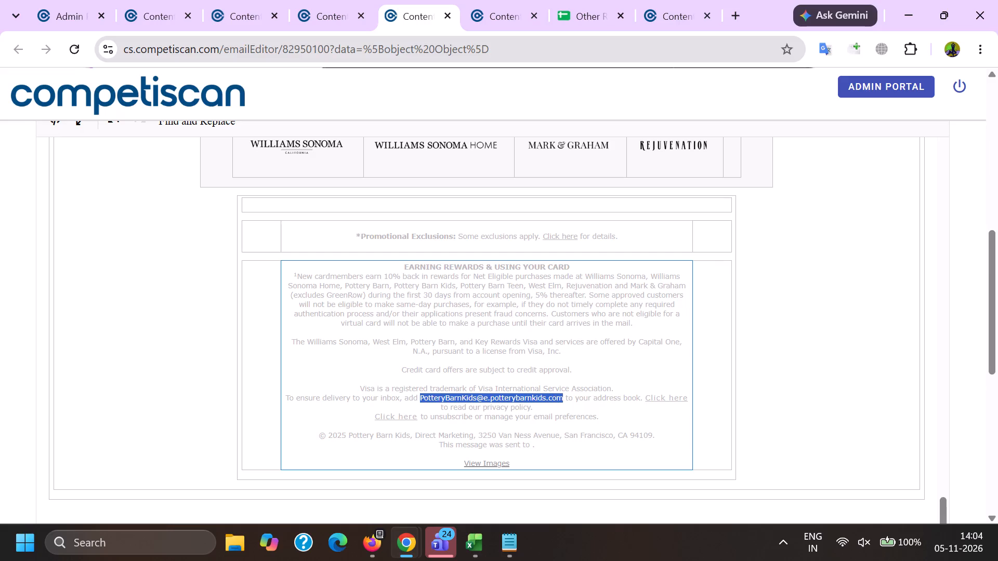
drag(564, 399, 564, 399)
key(BackSpace)
scroll(504, 346, down, 11)
key(BackSpace)
Save the product info of the cleaned email 82950100.
click(375, 386)
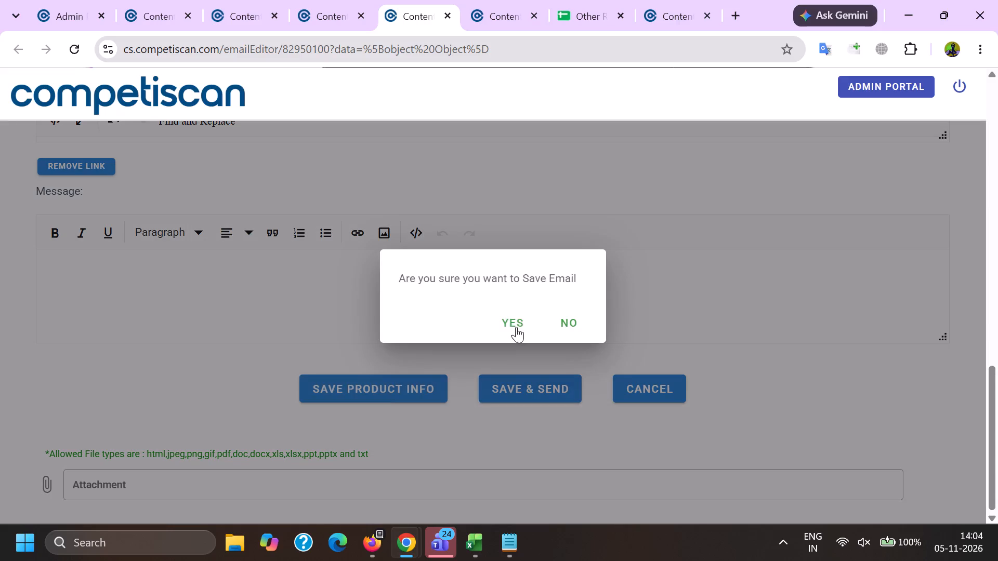
click(516, 327)
Close the email editor tab just before the current one.
drag(341, 0, 341, 7)
click(364, 16)
Open the product form for email 82950100.
drag(0, 256, 8, 255)
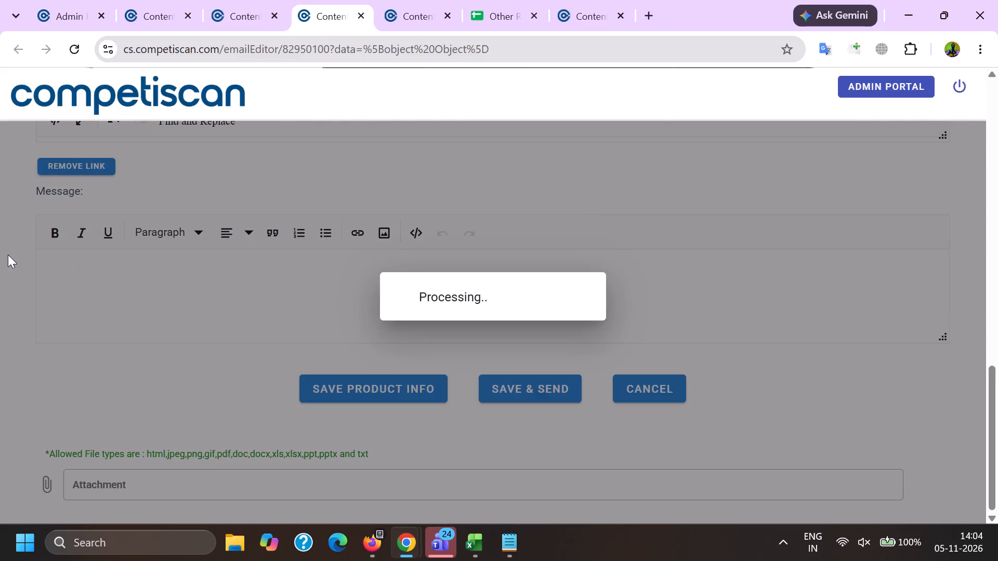
drag(8, 255, 11, 263)
scroll(60, 293, up, 7)
click(73, 230)
Copy the name Pottery Barn Kids from the From line of the email.
key(alt+Tab)
scroll(293, 259, down, 6)
click(167, 362)
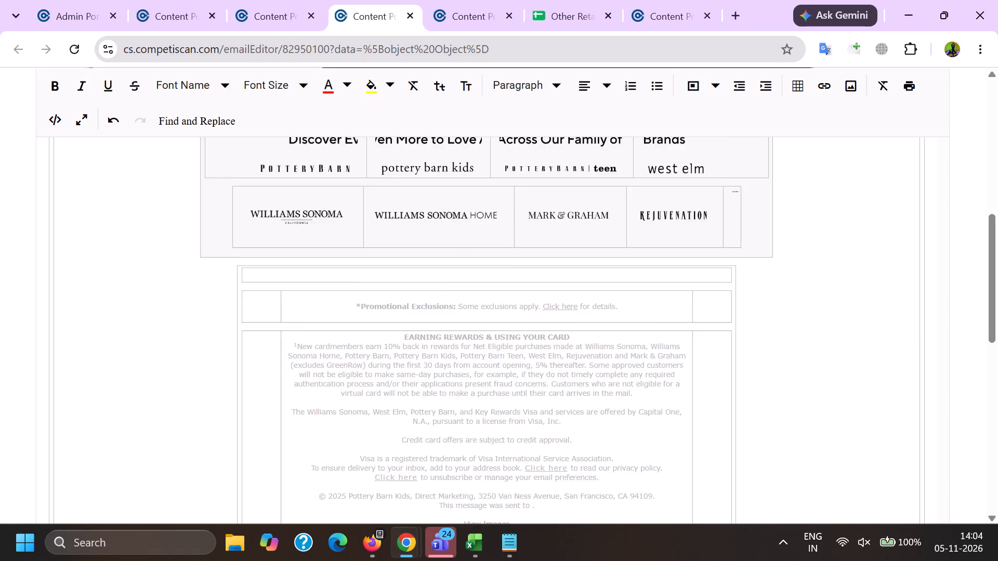
click(168, 353)
key(Page_Up)
key(Page_Up)
key(Page_Up)
key(Page_Up)
key(Page_Up)
key(Page_Up)
key(Page_Up)
key(Page_Up)
key(Page_Up)
key(Page_Up)
key(Page_Up)
key(Page_Up)
key(Page_Up)
key(Page_Up)
key(Page_Up)
key(Page_Up)
key(Page_Up)
key(Page_Up)
key(Page_Up)
key(Page_Up)
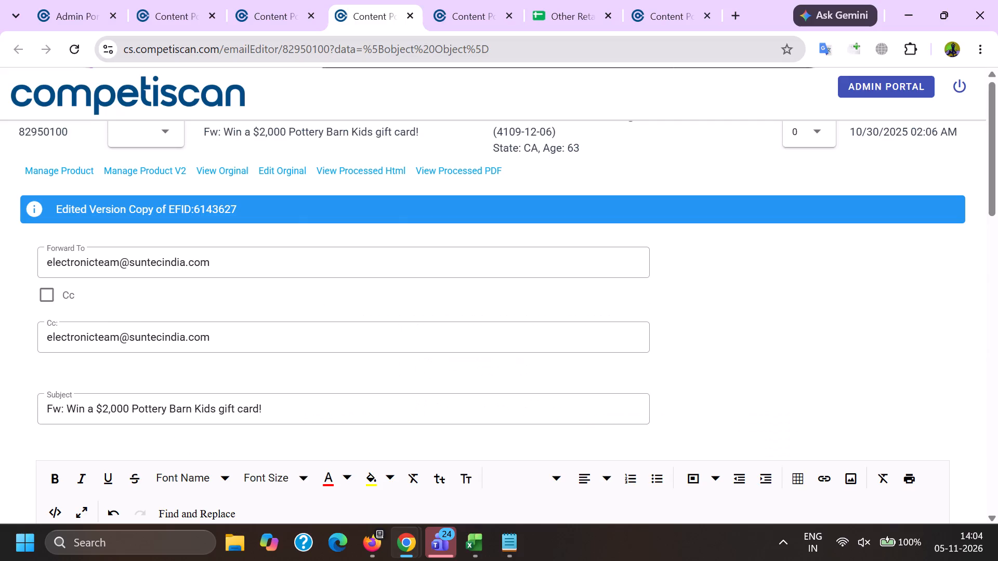
scroll(155, 263, down, 7)
scroll(116, 316, up, 2)
scroll(106, 257, down, 4)
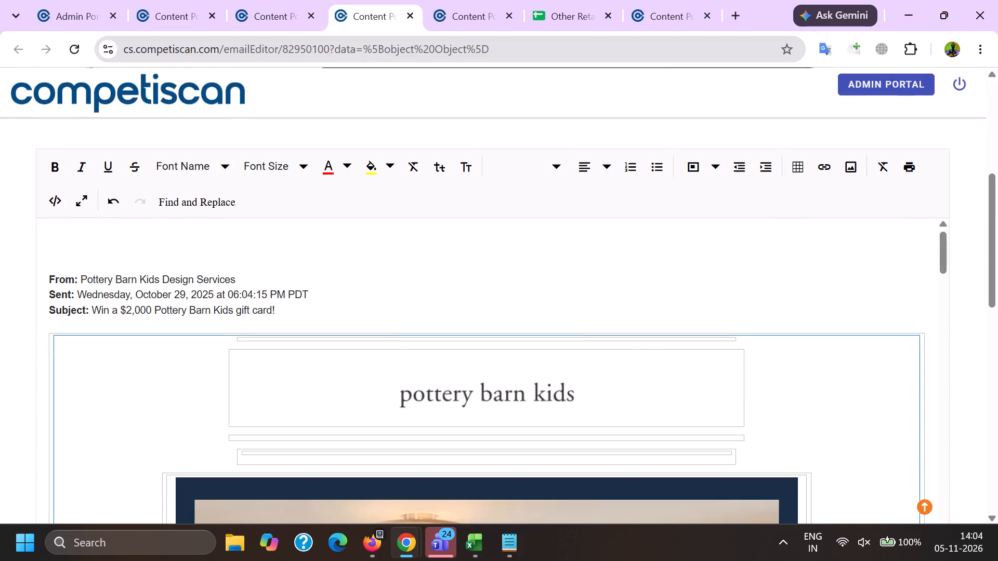
double_click(86, 278)
shift+click(144, 281)
key(ctrl+c)
Add Capital One as a company in the product form of 82950100.
key(alt+Tab)
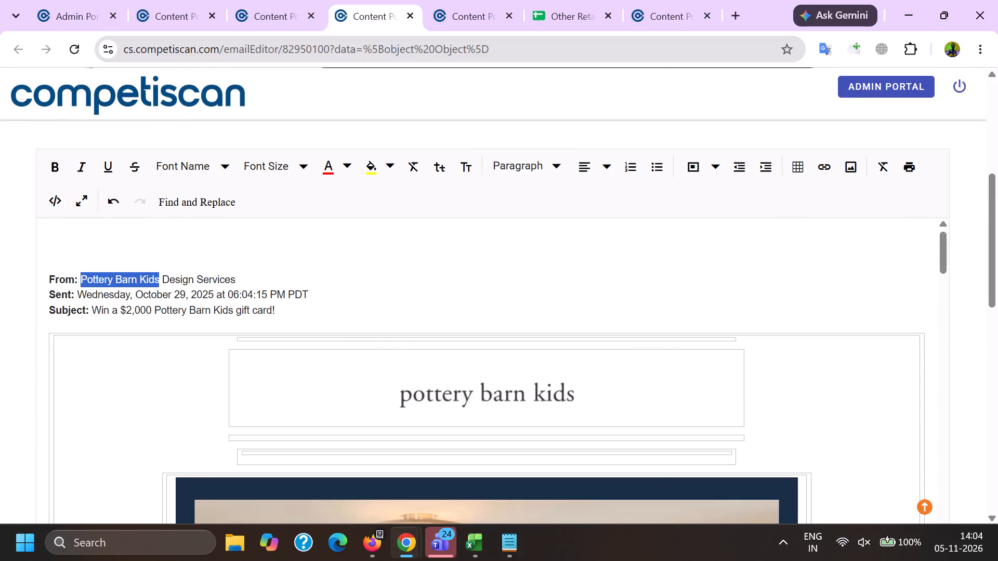
scroll(383, 243, down, 6)
scroll(314, 305, down, 3)
click(283, 198)
click(284, 207)
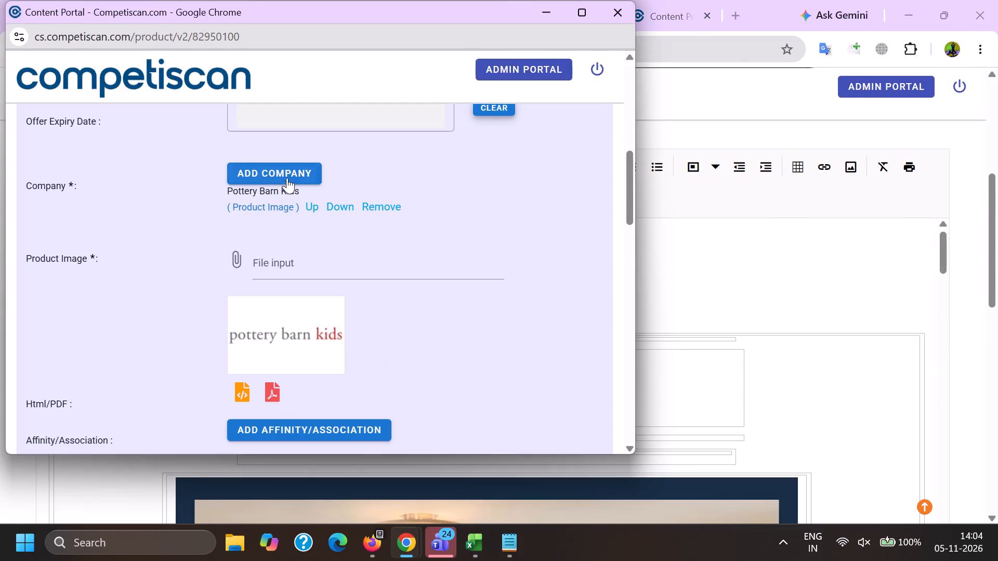
click(287, 178)
key(c)
key(a)
key(p)
key(i)
key(t)
key(a)
key(l)
key(space)
key(o)
key(n)
key(e)
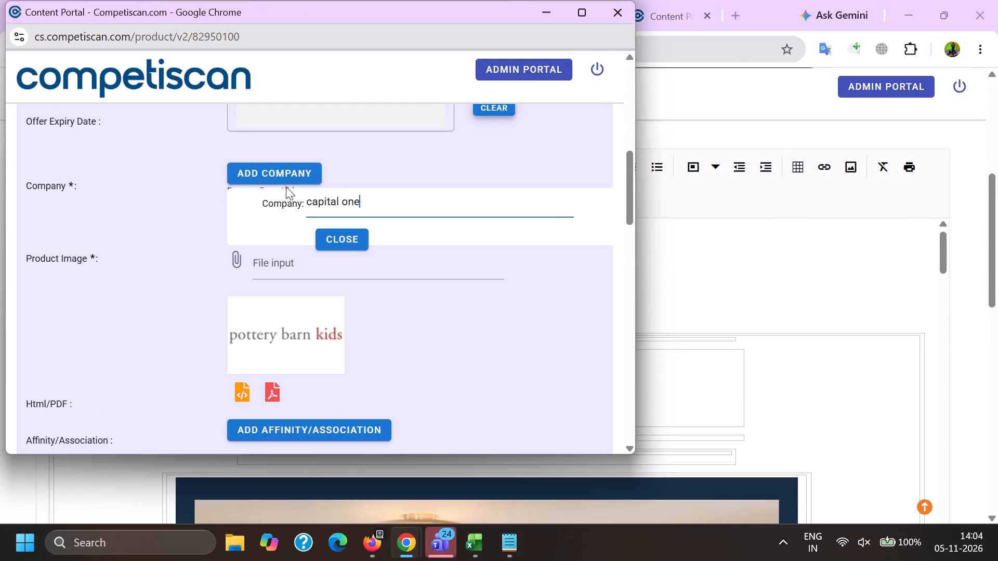
scroll(286, 184, down, 3)
scroll(349, 306, up, 4)
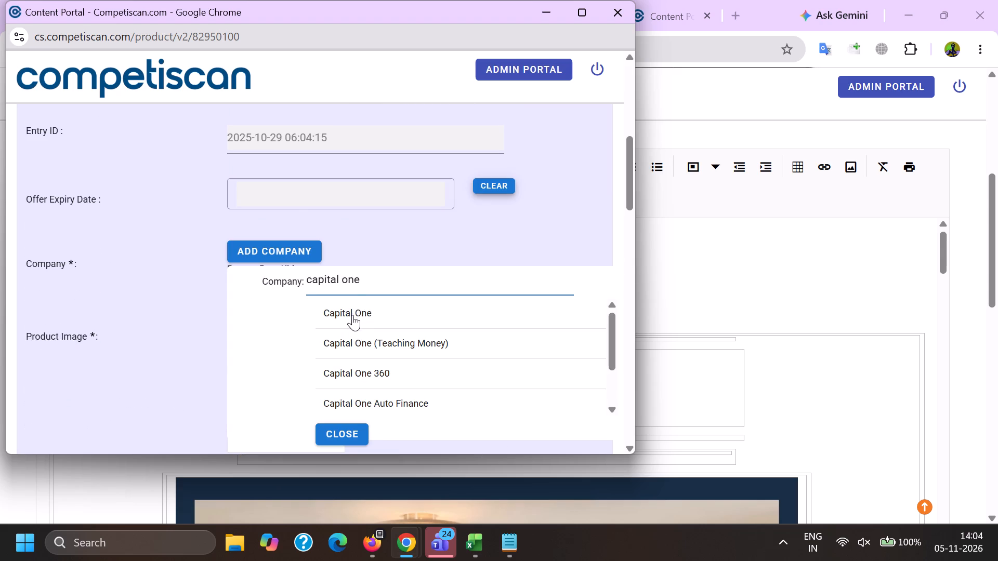
click(352, 313)
Add Pottery Barn Kids (Retail) as the product's affinity/association.
scroll(313, 179, down, 3)
click(318, 315)
click(365, 345)
key(ctrl+v)
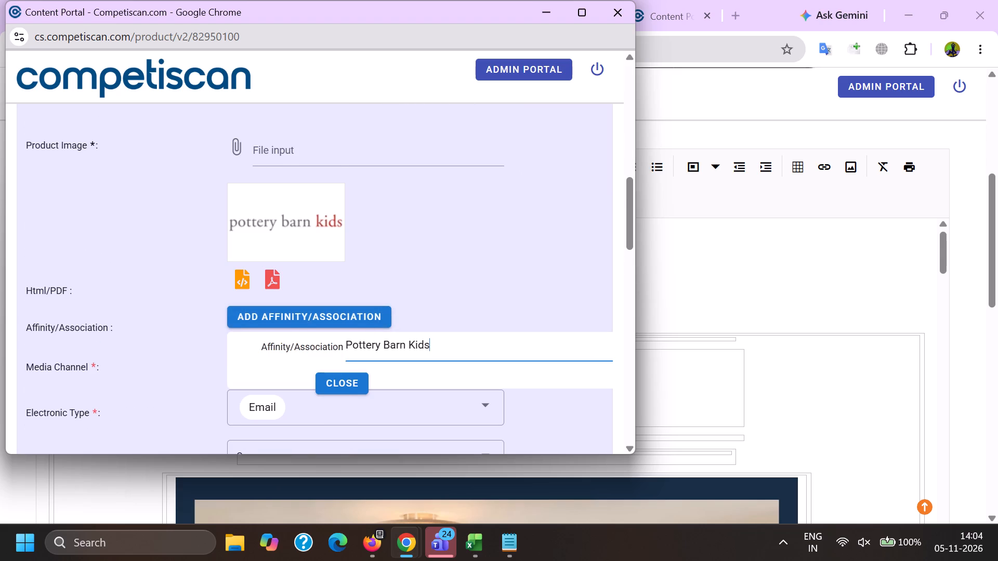
scroll(331, 139, down, 3)
scroll(327, 272, up, 2)
click(346, 300)
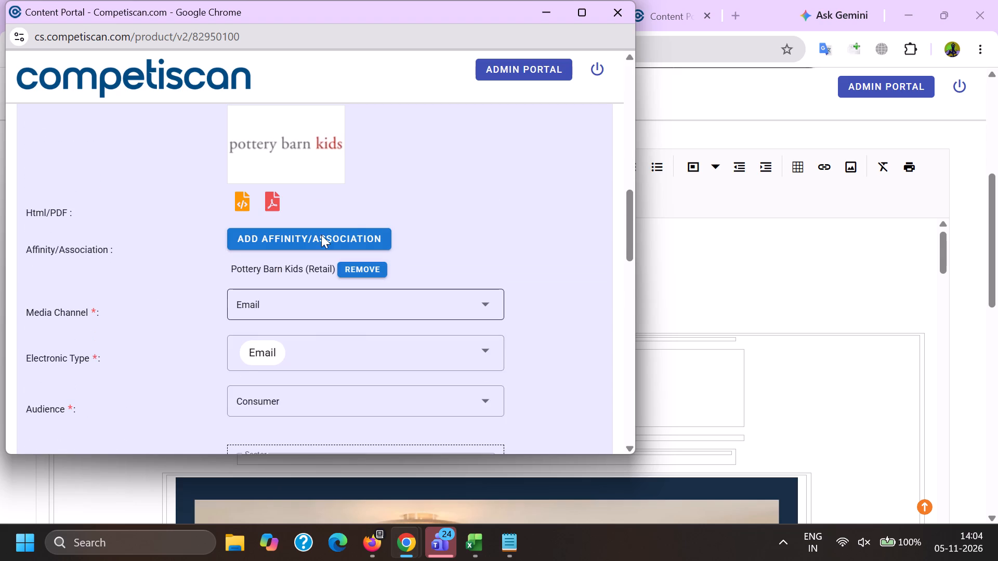
Add Retail / Home / Furniture as the sector, category and sub-category in the product form of 82950100.
scroll(307, 203, down, 2)
click(284, 305)
scroll(284, 305, down, 5)
click(280, 290)
click(164, 337)
scroll(210, 244, down, 2)
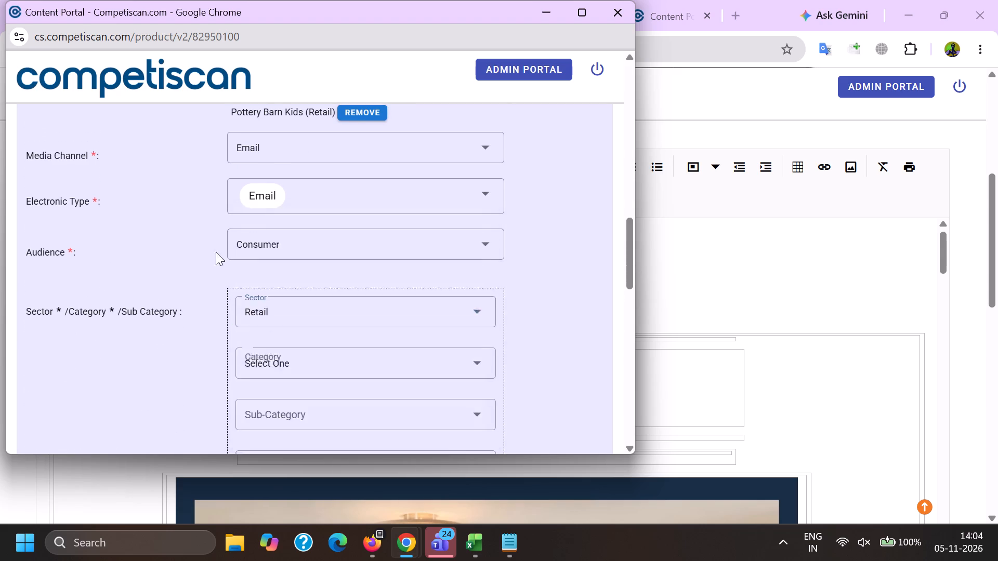
click(275, 201)
scroll(279, 284, down, 6)
click(283, 228)
click(175, 251)
key(alt+Tab)
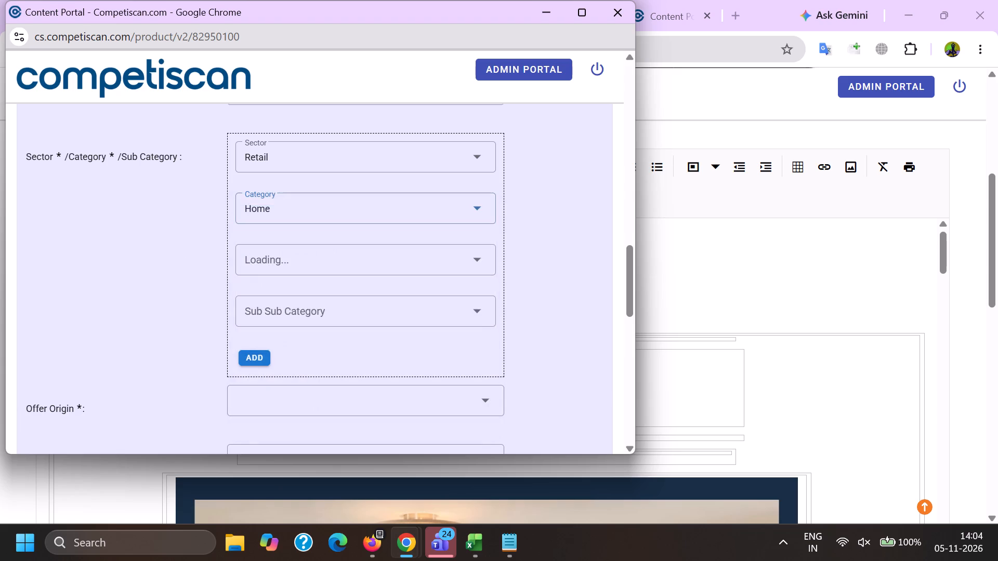
scroll(335, 426, down, 17)
key(alt+Tab)
click(271, 254)
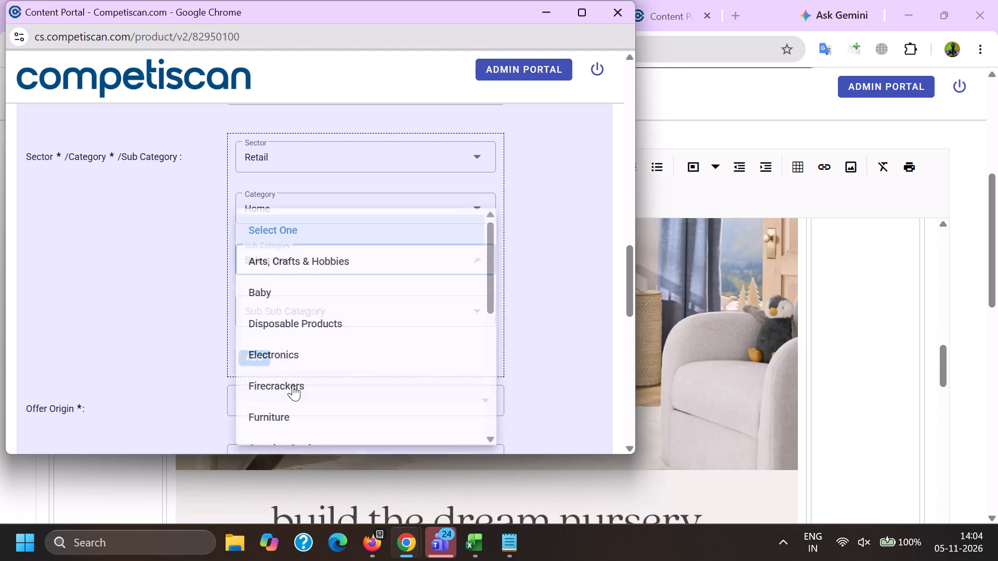
click(302, 424)
click(196, 391)
click(248, 359)
Add Credit Cards / Payment Cards / Credit Cards as another sector, category and sub-category.
scroll(272, 399, up, 2)
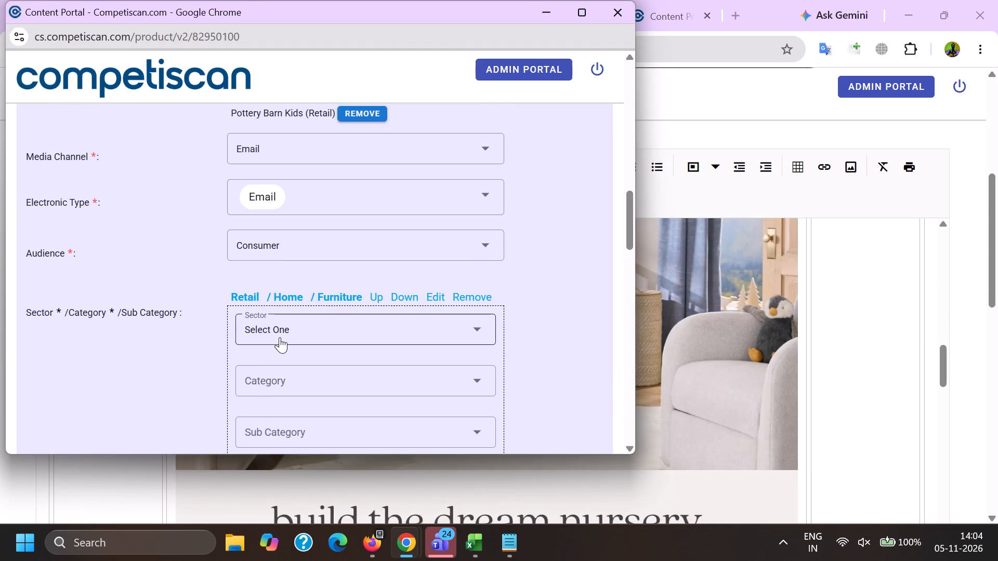
click(279, 337)
scroll(285, 387, up, 6)
click(291, 357)
drag(202, 354, 214, 353)
scroll(254, 232, down, 3)
click(278, 153)
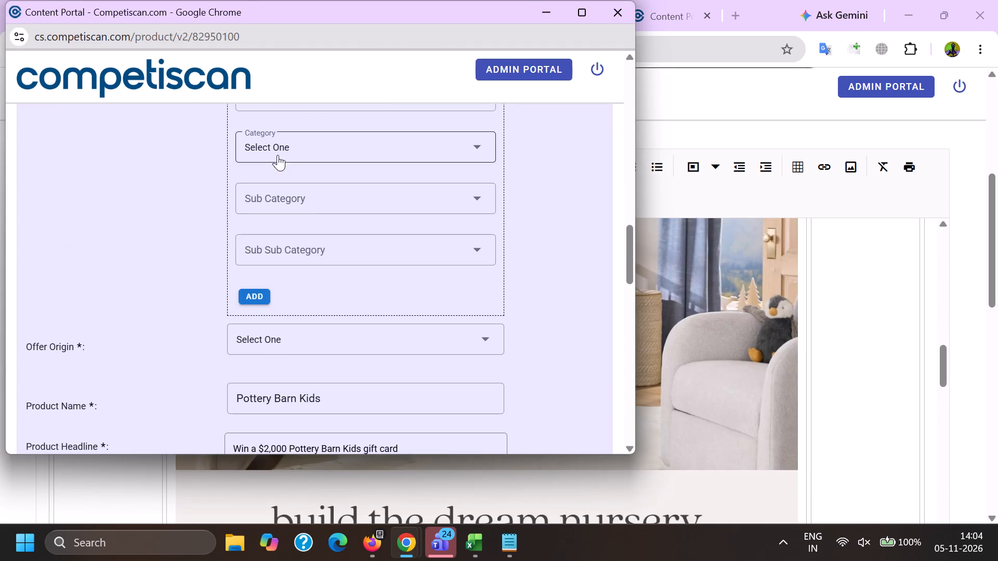
click(297, 218)
click(271, 193)
scroll(262, 107, down, 1)
click(282, 279)
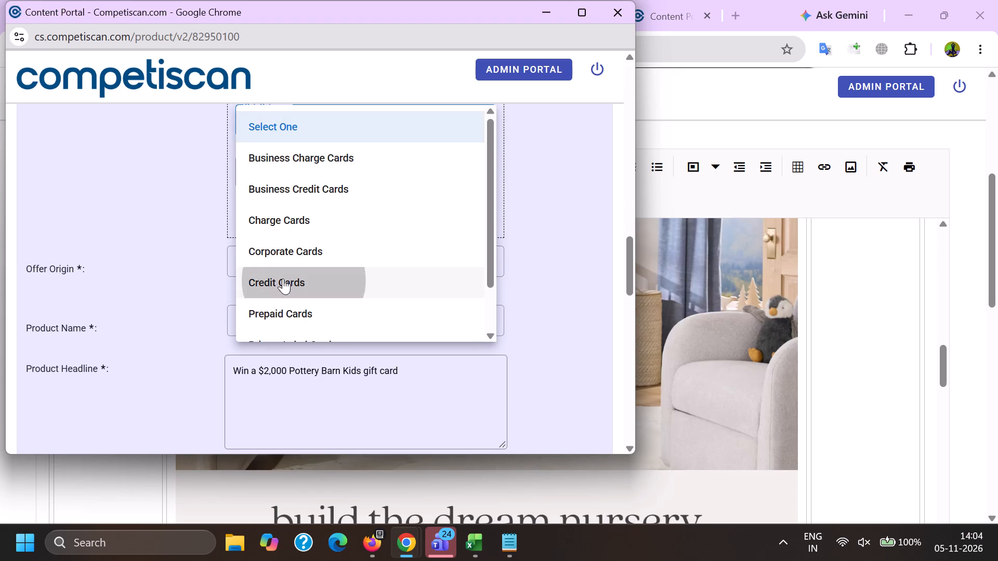
drag(201, 258, 211, 258)
click(261, 212)
Move the Retail / Home / Furniture entry below the Credit Cards entry in the sector list.
scroll(275, 309, up, 4)
click(409, 292)
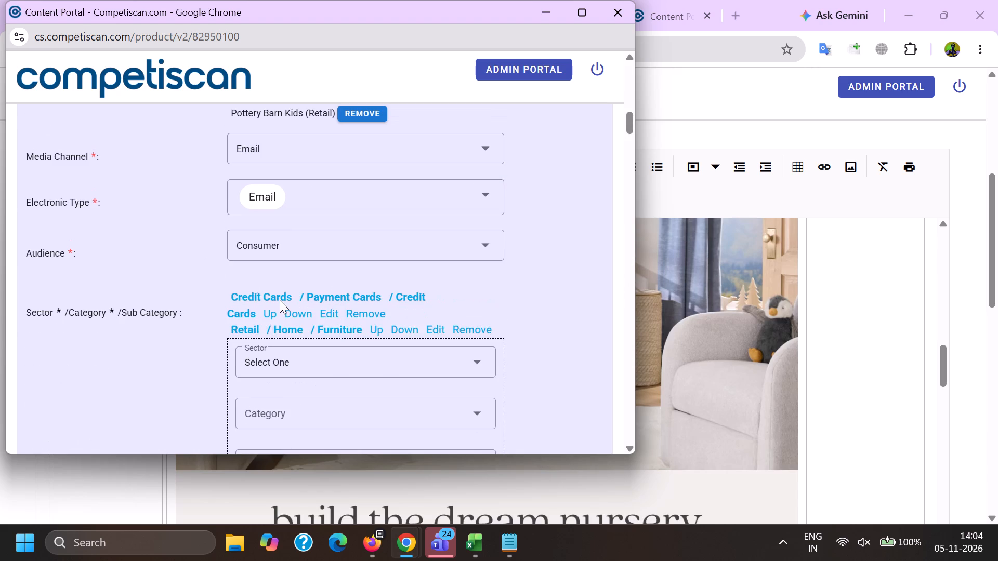
Set the offer origin to Provider/Bank and choose Pottery Barn Key Rewards Visa Credit Card as the product name.
scroll(280, 297, down, 5)
click(272, 223)
double_click(281, 272)
key(ctrl+v)
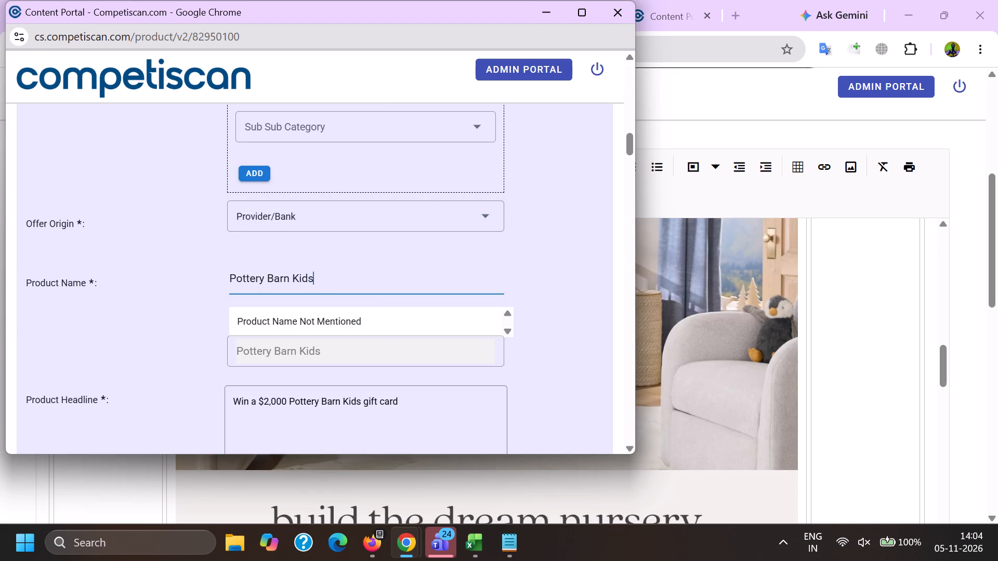
drag(290, 283, 377, 302)
key(BackSpace)
click(329, 347)
Move the Credit Cards / Payment Cards entry below the Retail / Home / Furniture entry.
scroll(333, 345, up, 5)
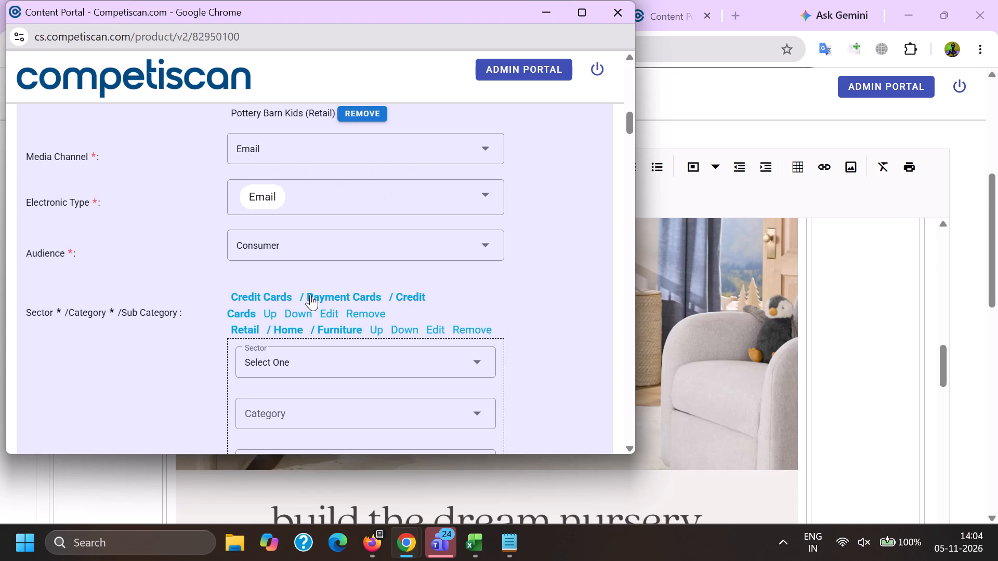
click(306, 306)
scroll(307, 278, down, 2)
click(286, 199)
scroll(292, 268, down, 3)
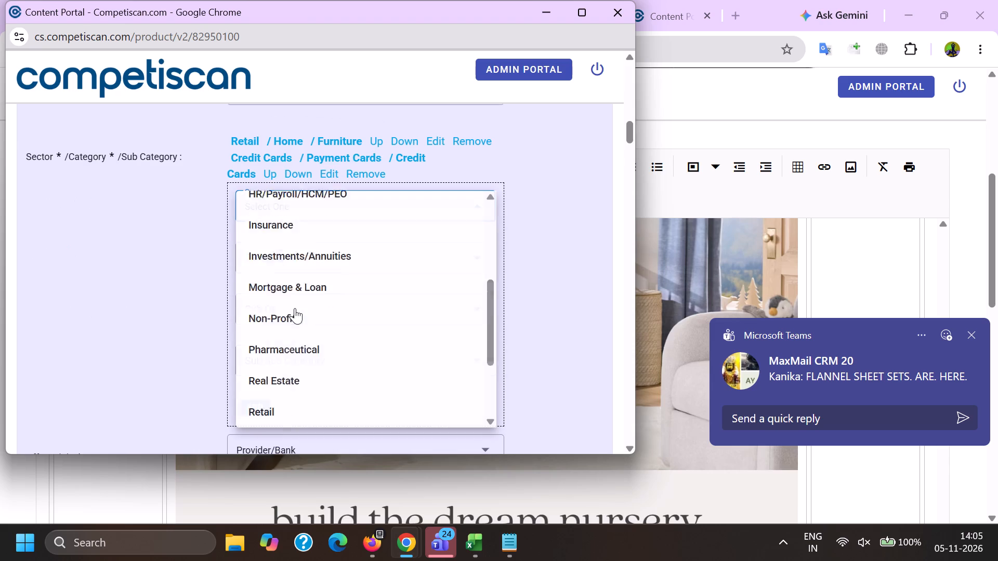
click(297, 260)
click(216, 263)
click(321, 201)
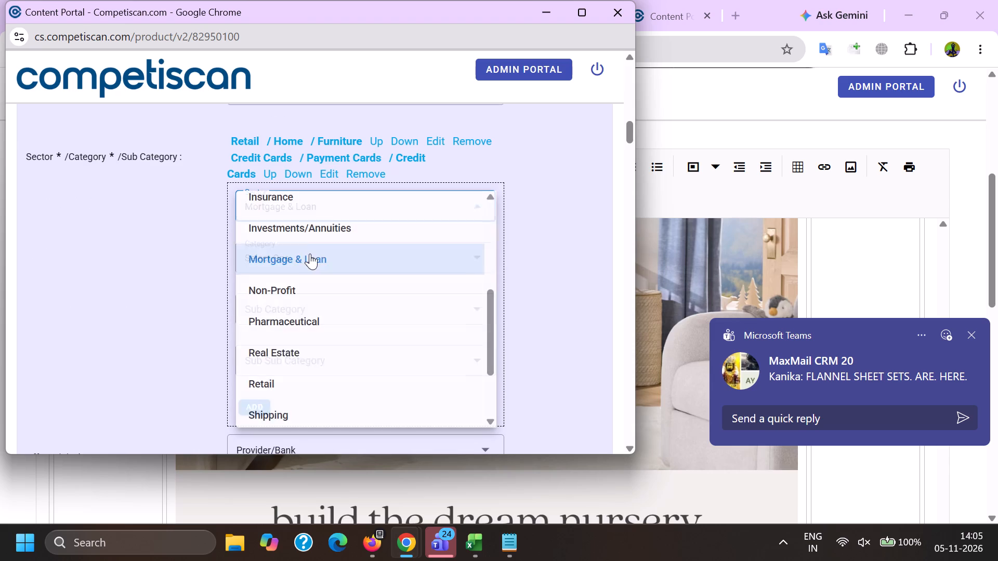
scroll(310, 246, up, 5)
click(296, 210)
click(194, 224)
Replace the product headline with the email's subject text, Win a $2,000 Pottery Barn Kids gift card!
scroll(215, 162, down, 2)
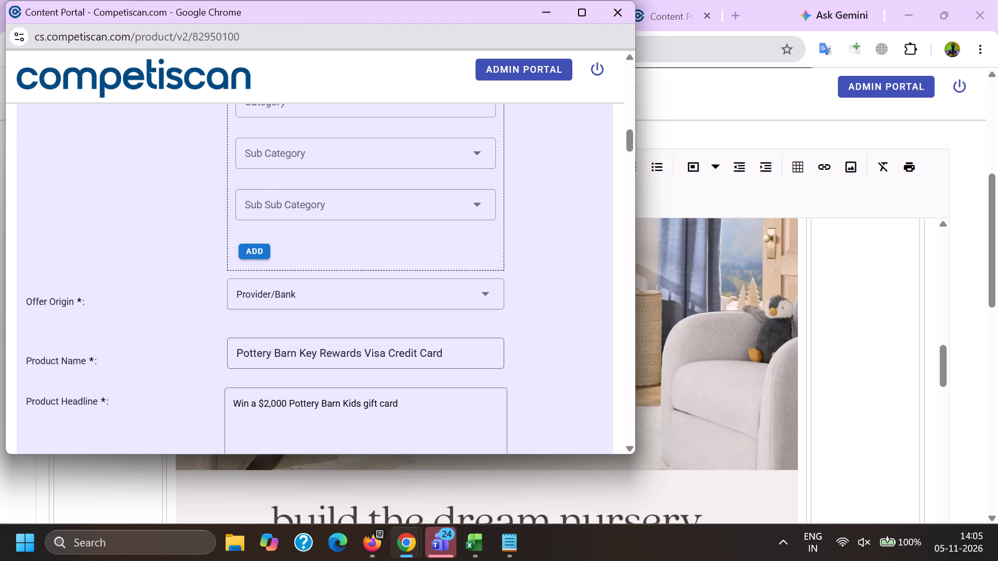
drag(399, 407, 42, 409)
key(BackSpace)
key(alt+Tab)
scroll(139, 382, up, 9)
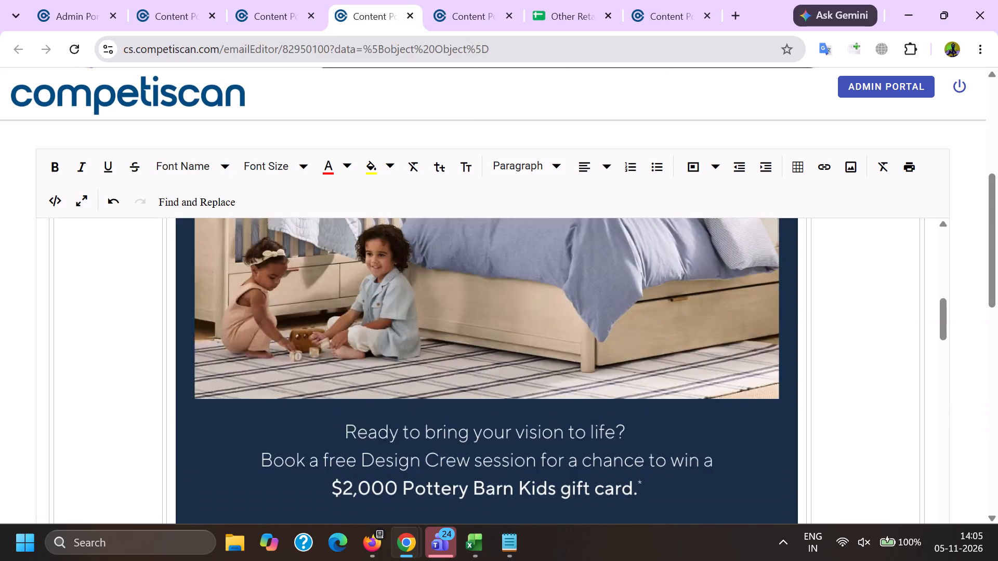
scroll(157, 356, up, 7)
scroll(139, 316, up, 1)
drag(94, 309, 320, 323)
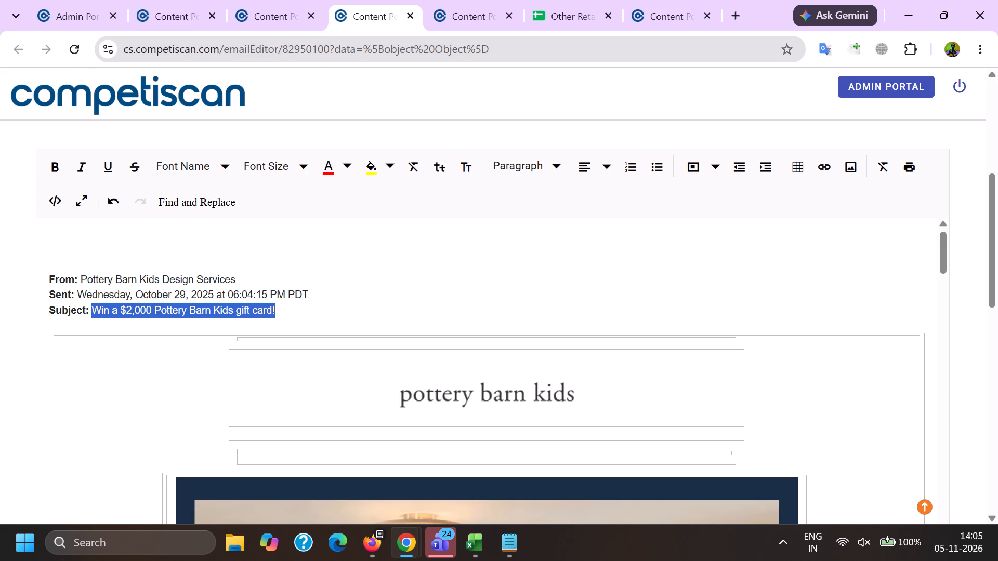
key(ctrl+c)
key(alt+Tab)
key(ctrl+v)
drag(374, 148, 374, 157)
key(ctrl+v)
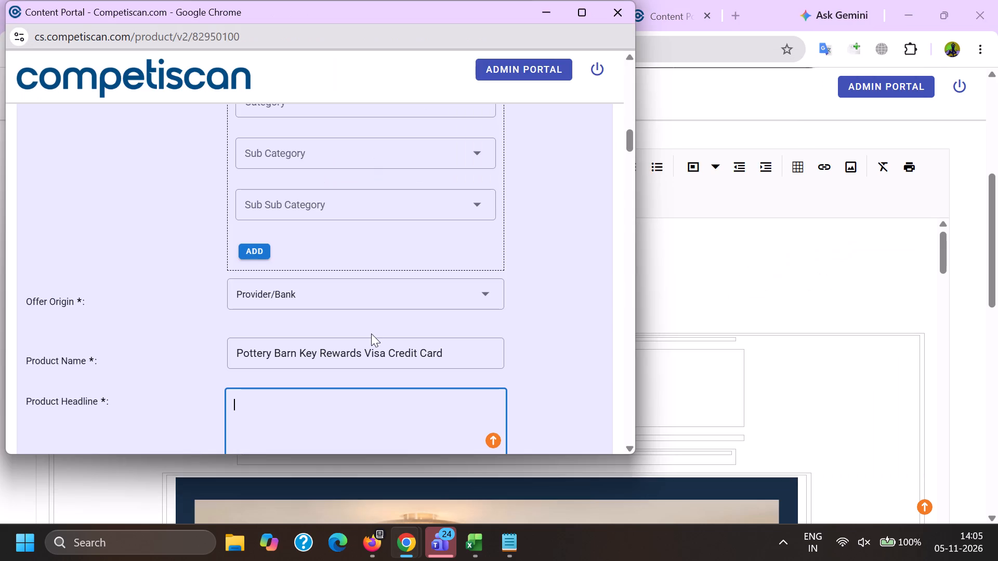
key(BackSpace)
key(space)
Append Earn 10% back in rewards, copied from product form 20991426, to the product headline of 82950100.
key(alt+Tab)
click(638, 0)
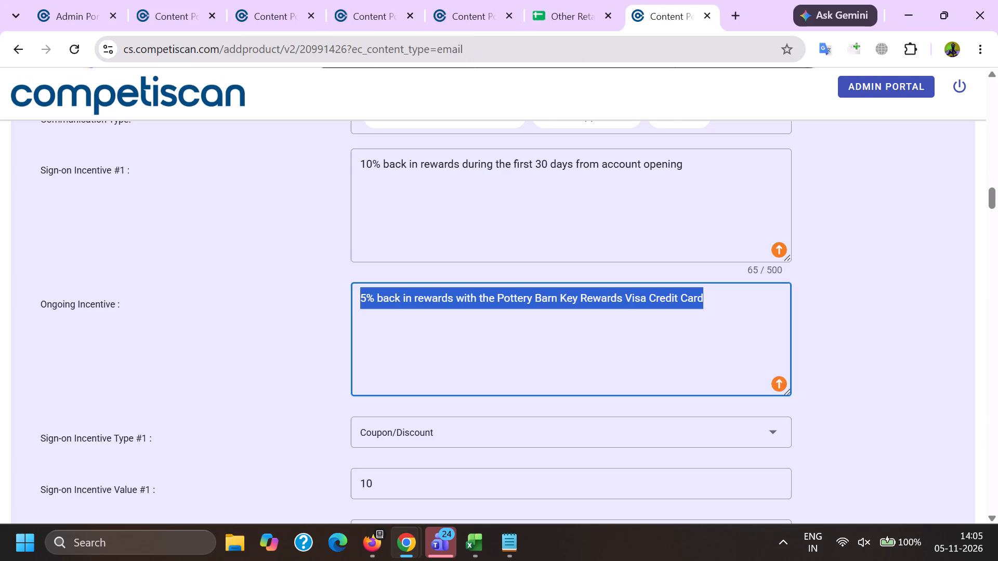
scroll(568, 344, up, 11)
click(494, 329)
drag(494, 329, 506, 338)
shift+click(828, 375)
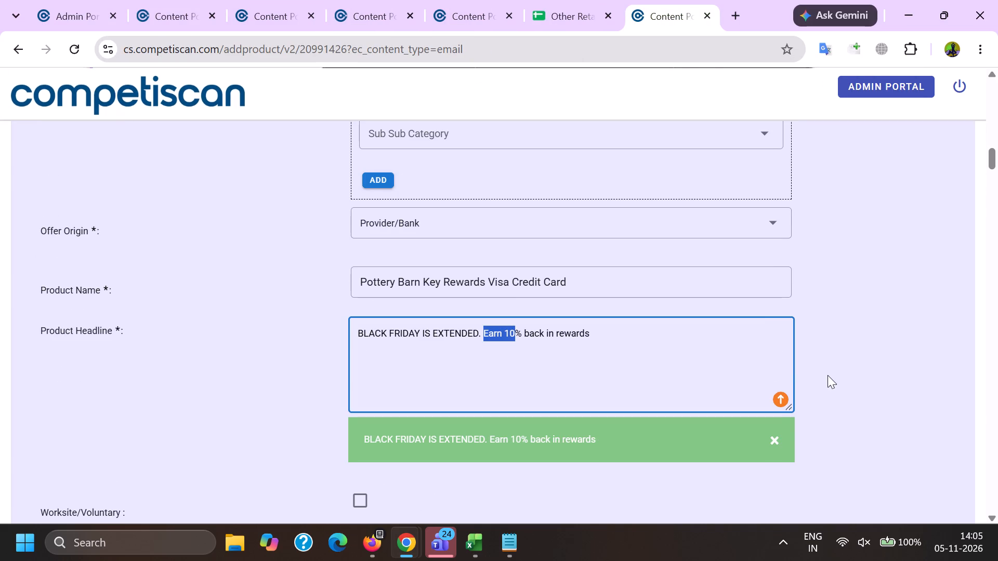
key(ctrl+c)
key(alt+Tab)
key(ctrl+v)
Set the response mechanism to URL/Website and the mailing type to Acquisition.
scroll(242, 238, down, 5)
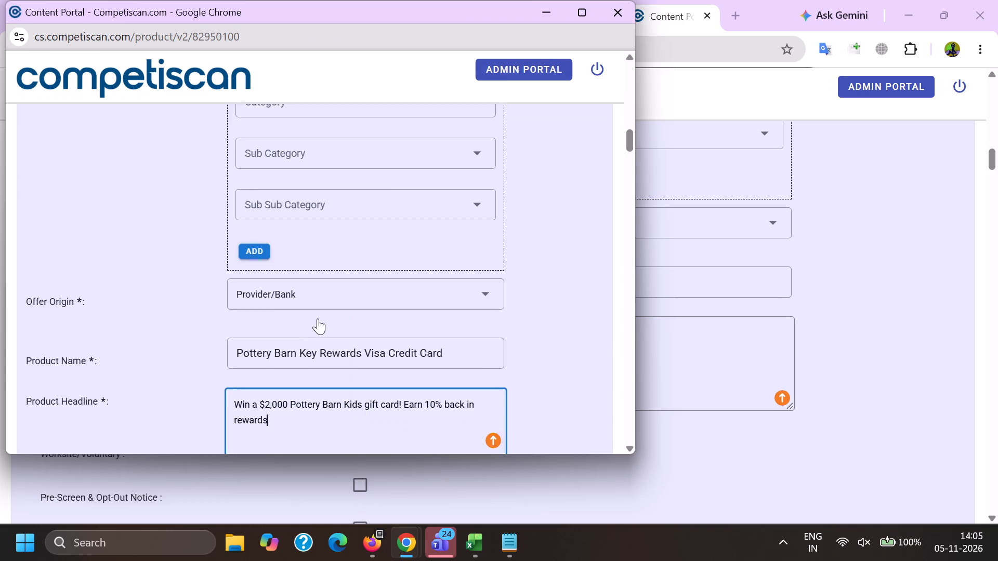
click(286, 366)
scroll(319, 171, down, 9)
click(321, 338)
drag(207, 300, 209, 306)
click(236, 314)
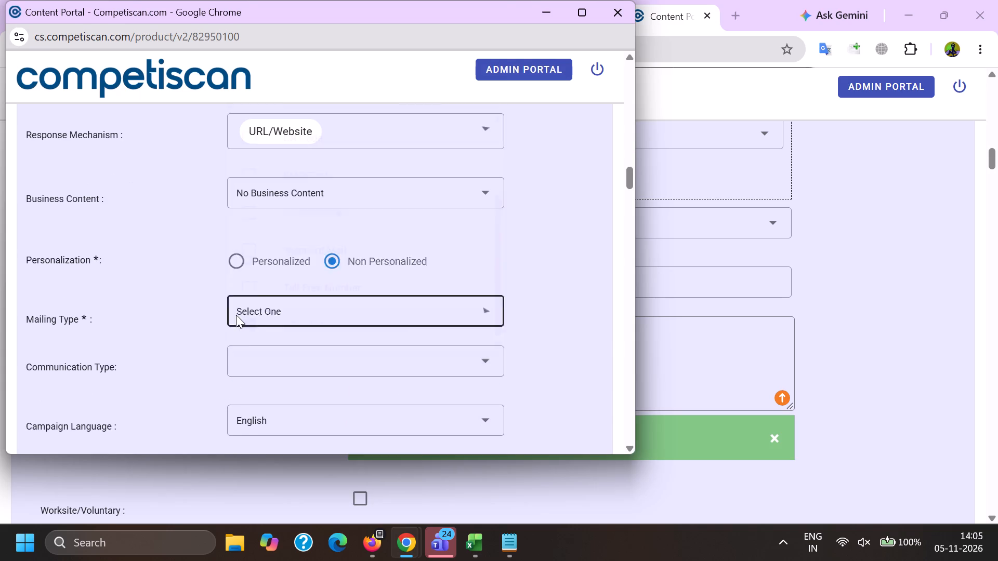
drag(280, 266, 280, 271)
drag(190, 308, 206, 327)
Select Bonuses/Contests/Incentives, Co-Brand and Mobile Application as the communication types.
click(263, 371)
scroll(334, 207, down, 2)
click(336, 323)
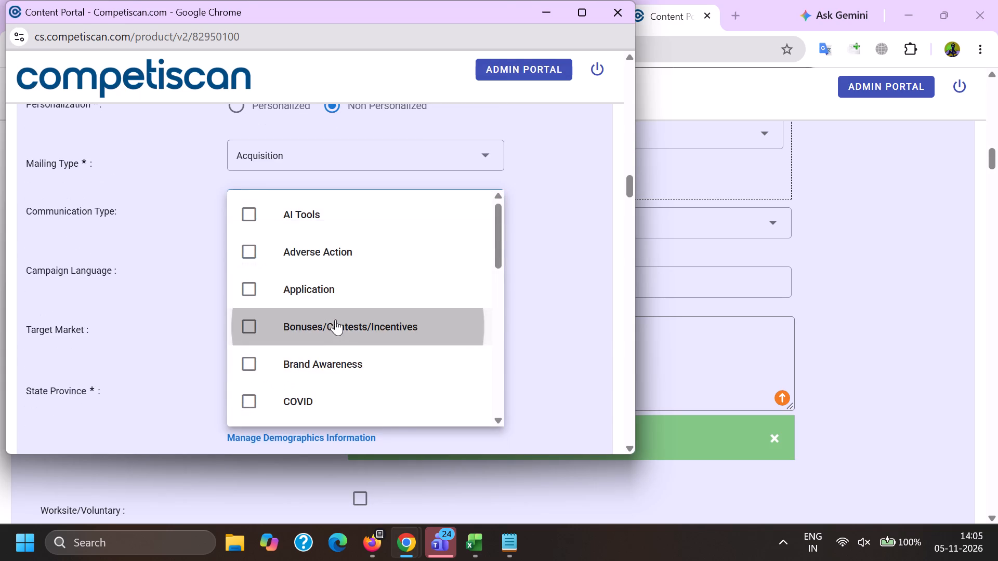
scroll(335, 319, down, 4)
click(303, 376)
scroll(304, 363, down, 10)
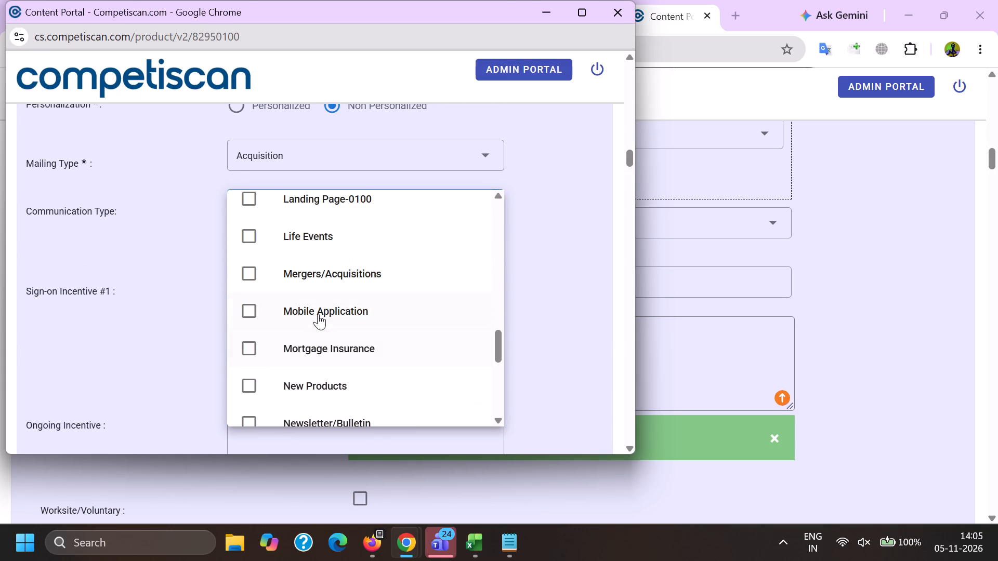
click(318, 313)
click(149, 309)
Copy 10% back in rewards during the first 30 days from account opening from form 20991426 into Sign-on Incentive #1.
key(alt+Tab)
scroll(679, 278, down, 8)
drag(699, 399, 166, 413)
key(ctrl+c)
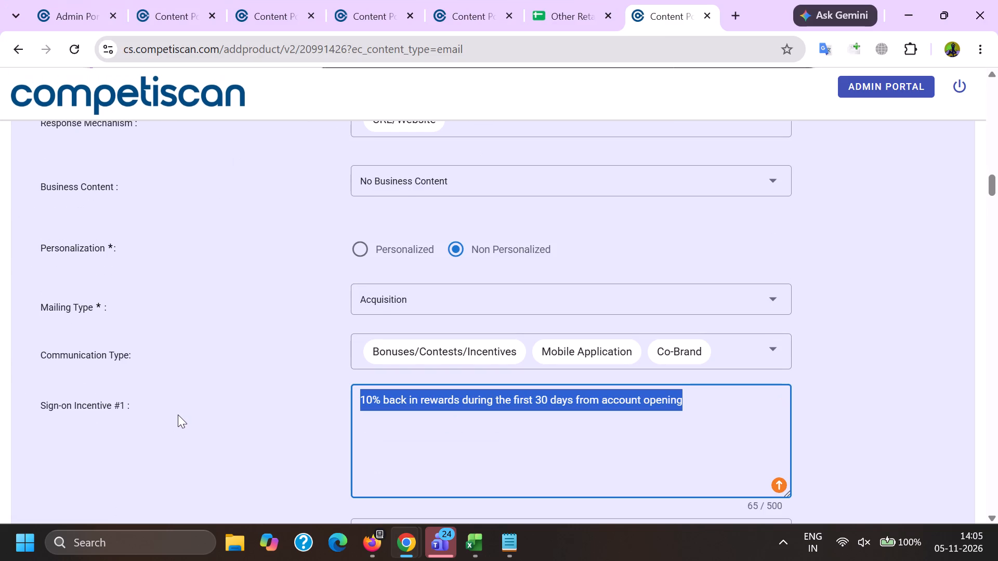
key(alt+Tab)
drag(205, 349, 237, 350)
click(342, 329)
key(ctrl+v)
Copy 5% back in rewards with the Pottery Barn Key Rewards Visa Credit Card from form 20991426 into Ongoing Incentive.
click(359, 436)
key(alt+Tab)
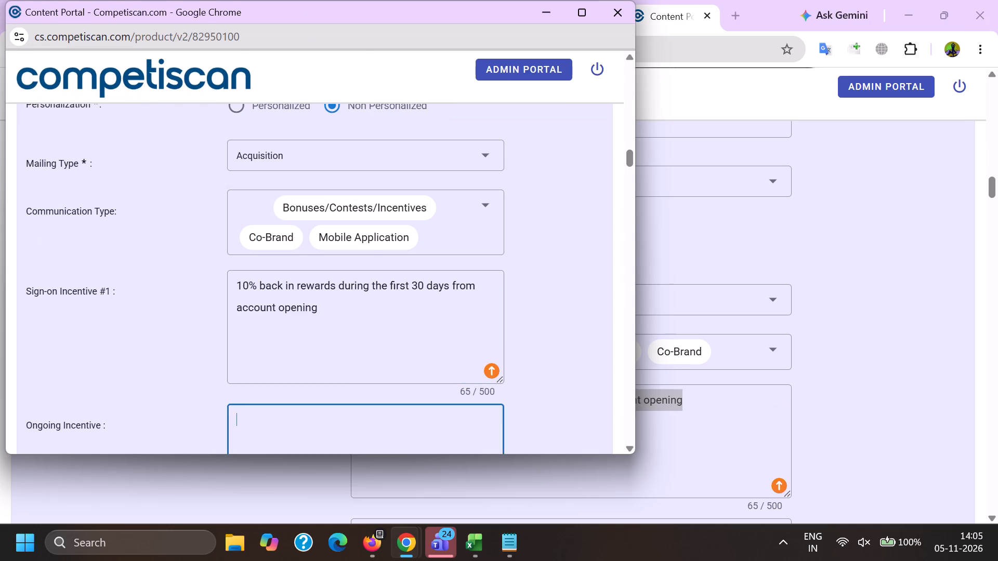
scroll(633, 362, down, 3)
drag(728, 345, 258, 272)
key(ctrl+c)
key(alt+Tab)
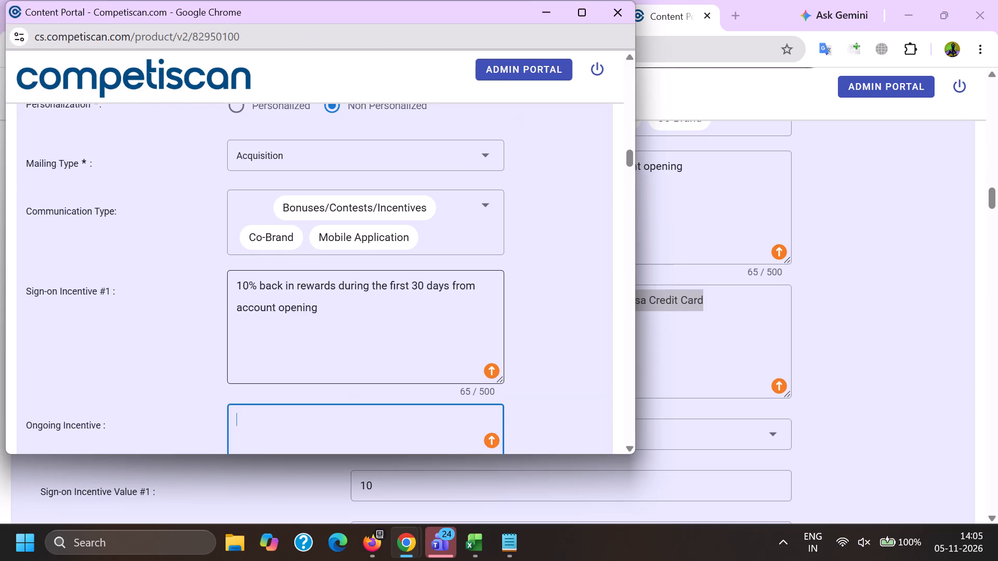
key(ctrl+v)
Set Sign-on Incentive Type #1 to Coupon/Discount and Sign-on Incentive Value #1 to 10.00.
scroll(272, 237, down, 4)
click(270, 241)
scroll(271, 239, down, 6)
click(281, 326)
drag(175, 319, 182, 319)
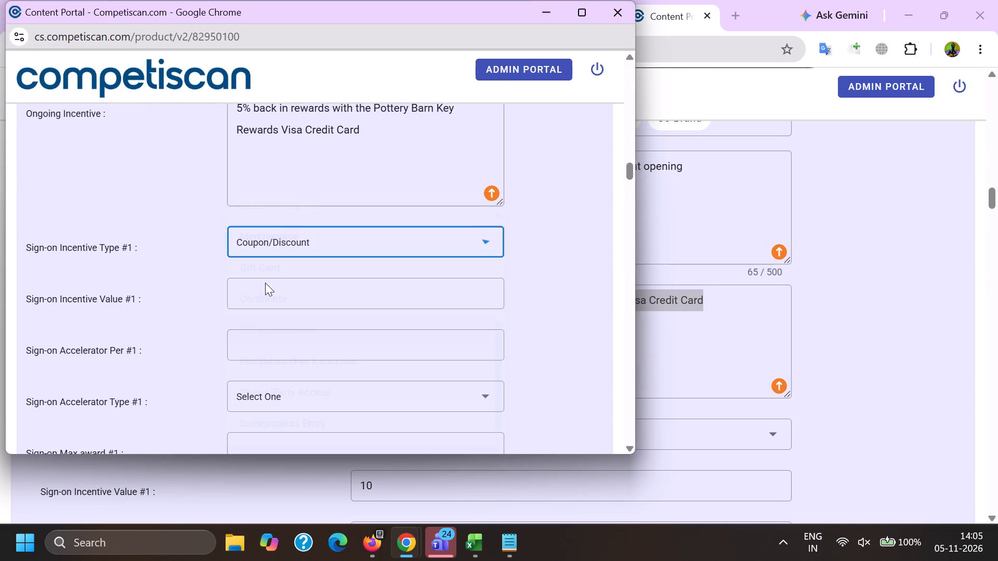
click(264, 277)
click(267, 298)
key(1)
key(0)
key(period)
key(0)
key(0)
key(Tab)
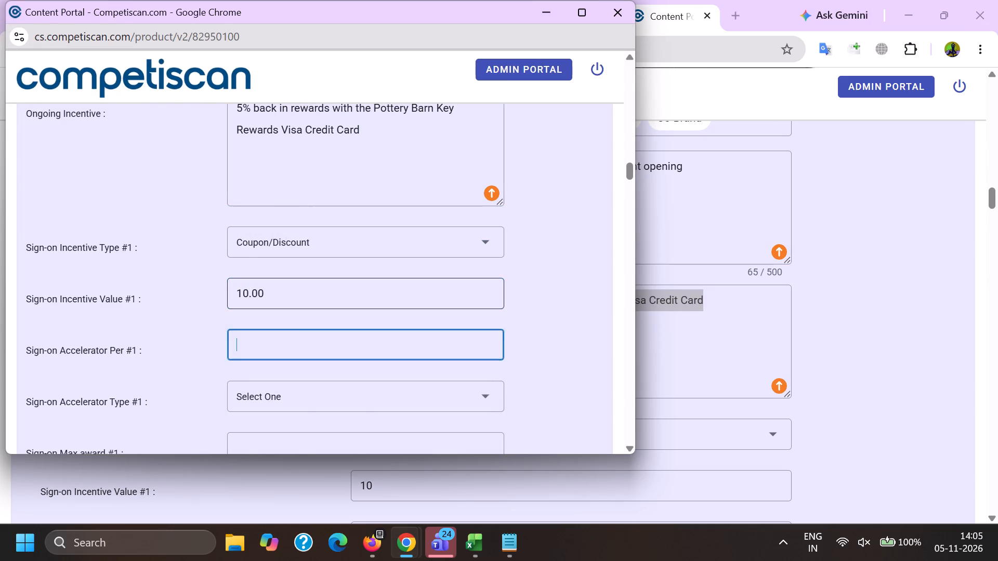
Set Sign-on Max award #1 to 10.00, the incentive window to 1 month, and Sign-on Fixed date #1 to Yes.
key(Tab)
key(Tab)
text(10.)
key(0)
key(0)
key(Tab)
key(Tab)
key(Tab)
key(1)
scroll(262, 297, down, 3)
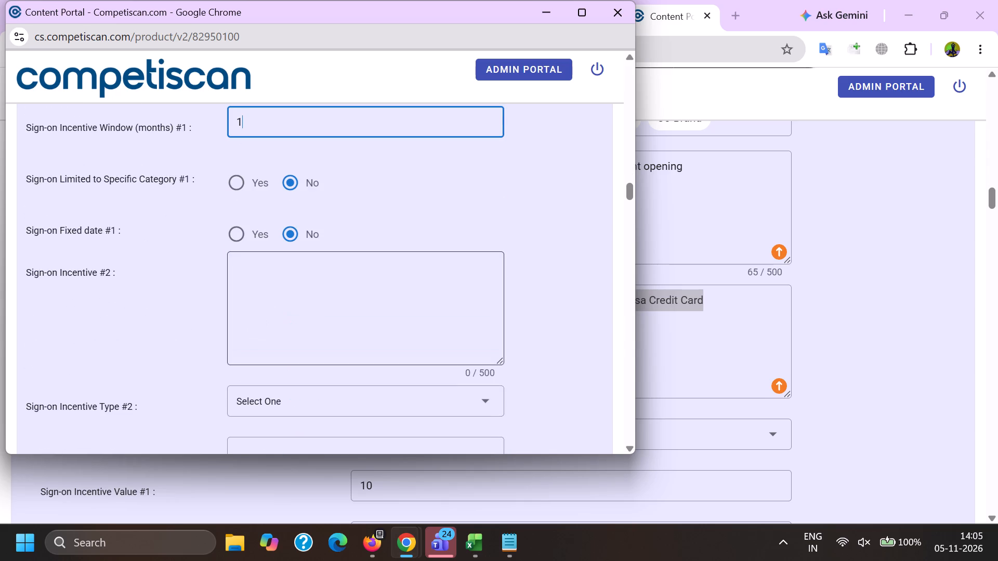
click(237, 228)
Set the payment card's application type to Invitation to Apply and its card network to Visa.
scroll(221, 237, down, 20)
scroll(221, 237, down, 3)
scroll(247, 287, up, 4)
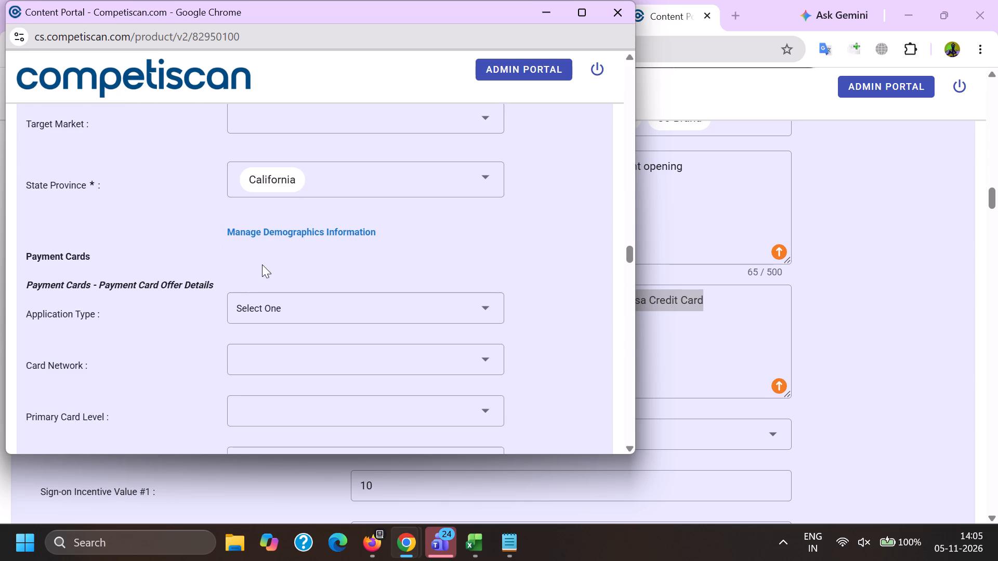
click(260, 319)
scroll(297, 196, down, 1)
click(307, 301)
click(213, 309)
click(245, 290)
scroll(279, 166, down, 2)
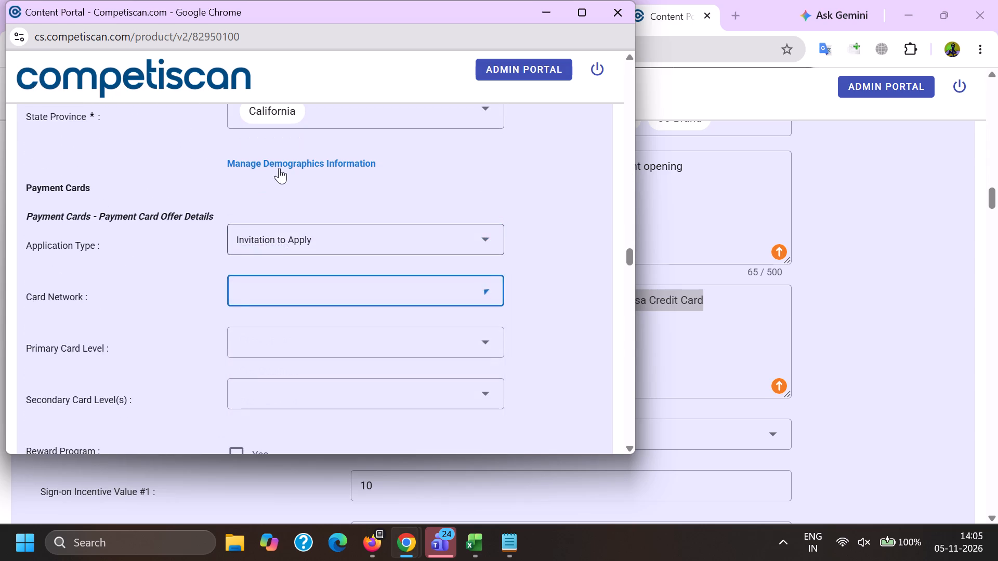
click(306, 296)
drag(157, 278, 186, 263)
Set the primary card level to Visa Signature and mark the card as having a reward program.
click(259, 182)
scroll(284, 325, down, 6)
click(295, 365)
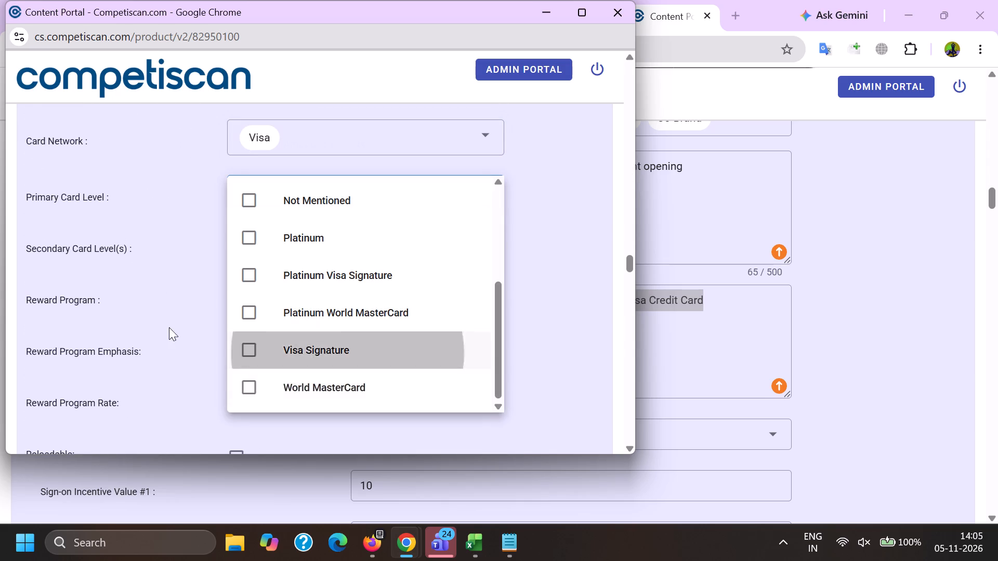
drag(169, 327, 181, 328)
click(237, 315)
Mark Credit Card Mentioned in the retail credit section and submit the product form of 82950100.
double_click(206, 355)
key(End)
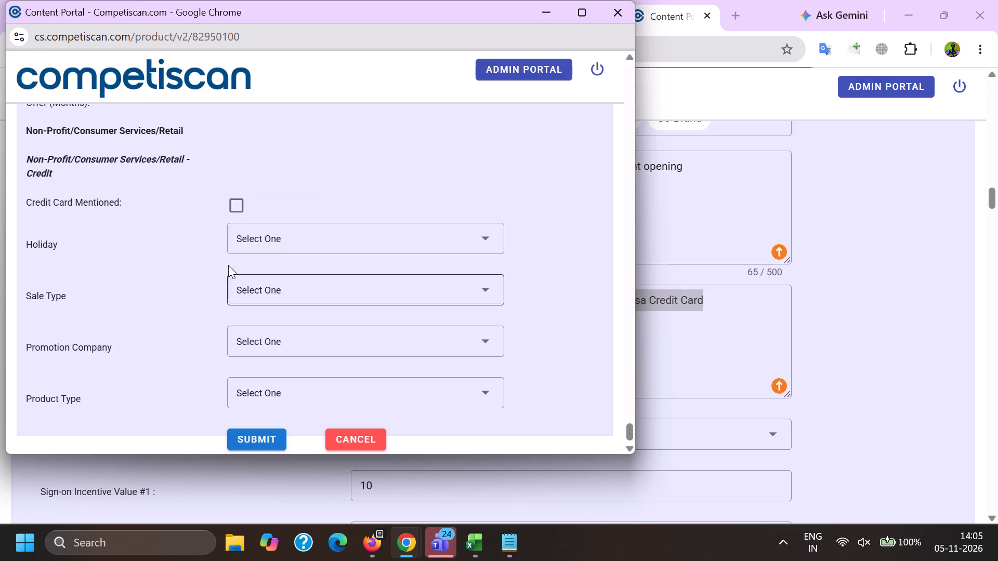
click(229, 208)
click(263, 434)
key(alt+Tab)
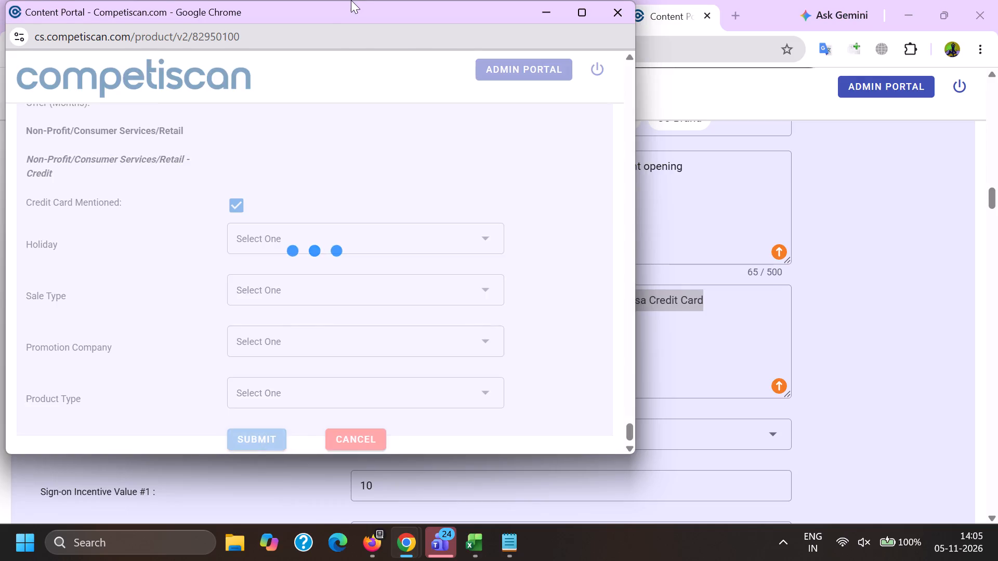
click(334, 0)
scroll(297, 255, up, 7)
ctrl+click(447, 235)
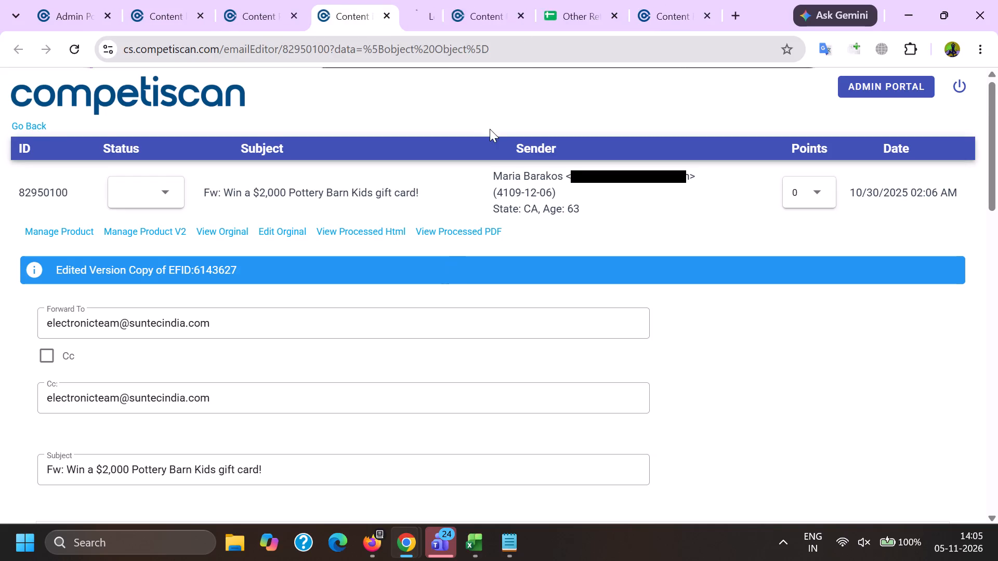
Log the email ID 82950024 in the 2025 excel workbook and return to that email.
click(532, 0)
click(333, 42)
double_click(305, 52)
key(ctrl+c)
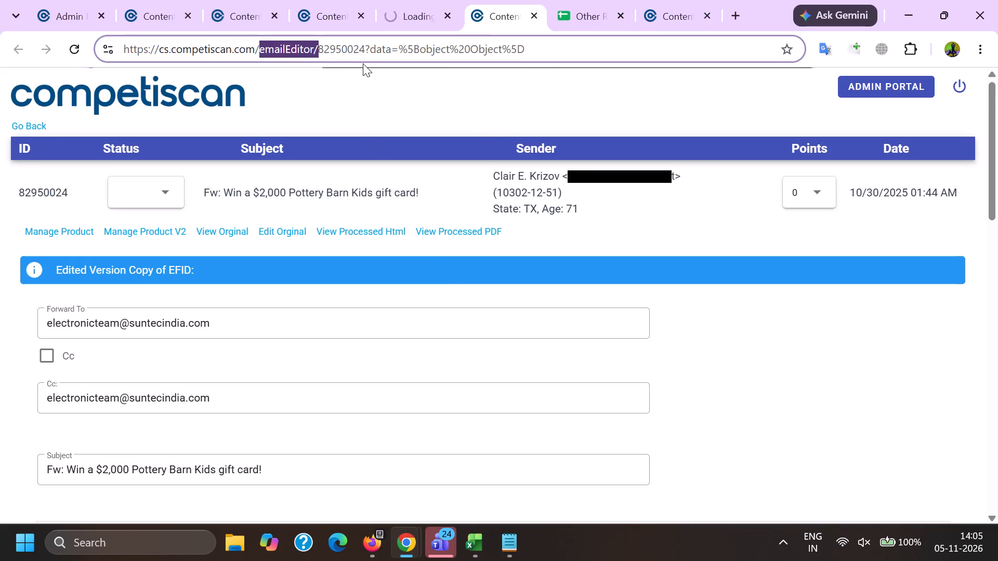
double_click(336, 58)
key(ctrl+c)
click(481, 547)
click(637, 493)
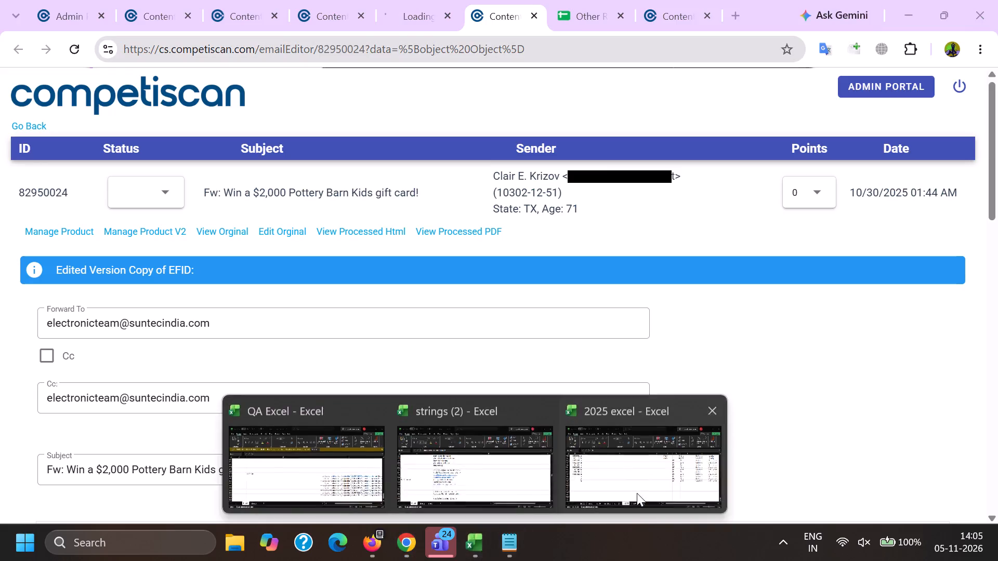
click(70, 324)
key(ctrl+v)
click(162, 318)
key(alt+Tab)
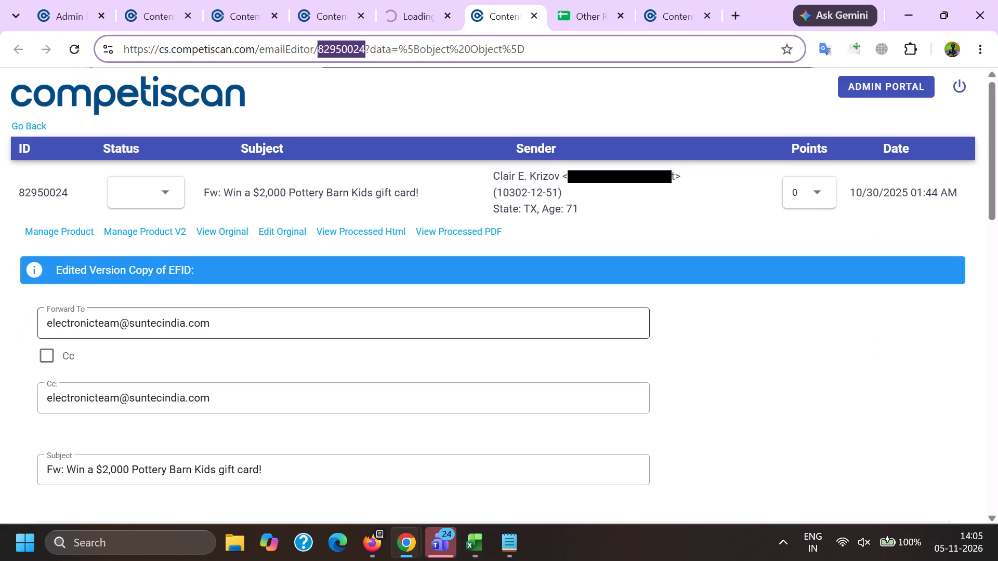
Copy the From, Sent and Subject header block of email 82950100 to the top of email 82950024's body.
scroll(220, 230, down, 2)
scroll(183, 353, down, 2)
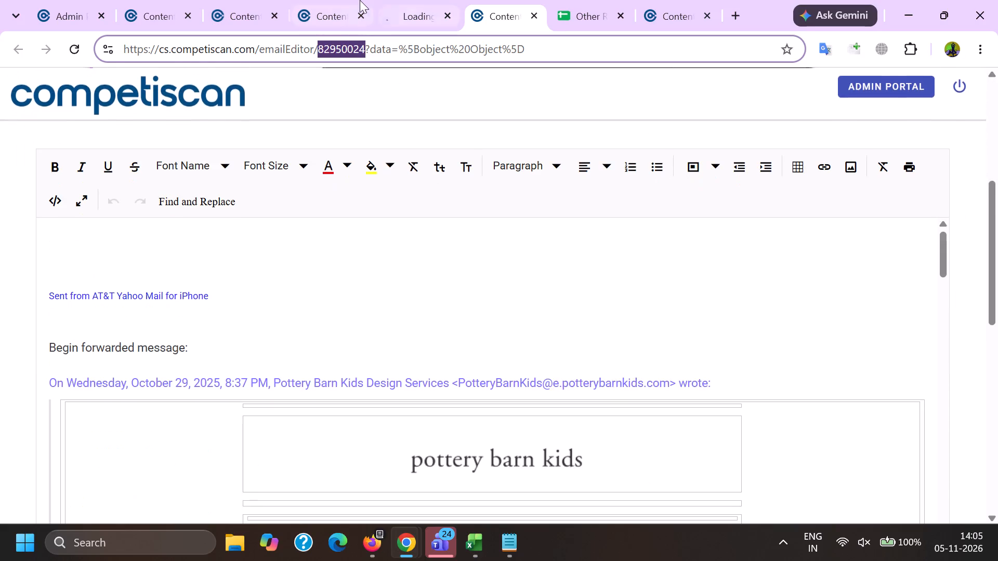
click(352, 0)
scroll(265, 347, down, 3)
drag(310, 395, 1, 285)
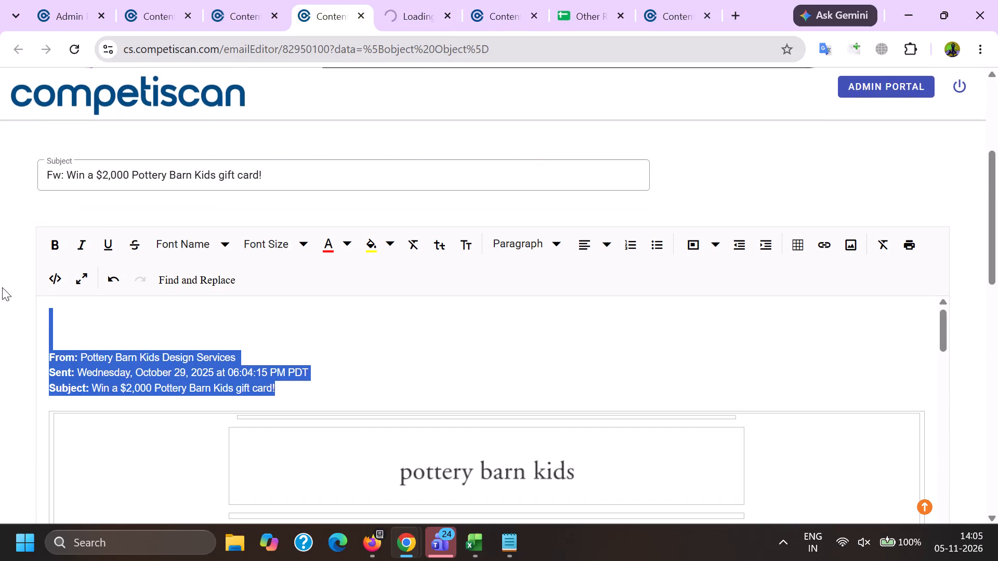
key(ctrl+c)
click(495, 0)
click(122, 261)
key(ctrl+v)
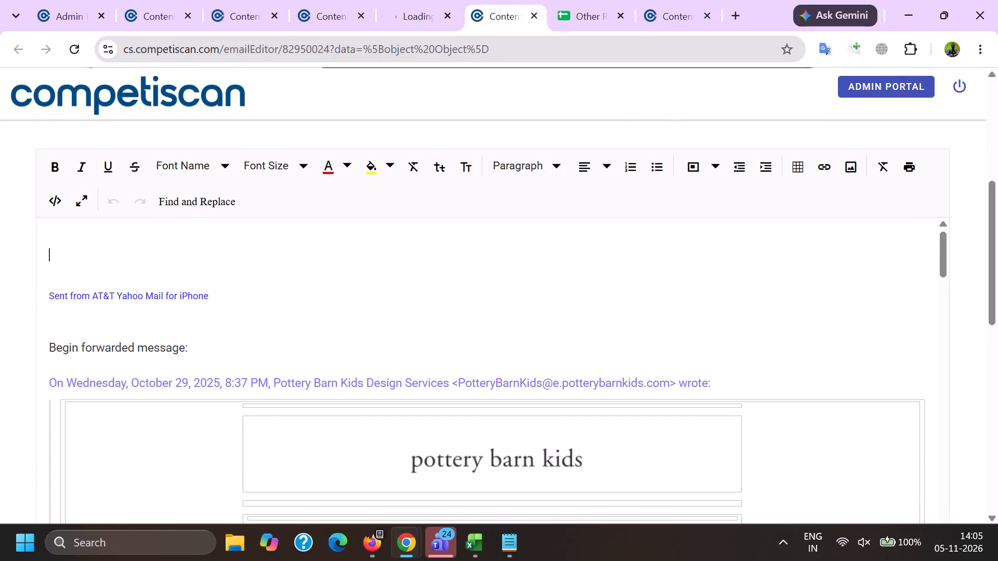
Replace the date in the pasted Sent line with Wednesday, October 29, 2025, 8:37 PM from the forwarding line.
click(101, 435)
drag(101, 434, 108, 435)
shift+click(248, 426)
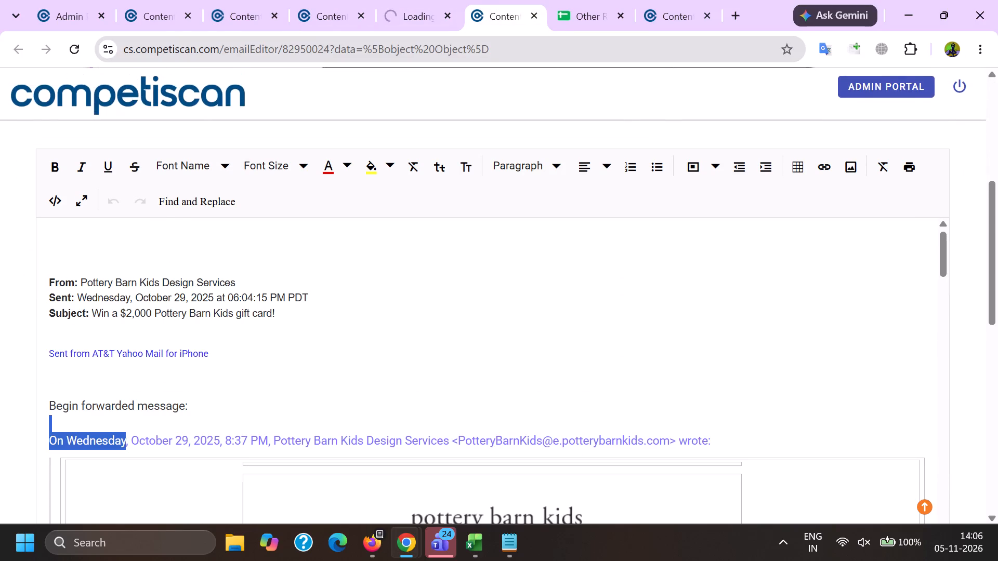
shift+click(261, 438)
key(ctrl+c)
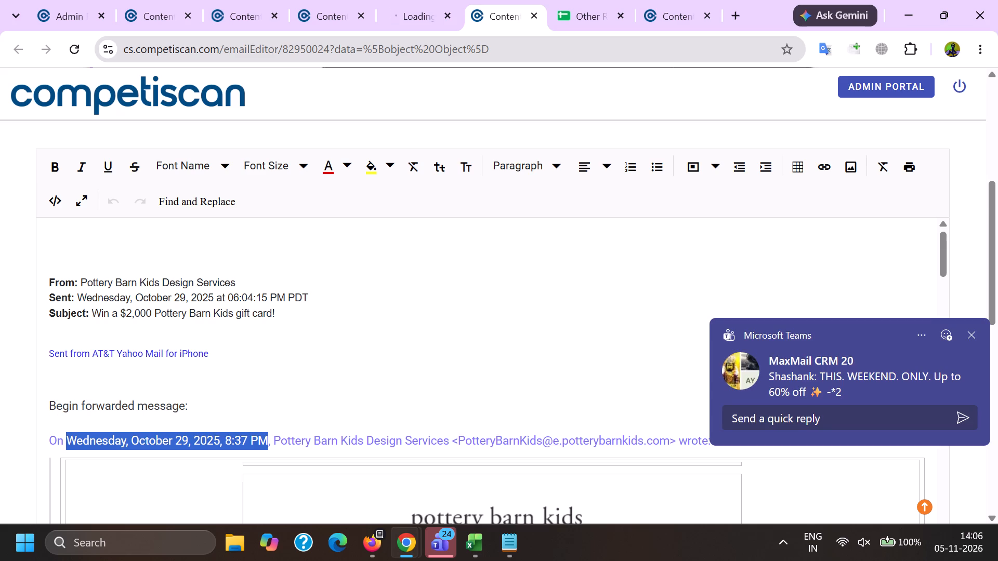
drag(79, 293, 326, 295)
key(ctrl+v)
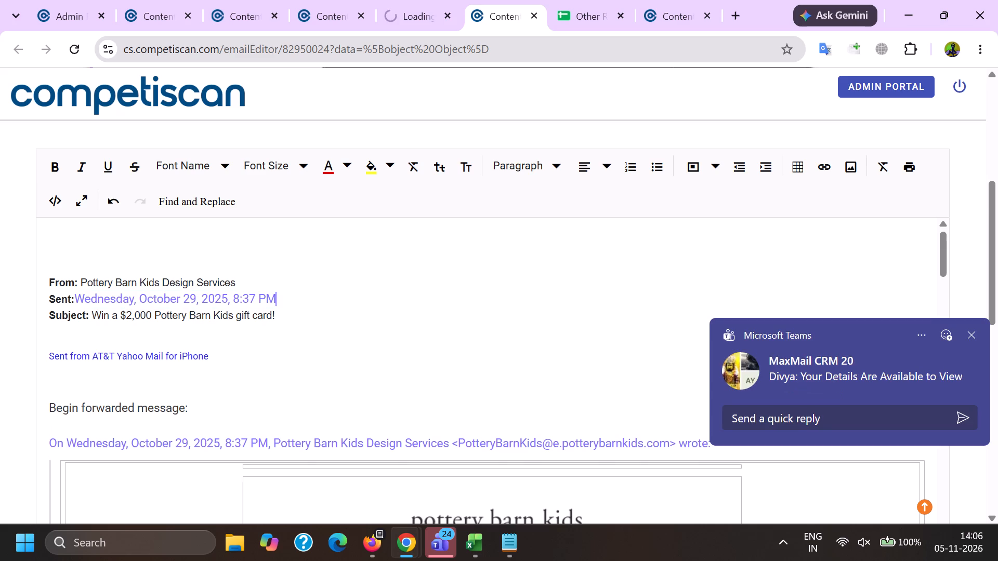
click(78, 291)
key(space)
Colour the whole From, Sent and Subject header block black.
drag(340, 333, 12, 225)
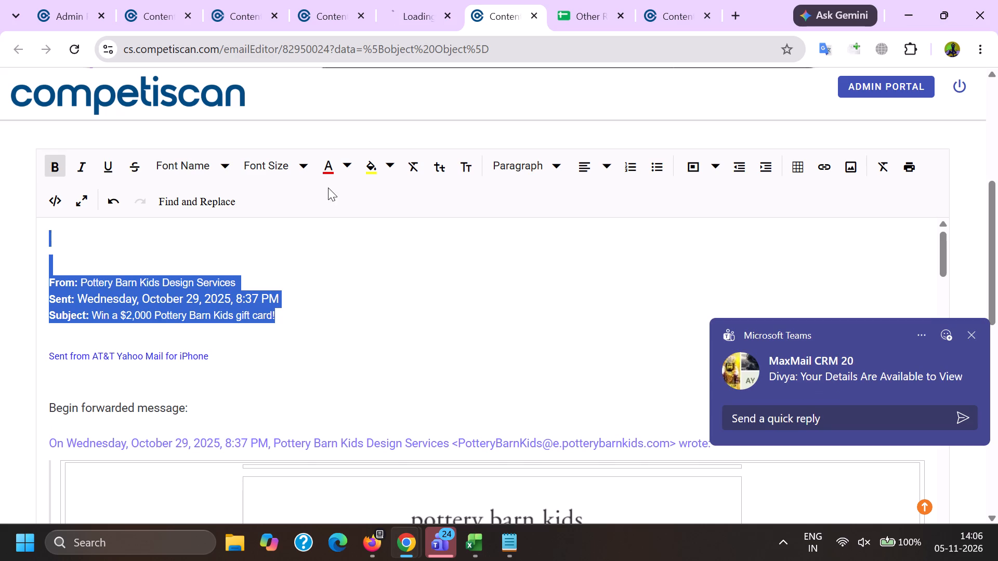
click(344, 159)
click(351, 181)
click(306, 313)
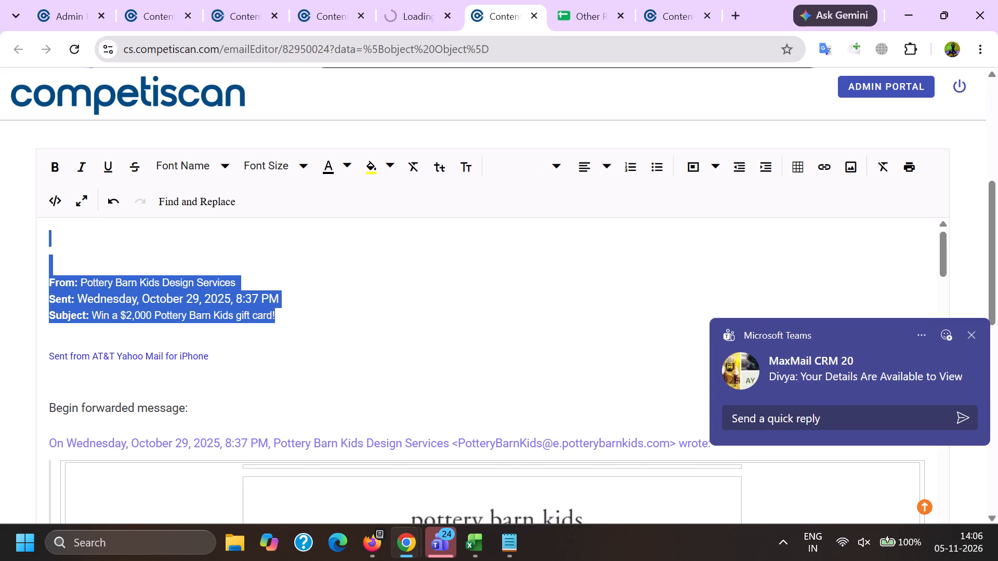
Delete the Yahoo Mail signature, the forwarded-message line and the "On Wednesday… wrote" line below the header block.
drag(714, 409, 97, 358)
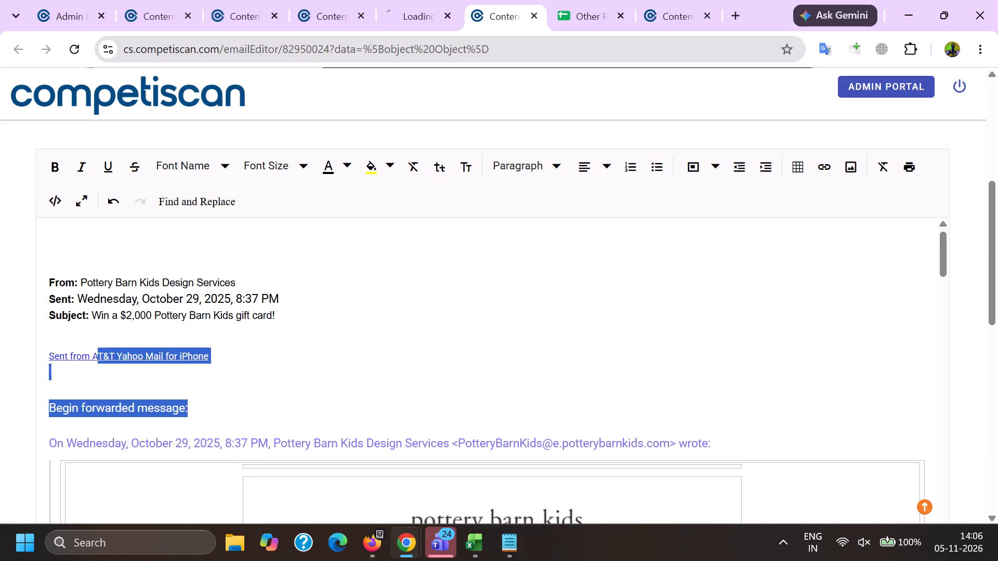
drag(97, 358, 49, 352)
key(BackSpace)
drag(49, 352, 707, 391)
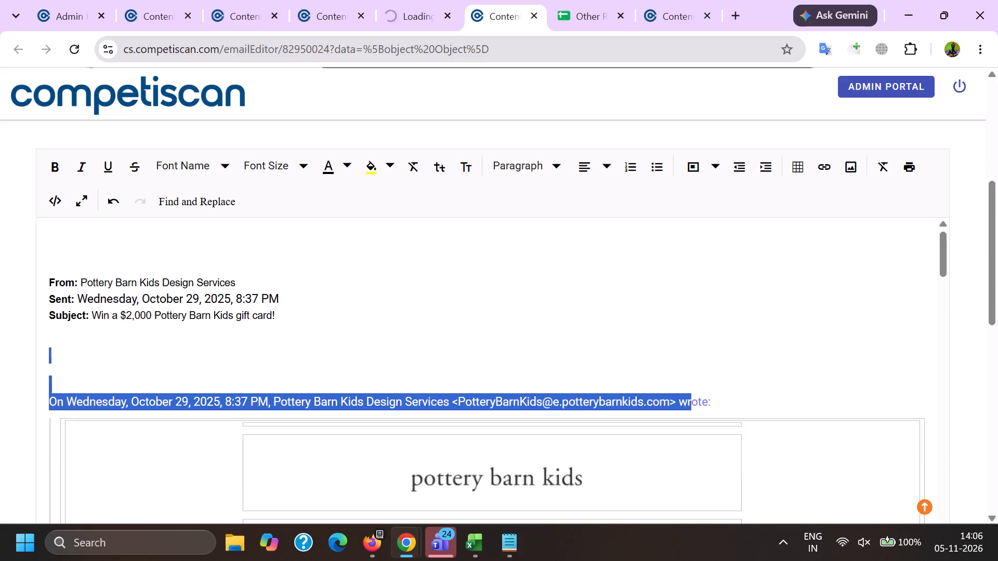
drag(707, 391, 809, 404)
key(BackSpace)
key(BackSpace)
Remove all links from the body of email 82950024.
scroll(633, 397, down, 9)
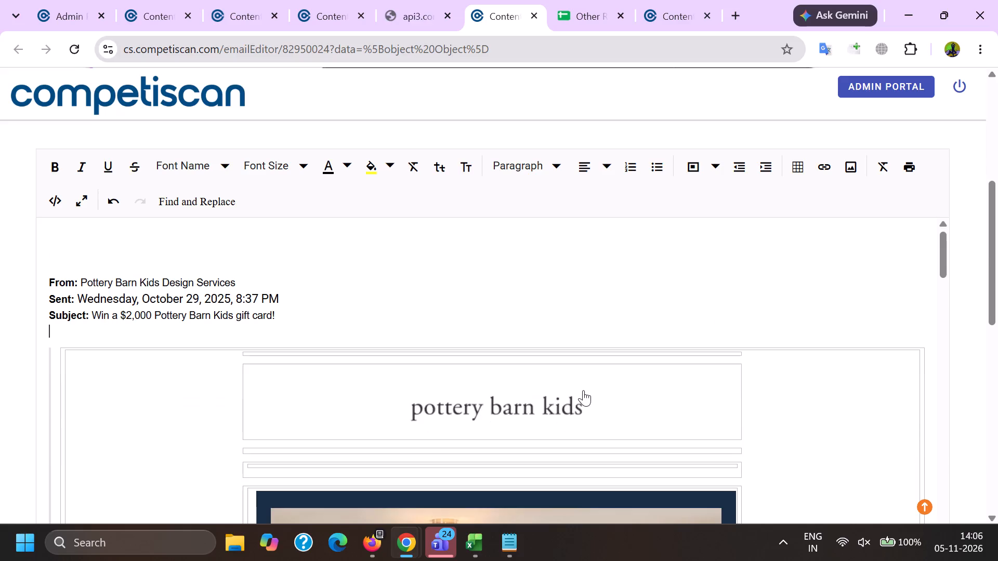
scroll(583, 390, down, 20)
scroll(583, 390, down, 5)
scroll(475, 376, up, 2)
scroll(475, 377, down, 17)
scroll(457, 378, up, 1)
scroll(458, 378, down, 11)
scroll(236, 438, down, 4)
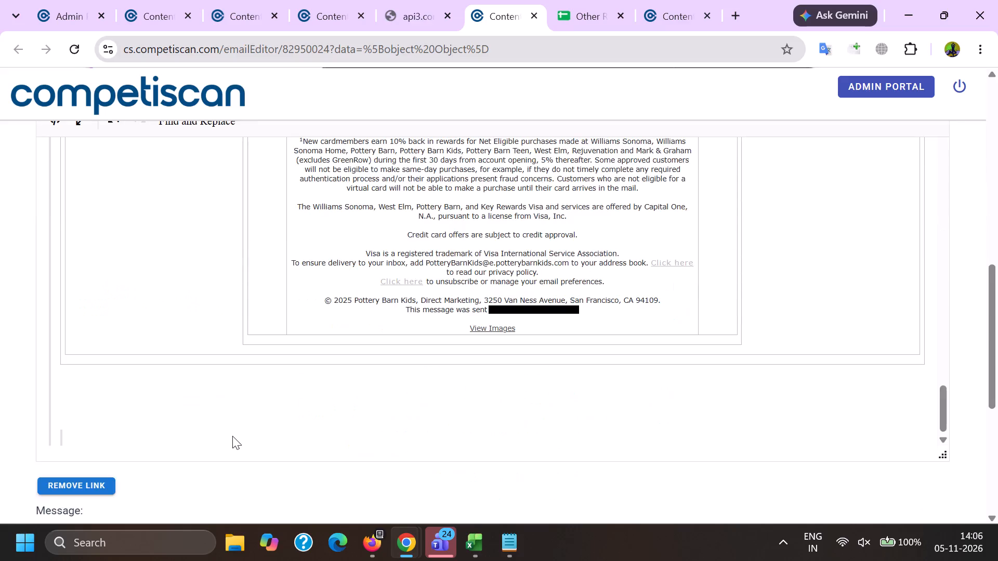
double_click(96, 446)
click(568, 158)
Delete the Pottery Barn Kids sender address and the recipient's address from the email's footer text.
scroll(482, 419, up, 1)
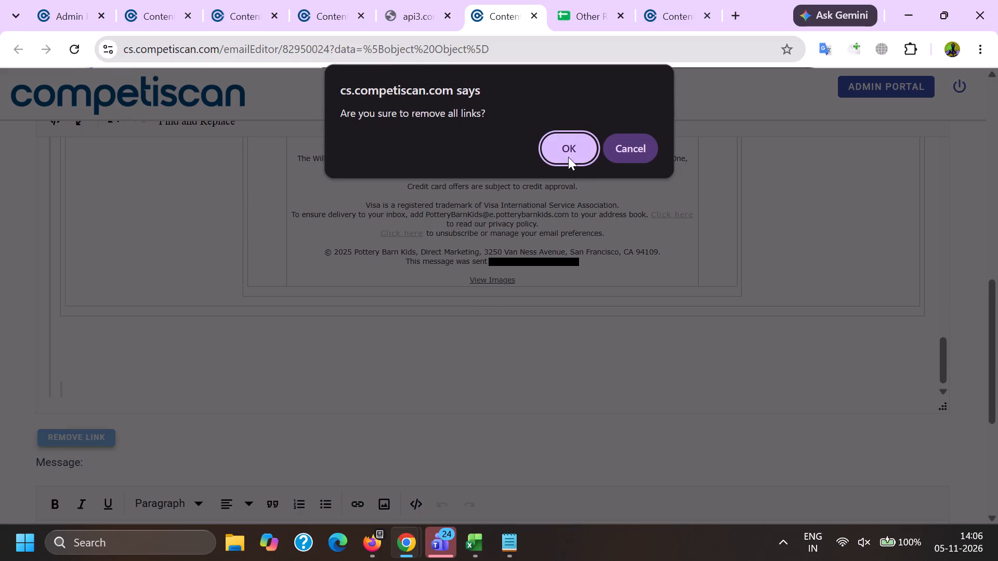
drag(424, 290, 490, 294)
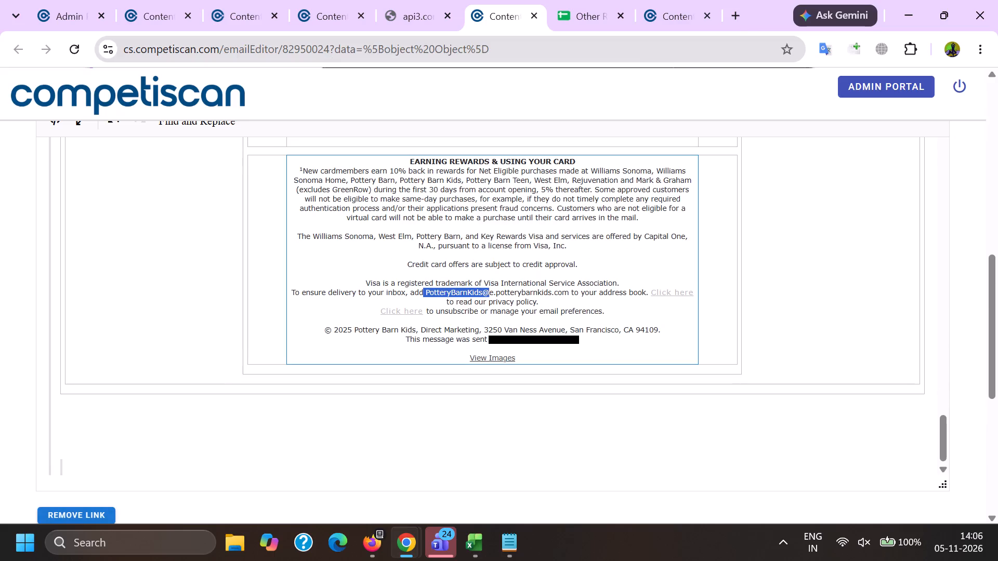
drag(490, 294, 568, 294)
key(BackSpace)
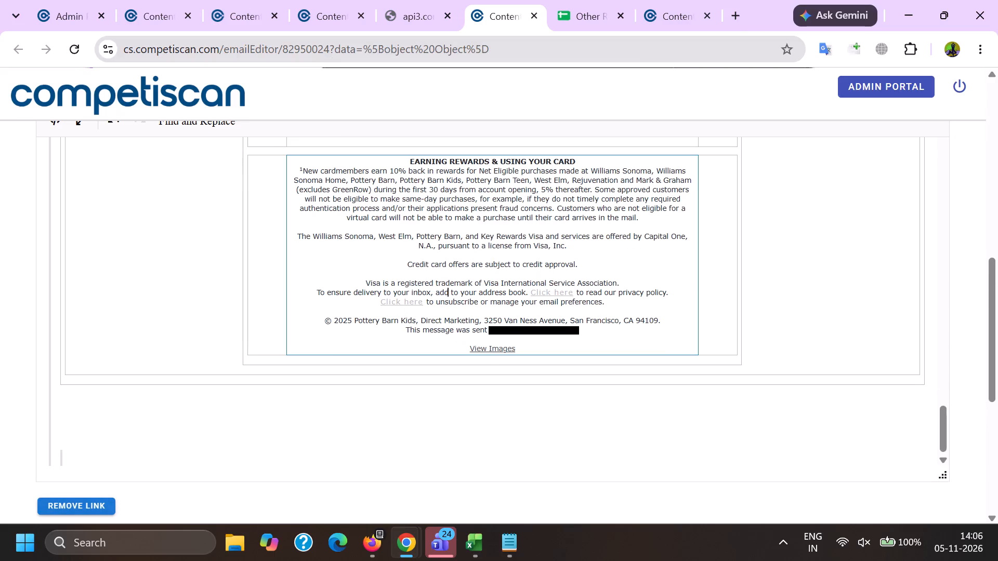
drag(497, 333, 611, 335)
key(BackSpace)
Save the product info of email 82950024.
scroll(540, 271, down, 11)
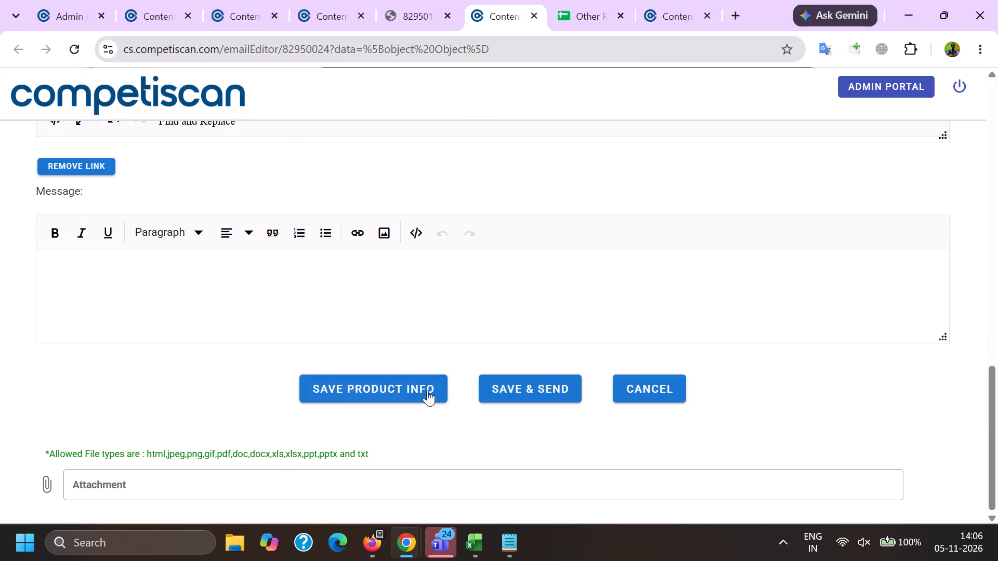
click(416, 390)
click(519, 305)
click(505, 324)
Close the processed PDF and the editor tab of email 82950100.
click(429, 0)
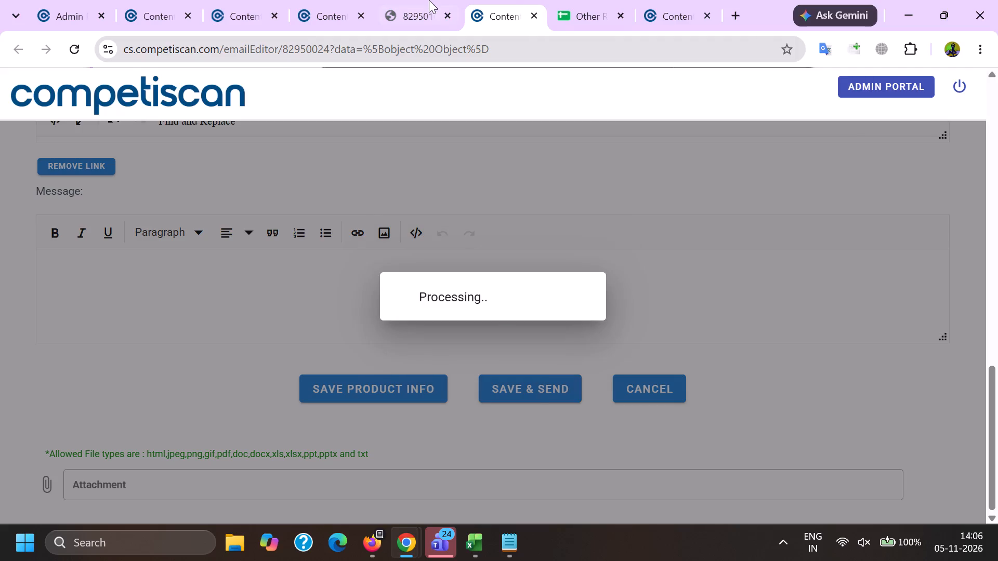
click(324, 0)
double_click(359, 12)
click(0, 229)
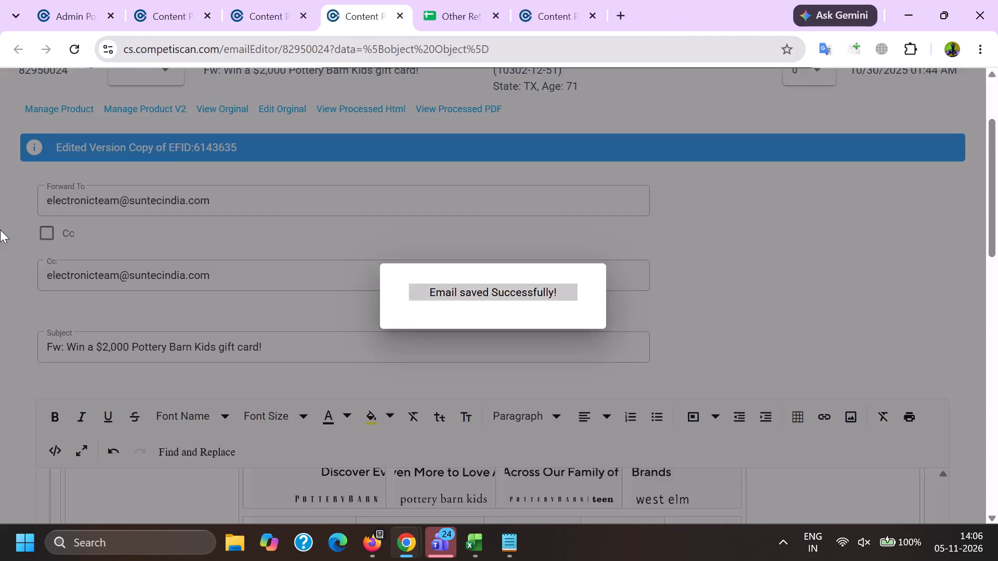
Open the product form of email 82950024 in its own window and load the email's processed PDF.
scroll(0, 306, up, 6)
click(55, 233)
key(alt+Tab)
ctrl+click(465, 240)
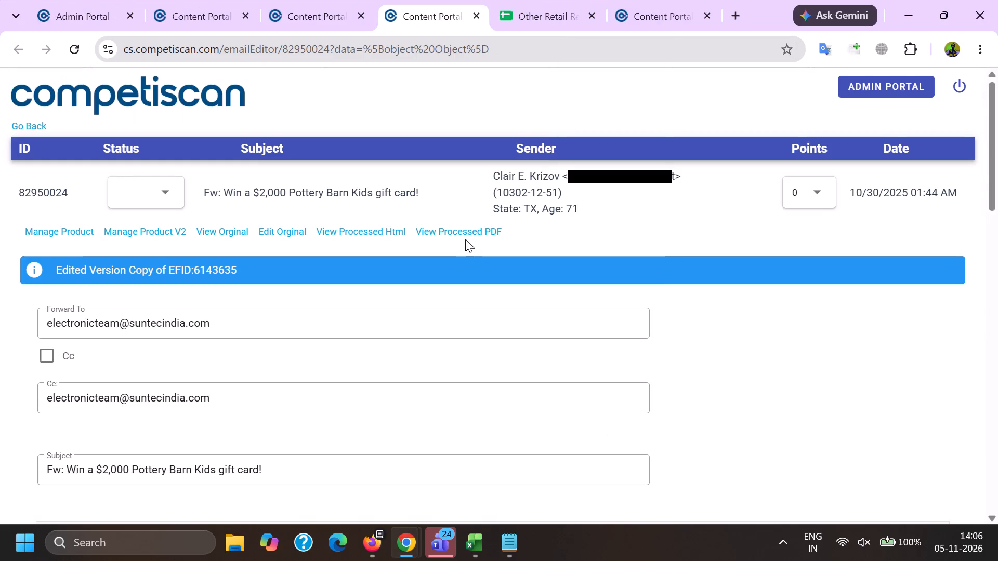
ctrl+click(463, 230)
Copy the name Pottery Barn Kids from the From line at the top of email 82950024's body.
scroll(187, 262, down, 6)
click(145, 330)
key(Page_Up)
key(Page_Up)
key(Page_Up)
key(Page_Up)
key(Page_Up)
key(Page_Up)
key(Page_Up)
key(Page_Up)
key(Page_Up)
key(Page_Up)
key(Page_Up)
key(Page_Up)
key(Page_Up)
key(Page_Up)
key(Page_Up)
key(Page_Up)
key(Page_Up)
key(Page_Up)
key(Page_Up)
key(Page_Up)
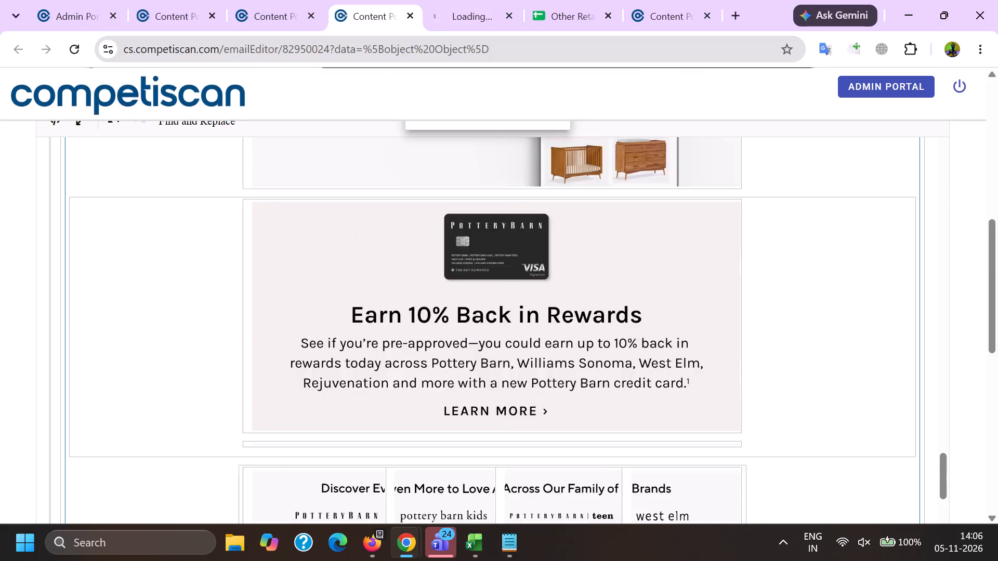
scroll(145, 330, down, 4)
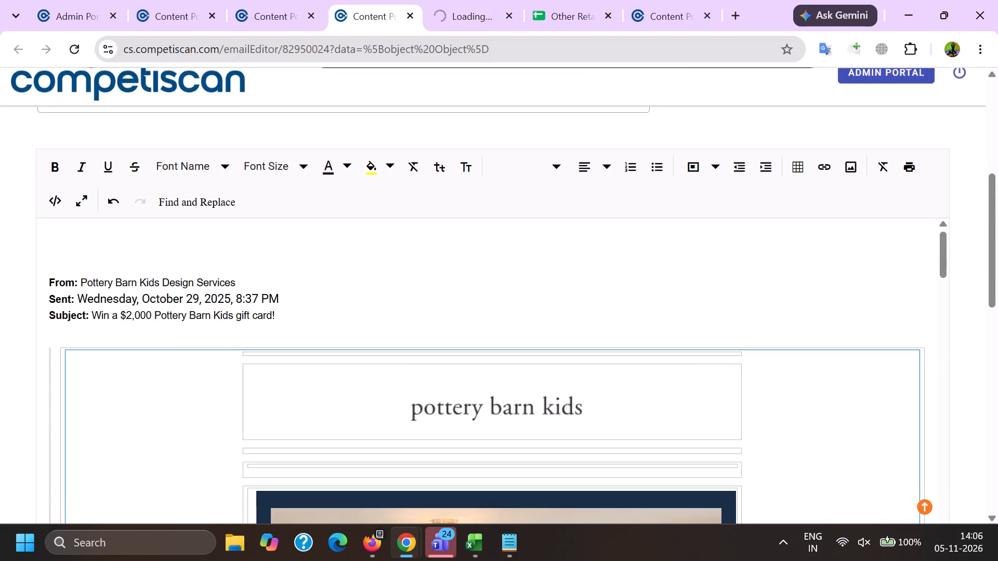
double_click(98, 285)
shift+click(161, 270)
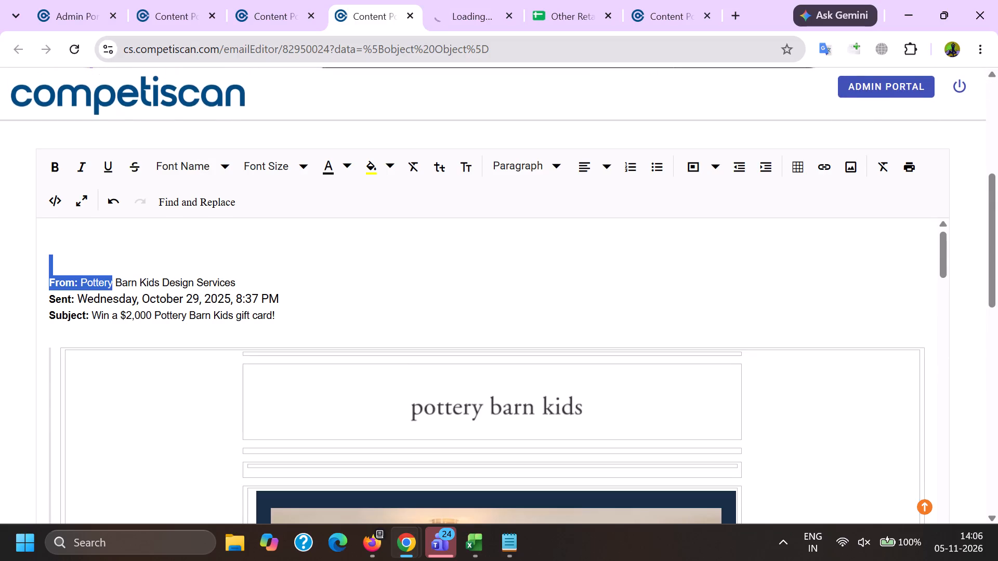
shift+click(161, 272)
shift+click(148, 279)
key(ctrl+c)
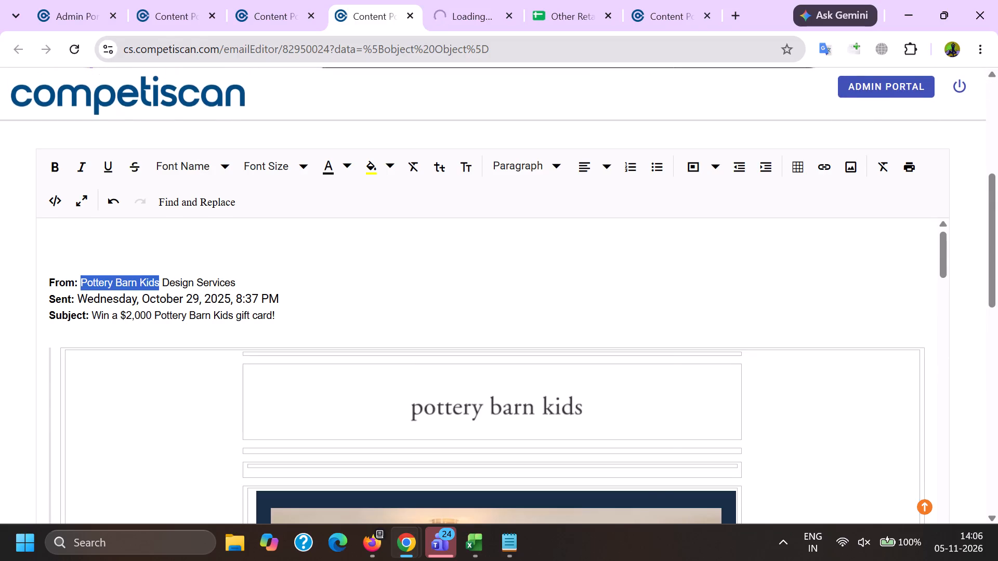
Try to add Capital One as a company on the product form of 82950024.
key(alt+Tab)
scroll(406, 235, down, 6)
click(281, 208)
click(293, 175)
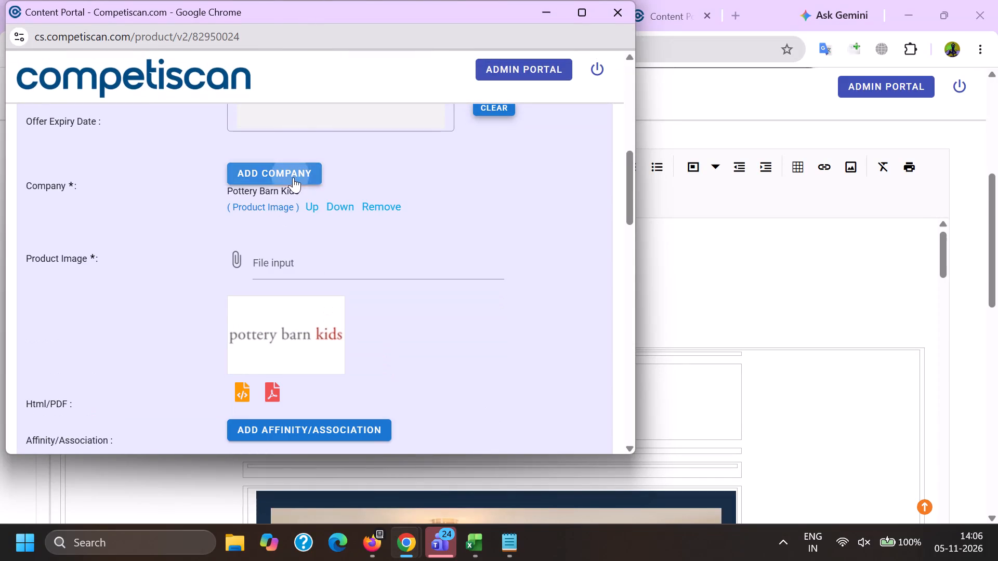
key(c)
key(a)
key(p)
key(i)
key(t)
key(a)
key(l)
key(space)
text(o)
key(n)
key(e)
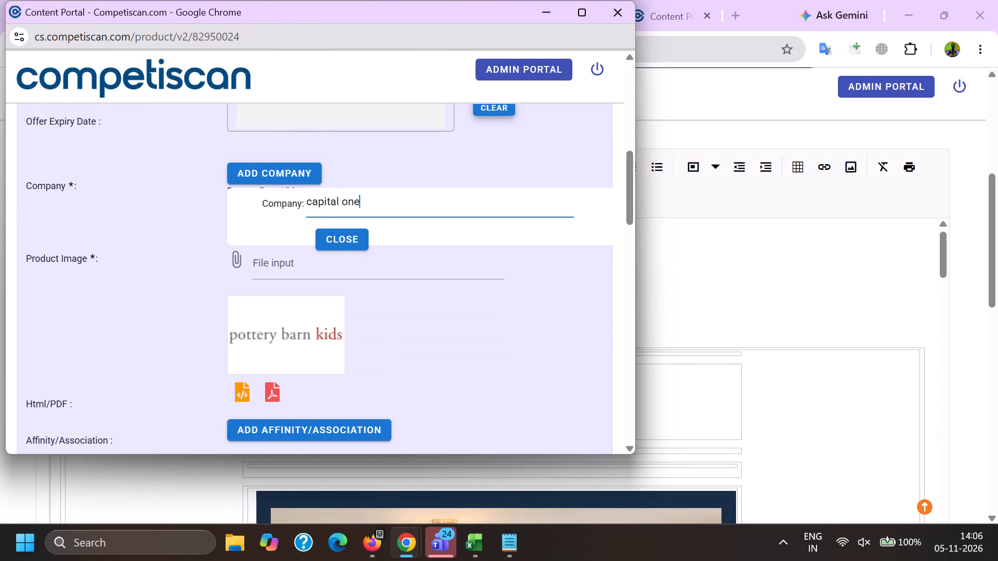
Search for Pottery Barn Kids as an affinity/association on the product form.
scroll(301, 188, down, 3)
click(299, 189)
click(388, 215)
key(ctrl+v)
Restart the company entry and add Capital One as a company on the product form.
scroll(356, 285, up, 3)
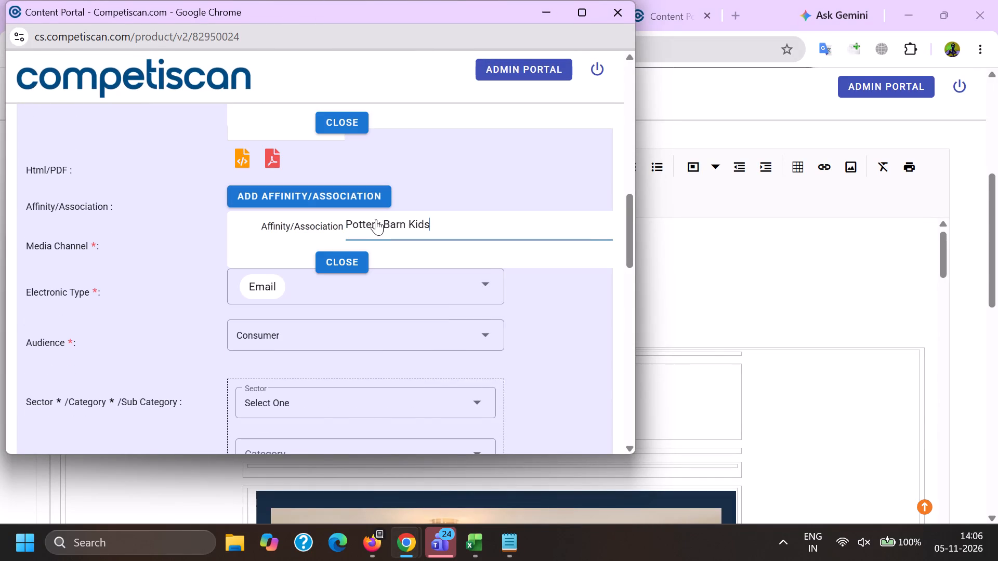
scroll(376, 219, up, 2)
click(354, 406)
click(370, 400)
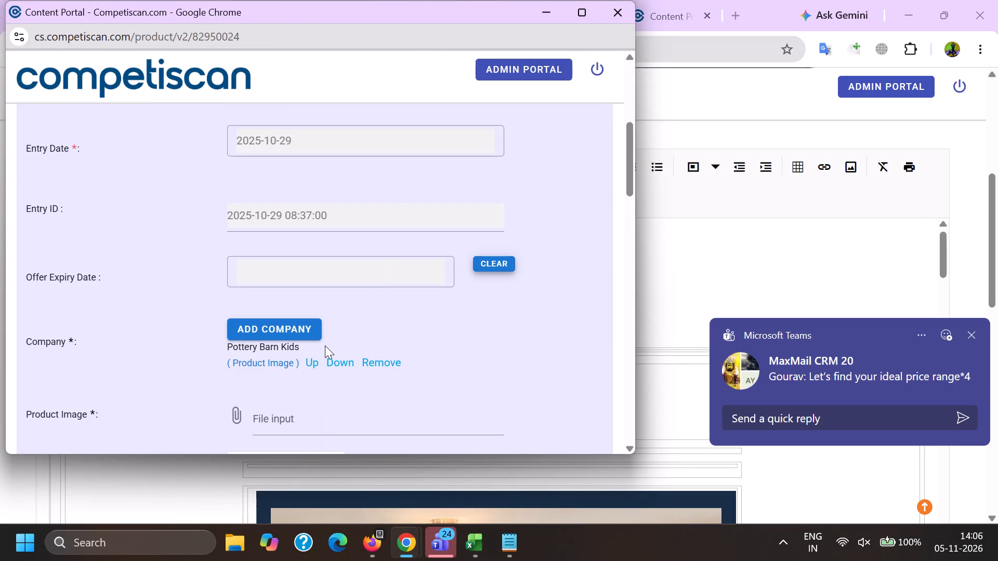
click(310, 330)
key(c)
key(a)
key(p)
key(i)
key(t)
key(a)
key(l)
key(space)
key(o)
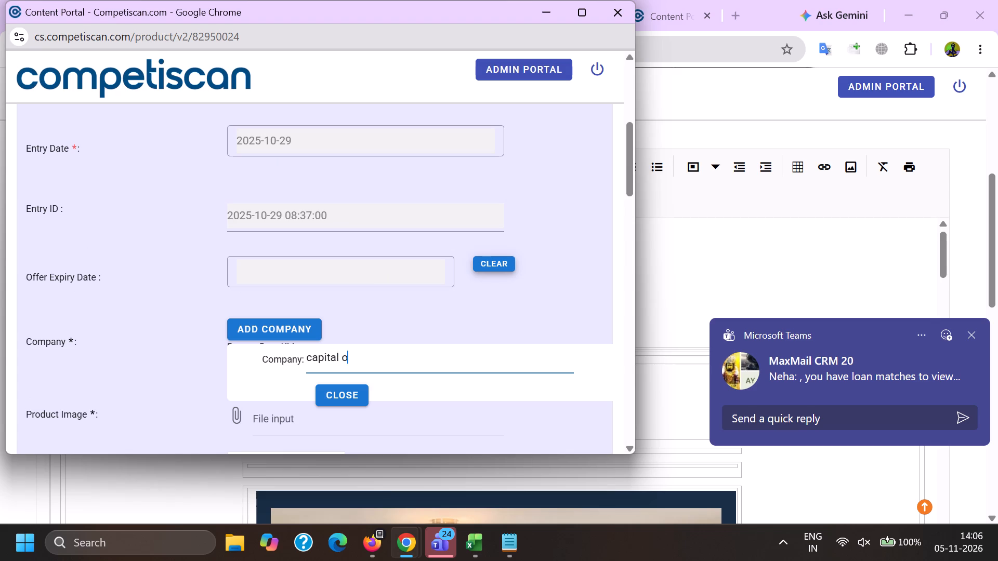
key(n)
key(e)
scroll(310, 340, down, 1)
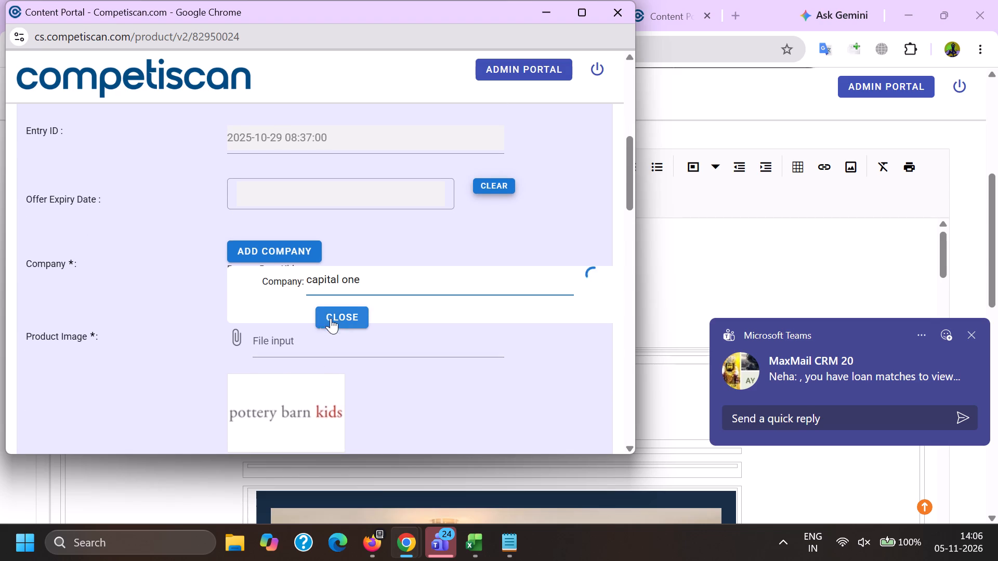
click(336, 319)
Pick Pottery Barn Kids (Retail) as the product's affinity/association.
scroll(299, 248, down, 7)
scroll(271, 343, up, 3)
click(326, 307)
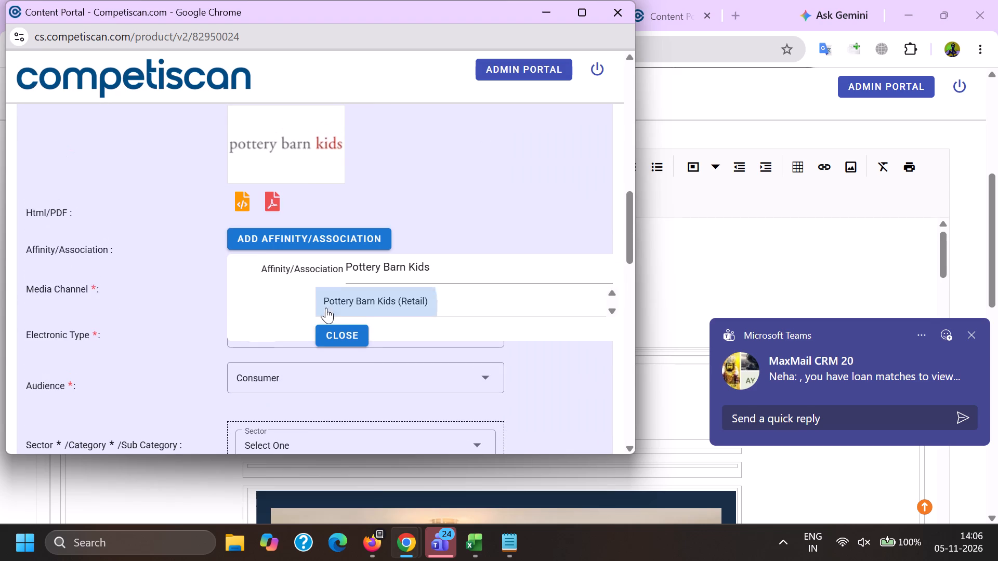
Add Retail / Home / Furniture as the product's sector, category and sub category.
scroll(306, 188, down, 4)
click(277, 161)
scroll(277, 166, down, 6)
click(275, 231)
drag(169, 223, 175, 223)
click(282, 210)
scroll(283, 149, down, 4)
click(269, 260)
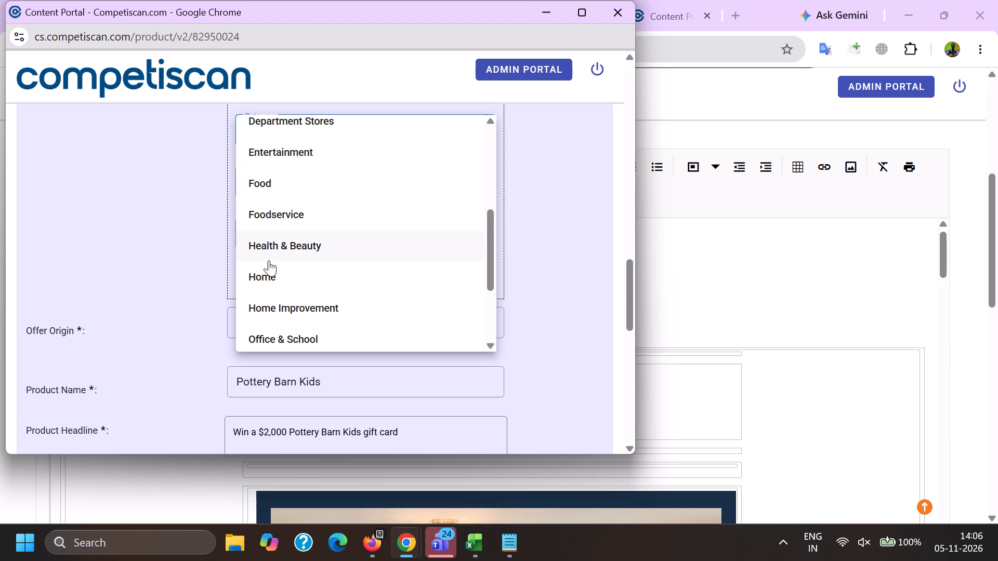
drag(189, 277, 199, 276)
click(286, 133)
scroll(270, 271, down, 3)
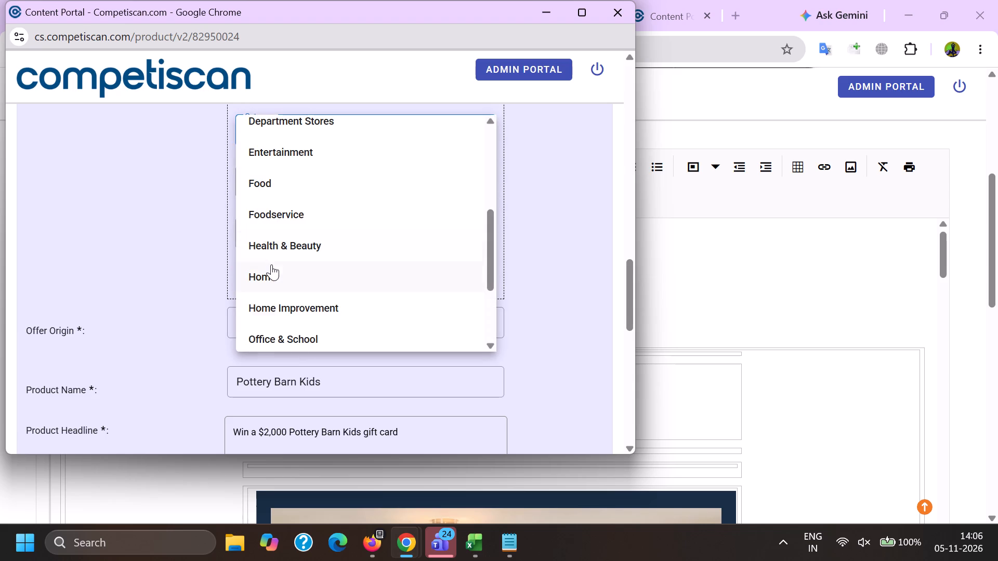
click(271, 264)
drag(164, 247, 177, 242)
click(262, 173)
scroll(284, 283, down, 4)
scroll(278, 305, up, 3)
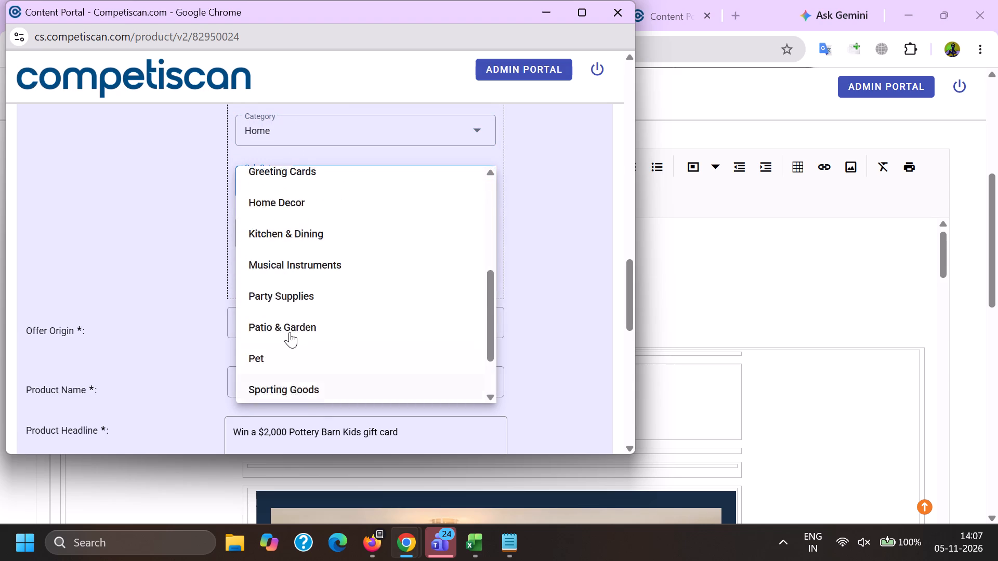
click(290, 300)
drag(178, 298, 183, 300)
click(260, 278)
Add a second classification with sector Credit Cards, category Payment Cards and sub category Credit Cards.
scroll(254, 365, up, 3)
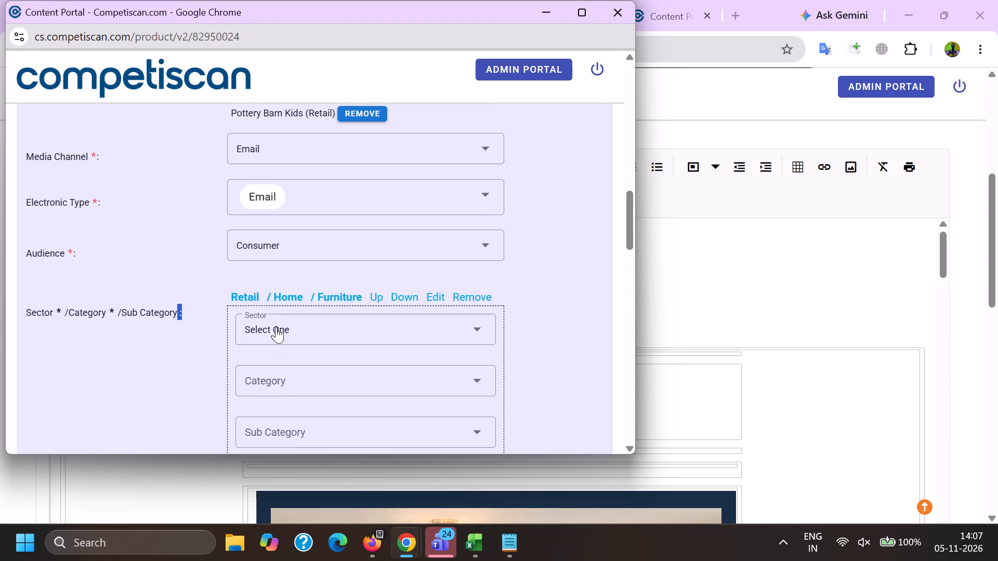
click(276, 326)
scroll(291, 382, up, 5)
drag(294, 351, 288, 356)
drag(186, 374, 191, 377)
click(281, 371)
scroll(309, 249, up, 1)
scroll(309, 249, down, 1)
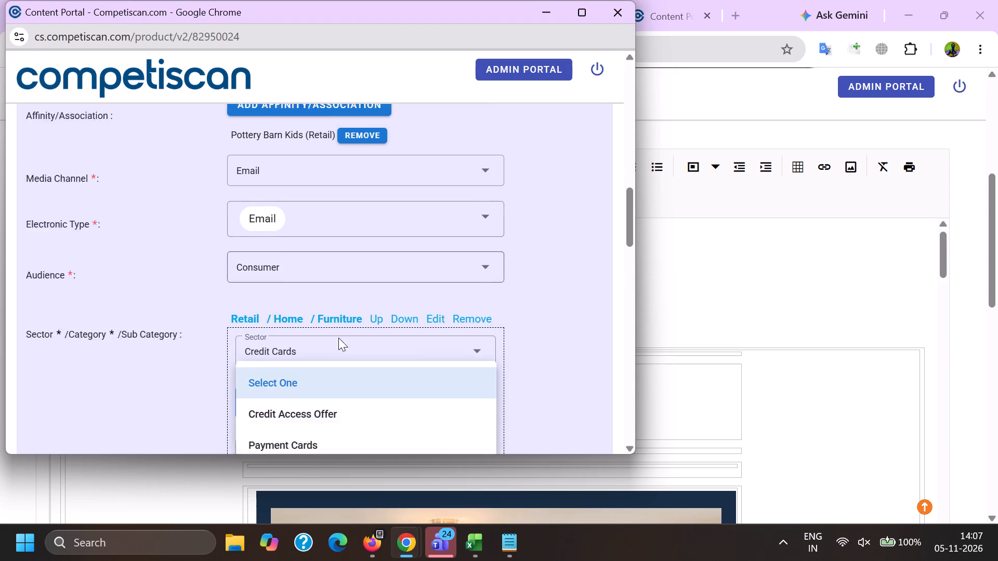
click(317, 436)
scroll(323, 275, down, 3)
click(288, 190)
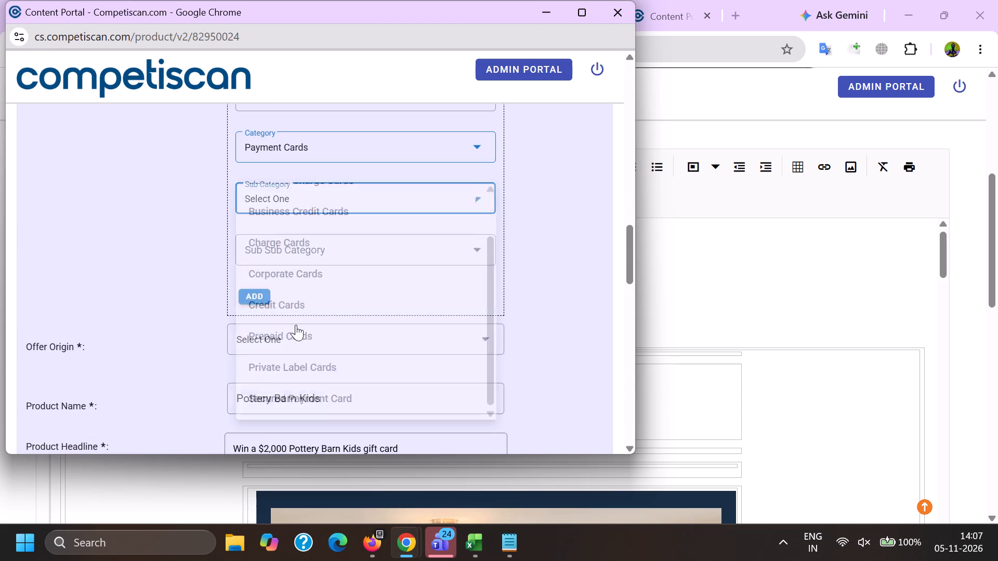
click(309, 342)
click(209, 327)
click(281, 198)
scroll(299, 327, down, 4)
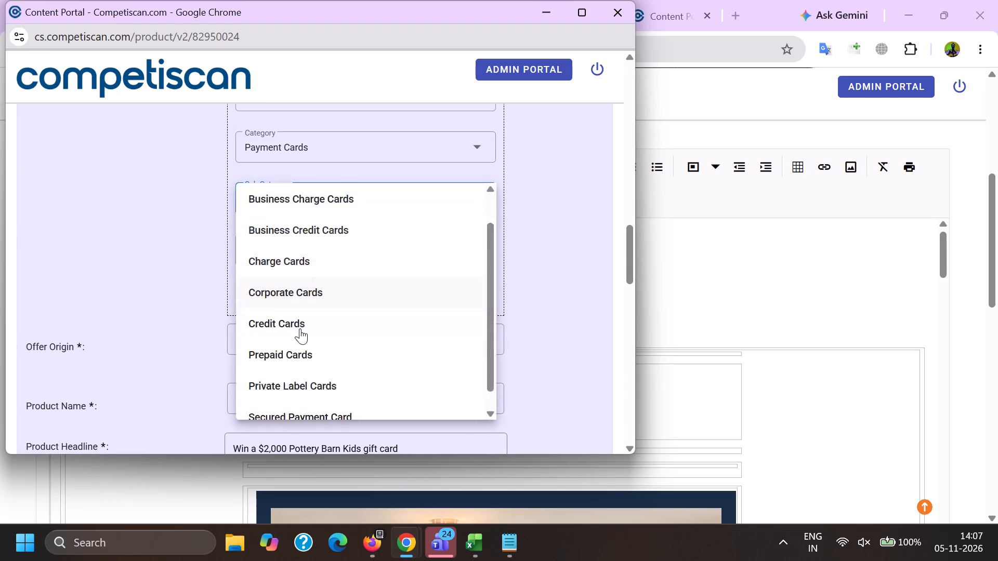
click(300, 307)
click(248, 305)
click(260, 293)
Move the Retail / Home / Furniture classification down one place in the order.
scroll(269, 366, up, 3)
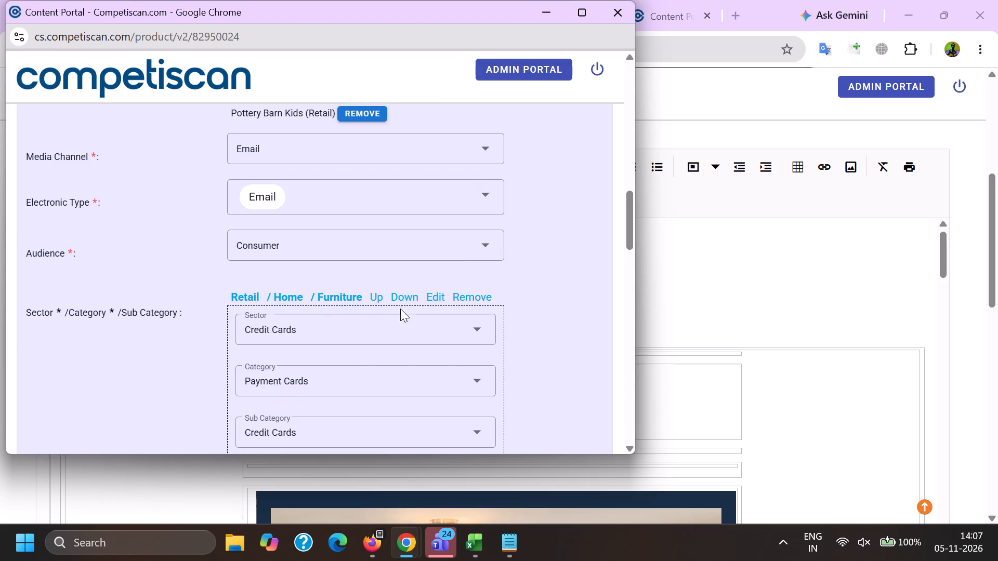
click(412, 296)
Set the offer origin to Provider/Bank and the product name to Pottery Barn Key Rewards Visa Credit Card.
scroll(371, 270, down, 5)
click(278, 222)
double_click(283, 285)
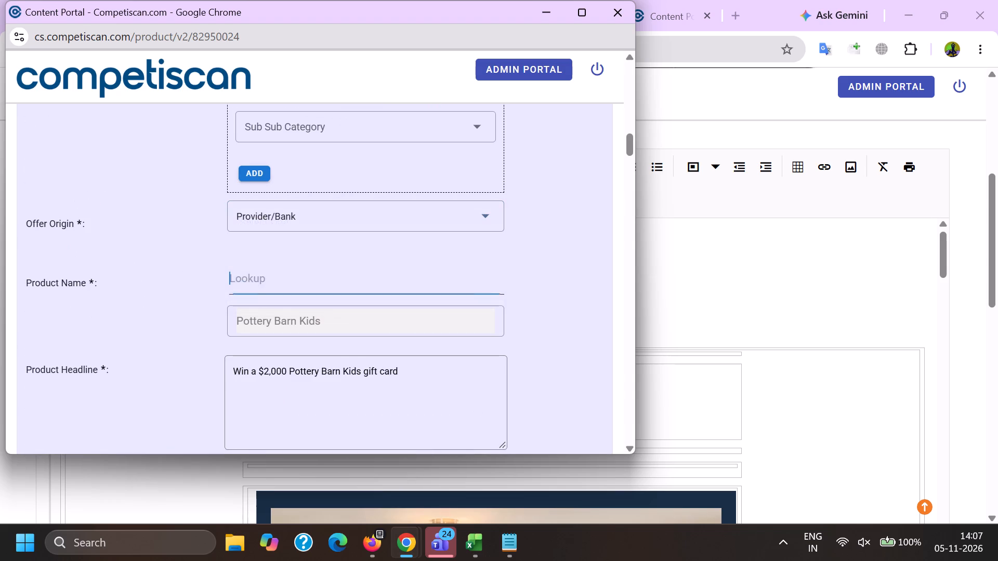
key(ctrl+v)
drag(283, 282, 384, 302)
key(BackSpace)
click(337, 355)
scroll(338, 356, up, 6)
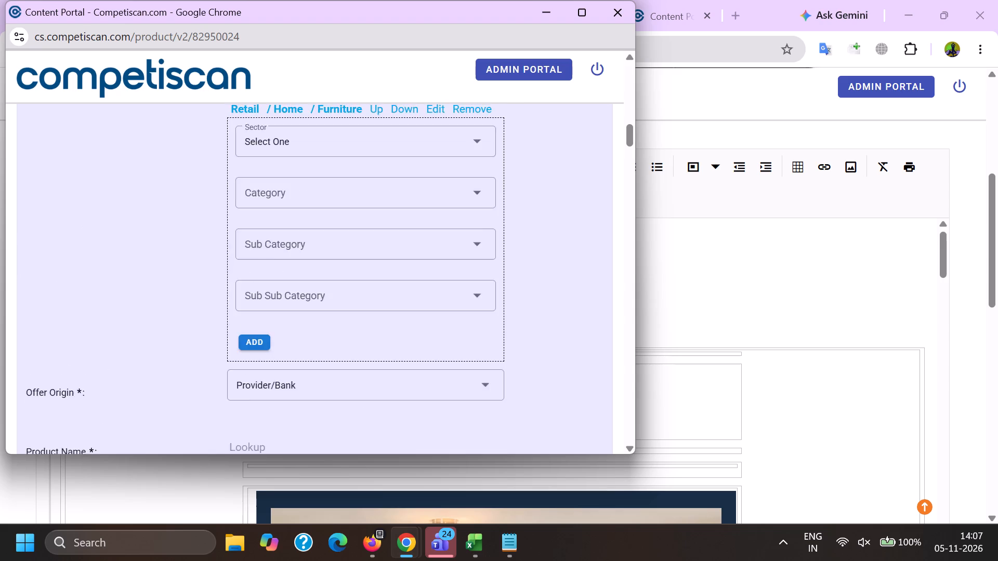
click(307, 390)
scroll(347, 273, down, 5)
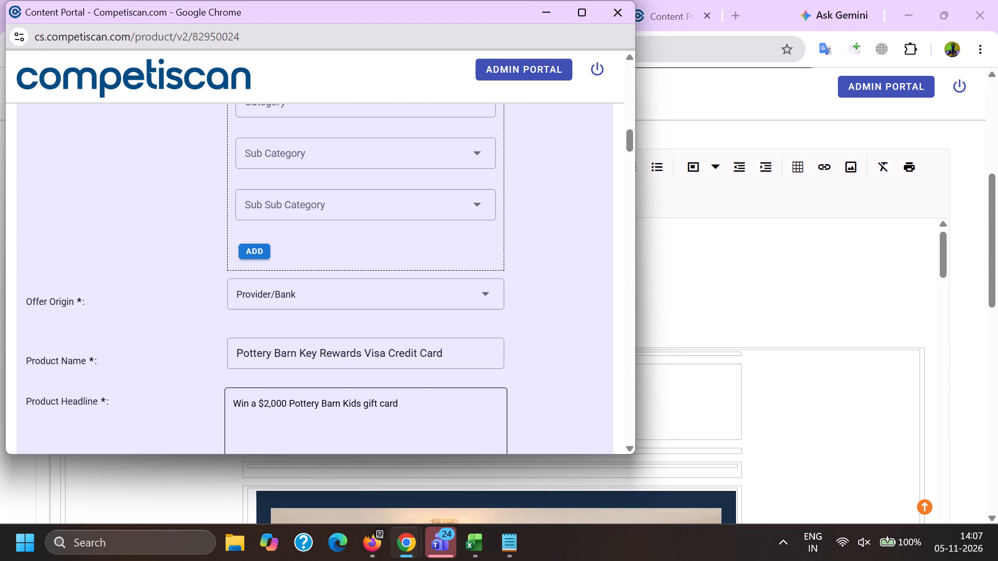
Replace the product headline with the email's subject, "Win a $2,000 Pottery Barn Kids gift card!", without trailing blank lines.
scroll(384, 257, down, 1)
drag(424, 333, 0, 306)
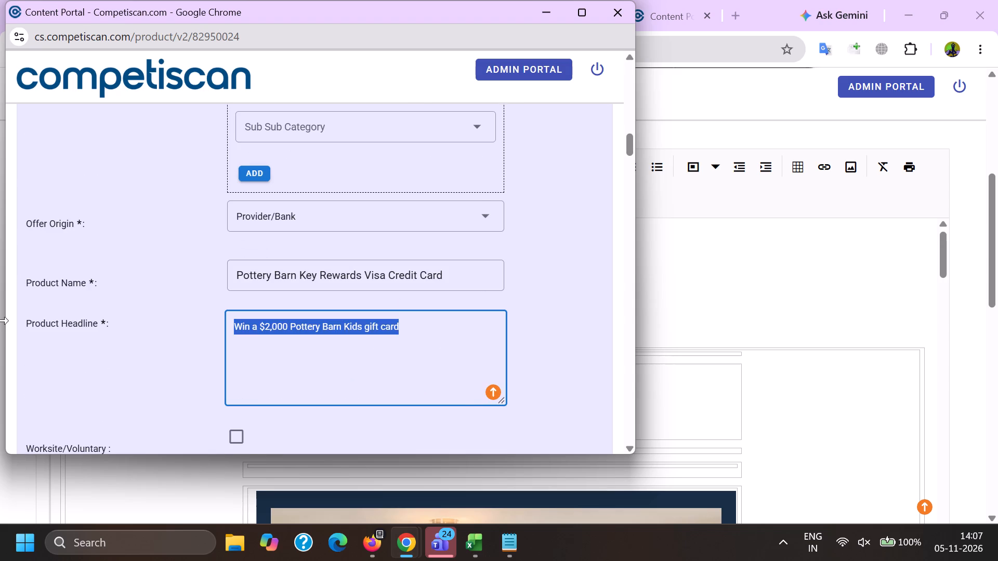
key(BackSpace)
key(alt+Tab)
double_click(100, 313)
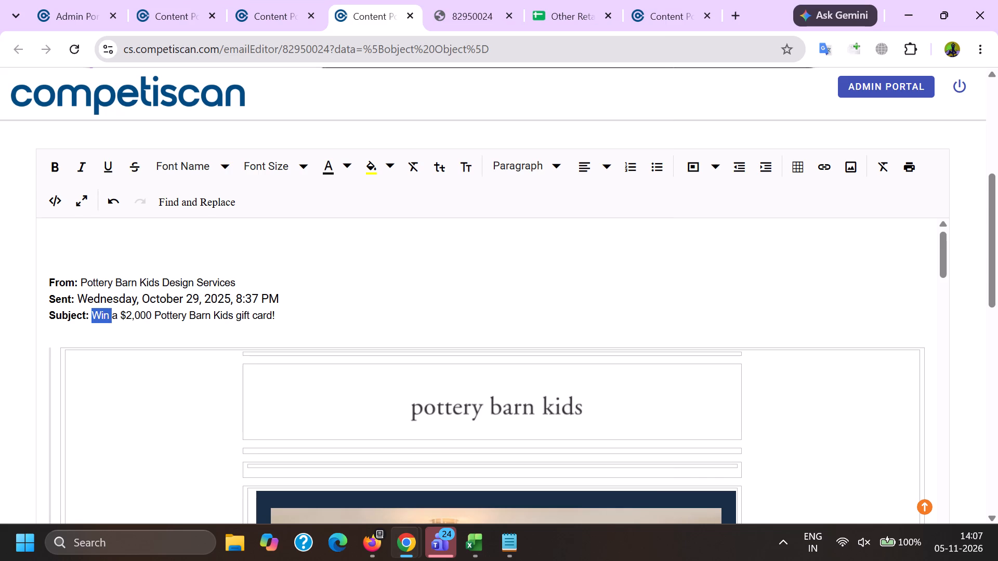
shift+click(336, 327)
key(ctrl+c)
key(alt+Tab)
key(ctrl+v)
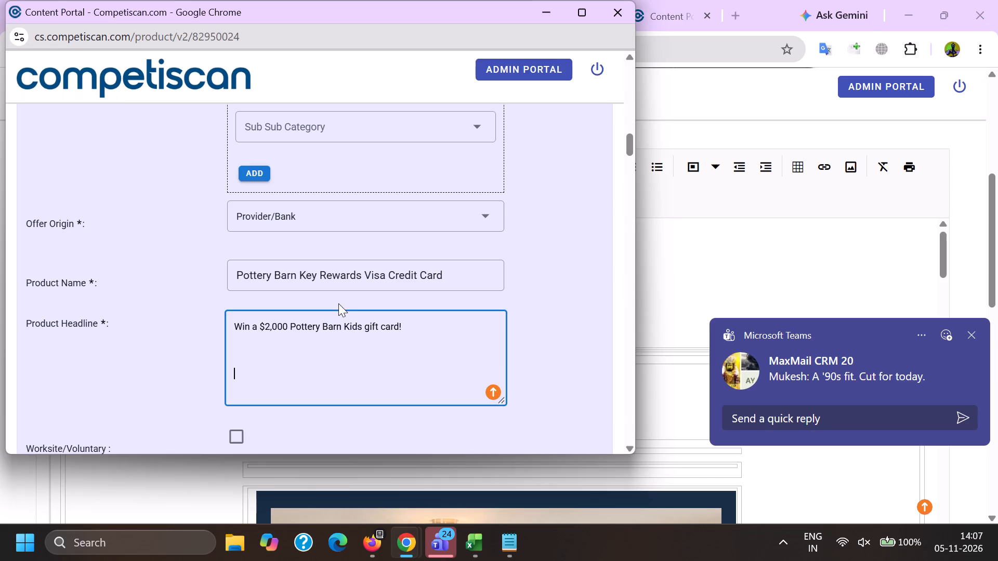
key(BackSpace)
key(BackSpace)
key(BackSpace)
key(space)
Append "Earn 10% back in rewards" to the product headline, copied from the headline of the Black Friday product form.
key(alt+Tab)
click(684, 0)
scroll(641, 316, up, 9)
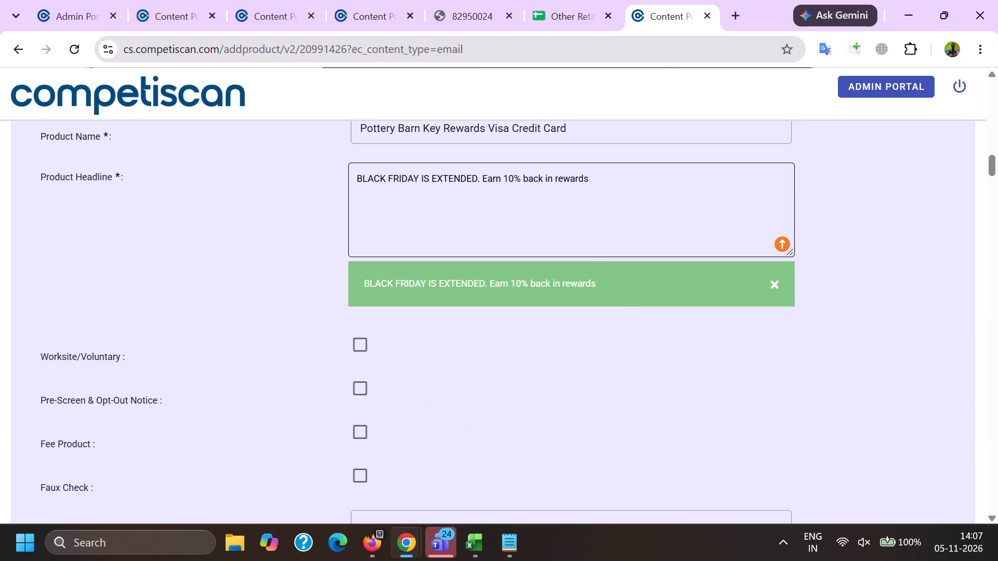
click(502, 170)
double_click(498, 175)
shift+click(608, 199)
key(ctrl+c)
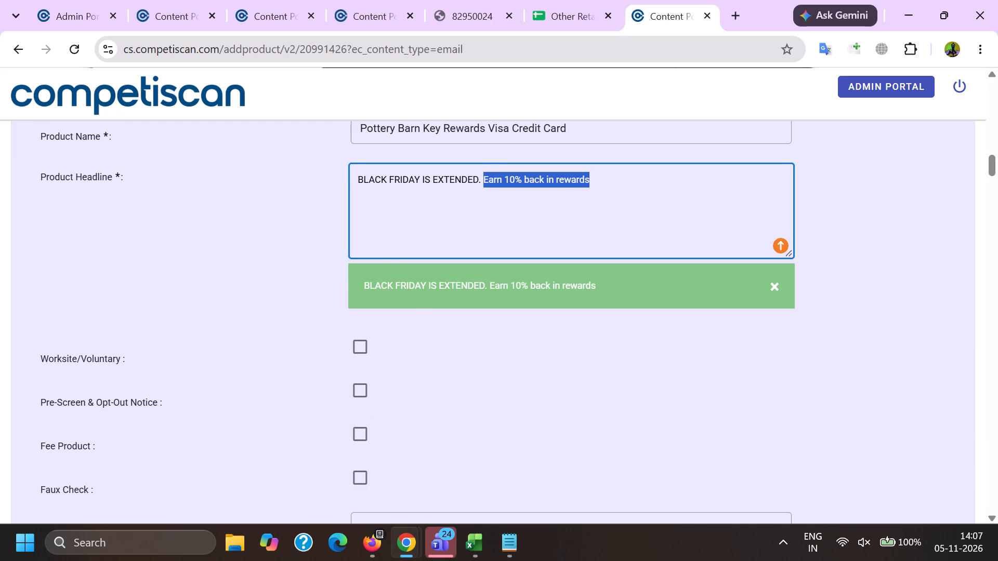
key(alt+Tab)
key(ctrl+v)
Set the response mechanism to URL/Website and the mailing type to Acquisition.
scroll(189, 285, down, 5)
click(270, 300)
scroll(314, 148, down, 5)
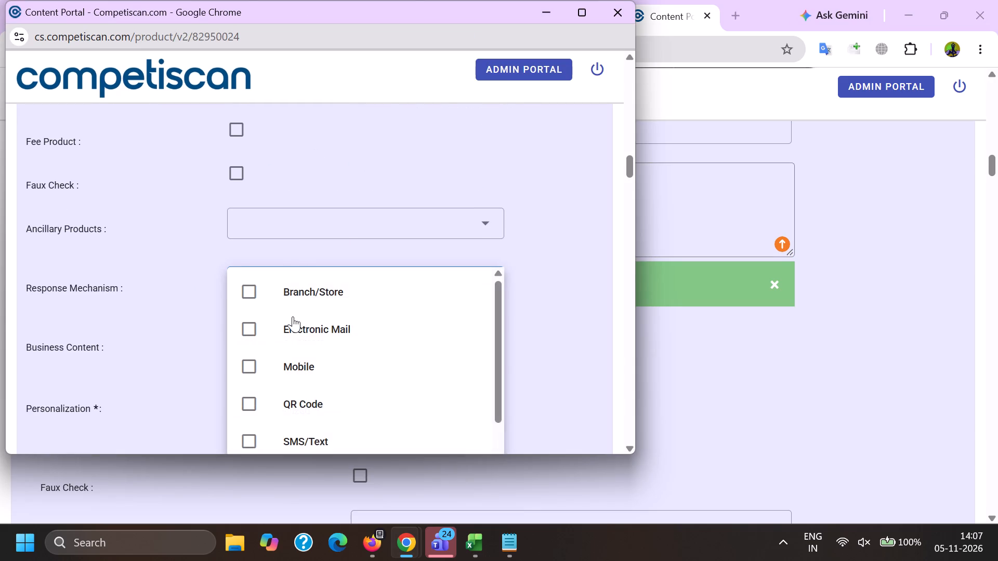
scroll(293, 316, down, 2)
drag(321, 419, 316, 419)
drag(200, 362, 211, 362)
click(314, 385)
click(290, 274)
drag(85, 320, 99, 326)
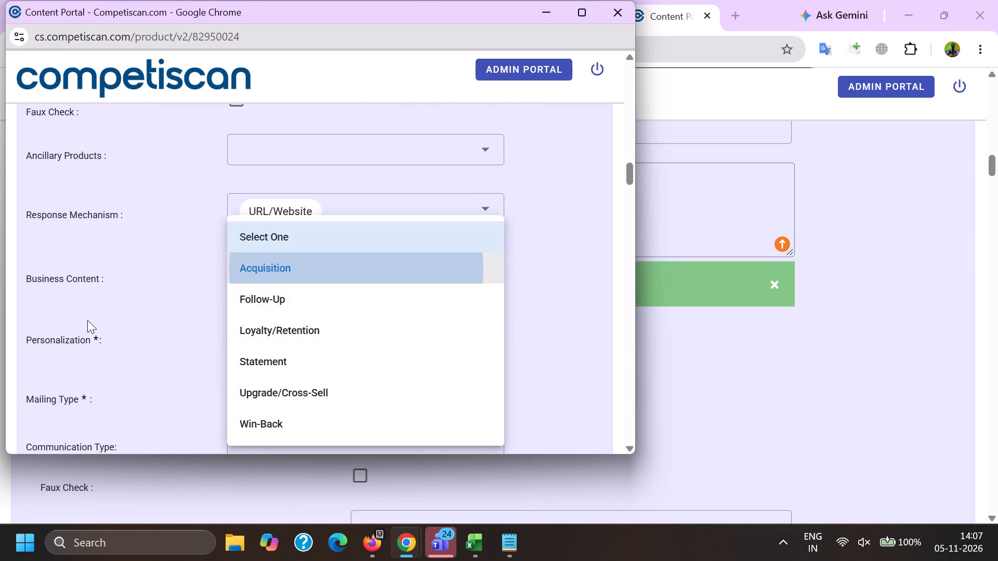
Set the communication types to Bonuses/Contests/Incentives, Co-Brand and Mobile Application.
scroll(251, 268, down, 2)
click(270, 266)
scroll(266, 184, down, 1)
click(273, 215)
click(309, 339)
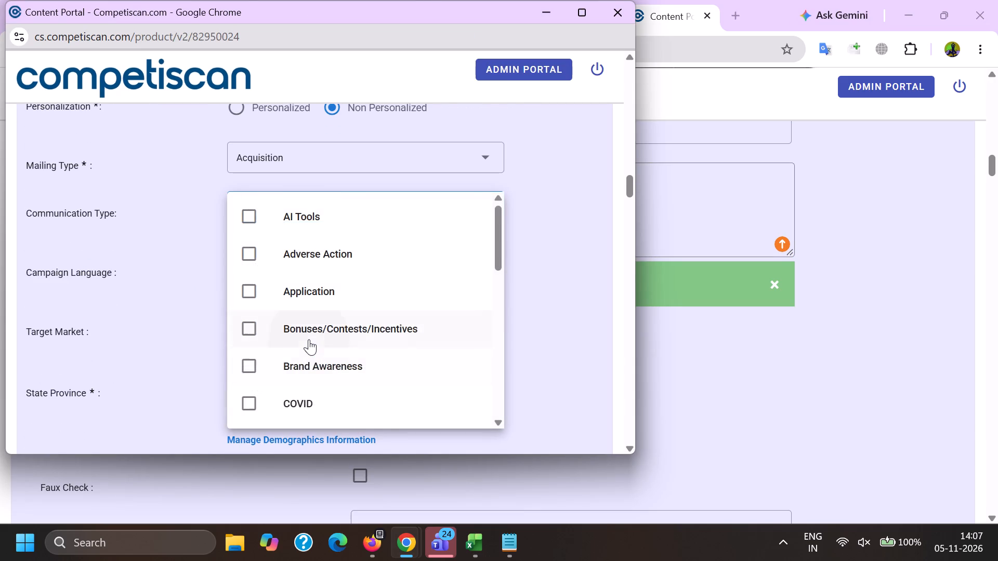
scroll(309, 338, down, 5)
click(297, 378)
scroll(299, 362, down, 6)
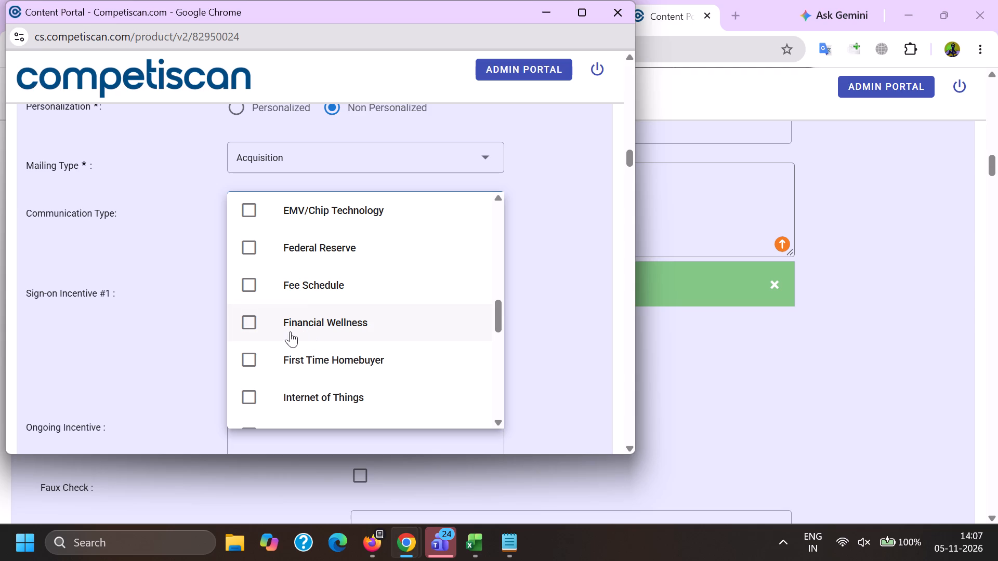
scroll(318, 298, down, 6)
scroll(335, 270, up, 15)
scroll(331, 266, down, 7)
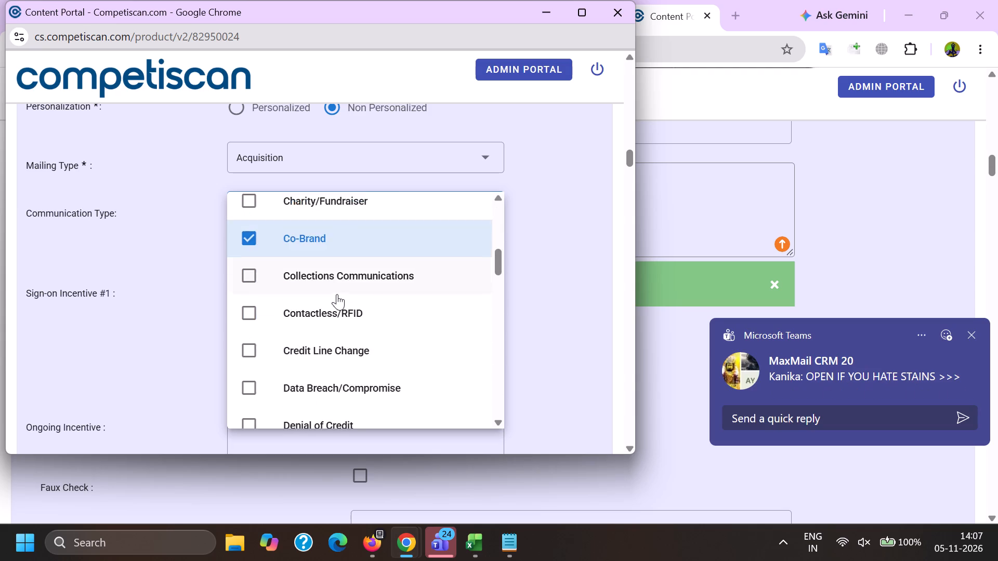
scroll(337, 294, down, 7)
scroll(321, 358, up, 3)
click(327, 364)
click(176, 336)
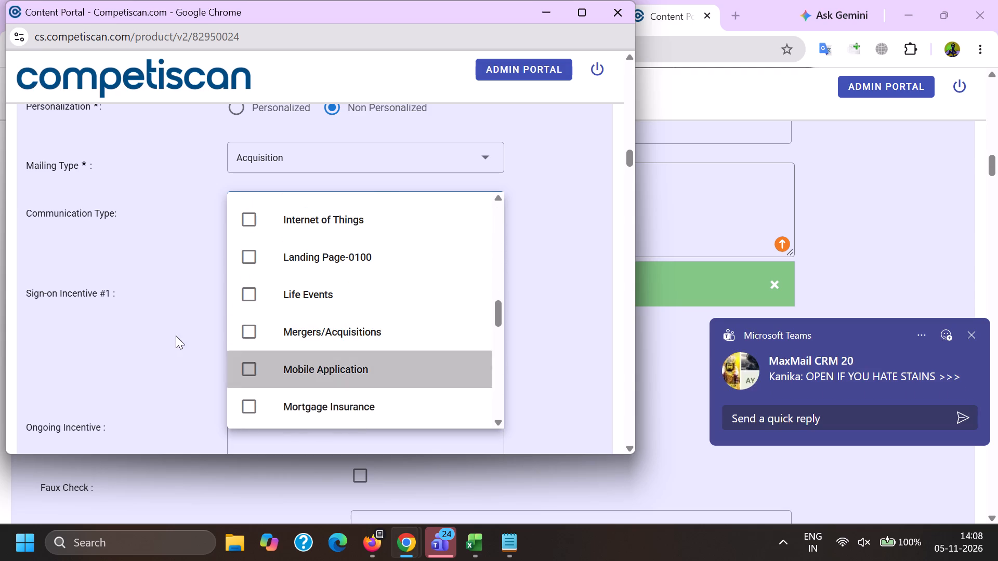
Copy "10% back in rewards during the first 30 days from account opening" from the reference form into Sign-on Incentive #1.
key(alt+Tab)
scroll(837, 248, down, 8)
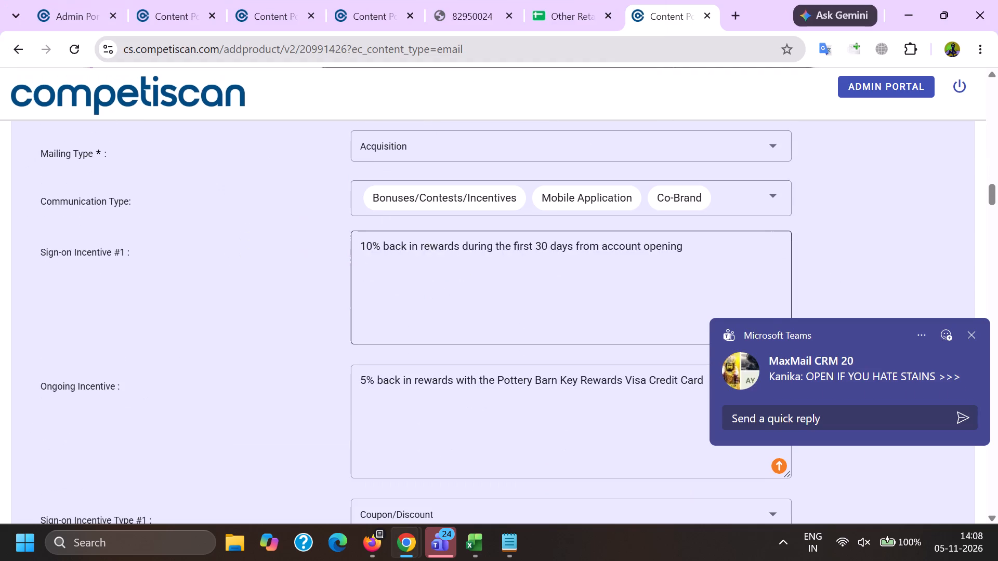
drag(700, 292, 16, 303)
key(ctrl+c)
key(alt+Tab)
click(293, 369)
key(ctrl+v)
Copy "5% back in rewards with the Pottery Barn Key Rewards Visa Credit Card" from the reference form into Ongoing Incentive.
ctrl+click(319, 436)
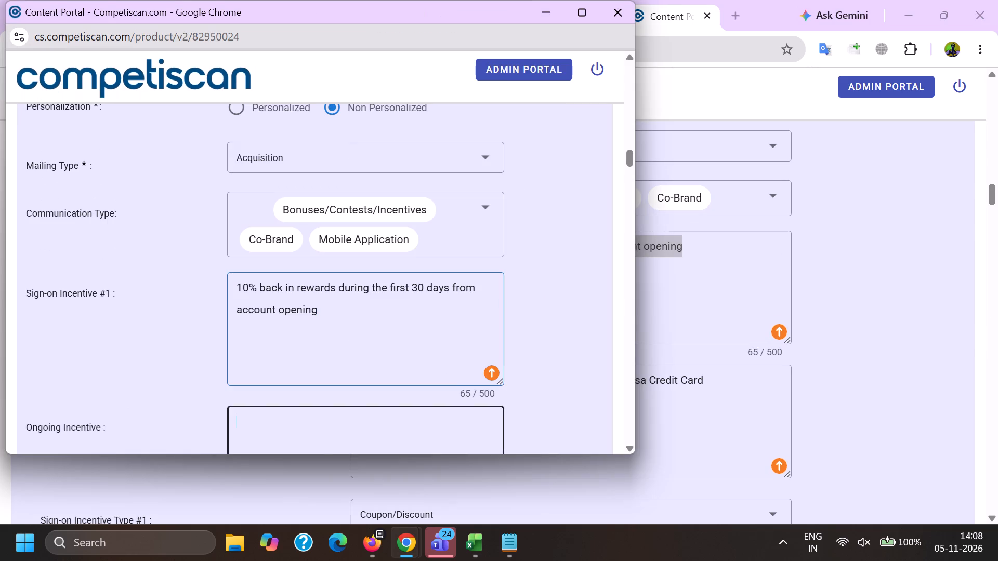
key(alt+Tab)
drag(742, 438, 228, 378)
key(ctrl+c)
key(alt+Tab)
key(ctrl+v)
Set Sign-on Incentive Type #1 to Coupon/Discount and its value to 10.00.
scroll(252, 330, down, 3)
click(273, 332)
scroll(273, 330, down, 6)
click(286, 338)
drag(53, 346, 70, 350)
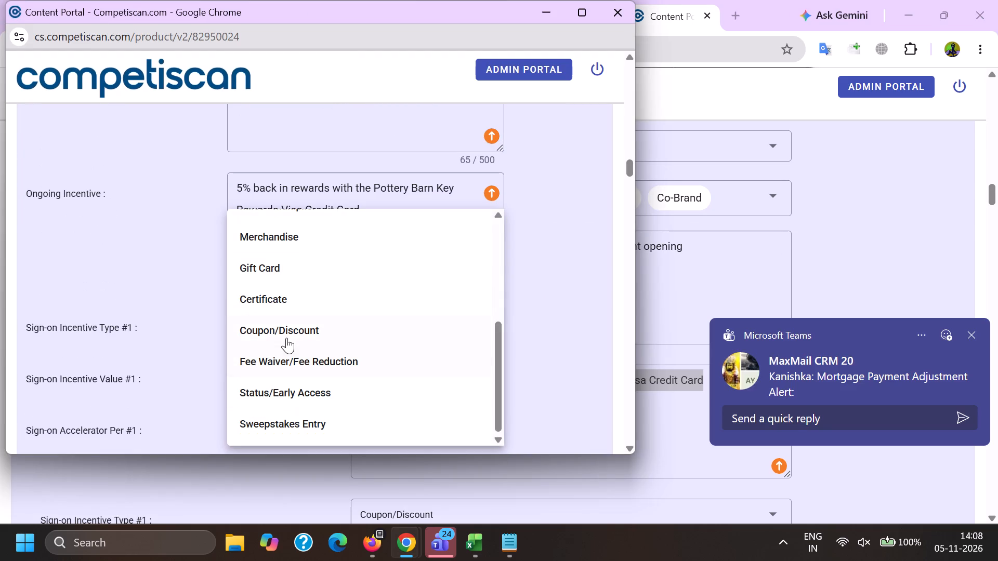
click(248, 362)
key(1)
text(0.)
key(0)
key(0)
Enter 10.00 as Sign-on Max award #1 and 1 month as the Sign-on Incentive Window #1.
key(Tab)
key(Tab)
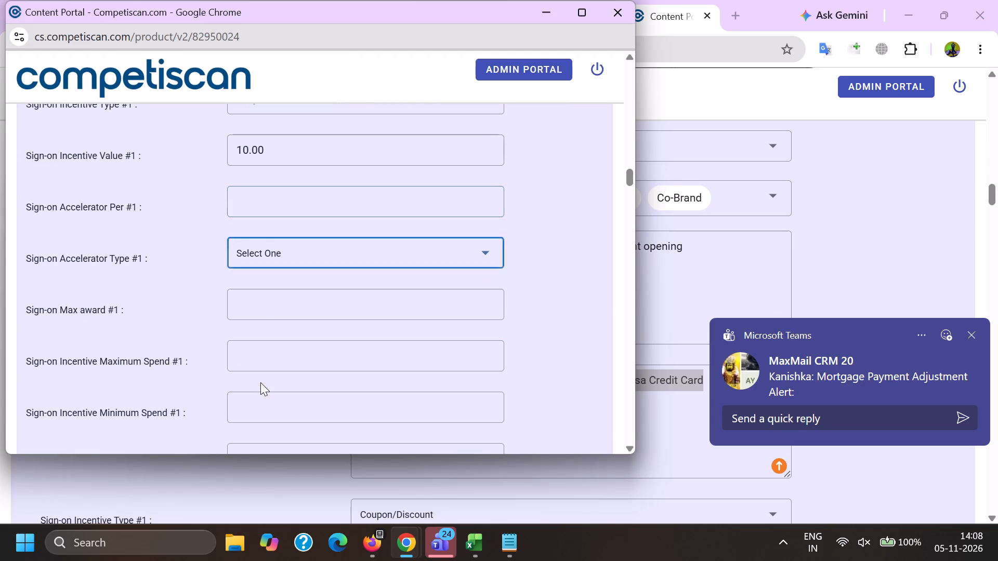
key(Tab)
text(10.)
key(0)
key(0)
key(Tab)
key(Tab)
key(Tab)
key(1)
Mark Sign-on Fixed date #1 as Yes.
scroll(259, 375, down, 3)
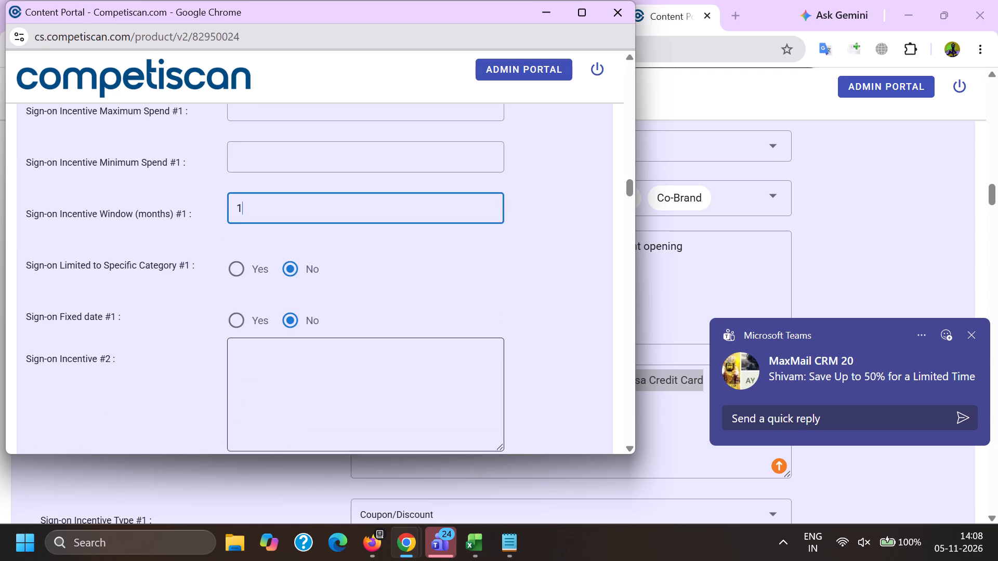
click(245, 328)
Choose the payment card offer's application type and set its card network to Visa.
scroll(245, 328, down, 19)
scroll(274, 217, down, 2)
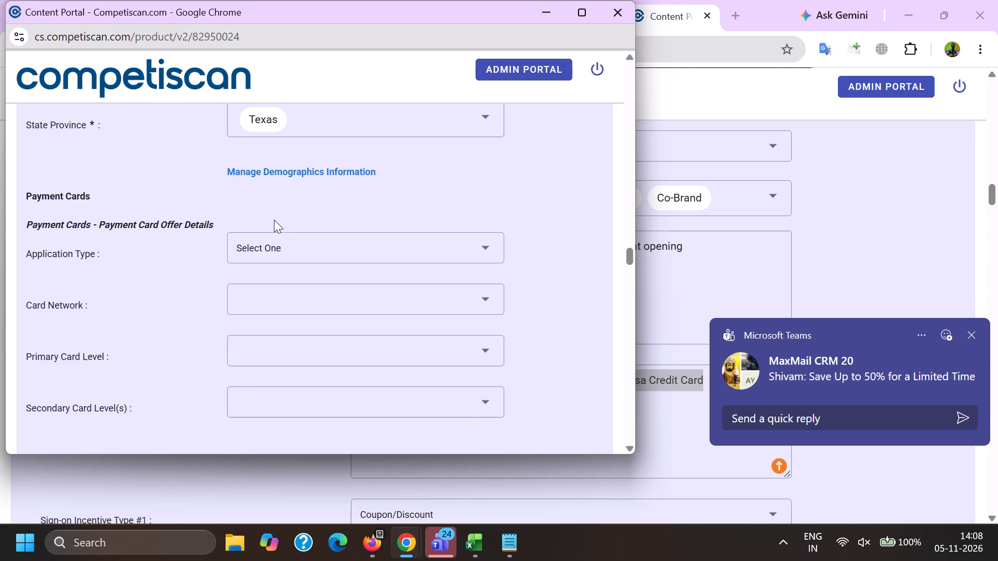
click(273, 235)
scroll(290, 196, down, 2)
click(293, 146)
drag(92, 179, 101, 183)
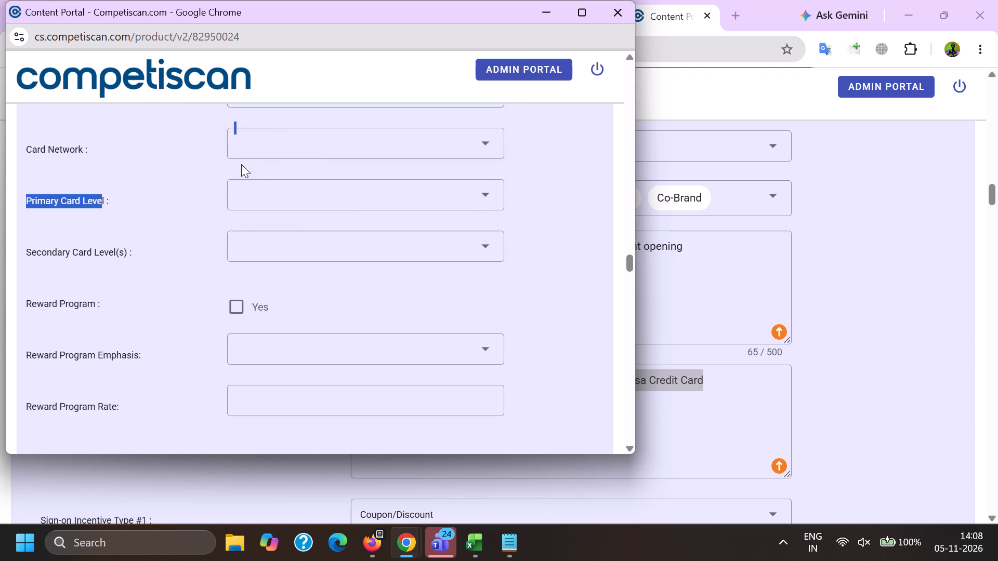
click(251, 149)
click(280, 306)
click(182, 295)
Set the primary card level to Visa Signature and mark the card as having a reward program.
click(254, 202)
scroll(285, 316, down, 6)
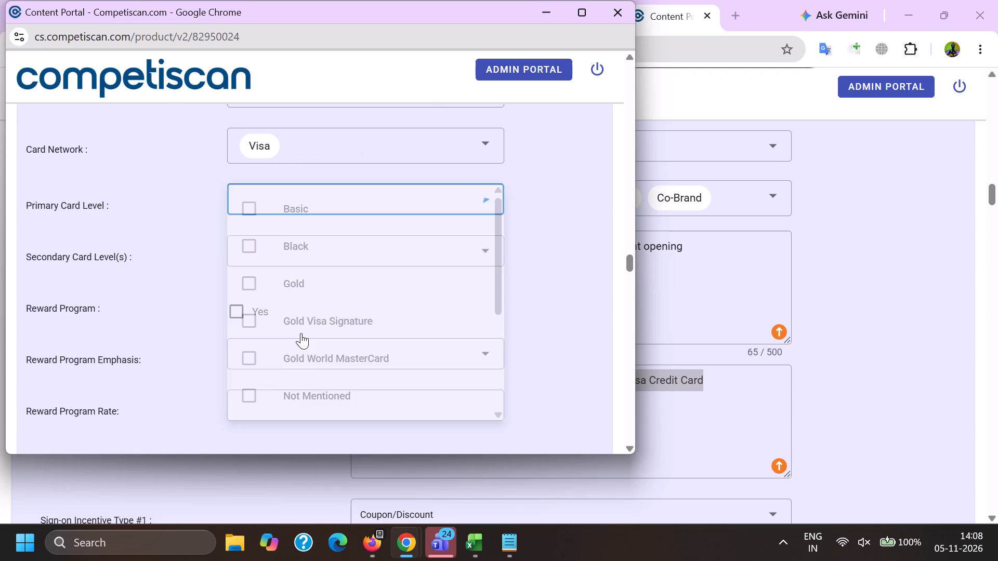
drag(316, 357, 309, 355)
click(182, 331)
click(228, 303)
click(240, 318)
double_click(191, 353)
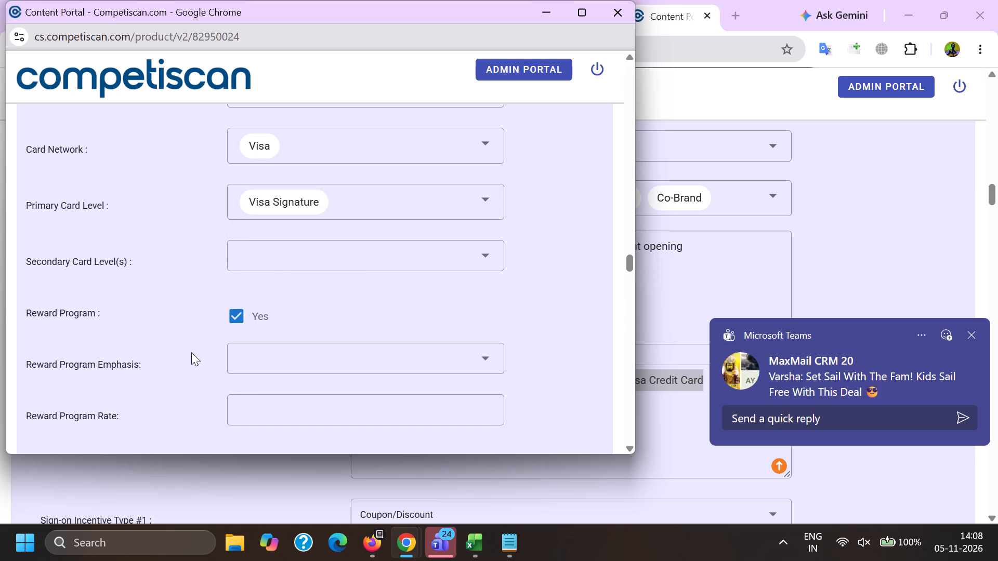
Flag the credit card as mentioned in the retail credit details and submit the product form.
key(End)
click(234, 203)
click(265, 437)
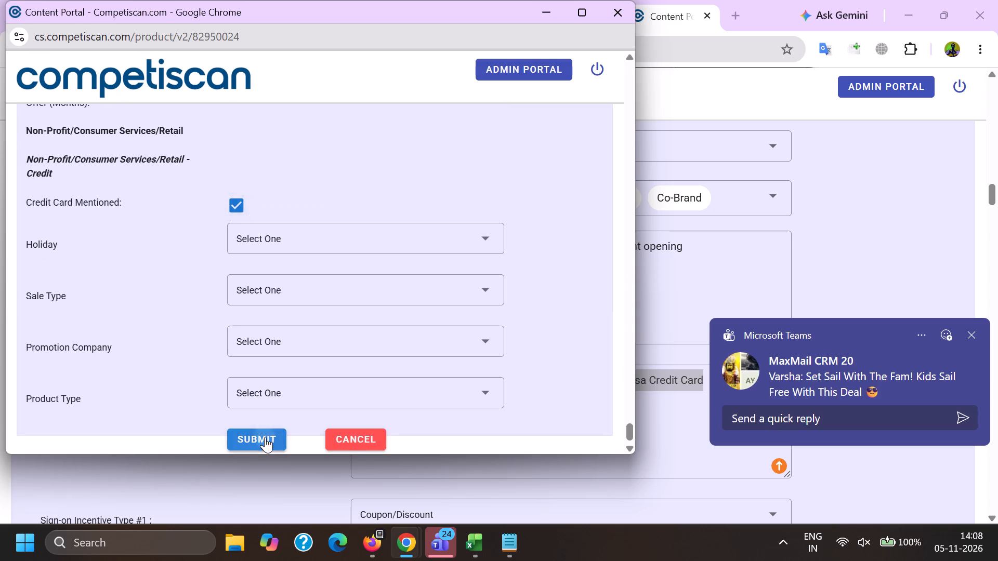
Copy temp ID 82892208 from the Notepad list and open that email in the Competiscan email editor in place of 82950024.
click(509, 552)
double_click(509, 332)
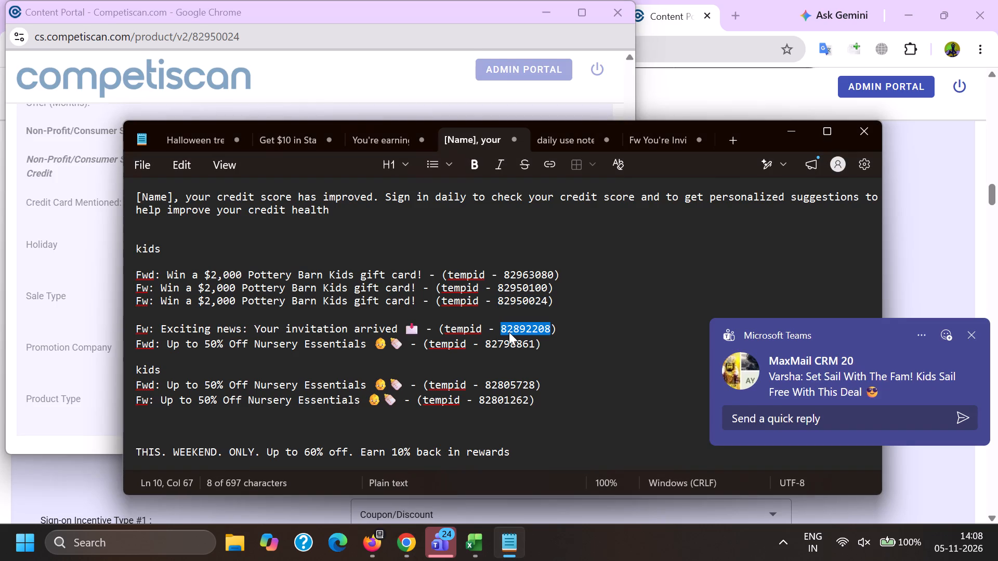
key(ctrl+c)
key(alt+Tab)
click(933, 275)
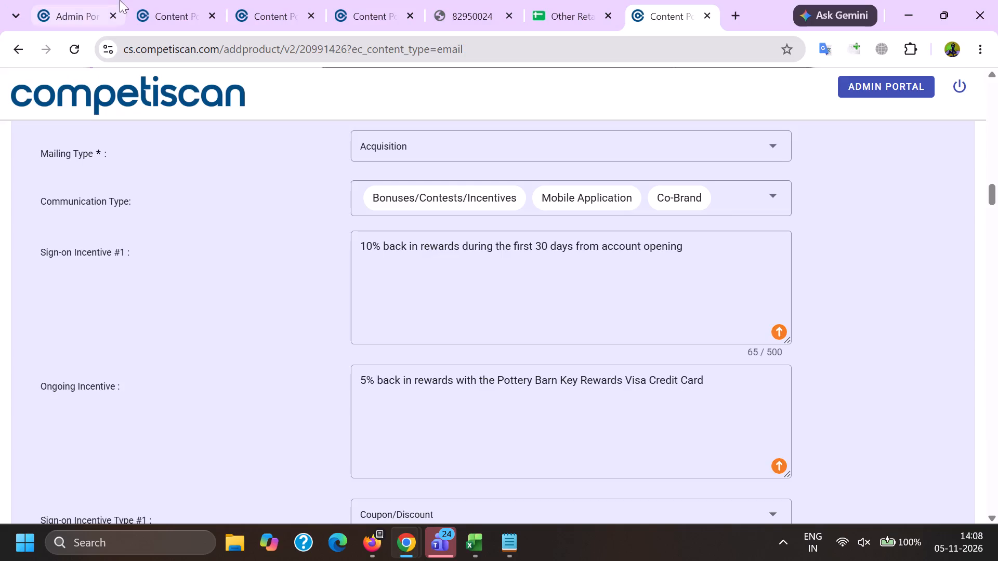
click(175, 0)
click(284, 0)
click(361, 0)
double_click(307, 57)
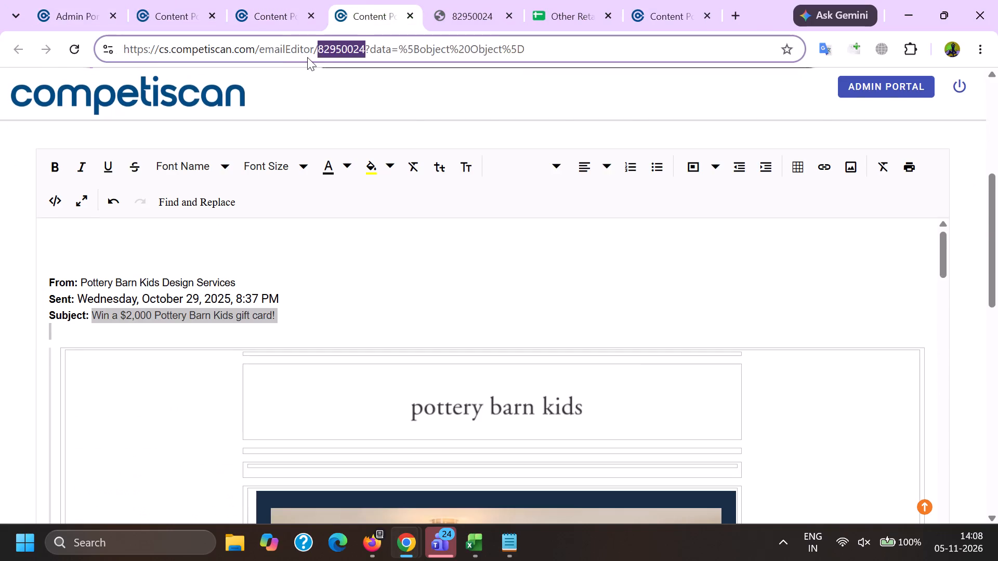
key(ctrl+v)
key(Return)
Select the subject text "Exciting news: Your invitation arrived" in the Notepad list.
click(501, 0)
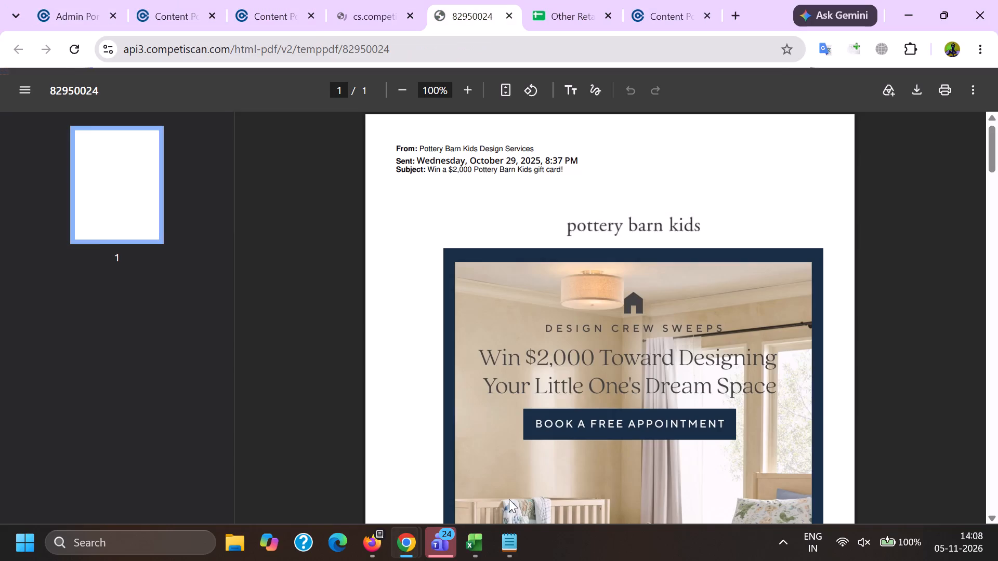
click(501, 542)
drag(164, 328, 170, 327)
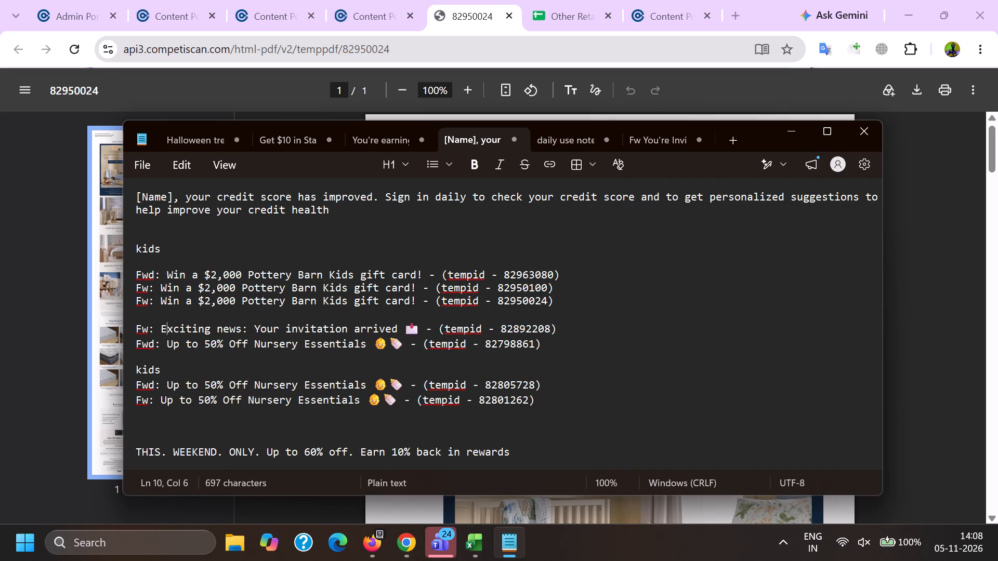
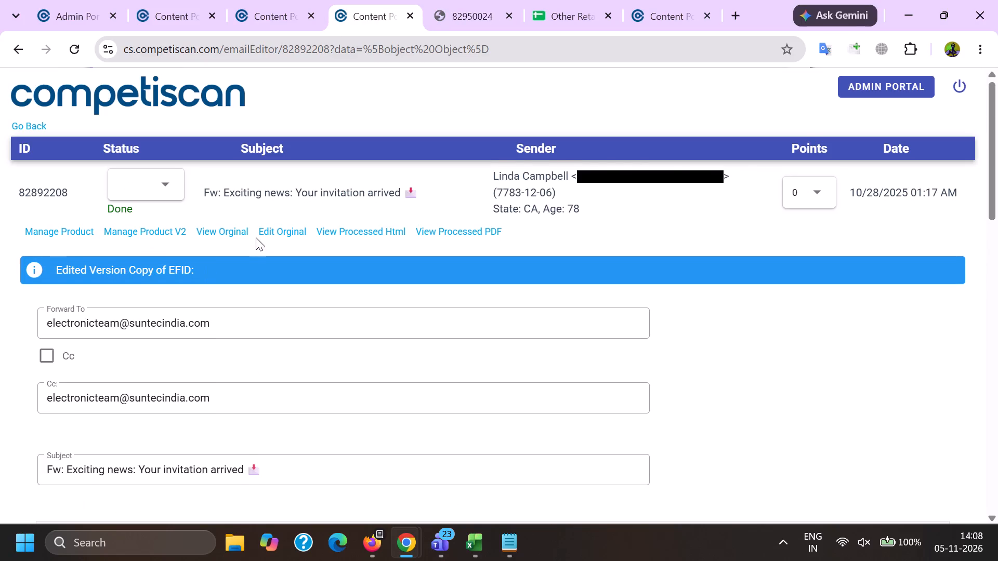
Add the header labels "From:", "Date:" and "Subject:" on separate lines at the top of the email body, above the Yahoo Mail signature.
scroll(256, 237, down, 2)
scroll(229, 344, down, 2)
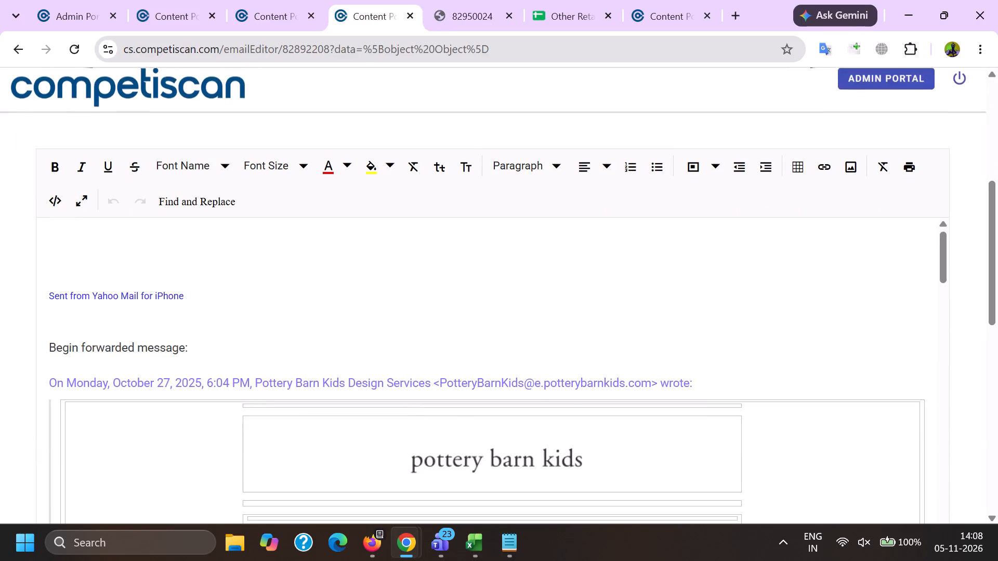
click(140, 259)
key(o)
key(m)
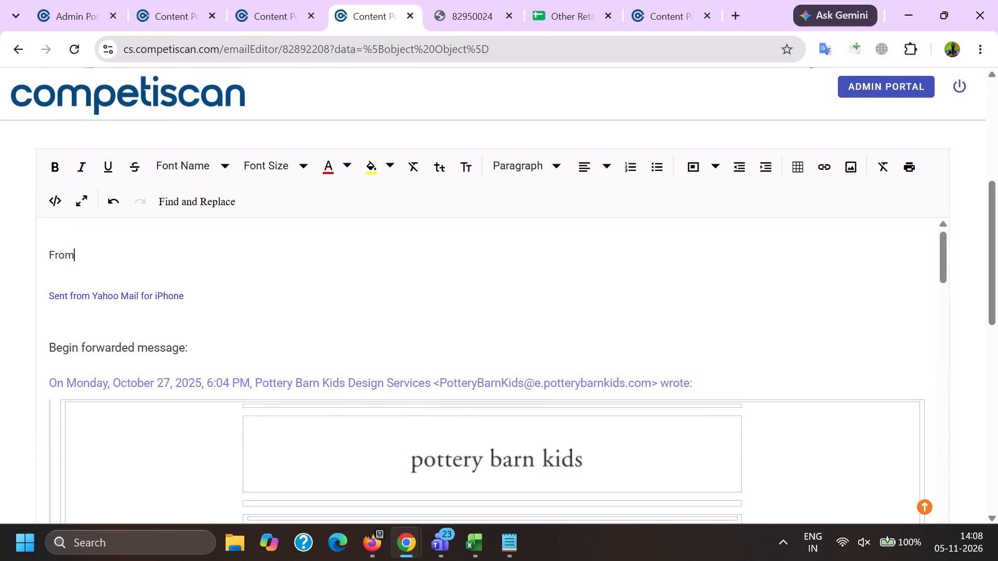
key(shift+colon)
key(space)
key(t)
key(e)
key(shift+colon)
key(space)
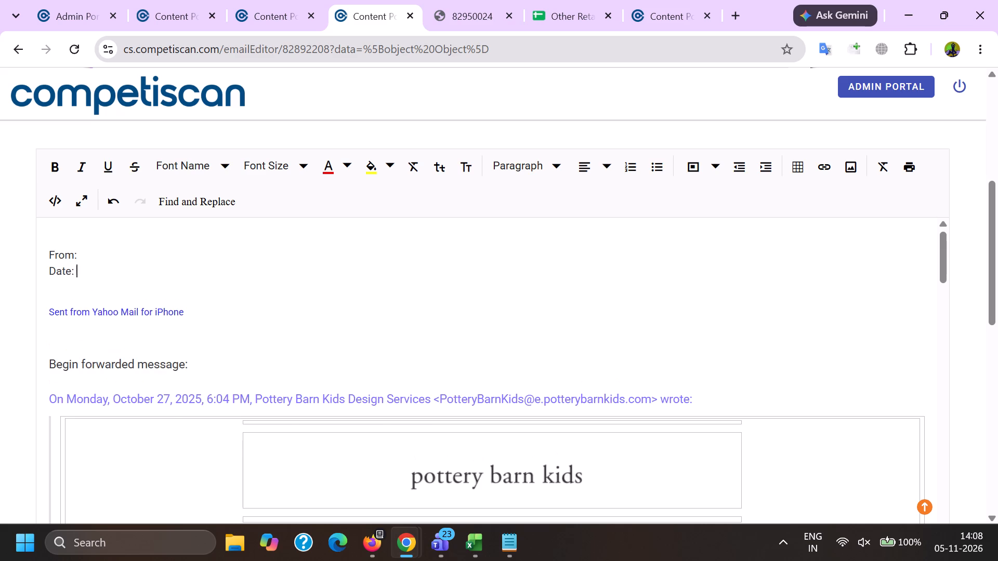
key(b)
key(j)
key(e)
key(c)
key(t)
key(shift+colon)
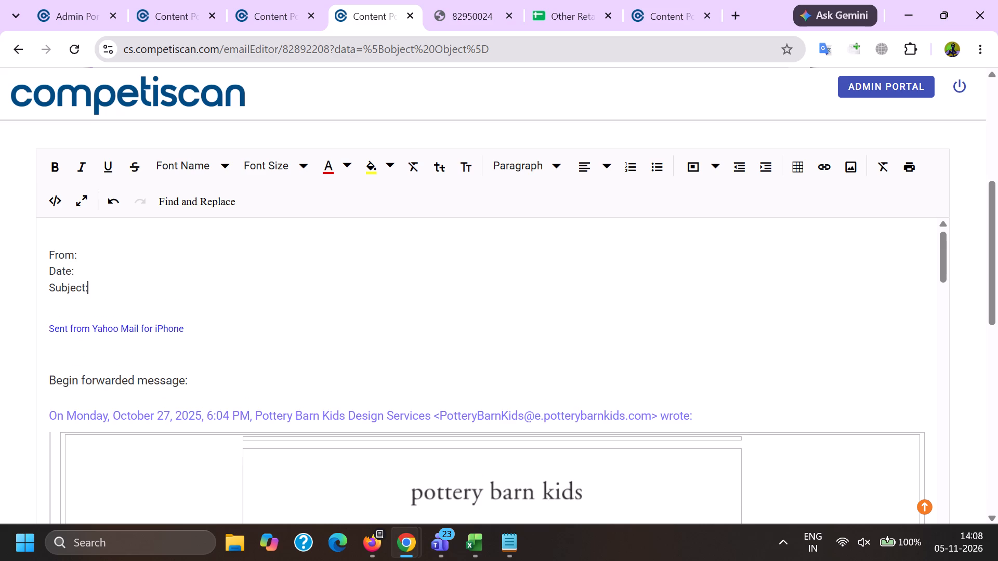
key(space)
Copy the sender name "Pottery Barn Kids Design Services" from the forwarded-message line into the From line.
double_click(271, 407)
shift+click(337, 418)
key(ctrl+c)
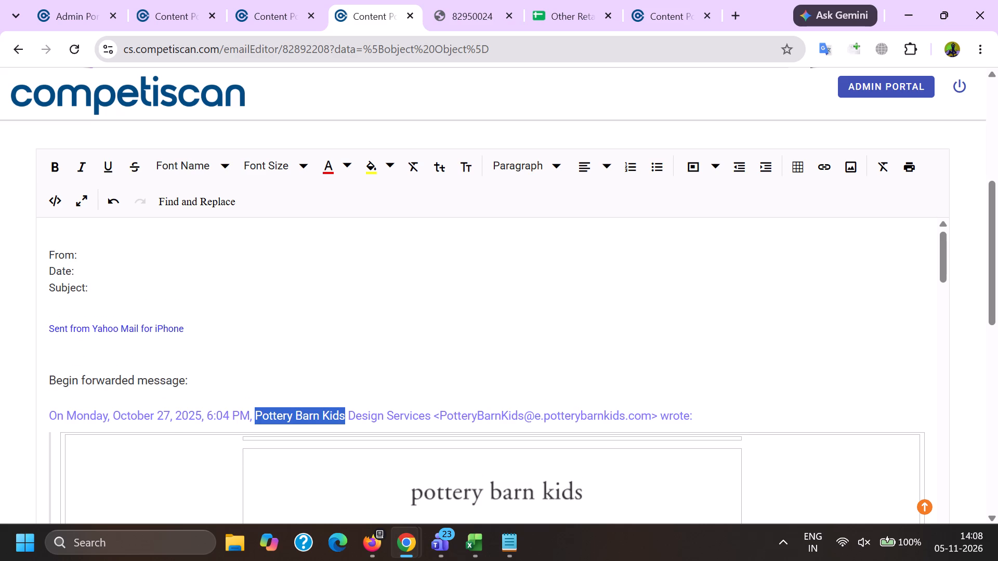
shift+click(392, 413)
key(ctrl+c)
click(146, 253)
key(ctrl+v)
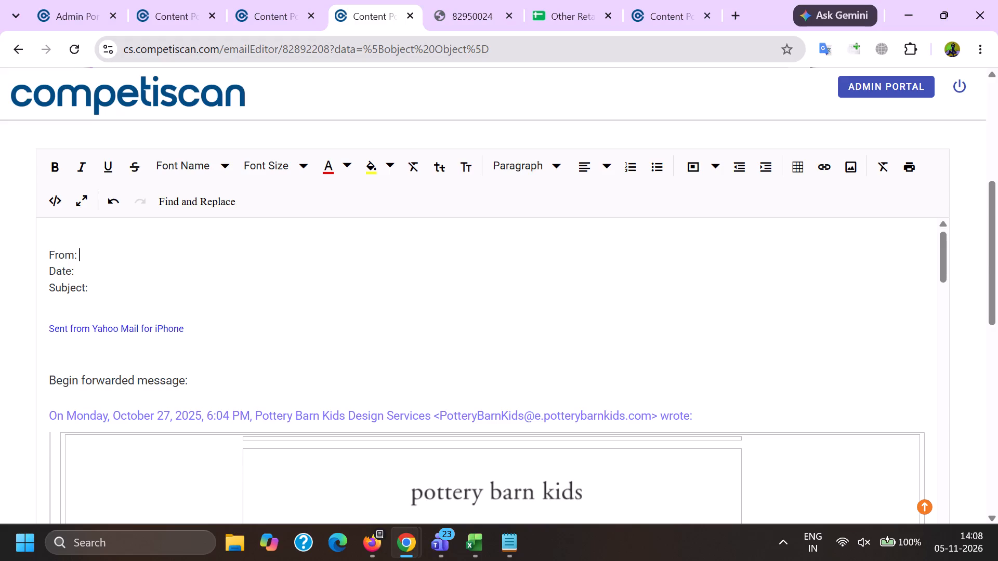
Copy "Monday, October 27, 2025, 6:04 PM" from the forwarded-message line into the Date line.
click(129, 279)
click(84, 420)
drag(84, 420, 91, 426)
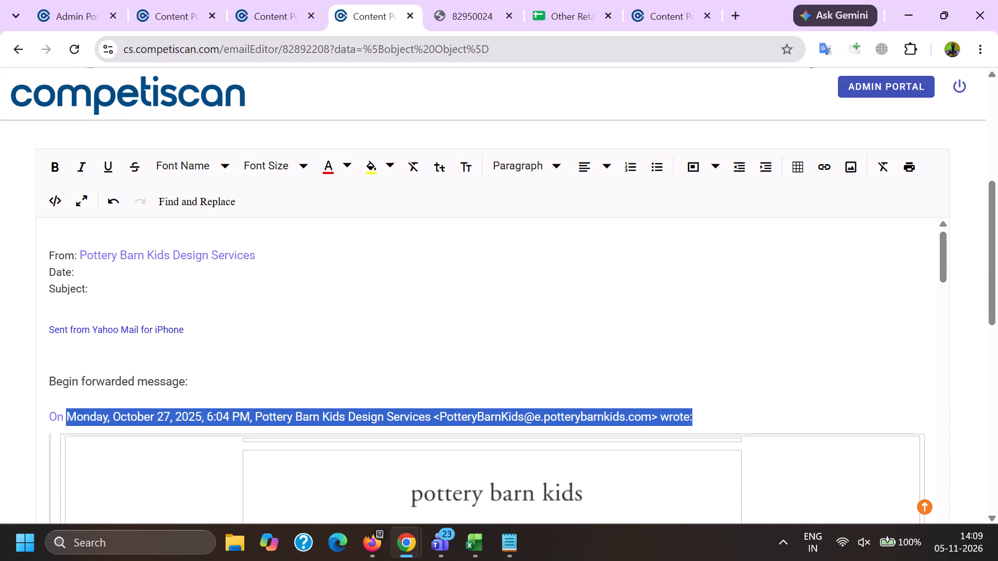
shift+click(237, 420)
key(ctrl+c)
click(112, 272)
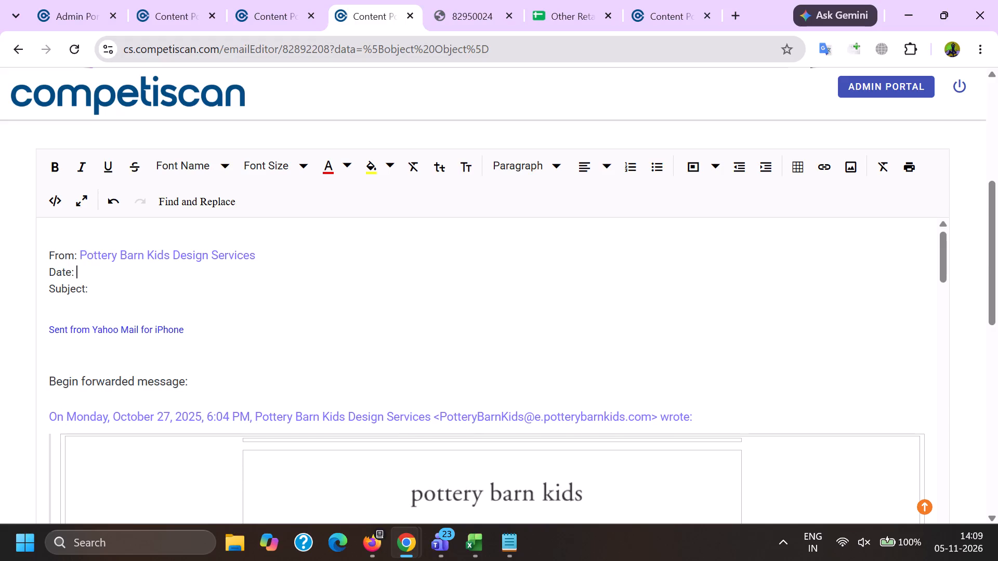
key(ctrl+v)
Copy "Exciting news: Your invitation arrived" with its emoji, without the "Fw:" prefix, from the email record's subject for the Subject line.
click(116, 279)
click(123, 298)
click(120, 293)
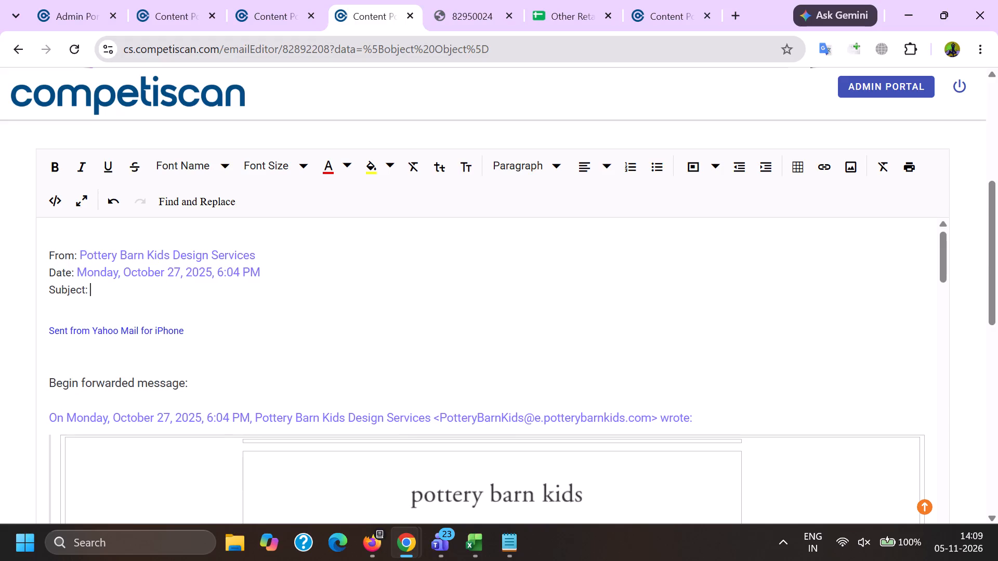
scroll(122, 290, up, 6)
drag(225, 191, 476, 196)
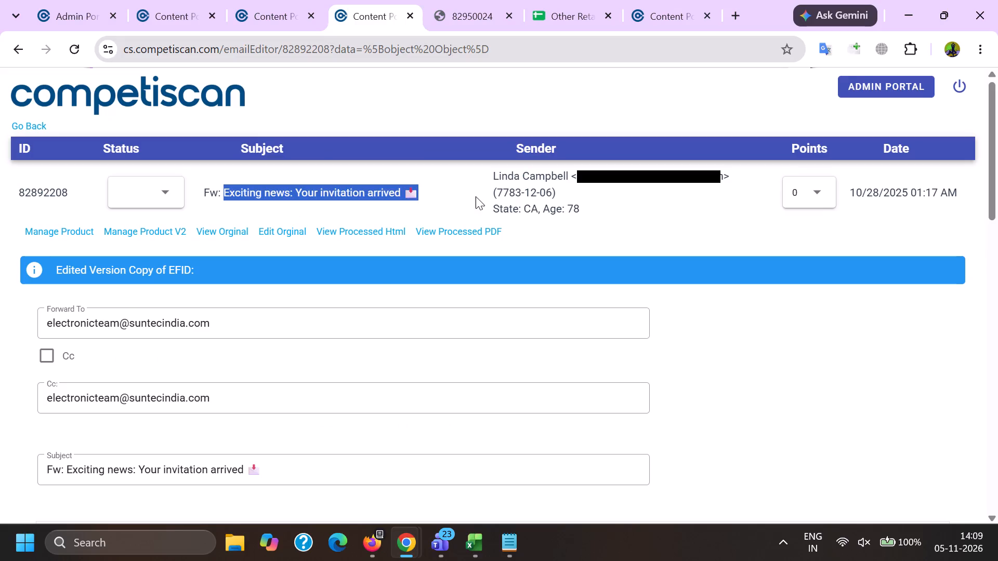
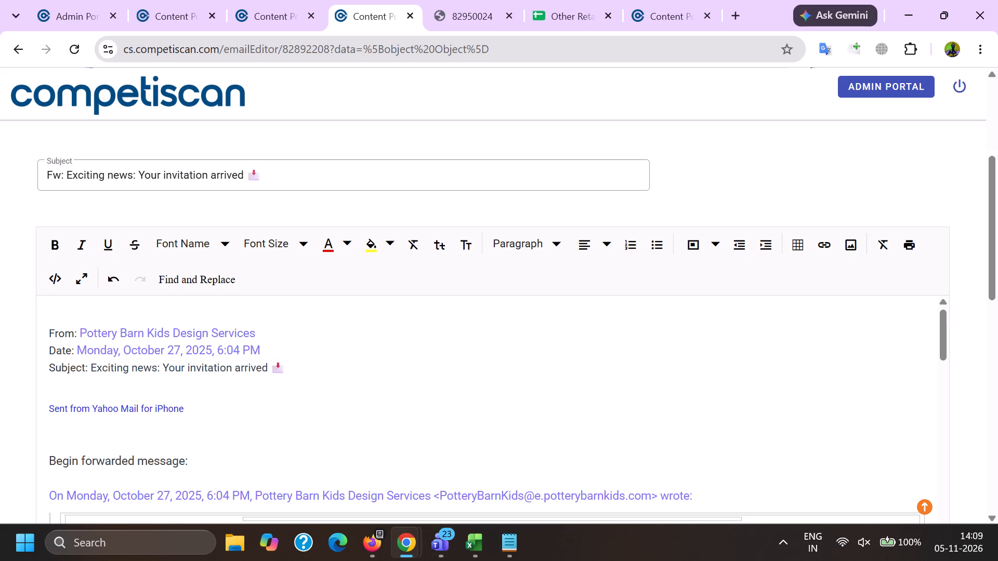
Change the text colour of the From, Date and Subject header lines to black.
drag(82, 320, 328, 383)
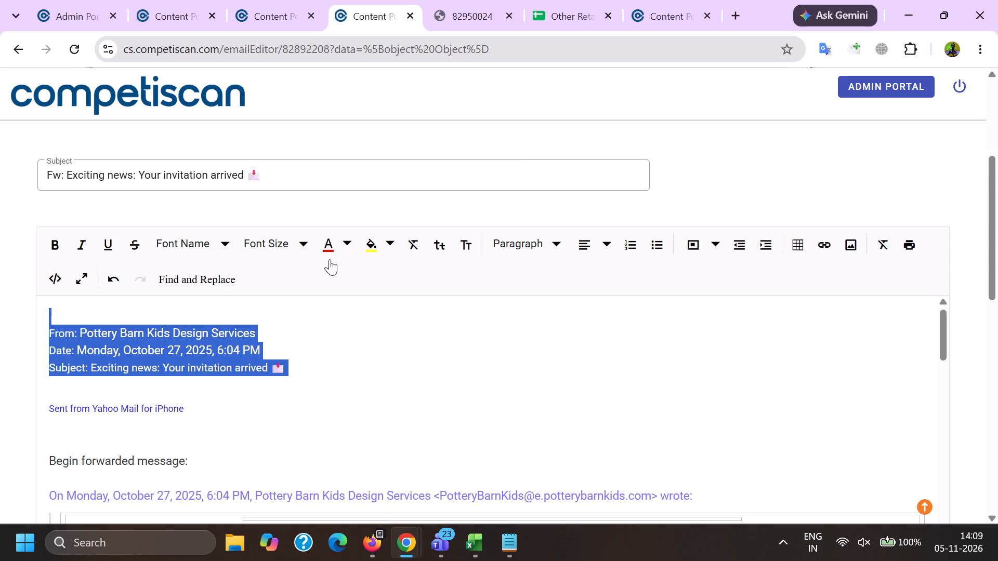
click(346, 238)
click(349, 271)
Delete the Yahoo Mail signature, "Begin forwarded message:" and the "On Monday, October 27, 2025… wrote:" line below the header.
scroll(470, 197, down, 2)
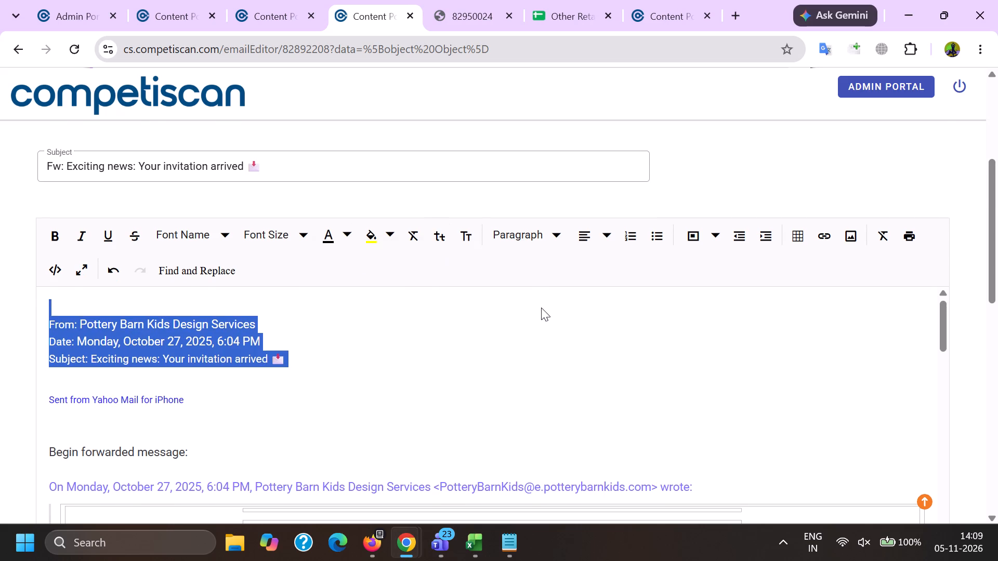
drag(716, 348, 43, 240)
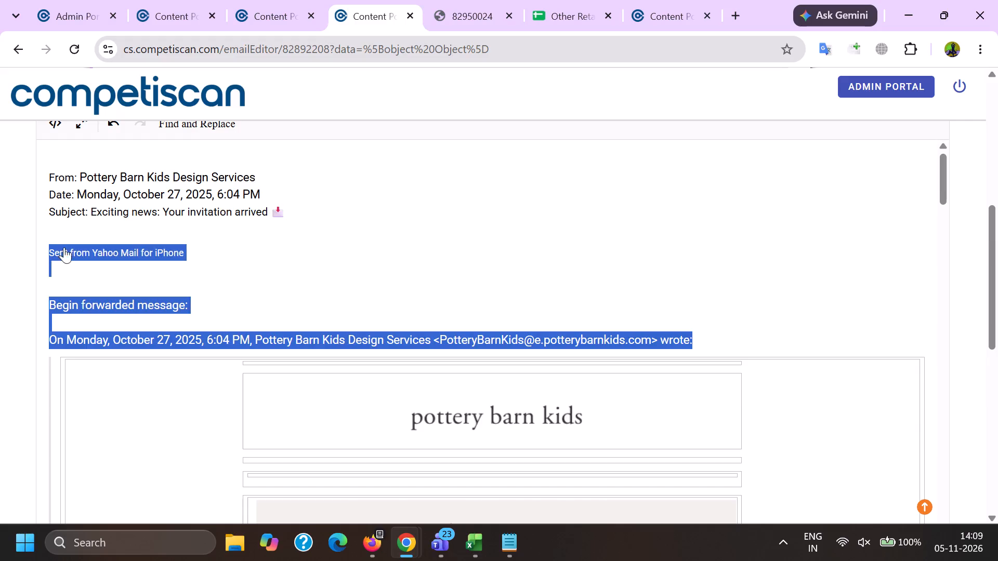
key(BackSpace)
key(BackSpace)
Remove all links from the email body.
scroll(434, 299, down, 20)
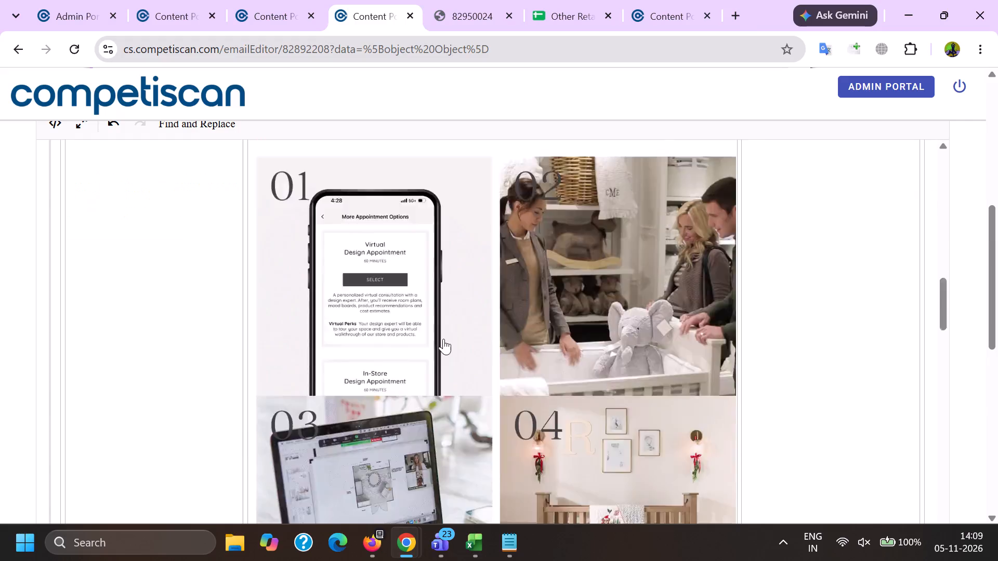
scroll(443, 339, down, 13)
scroll(421, 337, up, 13)
scroll(411, 339, down, 13)
scroll(378, 351, up, 1)
scroll(379, 351, down, 15)
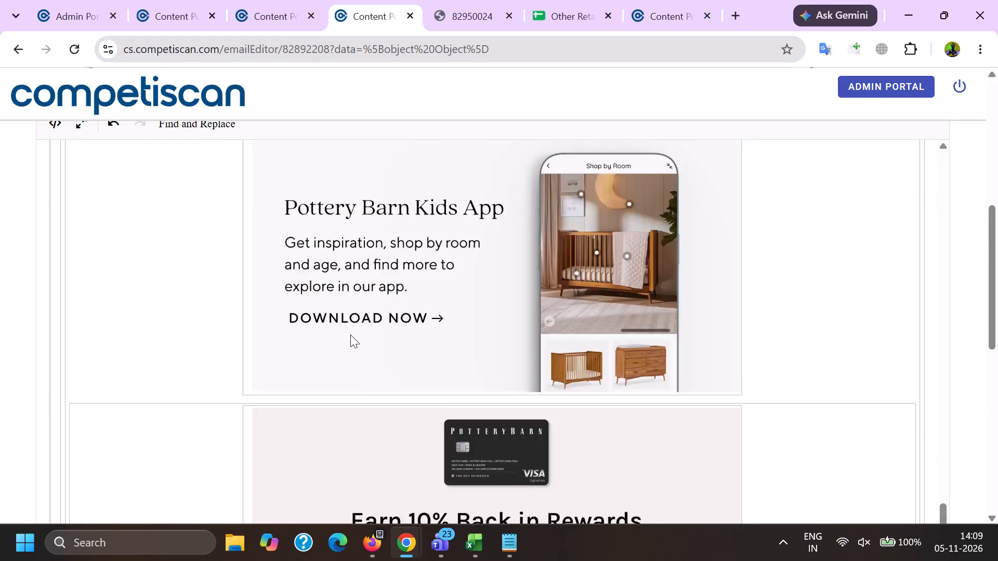
scroll(350, 335, down, 6)
scroll(229, 391, down, 4)
click(78, 360)
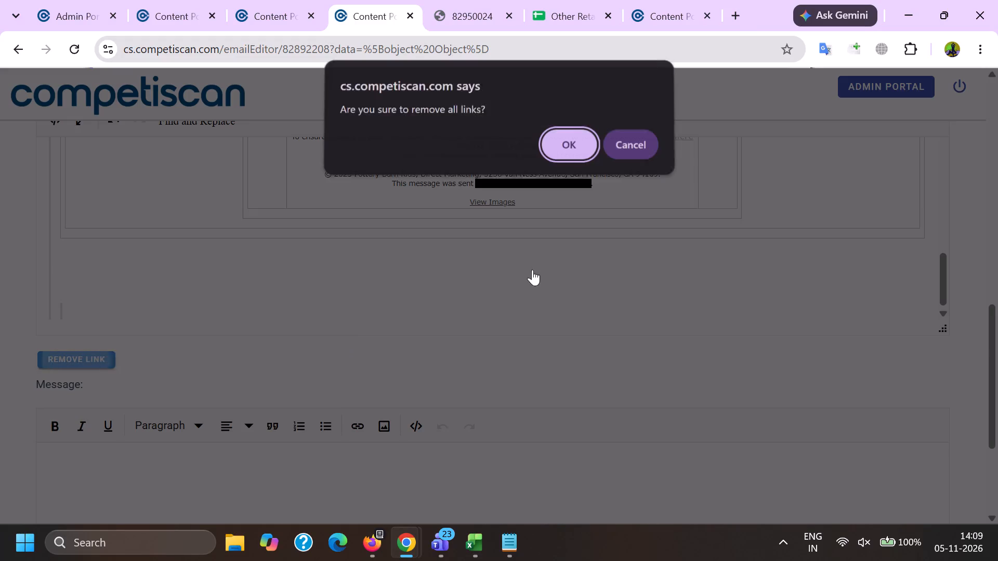
click(560, 154)
Delete the redacted recipient text after "This message was sent to" in the email footer.
scroll(476, 432, up, 2)
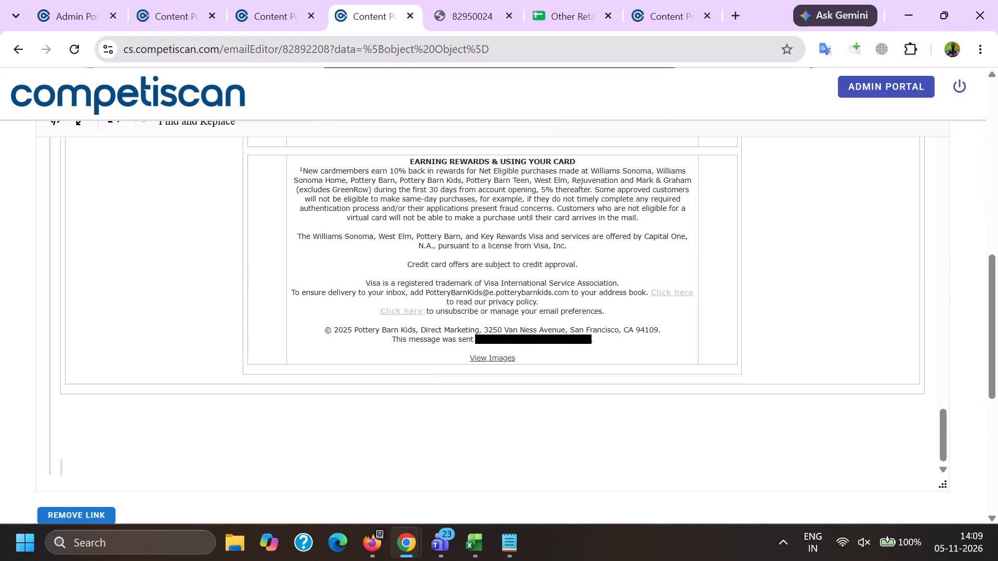
drag(485, 340, 604, 346)
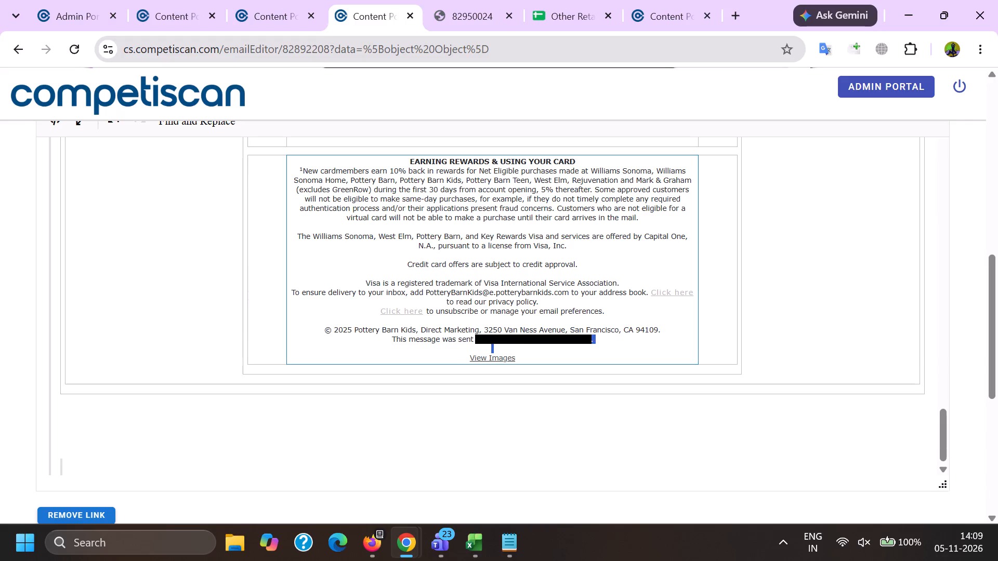
key(BackSpace)
Delete the sender's e-mail address from the "To ensure delivery to your inbox" sentence in the footer.
drag(424, 291, 541, 300)
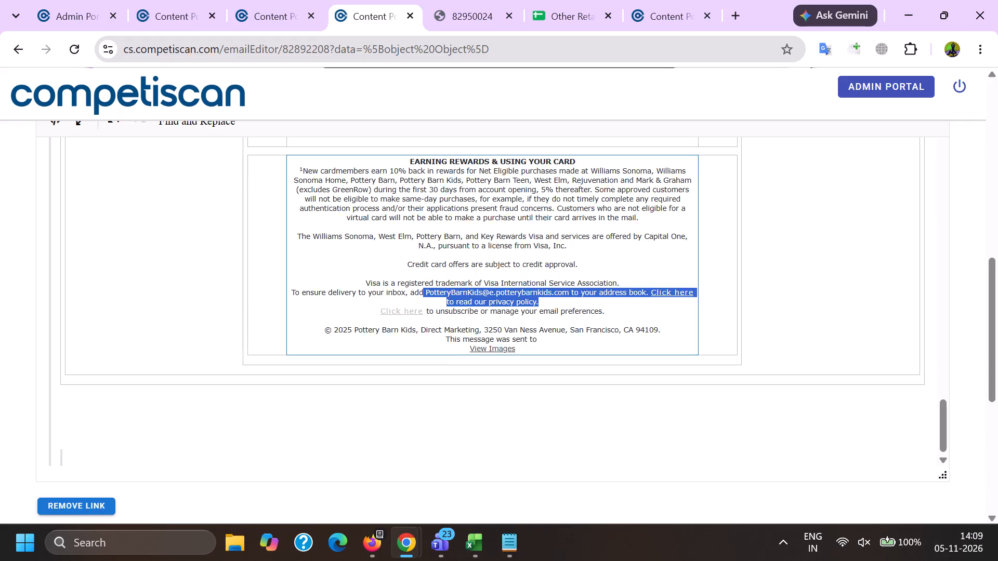
drag(541, 300, 567, 295)
key(BackSpace)
Save the edited email's product info and close the browser tab of record 82950024.
scroll(391, 320, down, 10)
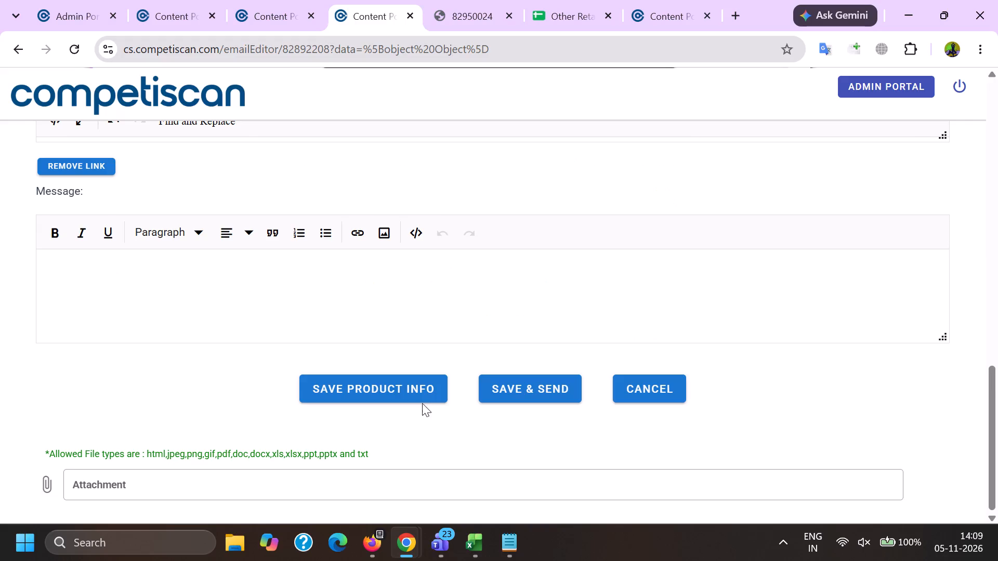
click(412, 389)
click(510, 316)
click(447, 0)
click(386, 0)
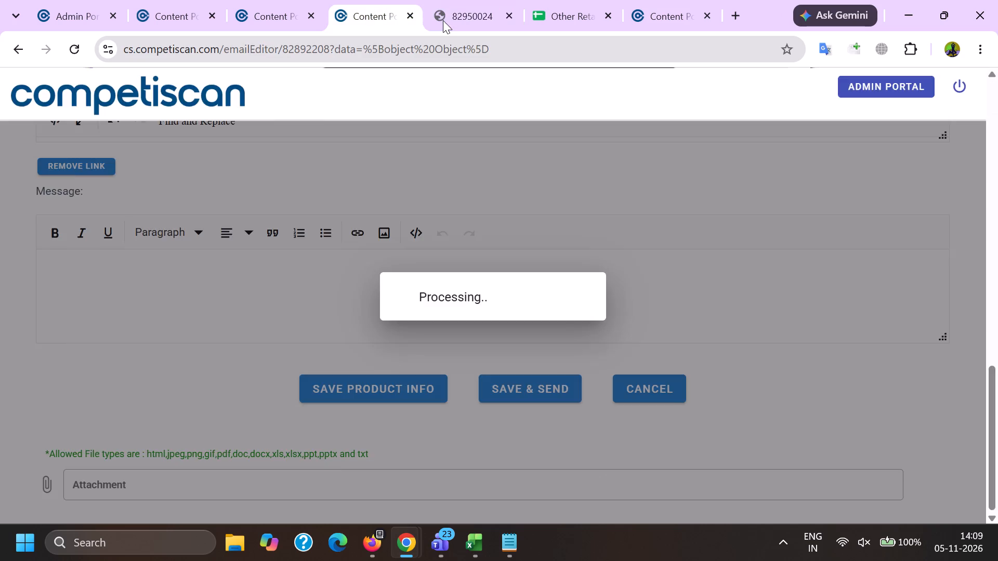
click(506, 11)
click(380, 0)
drag(0, 267, 0, 266)
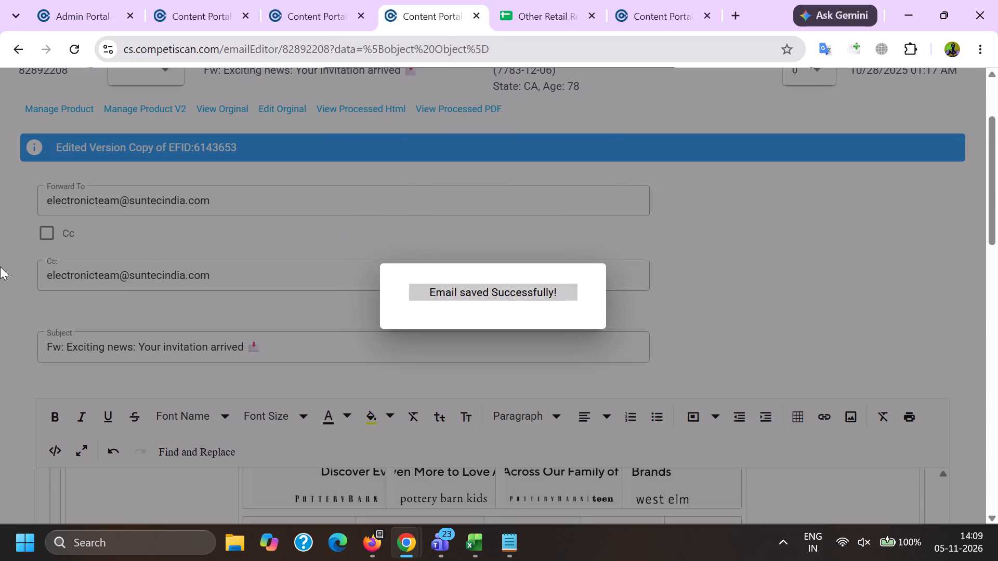
drag(0, 266, 15, 256)
Open the Manage Product V2 form and the processed PDF for email 82892208.
click(82, 111)
key(alt+Tab)
ctrl+click(448, 114)
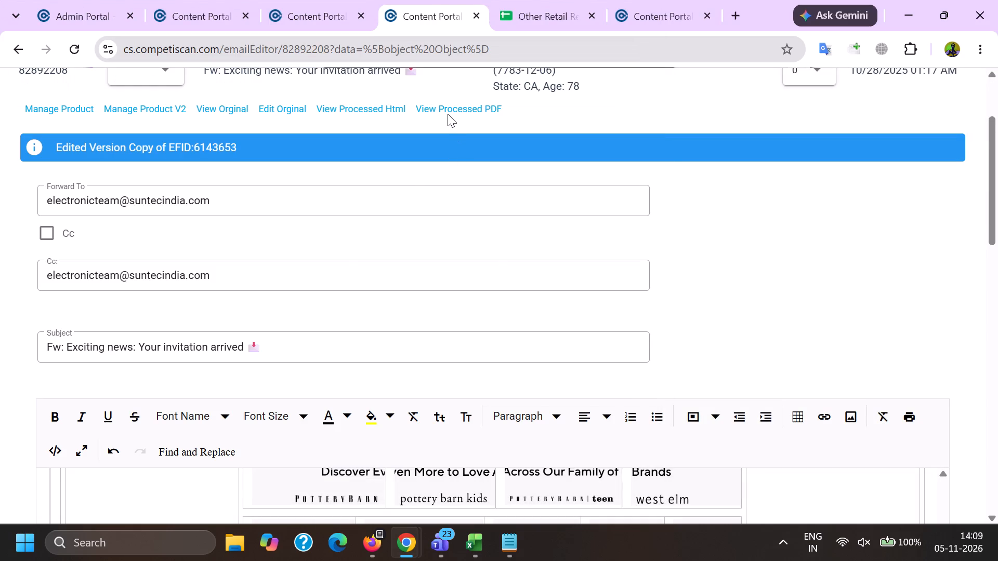
Copy "Pottery Barn Kids" from the From line of the email body.
scroll(337, 165, down, 5)
click(191, 308)
key(Page_Up)
key(Page_Up)
key(Page_Up)
key(Page_Up)
key(Page_Up)
key(Page_Up)
key(Page_Up)
key(Page_Up)
key(Page_Up)
key(Page_Up)
key(Page_Up)
key(Page_Up)
key(Page_Up)
key(Page_Up)
key(Page_Up)
key(Page_Up)
key(Page_Up)
key(Page_Up)
key(Page_Up)
key(Page_Up)
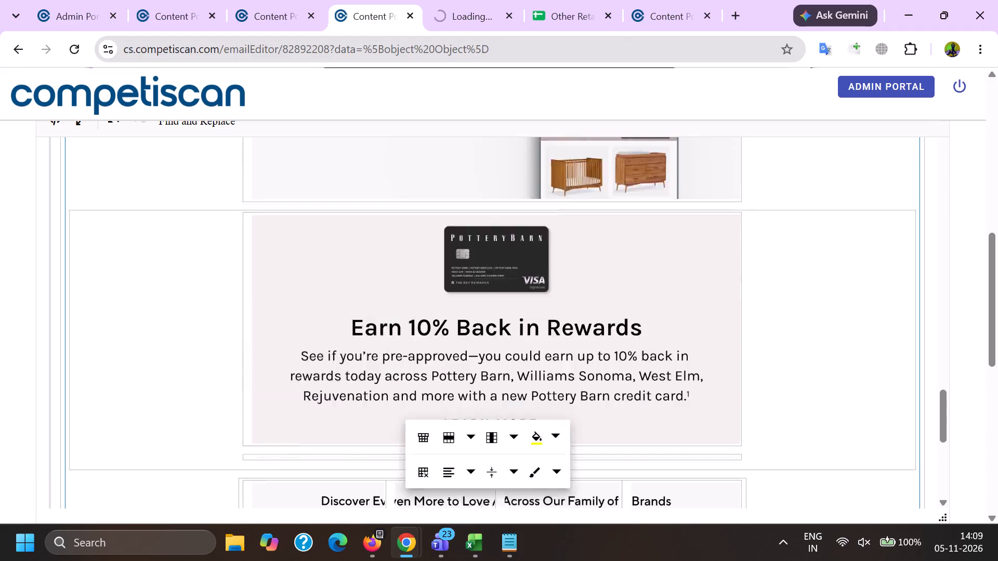
scroll(190, 305, down, 4)
double_click(109, 254)
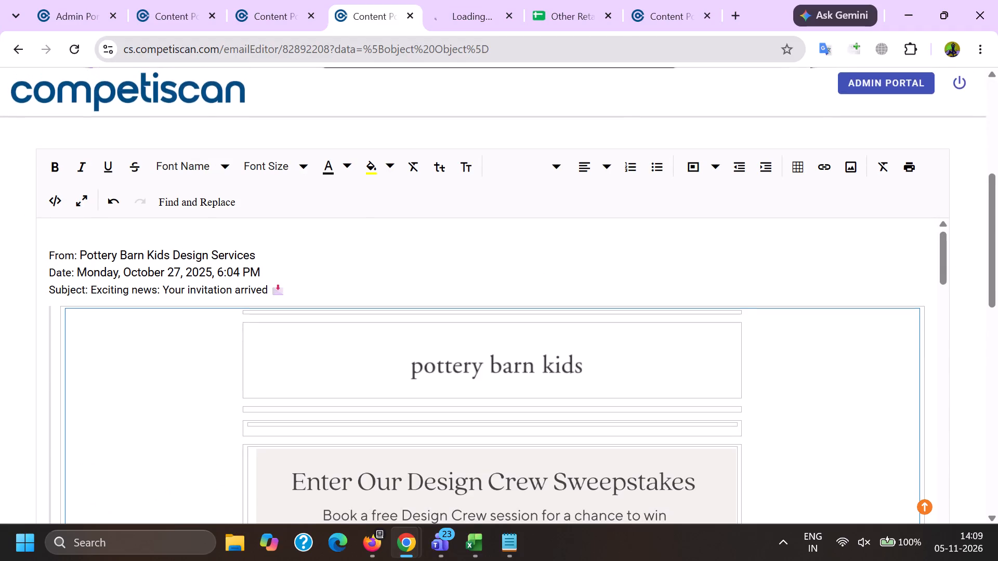
shift+click(159, 249)
key(ctrl+c)
In the product form, add Capital One as a company and Pottery Barn Kids (Retail) as the affinity/association.
key(alt+Tab)
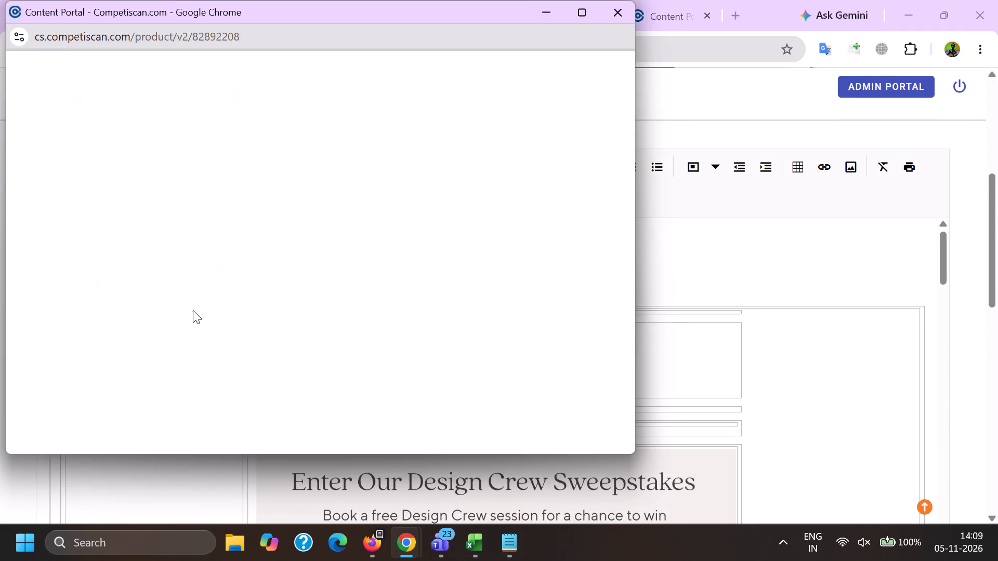
scroll(251, 222, down, 5)
click(278, 284)
click(285, 244)
key(c)
key(a)
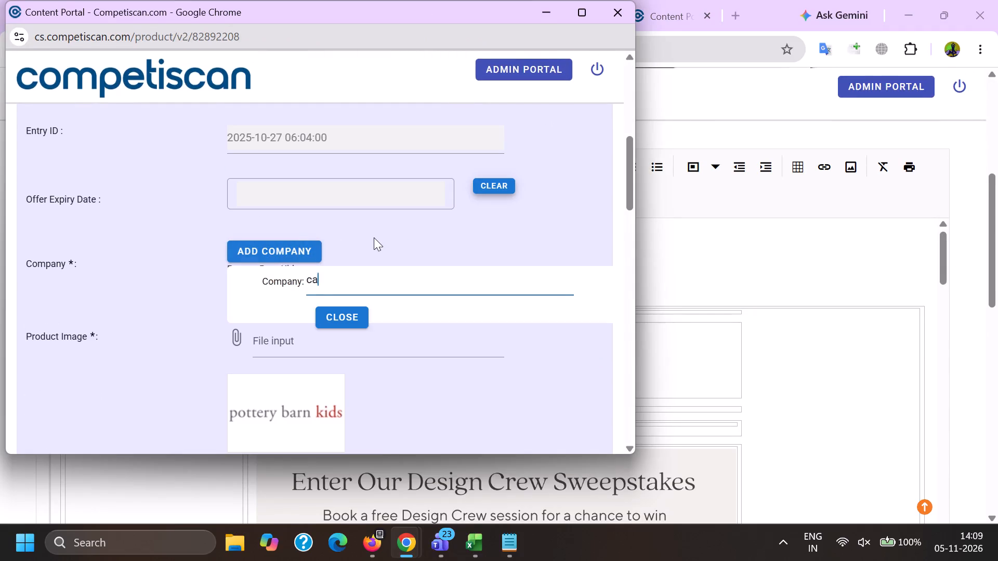
key(p)
key(i)
key(t)
key(a)
key(l)
key(space)
key(o)
key(n)
key(e)
scroll(382, 225, down, 4)
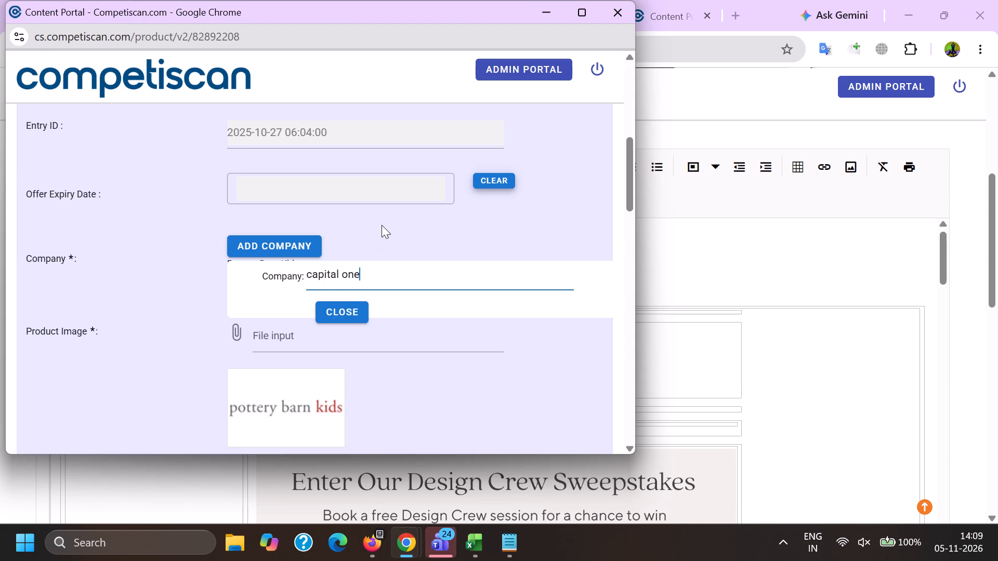
click(359, 192)
click(424, 219)
key(ctrl+v)
scroll(369, 335, up, 4)
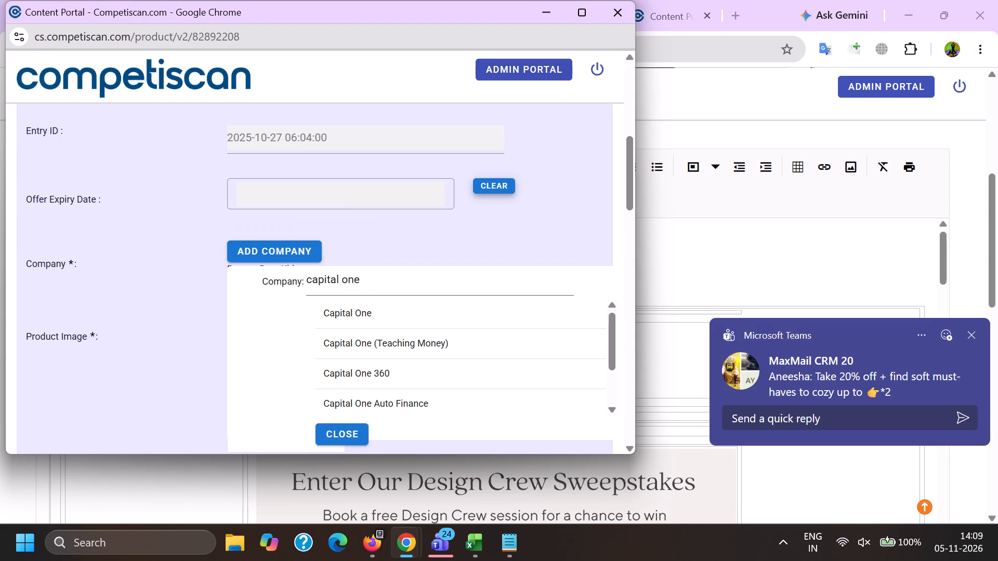
click(337, 319)
scroll(341, 195, down, 3)
click(366, 389)
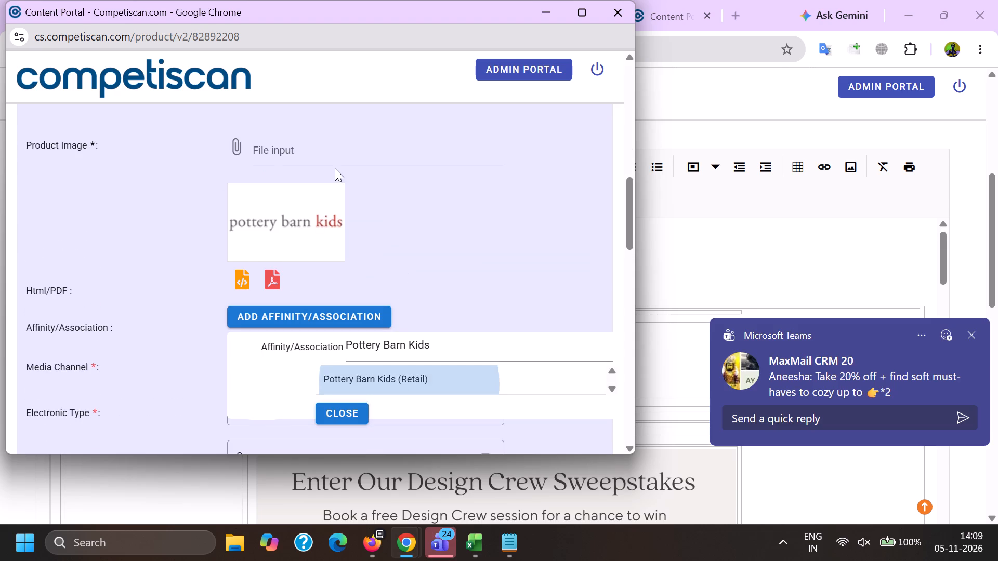
Add a sector and category entry of Retail / Home, checking the email content and leaving the sub-category unset.
scroll(335, 168, down, 5)
click(287, 168)
scroll(286, 167, down, 6)
click(287, 239)
drag(247, 228, 256, 229)
click(310, 211)
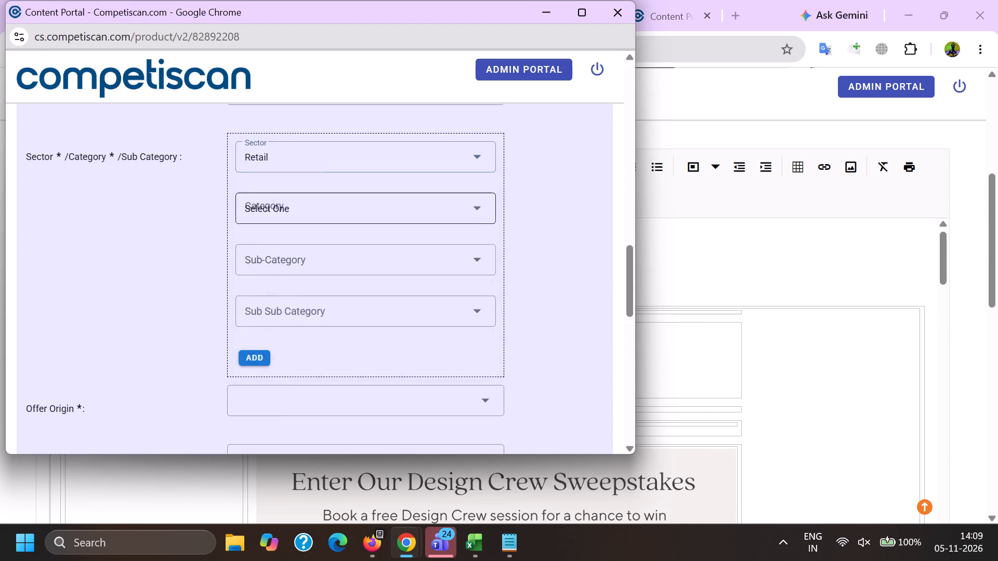
scroll(274, 263, down, 7)
drag(279, 219, 277, 224)
drag(175, 240, 198, 252)
click(282, 272)
key(alt+Tab)
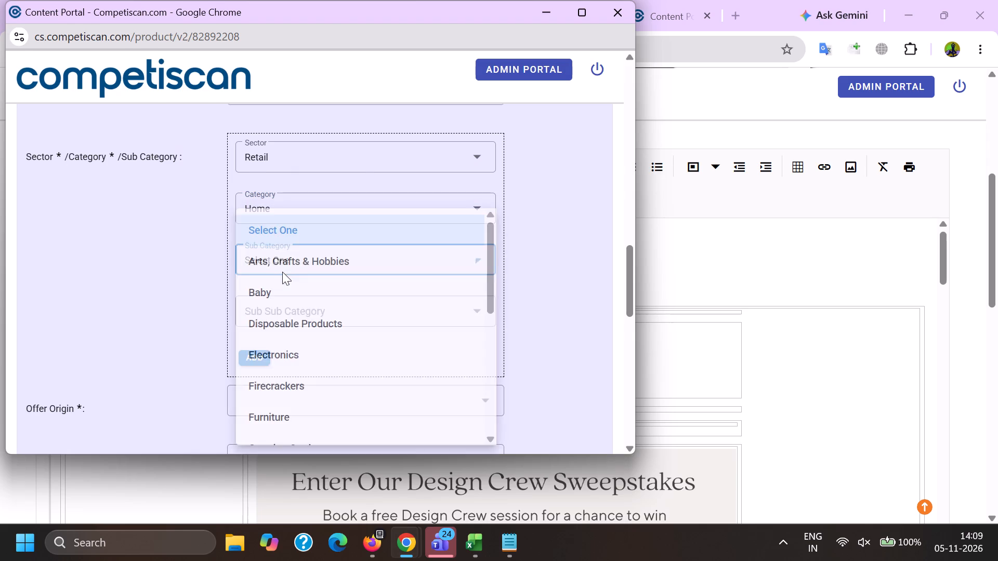
scroll(303, 318, down, 20)
scroll(303, 318, down, 3)
key(alt+Tab)
scroll(290, 346, down, 3)
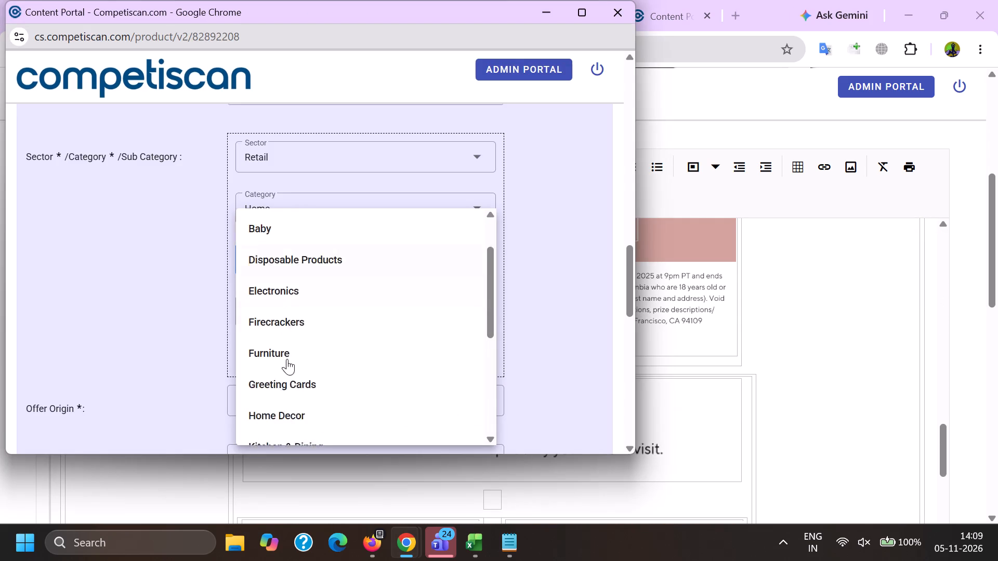
drag(145, 322, 160, 327)
click(259, 362)
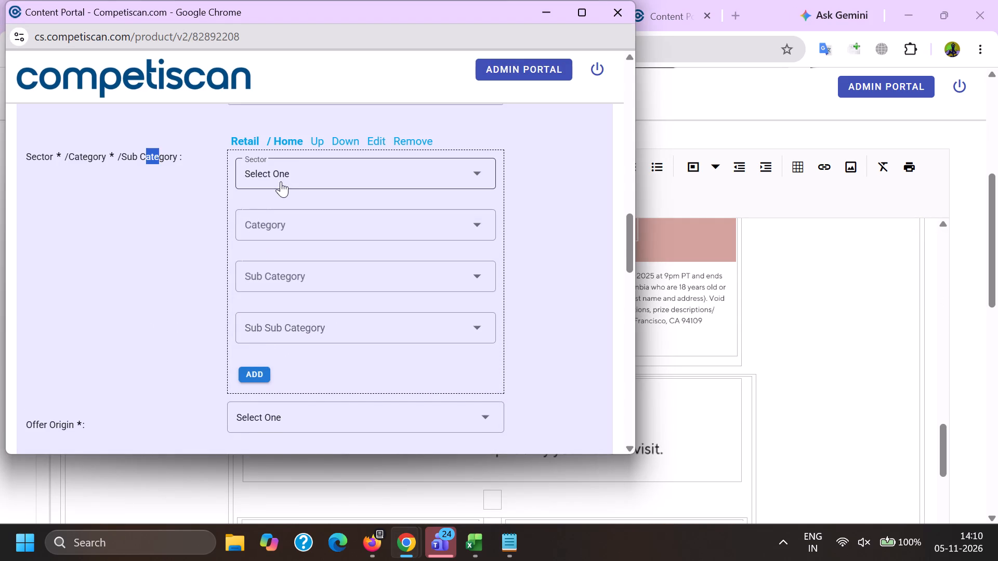
Add a second classification with sector Credit Cards, category Payment Cards and sub-category Credit Cards.
click(280, 178)
scroll(286, 295, up, 6)
click(292, 299)
click(174, 278)
click(261, 222)
click(284, 294)
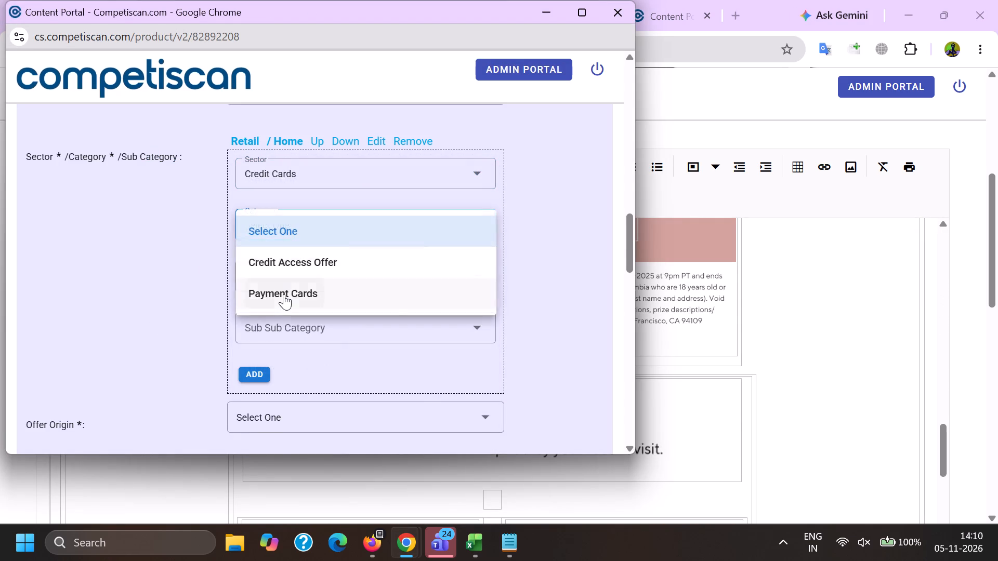
click(277, 275)
scroll(285, 195, down, 2)
click(297, 287)
click(187, 251)
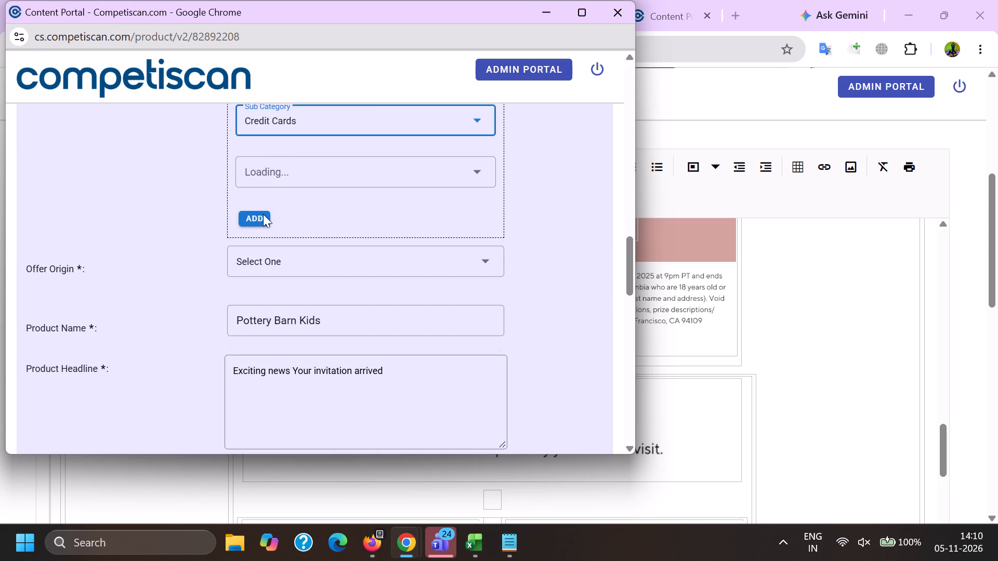
click(263, 213)
Move the Retail / Home classification below the Credit Cards one.
scroll(262, 314, up, 4)
click(345, 291)
Set the Offer Origin to Provider/Bank.
scroll(330, 287, down, 3)
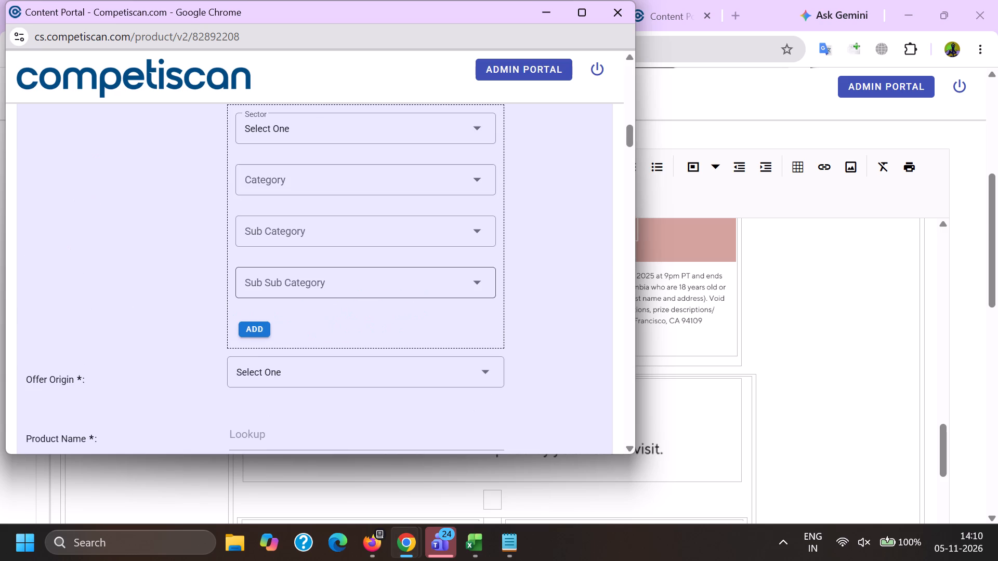
scroll(253, 331, down, 2)
click(287, 218)
double_click(284, 285)
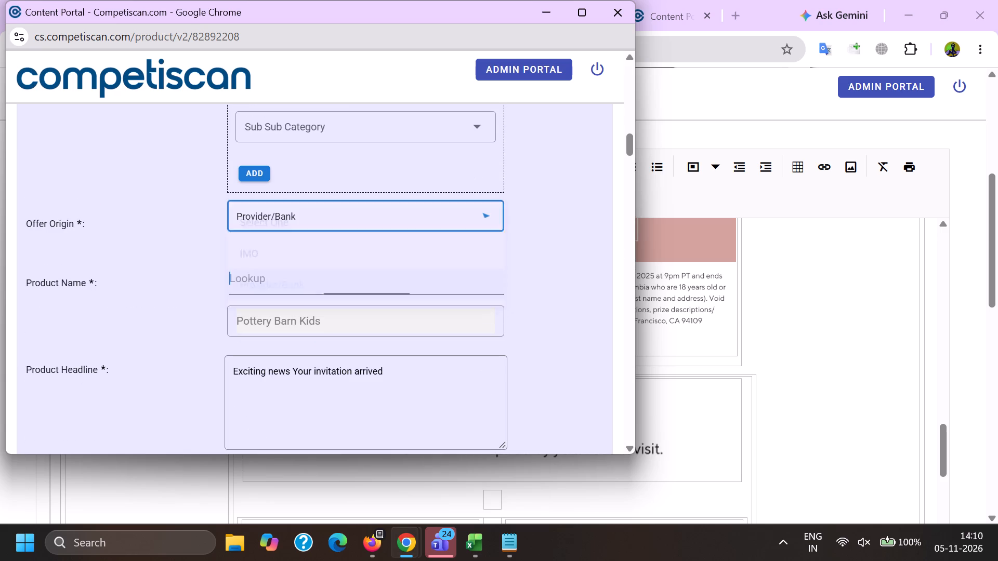
Look up "Pottery Barn" as the product name and choose Pottery Barn Key Rewards Visa Credit Card.
key(ctrl+v)
drag(290, 270, 383, 305)
key(BackSpace)
click(339, 343)
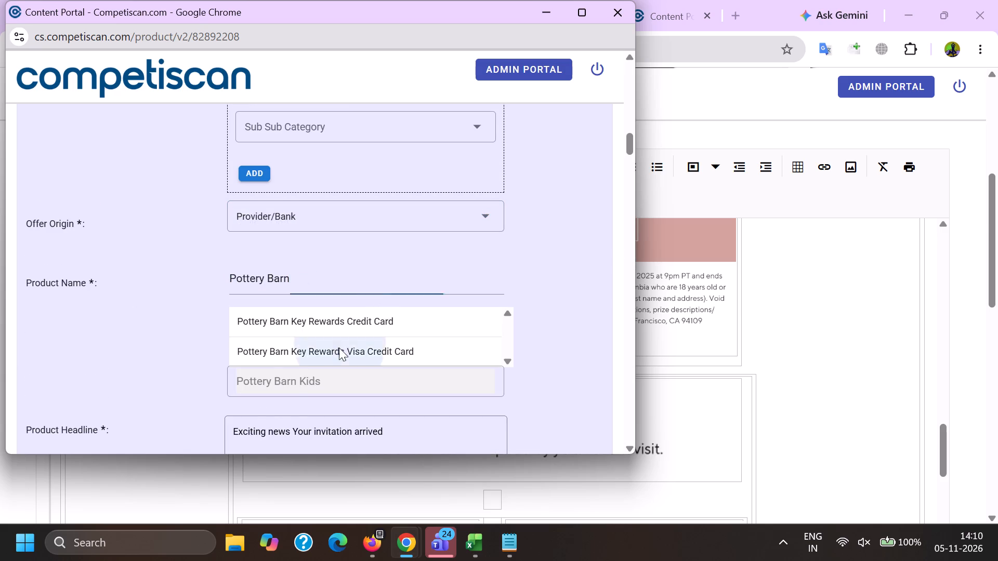
scroll(338, 349, up, 3)
click(297, 161)
Replace the Product Headline with "Exciting news: Your invitation arrived." using the subject text copied from the email body.
scroll(299, 184, down, 3)
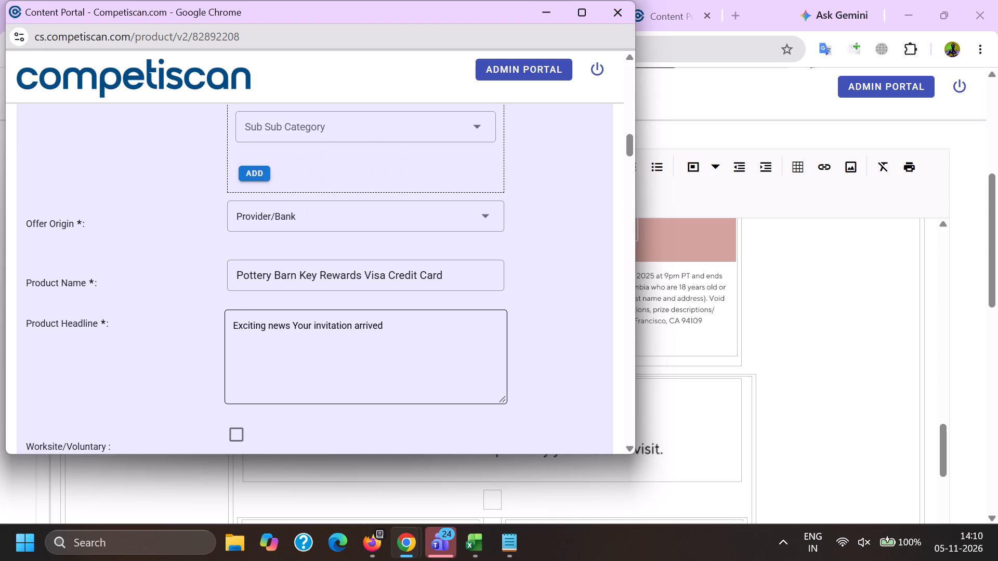
drag(391, 325, 0, 351)
key(BackSpace)
key(alt+Tab)
scroll(174, 384, up, 8)
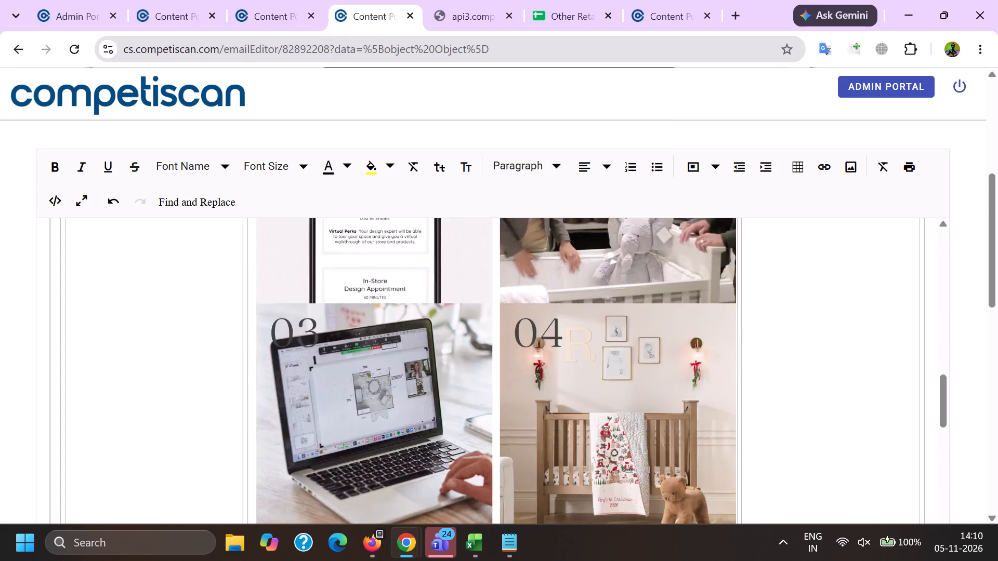
scroll(124, 361, up, 16)
double_click(114, 290)
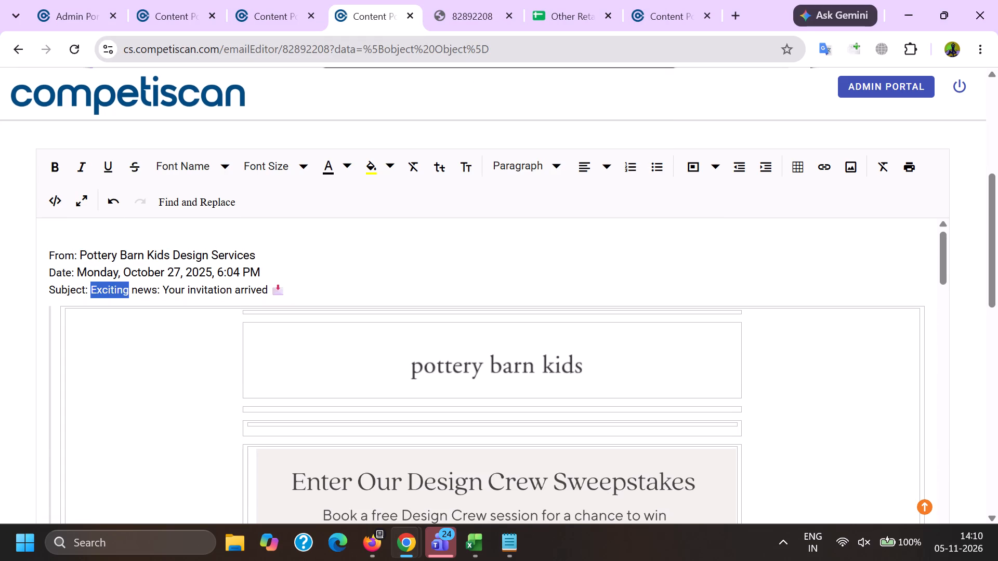
shift+click(245, 291)
key(ctrl+c)
key(alt+Tab)
key(ctrl+v)
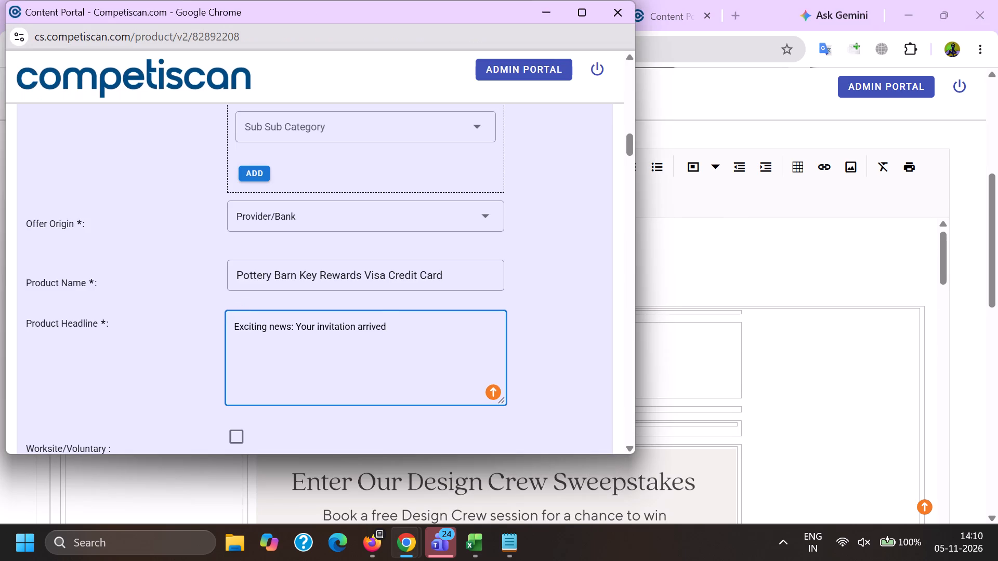
key(period)
key(space)
Append "Earn 10% back in rewards", copied from the reference product's headline, to the Product Headline.
key(alt+Tab)
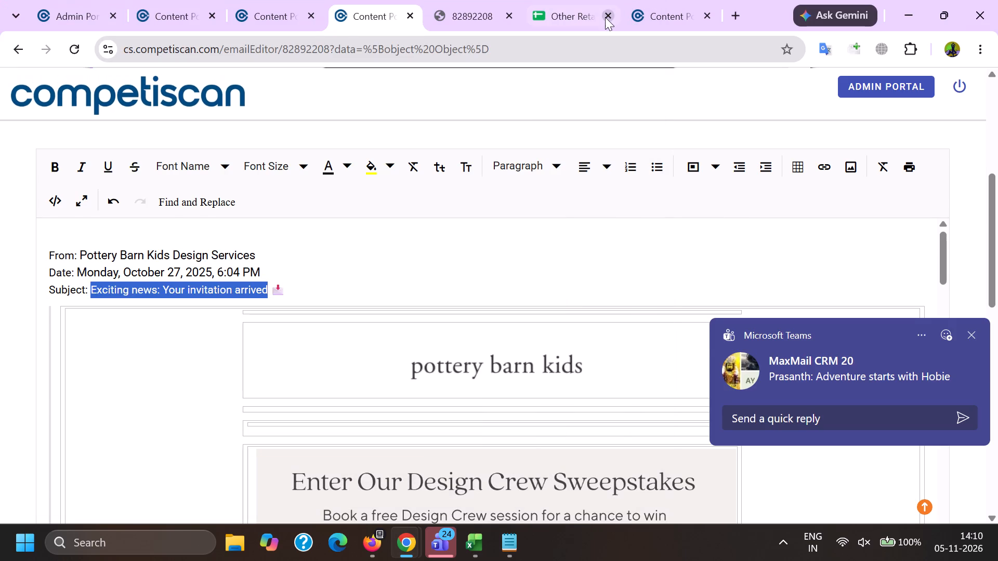
click(622, 0)
click(646, 0)
scroll(579, 339, up, 8)
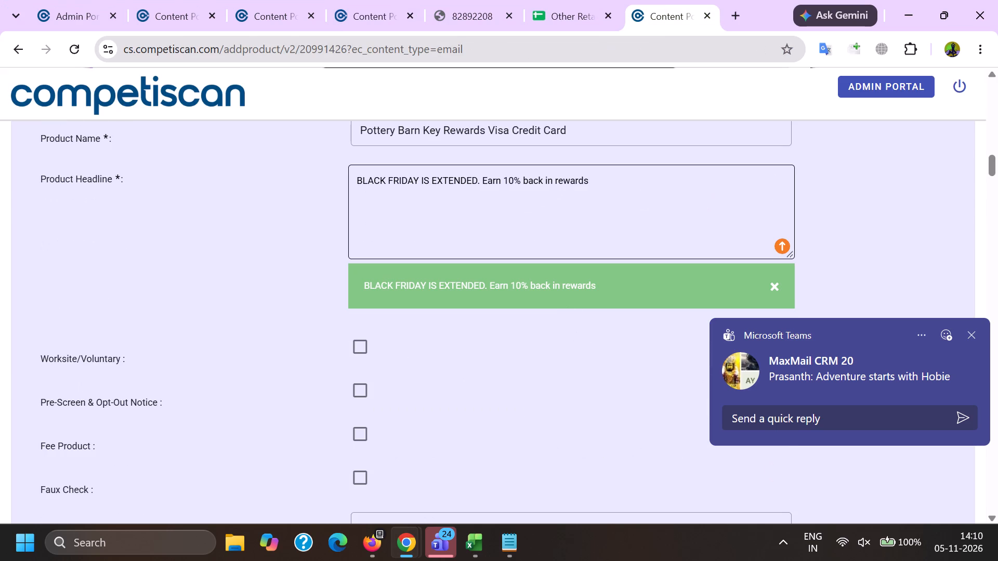
double_click(498, 176)
shift+click(640, 206)
key(ctrl+c)
key(alt+Tab)
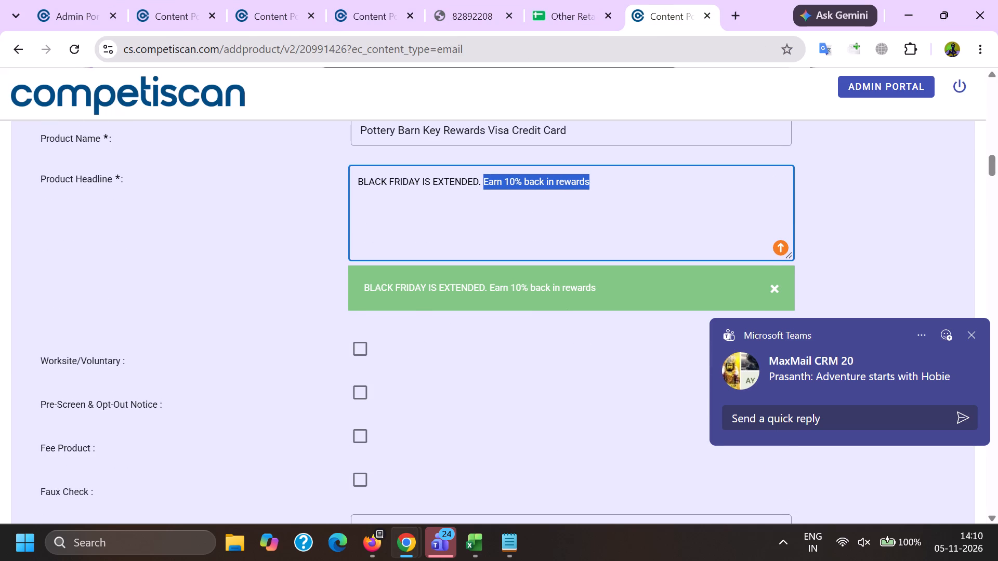
key(ctrl+v)
Set the Response Mechanism to URL/Website and the Mailing Type to Acquisition.
scroll(277, 248, down, 5)
click(302, 295)
scroll(306, 166, down, 8)
click(301, 344)
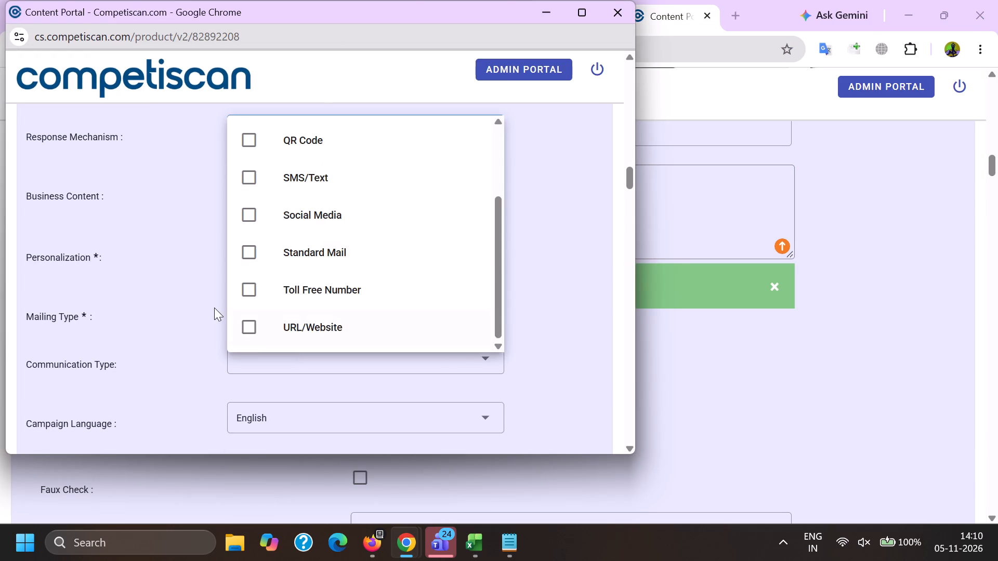
click(213, 309)
click(280, 306)
click(287, 272)
drag(178, 313, 186, 322)
Select Bonuses/Contests/Incentives, Co-Brand and Mobile Application as the Communication Types.
click(262, 371)
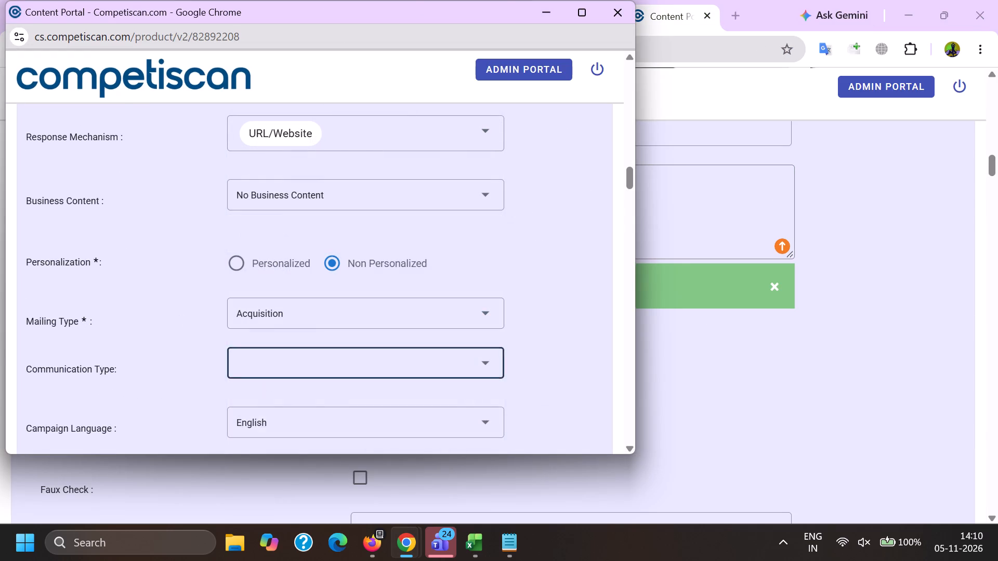
scroll(281, 208, down, 2)
click(302, 329)
scroll(302, 328, down, 4)
click(298, 386)
scroll(317, 303, down, 2)
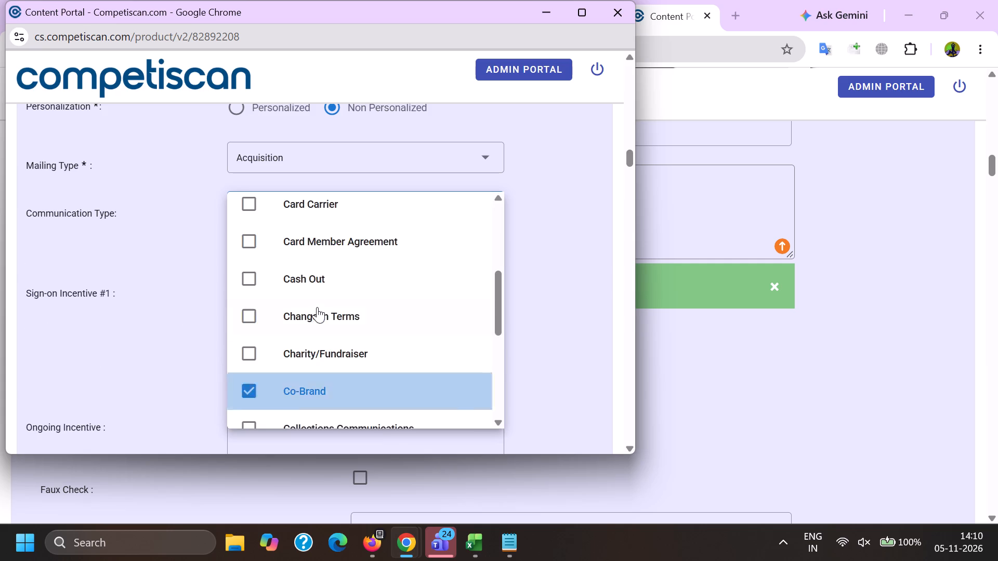
scroll(317, 307, down, 8)
click(325, 222)
click(127, 236)
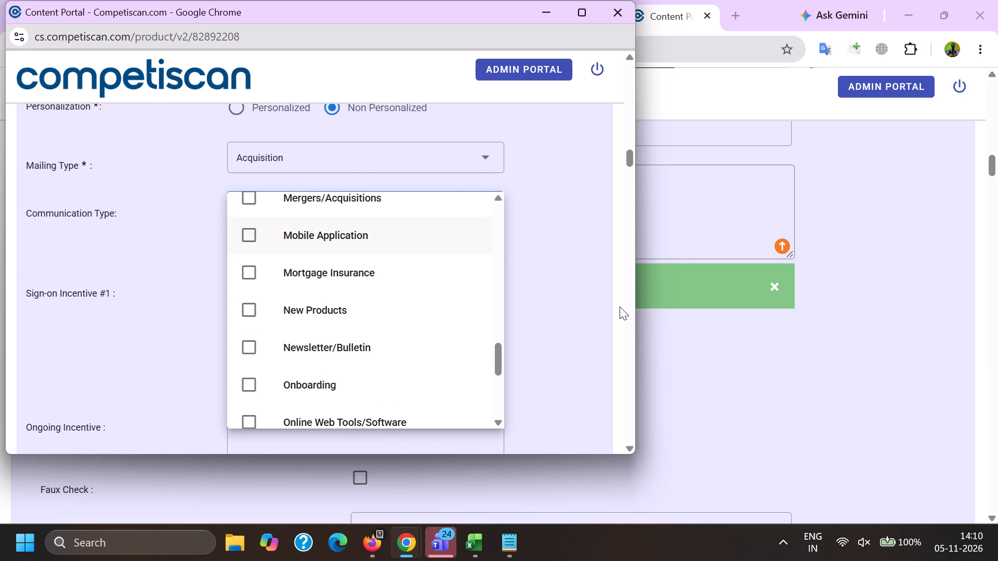
Fill Sign-on Incentive #1 with the reference product's text "10% back in rewards during the first 30 days from account opening".
key(alt+Tab)
scroll(727, 304, down, 8)
drag(734, 261, 5, 226)
key(ctrl+c)
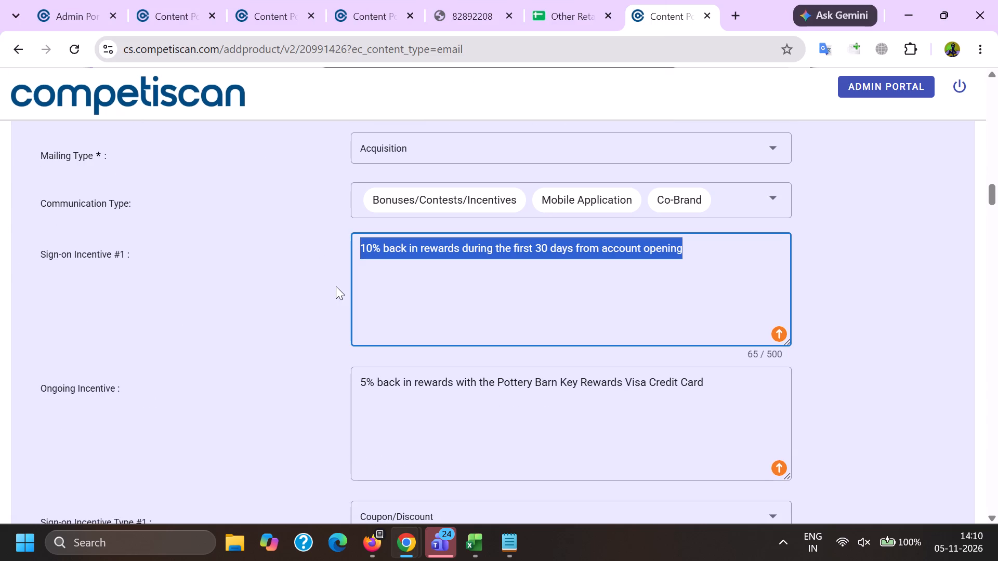
key(alt+Tab)
click(292, 328)
key(ctrl+v)
Fill Ongoing Incentive with the reference product's text "5% back in rewards with the Pottery Barn Key Rewards Visa Credit Card".
click(343, 436)
key(alt+Tab)
drag(711, 415, 360, 439)
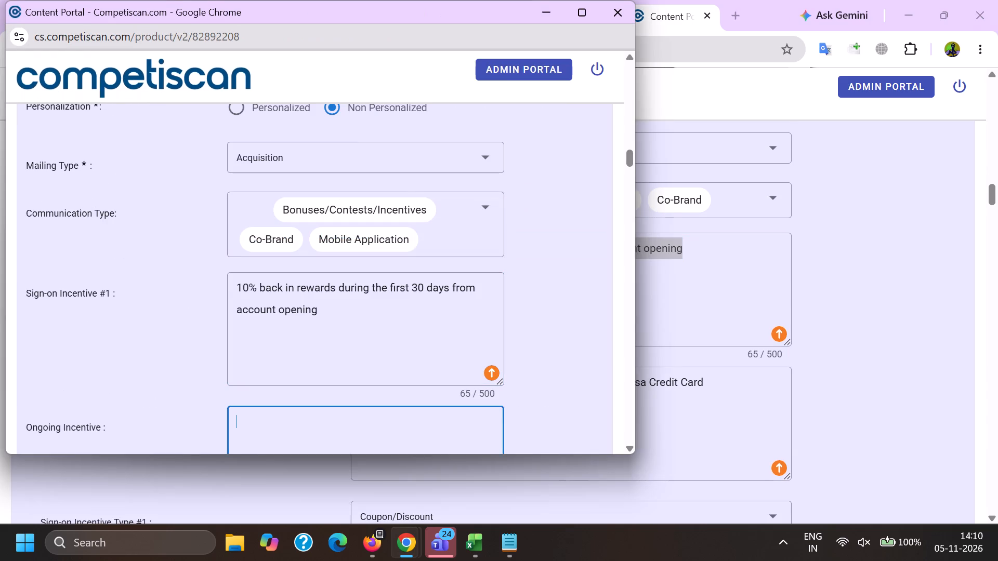
drag(360, 439, 97, 323)
key(ctrl+c)
key(alt+Tab)
key(ctrl+v)
Set Sign-on Incentive Type #1 to Coupon/Discount.
scroll(324, 231, down, 3)
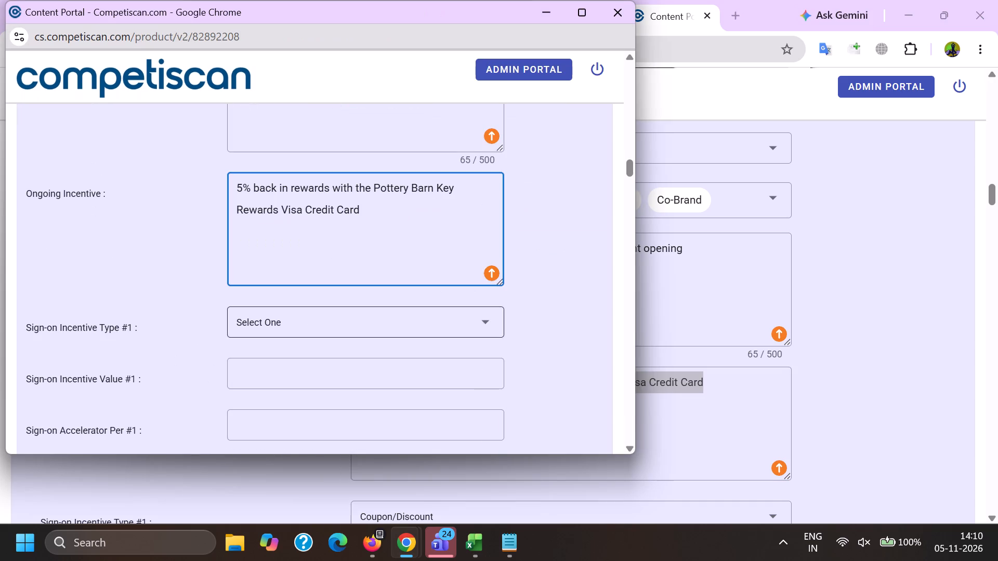
click(287, 313)
scroll(287, 313, down, 4)
click(291, 331)
click(137, 360)
Set Sign-on Incentive Value #1 and Sign-on Max award #1 to 10.00, and enter 1 three fields further on.
scroll(303, 324, down, 1)
click(266, 298)
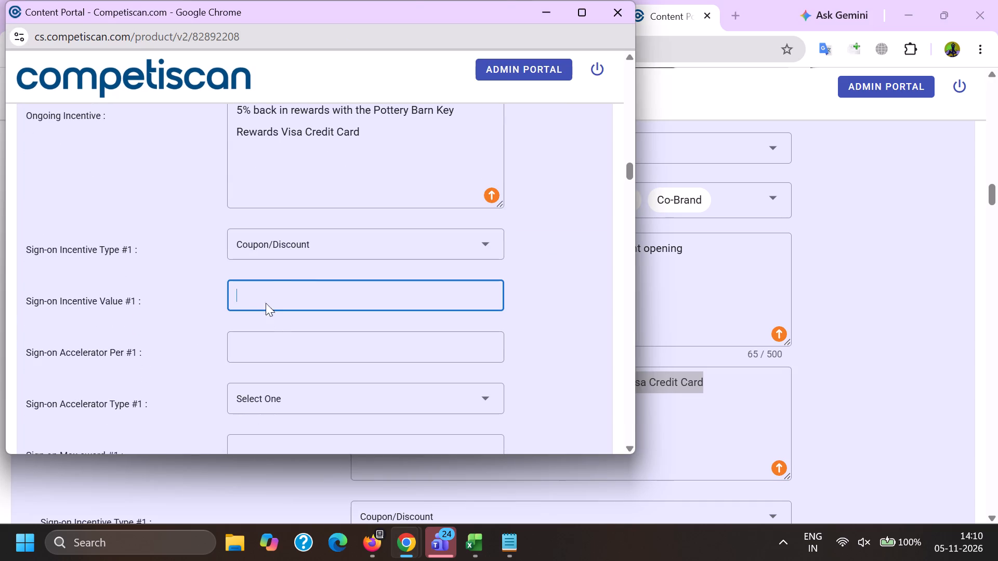
key(1)
key(0)
key(period)
key(0)
key(0)
key(Tab)
key(Tab)
key(Tab)
key(1)
text(0.00)
key(Tab)
key(Tab)
key(Tab)
key(1)
scroll(262, 315, down, 2)
click(252, 304)
Choose the Application Type and set the Card Network to Visa in the Payment Card Offer Details.
scroll(264, 270, down, 20)
scroll(264, 270, down, 2)
click(263, 163)
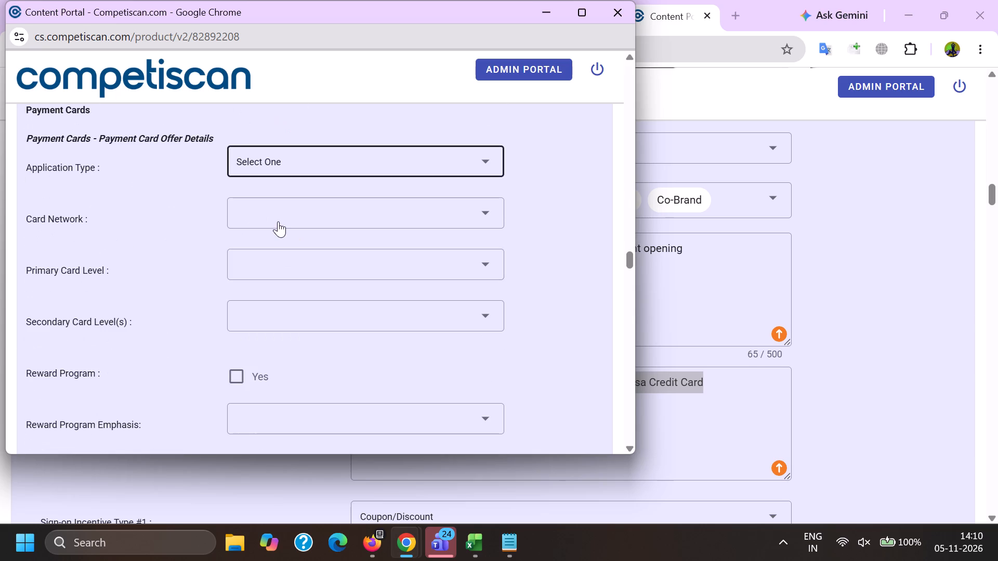
click(279, 219)
click(206, 223)
click(265, 224)
scroll(286, 144, down, 1)
click(316, 287)
click(212, 271)
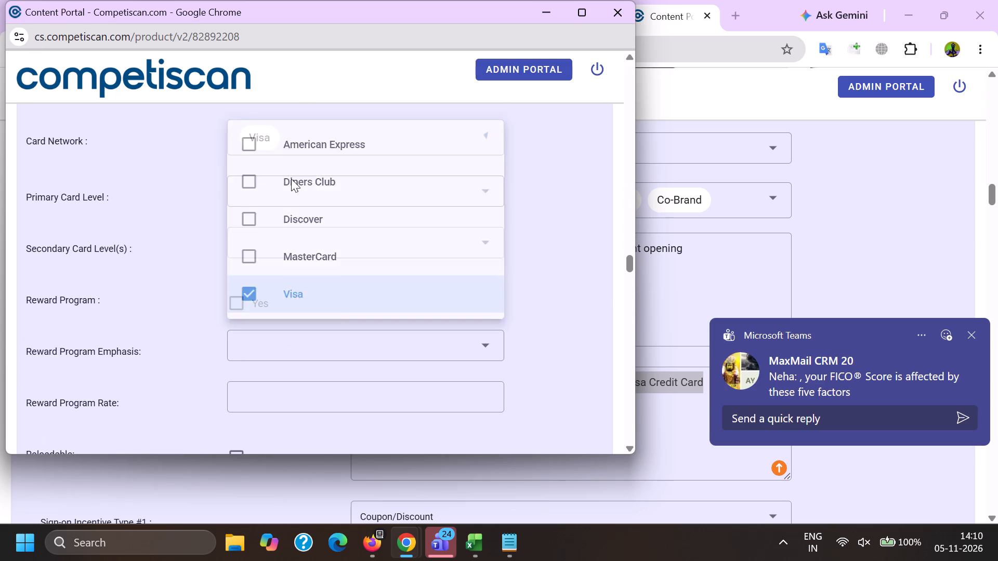
Set the Primary Card Level to Visa Signature and mark Reward Program as Yes.
click(280, 188)
scroll(284, 304, down, 6)
click(306, 337)
click(197, 335)
click(237, 304)
double_click(178, 348)
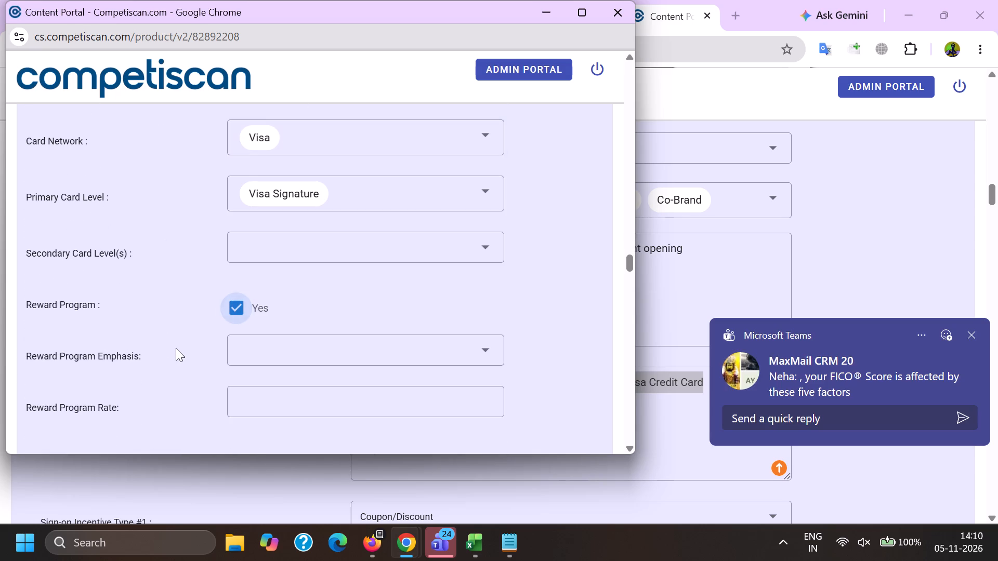
Mark Credit Card Mentioned in the retail credit section and submit the product form.
key(End)
click(242, 209)
click(249, 444)
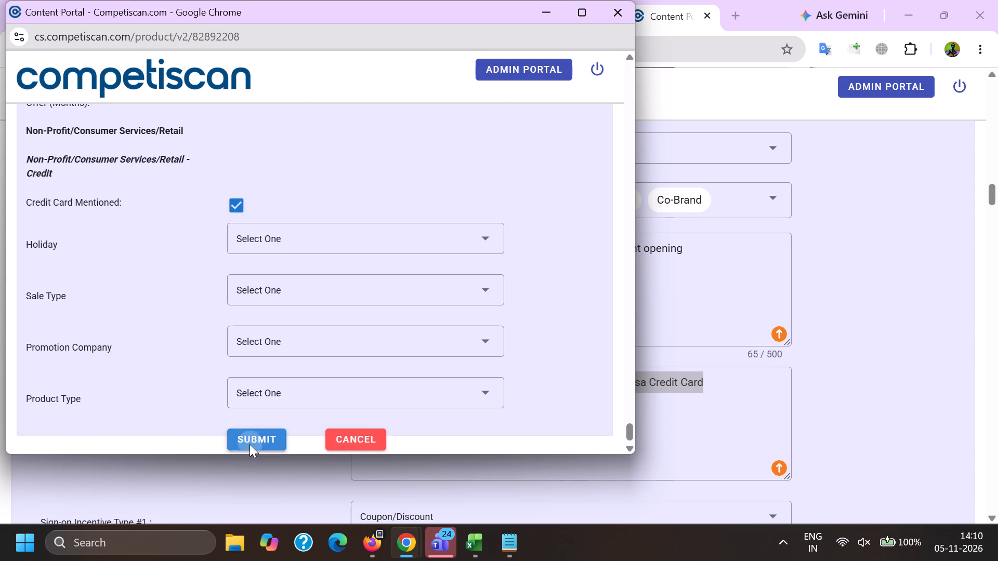
Copy temp ID 82798861 from the Notepad list and open that email in the email editor in place of 82892208.
key(alt+Tab)
click(268, 0)
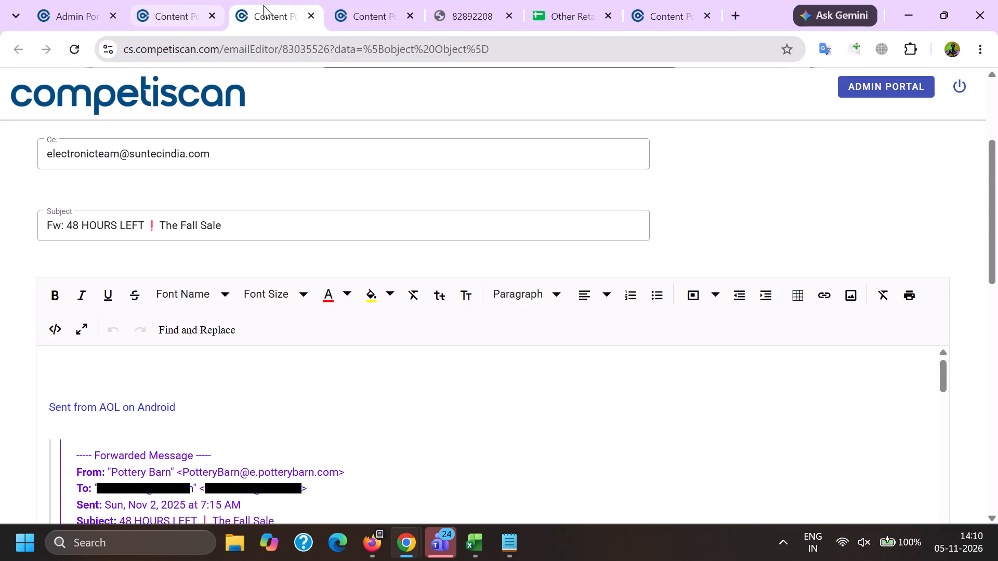
click(356, 0)
click(515, 541)
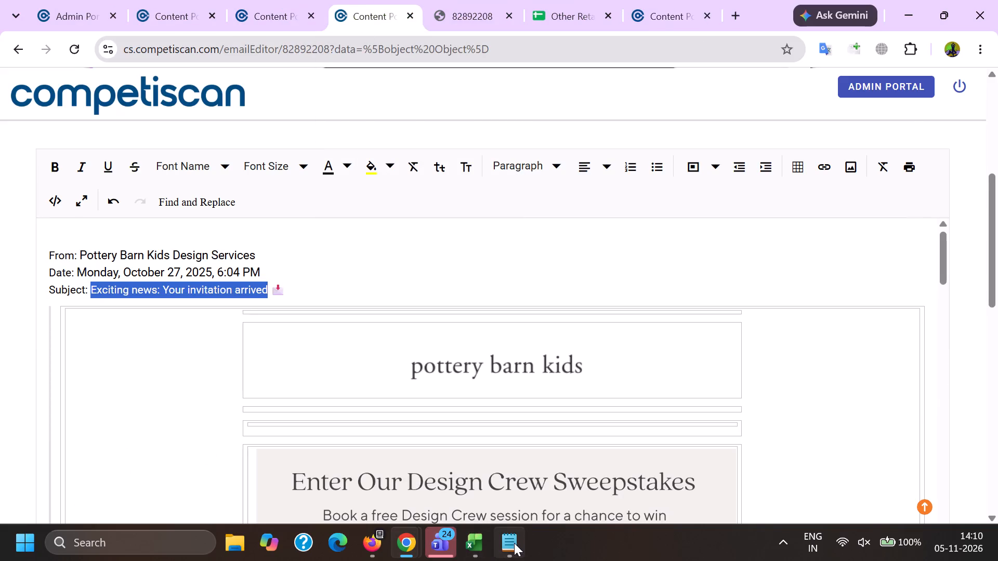
double_click(508, 343)
key(ctrl+c)
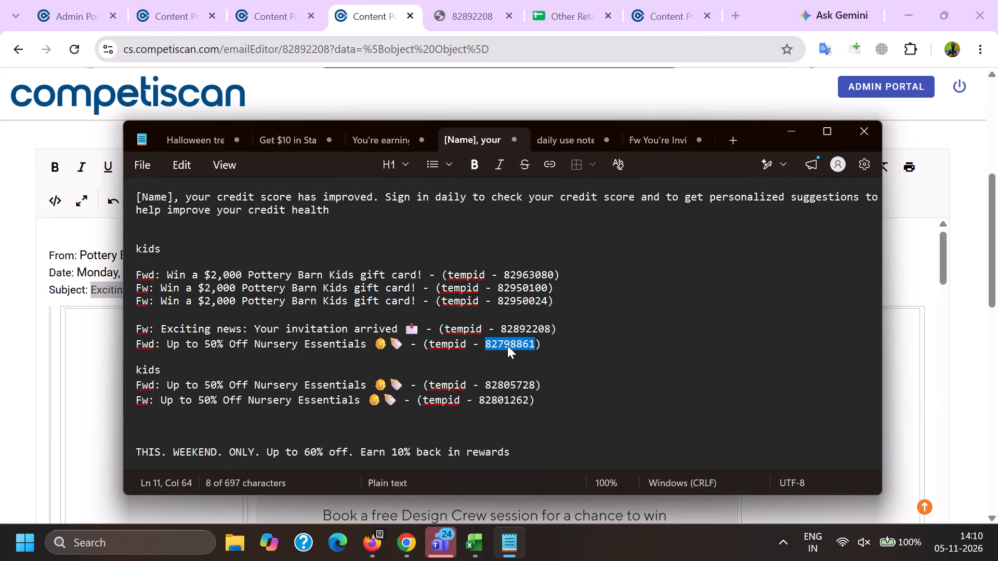
key(alt+Tab)
double_click(313, 49)
key(ctrl+v)
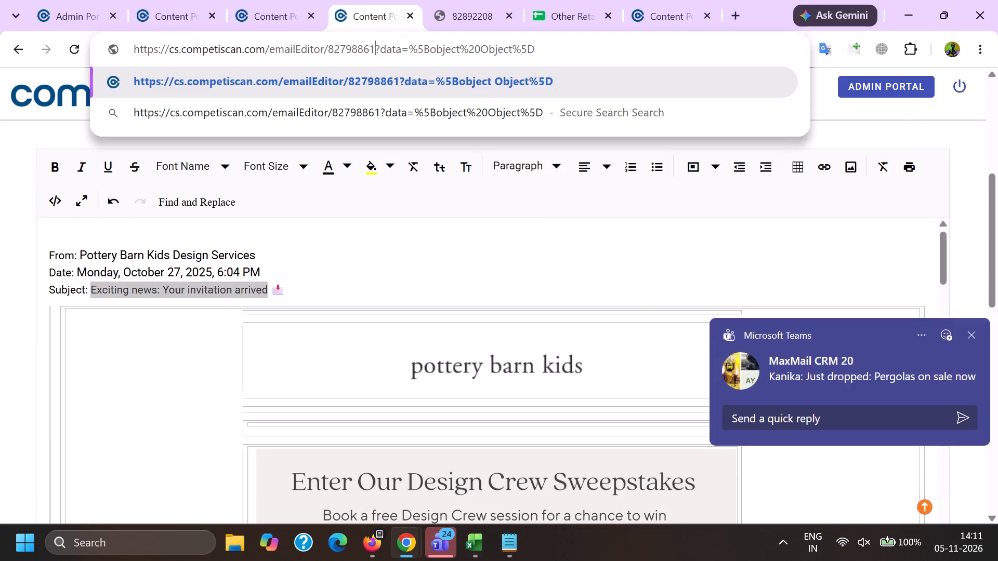
key(Return)
Switch to Notepad and select the "Up to 50% Off Nursery Essentials" subject text of entry 82798861.
key(alt+Tab)
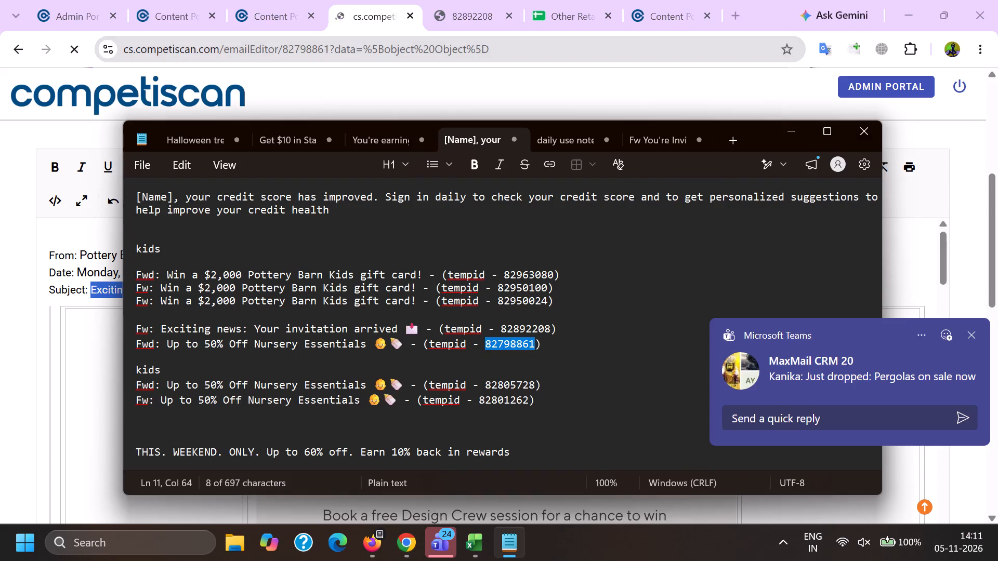
drag(170, 342, 353, 349)
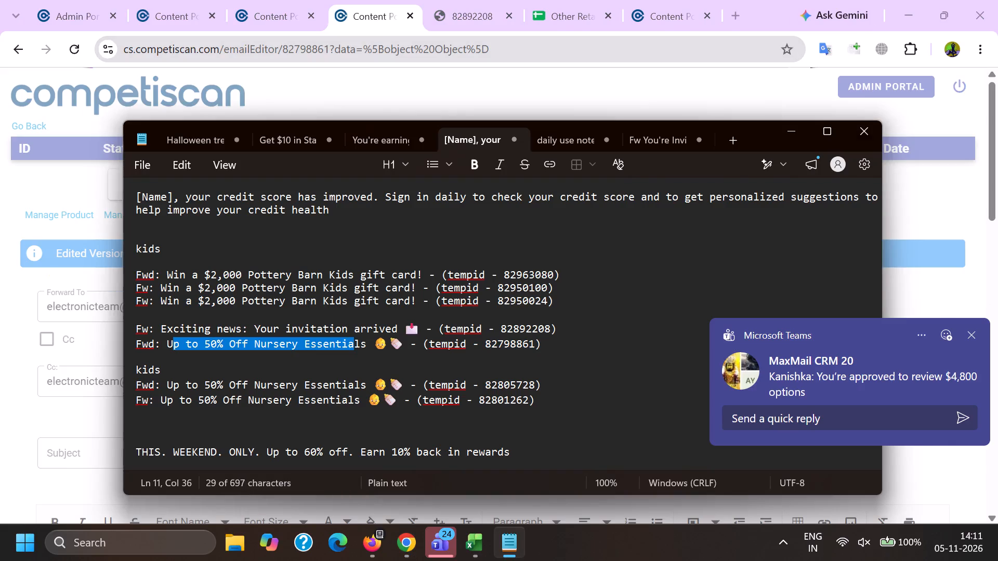
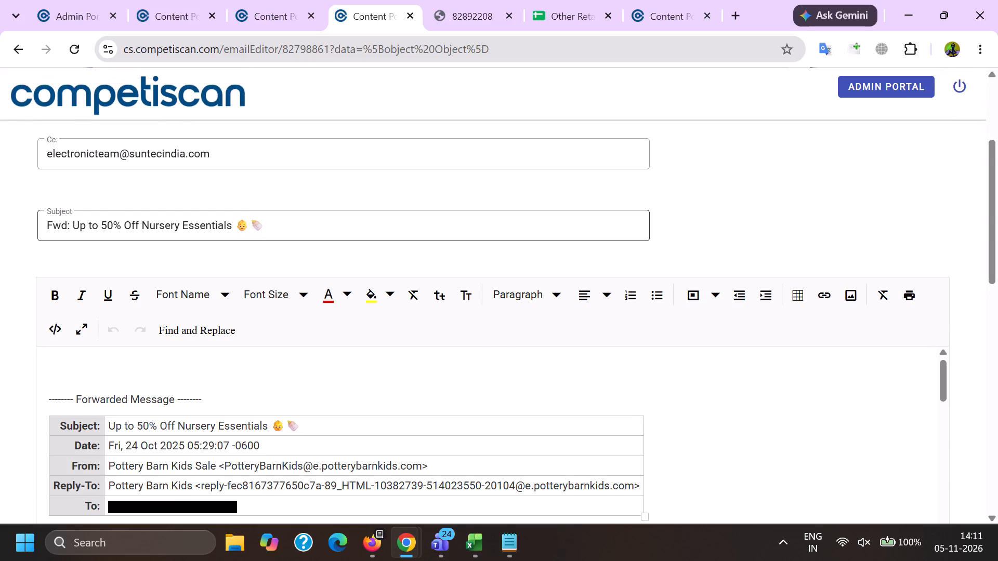
Close the 82892208 browser tab.
scroll(213, 216, down, 2)
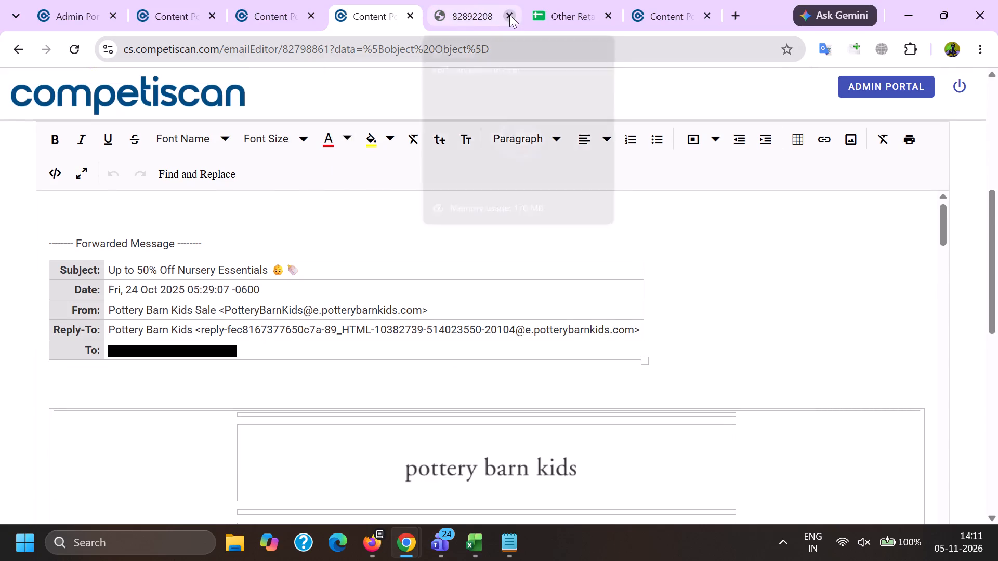
click(510, 14)
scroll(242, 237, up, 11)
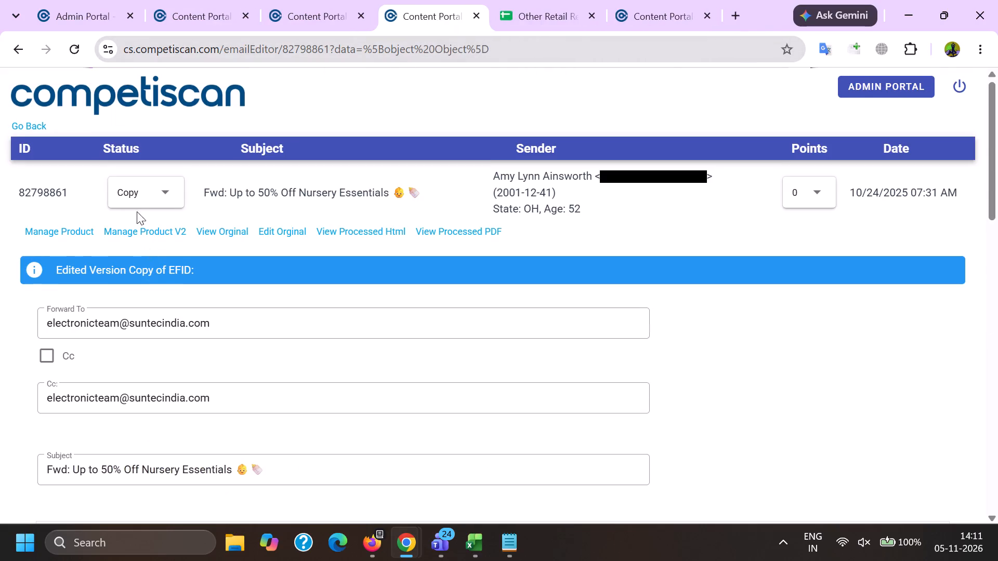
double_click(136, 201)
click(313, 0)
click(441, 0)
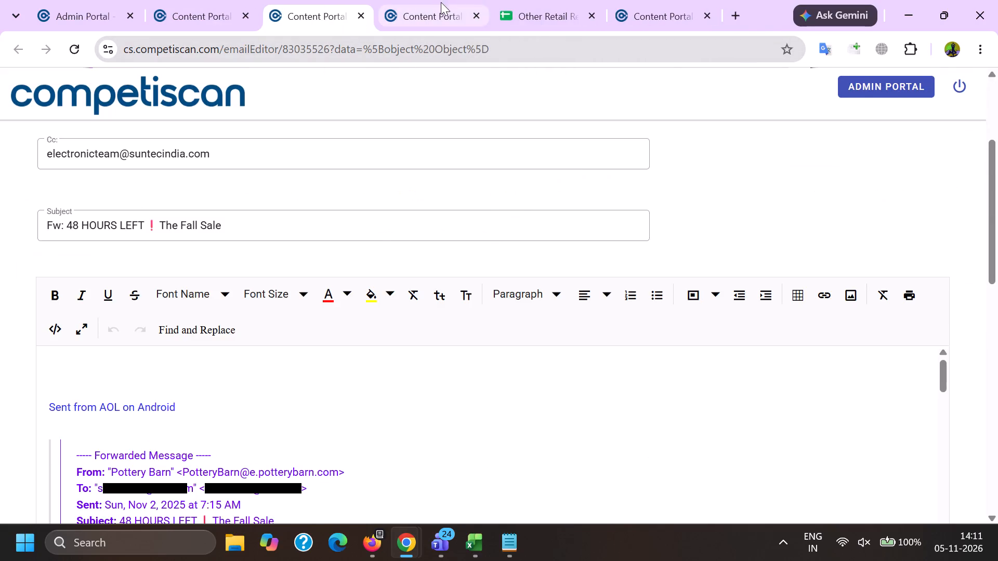
Add "From:" and "Date:" label lines at the top of email 82798861's body, above the forwarded message heading.
scroll(276, 220, down, 2)
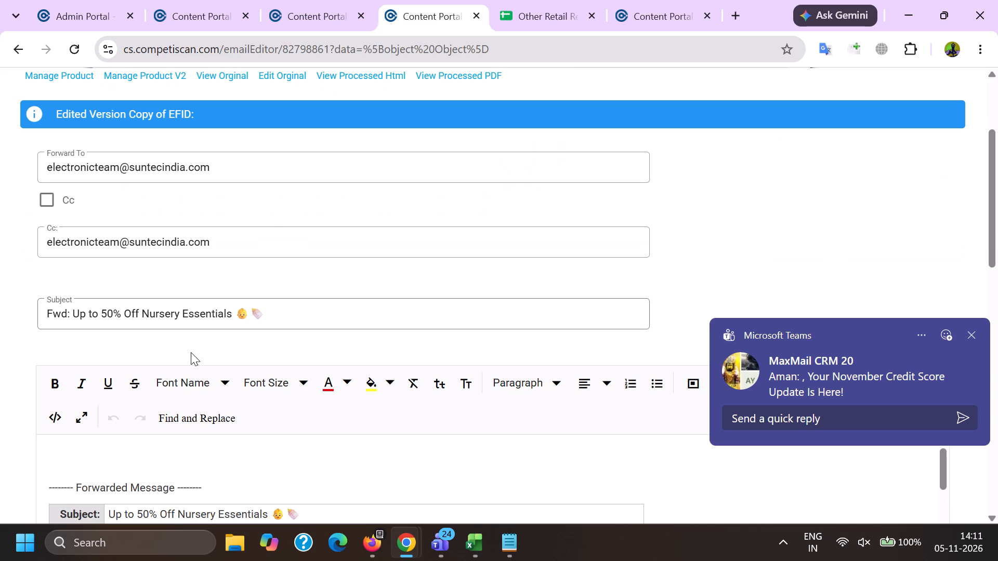
click(157, 461)
key(o)
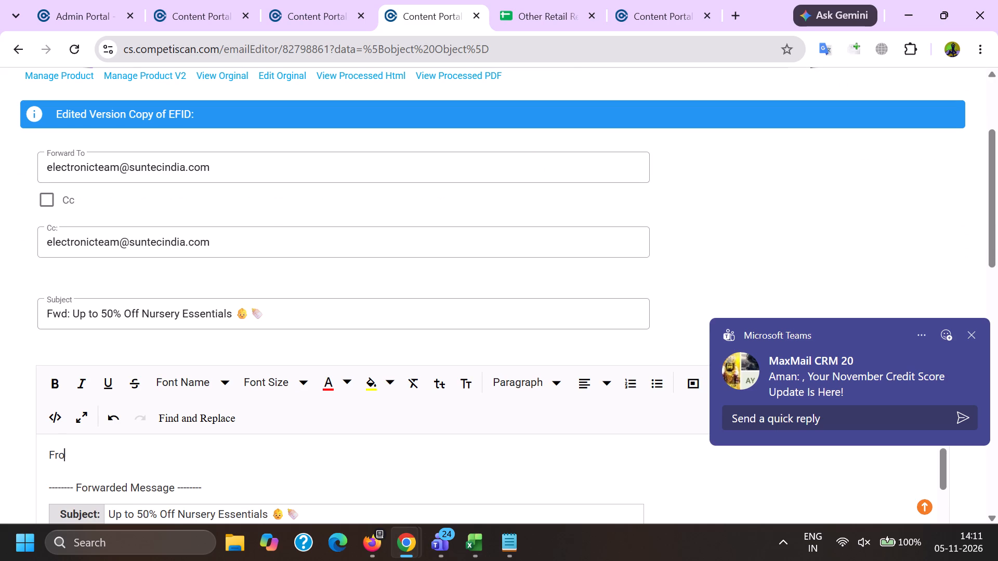
key(m)
key(shift+colon)
key(space)
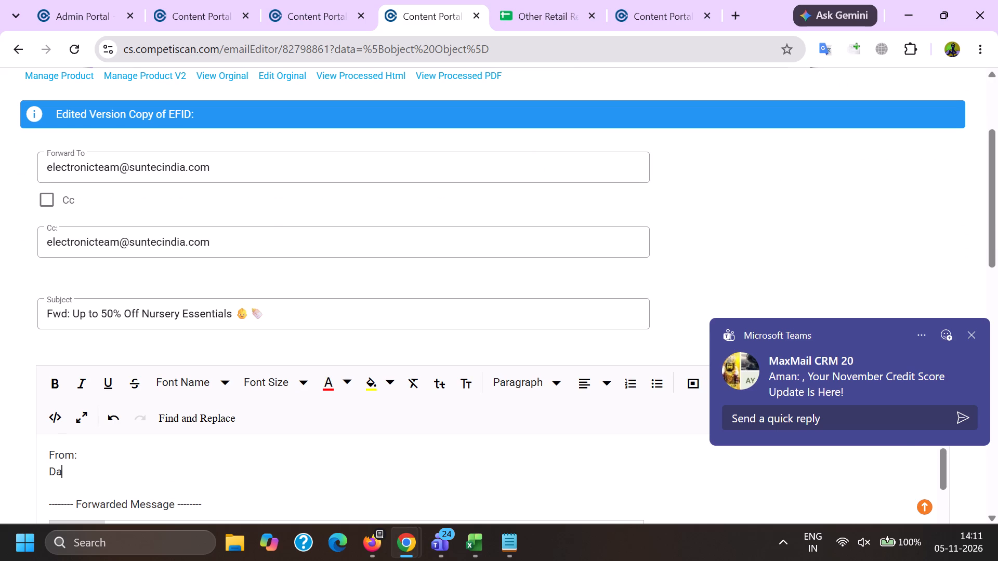
key(t)
key(e)
key(shift+colon)
key(space)
Add a "Subject:" label line below the "Date:" line in the email body.
key(b)
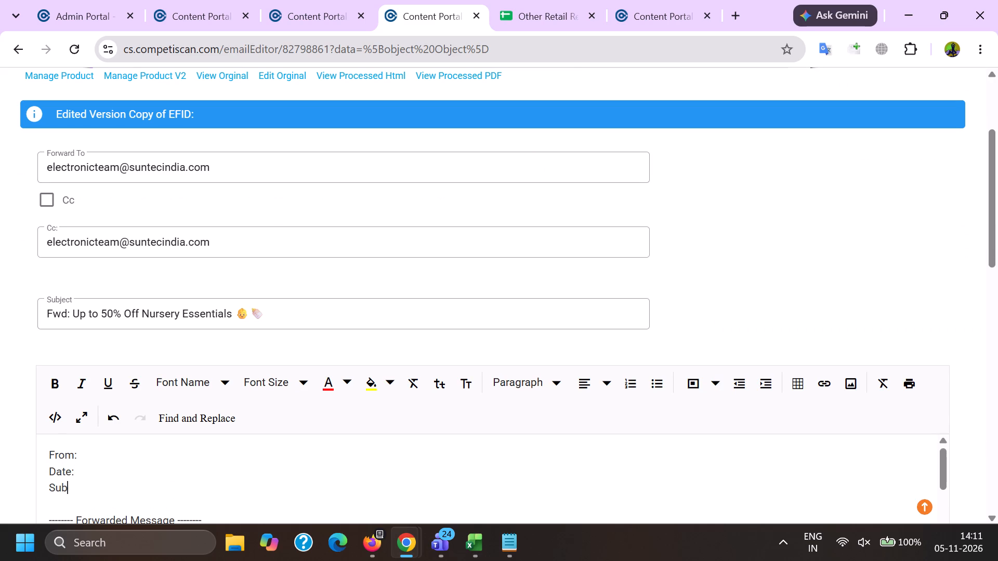
key(e)
key(j)
key(c)
key(t)
key(BackSpace)
key(BackSpace)
key(BackSpace)
key(BackSpace)
key(j)
key(e)
key(c)
key(t)
key(shift+colon)
key(space)
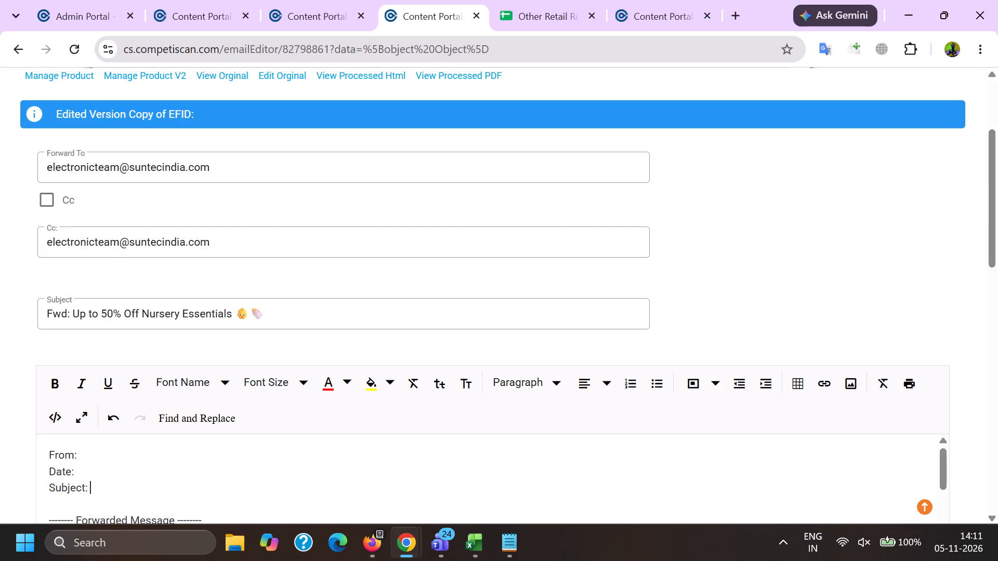
Copy "Up to 50% Off Nursery Essentials" with its emojis from the forwarded header table into the new Subject line.
scroll(233, 239, down, 3)
triple_click(169, 250)
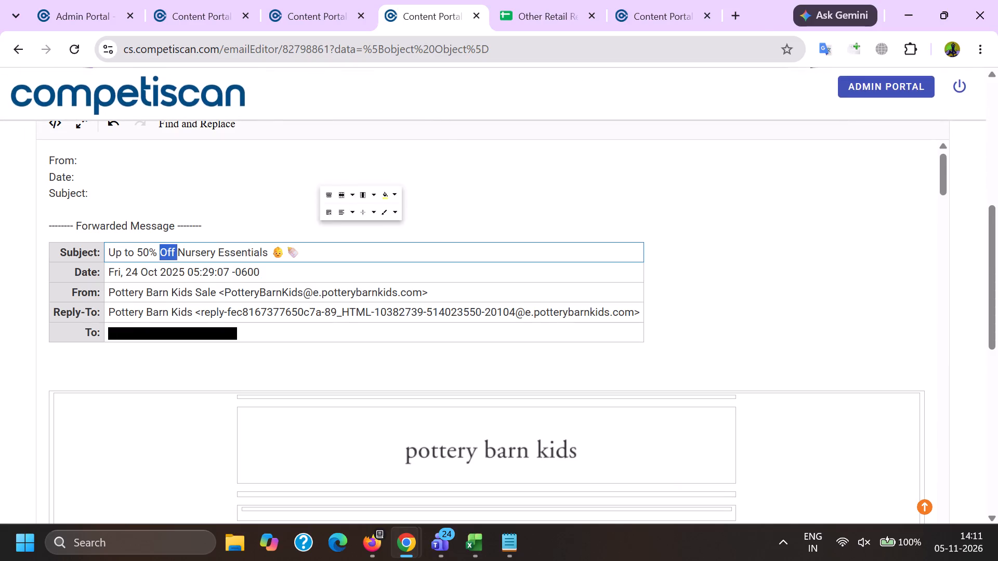
key(ctrl+c)
click(122, 191)
key(ctrl+v)
Copy "Fri, 24 Oct 2025 05:29:07 -0600" from the forwarded header table into the new Date line.
click(114, 172)
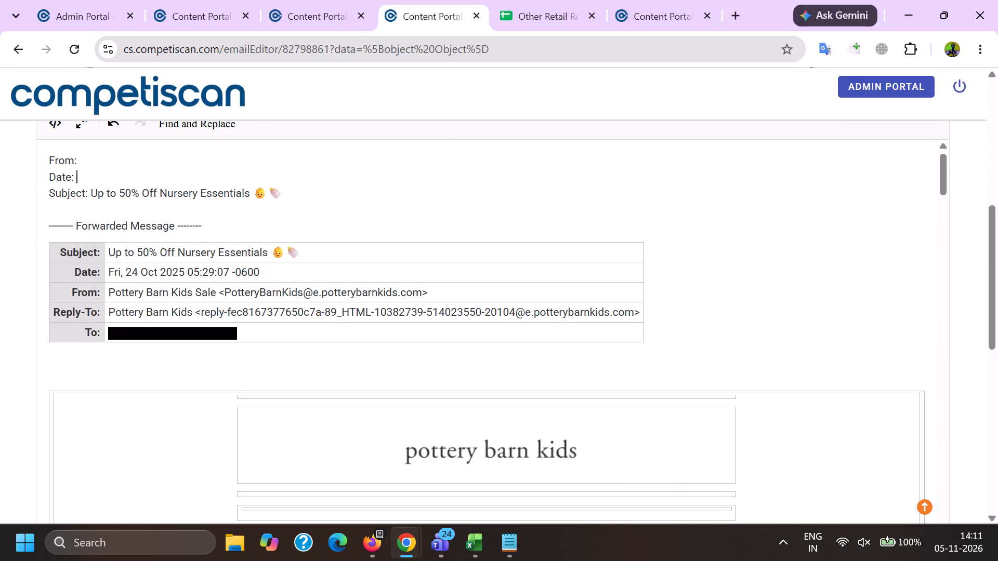
triple_click(149, 269)
click(149, 269)
key(ctrl+c)
click(101, 184)
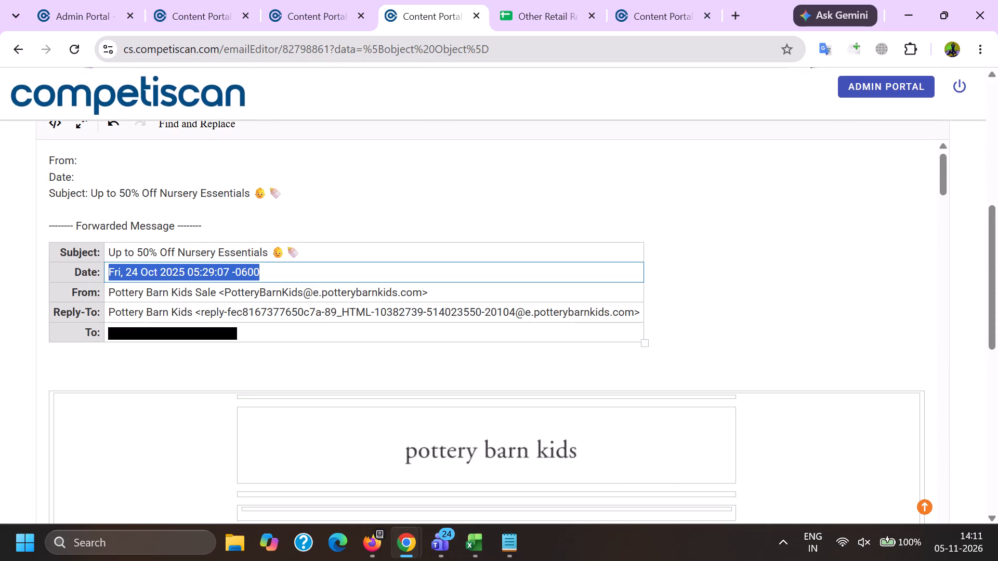
key(ctrl+v)
Copy the sender name "Pottery Barn Kids Sale" from the forwarded header table into the new From line.
click(111, 165)
double_click(121, 294)
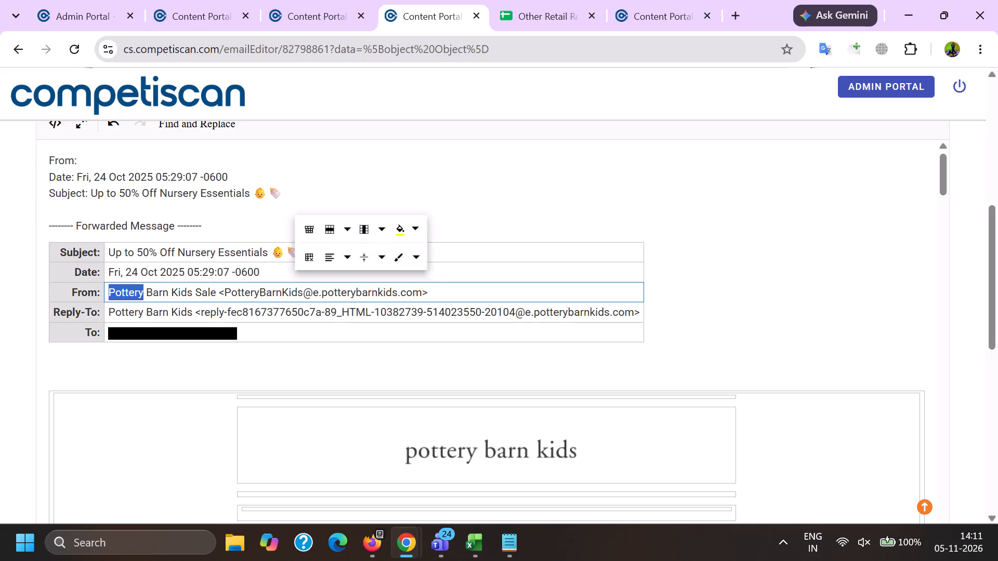
shift+click(201, 290)
key(ctrl+c)
click(100, 158)
key(ctrl+v)
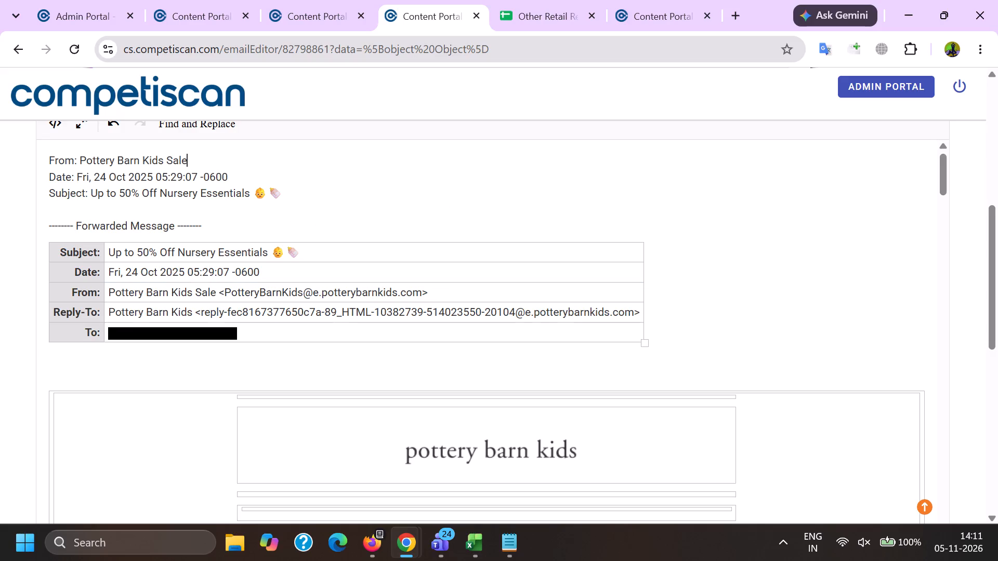
Delete the forwarded header table and the "Forwarded Message" line above it from the email body.
click(125, 277)
click(288, 243)
drag(286, 237, 56, 222)
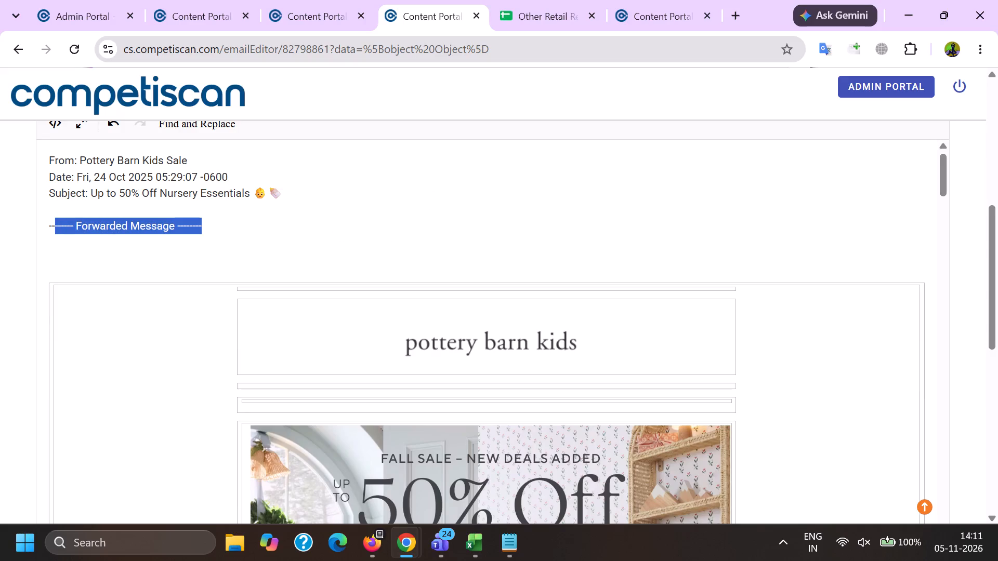
drag(56, 222, 39, 221)
key(BackSpace)
key(BackSpace)
Run the Remove Link command on the email body.
scroll(371, 293, down, 20)
scroll(371, 293, down, 7)
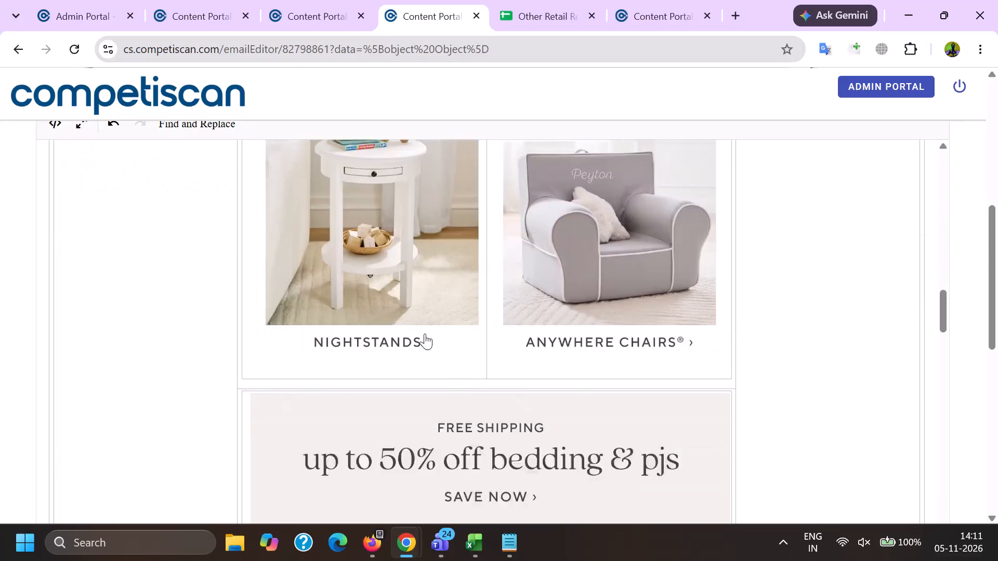
scroll(425, 333, down, 20)
scroll(425, 333, down, 20)
scroll(425, 333, down, 1)
scroll(236, 360, down, 4)
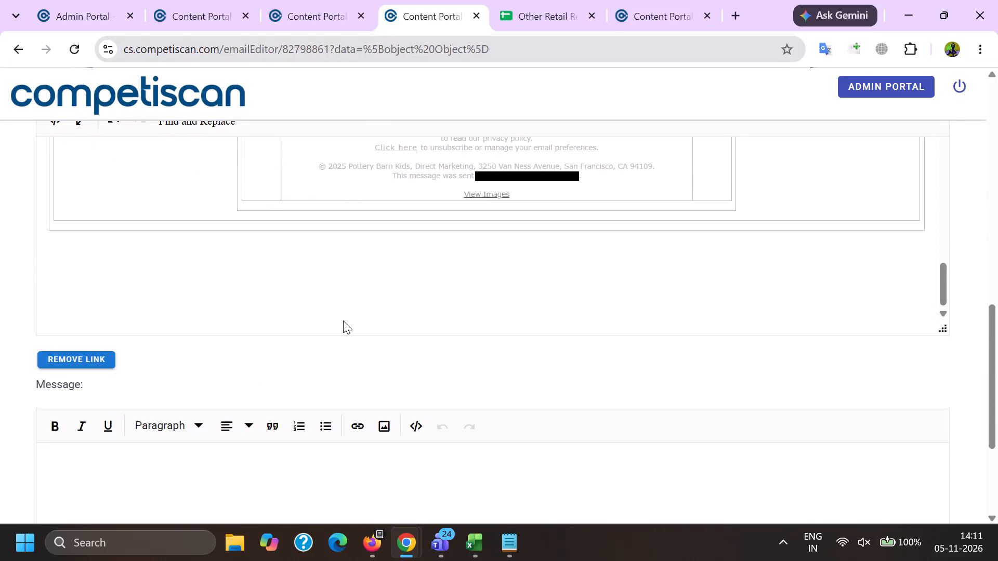
scroll(434, 412, up, 2)
scroll(144, 507, down, 3)
click(86, 280)
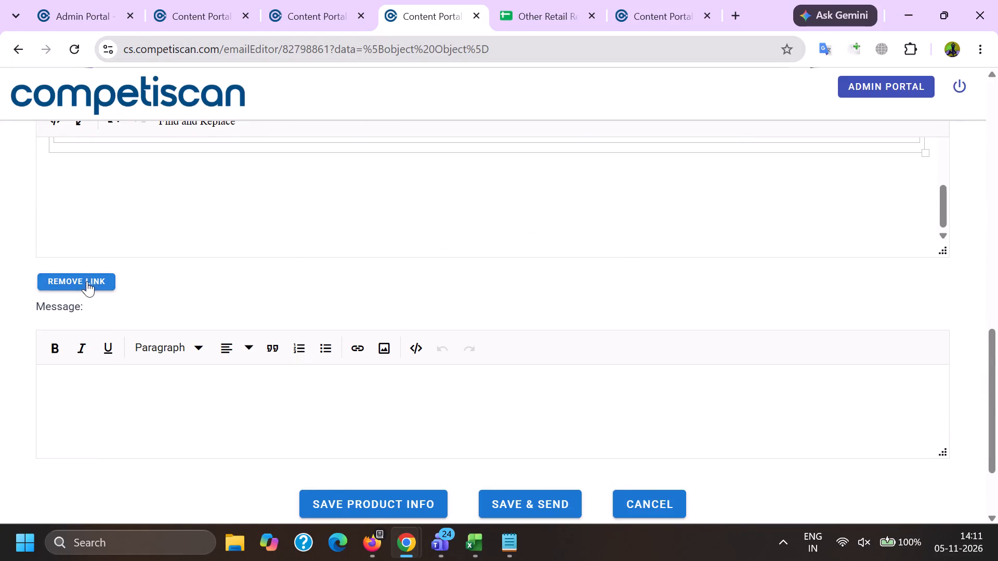
click(593, 141)
Delete the sender's email address and the recipient's email address from the email's footer text.
scroll(516, 444, up, 4)
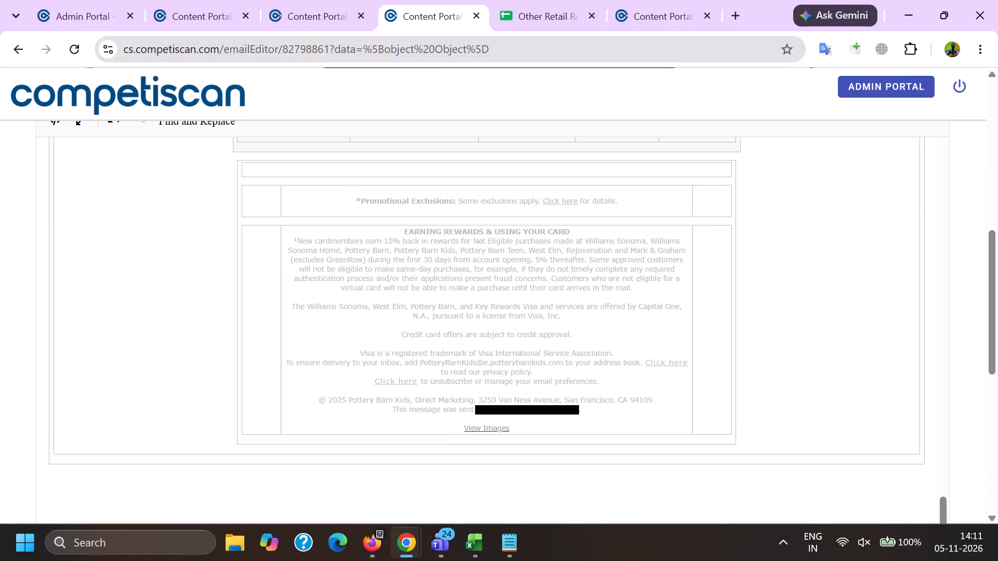
click(406, 364)
drag(423, 364, 454, 372)
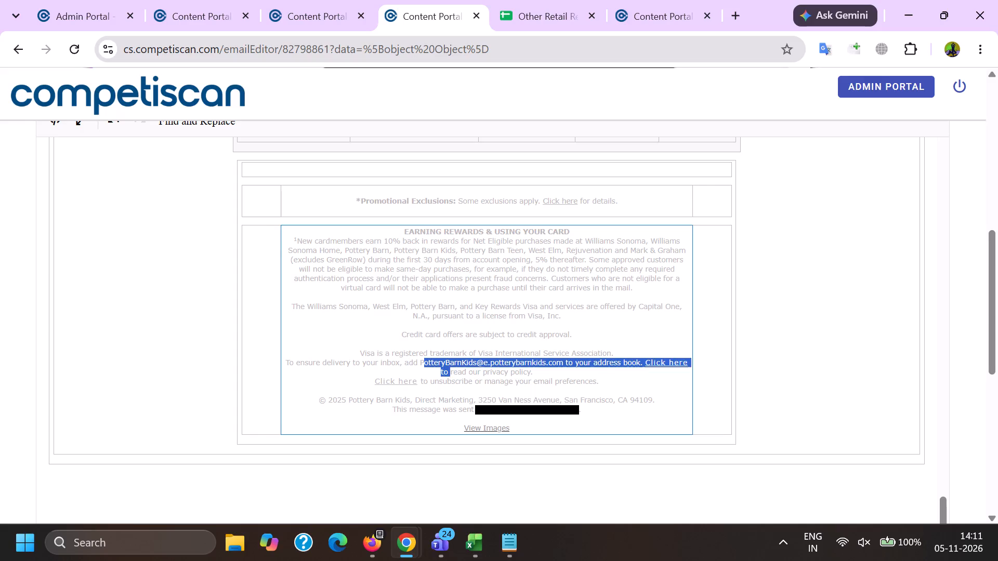
drag(454, 372, 561, 364)
key(BackSpace)
key(BackSpace)
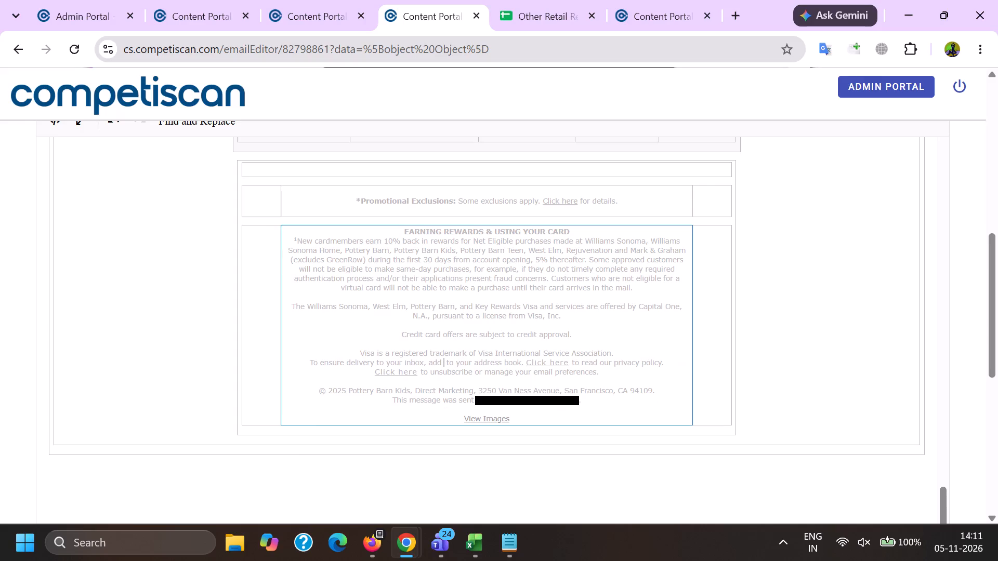
drag(488, 396, 581, 397)
key(BackSpace)
Save the product info of email 82798861, confirm the save and dismiss the resulting message.
scroll(526, 292, down, 7)
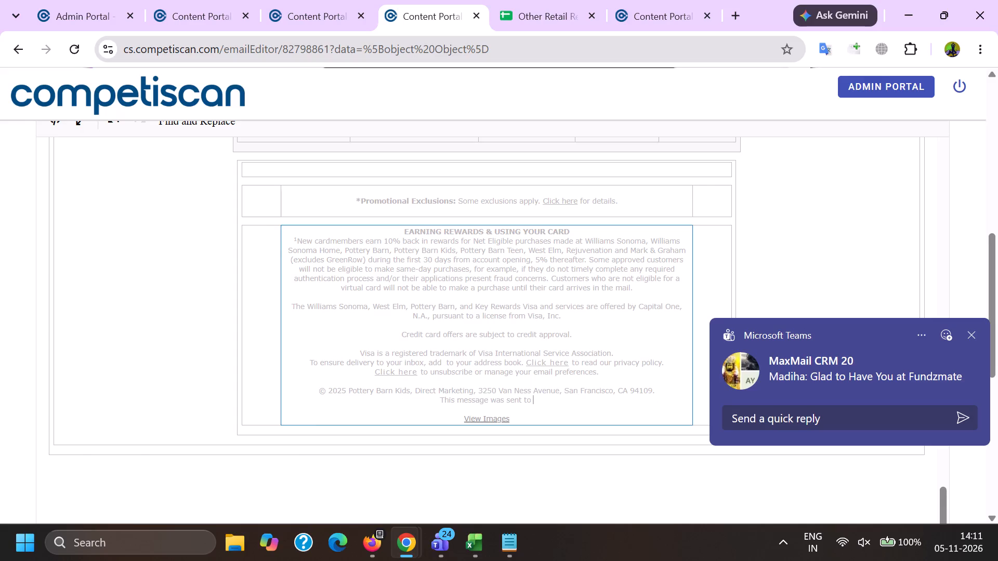
scroll(526, 296, down, 3)
click(408, 383)
click(528, 306)
click(524, 312)
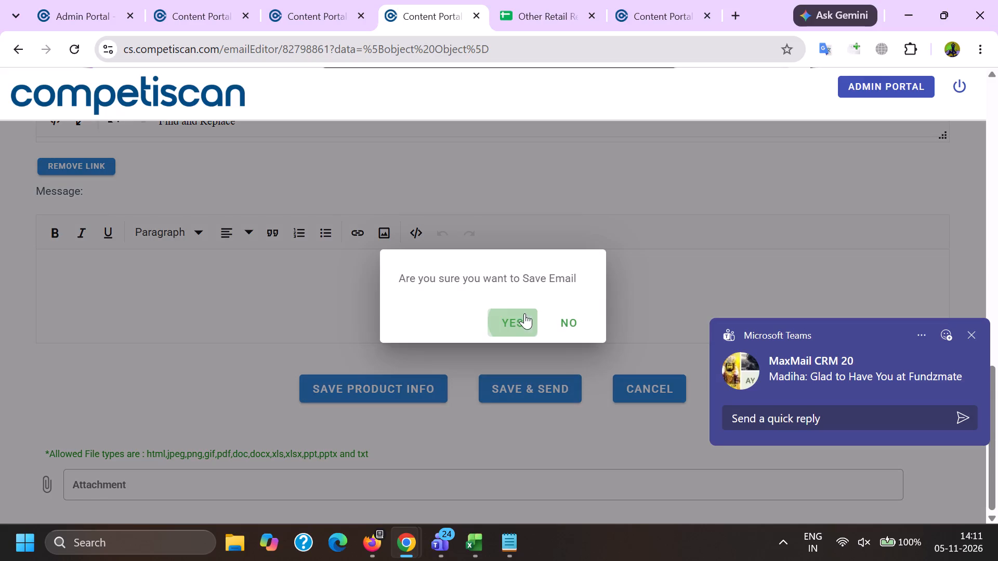
click(0, 335)
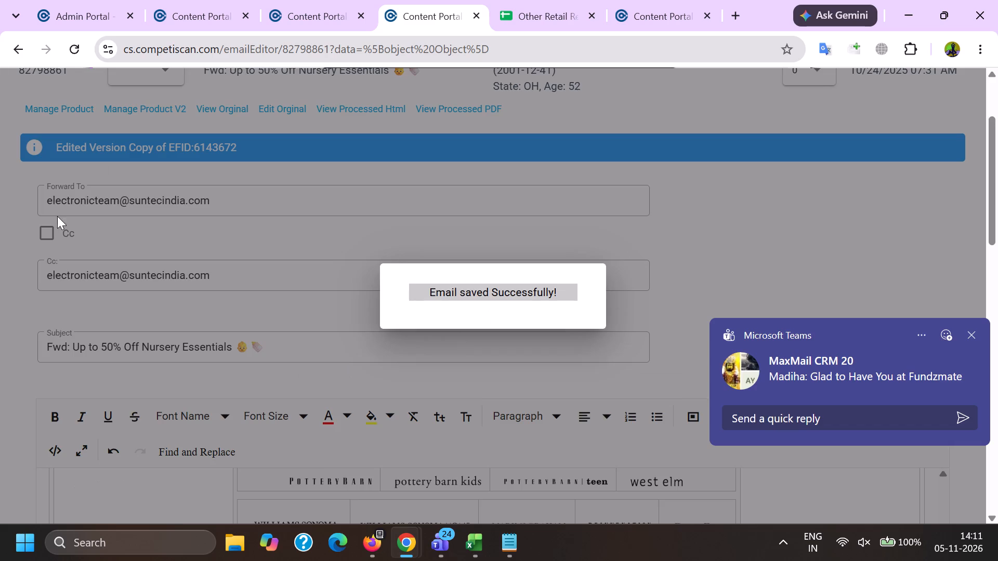
Request the product form for email 82798861 and switch to the product form window.
click(68, 112)
key(alt+Tab)
scroll(195, 187, down, 5)
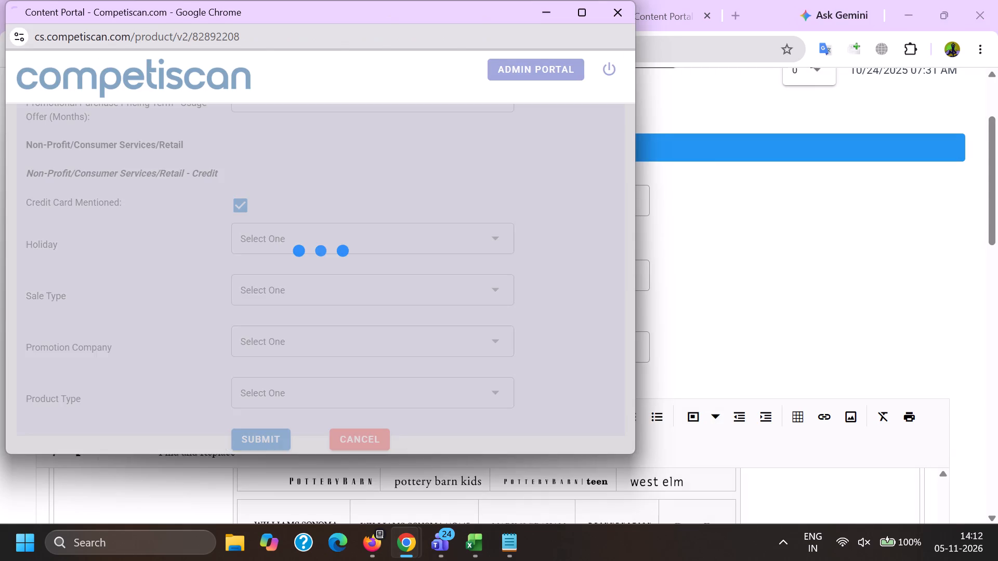
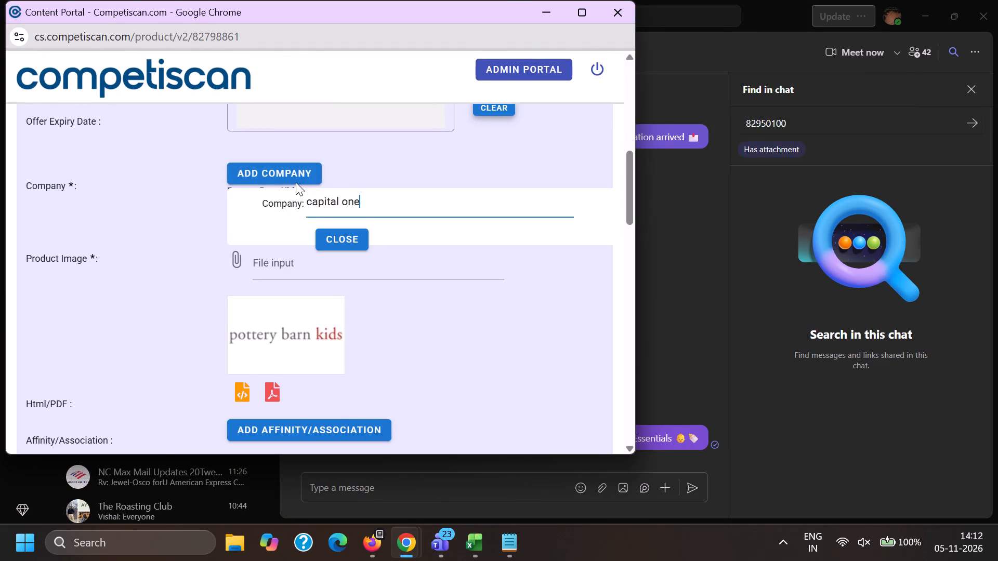
Choose Capital One as the company and add Pottery Barn Kids (Retail) as the affinity/association.
scroll(296, 176, down, 2)
click(340, 269)
click(402, 296)
key(ctrl+v)
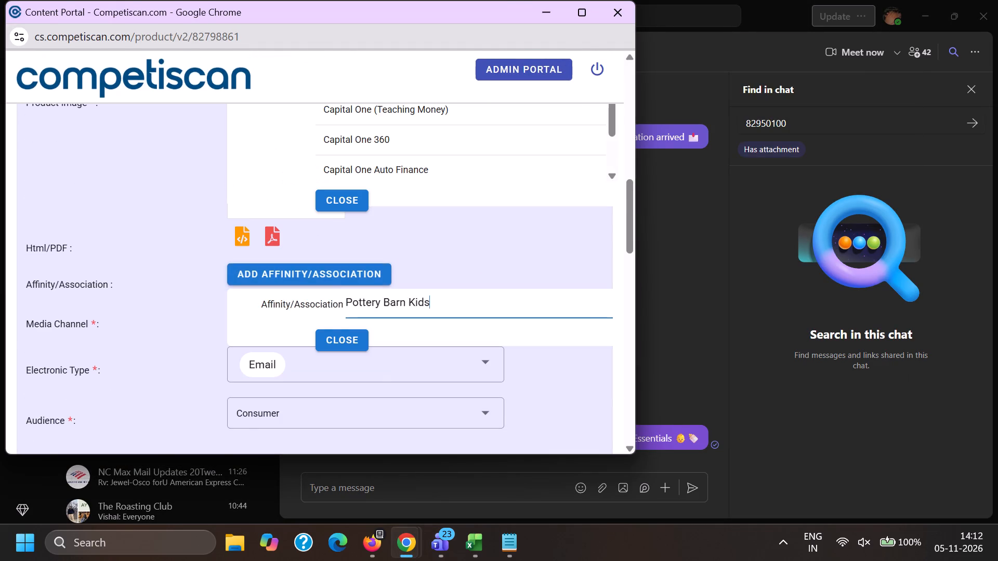
scroll(395, 338, up, 3)
click(355, 319)
scroll(333, 220, down, 4)
click(340, 304)
Add a sector entry with sector Retail, category Home and sub-category Furniture, consulting the email while doing so.
scroll(307, 148, down, 4)
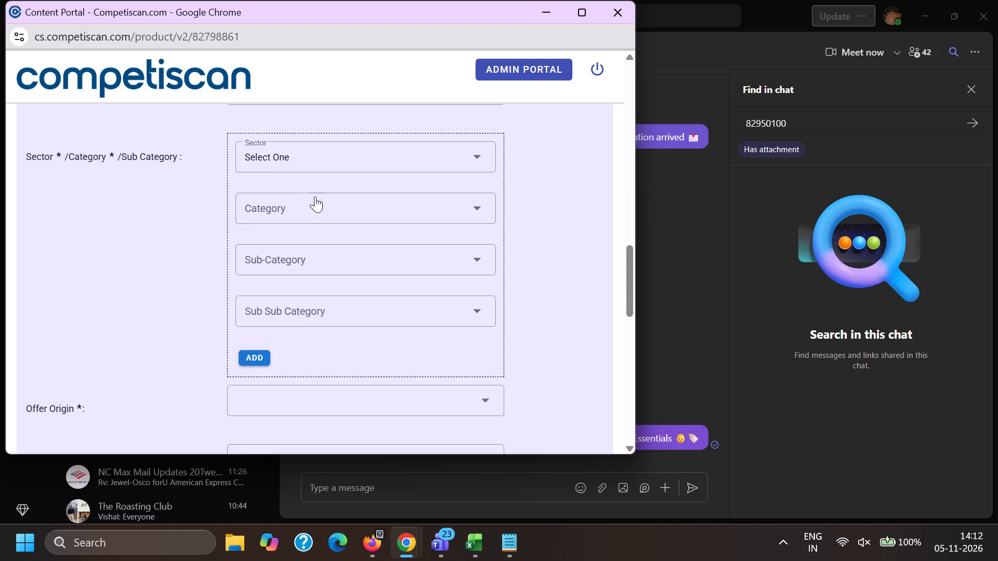
click(283, 150)
scroll(283, 151, down, 6)
click(282, 243)
drag(214, 230, 222, 231)
click(292, 215)
scroll(292, 213, down, 7)
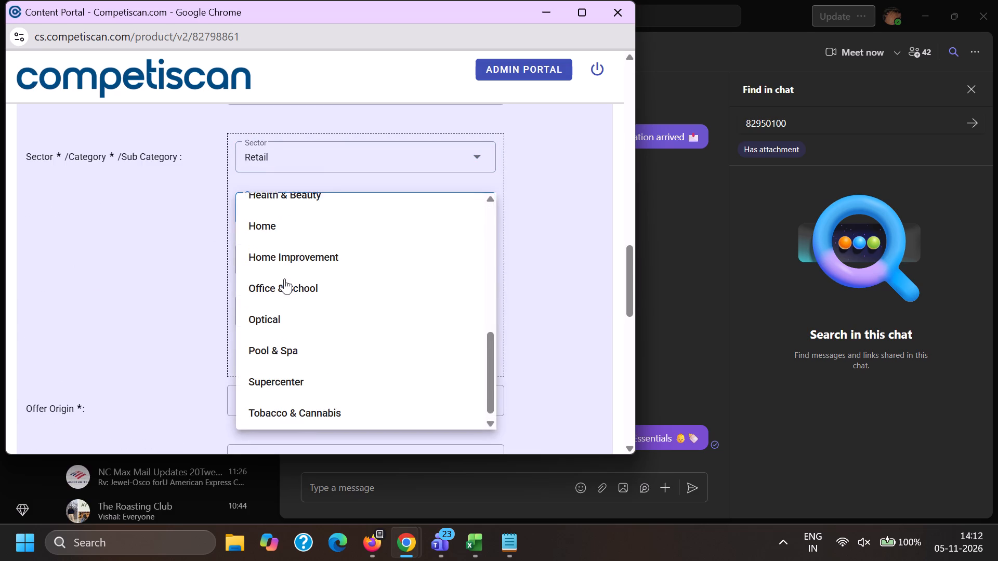
click(273, 228)
drag(181, 246, 202, 257)
click(284, 266)
scroll(285, 122, down, 9)
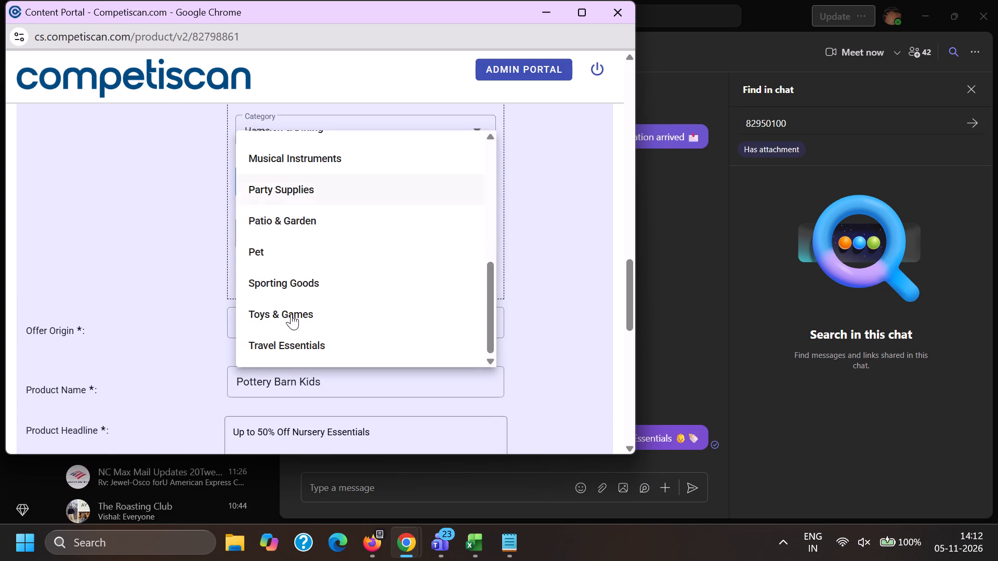
scroll(289, 312, up, 4)
click(280, 336)
key(alt+Tab)
key(alt+Tab)
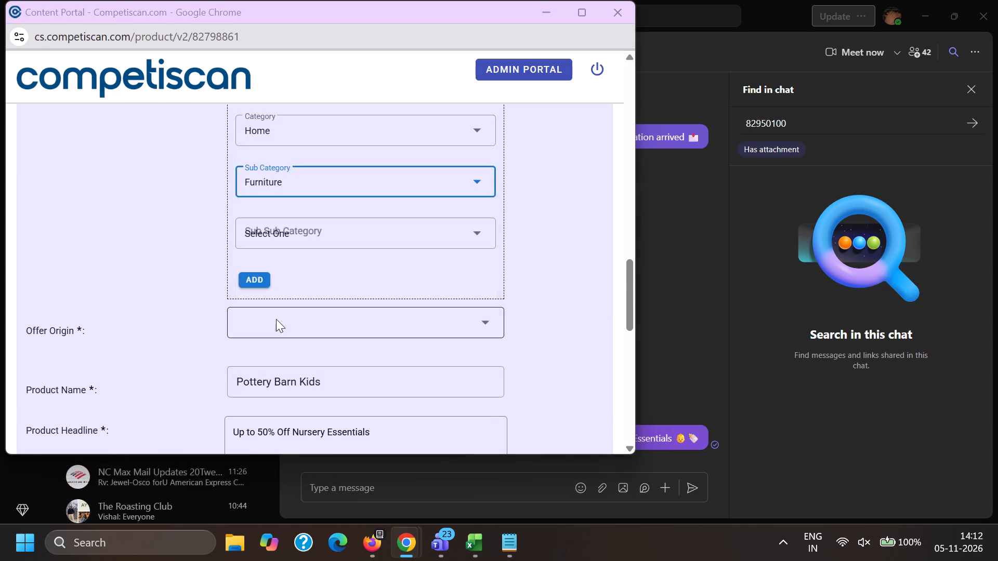
scroll(406, 290, down, 17)
key(alt+Tab)
click(260, 271)
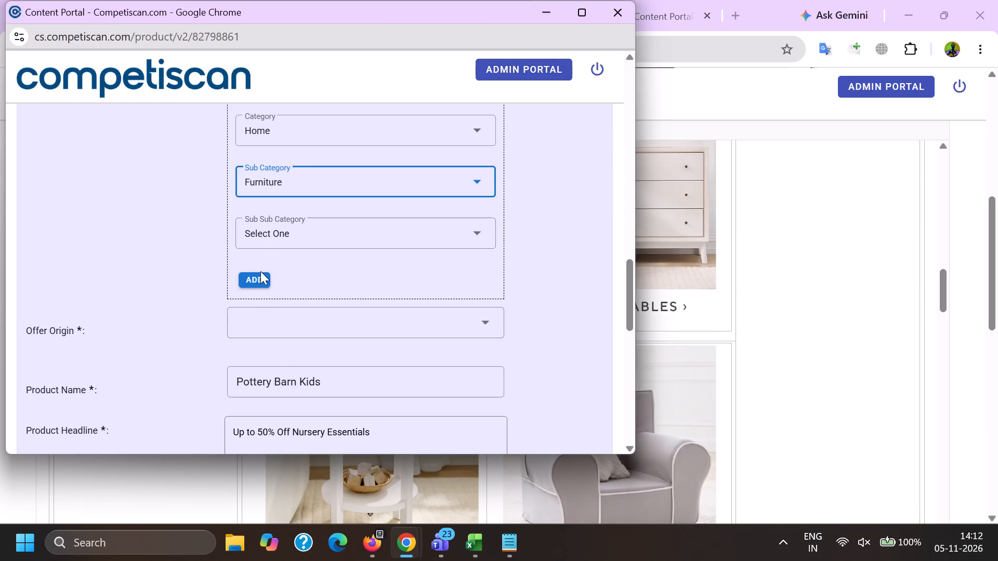
click(265, 285)
Add a second sector entry with sector Credit Cards, category Payment Cards and sub-category Credit Cards.
scroll(276, 356, up, 2)
click(276, 232)
click(285, 250)
scroll(317, 346, up, 4)
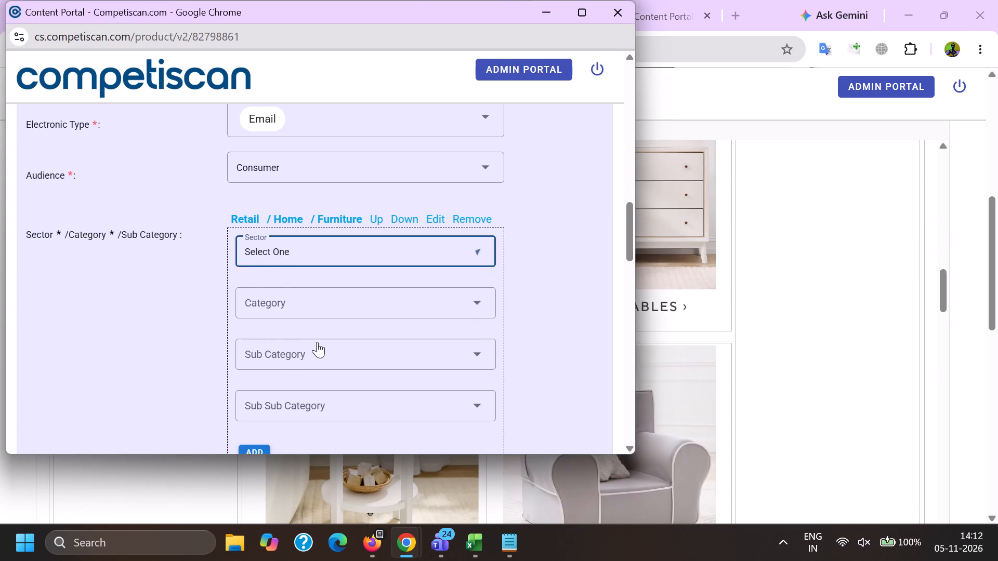
scroll(317, 342, up, 2)
click(317, 346)
drag(165, 343, 183, 343)
click(289, 304)
scroll(287, 187, down, 2)
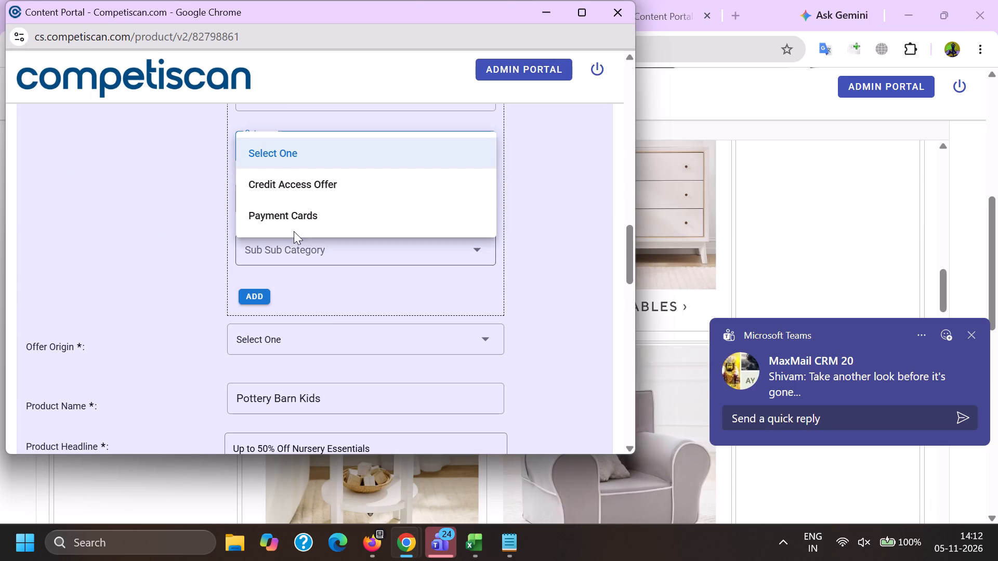
click(291, 219)
click(290, 224)
click(284, 202)
scroll(284, 204, down, 6)
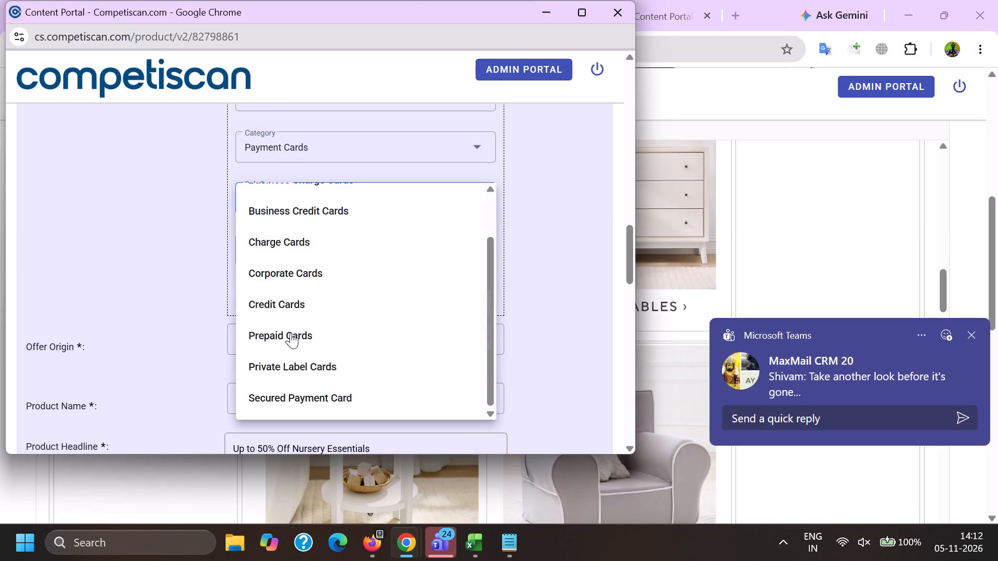
click(296, 305)
click(238, 299)
click(250, 299)
Move the Retail / Home / Furniture entry down one place in the sector list.
scroll(298, 377, up, 3)
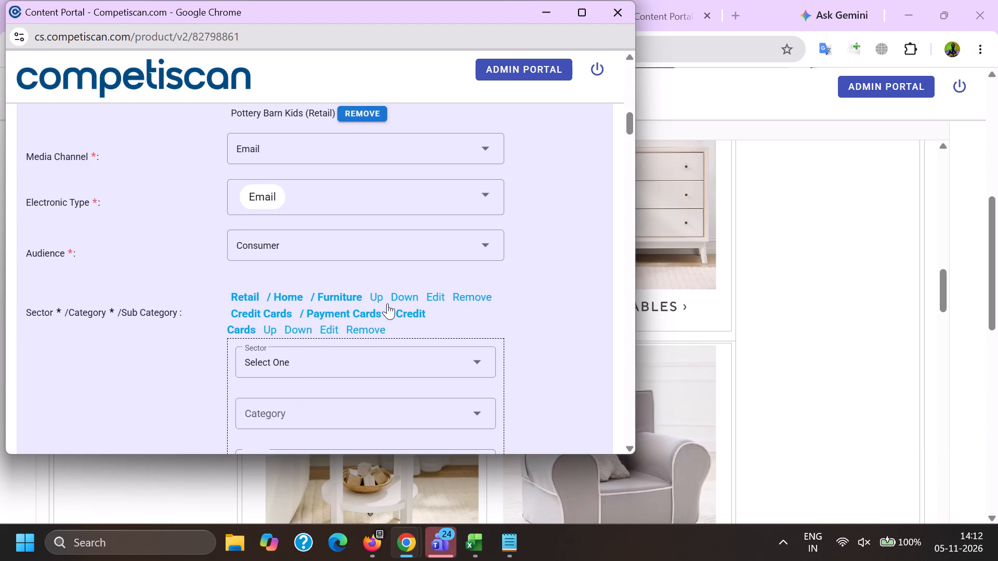
click(409, 295)
Set the offer origin to Provider/Bank.
scroll(379, 265, down, 6)
click(266, 138)
double_click(261, 207)
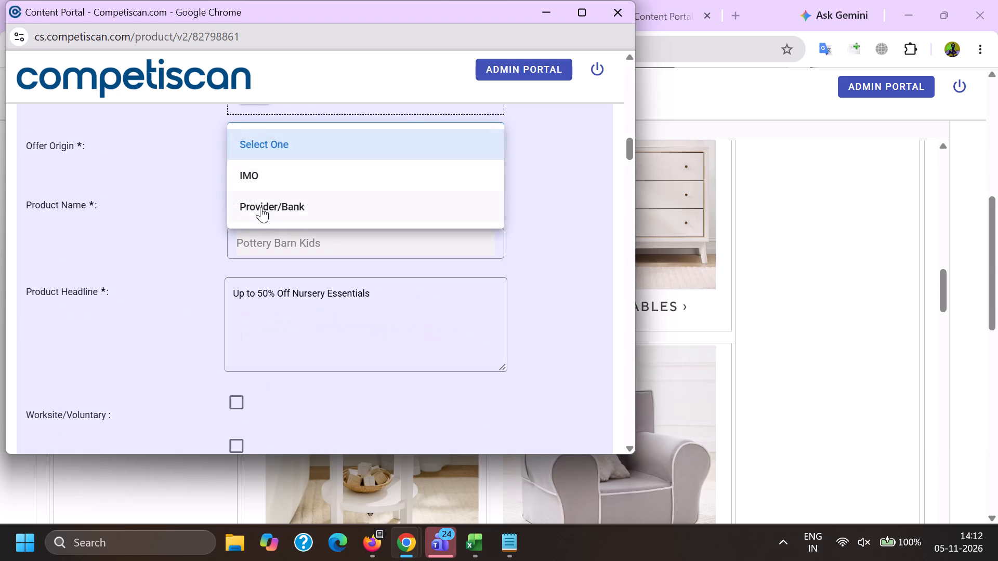
Look up the product name with "Pottery Barn" and choose Pottery Barn Key Rewards Visa Credit Card.
key(ctrl+v)
drag(288, 204, 396, 247)
key(BackSpace)
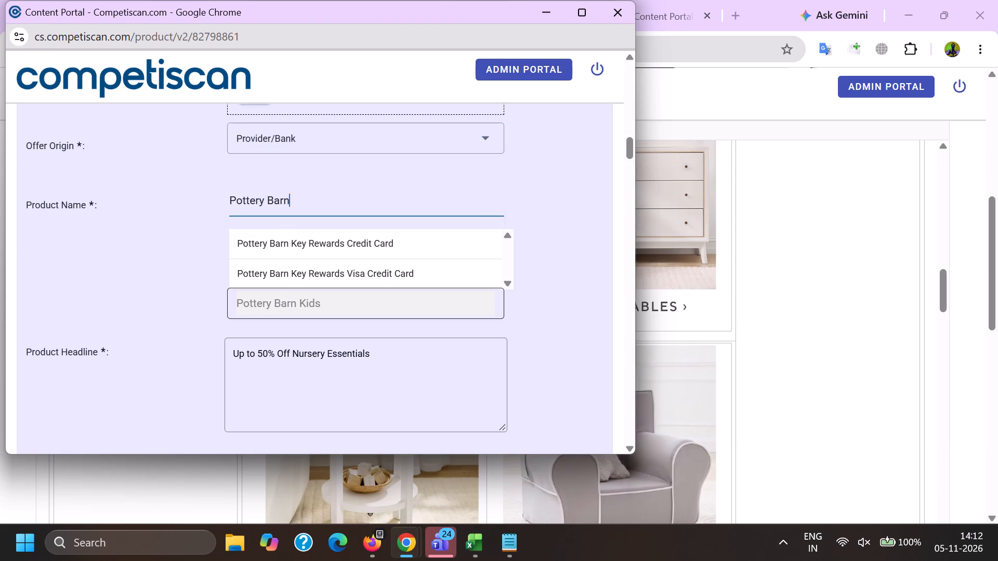
click(320, 274)
scroll(319, 276, up, 5)
click(299, 230)
Replace the product headline with the email's subject, without emojis and ending in a period: "Up to 50% Off Nursery Essentials.".
scroll(304, 194, down, 4)
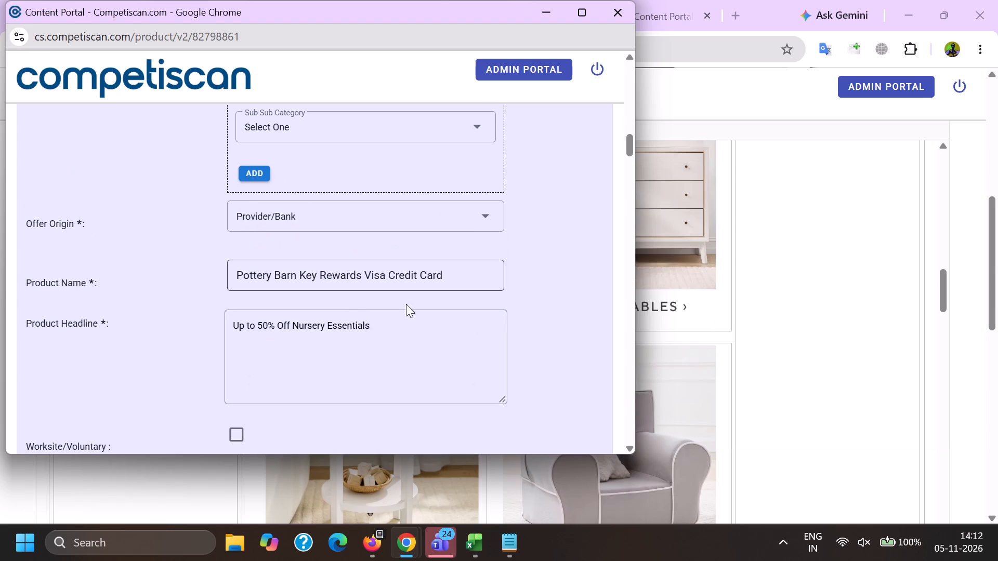
drag(411, 336, 0, 298)
key(BackSpace)
key(alt+Tab)
scroll(299, 301, up, 11)
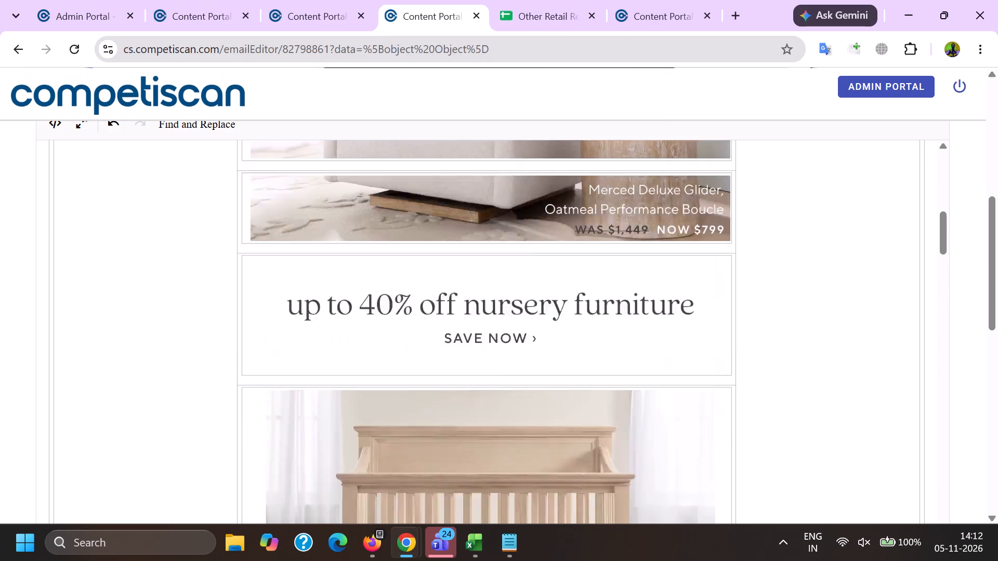
scroll(141, 320, up, 7)
drag(93, 195, 297, 193)
key(ctrl+c)
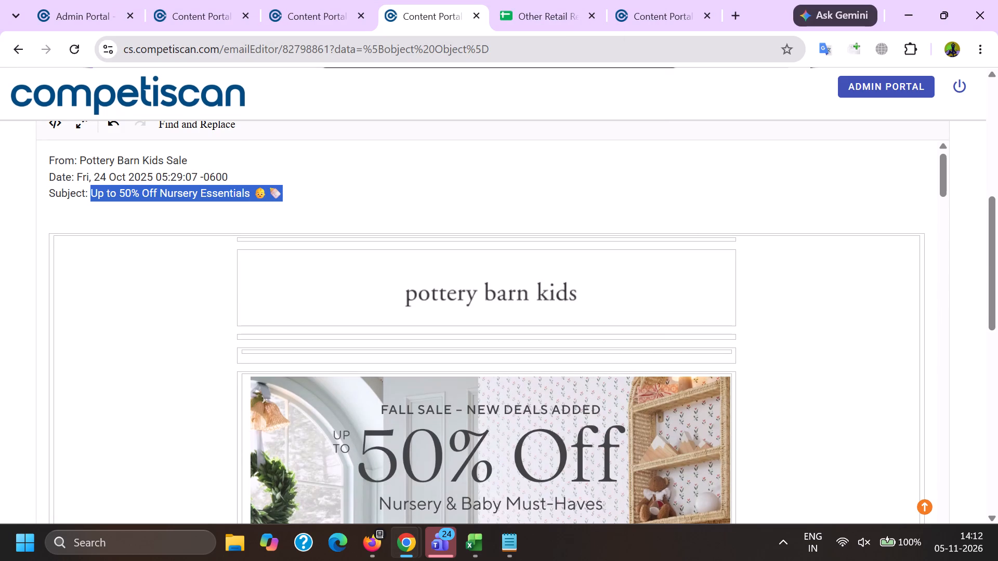
key(alt+Tab)
key(ctrl+v)
key(ctrl+b)
key(BackSpace)
key(BackSpace)
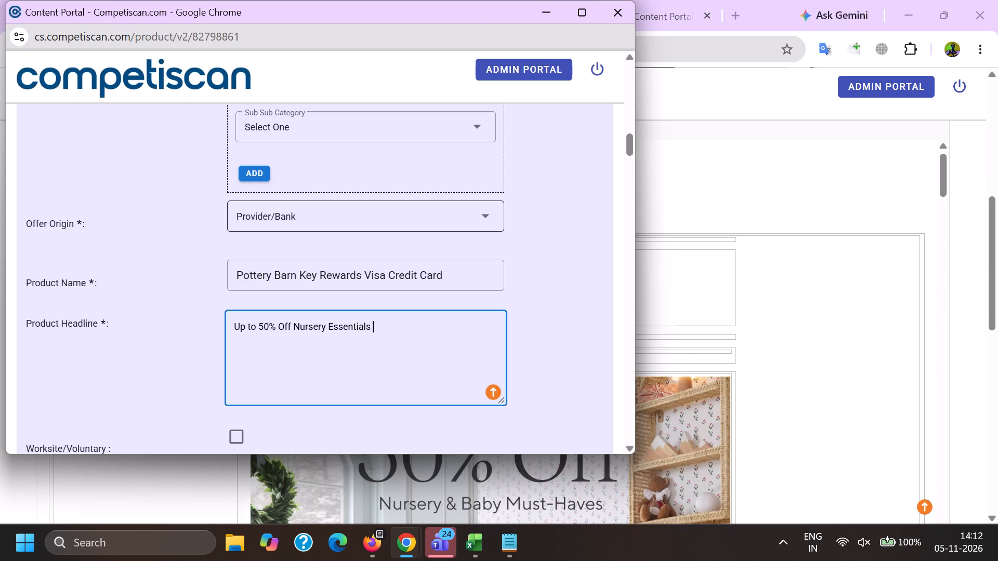
key(BackSpace)
key(period)
key(space)
Copy "Earn 10% back in rewards" from the earlier completed form's headline and append it to this product headline.
key(alt+Tab)
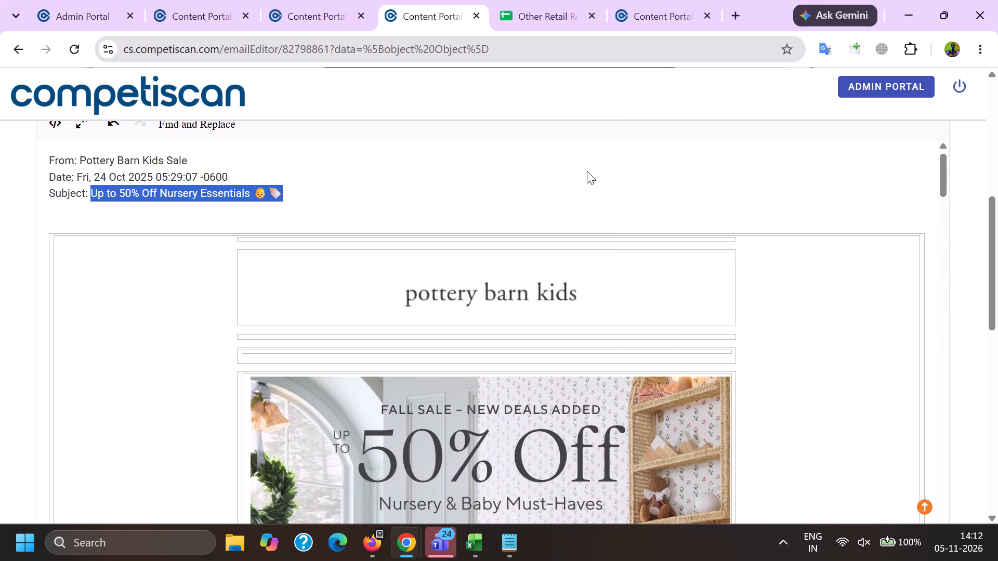
click(511, 560)
click(658, 0)
scroll(600, 259, up, 3)
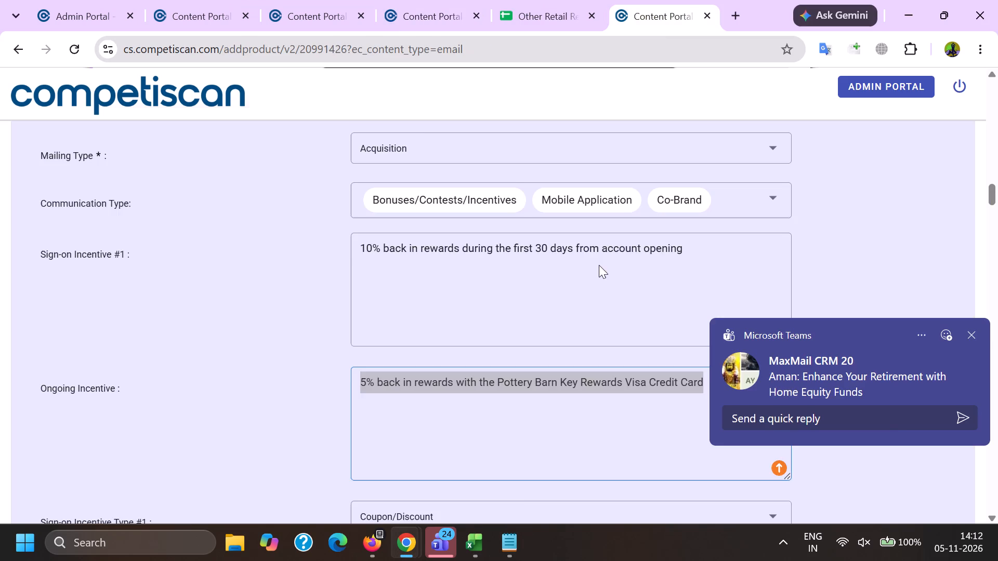
scroll(599, 265, up, 8)
double_click(497, 416)
shift+click(656, 426)
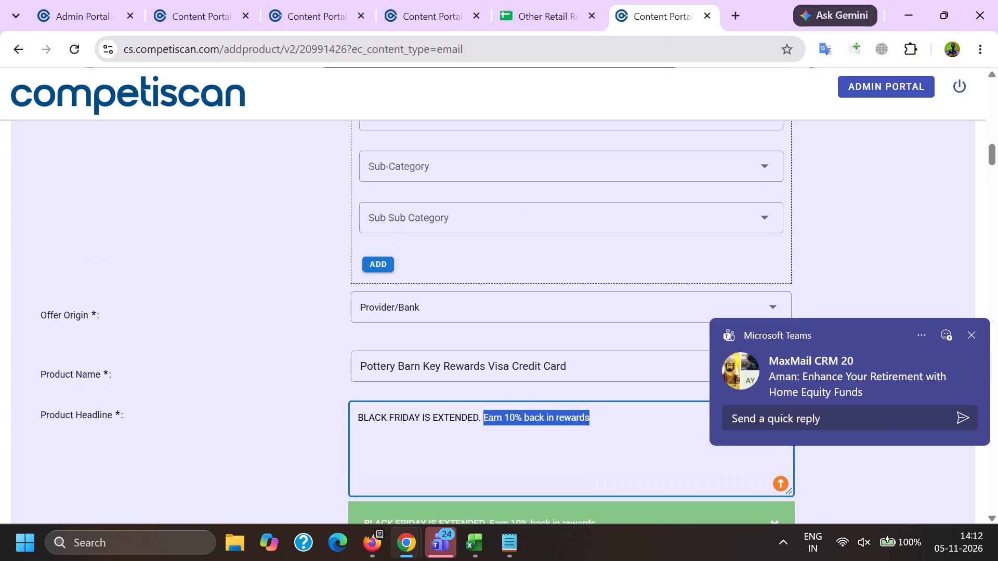
key(ctrl+c)
key(alt+Tab)
key(alt+Tab)
key(alt+Tab)
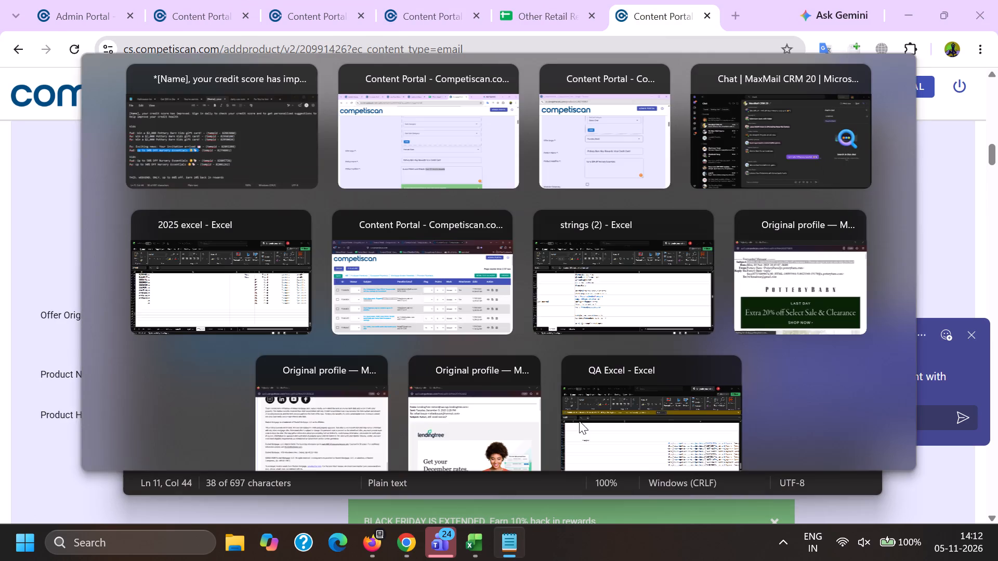
key(ctrl+v)
Set the response mechanism to URL/Website.
scroll(319, 241, down, 3)
scroll(318, 291, down, 2)
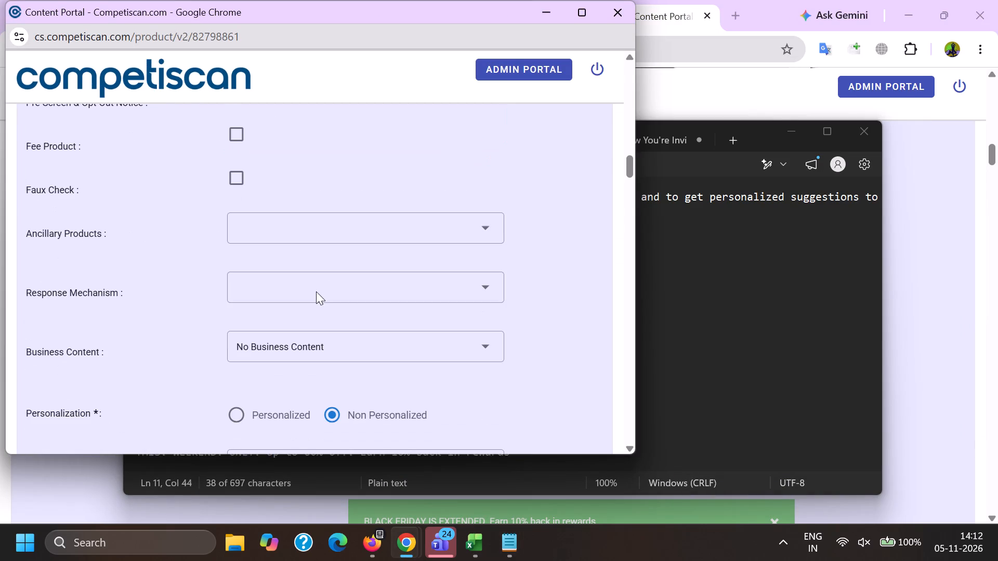
click(311, 288)
scroll(329, 159, down, 2)
scroll(305, 266, down, 6)
click(311, 331)
click(199, 328)
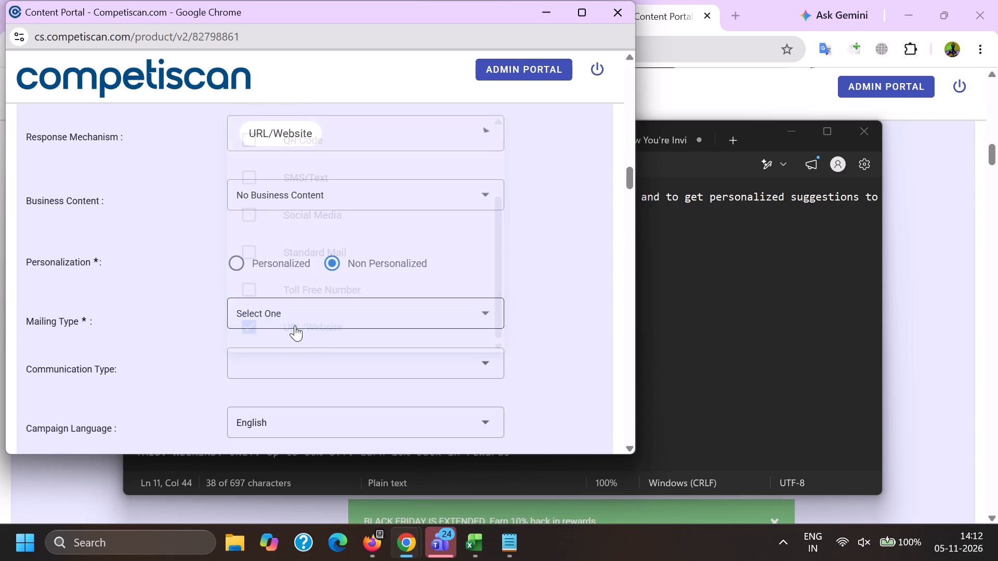
Set the mailing type to Acquisition.
click(286, 319)
click(282, 273)
drag(174, 280, 186, 281)
Select Bonuses/Contests/Incentives, Co-Brand and Mobile Application as the communication types.
scroll(273, 206, down, 2)
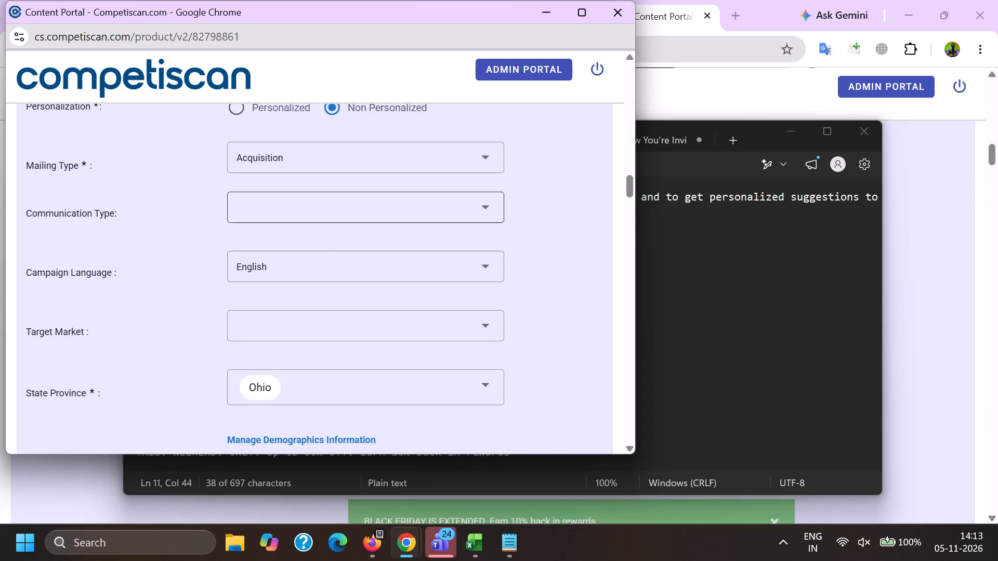
click(274, 214)
scroll(261, 296, down, 7)
scroll(297, 330, up, 4)
scroll(321, 368, down, 3)
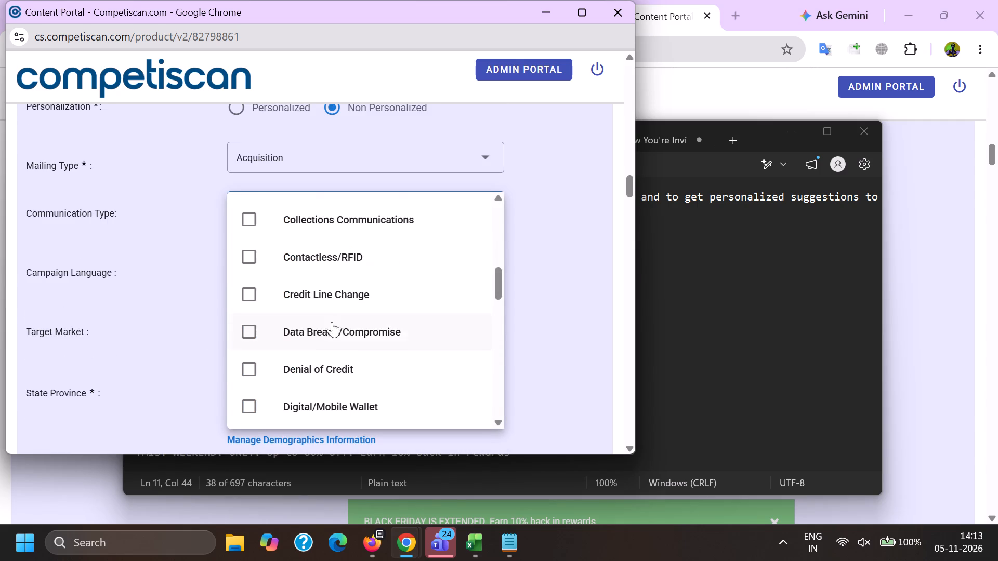
scroll(322, 363, up, 9)
click(333, 334)
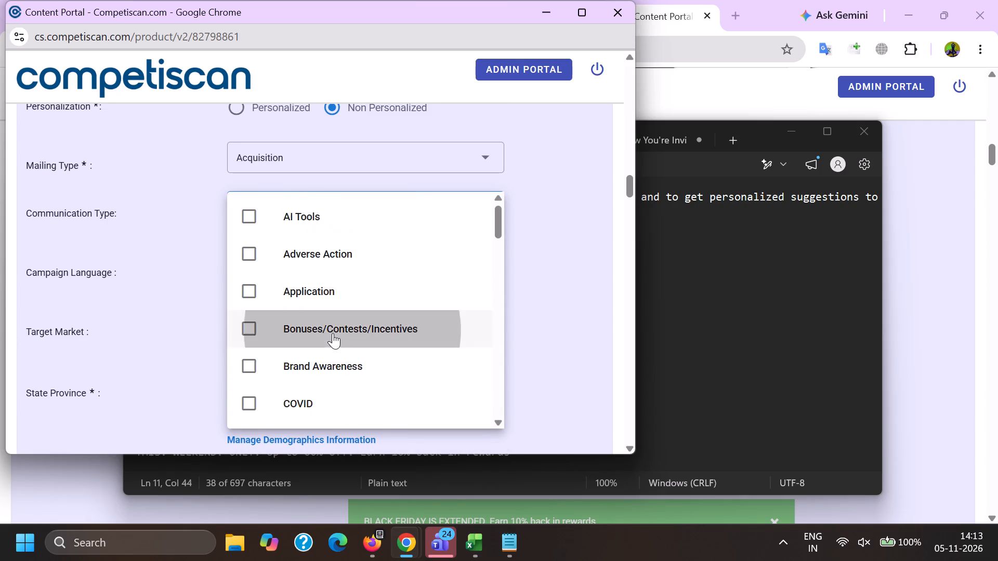
scroll(333, 332, down, 5)
click(314, 397)
scroll(336, 311, down, 12)
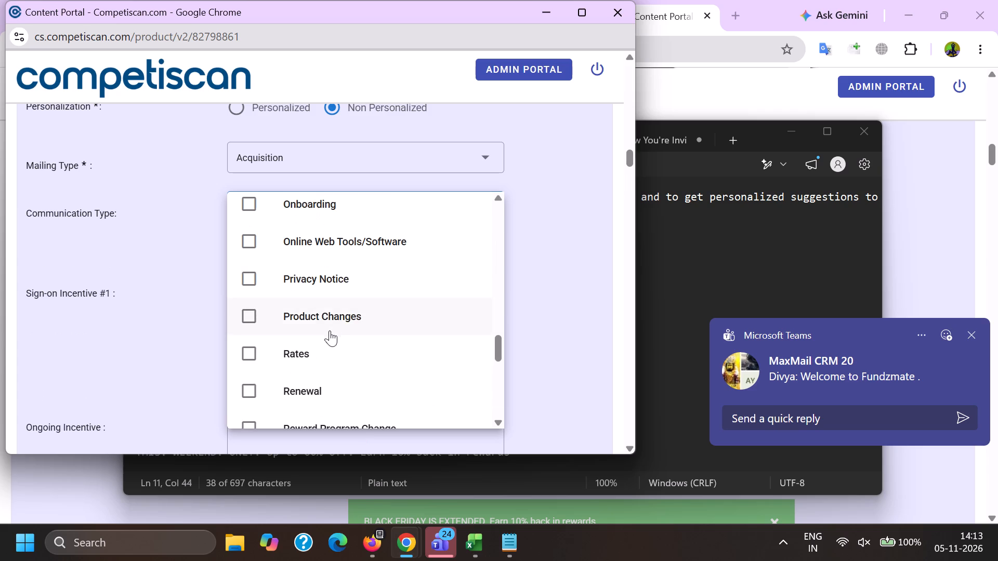
scroll(321, 342, up, 4)
click(322, 360)
click(193, 327)
Copy "10% back in rewards during the first 30 days from account opening" from the completed form into Sign-on Incentive #1.
key(alt+Tab)
click(902, 249)
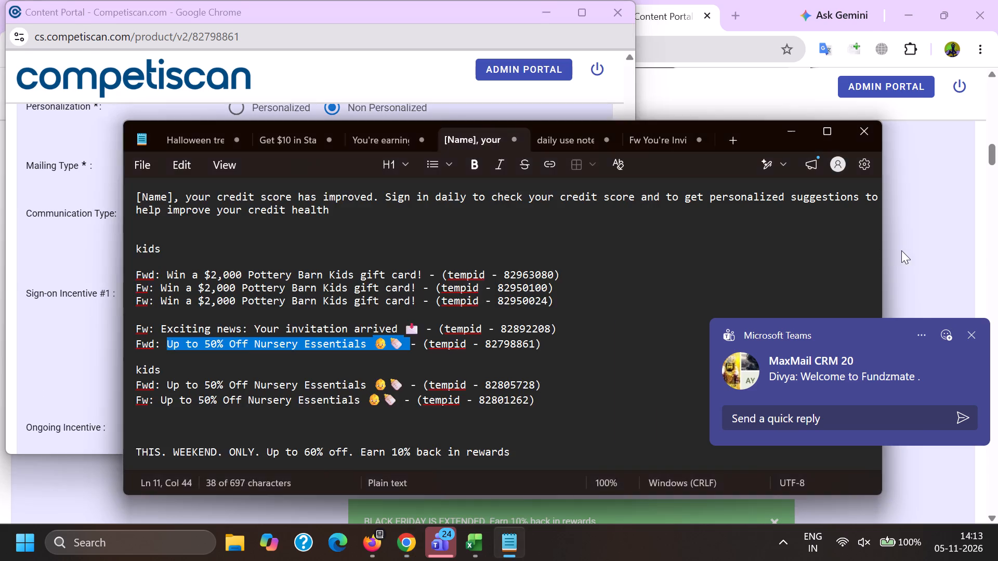
scroll(792, 233, down, 4)
scroll(639, 310, down, 5)
triple_click(647, 414)
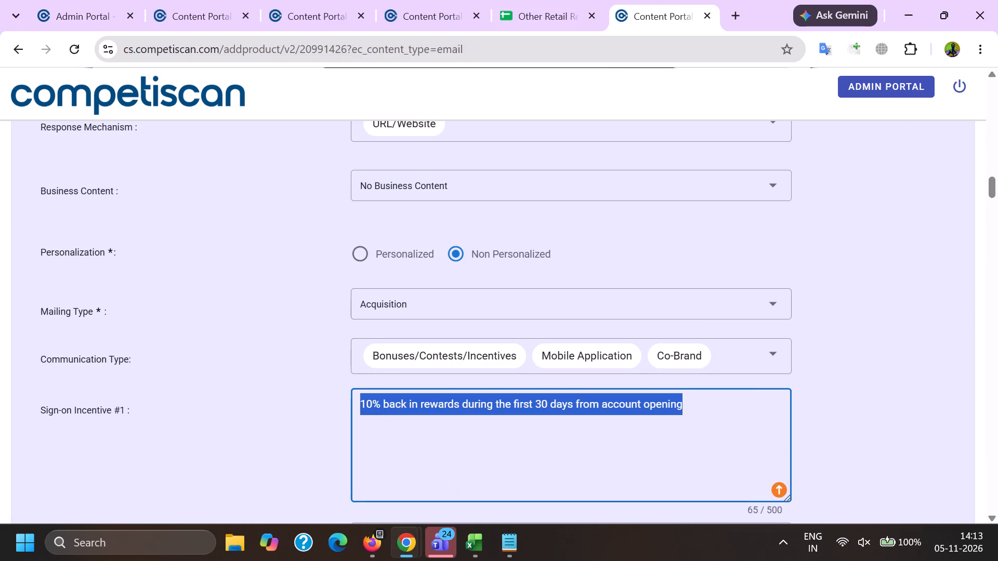
key(ctrl+c)
key(alt+Tab)
key(alt+Tab)
key(alt+Tab)
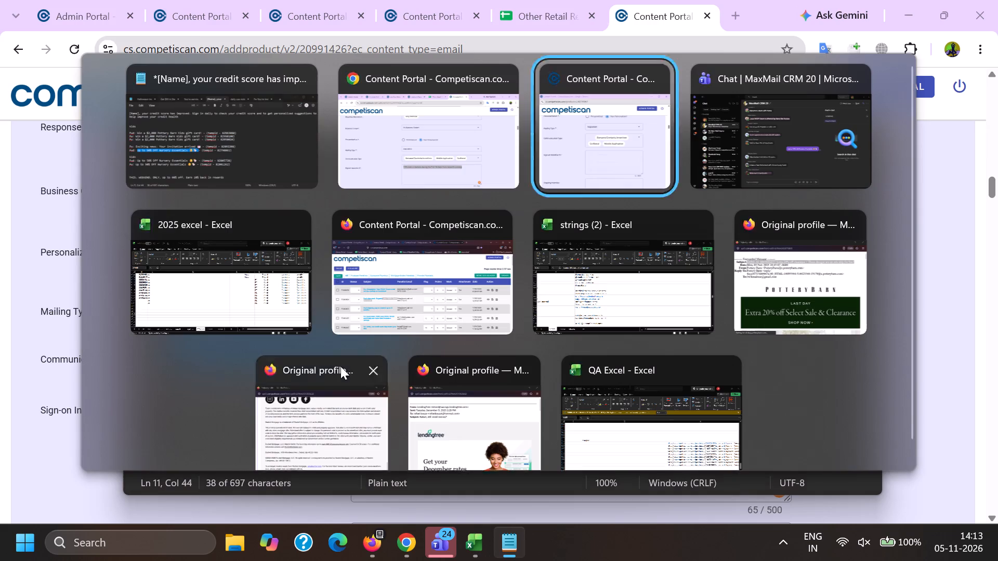
click(343, 338)
key(ctrl+v)
Copy "5% back in rewards with the Pottery Barn Key Rewards Visa Credit Card" from the completed form into Ongoing Incentive.
scroll(313, 222, down, 3)
click(311, 303)
click(308, 252)
key(alt+Tab)
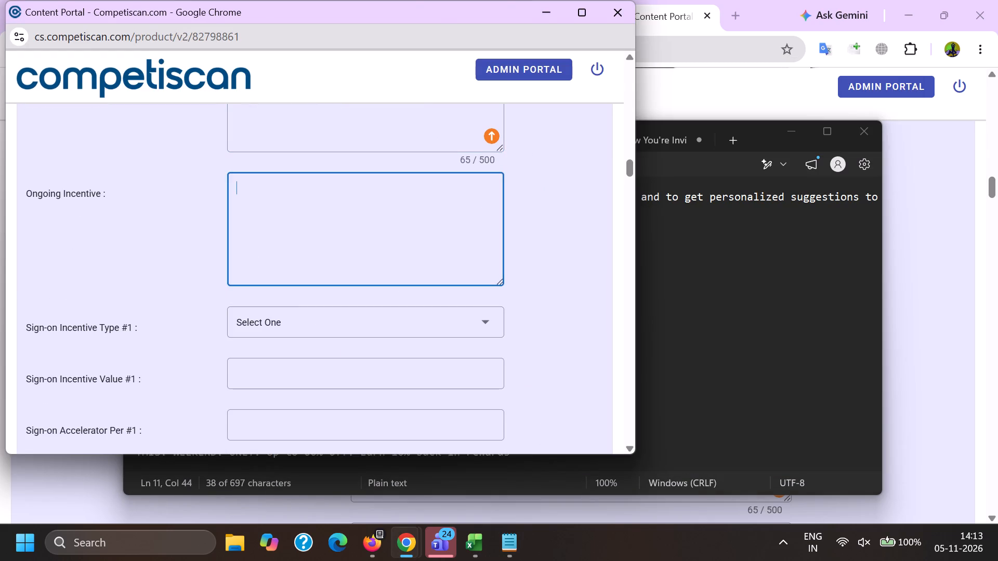
click(950, 312)
scroll(731, 215, down, 4)
drag(722, 272, 116, 222)
key(ctrl+c)
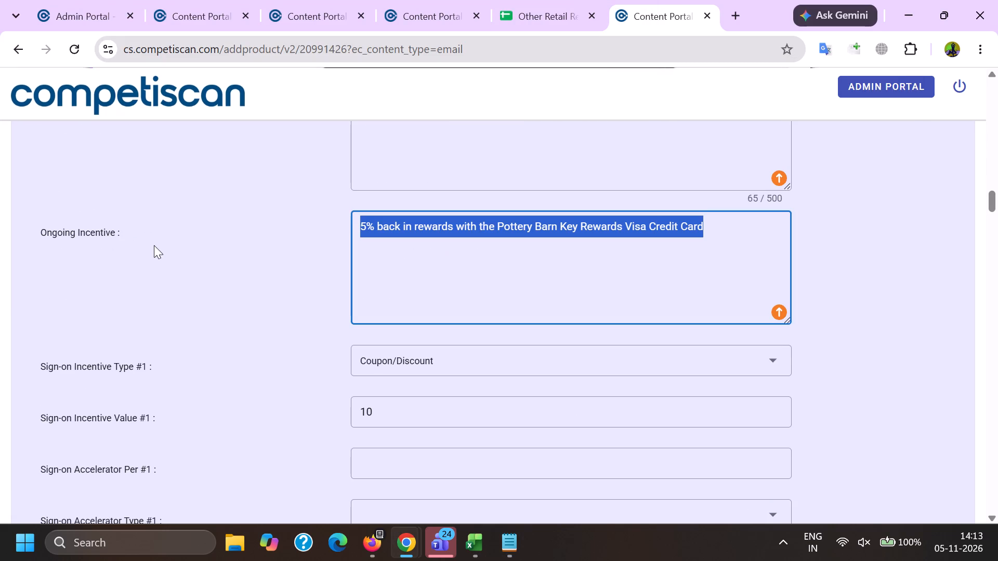
key(alt+Tab)
key(alt+Tab)
key(alt+Tab)
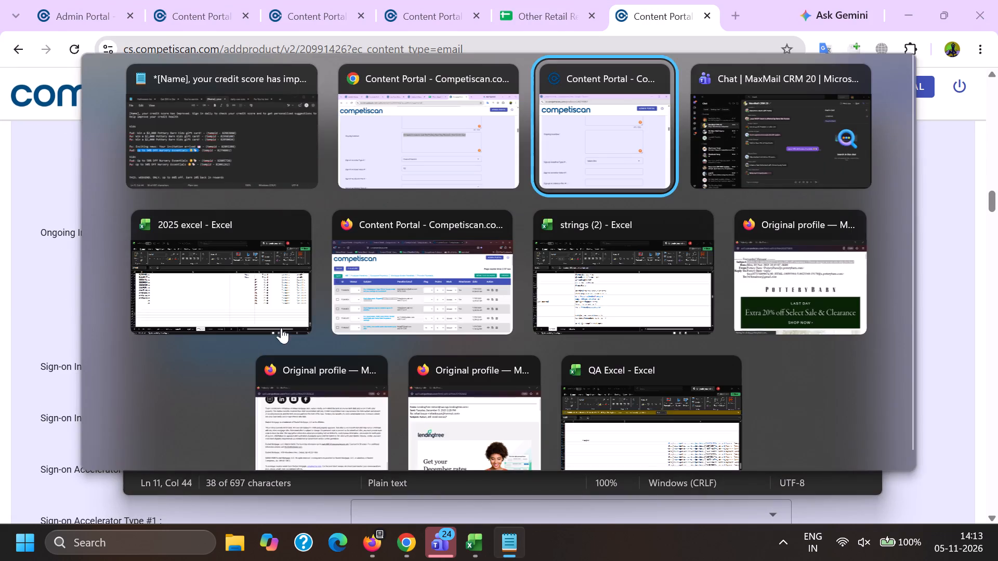
key(ctrl+v)
Set Sign-on Incentive Type #1 to Coupon/Discount and Sign-on Incentive Value #1 to 10.00.
click(245, 326)
scroll(245, 325, down, 4)
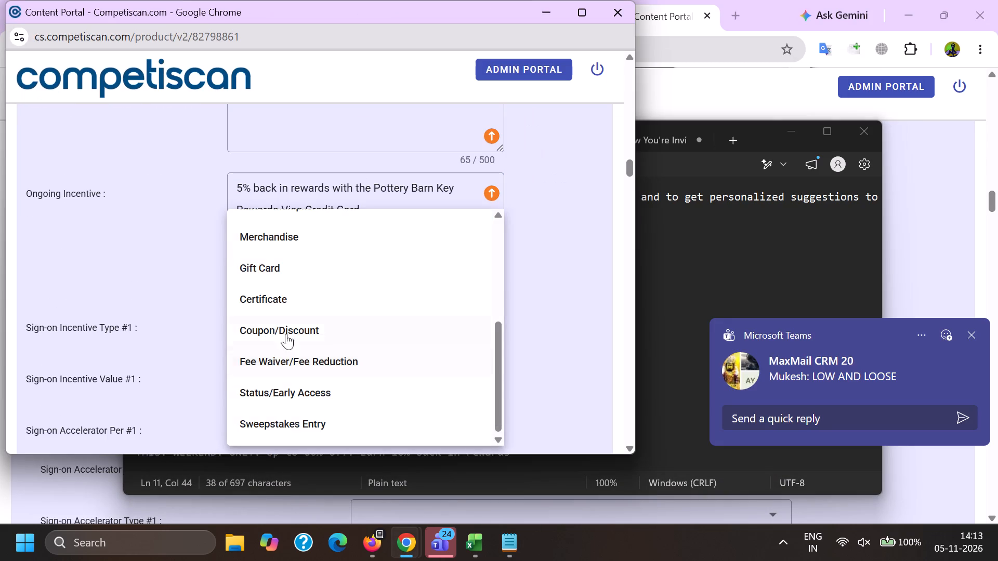
click(285, 335)
drag(125, 351, 130, 354)
click(285, 365)
key(1)
key(0)
key(period)
key(0)
key(0)
key(Tab)
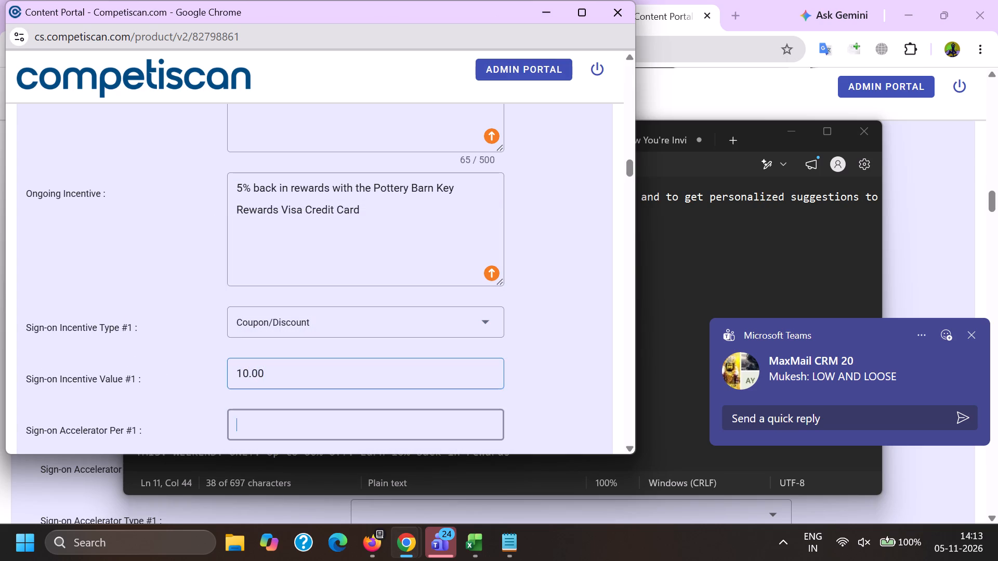
Set Sign-on Max award #1 to 10.00 and move on to the minimum spend field.
key(Tab)
key(Tab)
text(10.)
key(0)
key(0)
key(Tab)
key(Tab)
key(Tab)
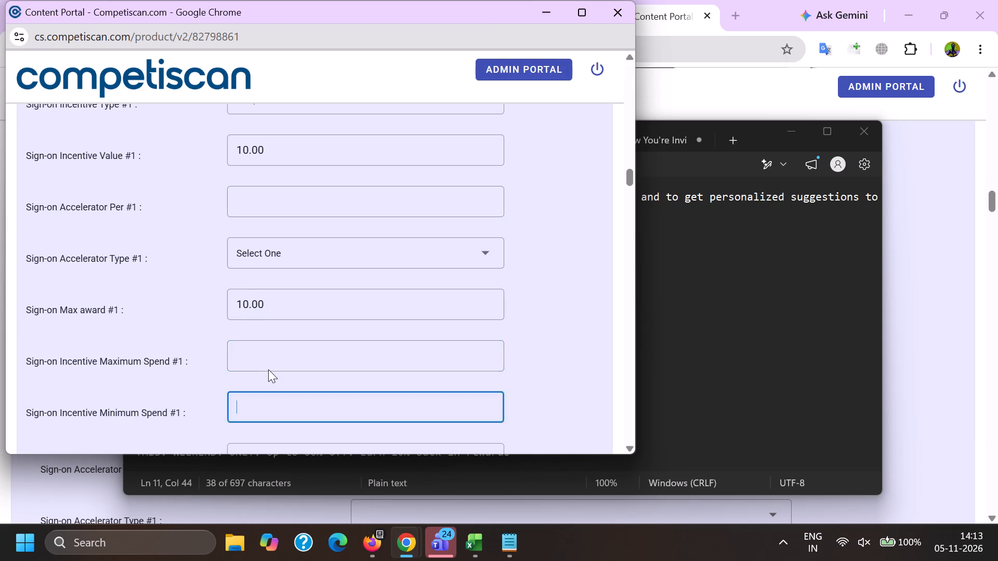
Enter 1 in Sign-on Incentive Minimum Spend #1.
key(1)
scroll(269, 363, down, 4)
click(251, 238)
In the payment card offer details, set Application Type to Invitation to Apply and Card Network to Visa.
scroll(251, 238, down, 7)
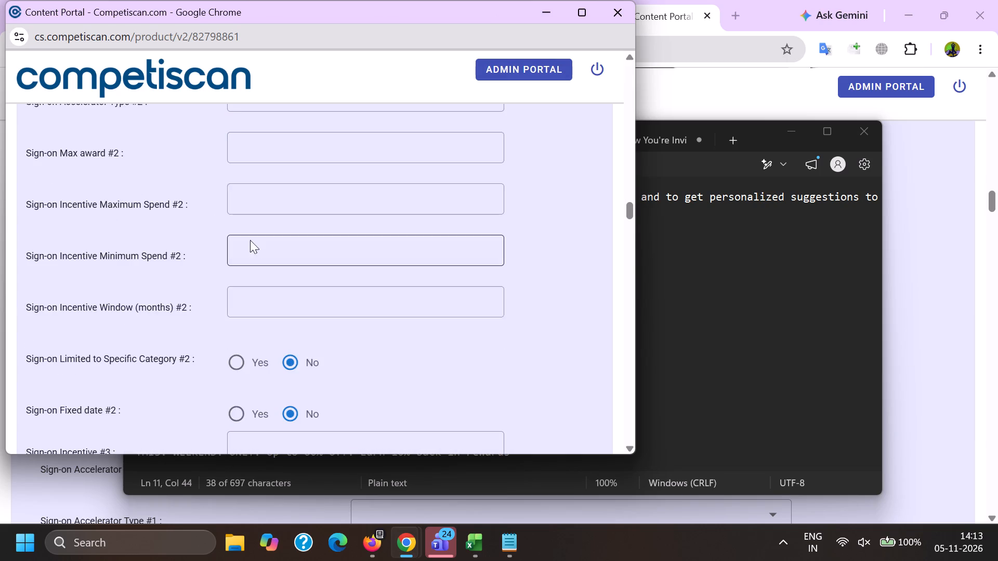
scroll(250, 240, down, 7)
scroll(288, 208, down, 7)
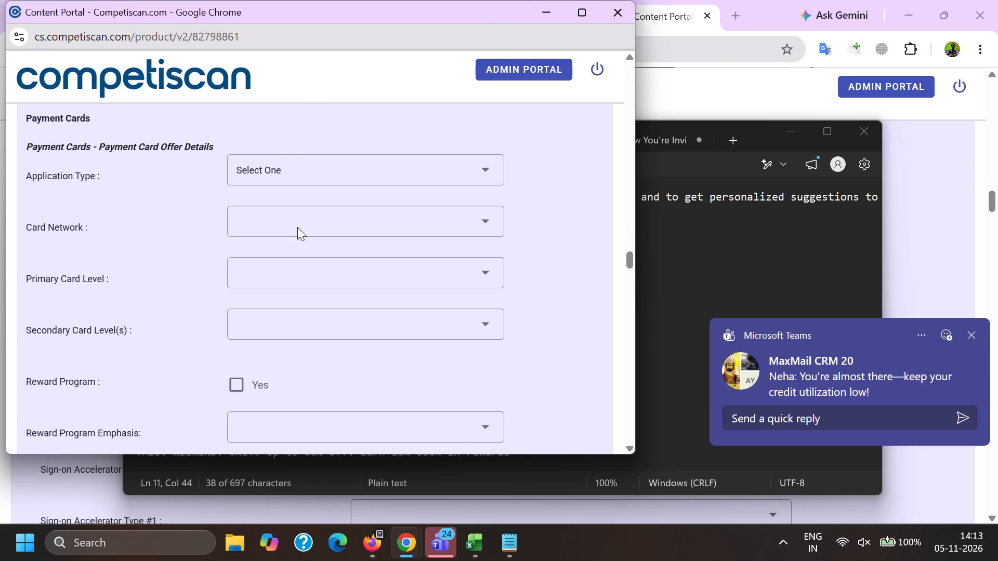
click(284, 153)
click(283, 229)
click(281, 176)
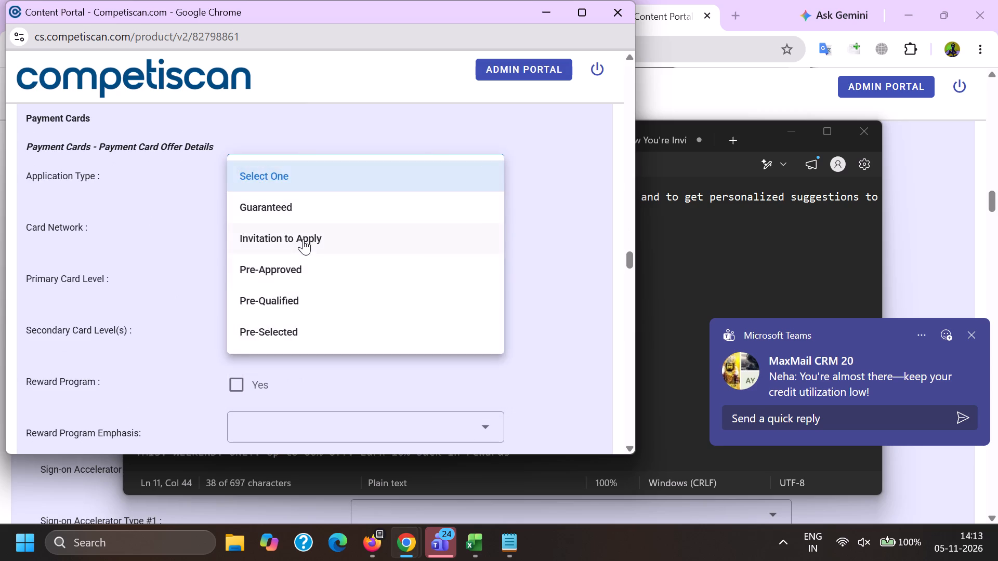
click(303, 239)
click(116, 235)
click(292, 225)
scroll(300, 153, down, 2)
click(309, 237)
click(185, 211)
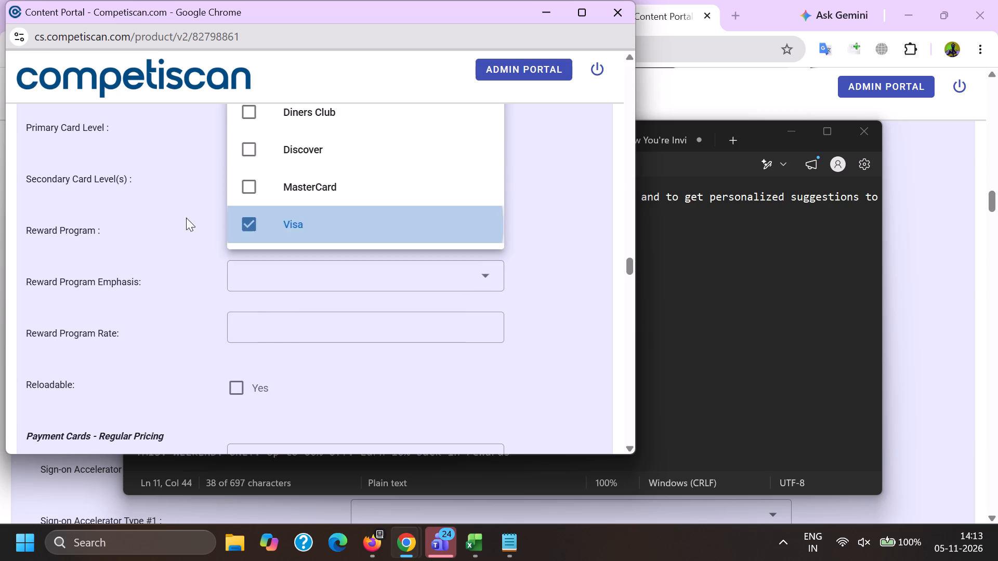
Set Primary Card Level to Visa Signature and mark Reward Program as Yes.
scroll(254, 300, up, 2)
click(270, 284)
scroll(297, 185, down, 8)
click(300, 356)
click(190, 331)
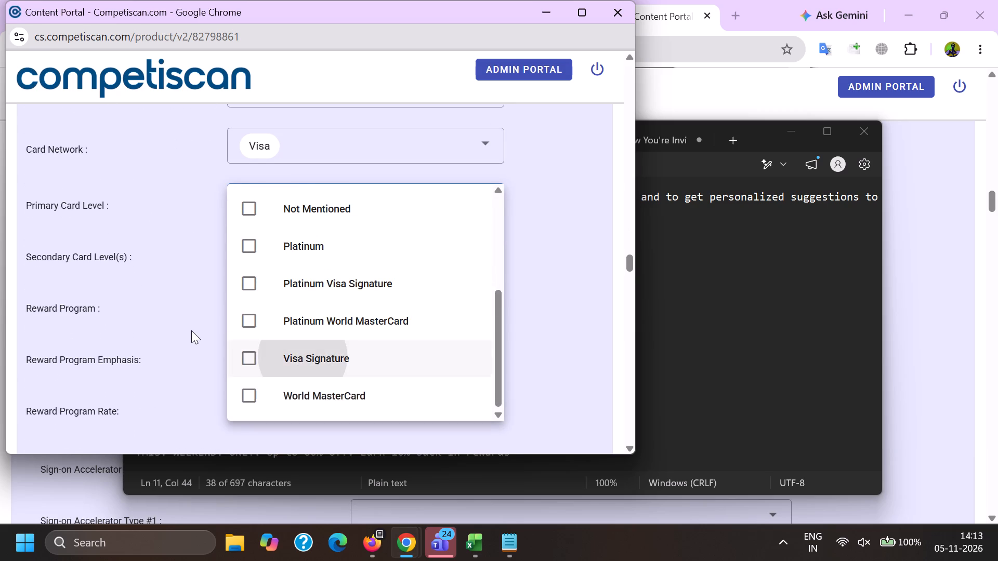
click(244, 314)
double_click(198, 352)
Mark Credit Card Mentioned at the end of the form and submit the product form.
key(End)
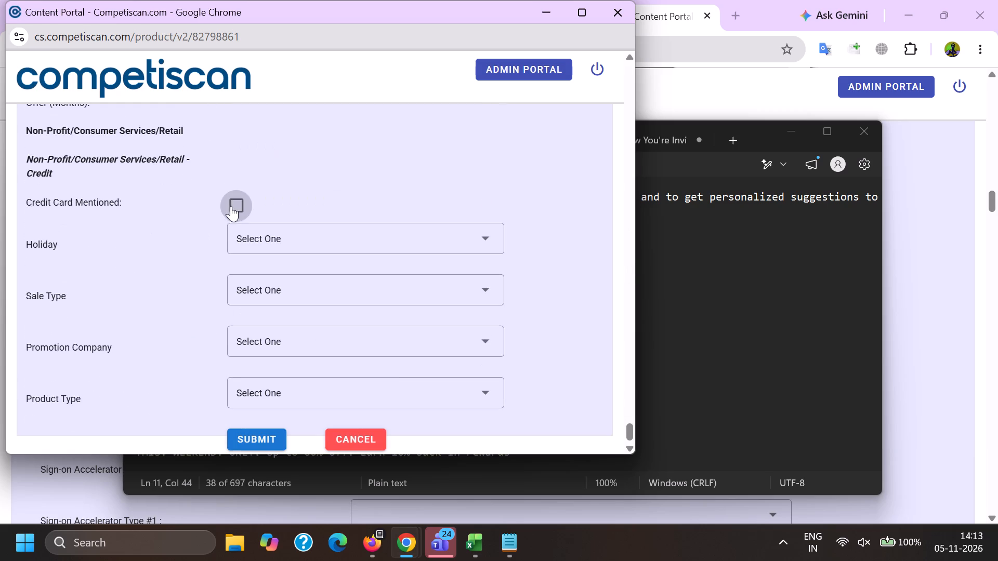
click(232, 204)
click(258, 446)
Switch to Firefox, reload the first two Focus email lists and examine the emails in all four open lists.
click(373, 560)
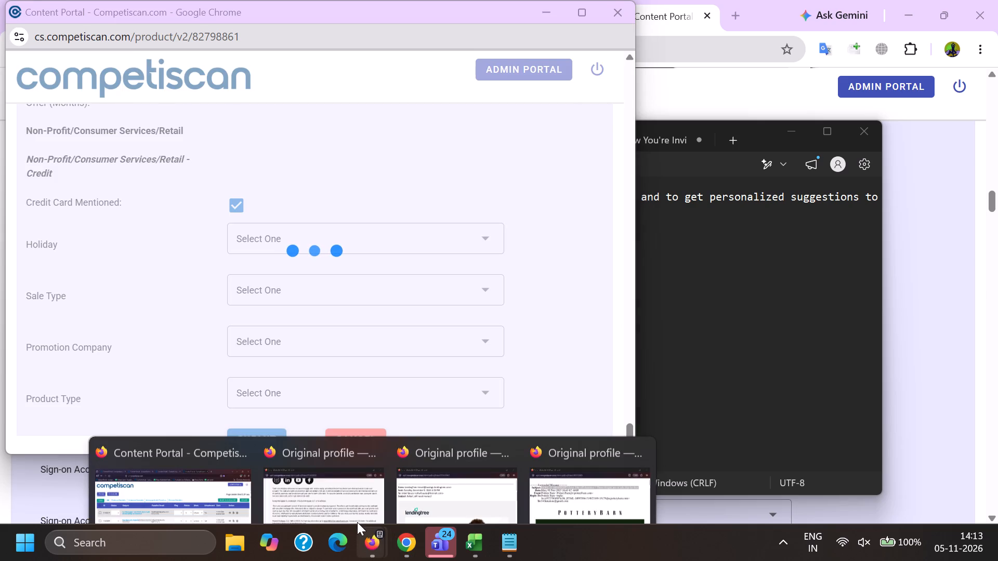
click(206, 443)
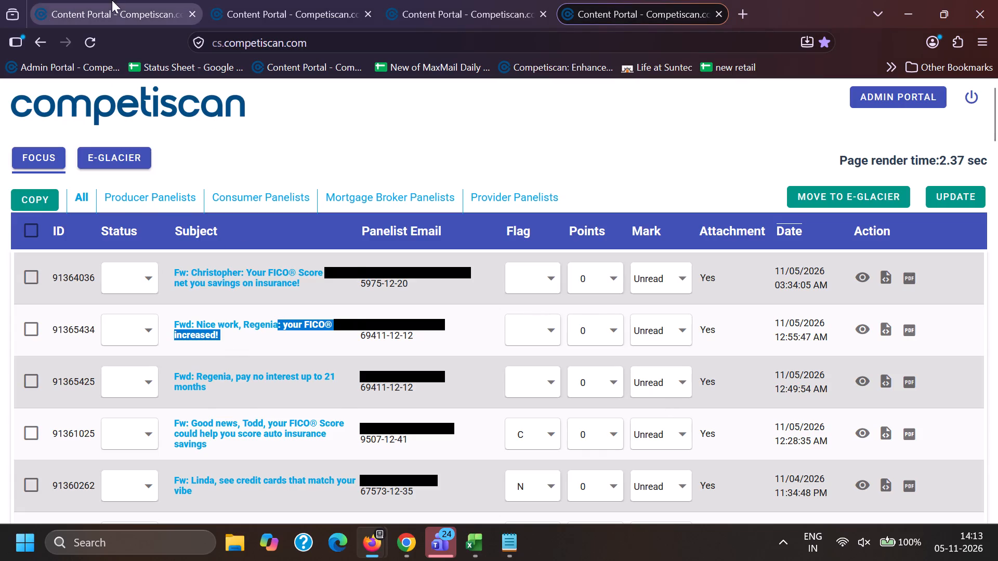
click(109, 0)
click(62, 151)
click(280, 0)
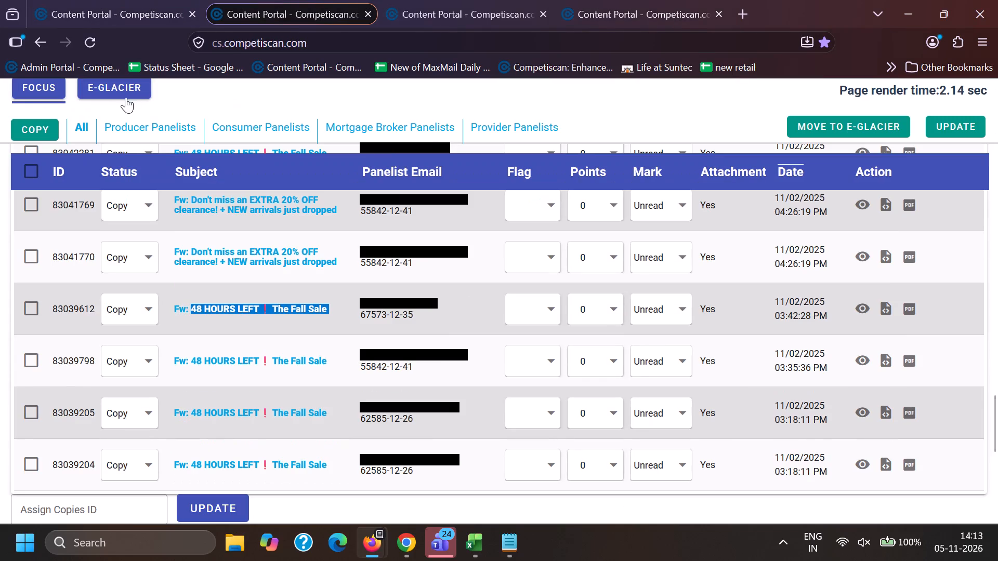
click(47, 97)
click(107, 0)
click(278, 0)
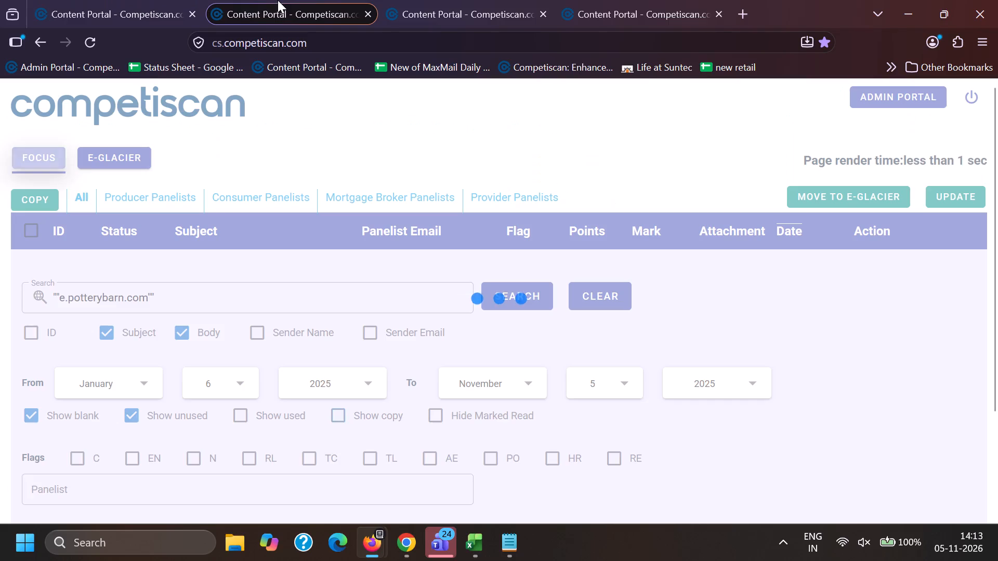
click(159, 0)
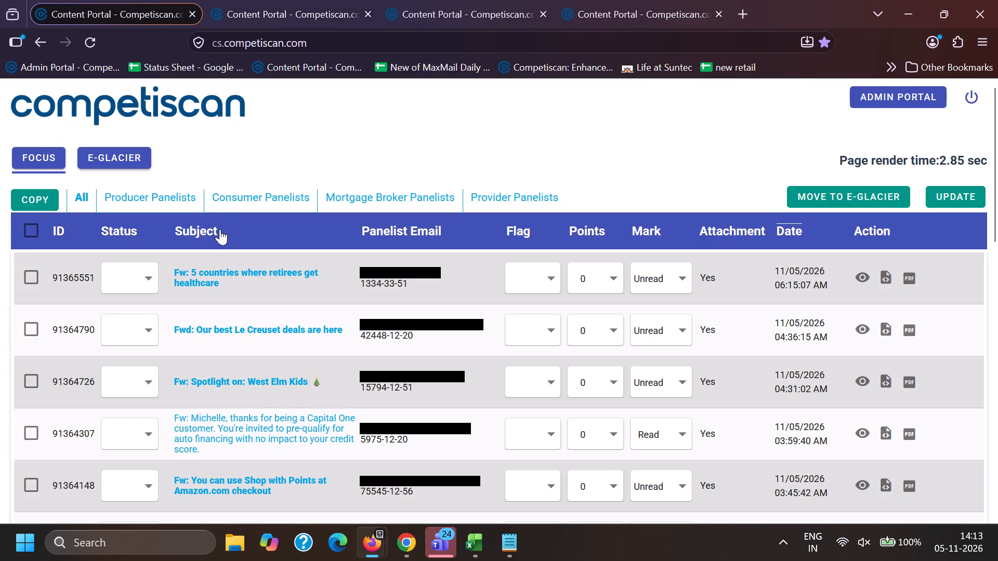
scroll(222, 310, down, 2)
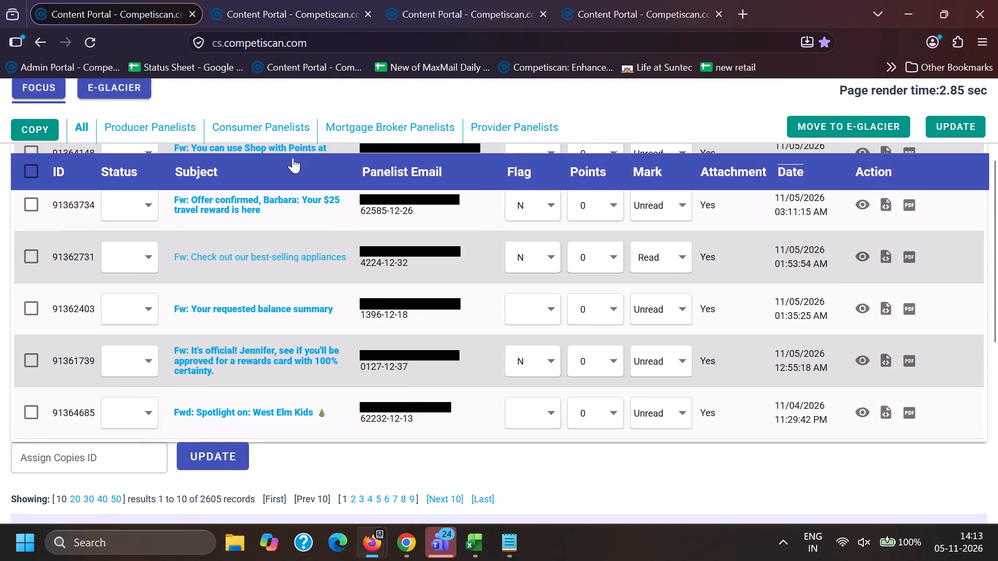
click(327, 0)
click(461, 0)
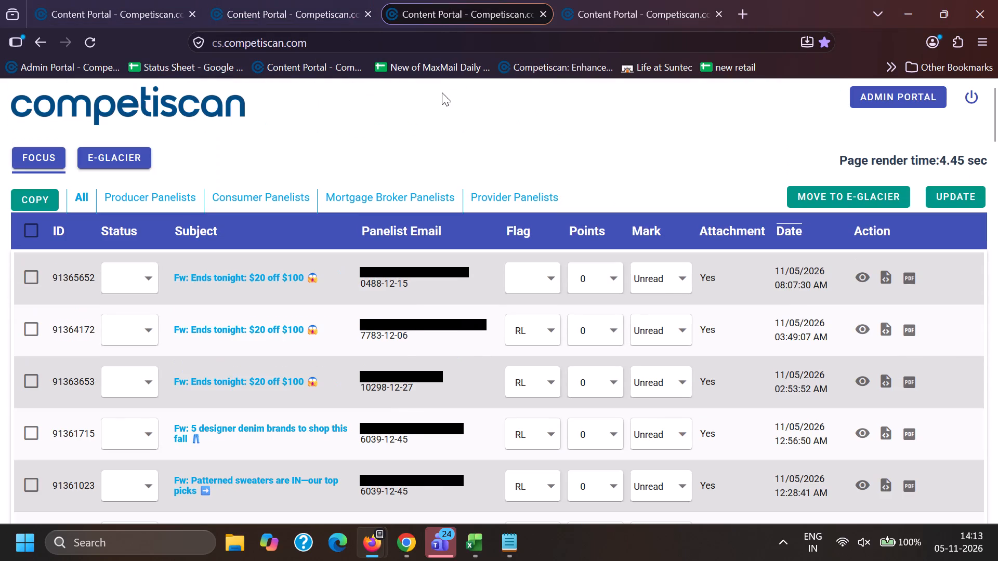
scroll(275, 293, down, 7)
click(629, 0)
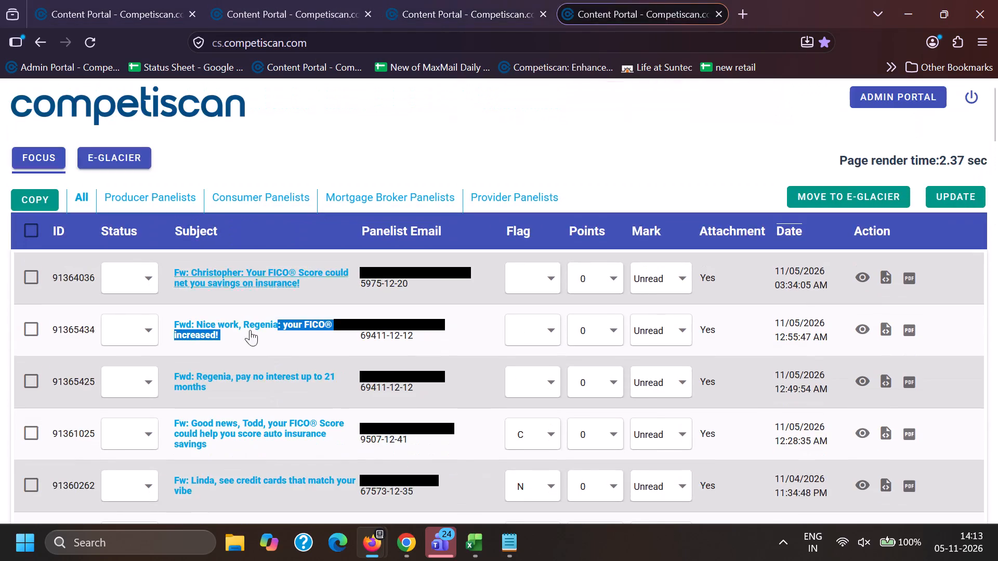
scroll(252, 405, down, 1)
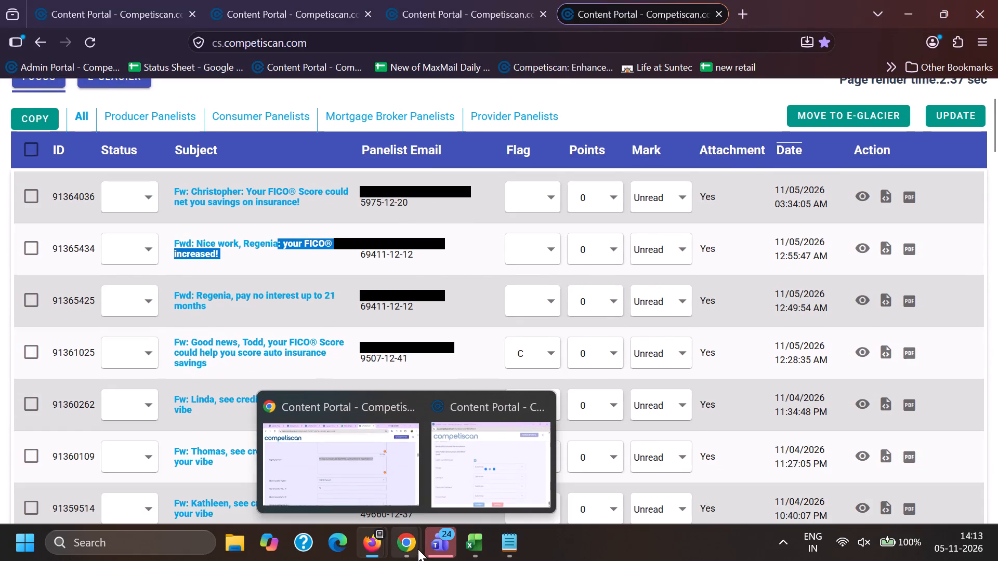
Switch back to Chrome and view email 83035526, "Fw: 48 HOURS LEFT❗The Fall Sale", in the email editor.
click(418, 546)
click(350, 475)
click(290, 0)
scroll(202, 349, up, 5)
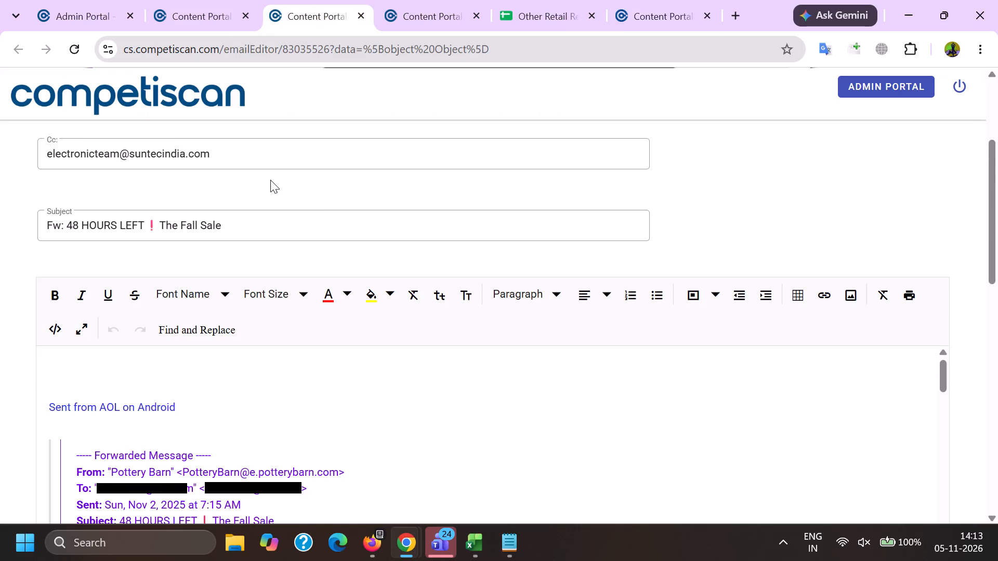
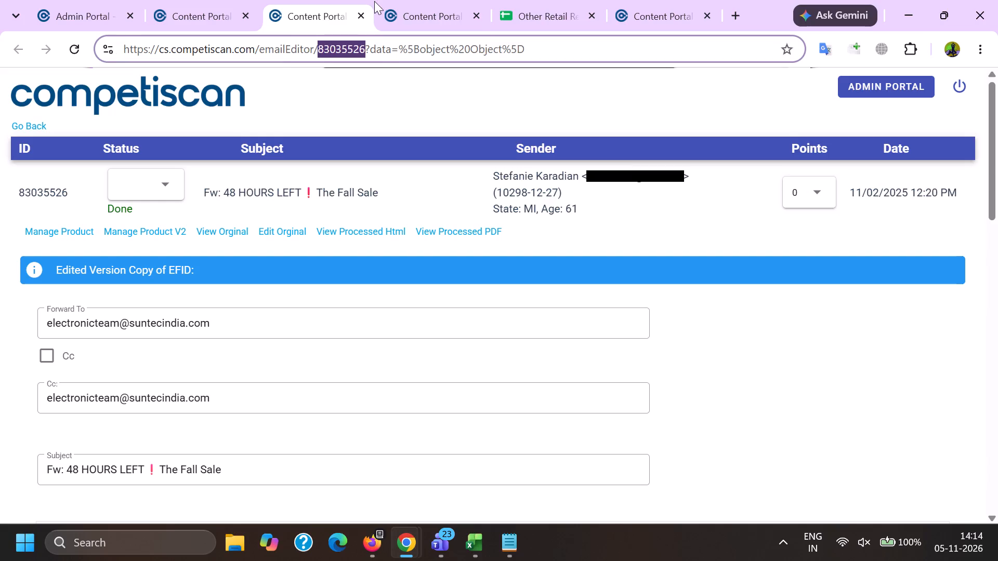
Switch to the 2025 excel workbook and enter email ID 83035526 with cc in row 35 of the may 26 sheet.
click(409, 0)
click(480, 542)
click(662, 474)
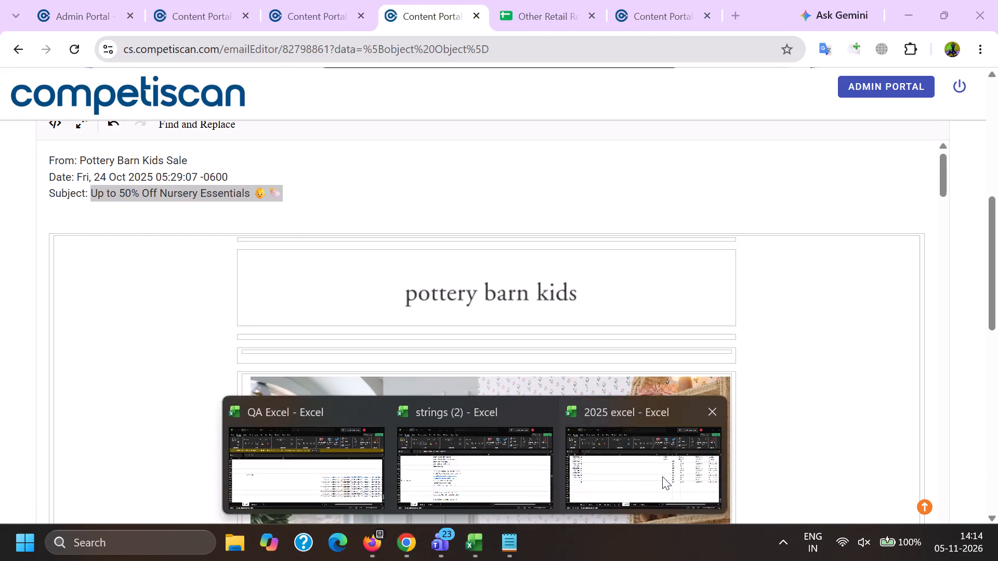
click(78, 365)
key(Left)
key(Left)
key(Right)
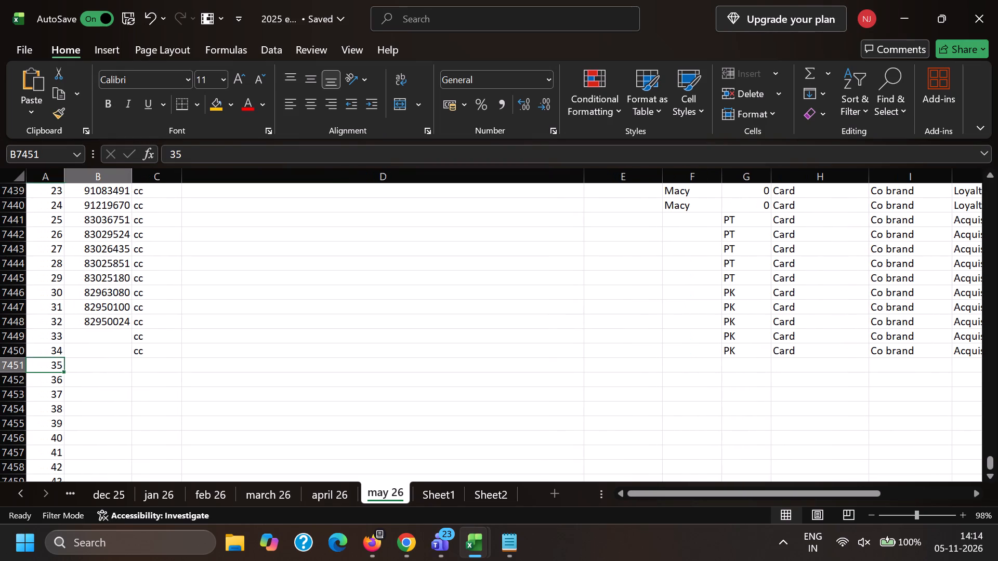
key(ctrl+v)
key(Right)
text(cc)
key(Right)
key(Right)
key(Right)
key(Right)
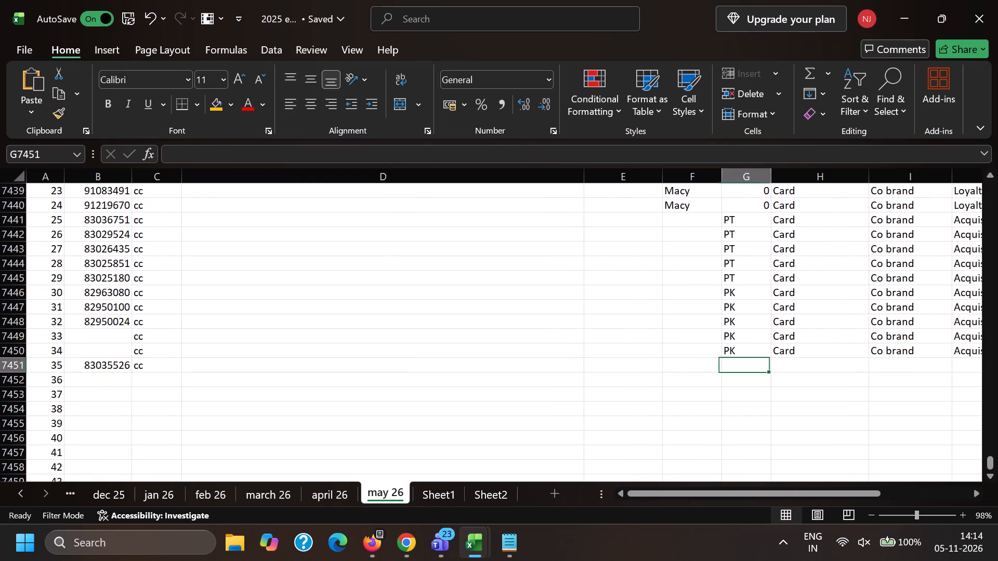
key(p)
key(b)
key(Right)
key(c)
key(Right)
key(c)
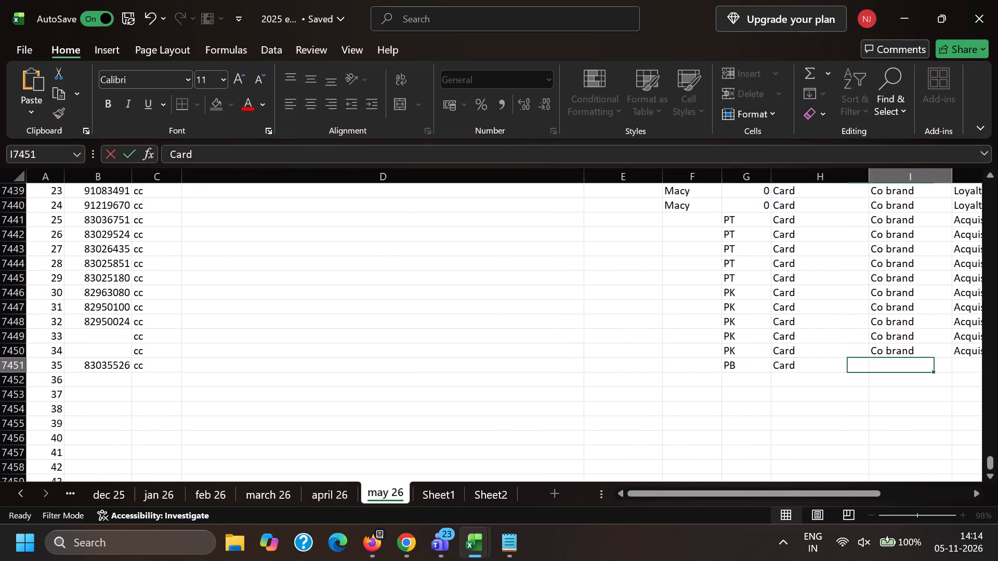
key(Right)
key(a)
key(Left)
key(Left)
key(Left)
key(Left)
key(Left)
key(Left)
key(Left)
key(Left)
key(Left)
key(Left)
key(Left)
Copy ID 82892208 of the "Exciting news" email from the Notepad notes into row 33 of the may 26 sheet.
key(alt+Tab)
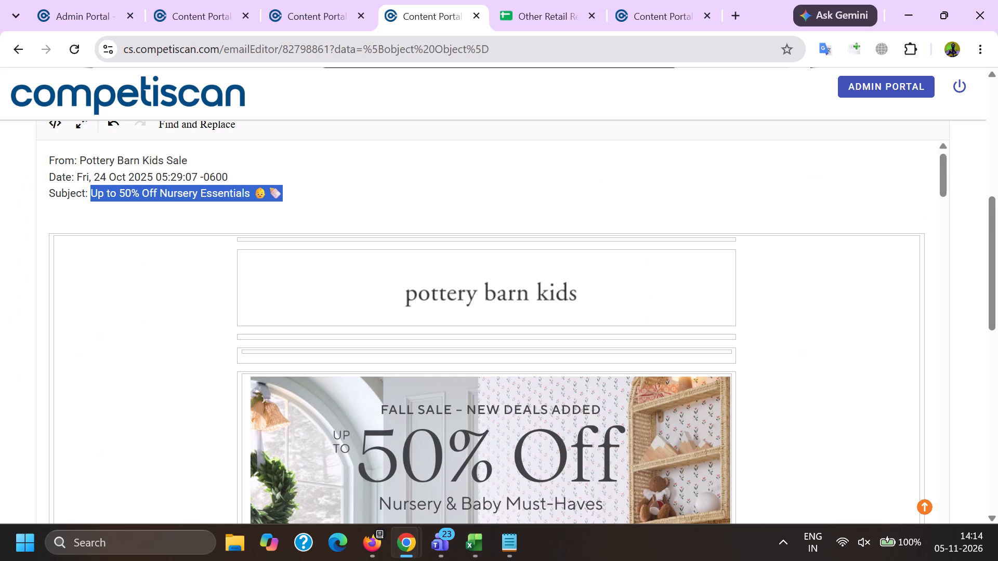
click(515, 543)
double_click(521, 331)
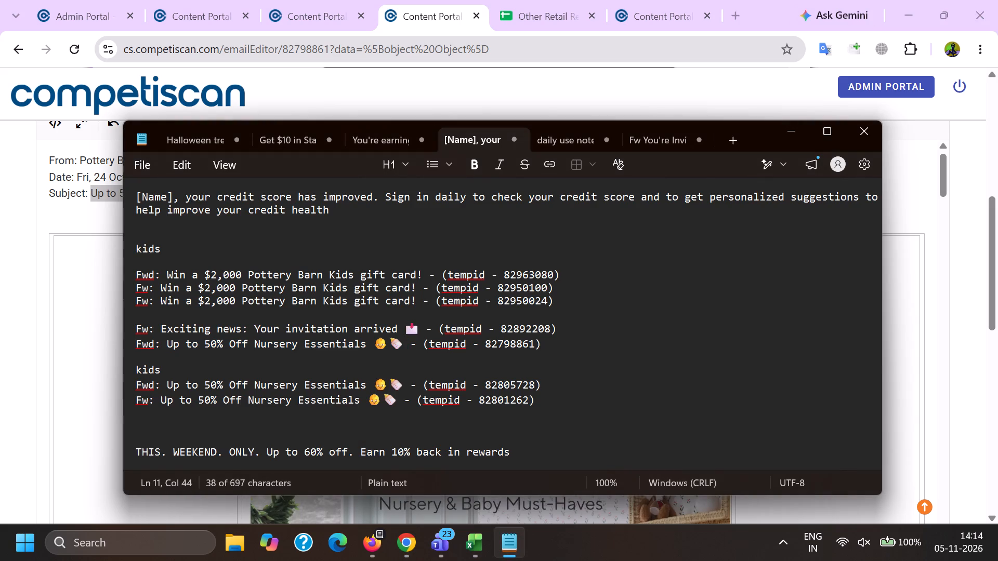
key(ctrl+c)
double_click(521, 325)
key(ctrl+c)
key(alt+Tab)
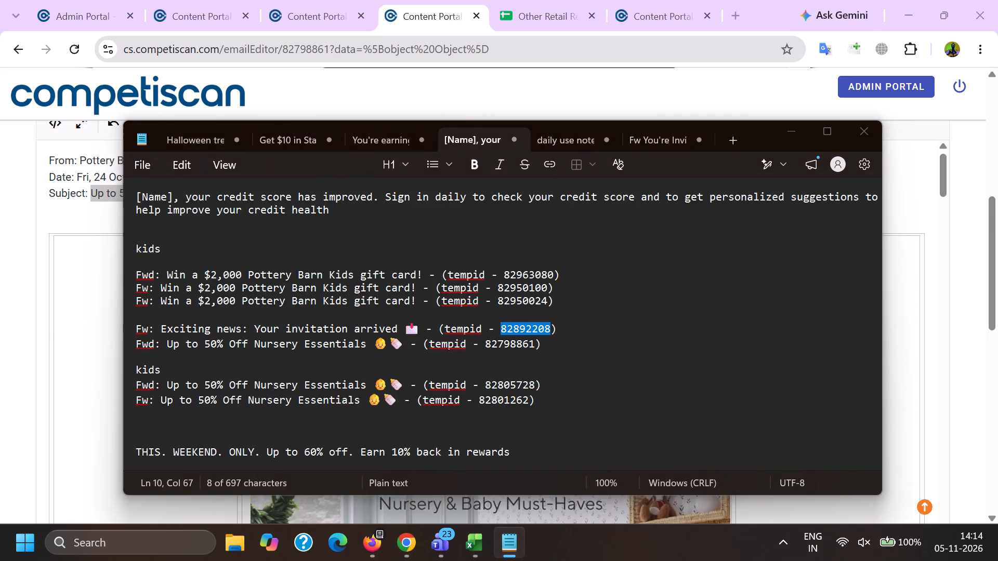
key(alt+Tab)
key(alt+Tab)
click(100, 340)
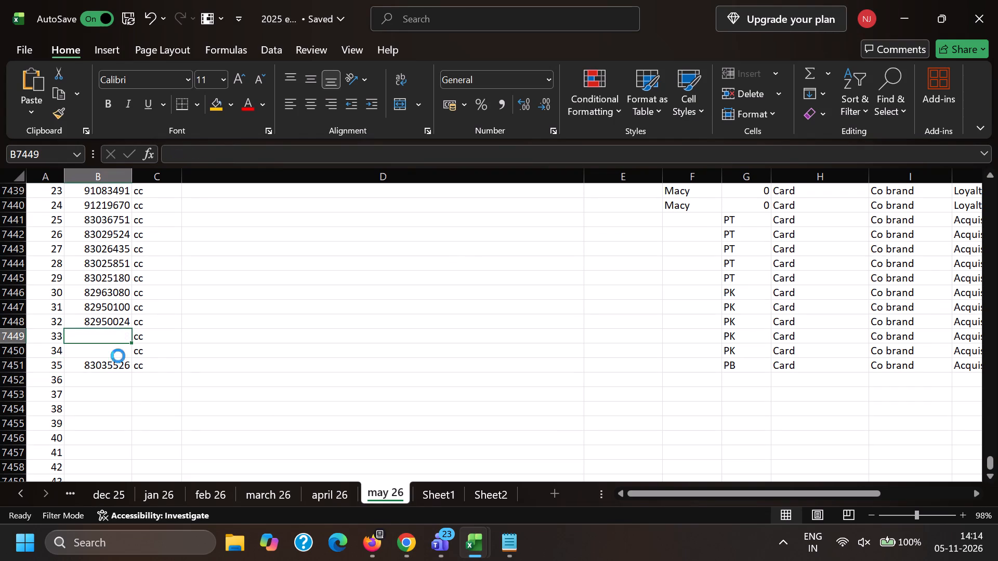
key(ctrl+v)
Copy ID 82798861 of the "Fwd: Up to 50% Off Nursery Essentials" email from Notepad into row 34 of the may 26 sheet.
click(118, 354)
key(alt+Tab)
click(533, 167)
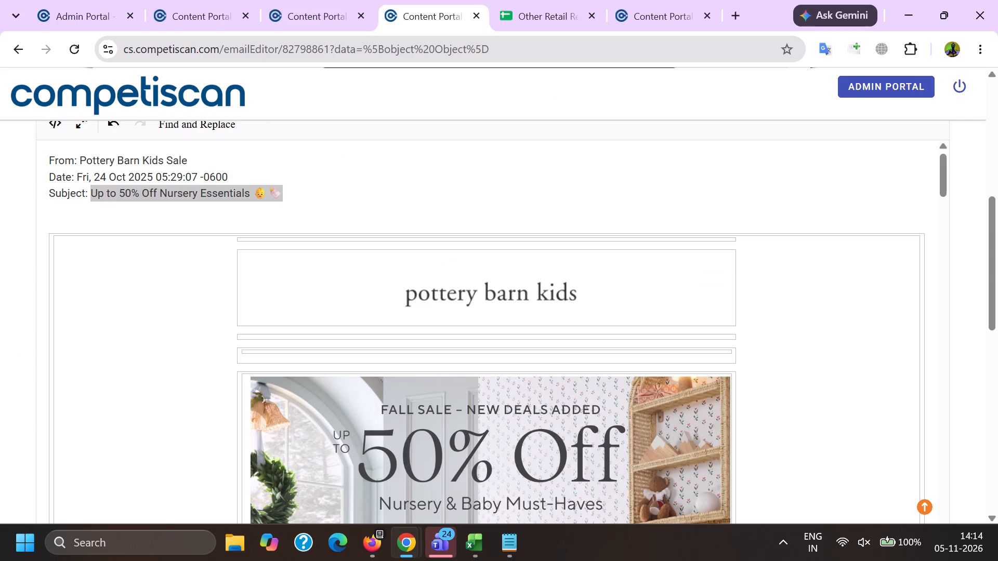
key(alt+Tab)
key(alt+Tab)
double_click(526, 342)
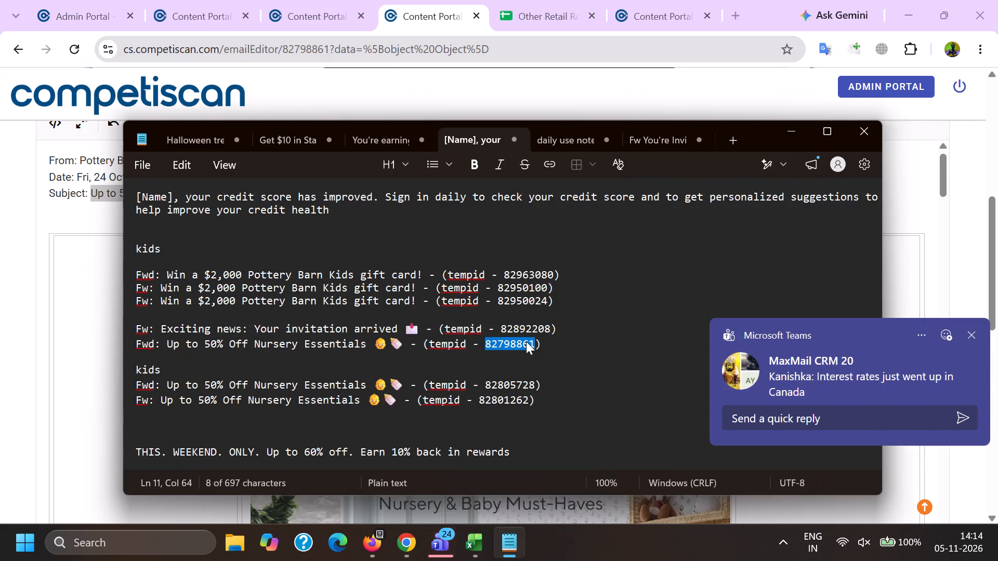
key(ctrl+c)
key(alt+Tab)
key(alt+Tab)
key(alt+Tab)
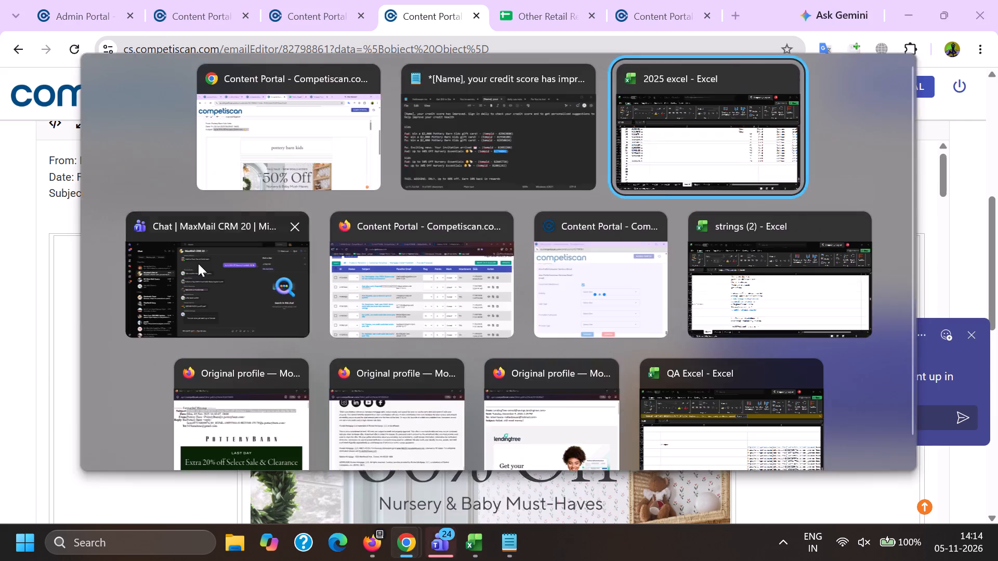
key(ctrl+v)
click(212, 356)
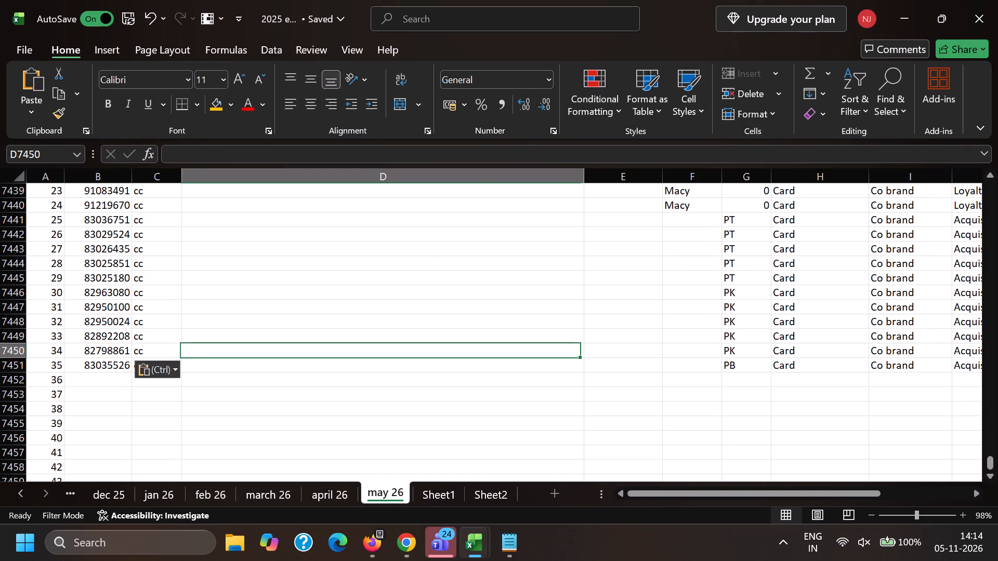
Switch to Chrome and show the HTML source of email 83035526's body from its beginning.
key(alt+Tab)
click(283, 0)
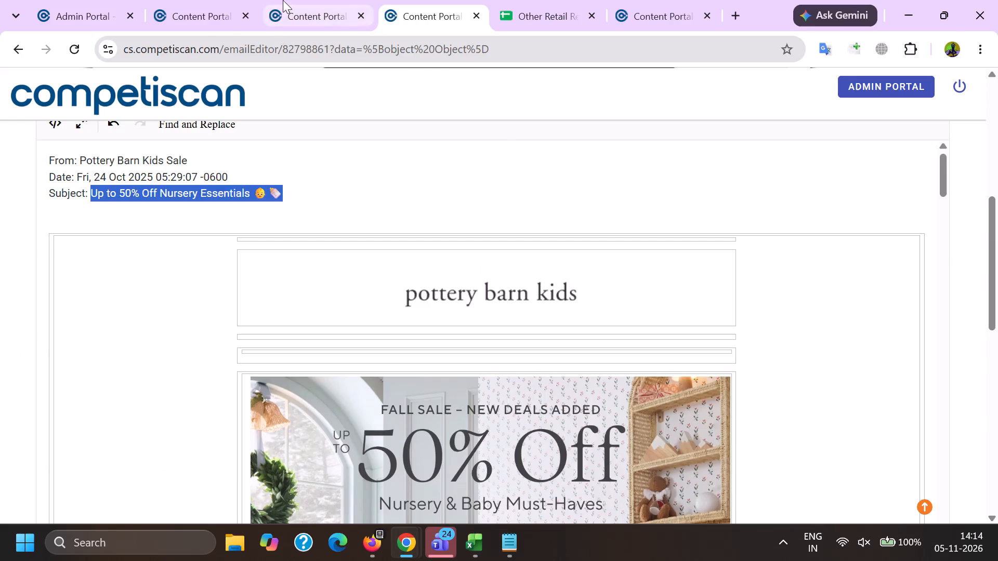
scroll(207, 261, down, 4)
click(52, 208)
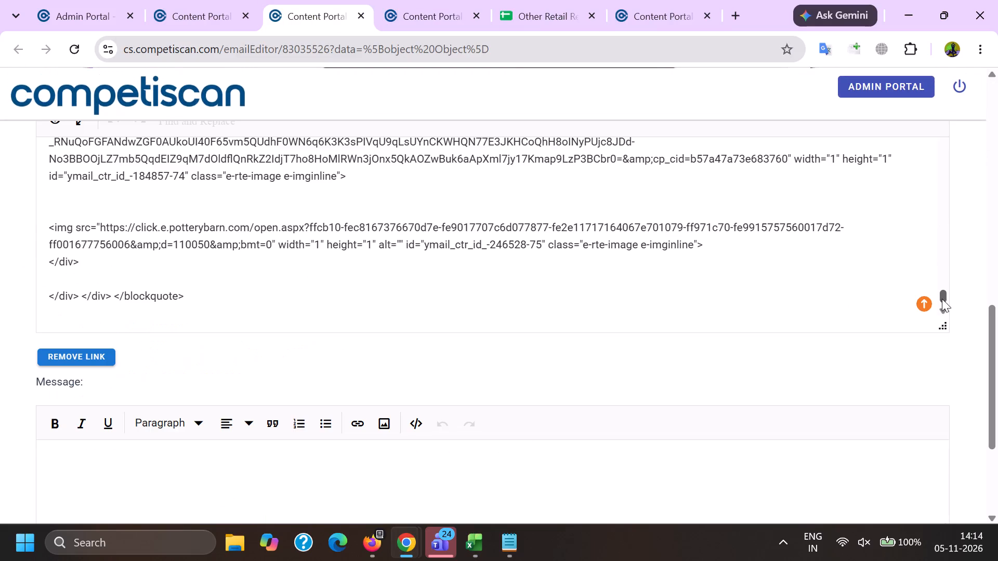
drag(942, 296, 926, 116)
scroll(851, 417, up, 2)
click(971, 332)
scroll(862, 455, up, 3)
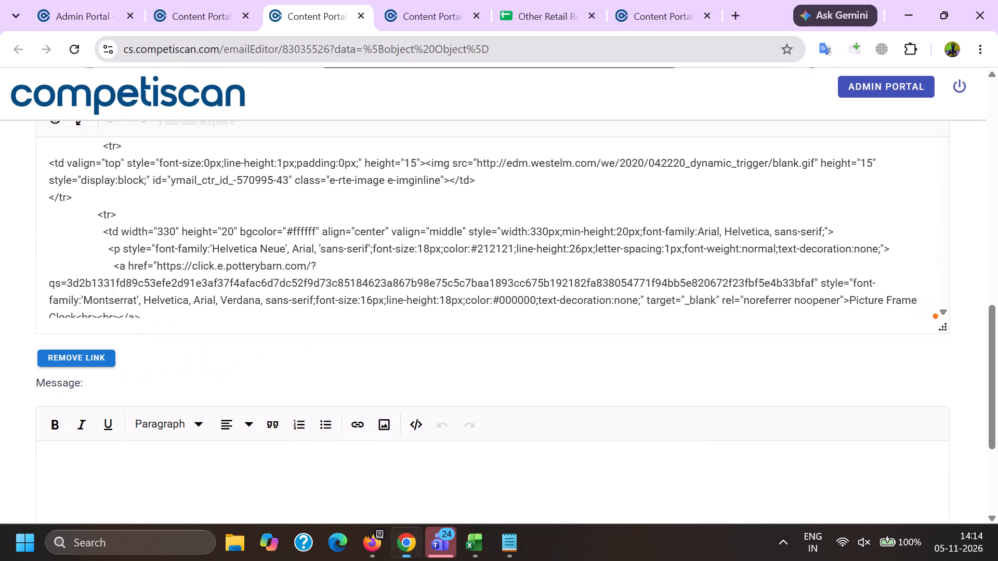
scroll(862, 455, up, 2)
click(945, 235)
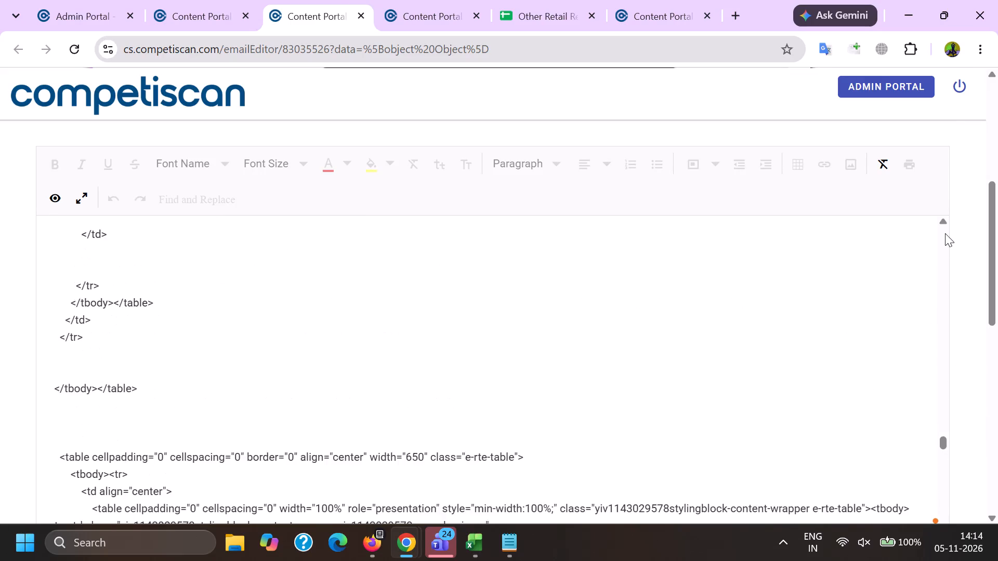
drag(944, 239, 944, 229)
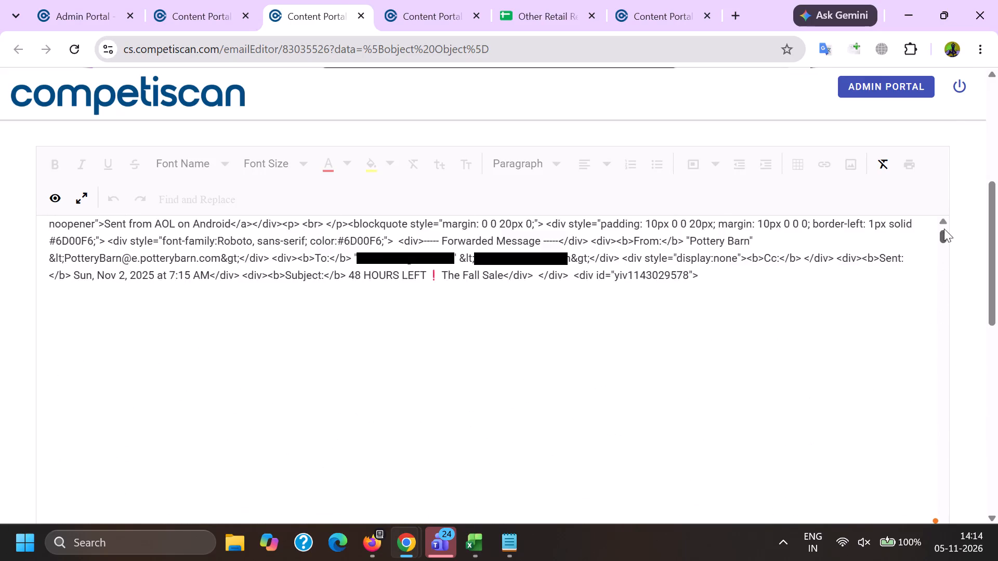
drag(944, 229, 944, 225)
Find FROM in the source, delete all code before the Pottery Barn From: header, and return to the formatted view.
key(ctrl+f)
key(f)
key(r)
key(p)
key(BackSpace)
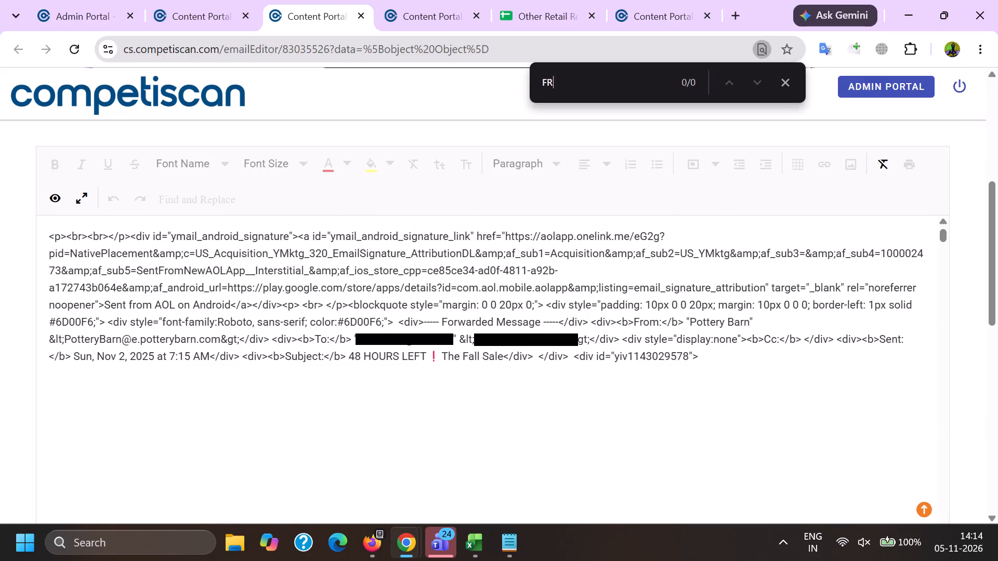
key(o)
key(m)
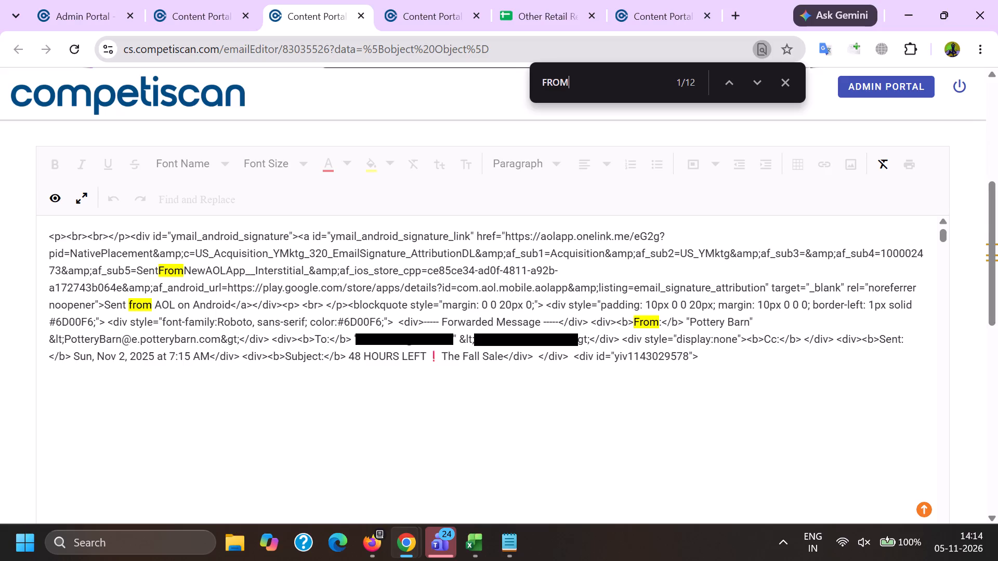
drag(632, 316, 0, 125)
key(BackSpace)
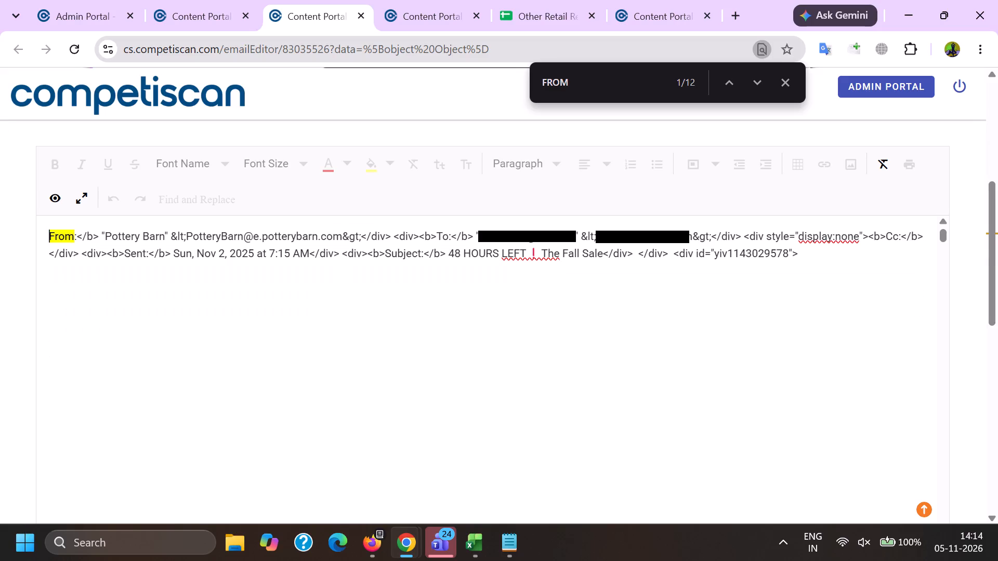
click(45, 189)
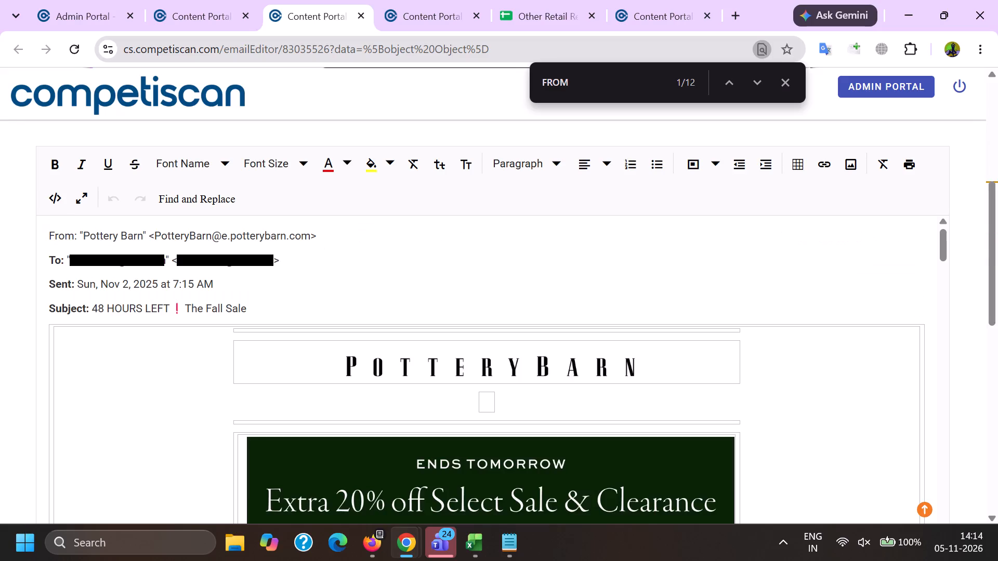
Delete the To: line and reduce the From: line to Pottery Barn without the quotation marks and sender address.
drag(49, 264, 299, 261)
key(BackSpace)
key(BackSpace)
drag(146, 237, 358, 231)
key(BackSpace)
key(BackSpace)
click(87, 231)
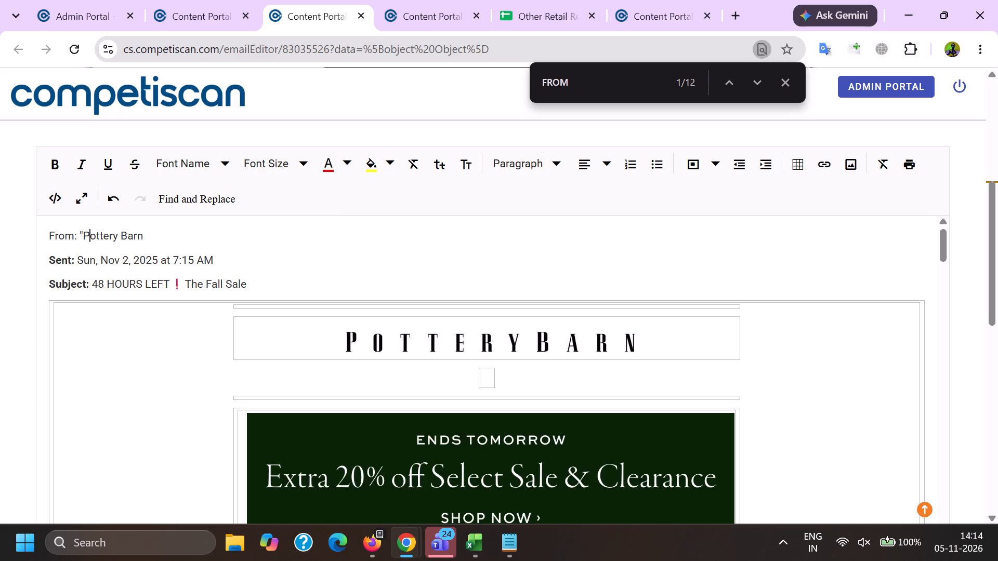
click(84, 237)
key(BackSpace)
Remove the paragraph break between the From: and Sent: lines.
click(44, 262)
key(BackSpace)
key(BackSpace)
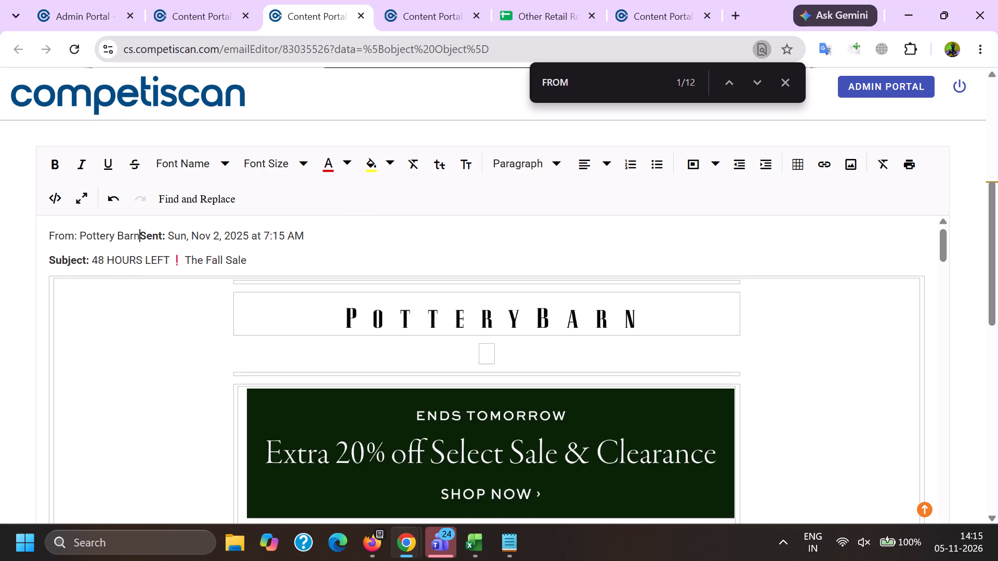
Put single line breaks between the From:, Sent: and Subject: lines in place of paragraph spacing.
key(shift+Return)
key(Left)
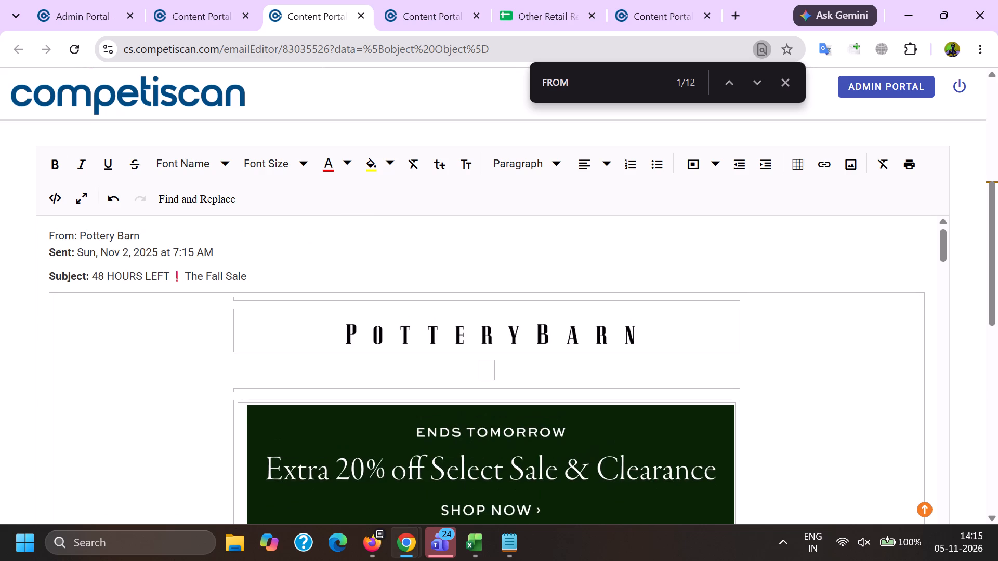
click(52, 267)
key(BackSpace)
key(BackSpace)
key(shift+Return)
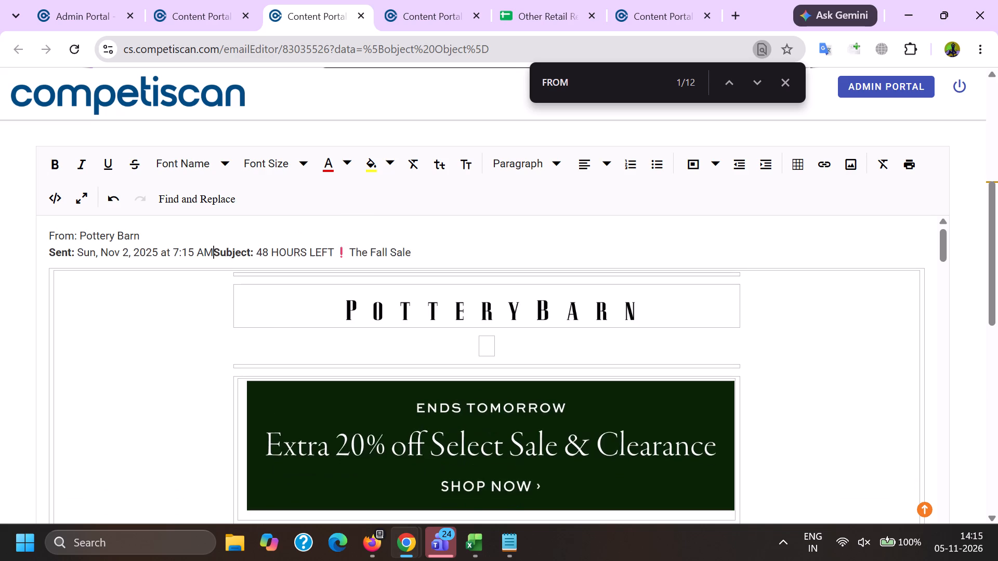
key(BackSpace)
Remove all links from the body of the Pottery Barn email.
scroll(103, 261, down, 3)
scroll(265, 304, down, 20)
scroll(265, 304, down, 2)
scroll(427, 336, up, 2)
scroll(428, 336, down, 2)
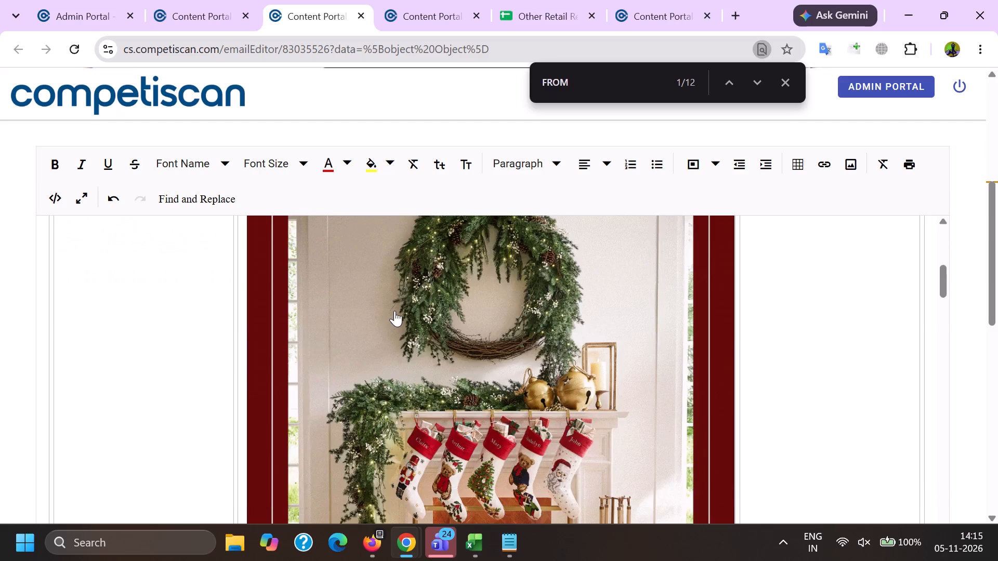
scroll(395, 311, down, 20)
scroll(395, 311, down, 20)
scroll(395, 311, down, 3)
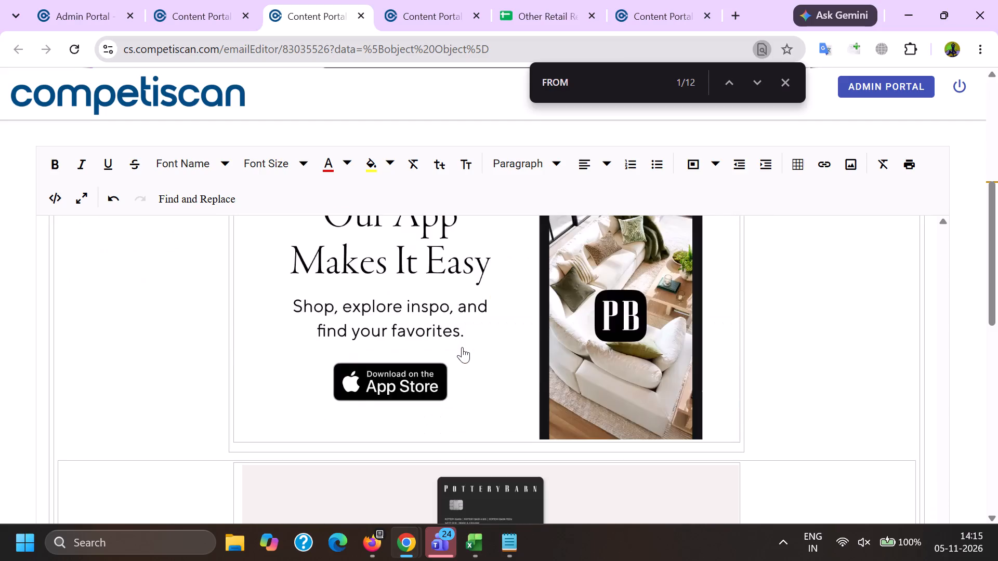
scroll(439, 380, up, 4)
scroll(408, 400, down, 20)
scroll(408, 400, down, 1)
scroll(356, 365, down, 4)
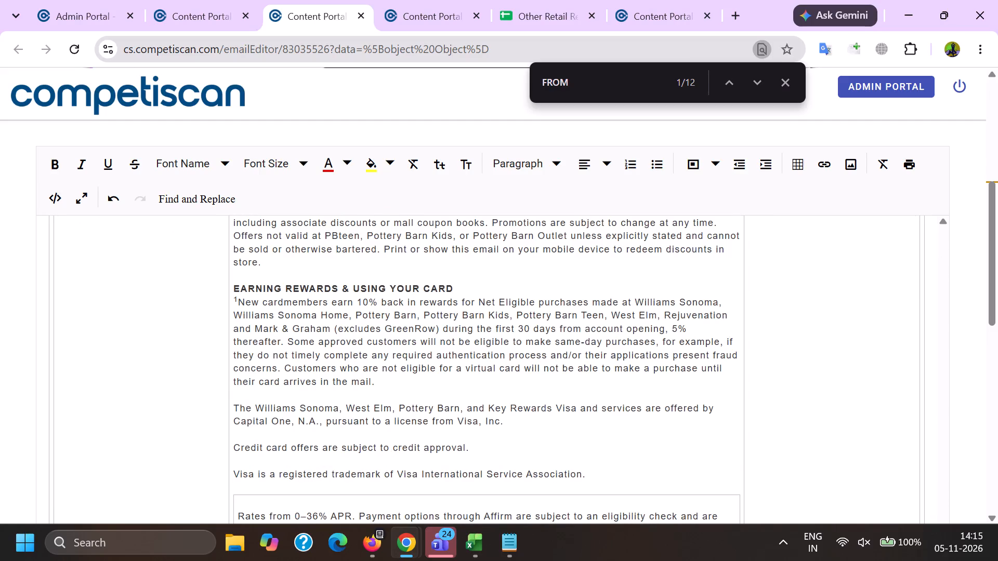
scroll(337, 401, down, 4)
click(72, 434)
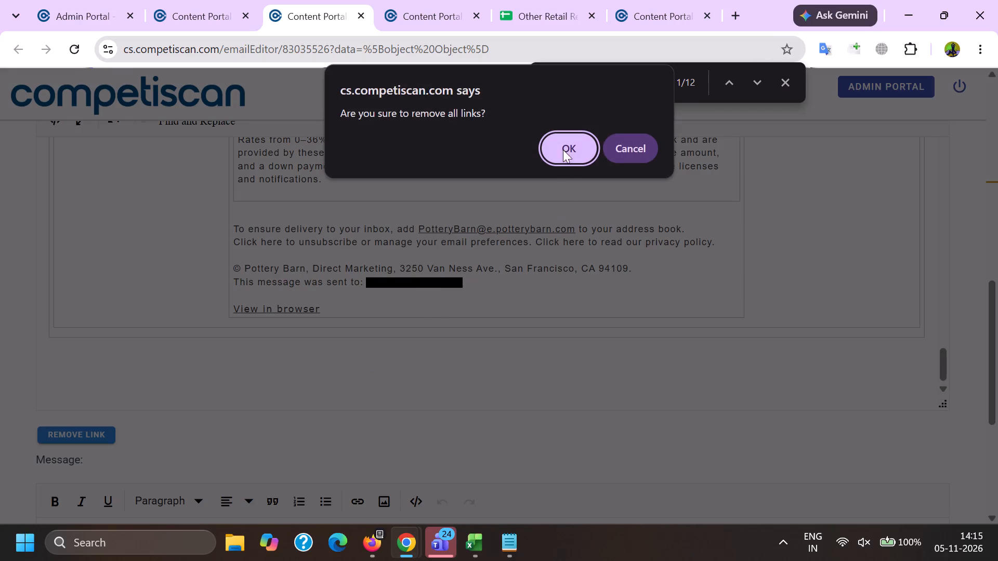
click(563, 142)
Delete the recipient address after "This message was sent to:" and the Pottery Barn address after "add" in the footer.
drag(369, 310, 476, 314)
key(BackSpace)
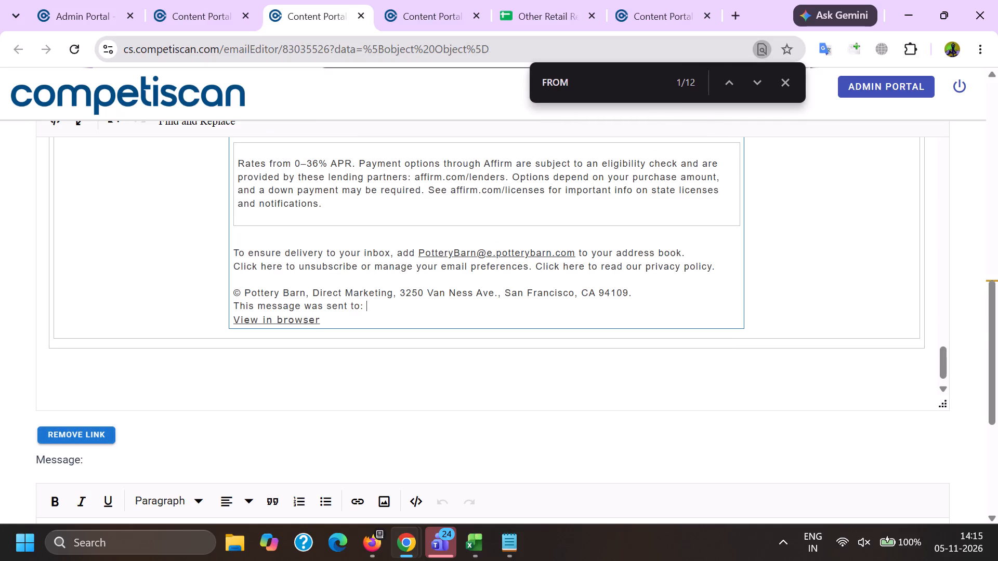
drag(419, 252, 575, 248)
key(BackSpace)
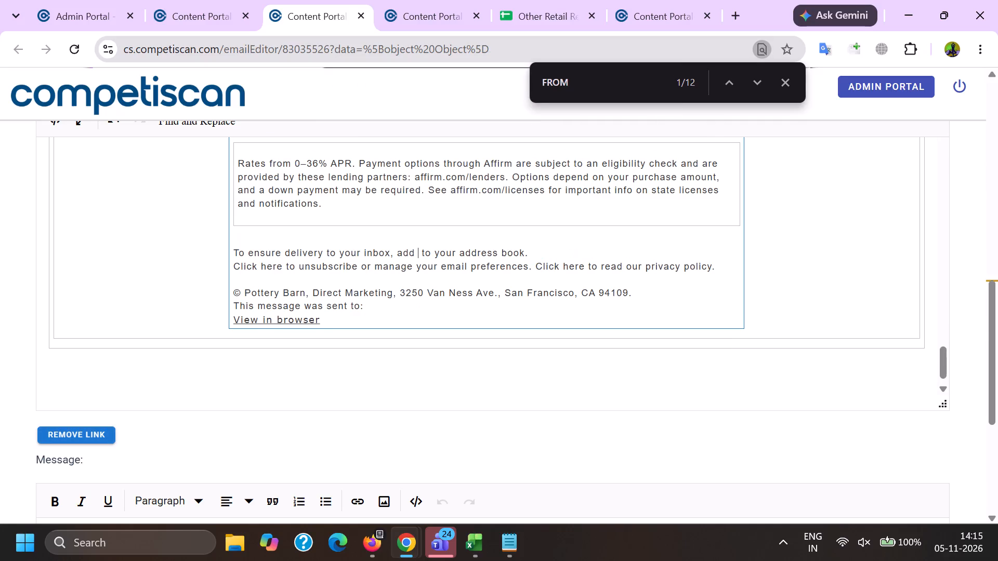
key(BackSpace)
Save the product info of the cleaned email 83035526.
scroll(405, 287, down, 11)
click(356, 385)
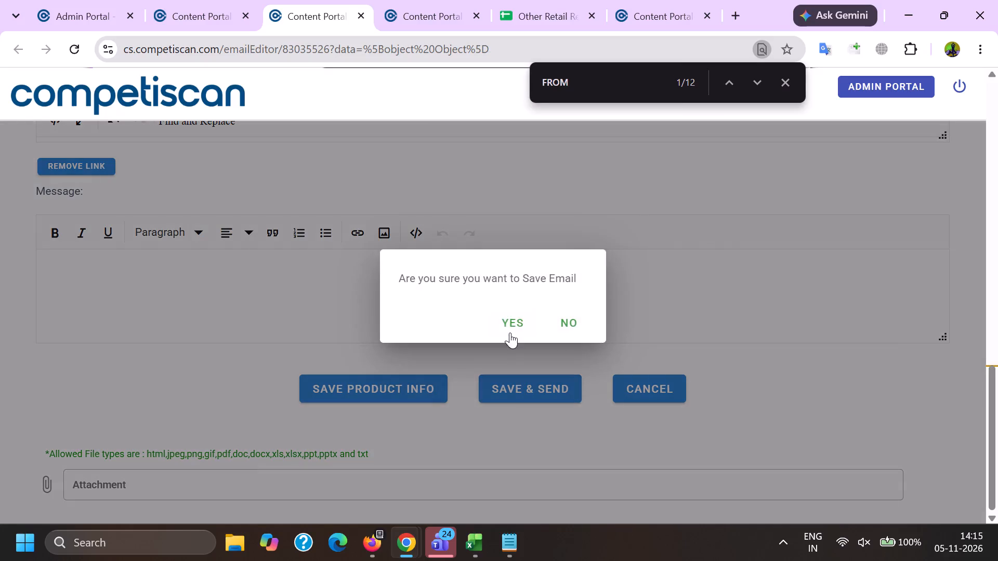
click(510, 332)
Switch to email 82798861, Up to 50% Off Nursery Essentials, and open its processed PDF.
click(443, 0)
scroll(388, 234, up, 13)
ctrl+click(462, 237)
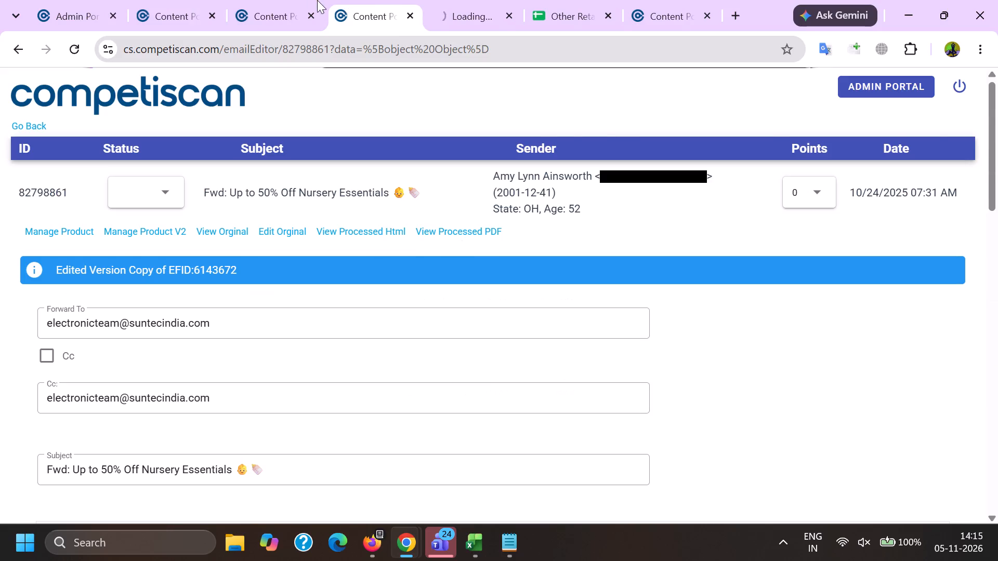
Return to email 83035526, 48 HOURS LEFT The Fall Sale, and open its Manage Product page.
click(307, 0)
click(121, 273)
click(75, 116)
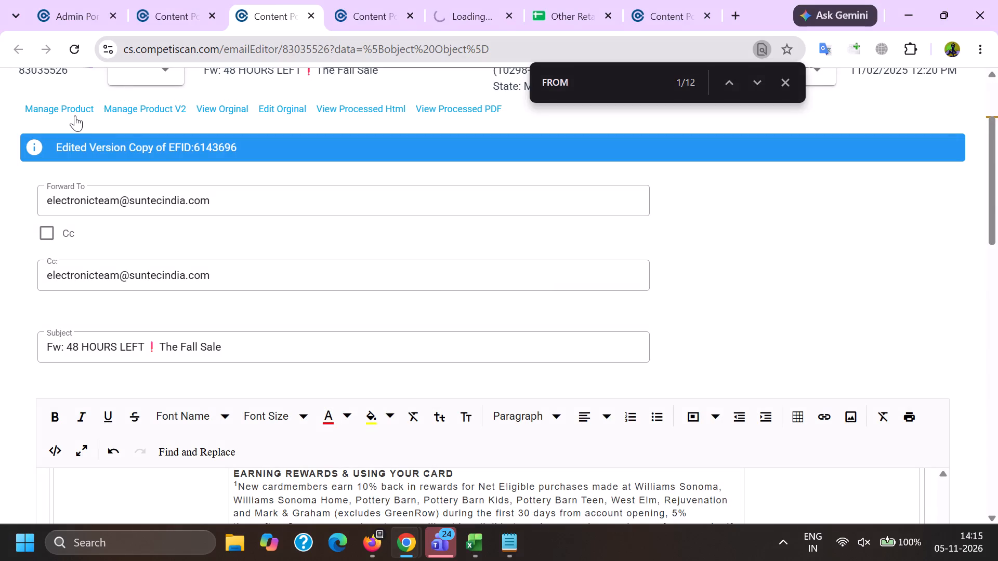
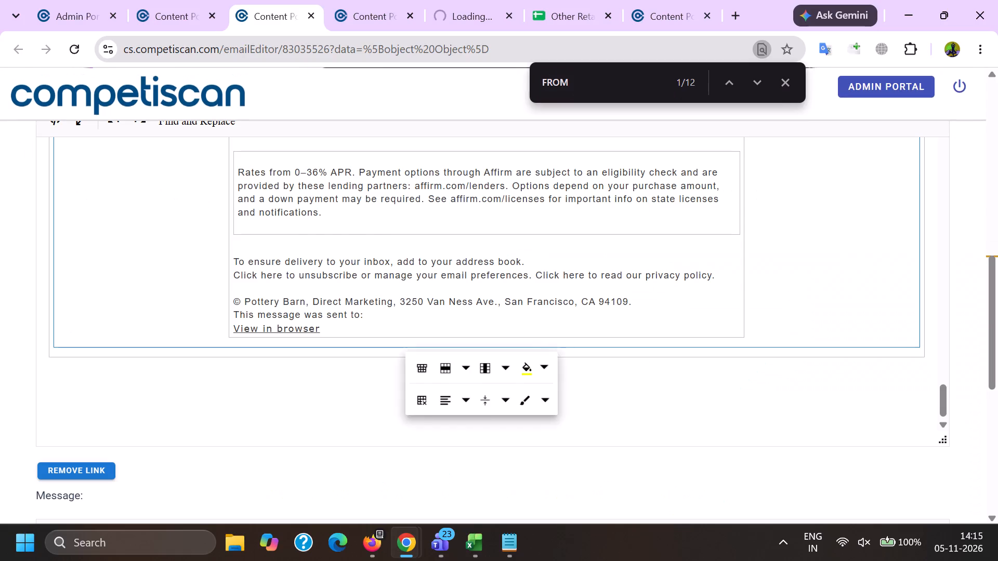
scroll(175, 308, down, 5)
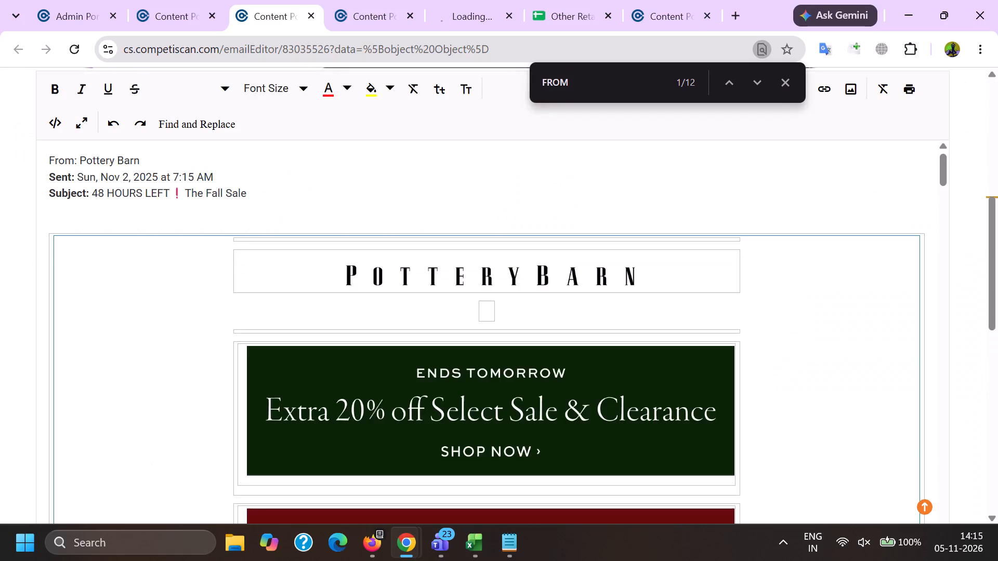
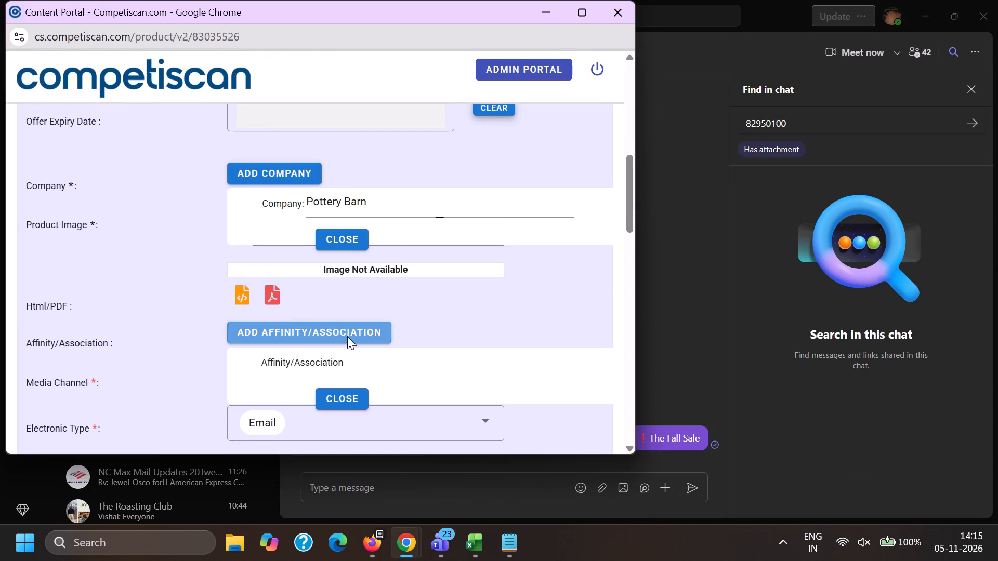
Search the Affinity/Association options for Pottery Barn.
ctrl+click(378, 362)
key(ctrl+v)
Add Pottery Barn as the company and use its logo as the product image.
click(340, 244)
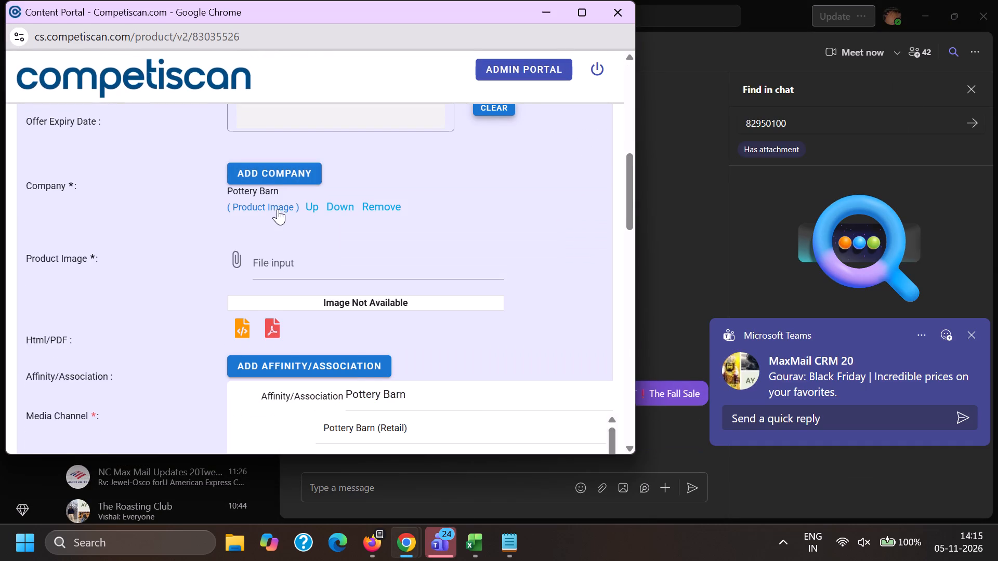
click(278, 208)
Start adding another company by searching for Capital One.
click(278, 182)
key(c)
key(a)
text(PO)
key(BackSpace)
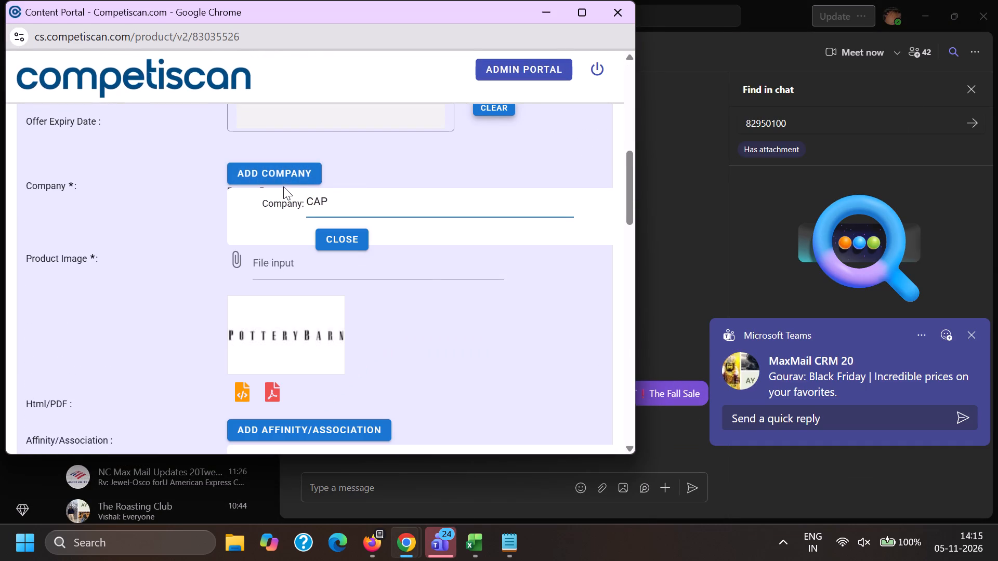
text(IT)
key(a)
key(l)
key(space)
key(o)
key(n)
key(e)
scroll(283, 184, down, 3)
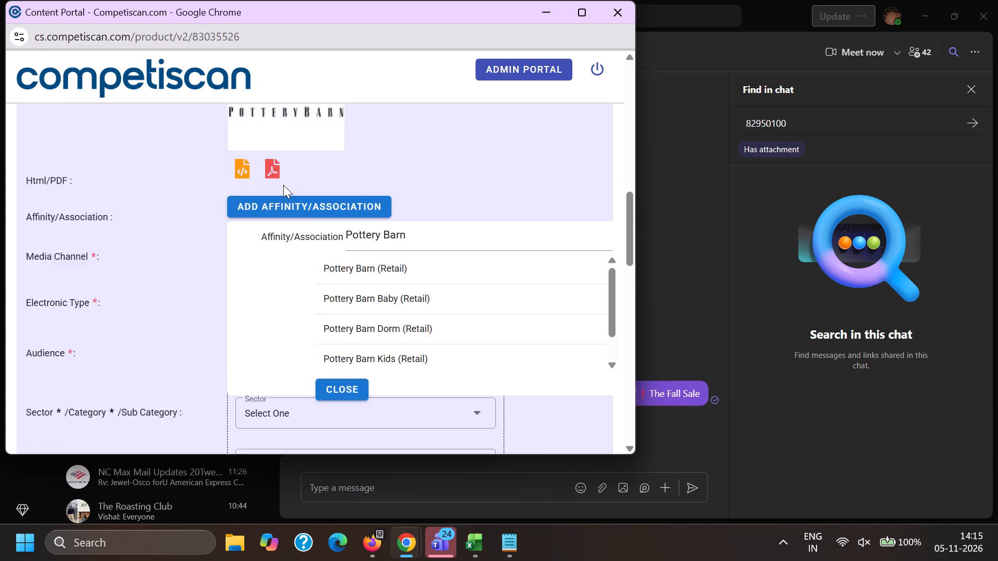
Add Pottery Barn (Retail) as the record's affinity/association.
click(340, 261)
Add Capital One as a company, and look up AFFIRM as a second company.
scroll(329, 308, up, 4)
click(337, 318)
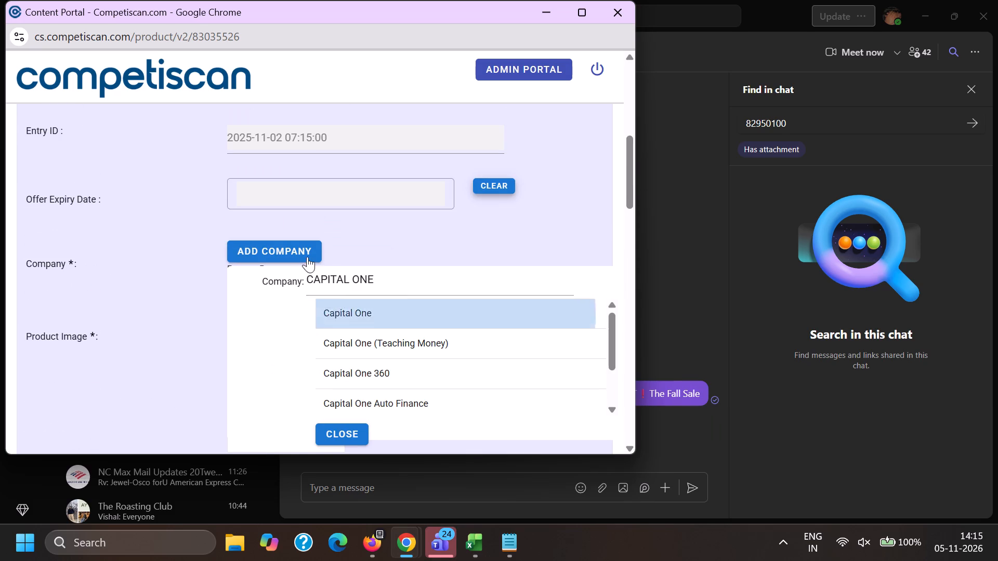
click(307, 256)
key(a)
key(f)
text(FIR)
key(m)
scroll(321, 275, down, 1)
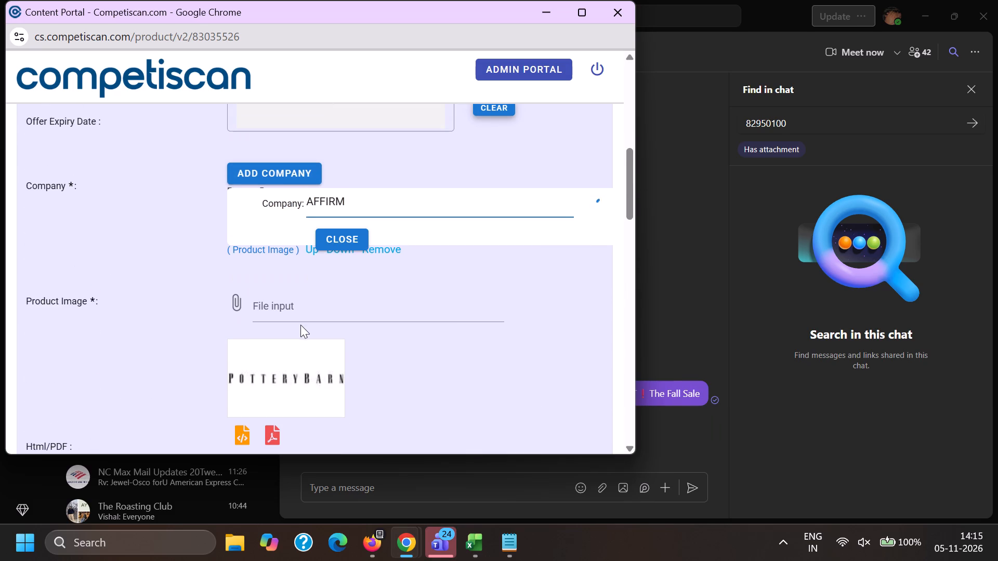
click(348, 239)
Set the classification's sector to Retail.
scroll(343, 204, down, 7)
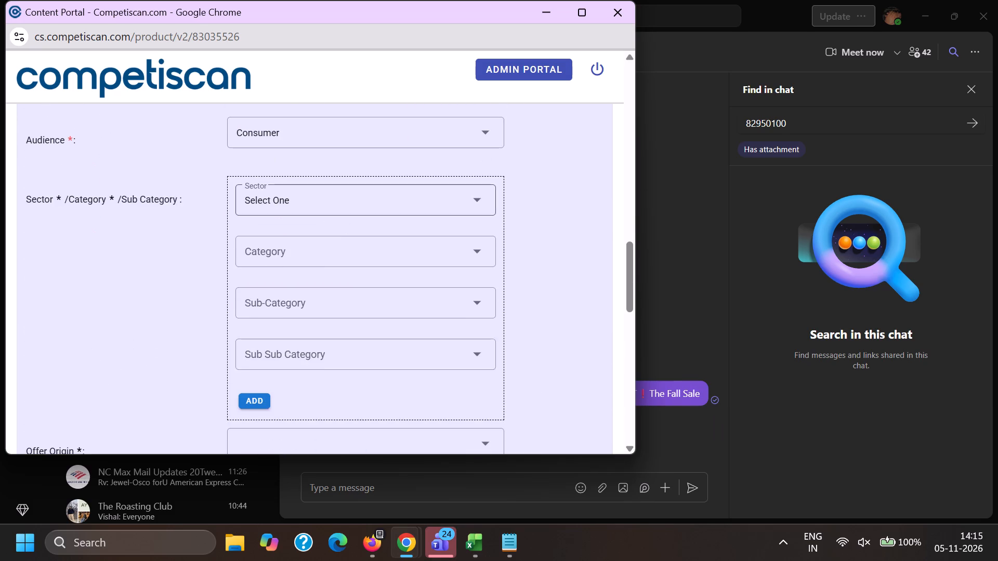
click(313, 201)
scroll(313, 199, down, 7)
click(291, 284)
drag(141, 274, 180, 274)
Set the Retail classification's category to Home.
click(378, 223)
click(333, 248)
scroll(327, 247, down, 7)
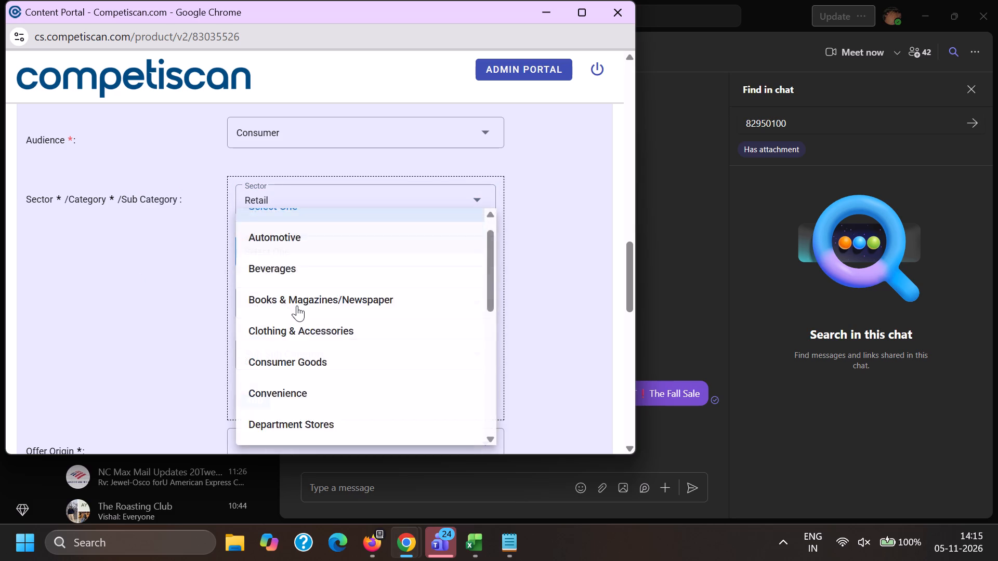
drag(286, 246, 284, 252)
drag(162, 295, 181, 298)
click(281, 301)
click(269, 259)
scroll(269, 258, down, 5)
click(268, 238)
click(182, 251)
Check the products shown in the email body and change the Retail classification's category to Home Improvement.
key(alt+Tab)
key(alt+Tab)
scroll(421, 306, down, 7)
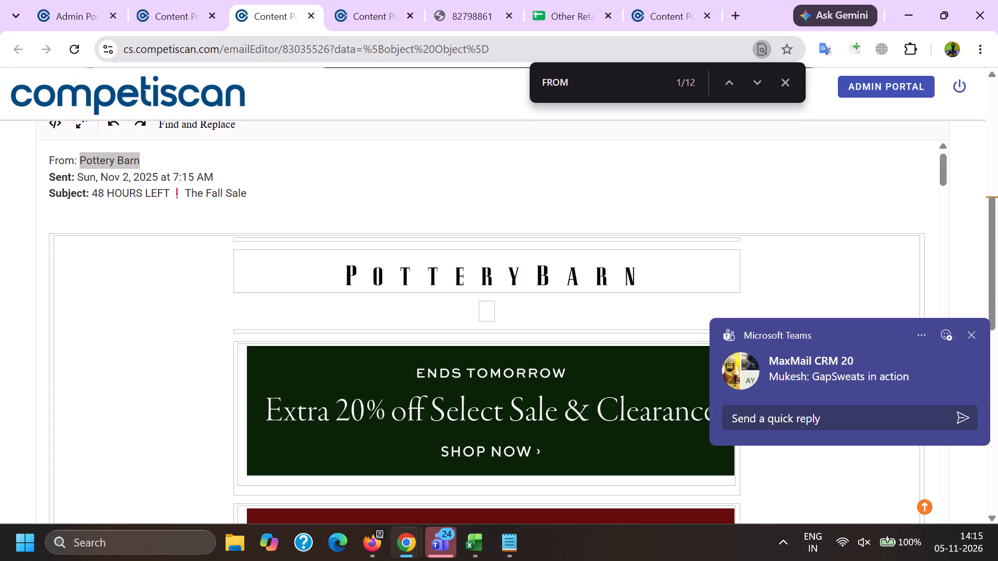
scroll(423, 305, down, 12)
key(alt+Tab)
click(374, 161)
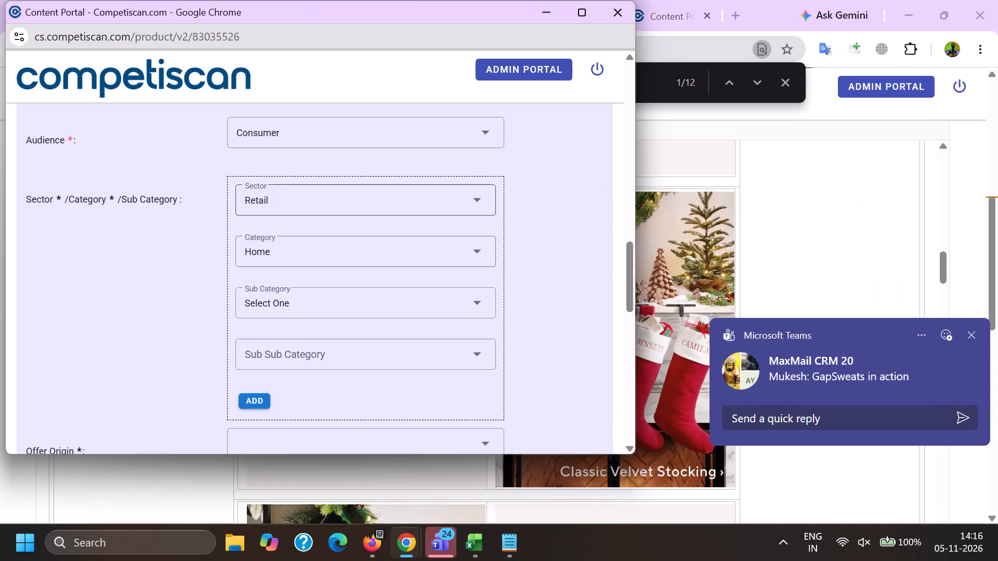
click(260, 248)
scroll(282, 309, down, 3)
scroll(288, 327, up, 4)
click(310, 346)
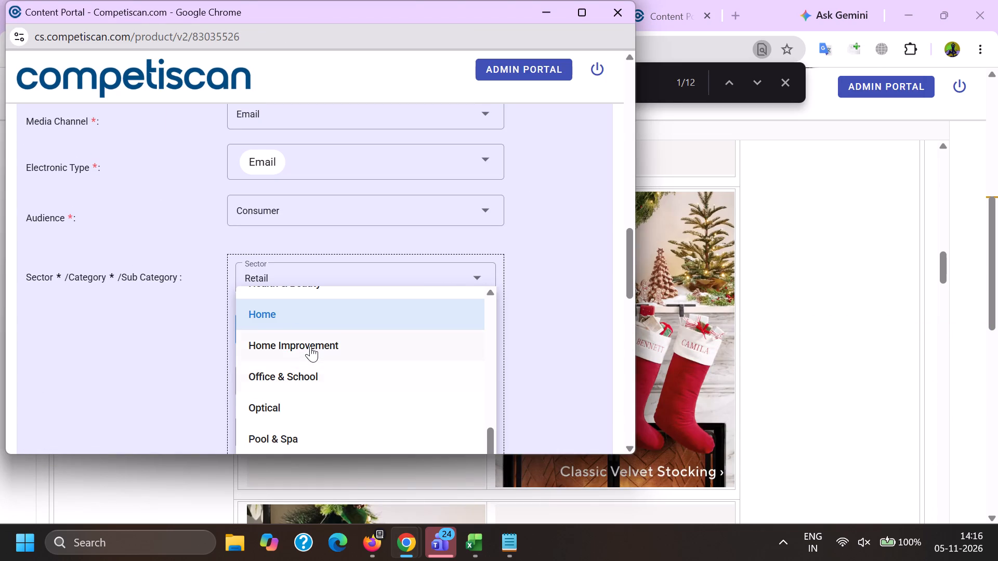
drag(196, 346, 211, 341)
Set the sub category to Holiday Decorations and the sub sub category to Christmas Decorations, and add the classification to the record.
scroll(299, 200, down, 2)
click(280, 231)
scroll(280, 234, down, 4)
scroll(297, 320, down, 2)
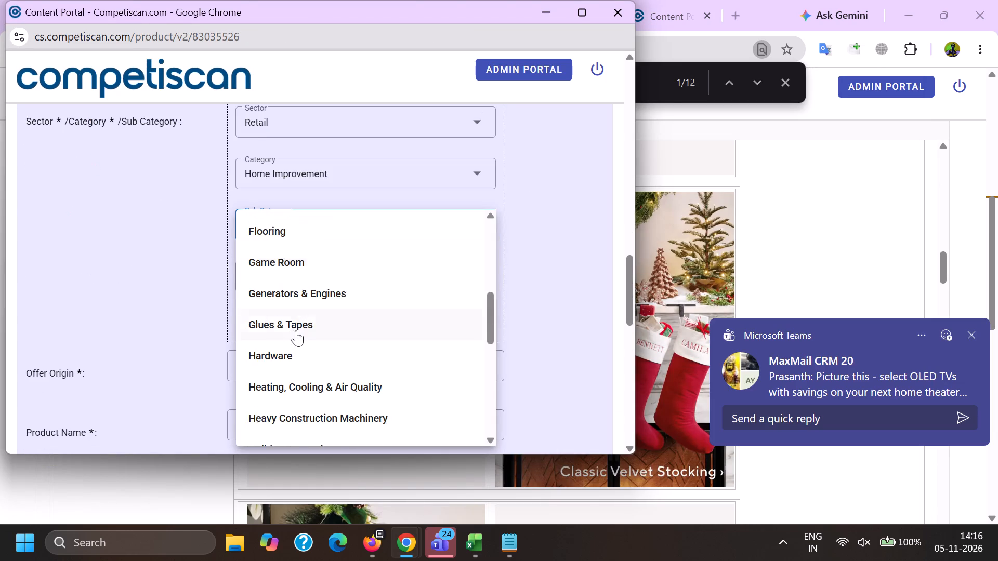
scroll(296, 330, down, 1)
scroll(285, 365, up, 1)
click(301, 298)
click(174, 315)
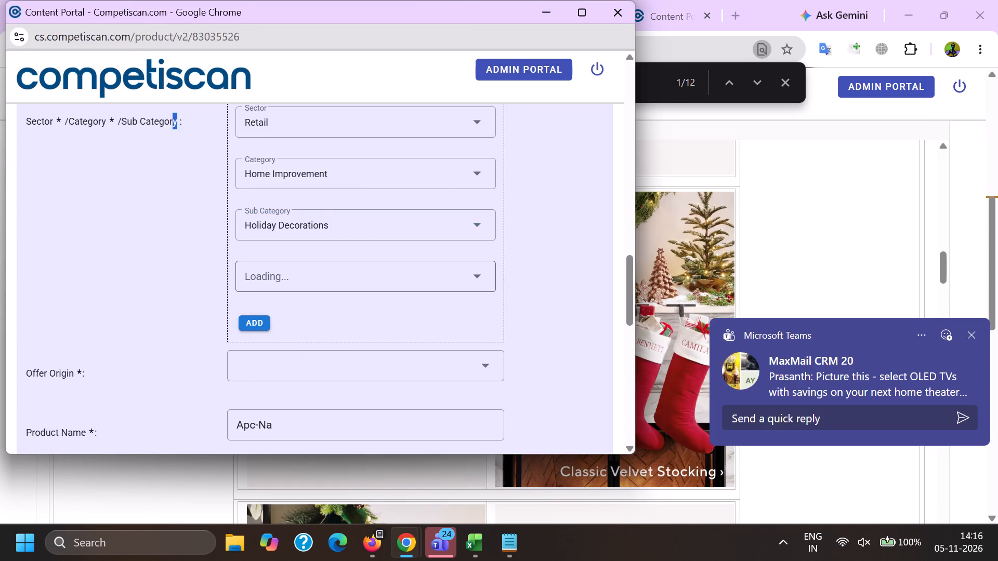
click(261, 285)
click(312, 269)
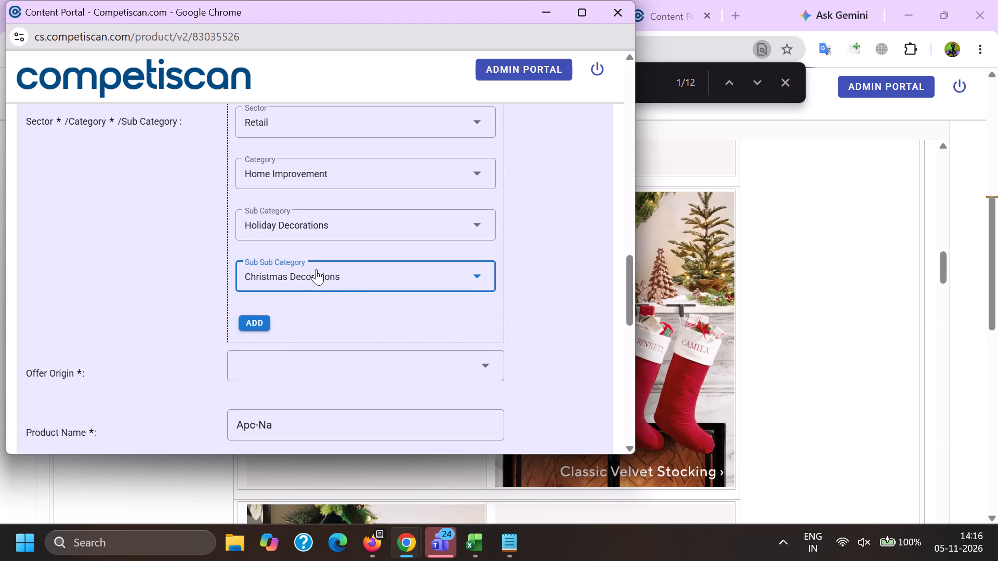
click(262, 320)
Add a second classification with sector Credit Cards, category Payment Cards and sub category Credit Cards.
scroll(324, 235, up, 1)
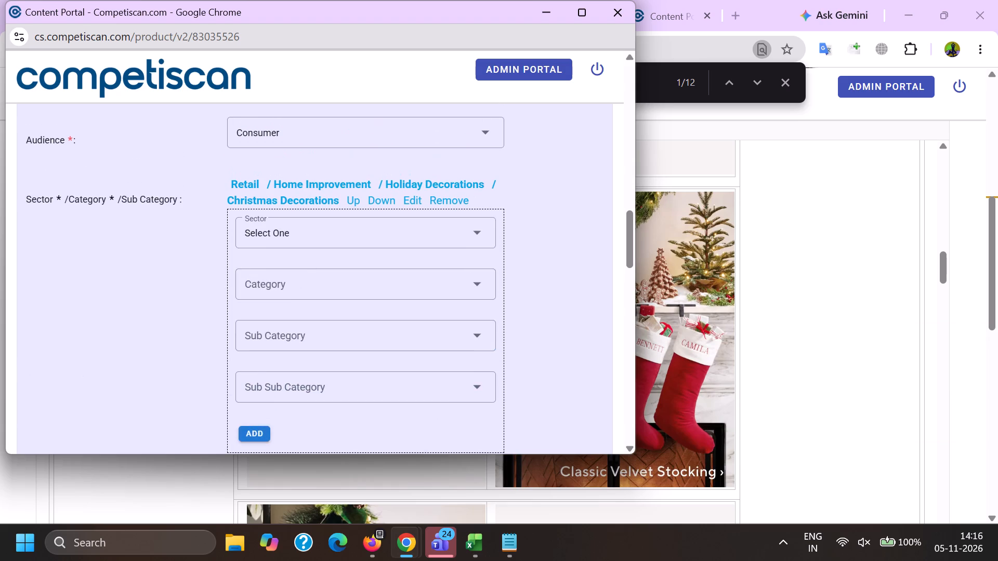
click(292, 239)
scroll(291, 305, up, 6)
click(307, 352)
drag(196, 350, 219, 348)
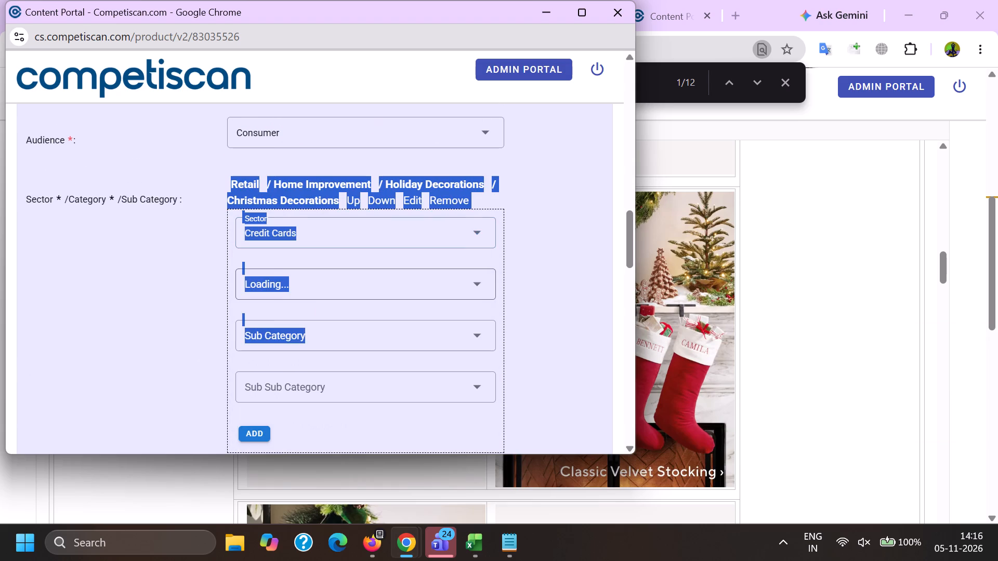
click(295, 280)
scroll(326, 216, up, 1)
scroll(326, 216, down, 1)
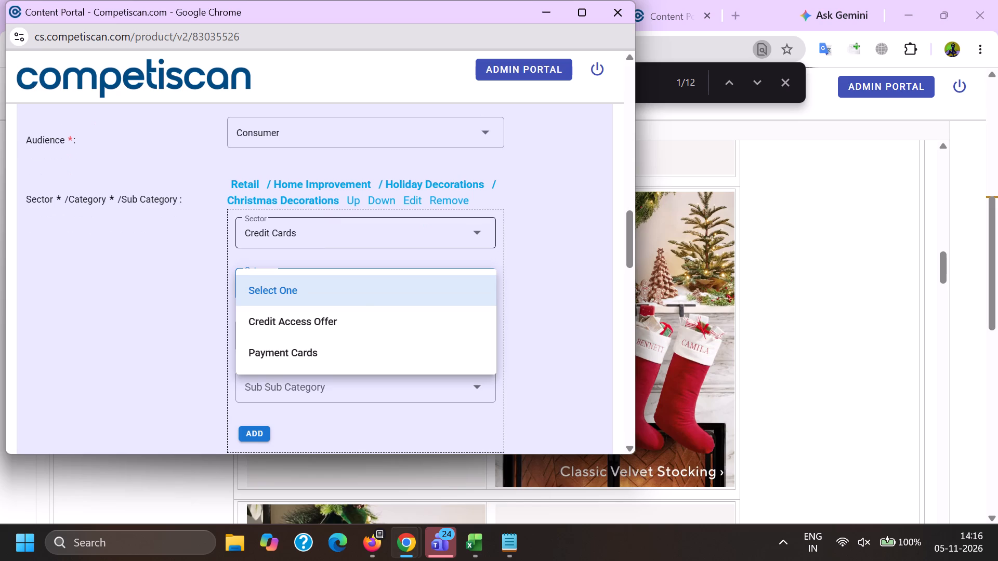
click(340, 340)
click(314, 343)
scroll(312, 278, down, 7)
scroll(305, 358, up, 5)
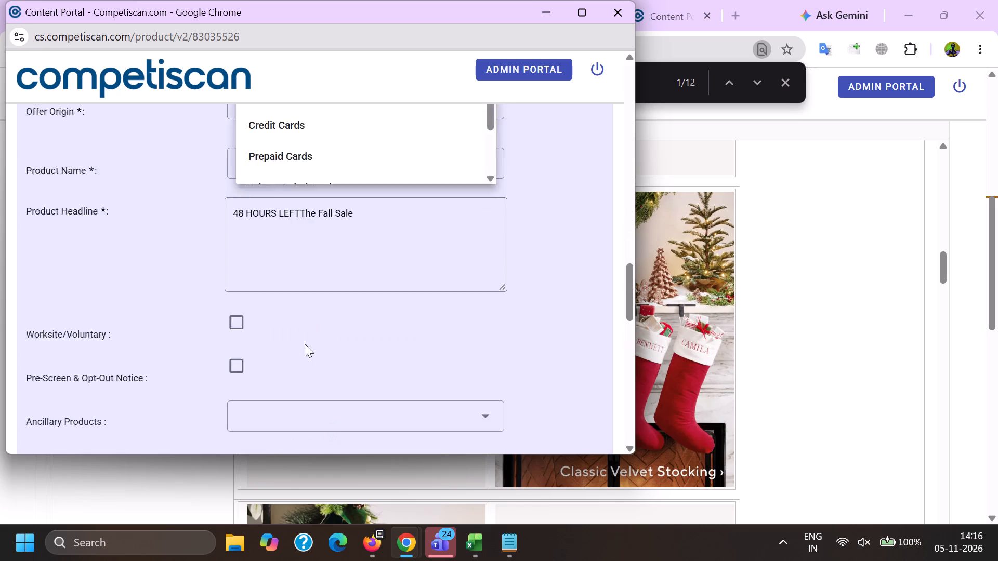
click(294, 349)
drag(201, 329, 209, 327)
click(250, 277)
Move the Retail classification below the Credit Cards one.
scroll(270, 327, up, 3)
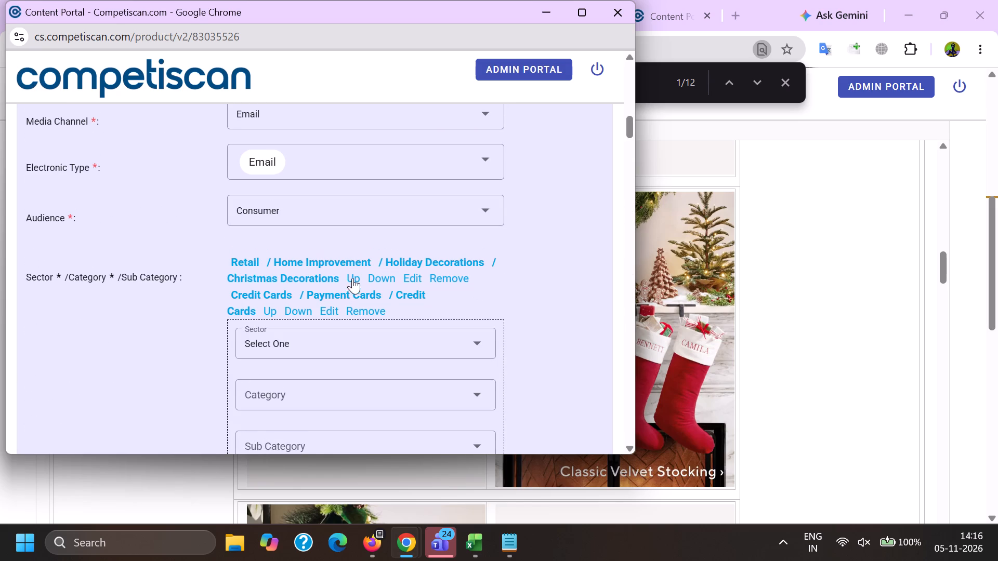
click(378, 278)
Add a third classification under the Mortgage & Loan sector, choosing its category and sub category.
scroll(346, 228, down, 3)
scroll(273, 278, up, 3)
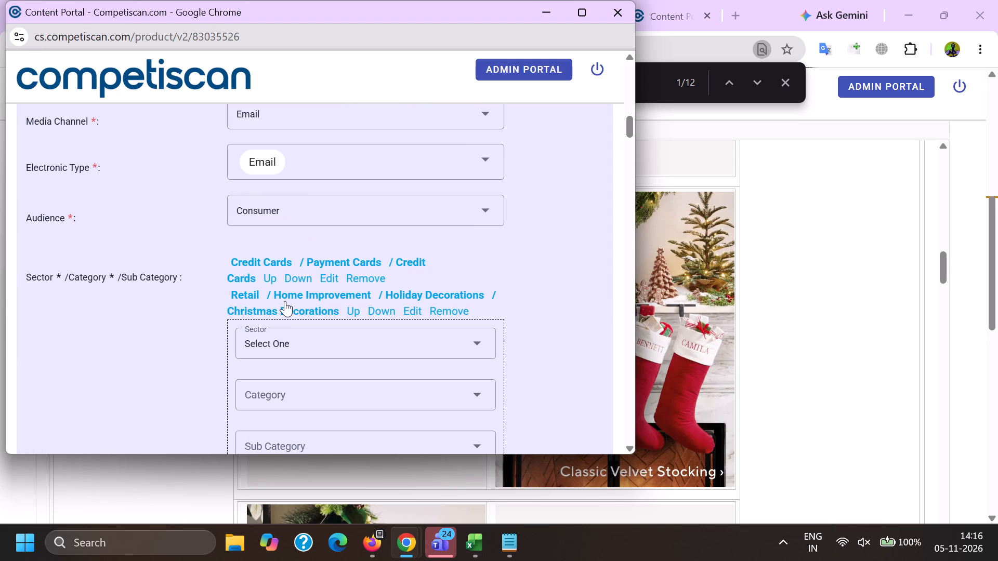
drag(281, 329, 280, 333)
scroll(279, 337, down, 2)
click(301, 360)
drag(185, 353, 198, 344)
scroll(269, 214, down, 3)
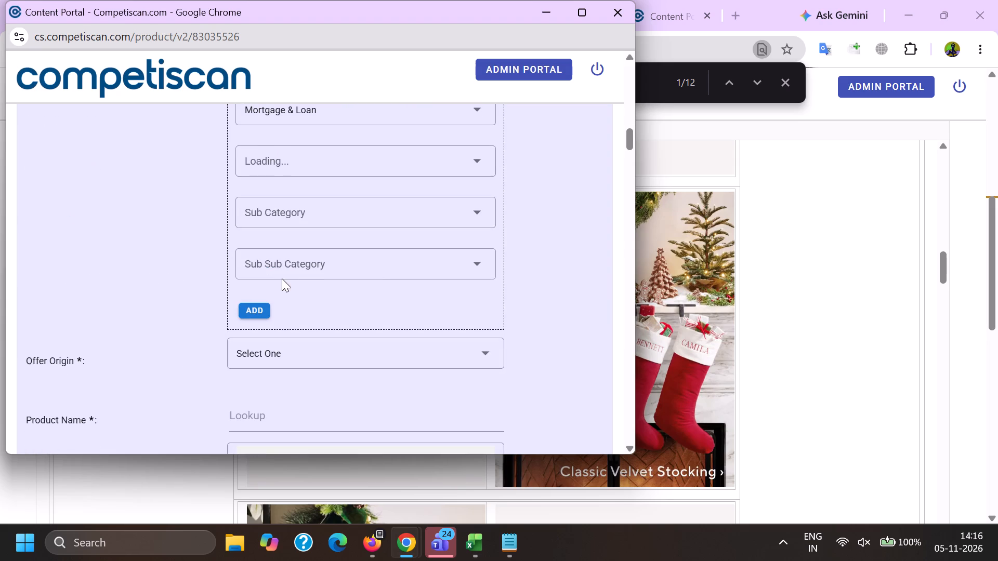
click(270, 169)
click(280, 229)
click(270, 220)
scroll(275, 143, down, 2)
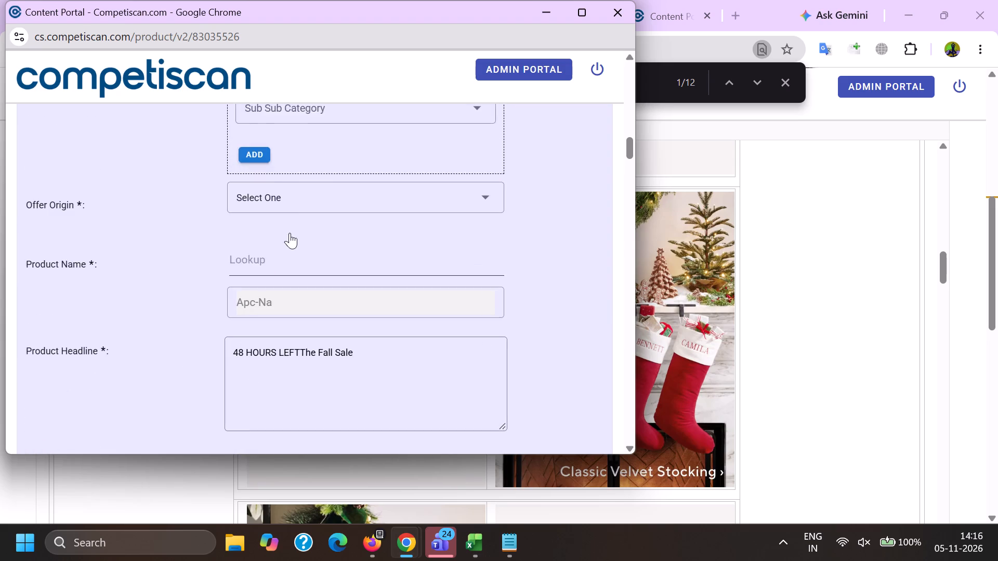
scroll(289, 210, down, 6)
click(296, 249)
drag(169, 231, 198, 226)
click(252, 152)
Set the offer origin to Provider/Bank and the product name to Pottery Barn Key Rewards Visa Credit Card.
click(266, 222)
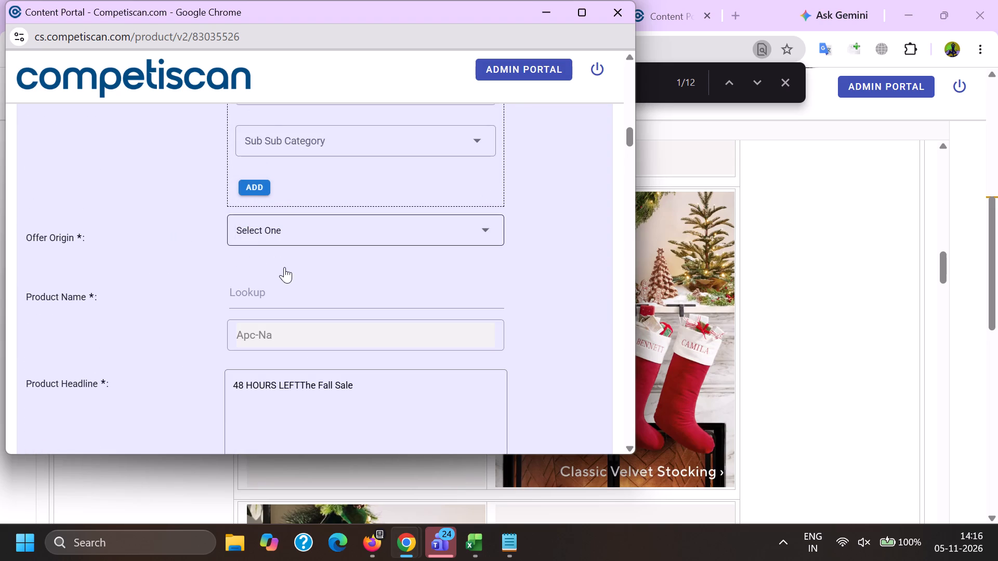
click(285, 281)
double_click(277, 297)
key(ctrl+v)
click(284, 363)
scroll(288, 354, up, 4)
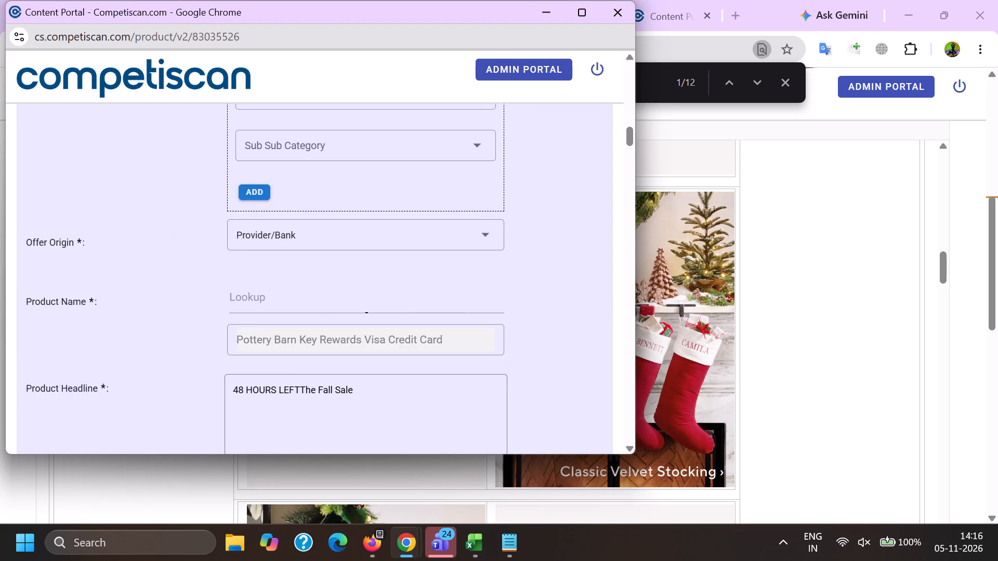
click(302, 200)
Replace the product headline with the subject line copied from email 83035526 in the email editor.
scroll(302, 198, down, 5)
drag(411, 272, 1, 288)
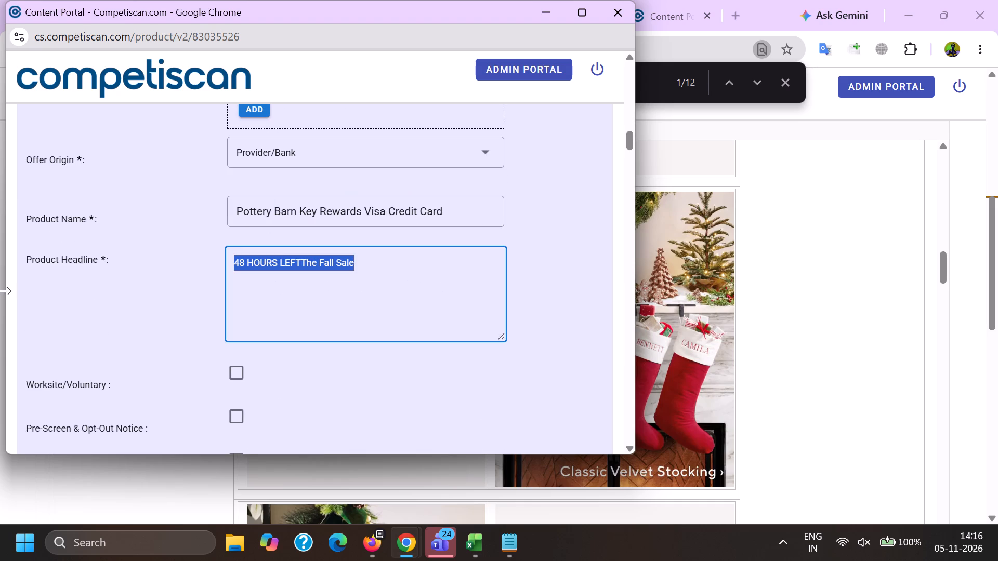
key(BackSpace)
key(alt+Tab)
scroll(348, 386, up, 20)
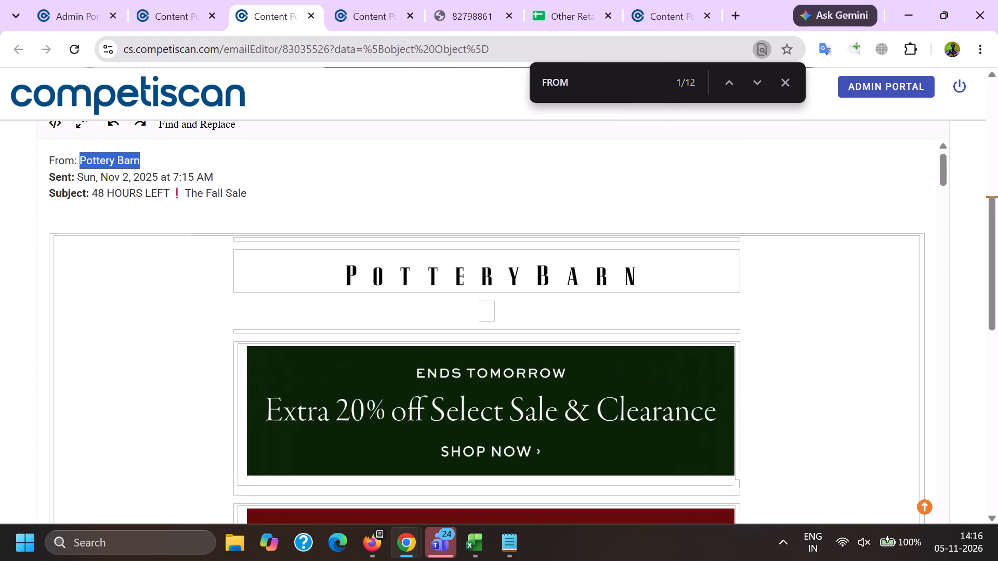
scroll(299, 373, up, 1)
drag(95, 272, 227, 276)
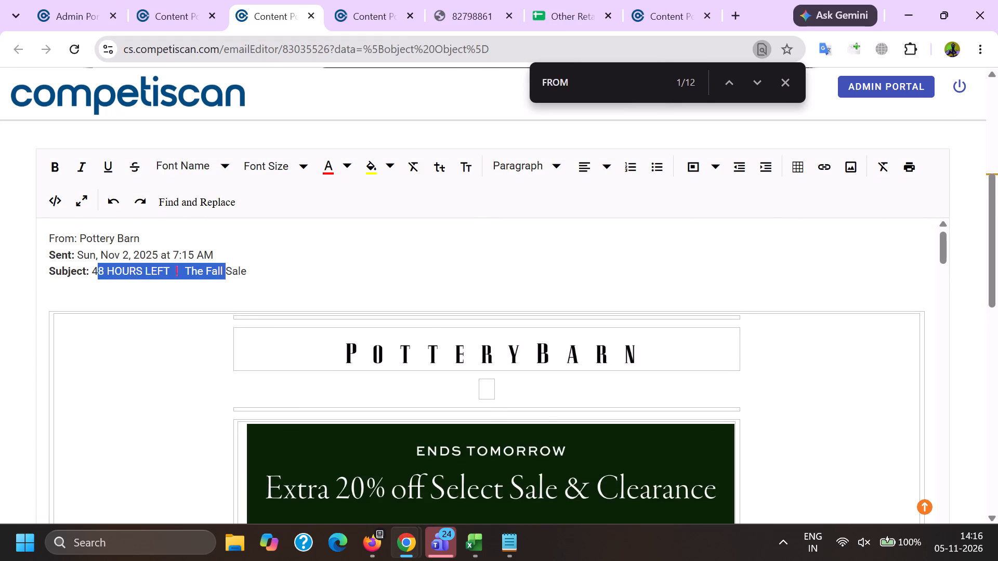
click(96, 269)
drag(96, 269, 104, 271)
shift+click(246, 275)
key(ctrl+c)
key(alt+Tab)
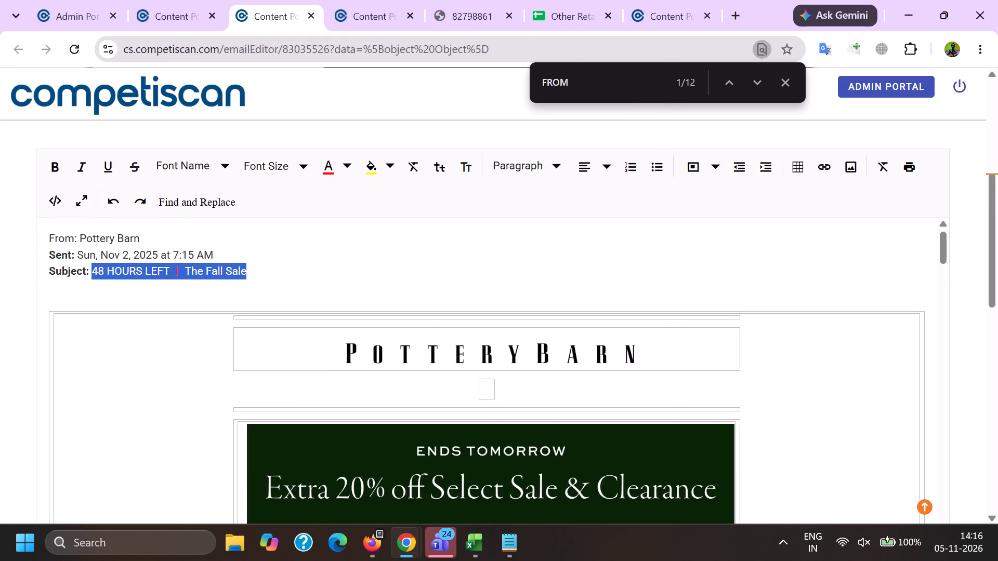
key(ctrl+v)
Edit the pasted product headline to read "48 HOURS LEF The Fall Sale." with a trailing space.
click(316, 254)
key(BackSpace)
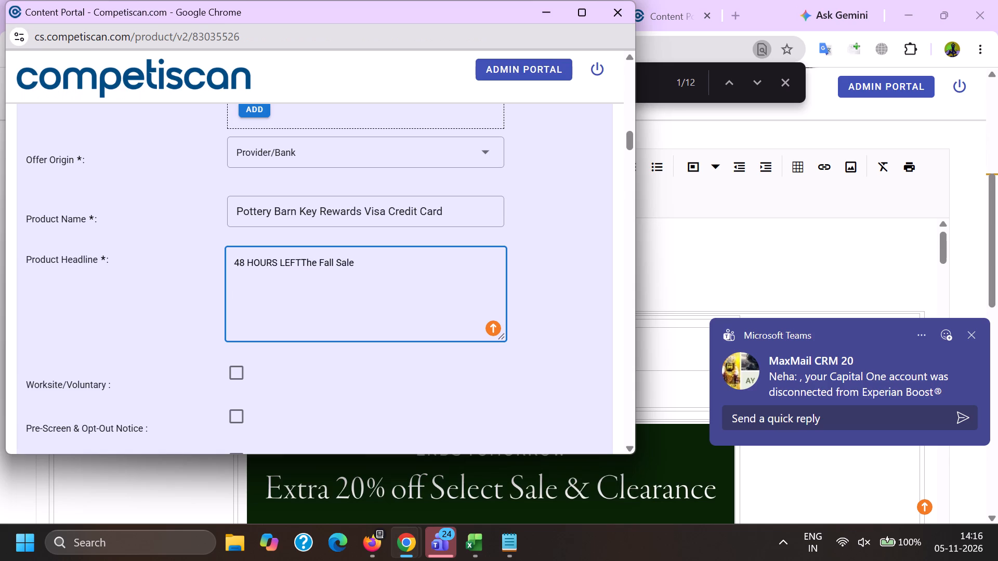
key(BackSpace)
key(space)
click(274, 311)
key(BackSpace)
key(BackSpace)
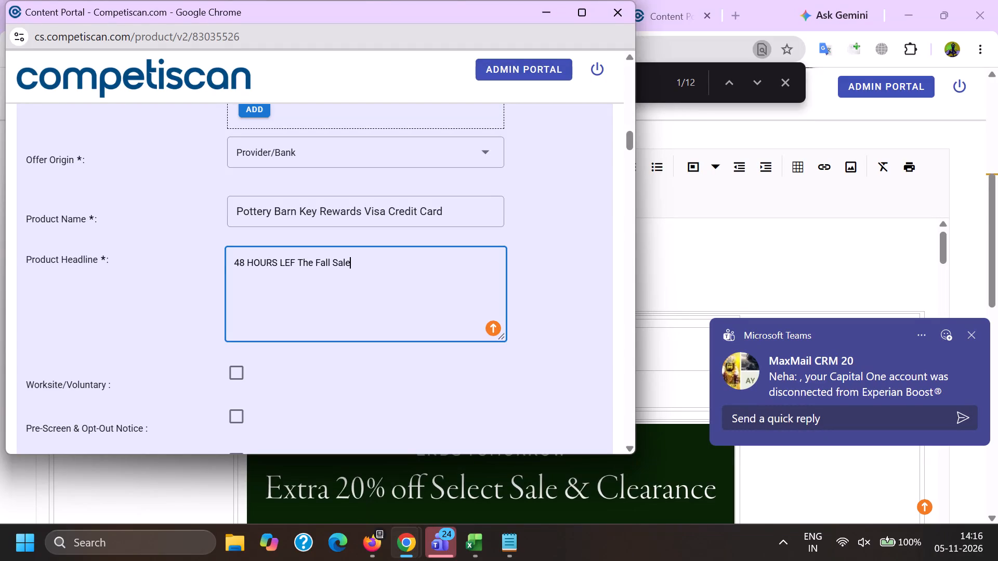
key(period)
key(space)
Copy "Earn 10% back in rewards" from the headline of product record 20991426 and append it to this record's headline.
key(alt+Tab)
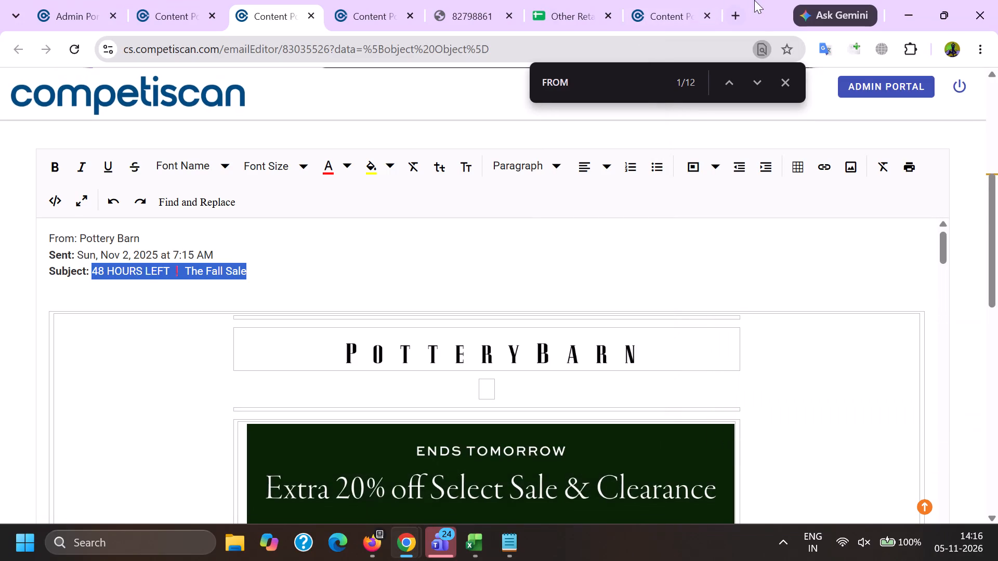
click(651, 0)
scroll(493, 336, up, 11)
double_click(489, 249)
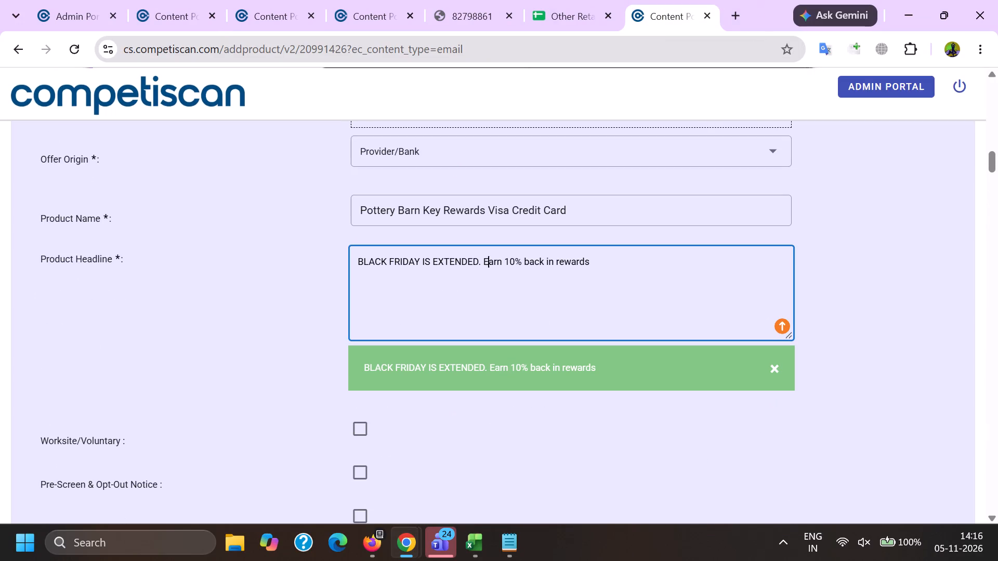
shift+click(616, 257)
key(ctrl+c)
key(alt+Tab)
key(ctrl+v)
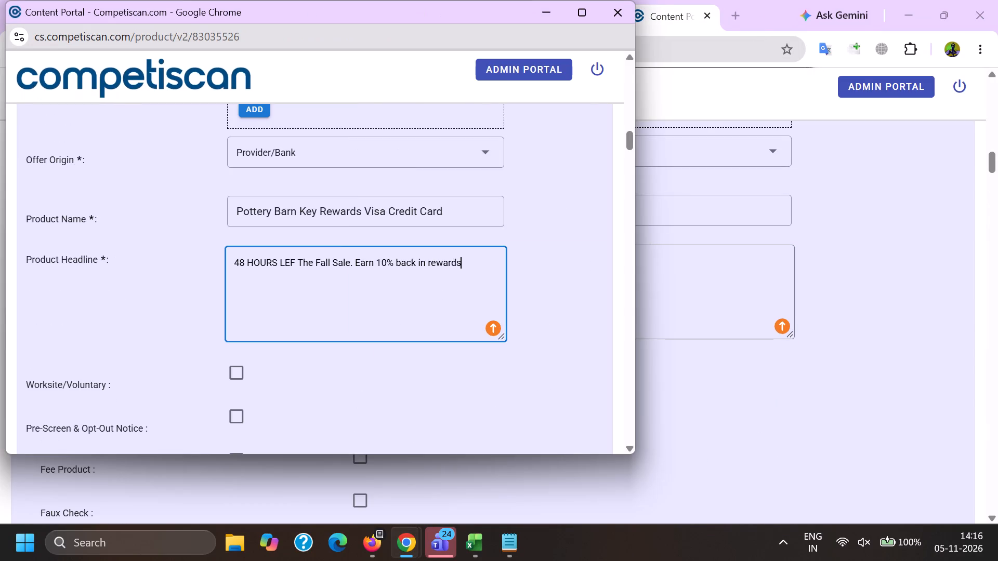
Set the response mechanism to URL/Website and the mailing type to Acquisition.
scroll(320, 258, down, 5)
click(288, 230)
scroll(304, 142, down, 7)
click(297, 333)
click(89, 332)
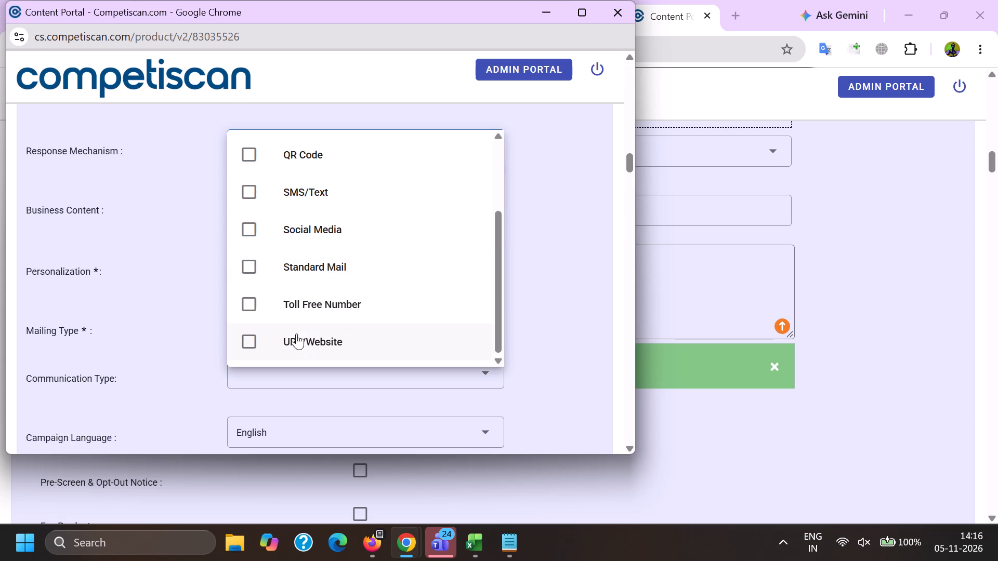
click(320, 346)
click(286, 322)
click(282, 256)
drag(166, 310, 180, 319)
Set the communication types to Bonuses/Contests/Incentives, Co-Brand and Mobile Application.
click(301, 373)
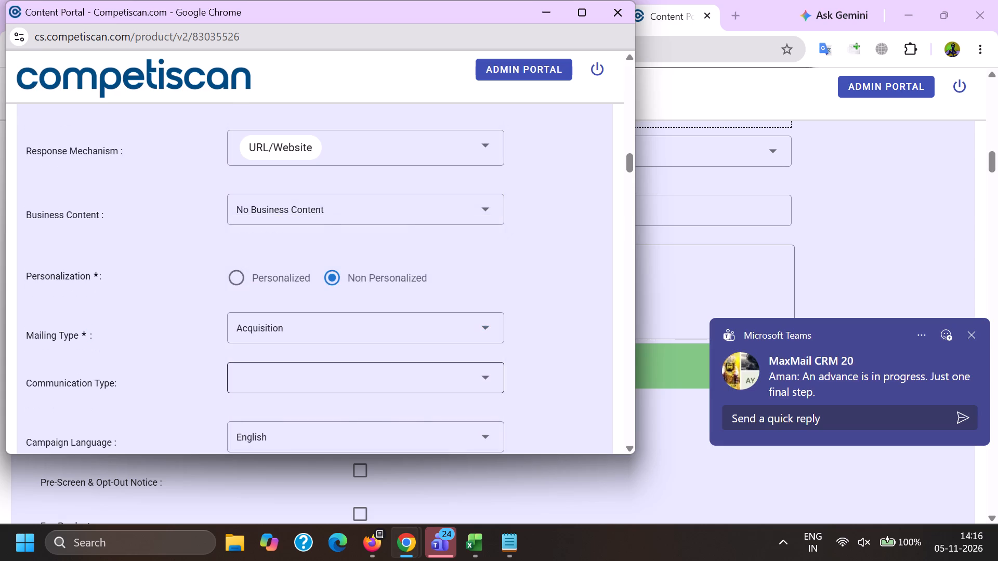
scroll(324, 216, down, 3)
click(319, 263)
scroll(319, 266, down, 4)
click(300, 311)
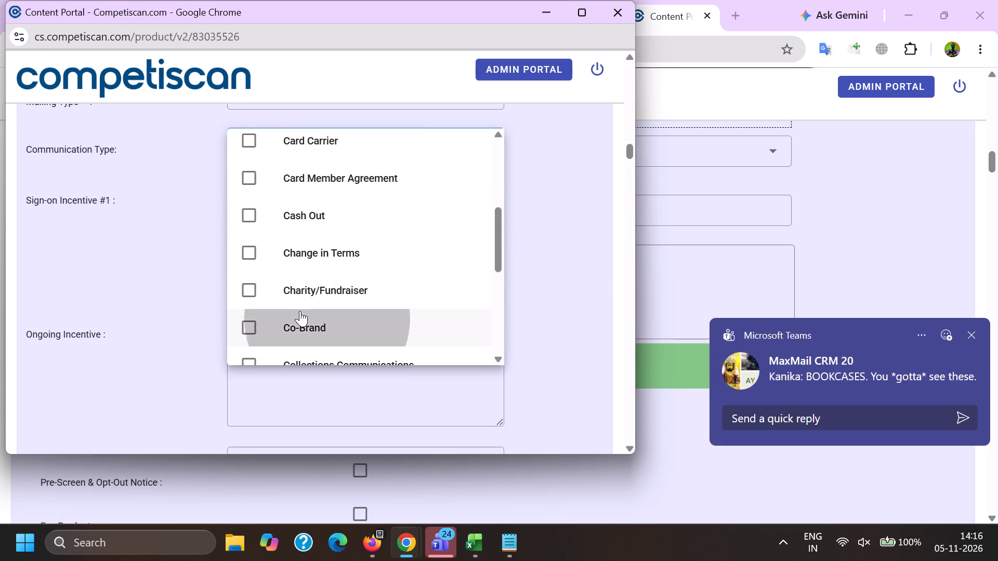
scroll(299, 311, down, 13)
scroll(315, 285, up, 4)
click(320, 332)
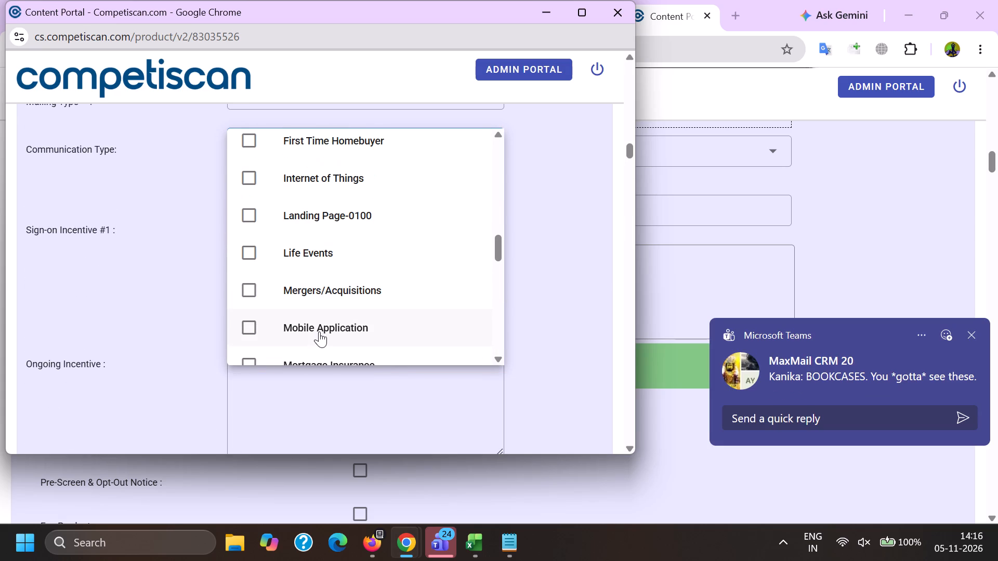
click(123, 298)
Copy "10% back in rewards during the first 30 days from account opening" from record 20991426 into Sign-on Incentive #1.
key(alt+Tab)
scroll(673, 221, down, 10)
drag(701, 231, 56, 192)
key(ctrl+c)
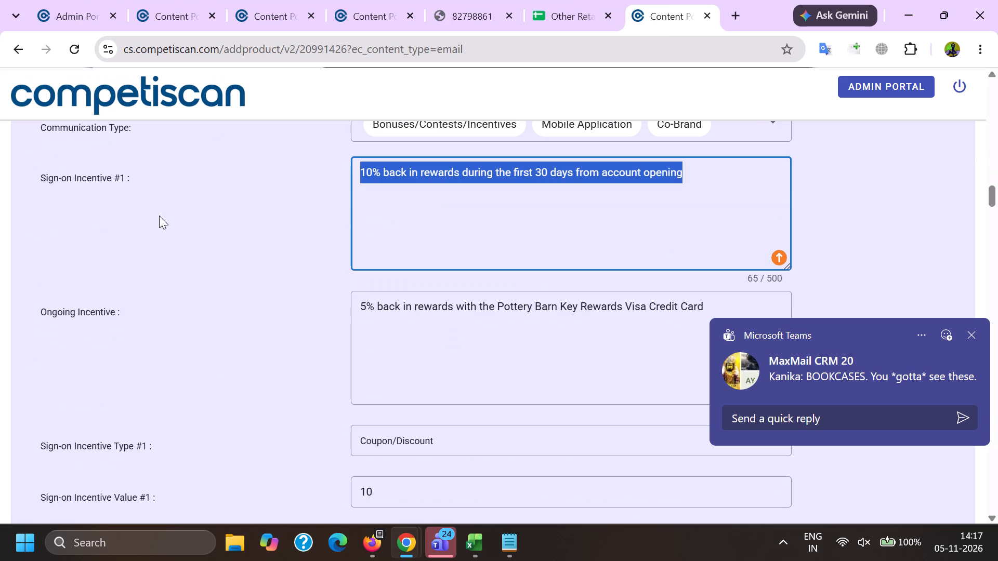
key(alt+Tab)
click(308, 280)
key(ctrl+v)
Copy "5% back in rewards with the Pottery Barn Key Rewards Visa Credit Card" from record 20991426 into Ongoing Incentive of record 83035526.
ctrl+click(309, 342)
key(alt+Tab)
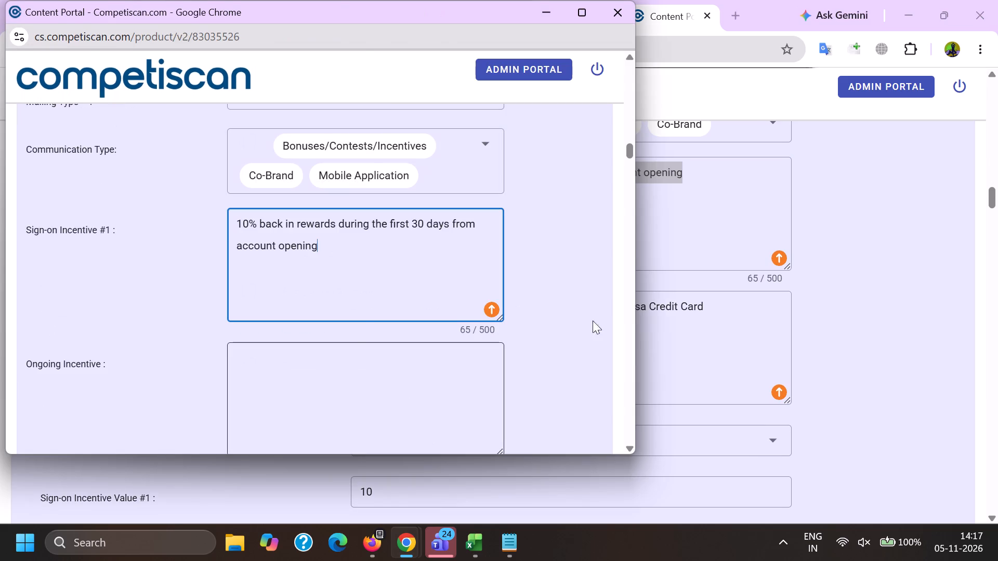
scroll(618, 272, down, 3)
drag(740, 207, 123, 116)
key(ctrl+c)
key(alt+Tab)
key(ctrl+v)
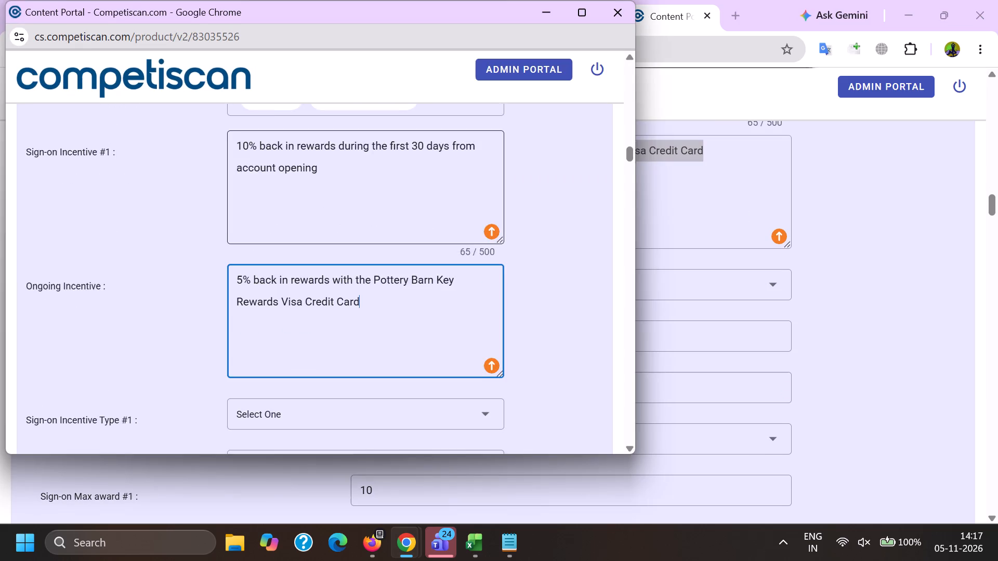
Set Sign-on Incentive Type #1 to Coupon/Discount and Sign-on Incentive Value #1 to 10.00.
scroll(267, 193, down, 3)
click(271, 180)
scroll(271, 181, down, 7)
click(284, 289)
drag(141, 274, 156, 269)
click(240, 218)
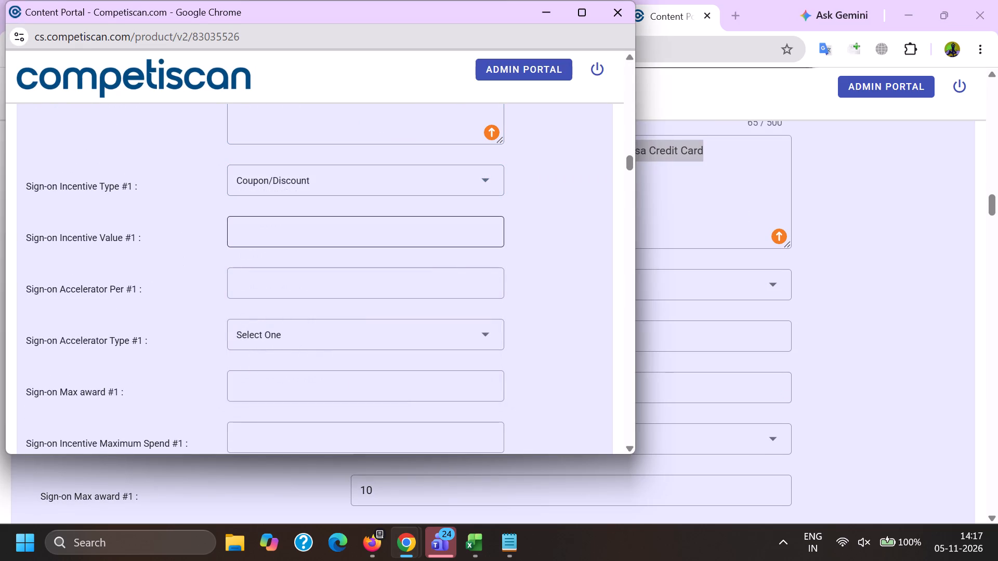
key(1)
key(0)
key(period)
key(0)
key(0)
Set Sign-on Max award #1 to 10.00, the incentive window #1 to 1 month and Sign-on Fixed date #1 to Yes.
key(Tab)
key(Tab)
key(Tab)
key(1)
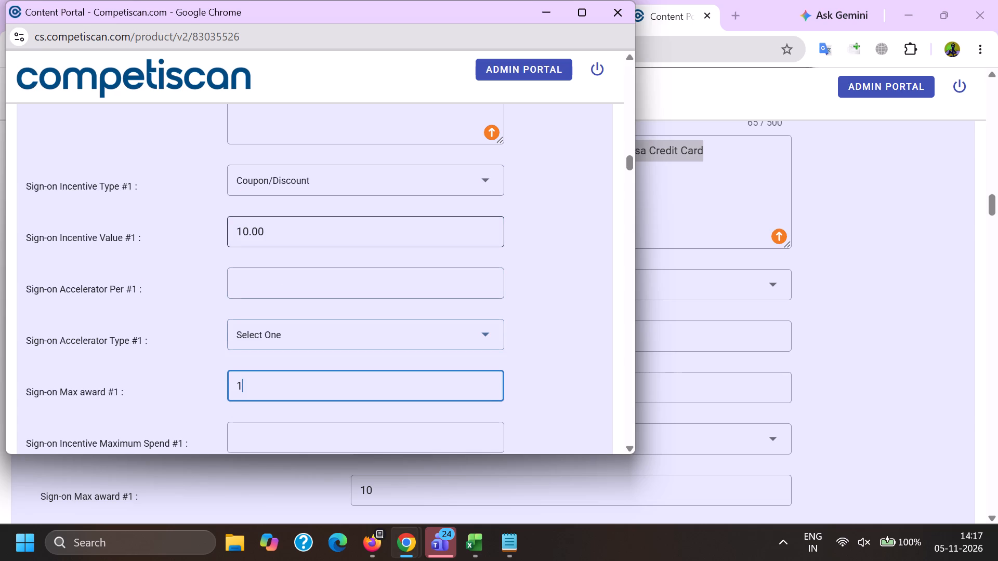
key(0)
key(period)
key(0)
key(0)
key(Tab)
key(Tab)
key(Tab)
key(1)
scroll(263, 232, down, 2)
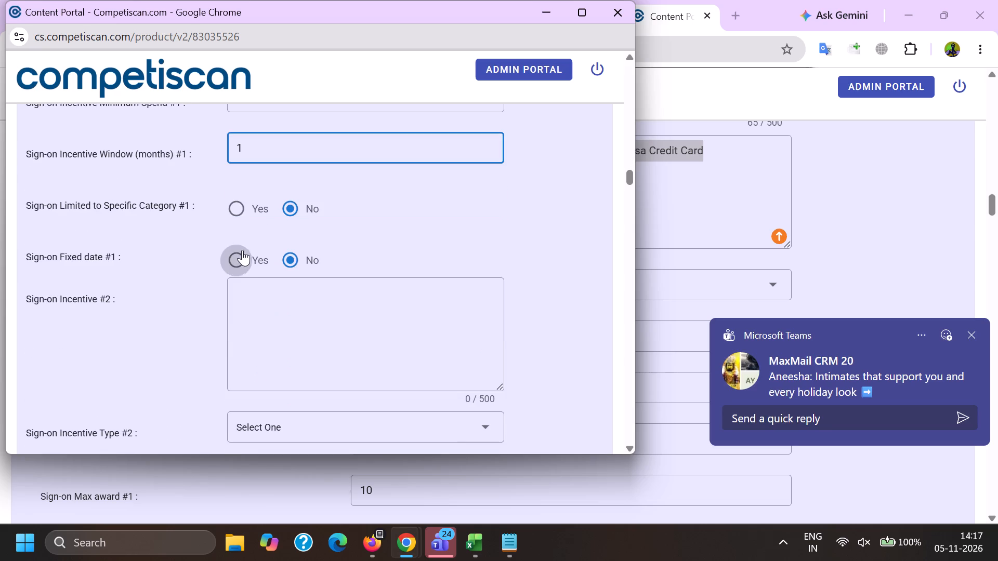
click(241, 258)
Choose the mortgage and loan application type, and enter 36 as the upper APR and 0 as the lower APR.
scroll(241, 259, down, 4)
scroll(241, 259, up, 1)
scroll(241, 260, down, 17)
scroll(275, 267, down, 4)
click(277, 318)
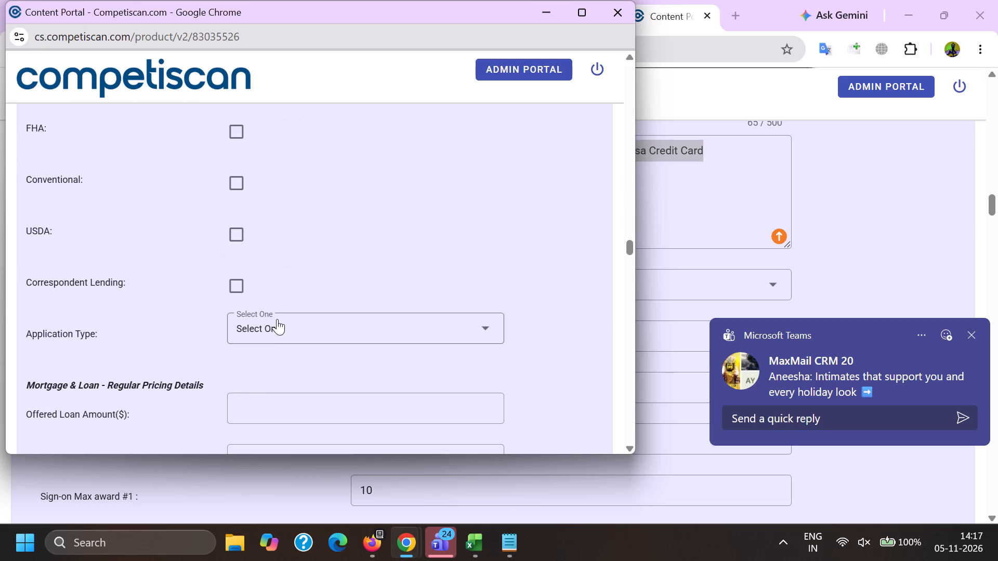
scroll(331, 185, down, 1)
click(337, 260)
click(153, 255)
scroll(249, 210, down, 4)
click(263, 264)
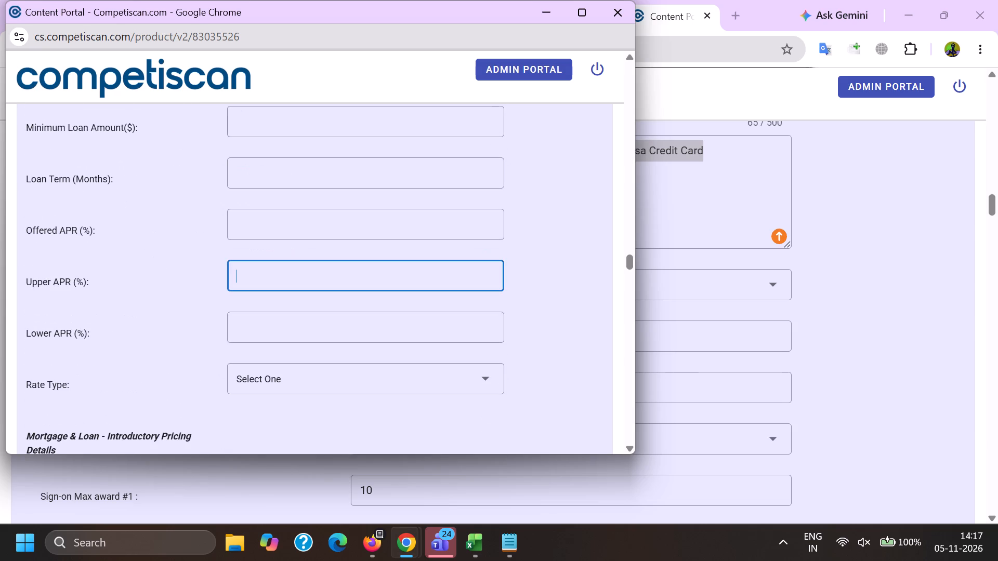
text(36)
key(Tab)
key(0)
Set the payment card application type to Invitation to Apply and the card network to Visa.
scroll(259, 269, down, 4)
scroll(232, 314, down, 3)
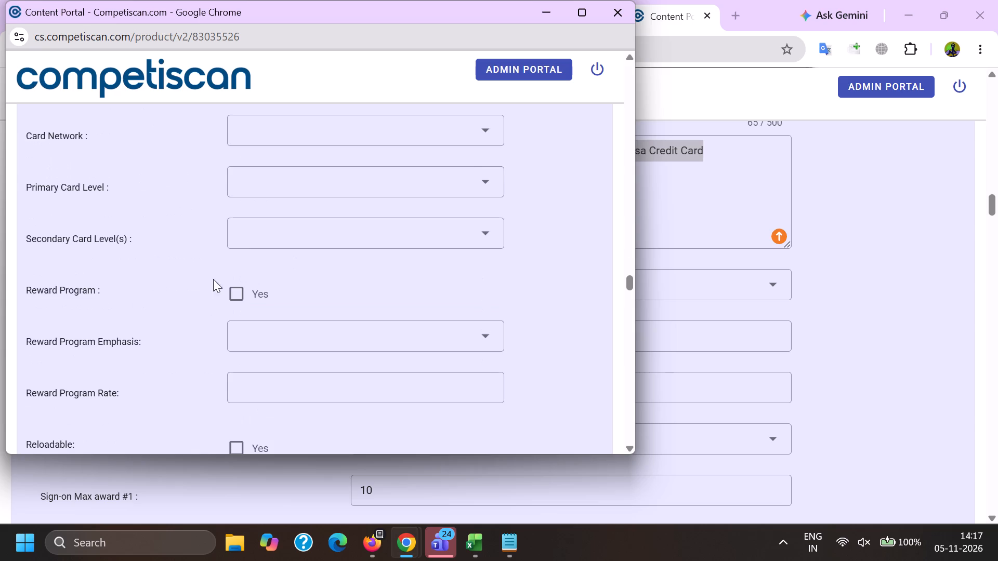
scroll(258, 303, up, 3)
click(269, 298)
scroll(313, 171, down, 1)
click(308, 299)
drag(148, 314, 163, 316)
click(258, 285)
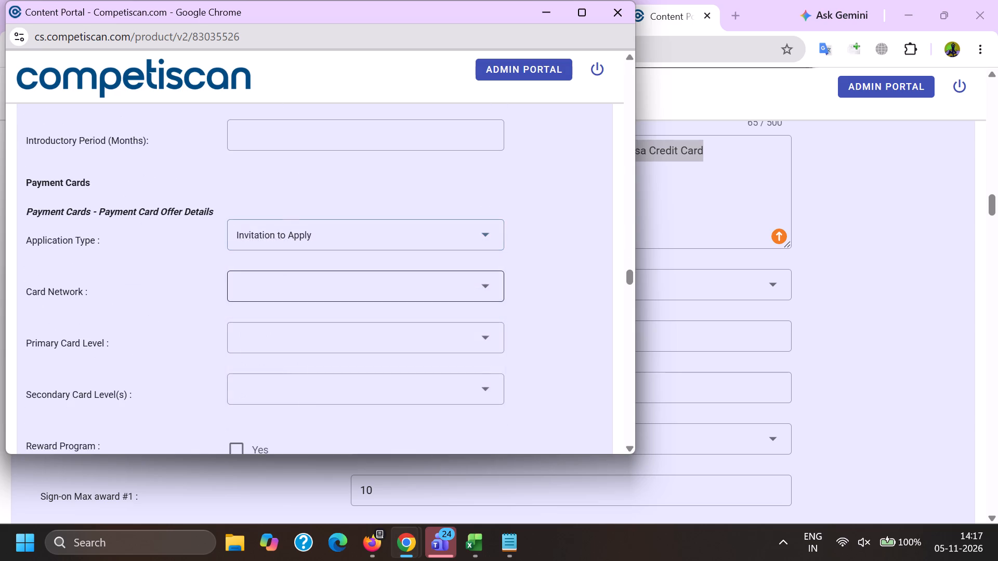
scroll(280, 207, down, 2)
click(297, 285)
drag(166, 277, 197, 272)
Set the primary card level to Visa Signature and mark Reward Program as Yes.
click(270, 193)
scroll(280, 274, down, 7)
click(309, 339)
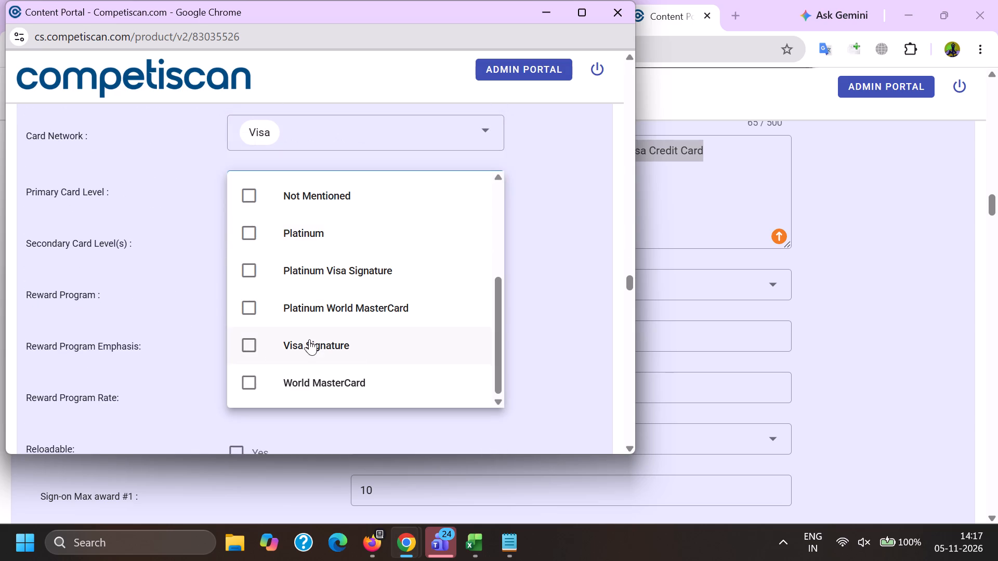
click(181, 322)
click(247, 291)
click(234, 299)
double_click(145, 372)
Mark Credit Card Mentioned in the retail credit section and submit the product record.
key(End)
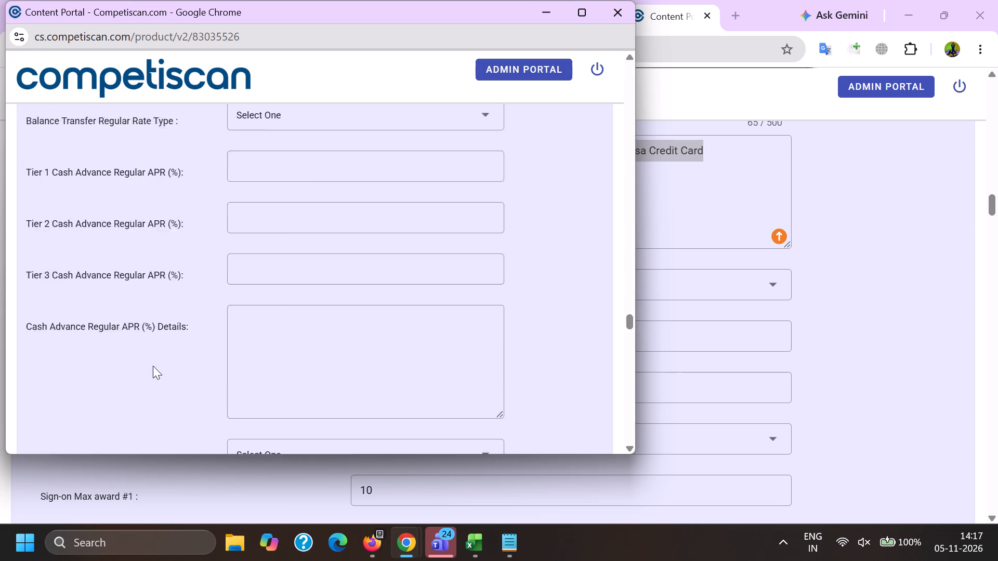
click(237, 210)
click(260, 437)
Close the PDF of email 82798861 and open the processed PDF of email 83035526.
key(alt+Tab)
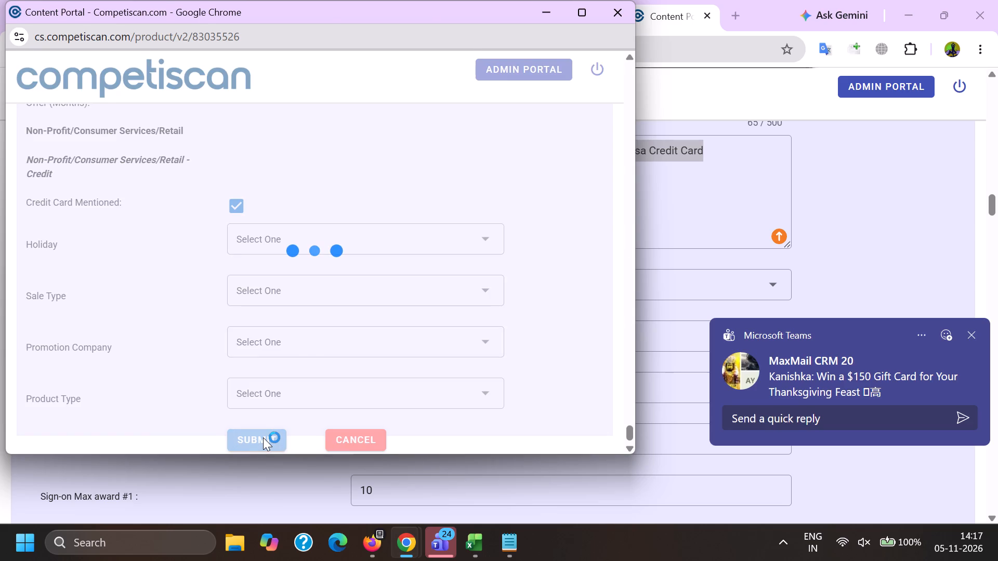
click(517, 0)
click(408, 0)
double_click(412, 16)
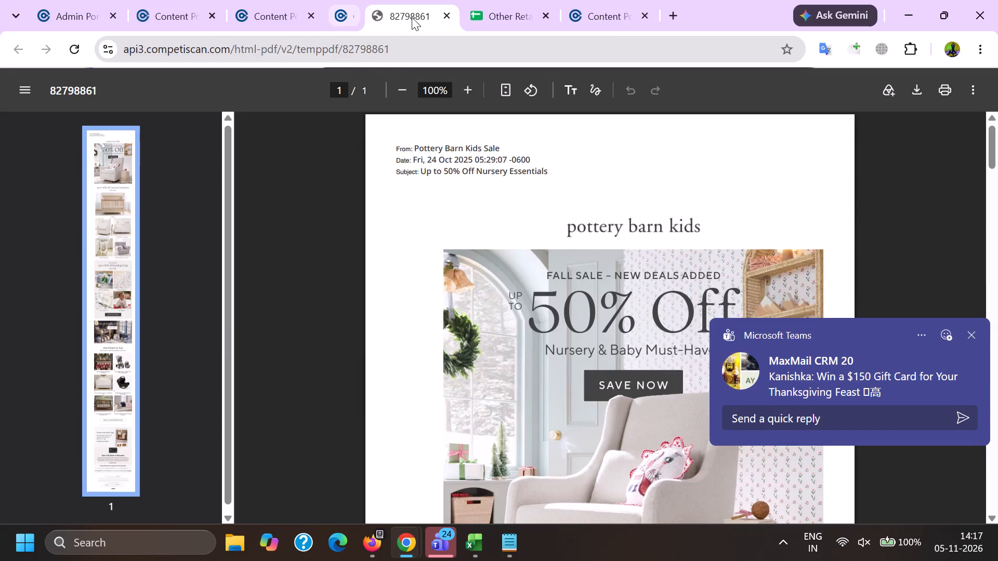
click(252, 0)
scroll(140, 180, up, 13)
ctrl+click(450, 232)
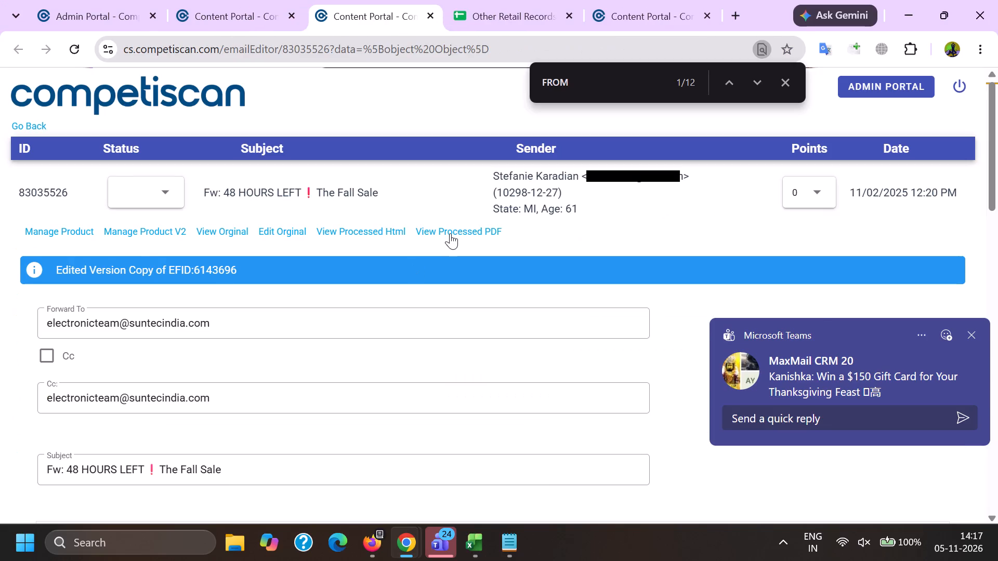
Switch to Firefox and rerun the "e.potterybarn.com" email search with copies included.
click(377, 546)
click(189, 477)
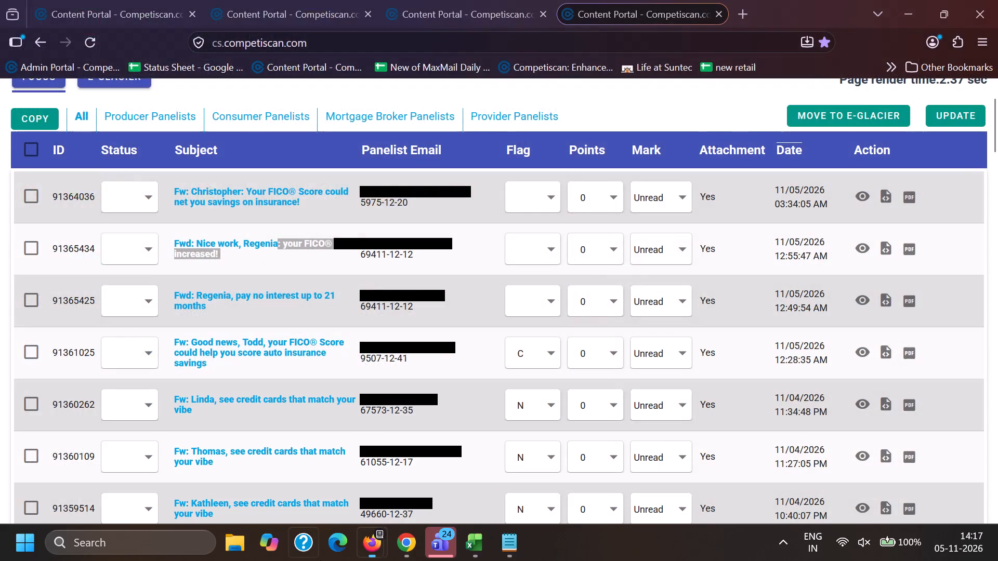
click(314, 0)
scroll(261, 347, down, 10)
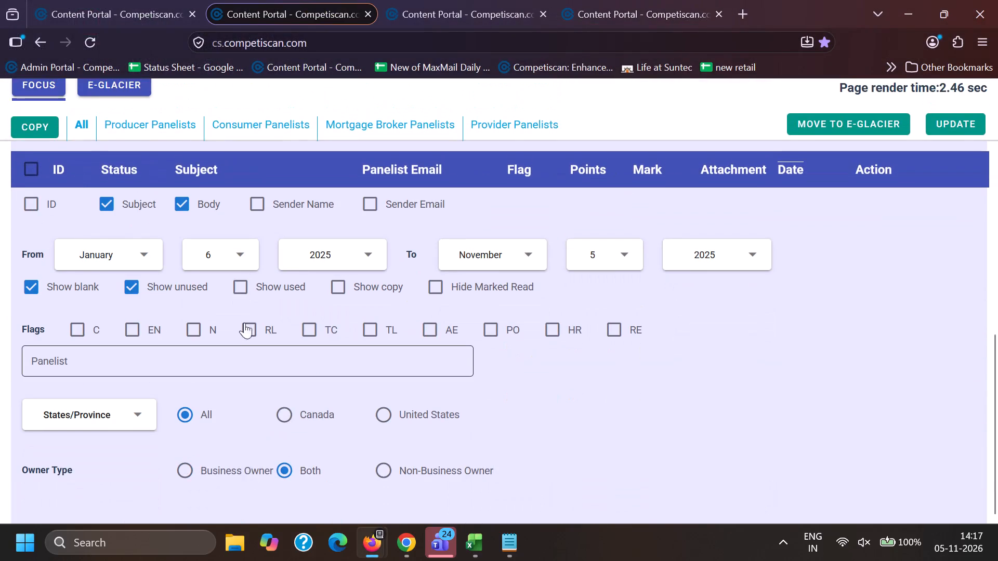
click(244, 277)
click(342, 278)
click(247, 289)
scroll(367, 379, up, 2)
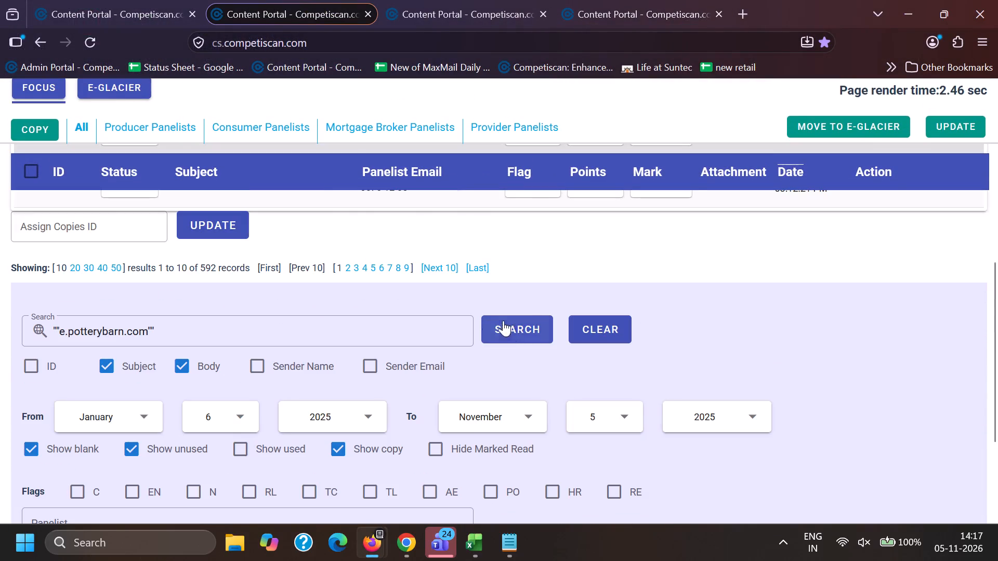
click(511, 325)
Rerun the "Capital one" email search.
click(88, 0)
scroll(338, 332, down, 2)
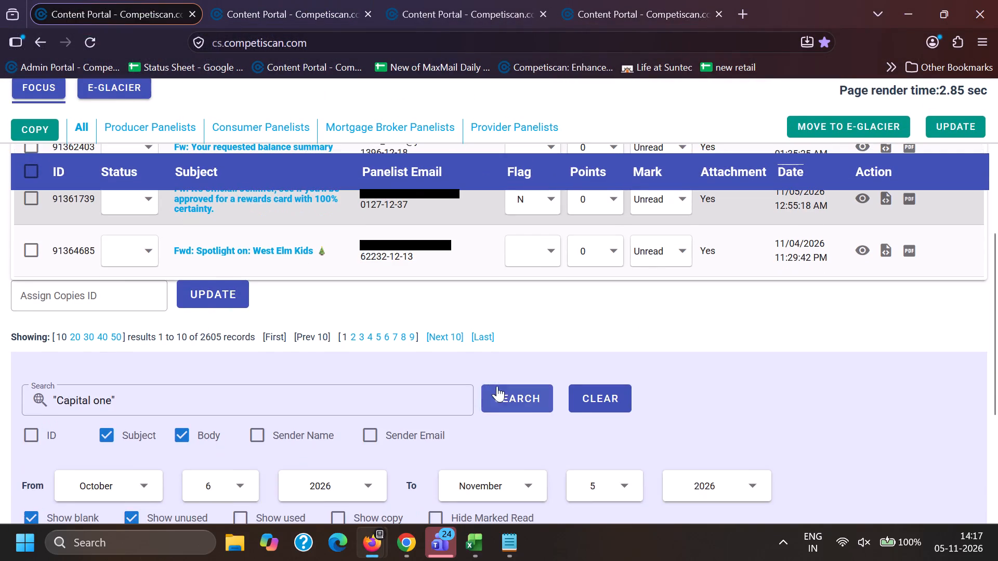
click(497, 386)
Examine the e.potterybarn.com search results for emails to process and load a further page of them.
click(329, 0)
click(436, 0)
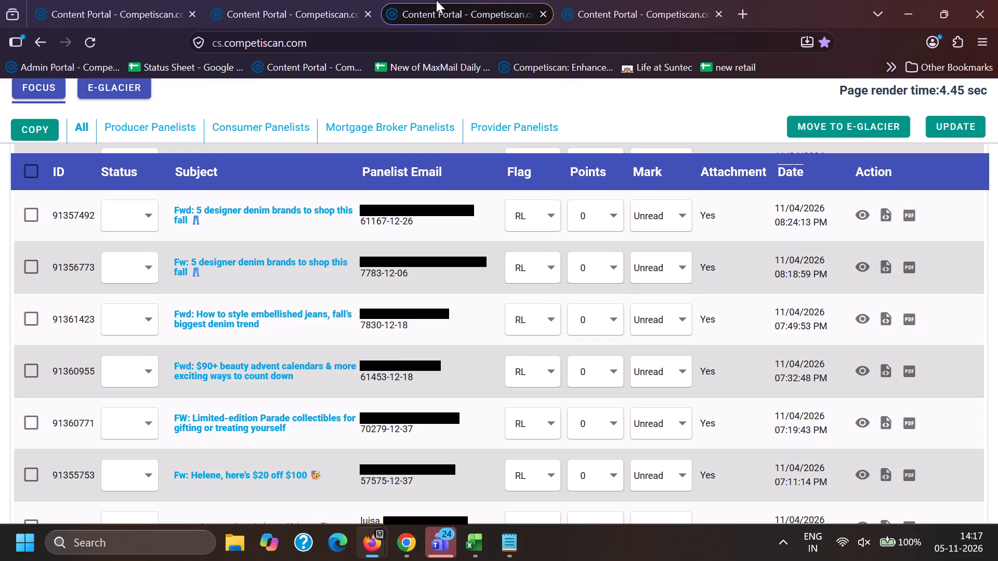
click(324, 0)
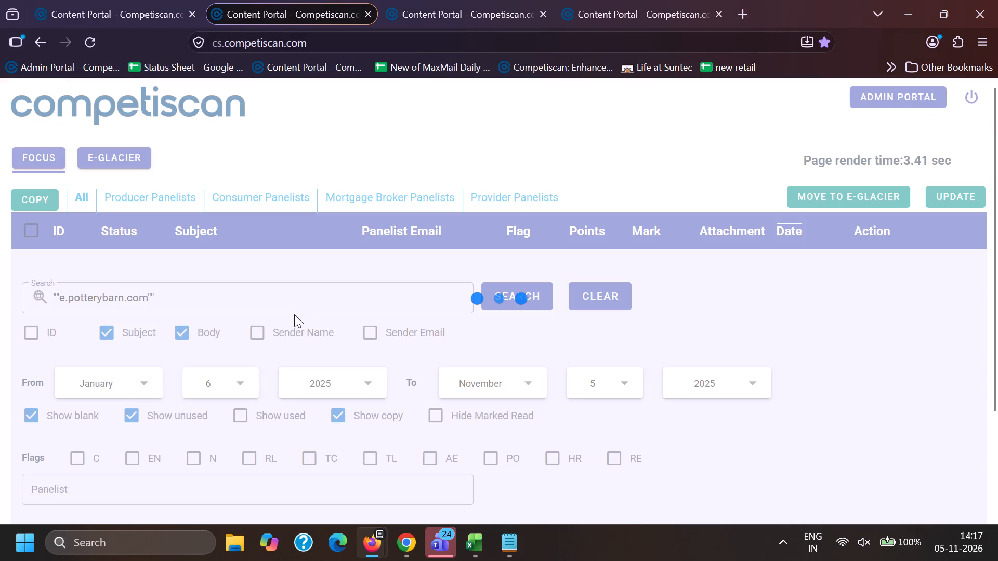
scroll(247, 365, down, 9)
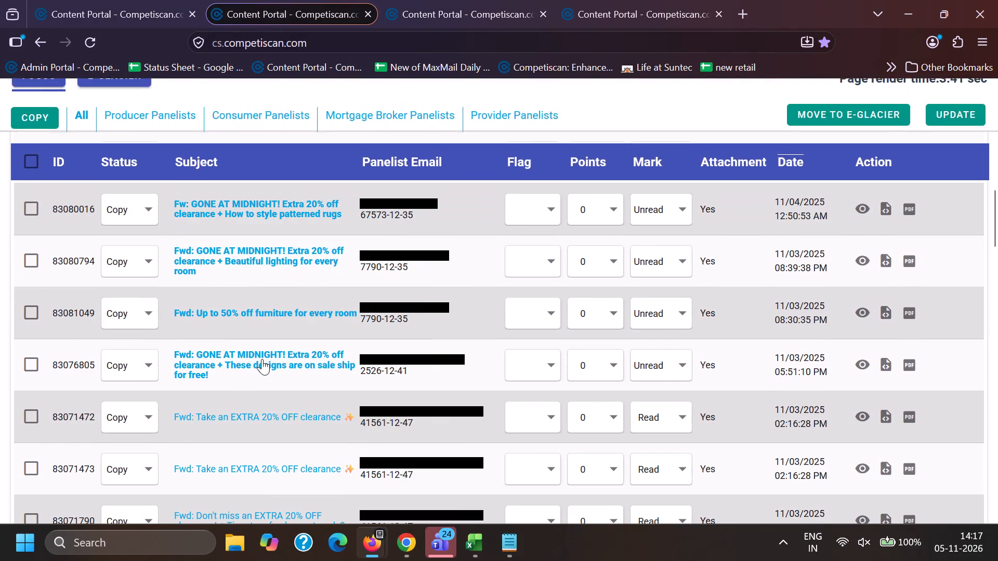
scroll(262, 357, down, 20)
scroll(262, 357, down, 5)
scroll(385, 459, up, 3)
click(359, 351)
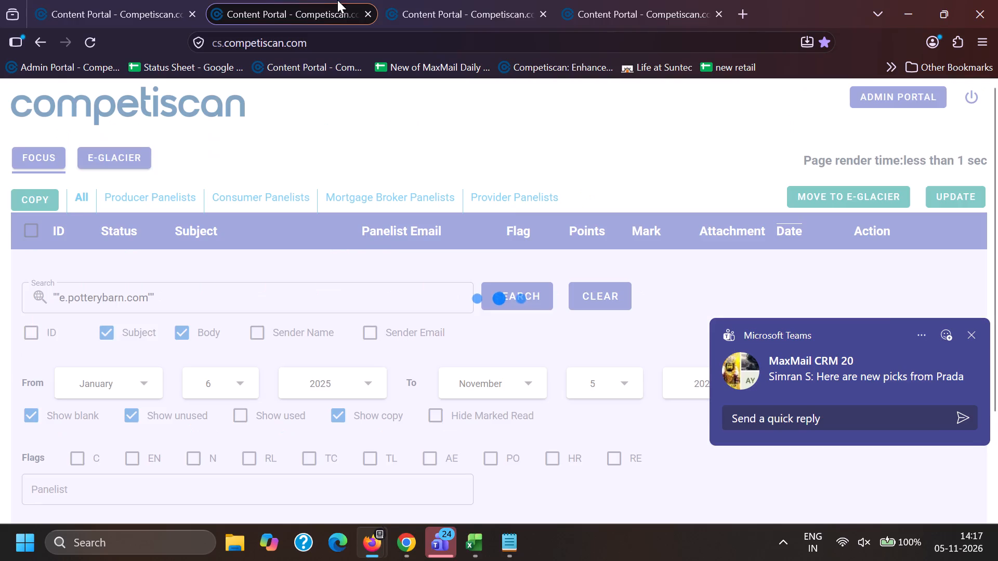
Replace the street-address query in the retail-flagged email list with "uNITED AIRLINES" and run the search.
click(337, 0)
click(428, 0)
scroll(249, 288, down, 5)
scroll(248, 435, down, 14)
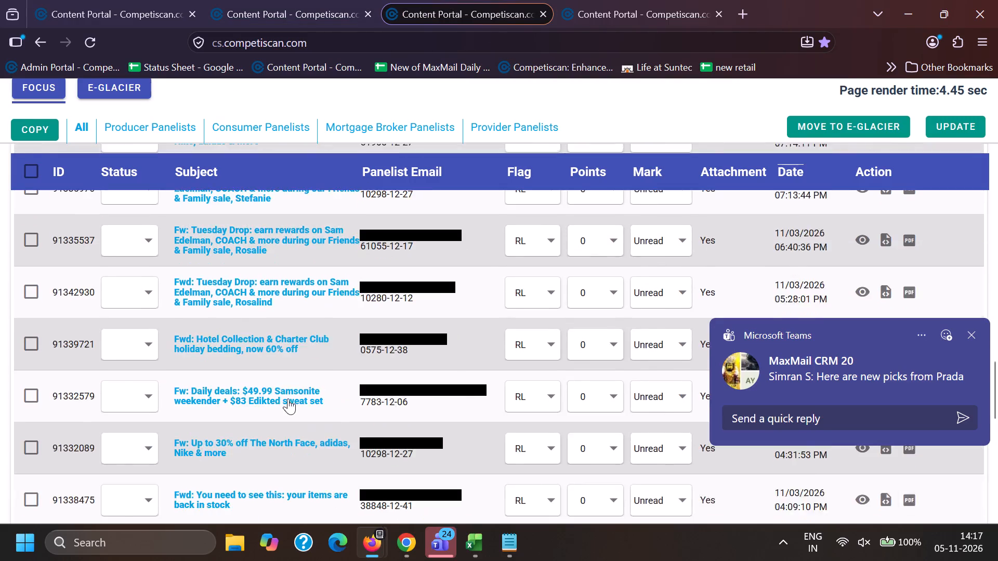
scroll(288, 398, down, 10)
scroll(283, 413, up, 2)
drag(324, 339, 5, 353)
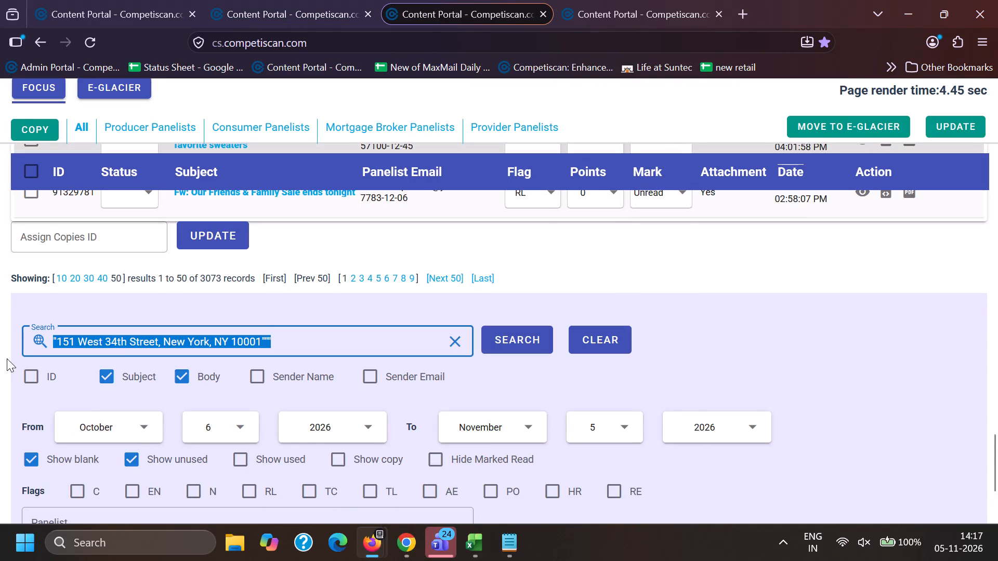
key(BackSpace)
key(space)
text(AI)
text(RLIN)
text(ES")
key(Return)
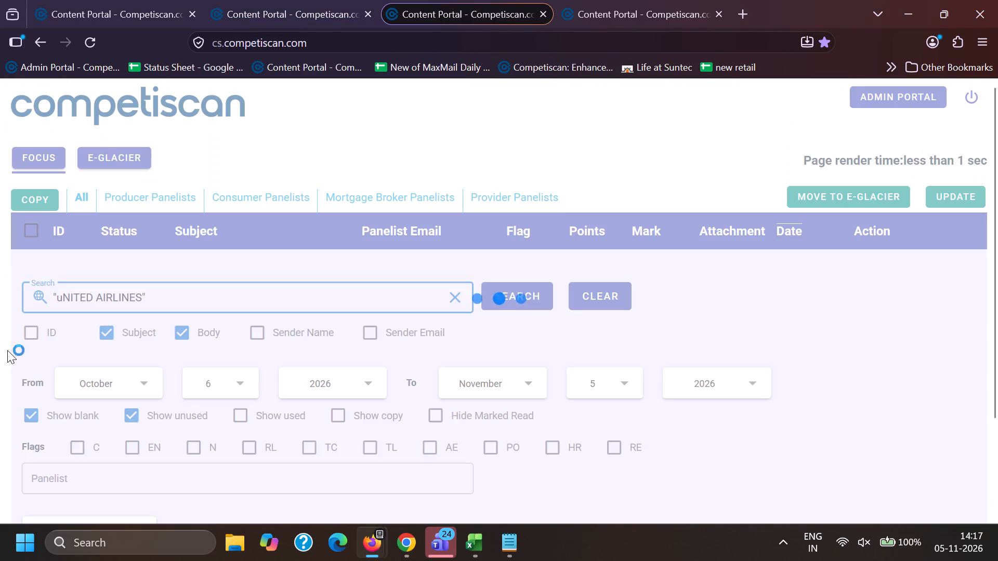
In the Pottery Barn results, copy the subject text "Take an EXTRA 20% OFF clearance ✨" from email 83014177.
click(378, 0)
scroll(245, 263, down, 3)
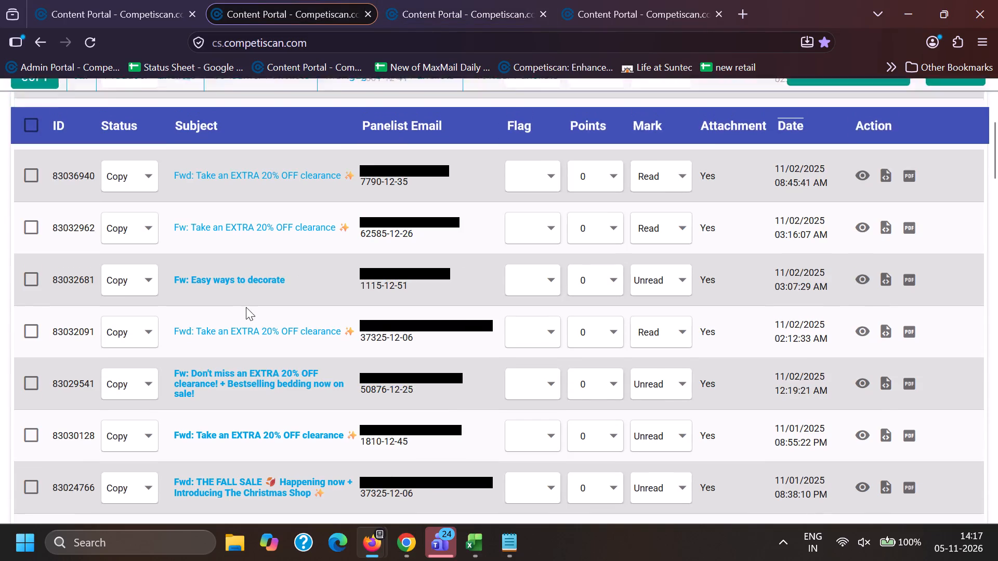
scroll(235, 319, down, 15)
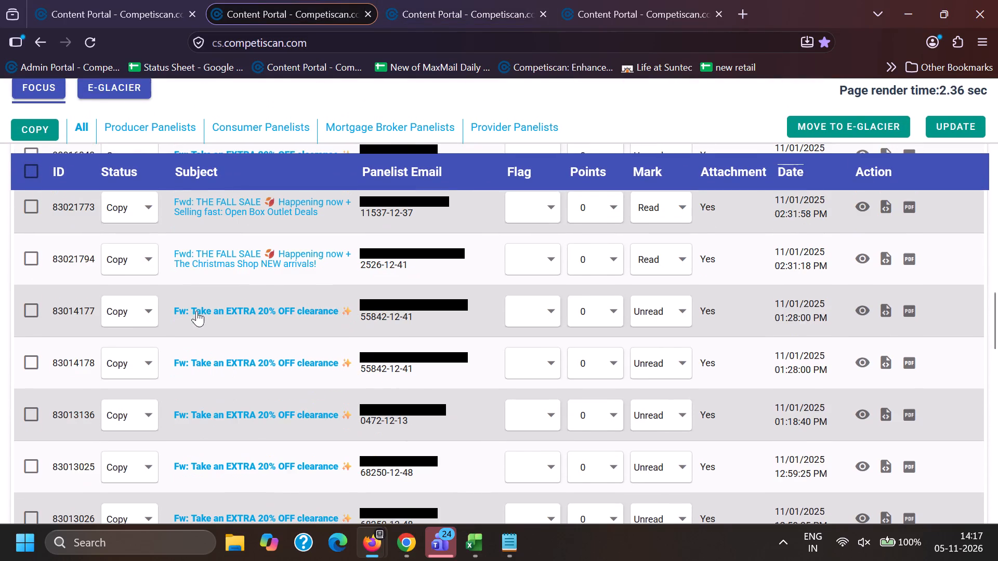
drag(192, 306, 359, 309)
key(ctrl+c)
Switch to Chrome and search email subjects for "Take an EXTRA 20% OFF clearance ✨" in quotation marks with copies excluded.
click(405, 552)
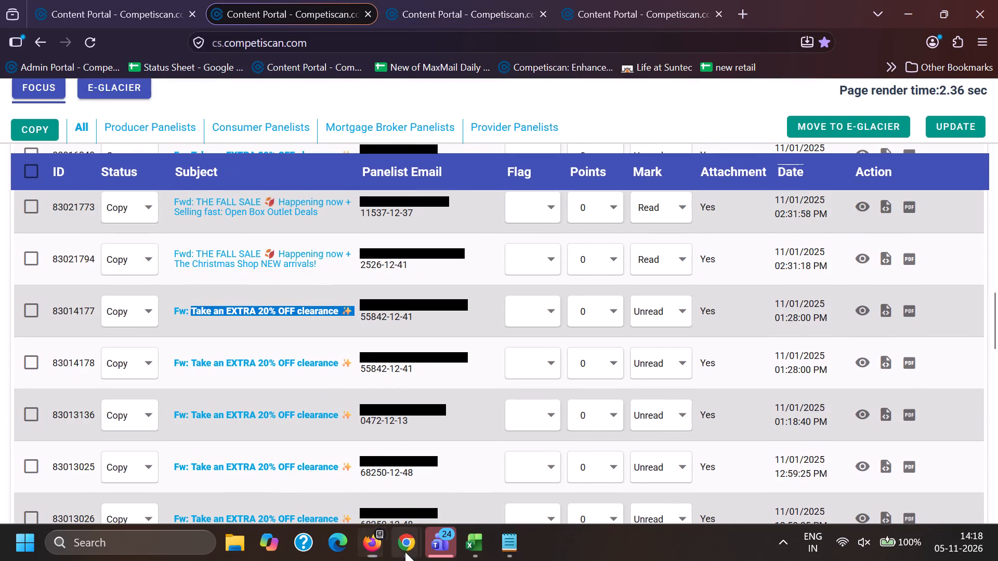
click(320, 461)
click(220, 0)
scroll(237, 256, down, 13)
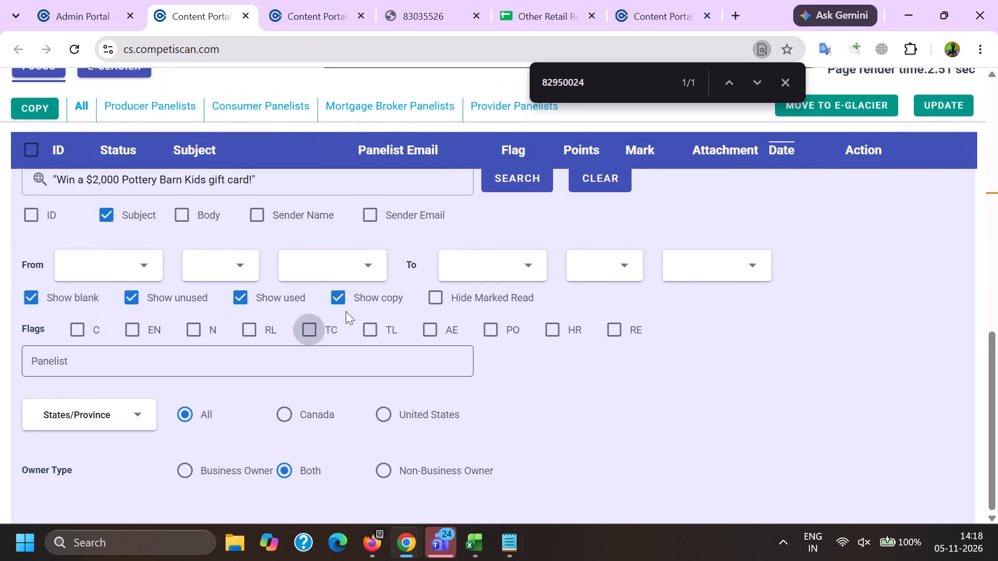
click(344, 303)
scroll(340, 388, up, 2)
drag(344, 328, 6, 362)
key(BackSpace)
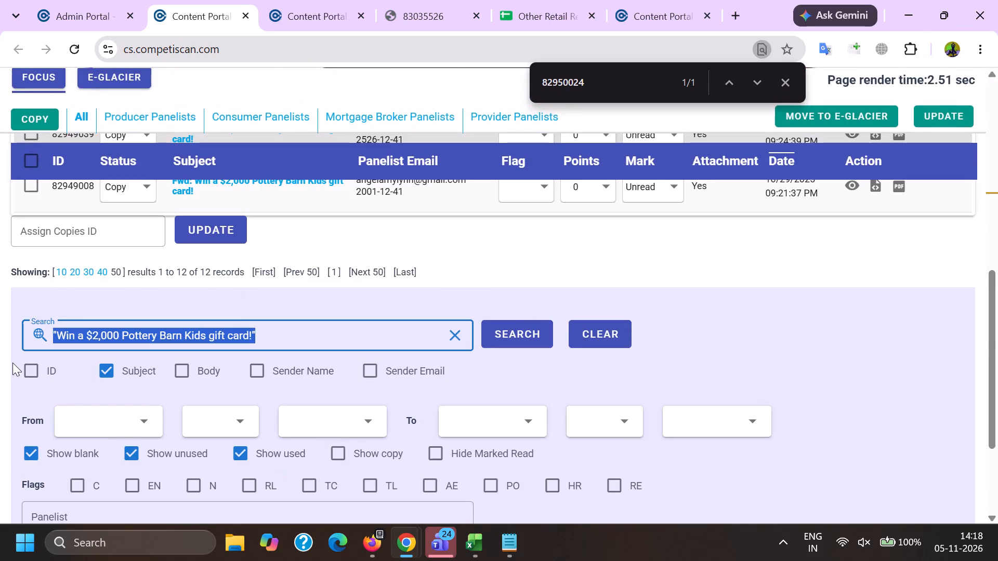
key(shift+quotedbl)
key(ctrl+v)
key(shift+quotedbl)
key(Return)
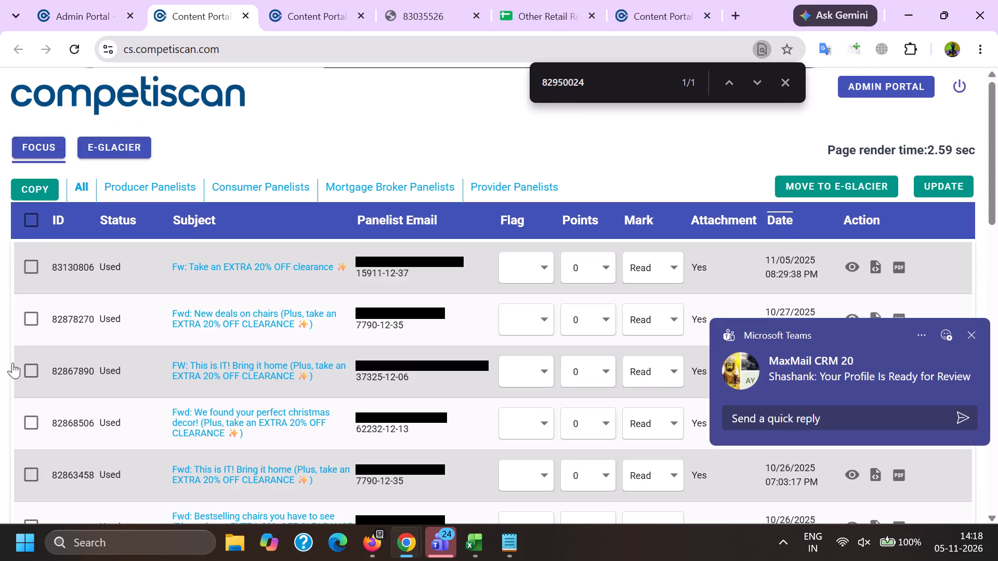
Rerun the "Take an EXTRA 20% OFF clearance ✨" subject search with copies included.
scroll(307, 406, down, 10)
scroll(316, 392, up, 16)
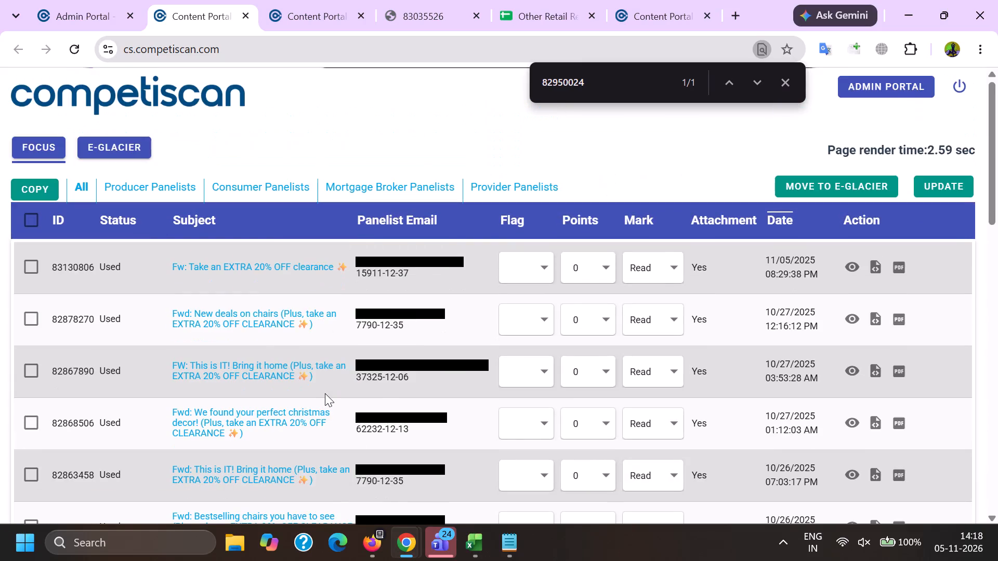
scroll(325, 391, down, 15)
click(351, 297)
scroll(362, 396, up, 3)
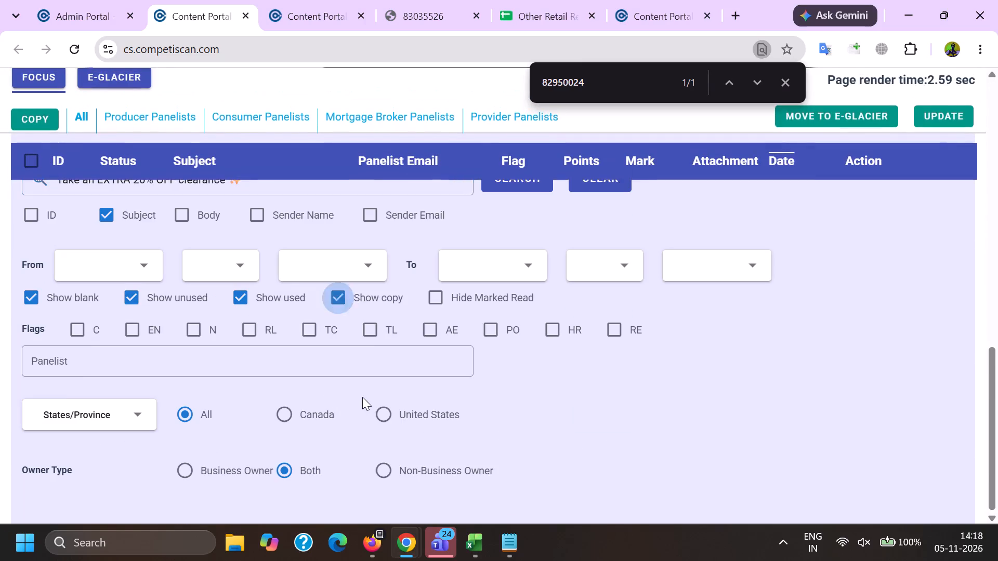
click(527, 416)
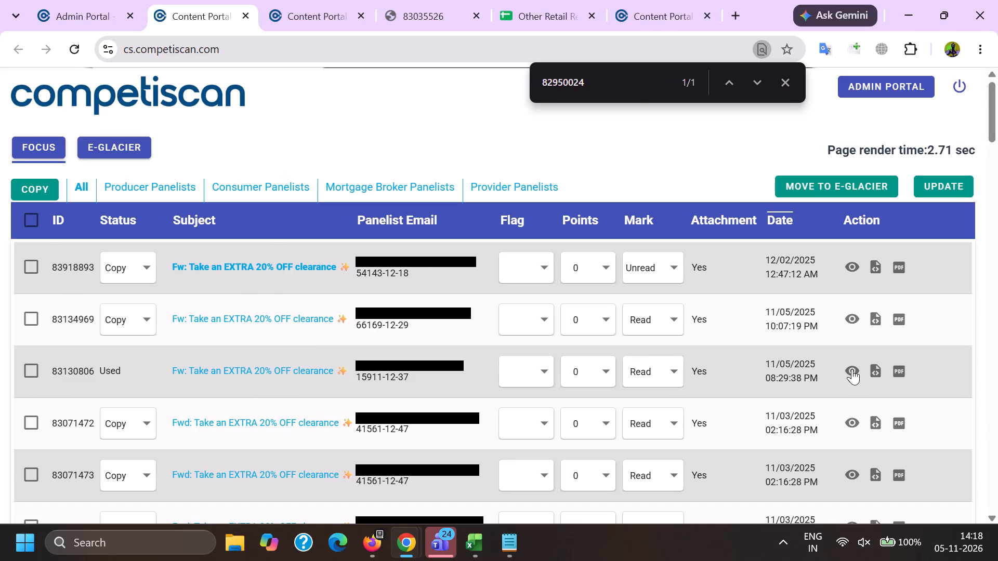
Open used email 83130806, "Take an EXTRA 20% OFF clearance ✨", for viewing.
click(852, 369)
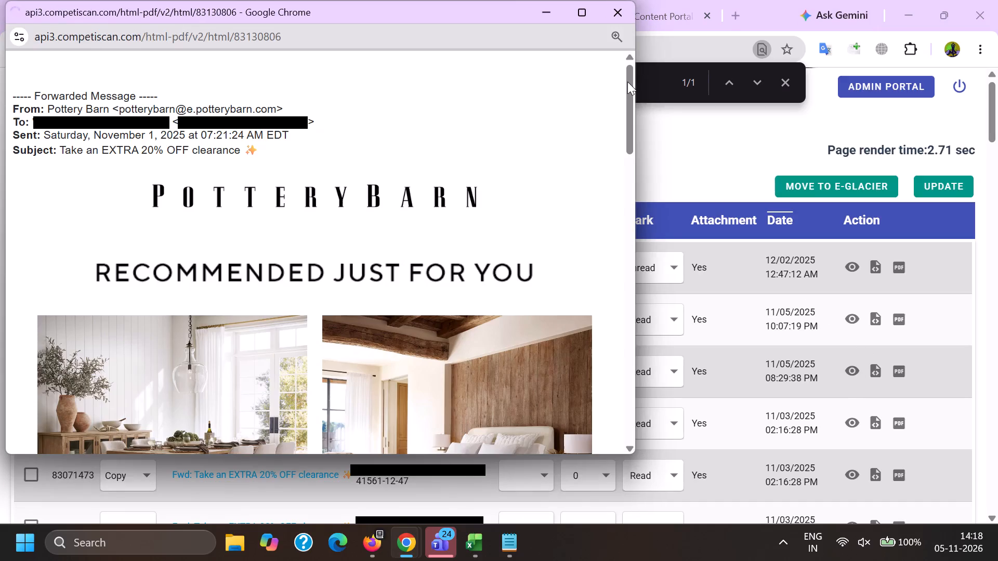
Compare the banners and product recommendations in emails 83130806 and 83918893.
drag(627, 81, 633, 177)
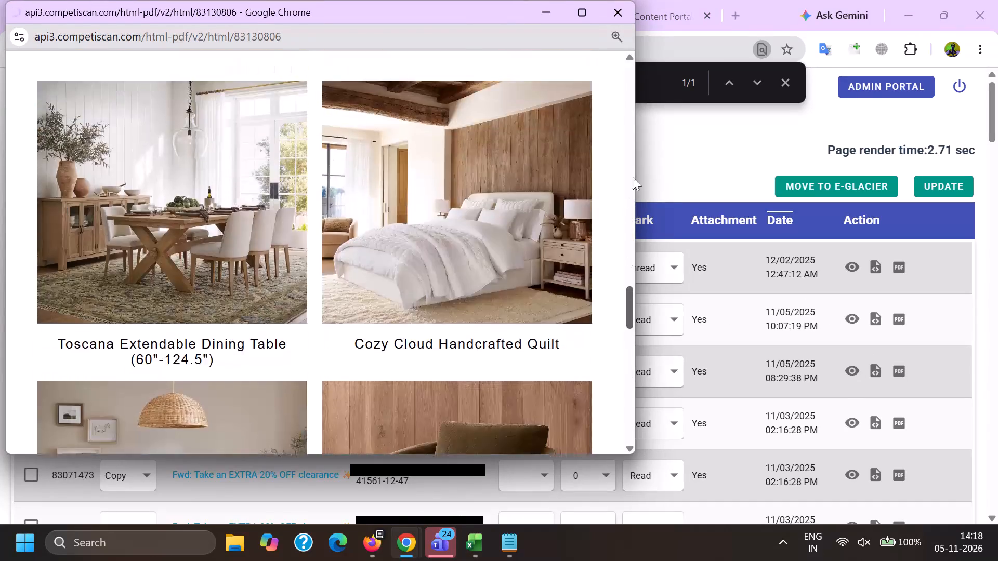
drag(633, 177, 632, 0)
scroll(513, 245, up, 3)
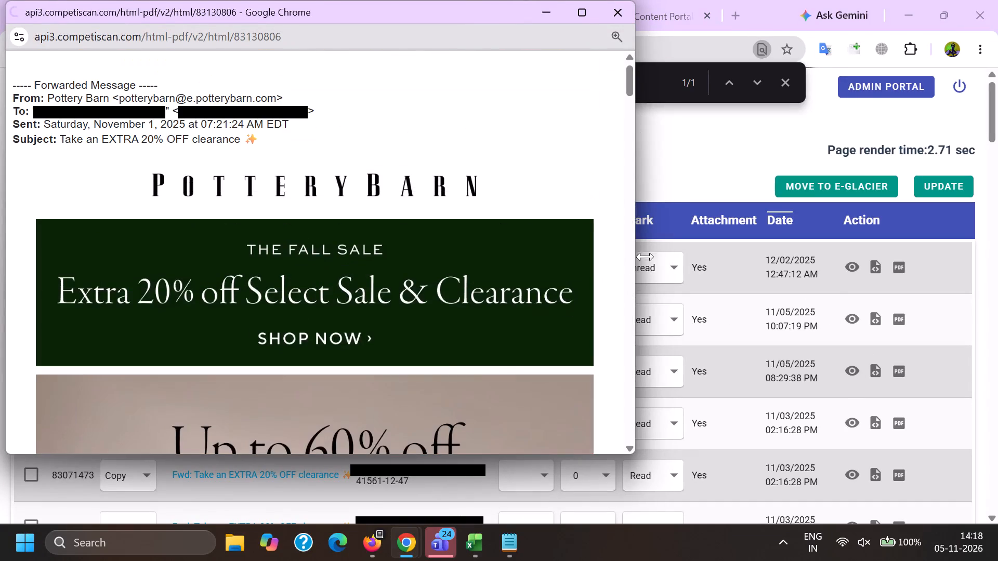
click(860, 266)
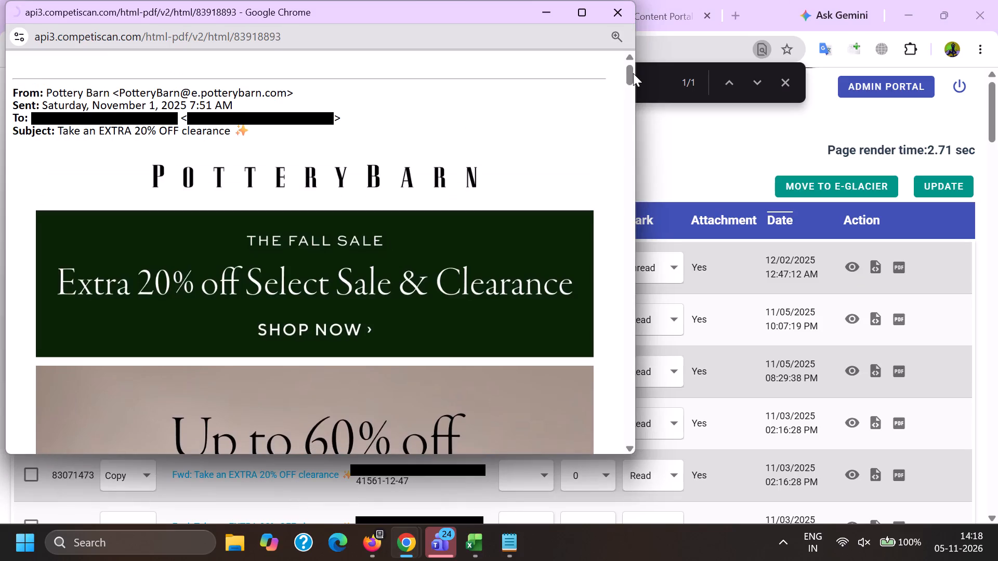
drag(633, 73, 618, 241)
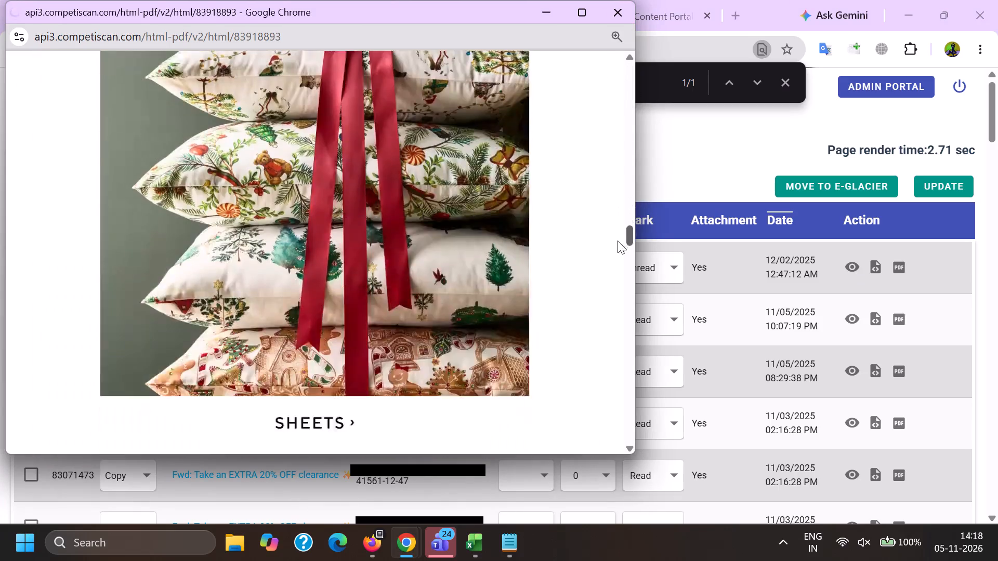
drag(618, 241, 618, 327)
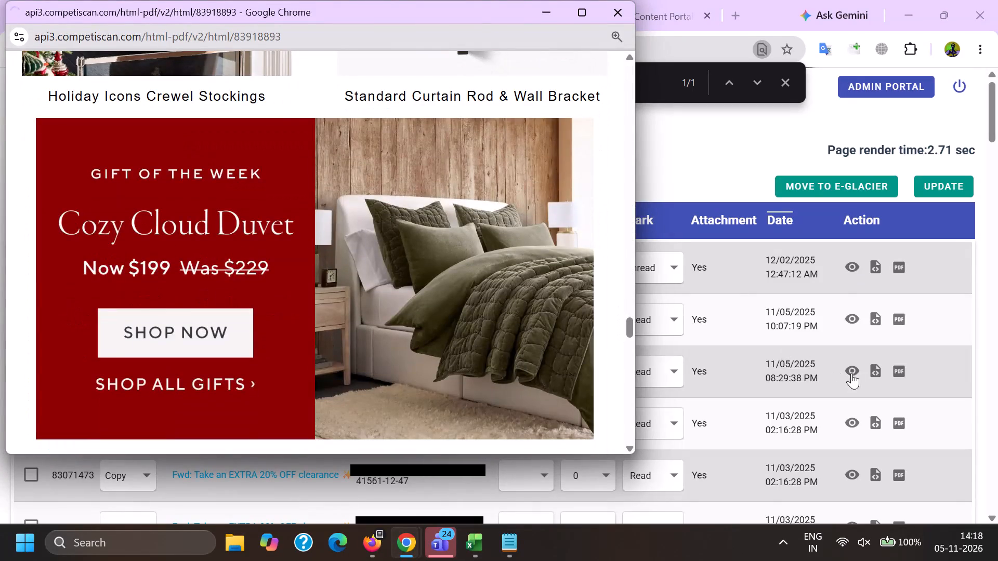
click(851, 372)
click(975, 341)
click(843, 366)
drag(631, 79, 624, 153)
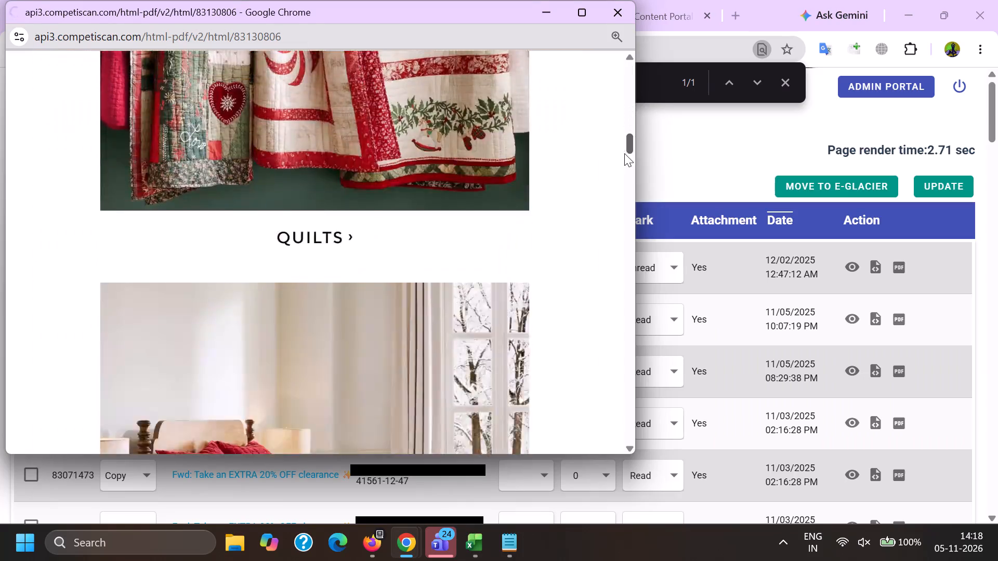
drag(624, 153, 630, 256)
Examine the content of copy email 83134969 down through its product recommendations.
click(748, 375)
click(851, 324)
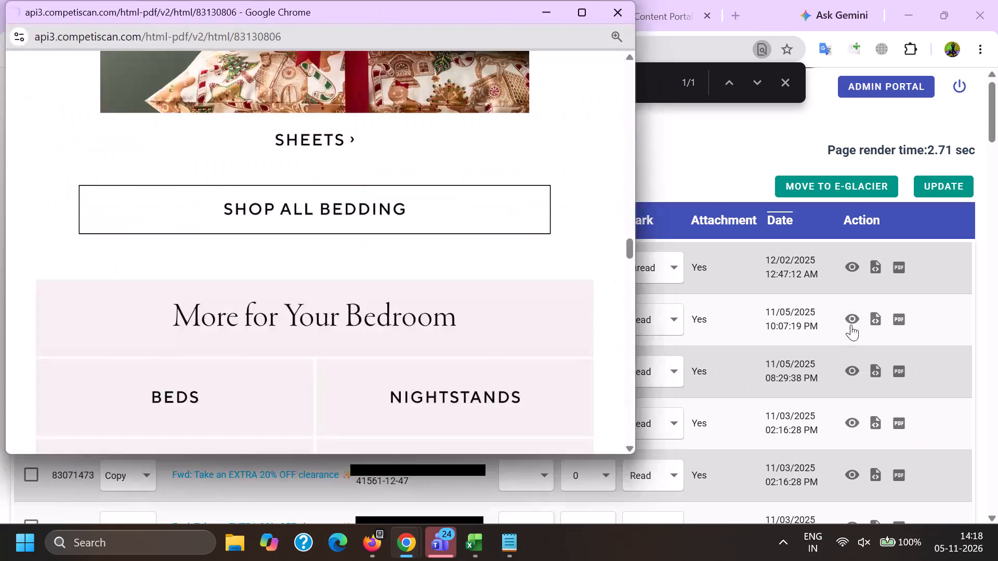
scroll(523, 207, down, 17)
scroll(534, 269, up, 1)
scroll(534, 269, down, 8)
scroll(537, 283, up, 1)
scroll(537, 283, down, 3)
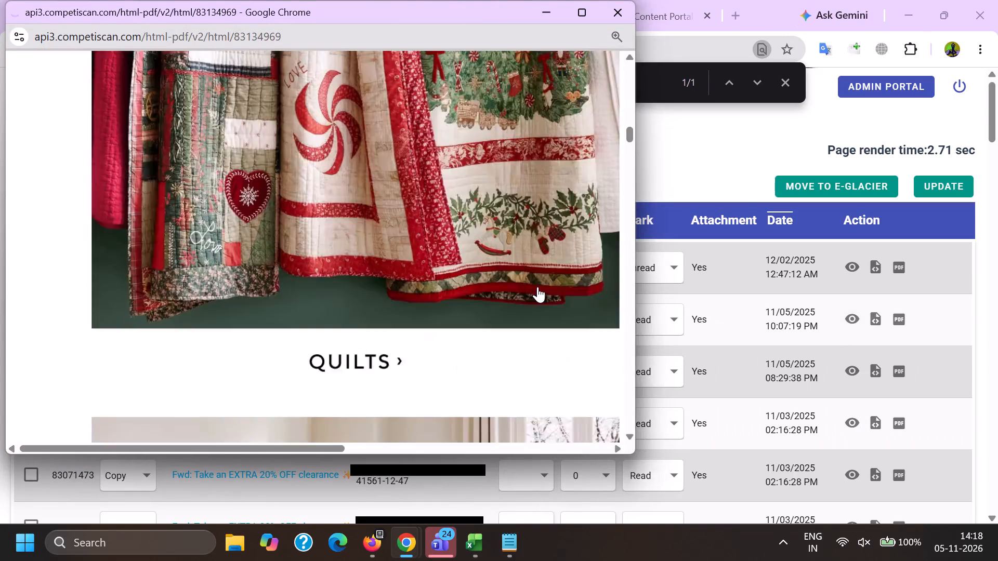
scroll(537, 287, down, 20)
scroll(537, 287, down, 20)
scroll(537, 287, down, 17)
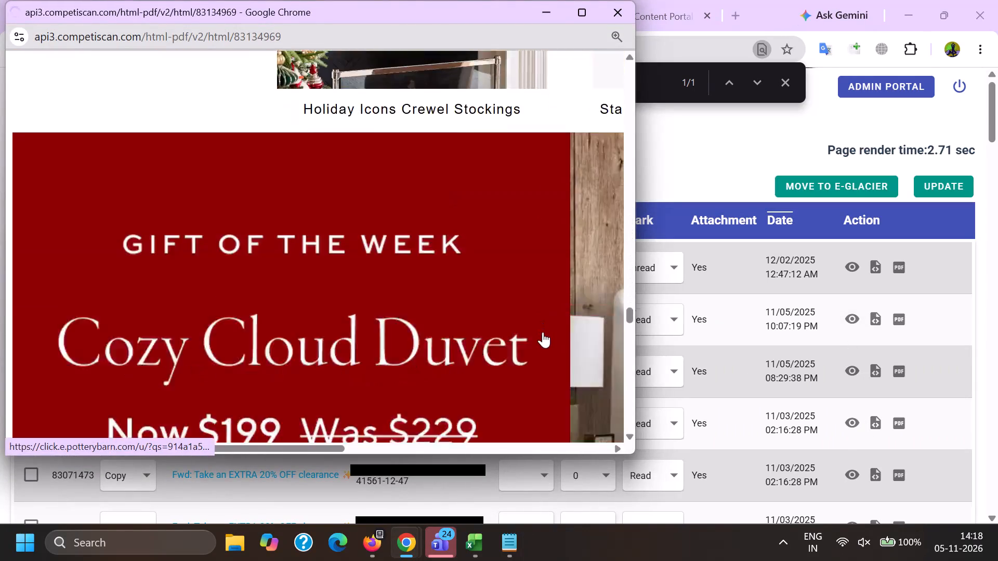
View copy emails 83071472 and 83071473, examining the sections and recommendations in 83071472.
key(alt+Tab)
scroll(664, 370, down, 2)
click(852, 268)
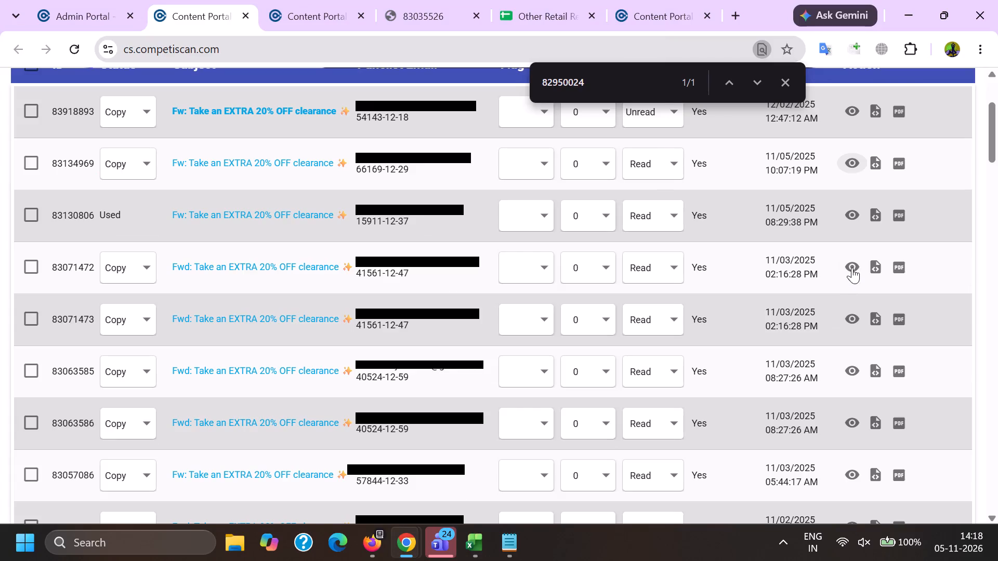
drag(632, 76, 603, 268)
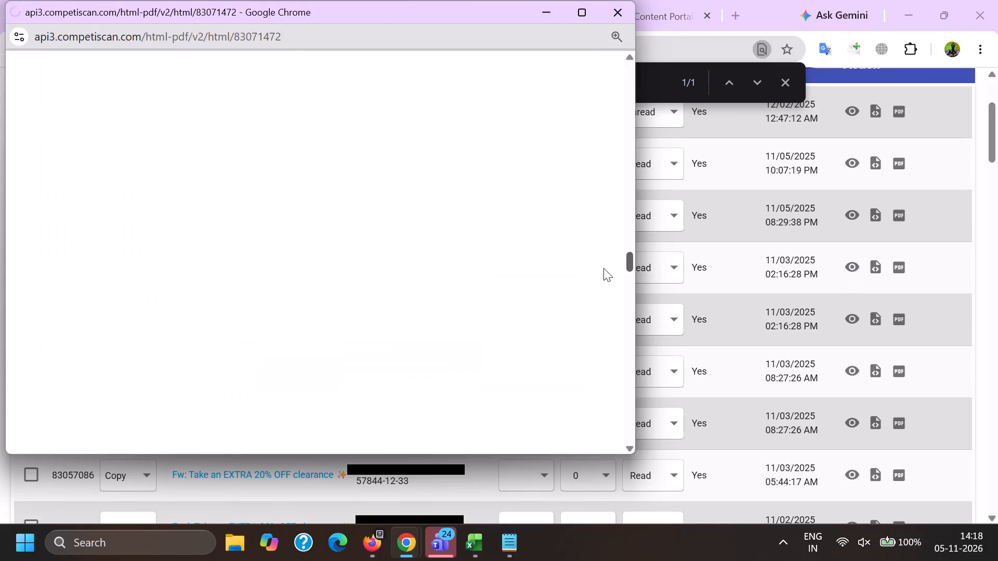
drag(603, 268, 602, 338)
key(alt+Tab)
click(857, 321)
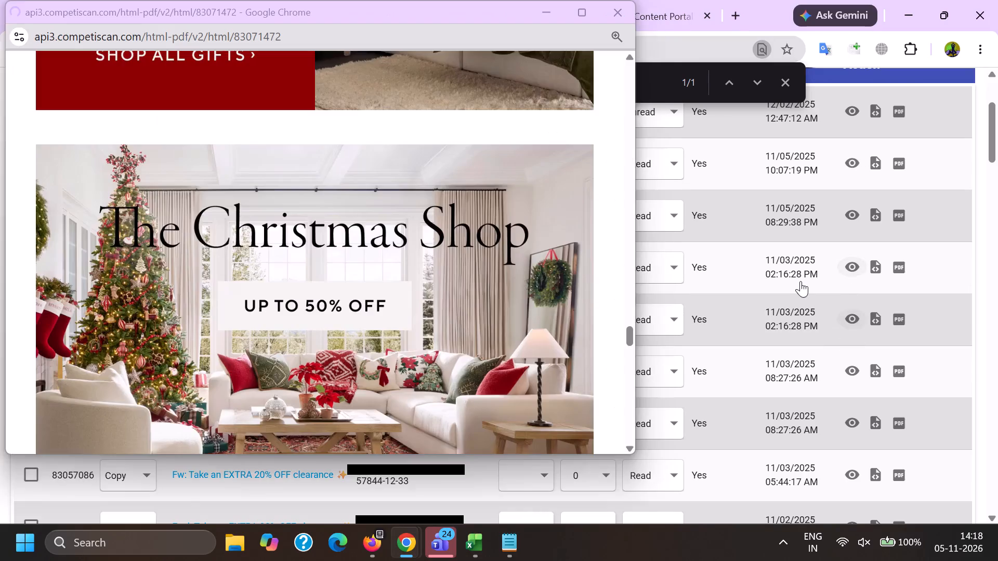
key(alt+Tab)
click(855, 372)
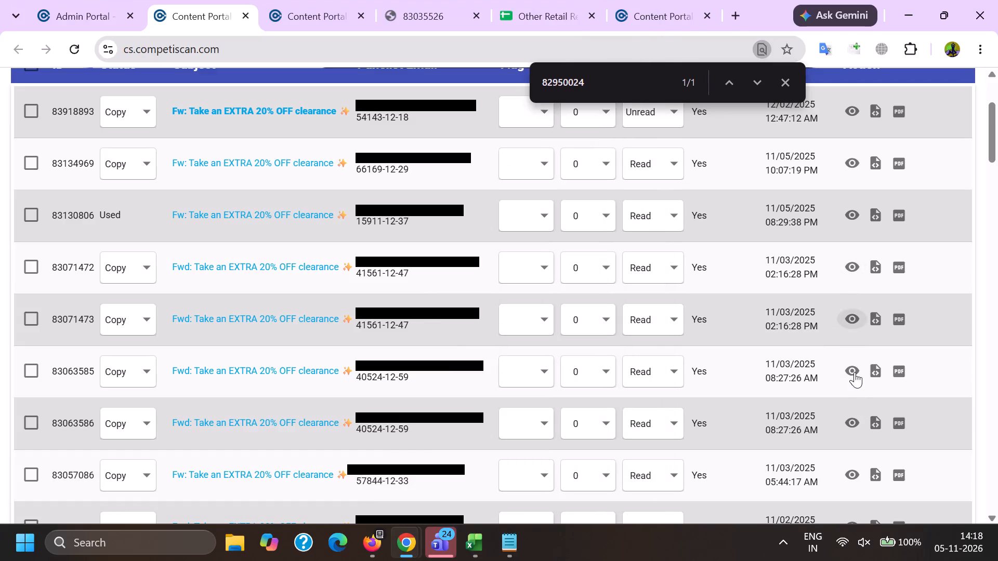
drag(634, 74, 607, 283)
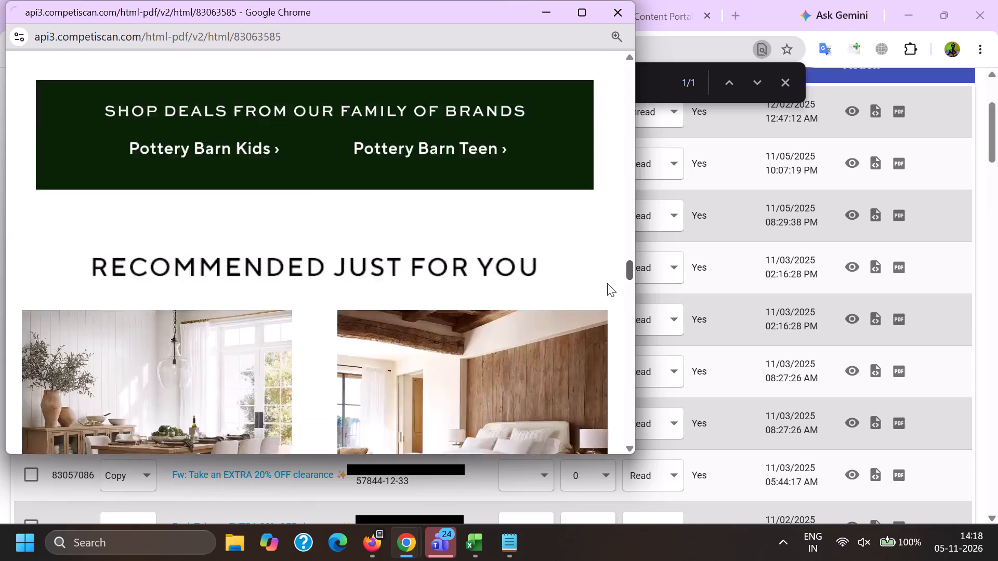
drag(607, 283, 610, 125)
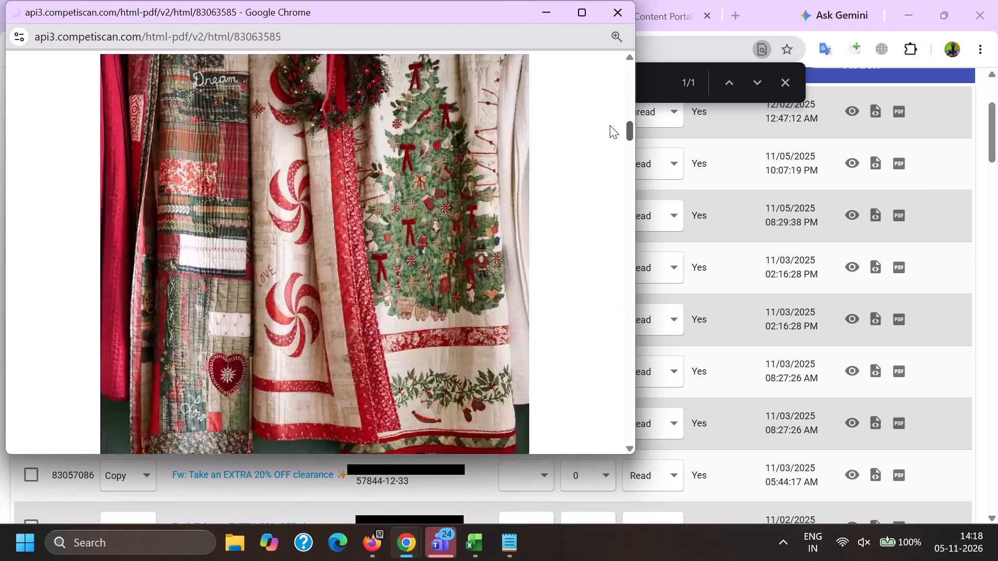
drag(610, 125, 610, 58)
key(alt+Tab)
click(850, 426)
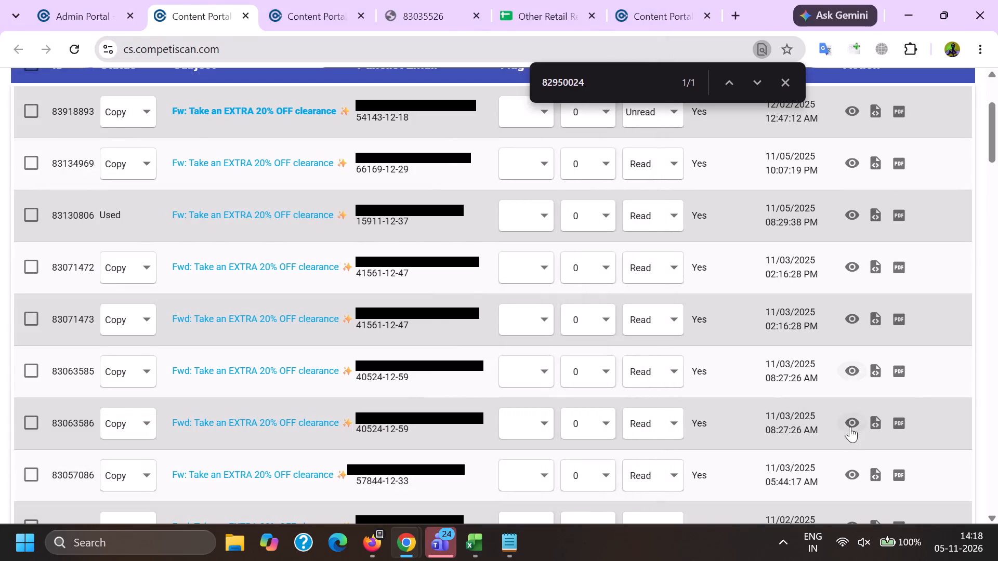
key(alt+Tab)
scroll(839, 444, down, 1)
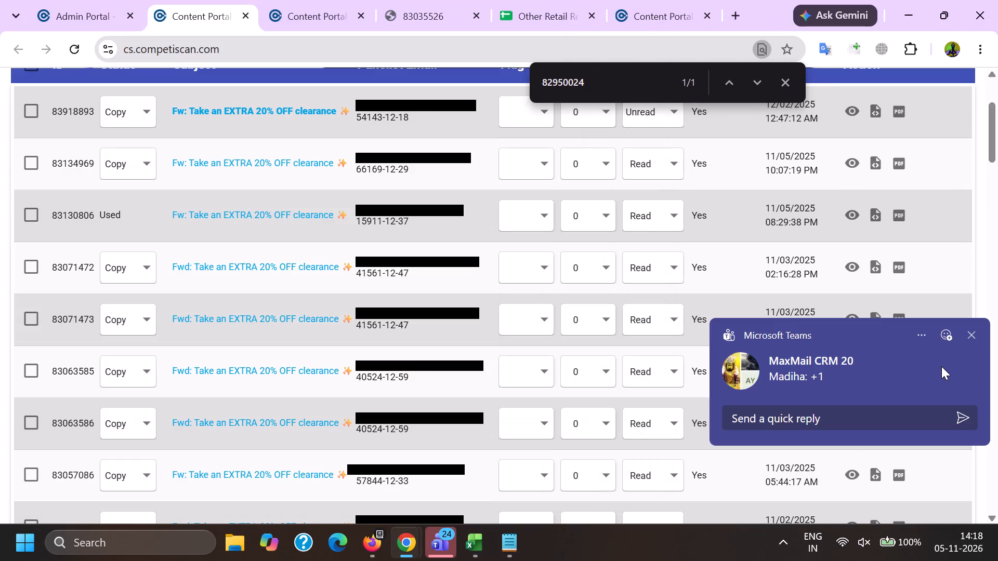
click(968, 333)
Examine the product recommendations in copy emails 83057086 and 83056511.
click(850, 470)
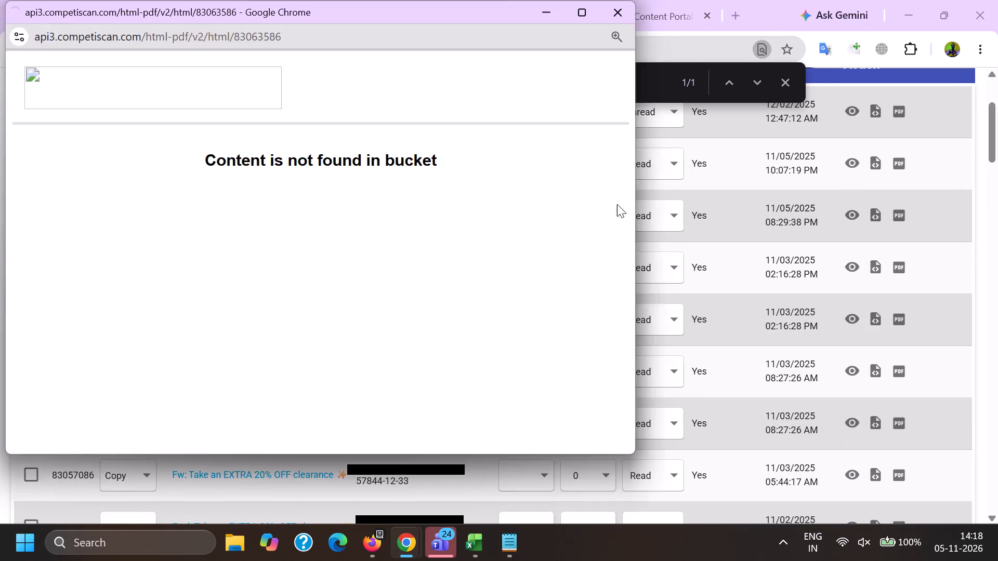
drag(632, 70, 601, 322)
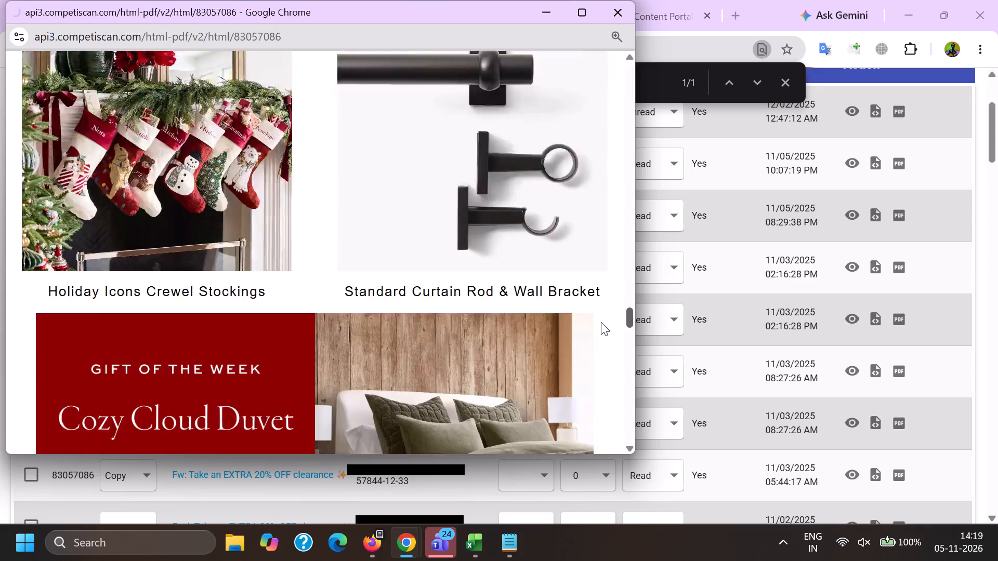
drag(601, 322, 601, 362)
key(alt+Tab)
scroll(751, 363, down, 1)
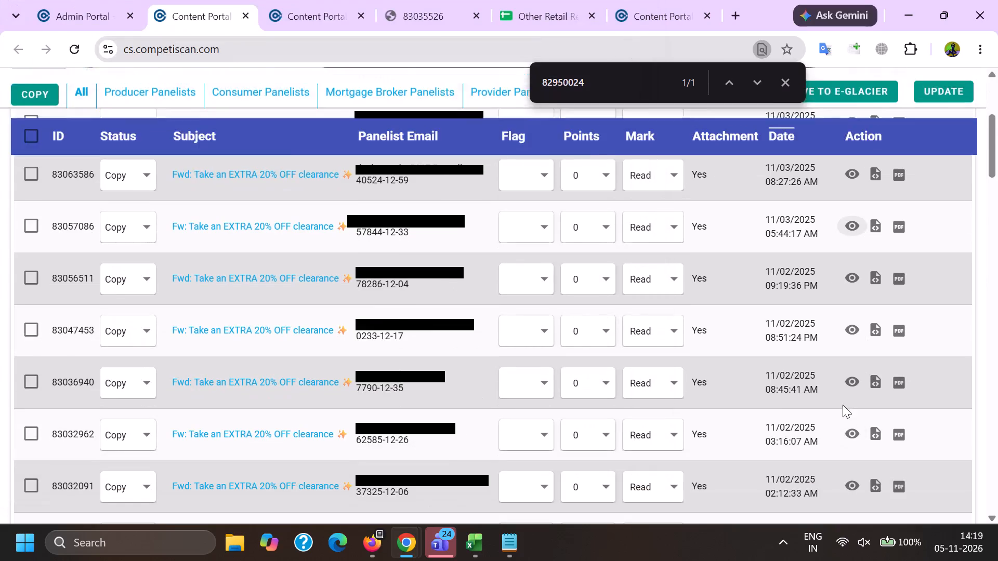
click(854, 276)
drag(630, 70, 596, 368)
Examine copy email 83036940's content, including its Recommended Just for You products.
key(alt+Tab)
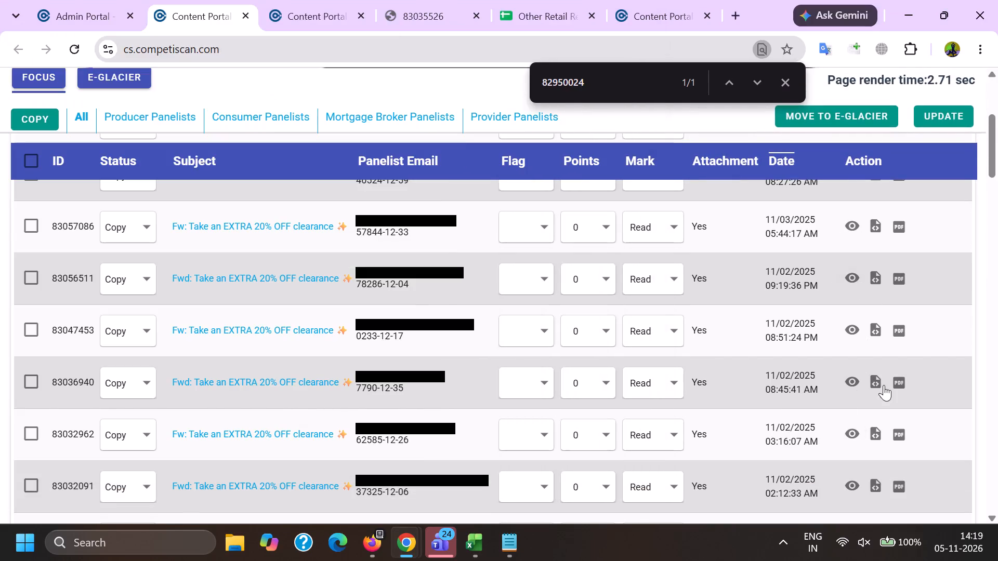
click(848, 384)
drag(630, 73, 608, 311)
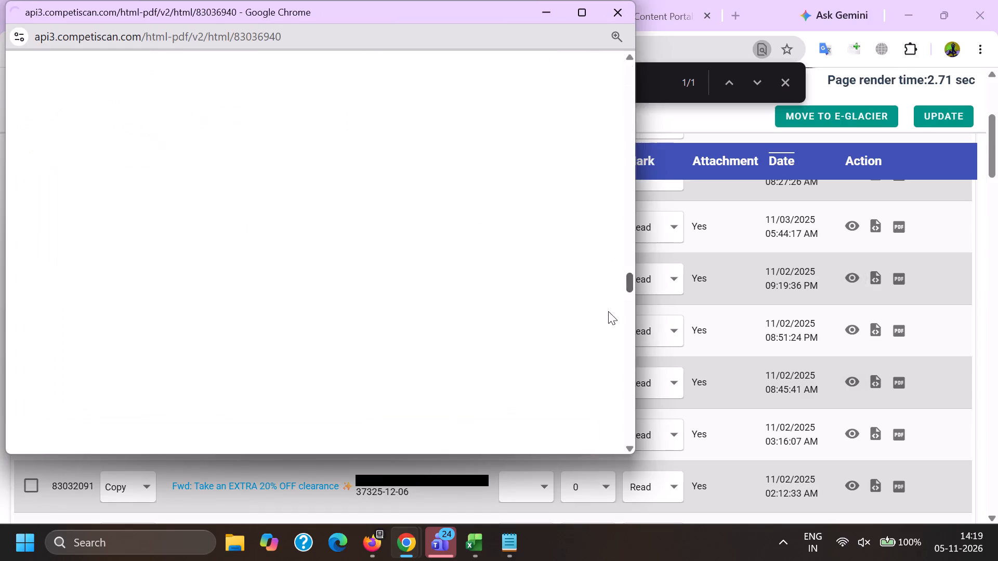
drag(608, 311, 613, 282)
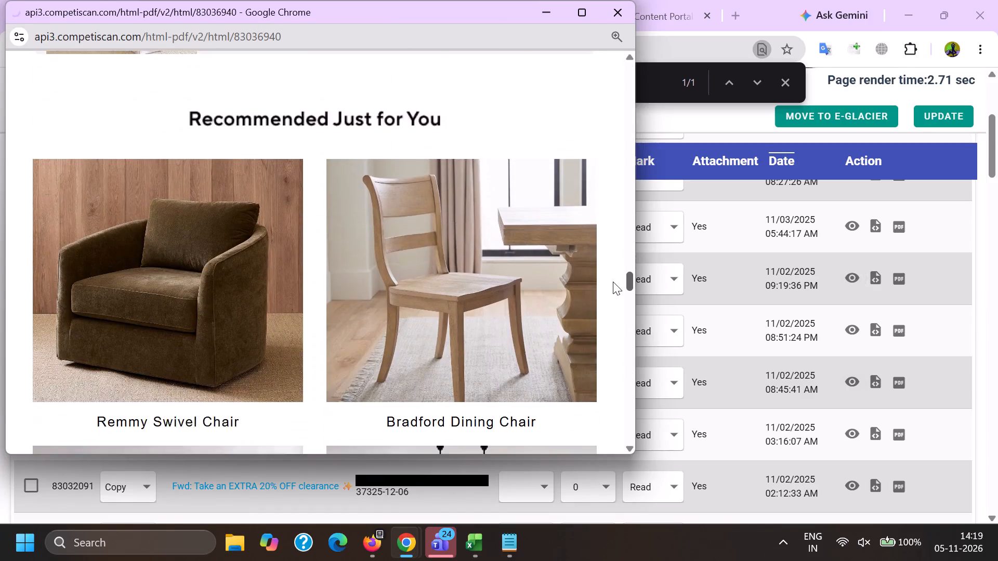
drag(613, 282, 612, 264)
Open the record of copy email 83036940 in a new tab from its subject link.
key(alt+Tab)
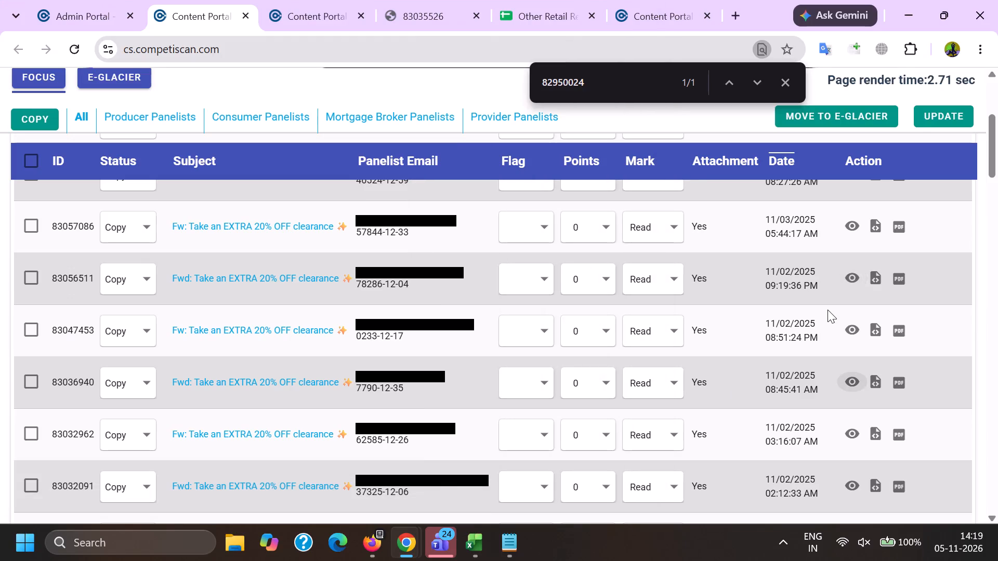
ctrl+click(331, 380)
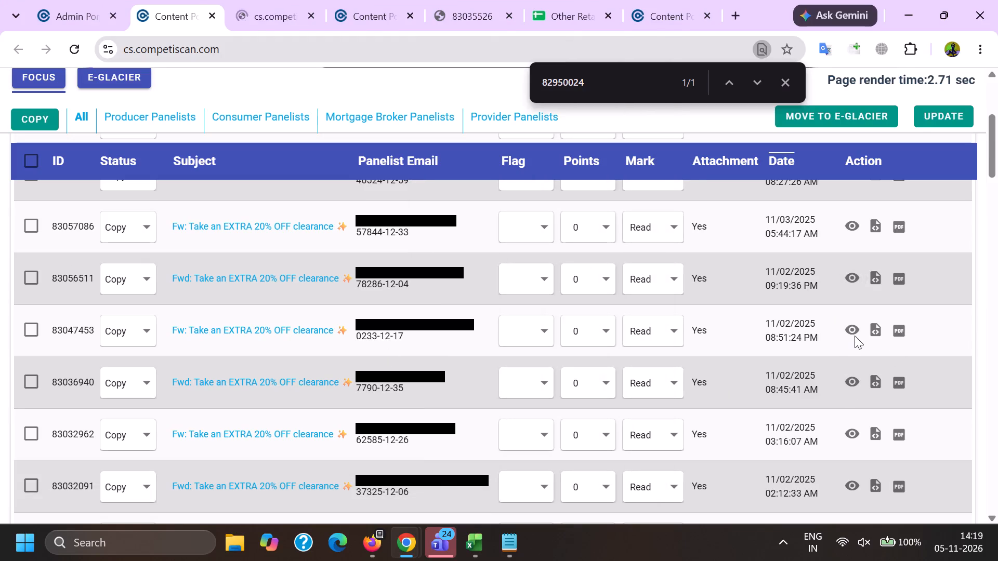
Examine the sections and product recommendations in copy emails 83047453 and 83032962.
click(855, 333)
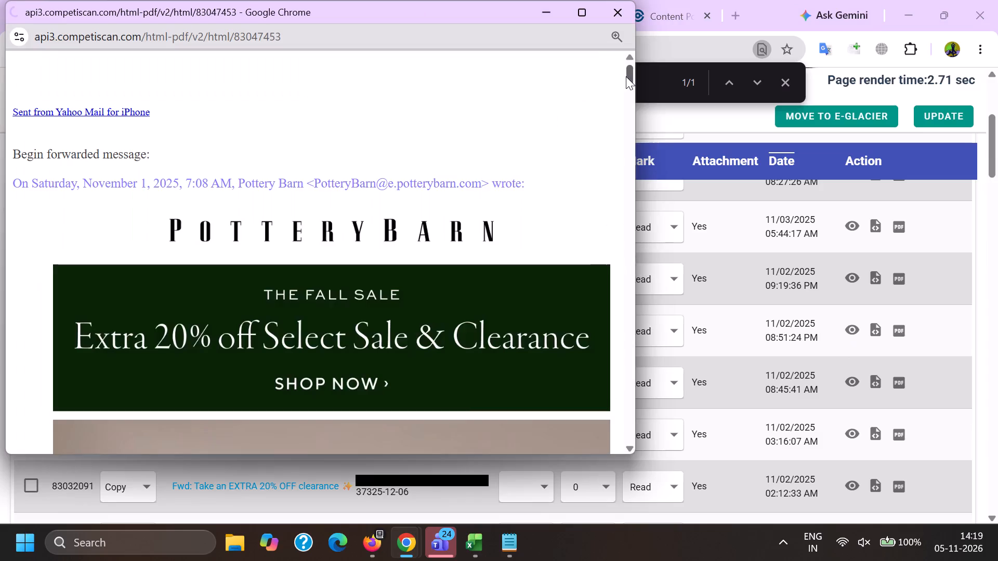
drag(626, 76, 601, 332)
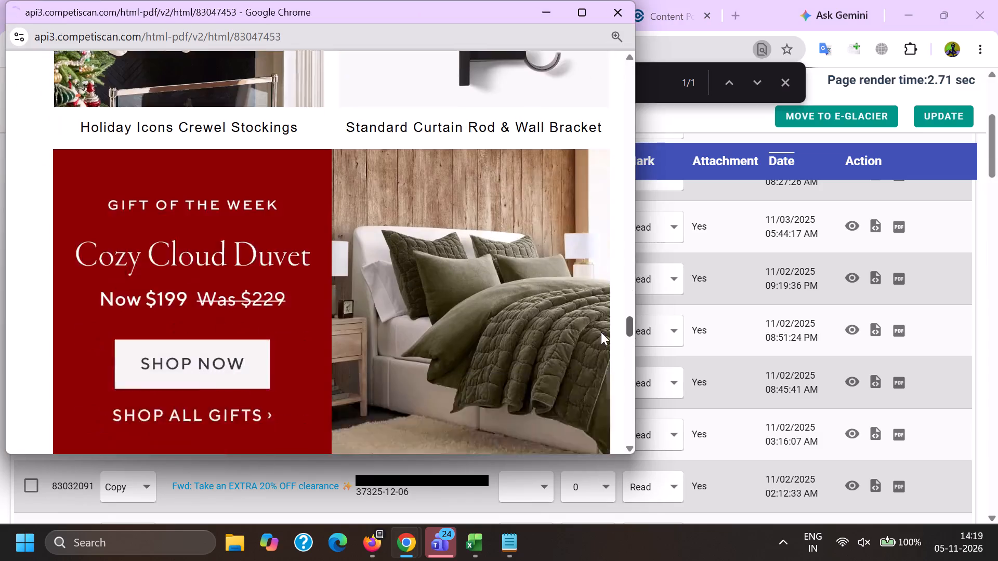
drag(601, 332, 599, 271)
key(alt+Tab)
scroll(794, 354, down, 1)
click(845, 353)
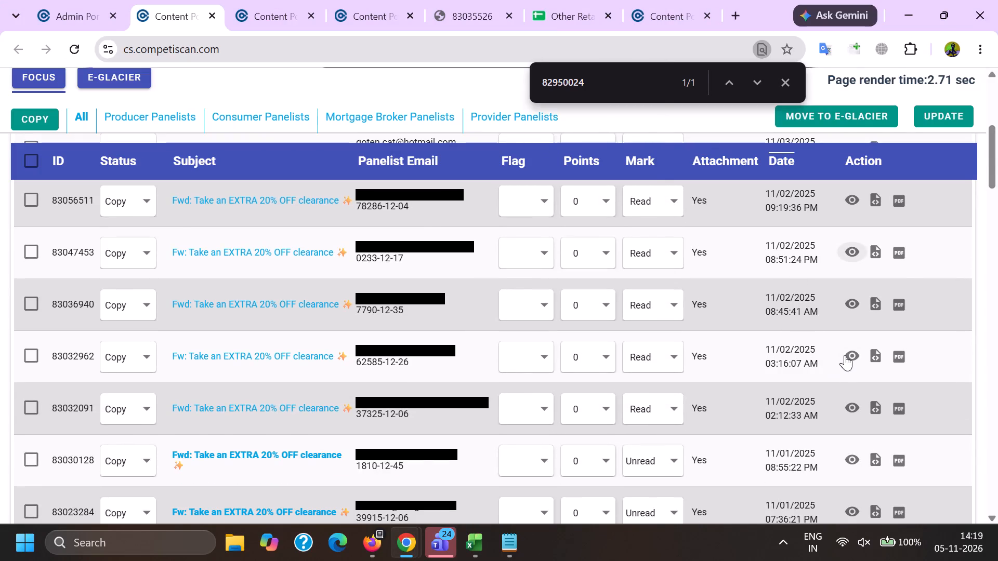
drag(627, 78, 624, 166)
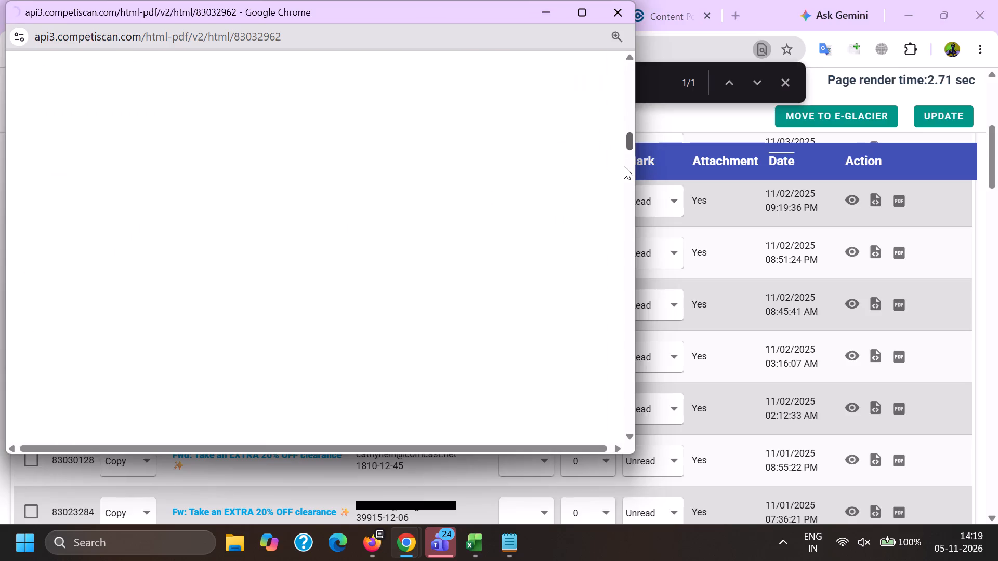
drag(624, 166, 626, 269)
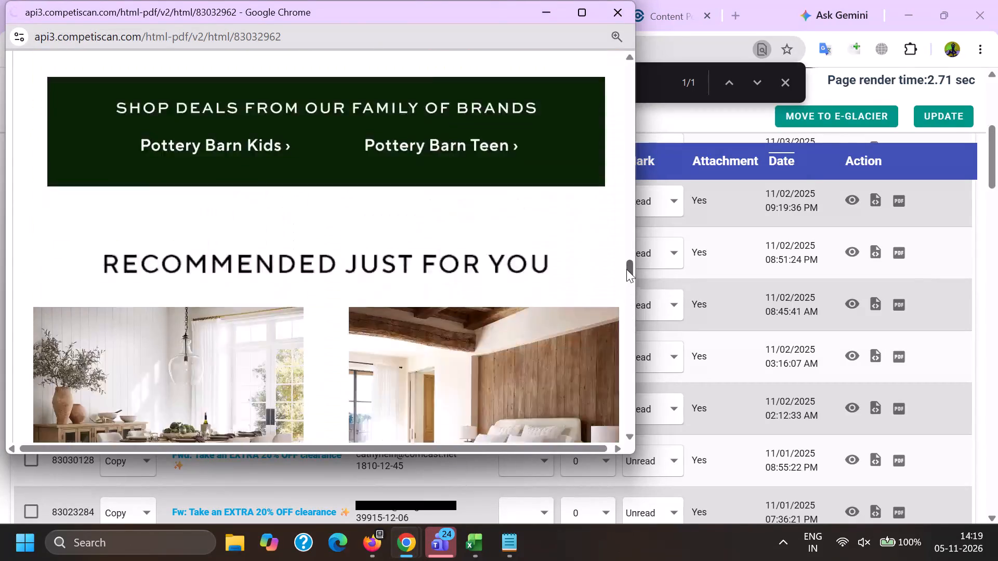
drag(626, 269, 626, 265)
Examine the product recommendations in copy email 83032091.
key(alt+Tab)
click(850, 408)
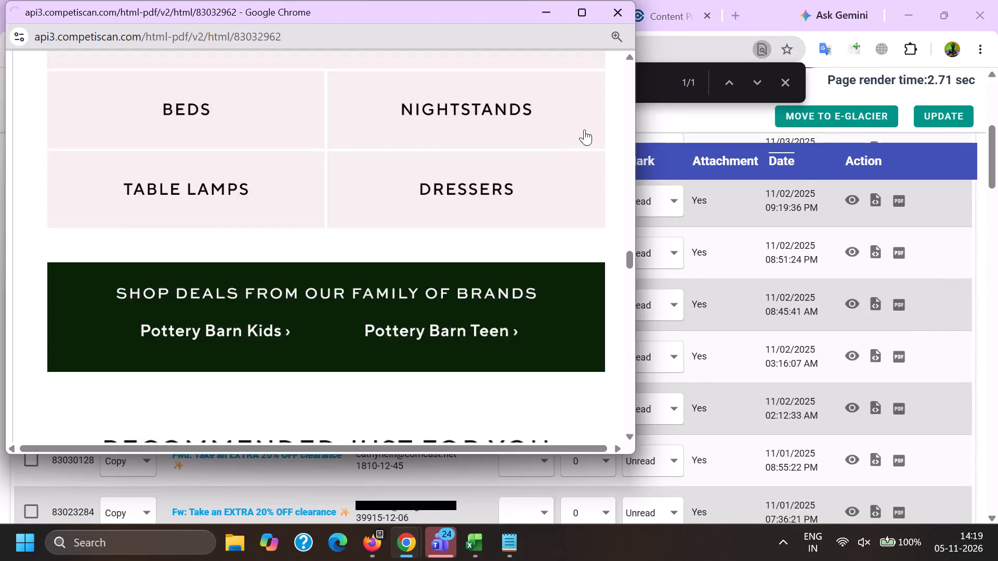
drag(628, 78, 625, 319)
Open the record of copy email 83032091 in a new tab from its subject link.
key(alt+Tab)
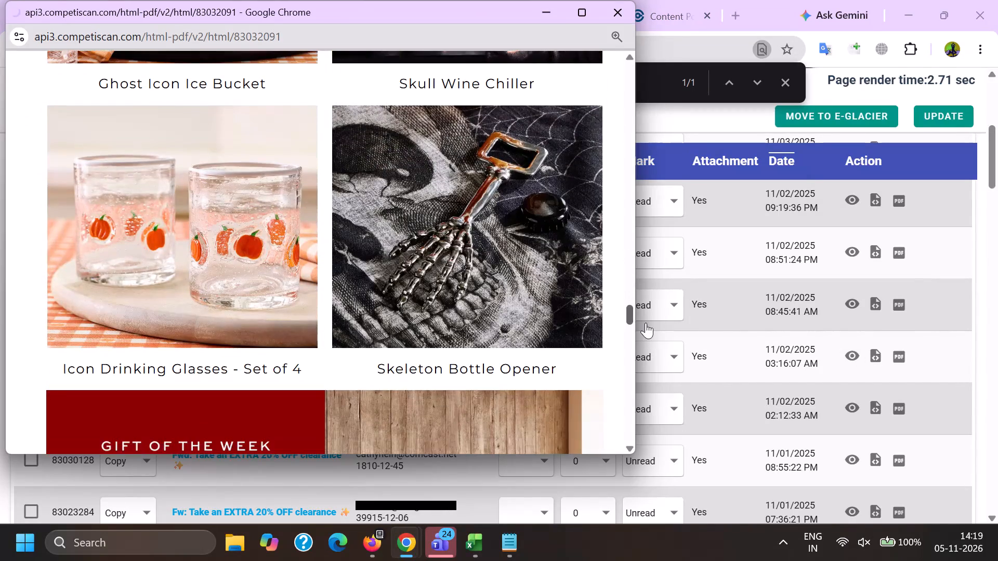
ctrl+click(261, 403)
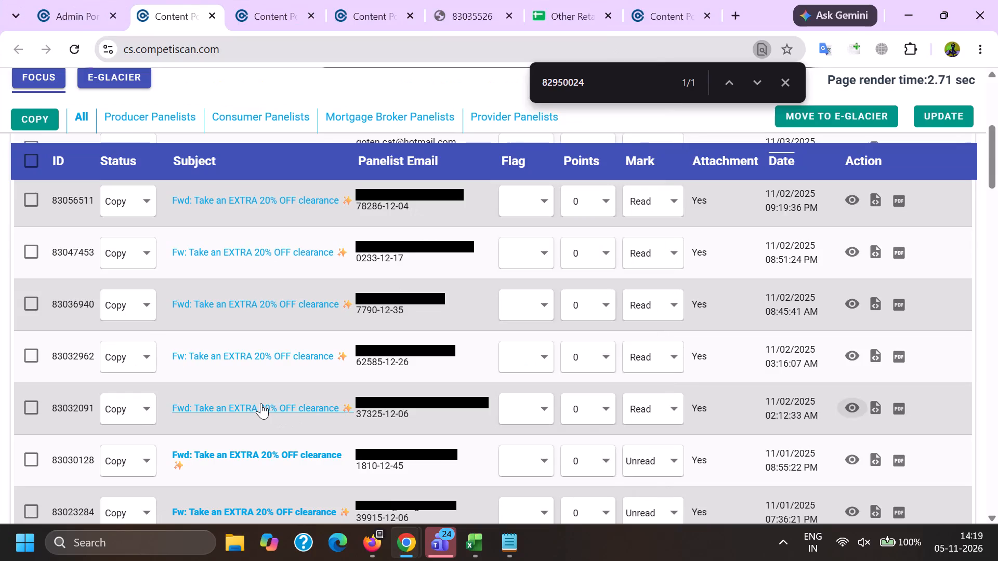
Examine the sections and product recommendations in copy emails 83030128 and 83023284.
click(848, 453)
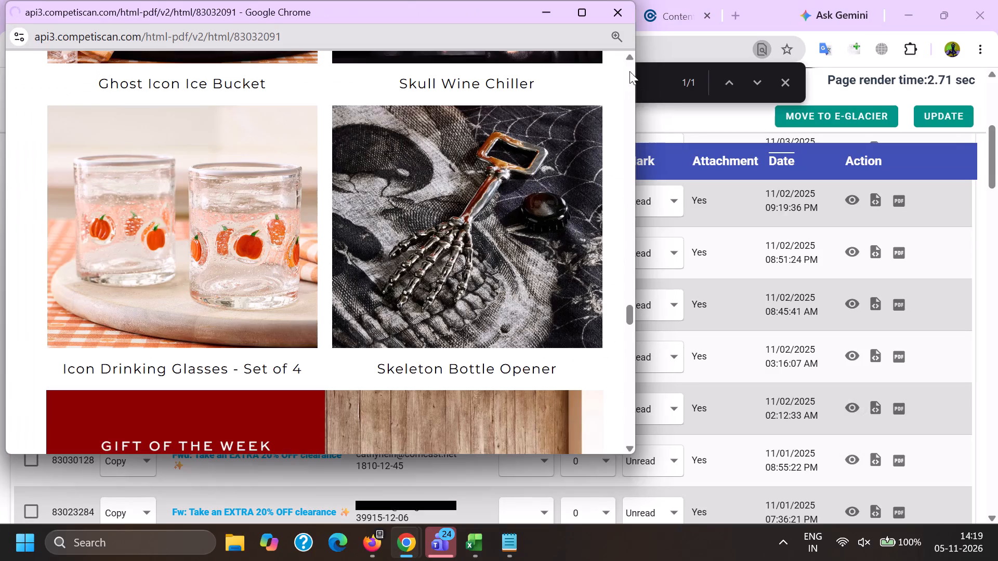
drag(626, 73, 625, 323)
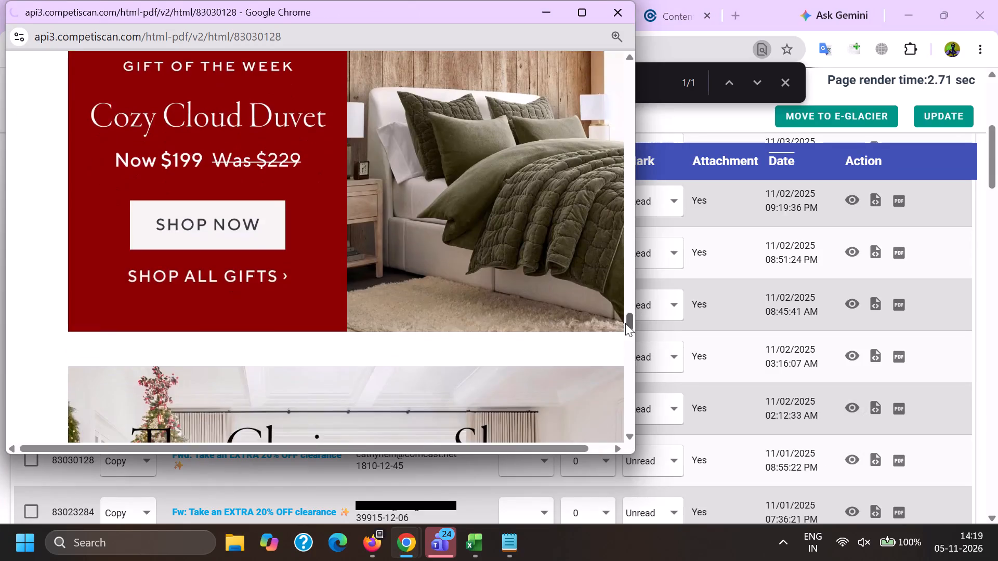
drag(625, 323, 624, 386)
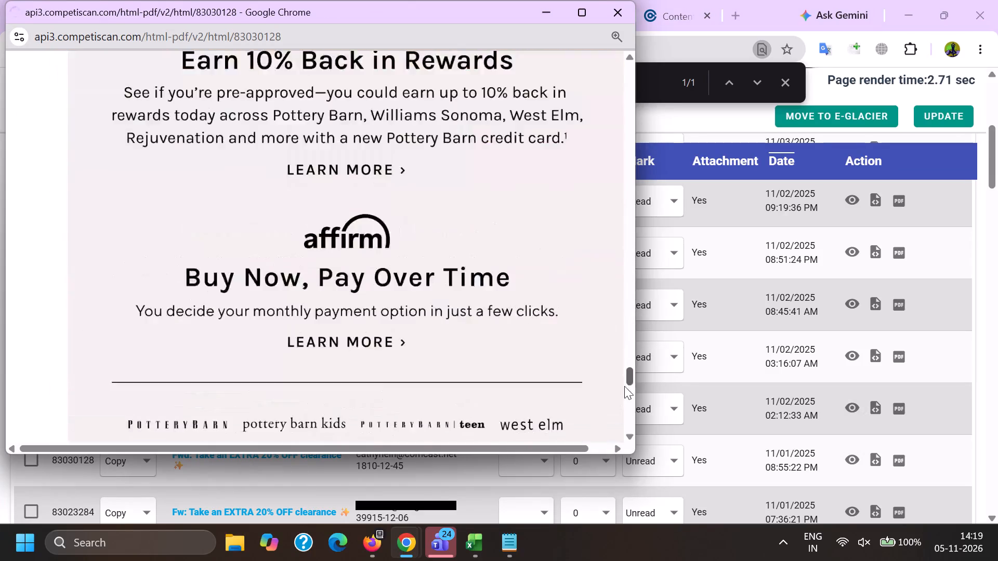
drag(624, 386, 625, 394)
key(alt+Tab)
scroll(762, 403, down, 1)
click(847, 432)
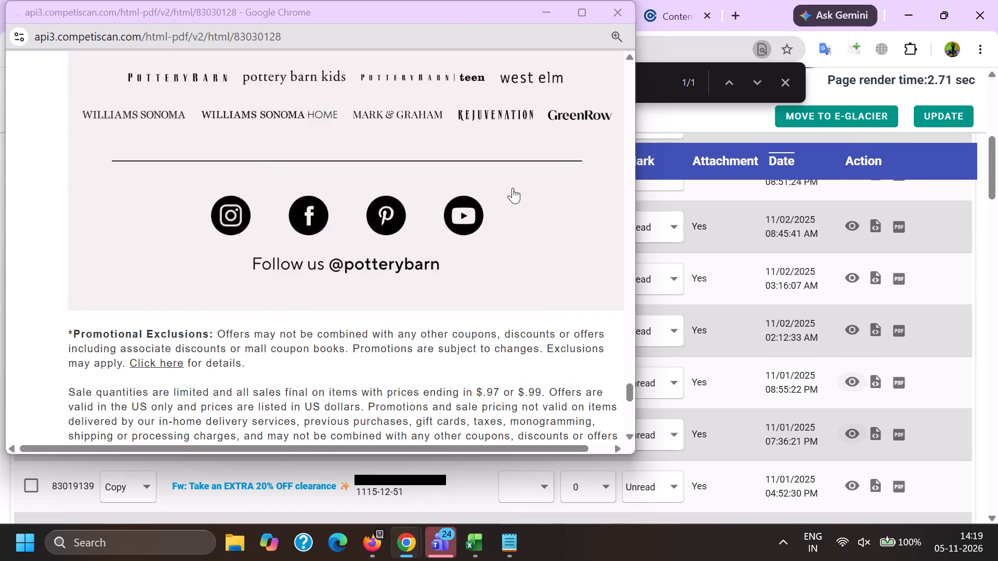
drag(632, 71, 620, 318)
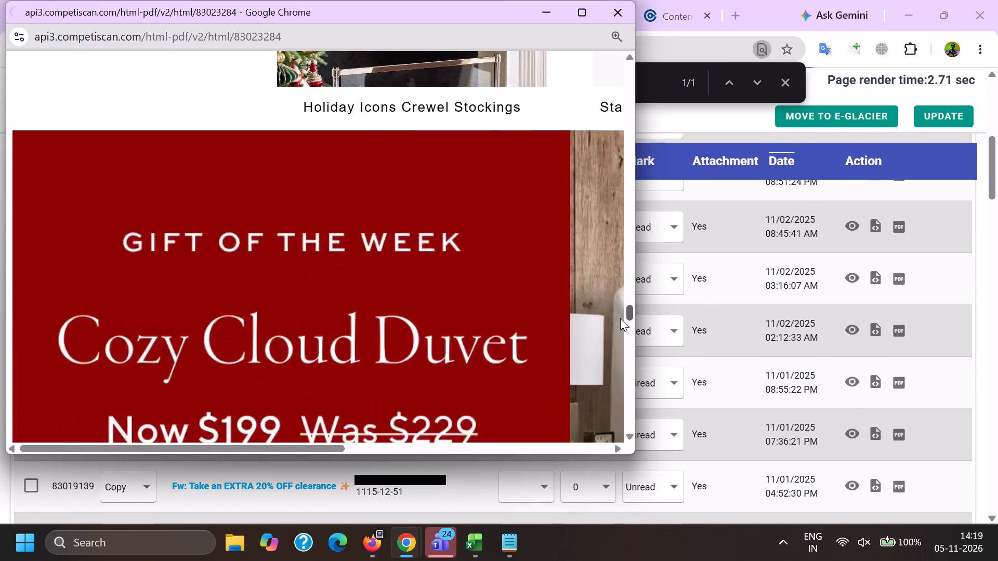
drag(620, 318, 613, 315)
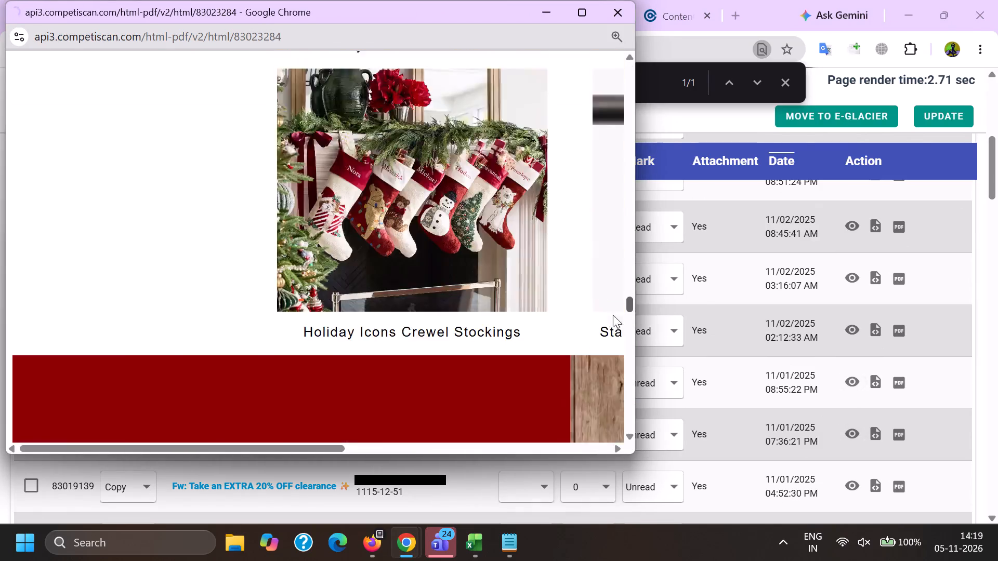
drag(613, 315, 613, 373)
key(alt+Tab)
Examine copy email 83019139 from its opening offers through its product recommendations, and return to the email list.
scroll(720, 365, down, 1)
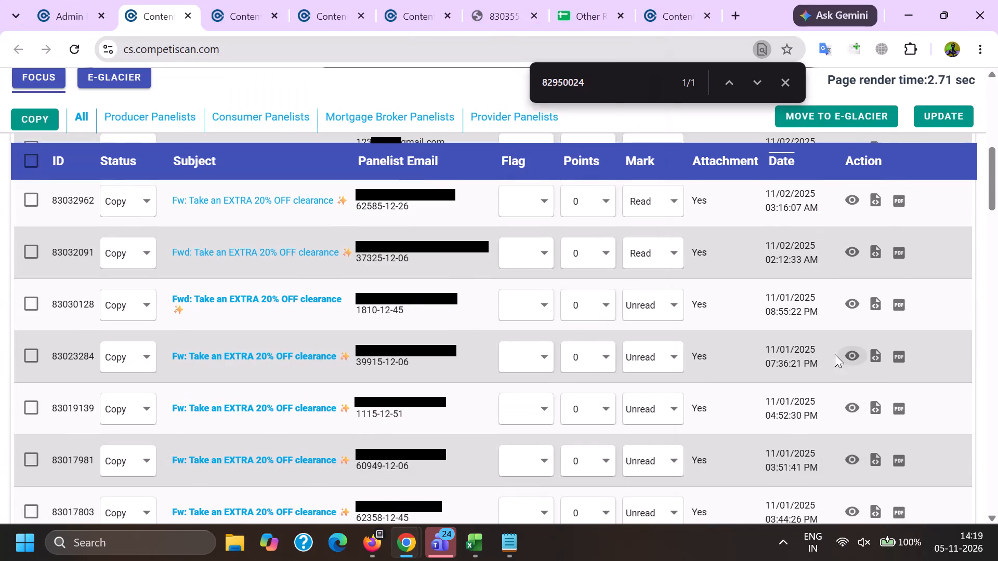
click(847, 410)
click(849, 411)
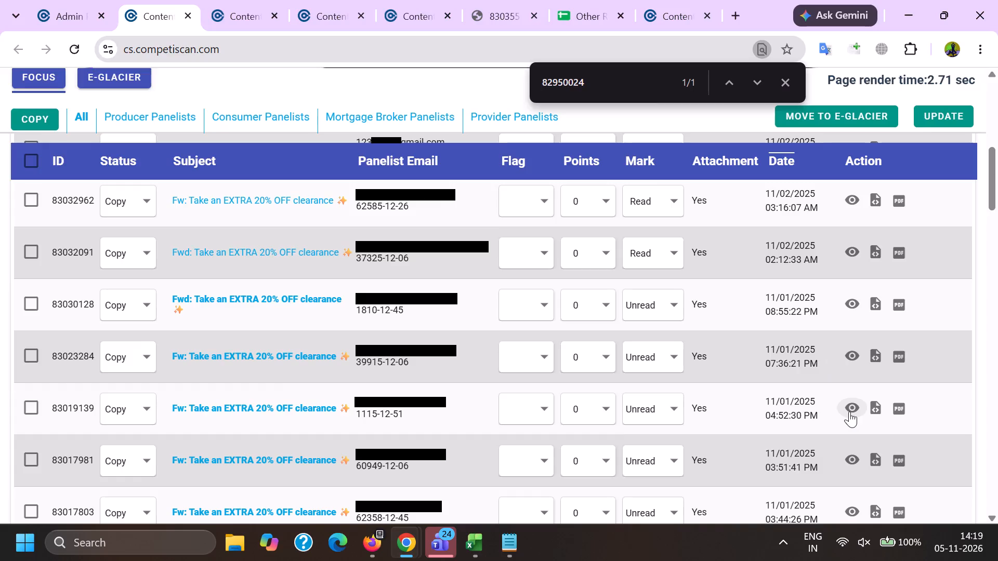
click(624, 81)
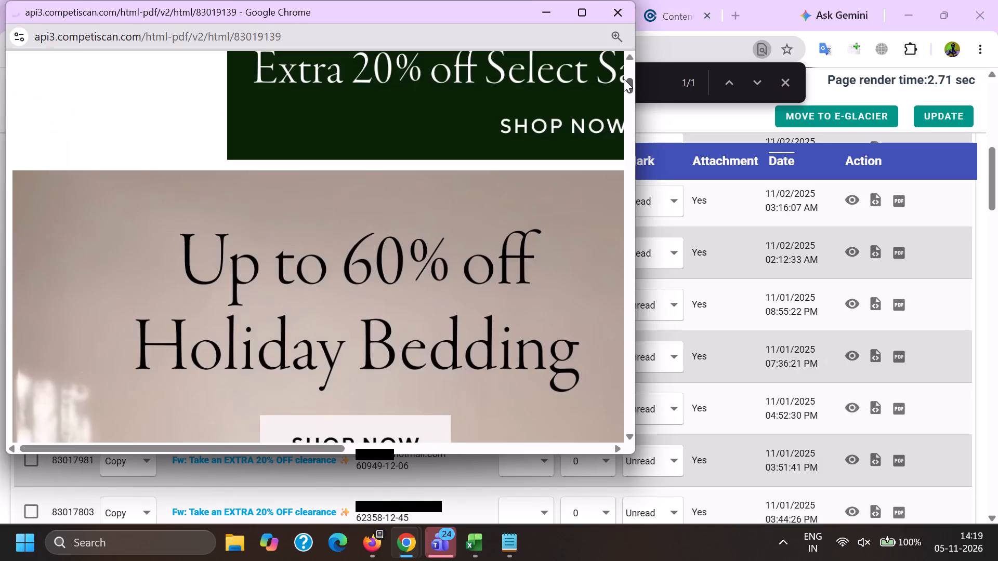
drag(626, 91, 636, 269)
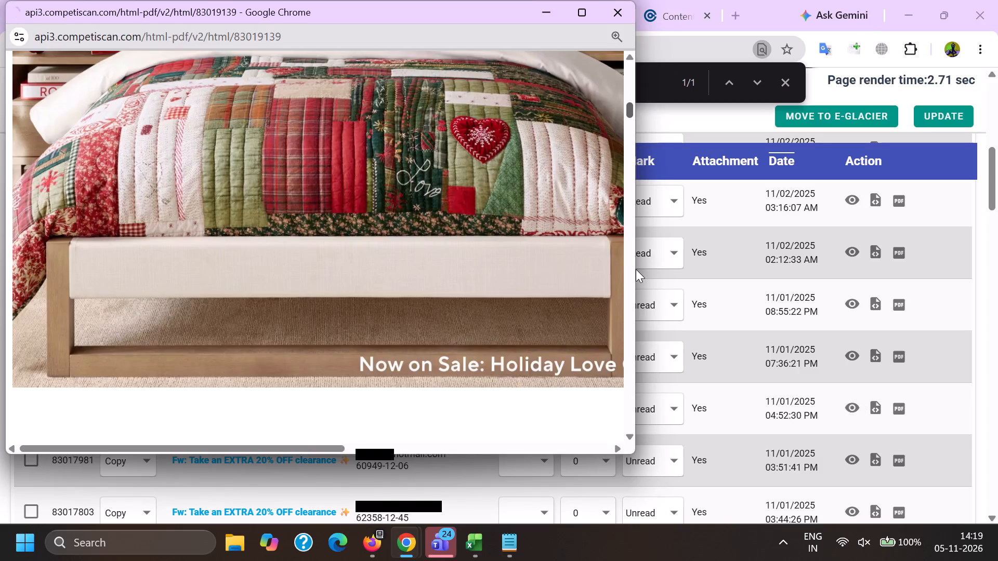
drag(636, 269, 636, 302)
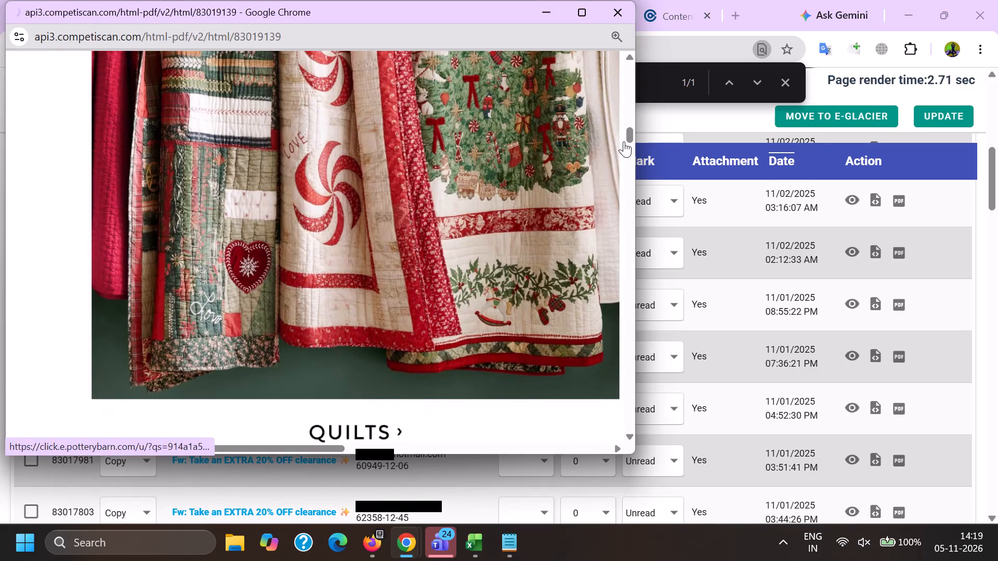
drag(628, 136, 628, 259)
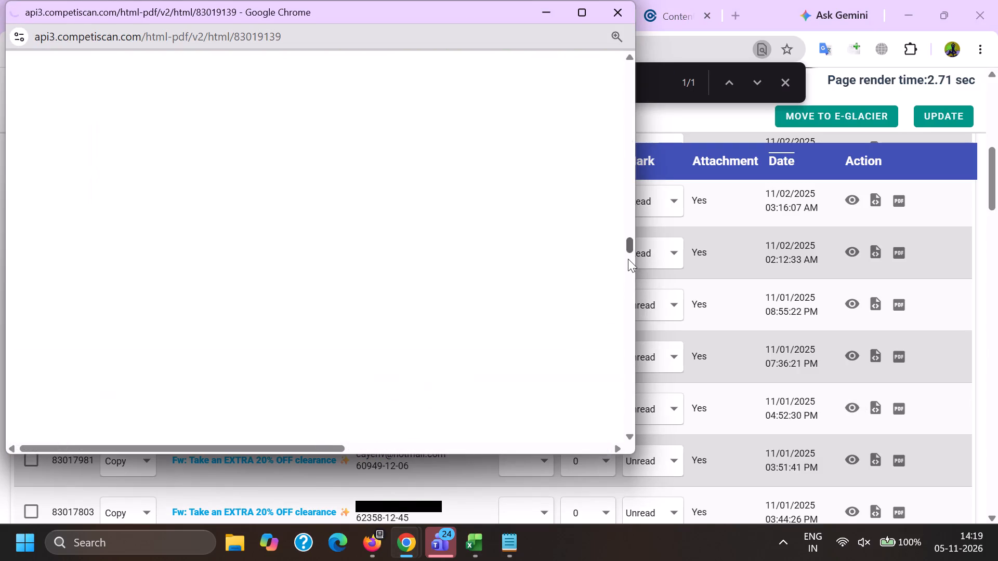
drag(628, 259, 625, 295)
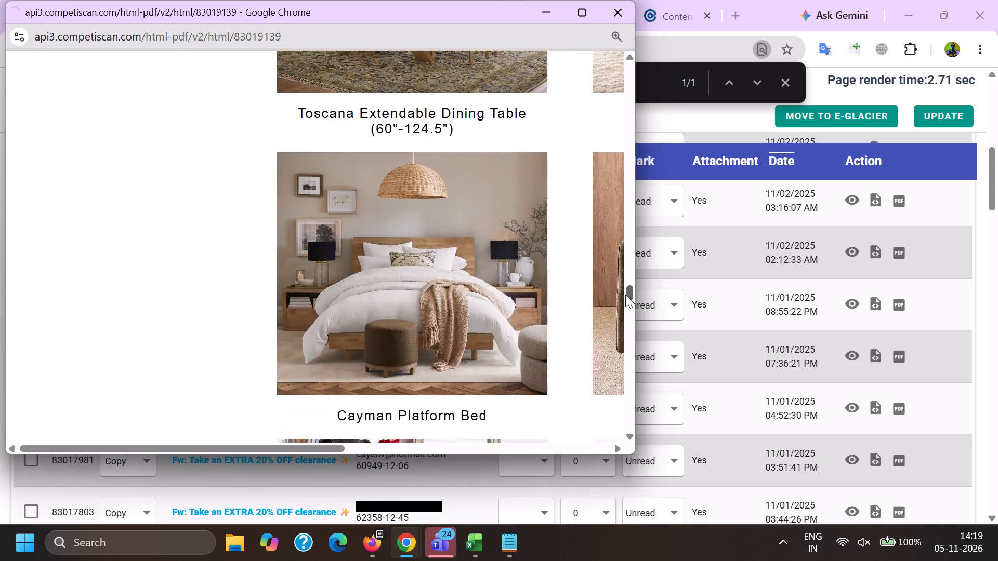
drag(625, 295, 625, 305)
scroll(469, 298, down, 17)
scroll(475, 320, up, 4)
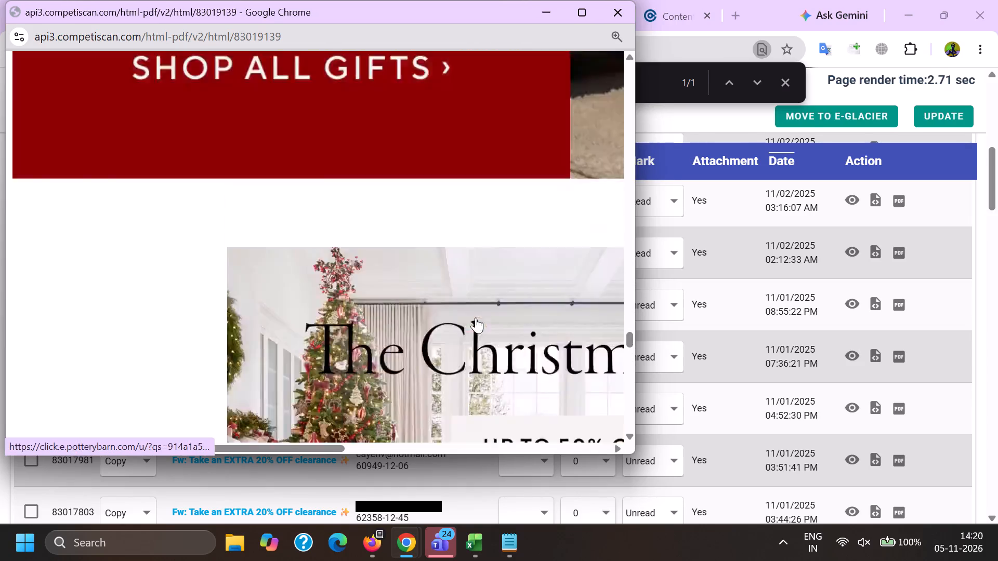
scroll(476, 317, up, 20)
scroll(476, 317, up, 8)
key(alt+Tab)
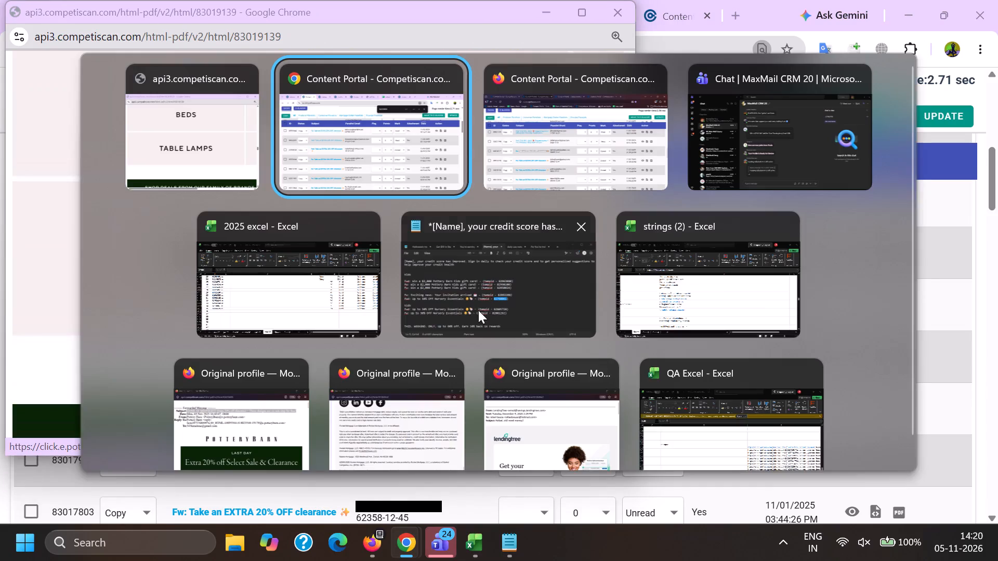
click(380, 165)
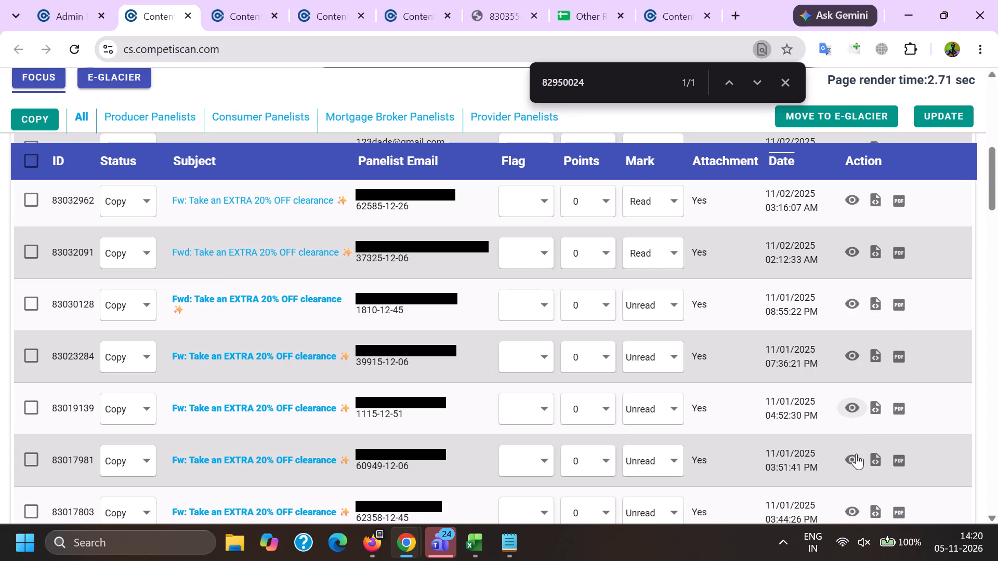
Examine the sections and product recommendation area in copy email 83017981.
click(856, 453)
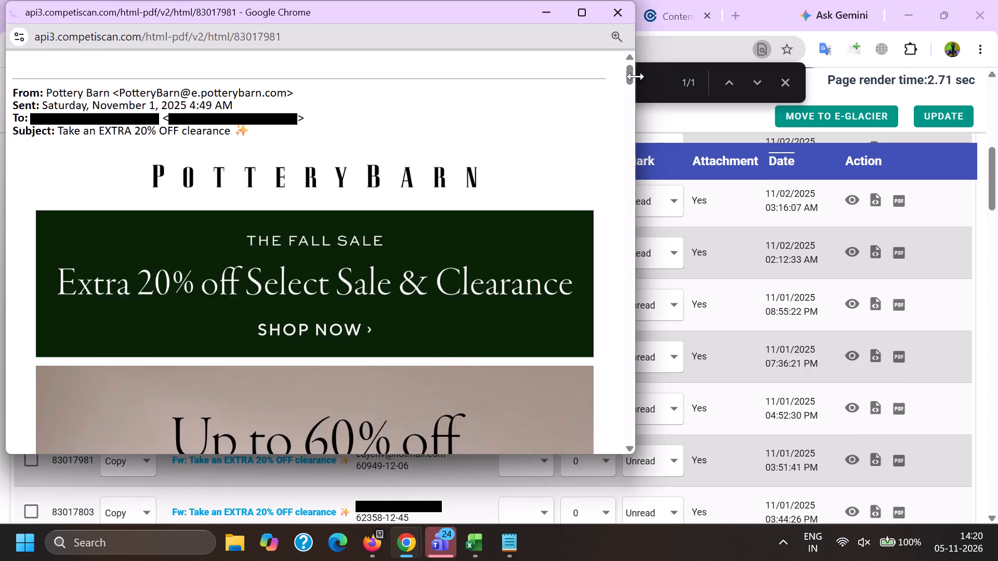
drag(633, 69, 634, 234)
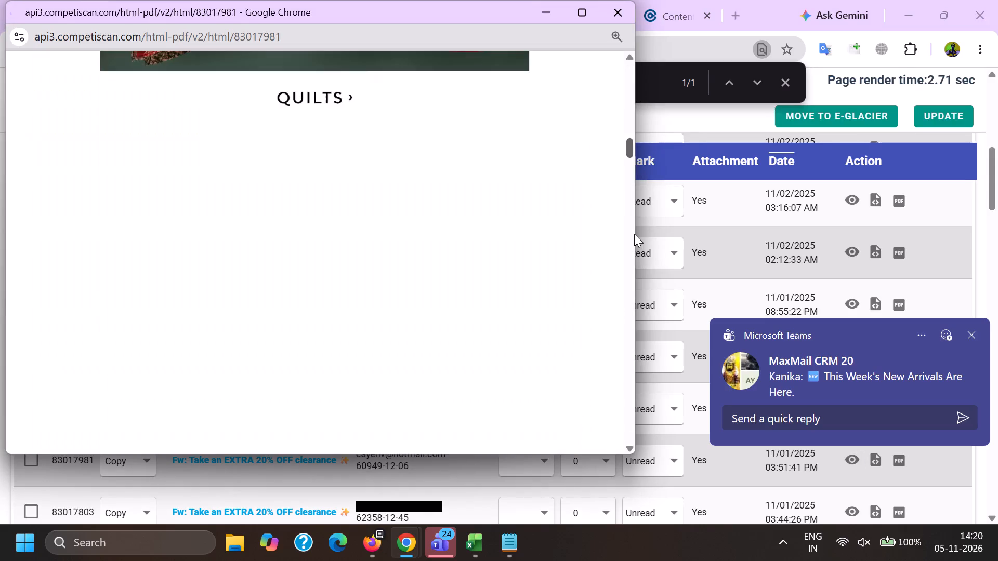
drag(634, 234, 631, 325)
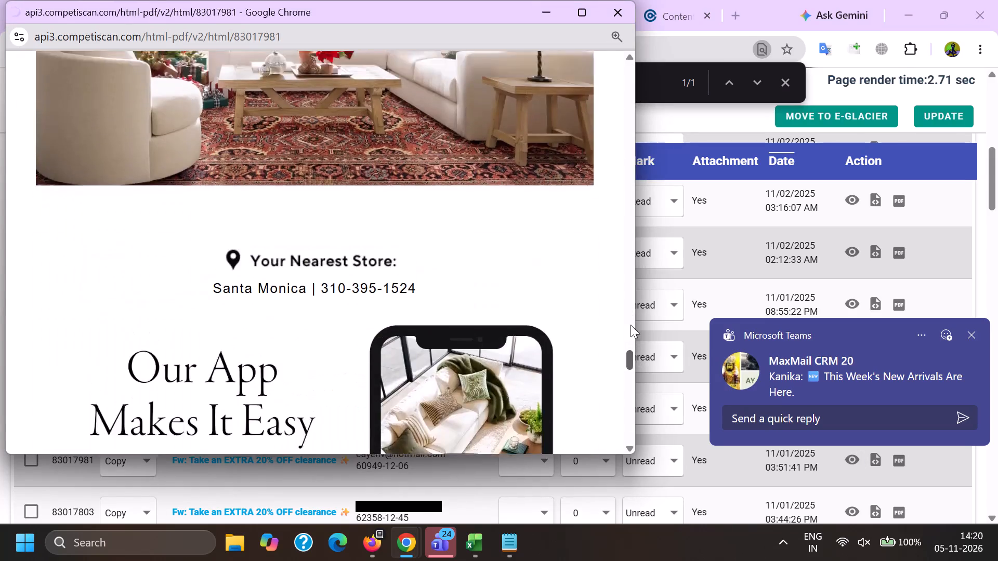
drag(631, 325, 628, 259)
key(alt+Tab)
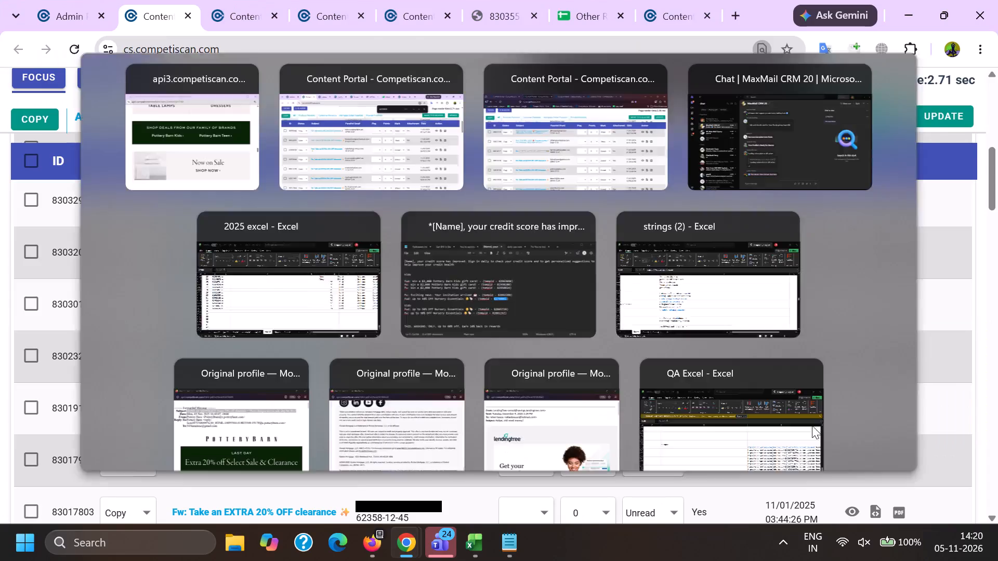
Open the record of copy email 83017981 in a new tab from its subject link.
ctrl+click(231, 458)
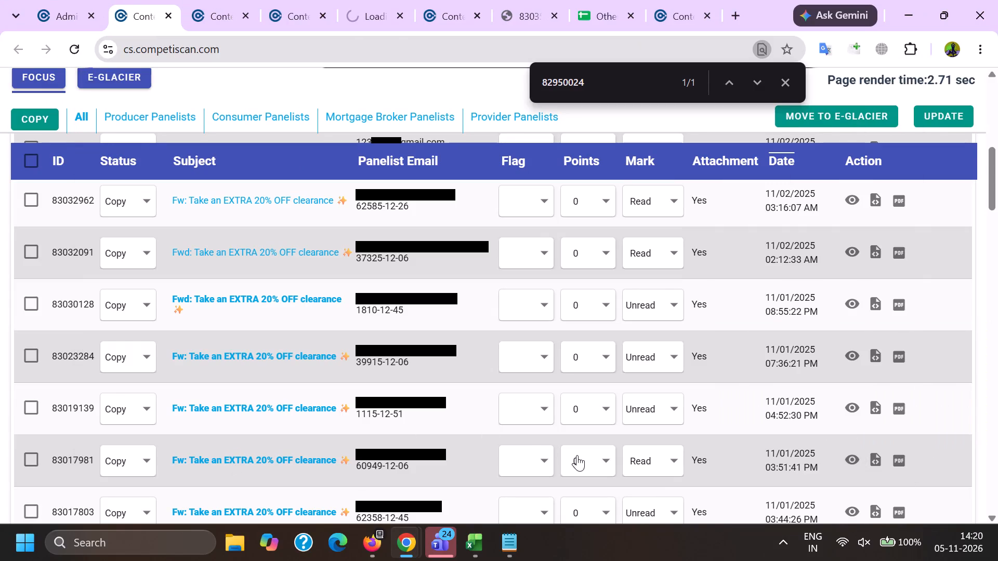
Examine the sections and product recommendations in copy emails 83017803 and 83023292.
click(850, 512)
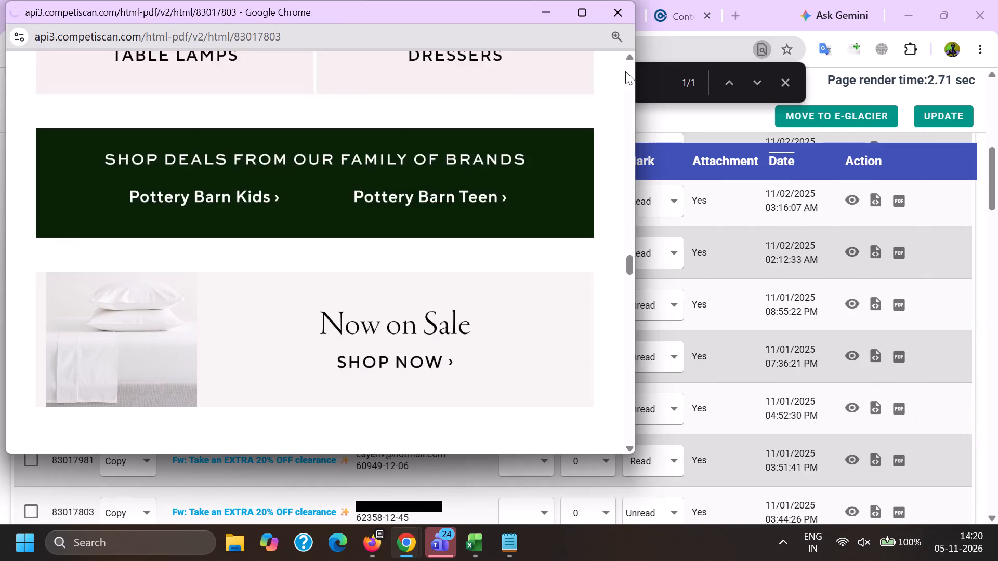
drag(628, 73, 611, 310)
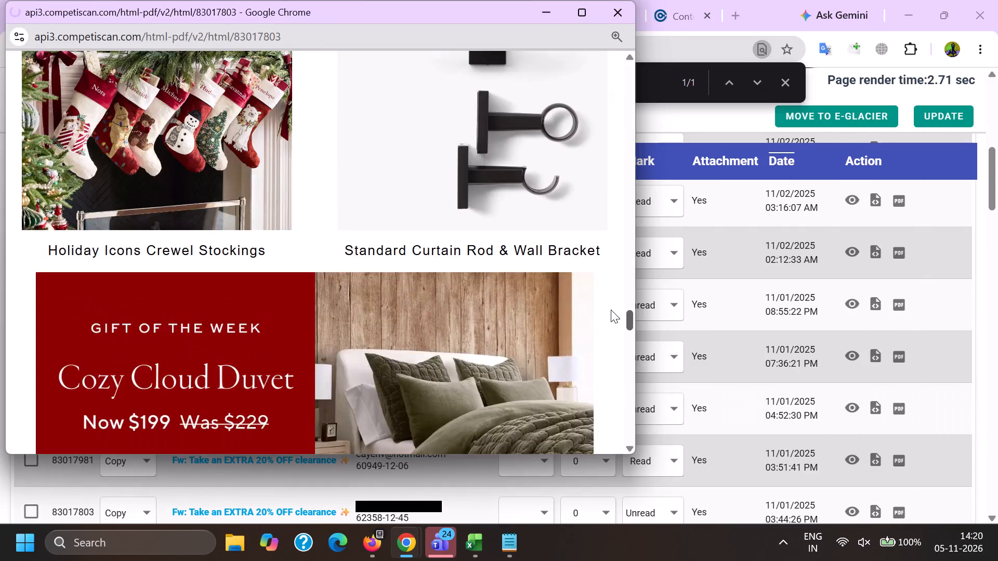
drag(611, 310, 611, 265)
key(alt+Tab)
click(973, 333)
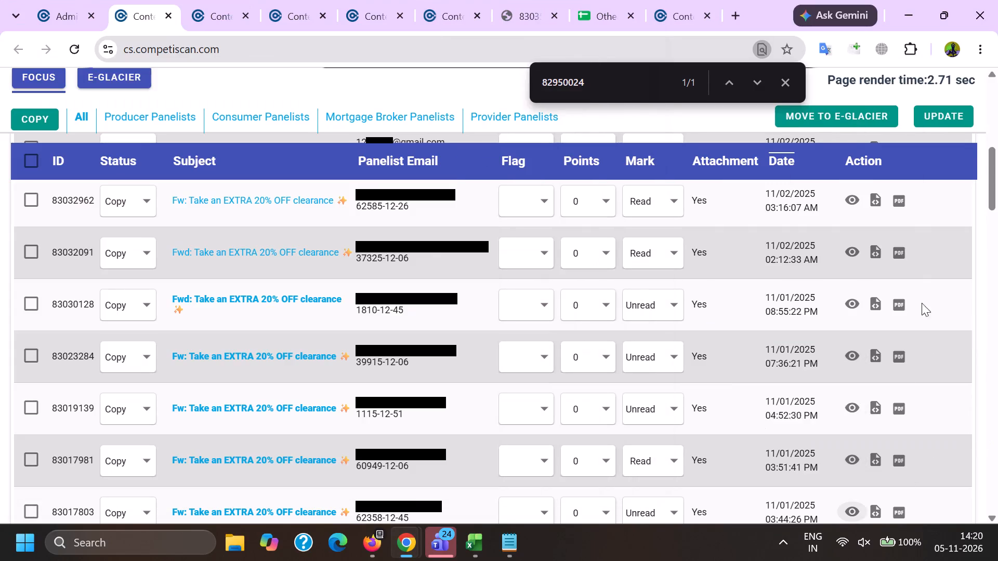
scroll(922, 302, down, 1)
click(853, 481)
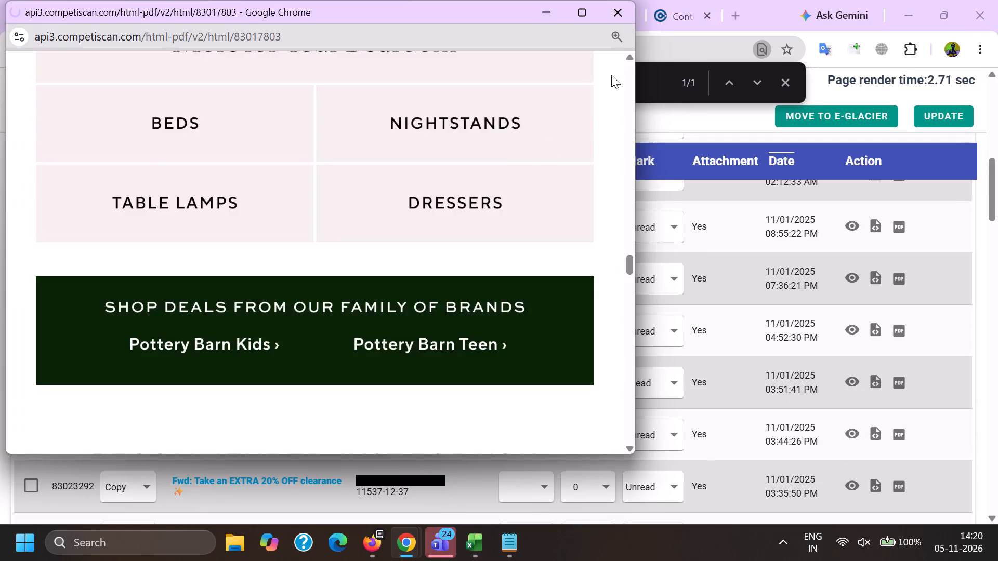
drag(631, 68, 628, 242)
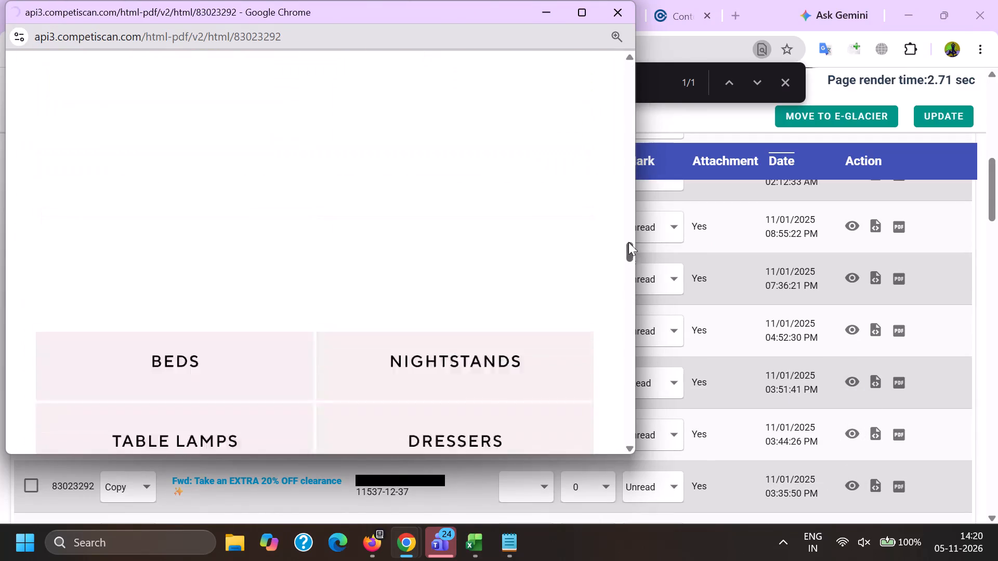
drag(628, 242, 641, 377)
key(alt+Tab)
Examine the sections and product recommendations in copy emails 83023452 and 83016378.
scroll(818, 376, down, 2)
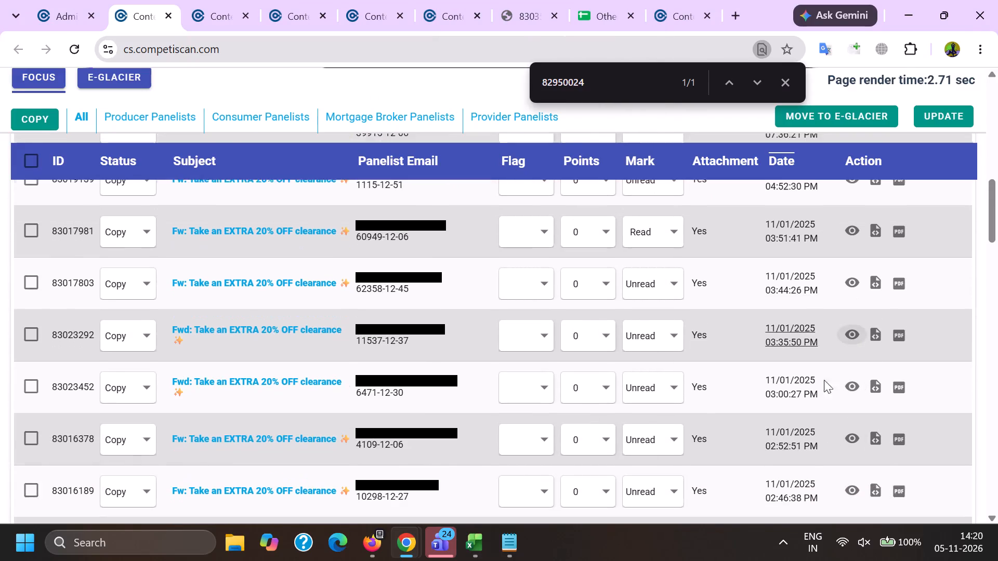
click(848, 376)
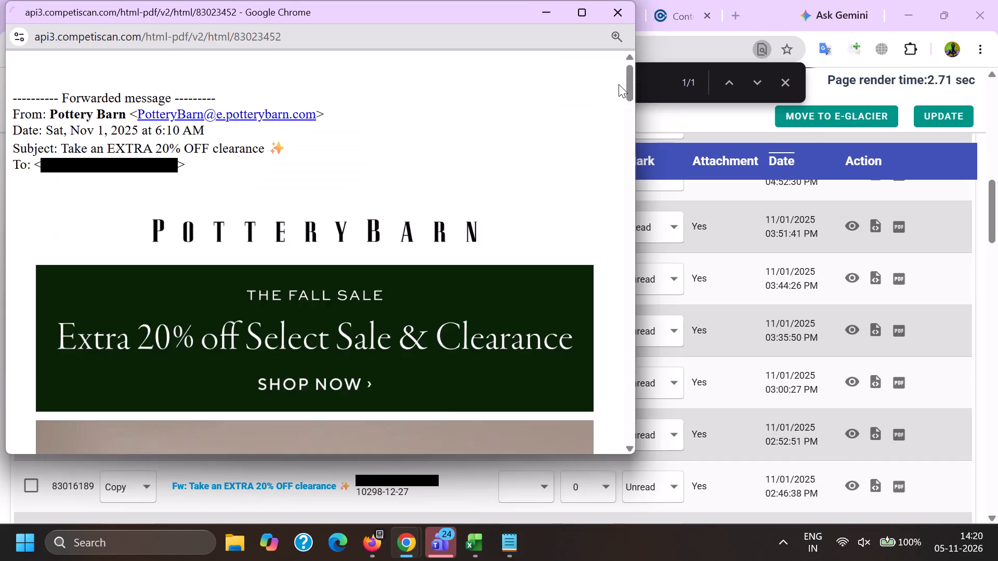
drag(636, 68, 640, 248)
drag(634, 79, 622, 209)
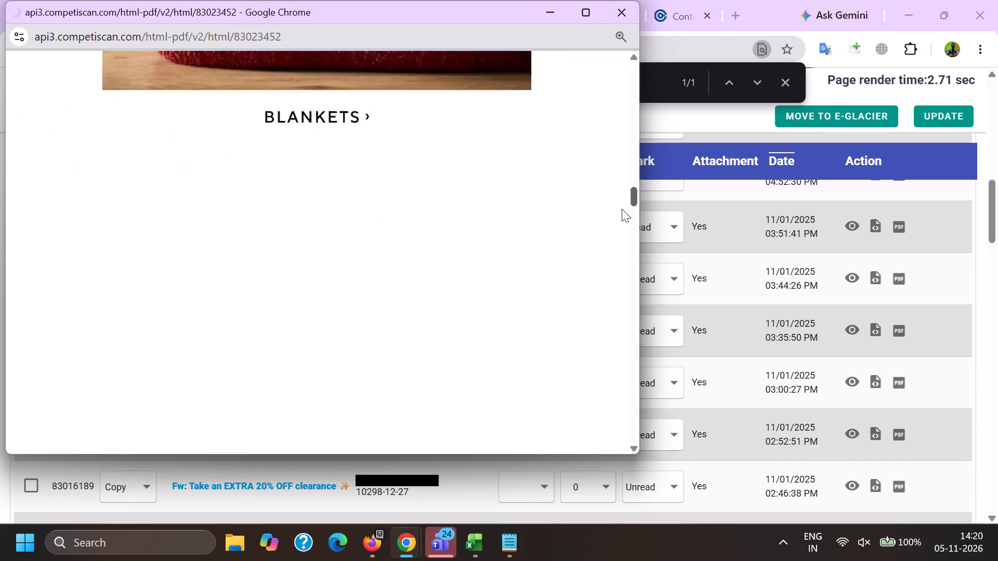
drag(622, 209, 619, 312)
key(alt+Tab)
scroll(679, 305, down, 1)
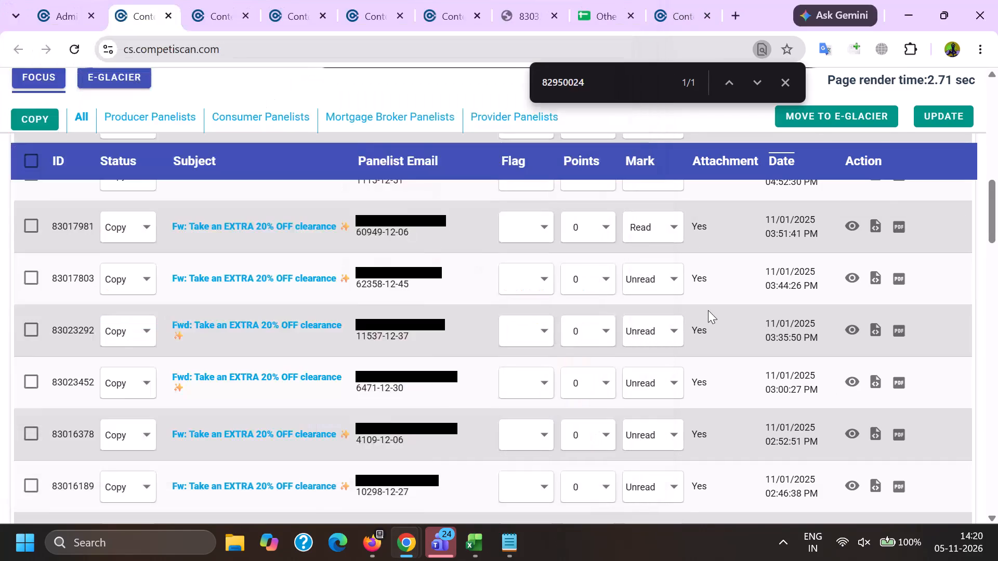
click(844, 352)
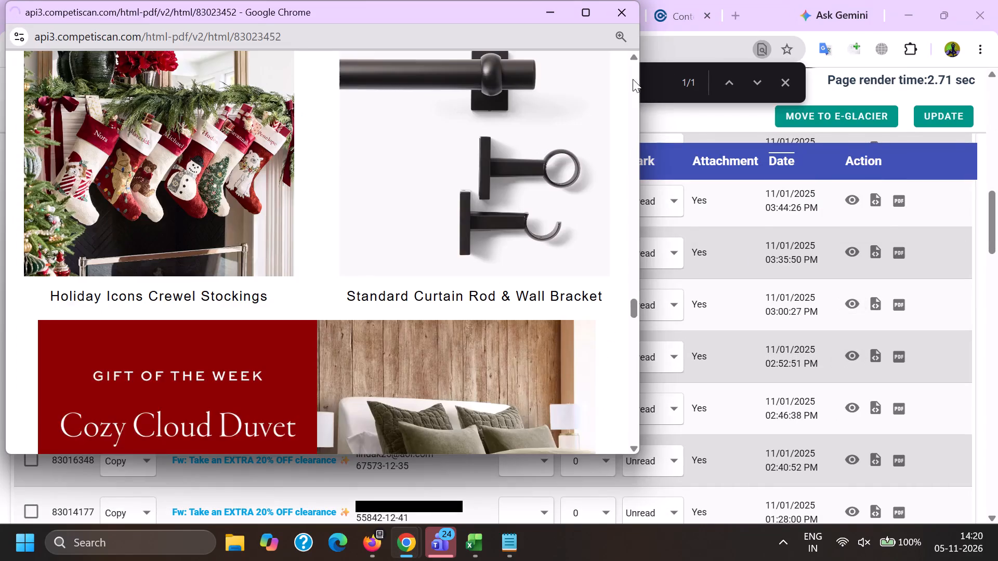
drag(632, 76, 619, 303)
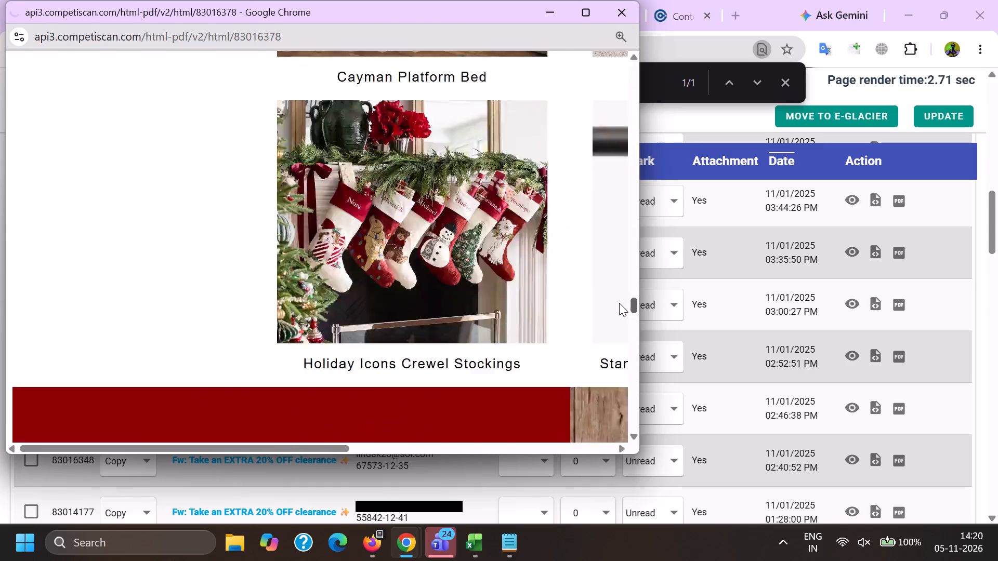
drag(619, 303, 617, 272)
key(alt+Tab)
Examine the sections and product recommendations in copy email 83016189.
scroll(796, 413, down, 2)
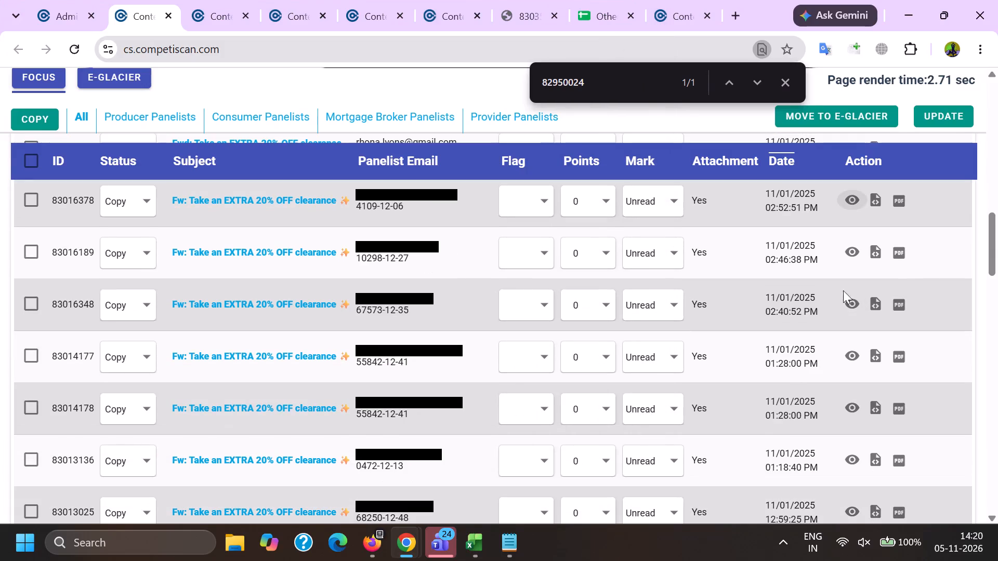
click(844, 254)
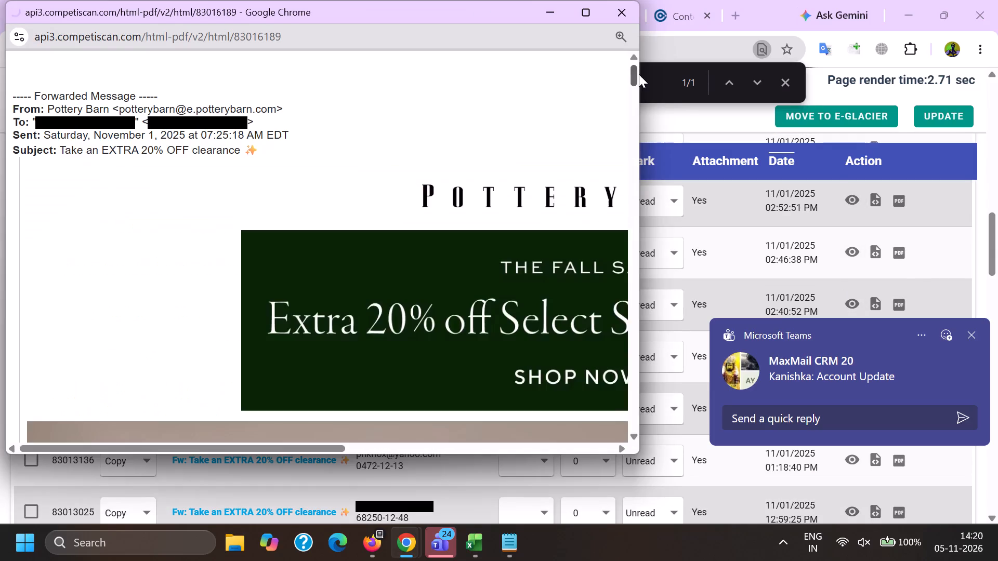
drag(637, 72, 629, 293)
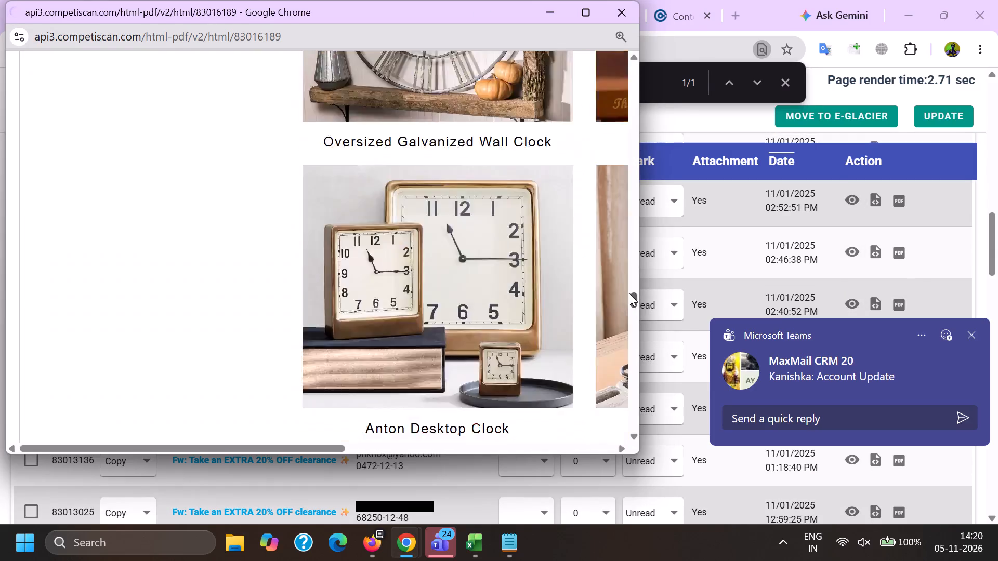
drag(629, 293, 628, 274)
key(alt+Tab)
click(970, 336)
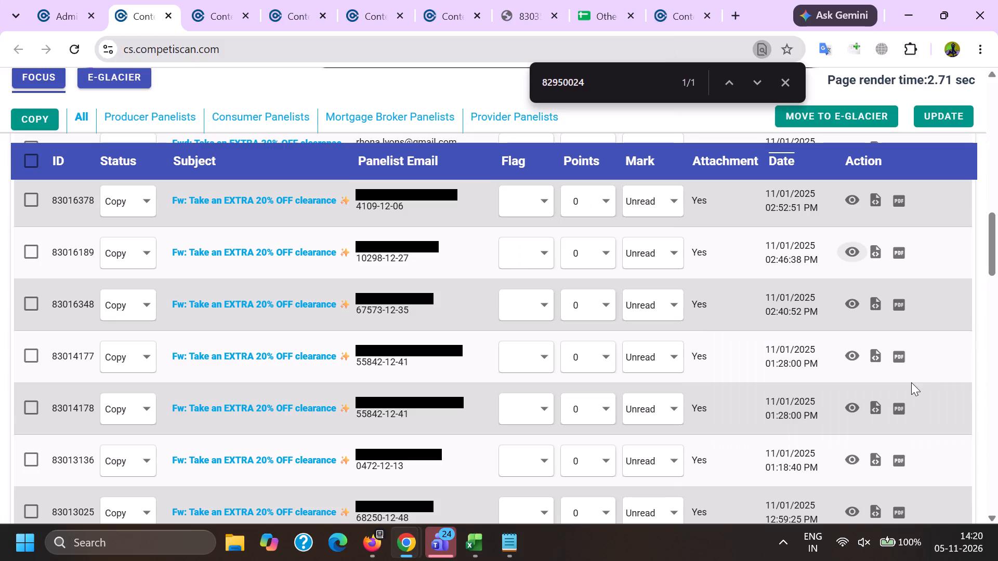
Open the record of copy email 83016189 in a new tab from its subject link.
ctrl+click(260, 248)
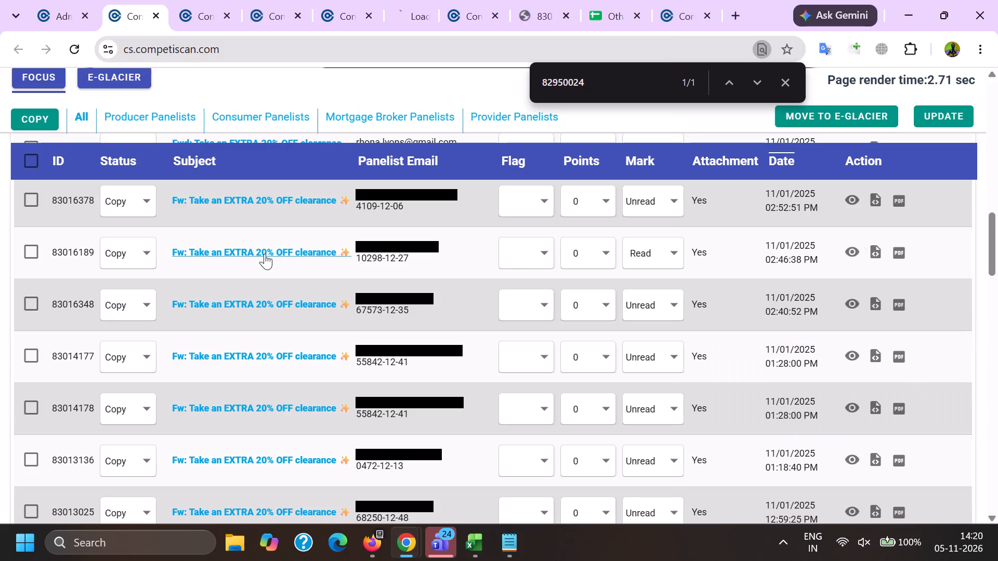
Examine the content of copy email 83016348 and check the preview of copy email 83014178.
click(852, 306)
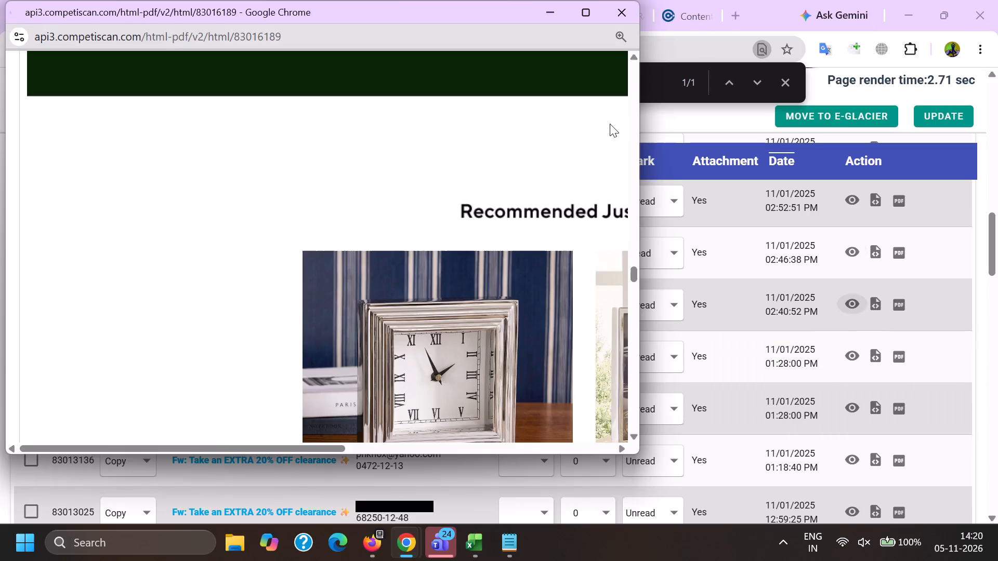
drag(631, 78, 605, 349)
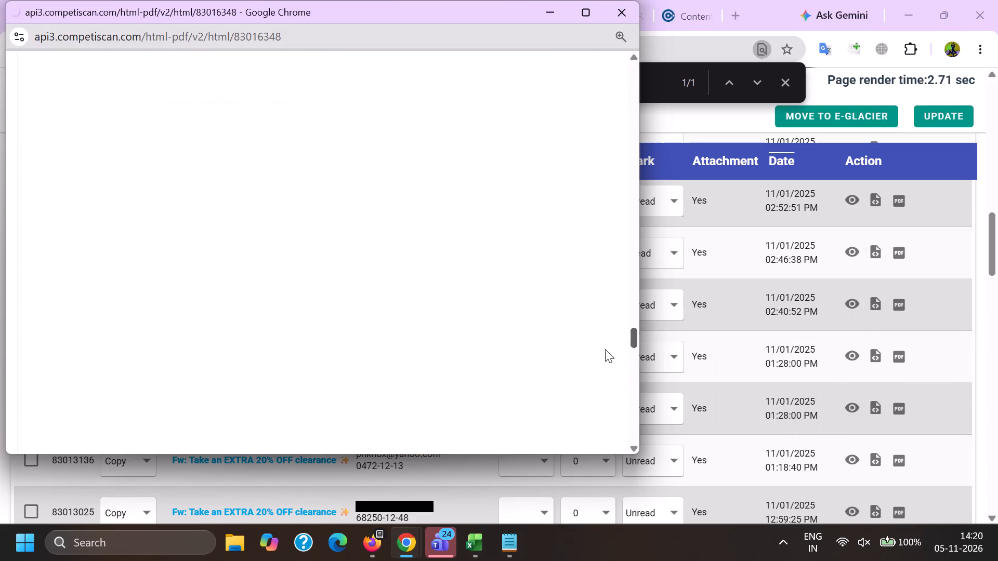
drag(605, 349, 606, 309)
key(alt+Tab)
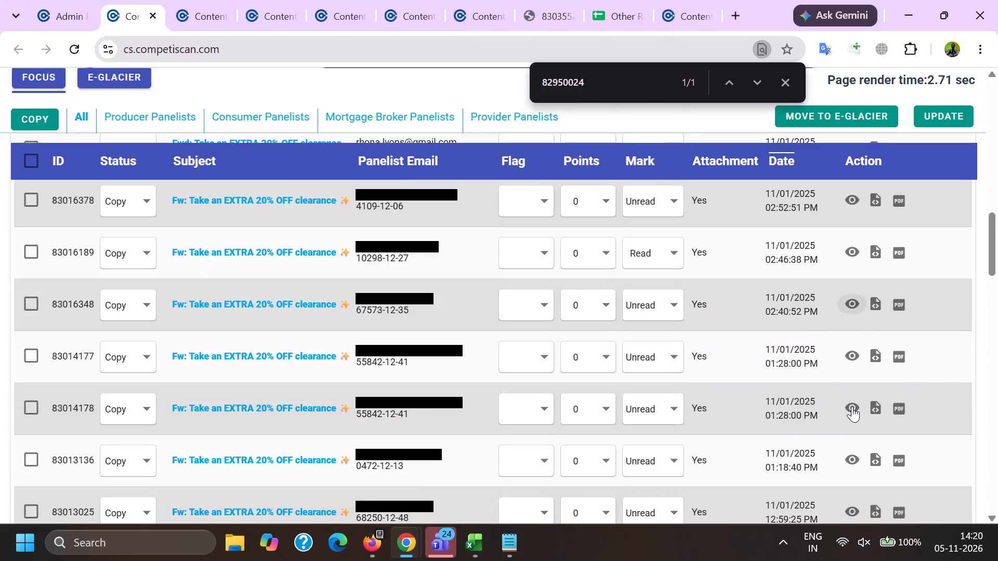
click(852, 406)
key(alt+Tab)
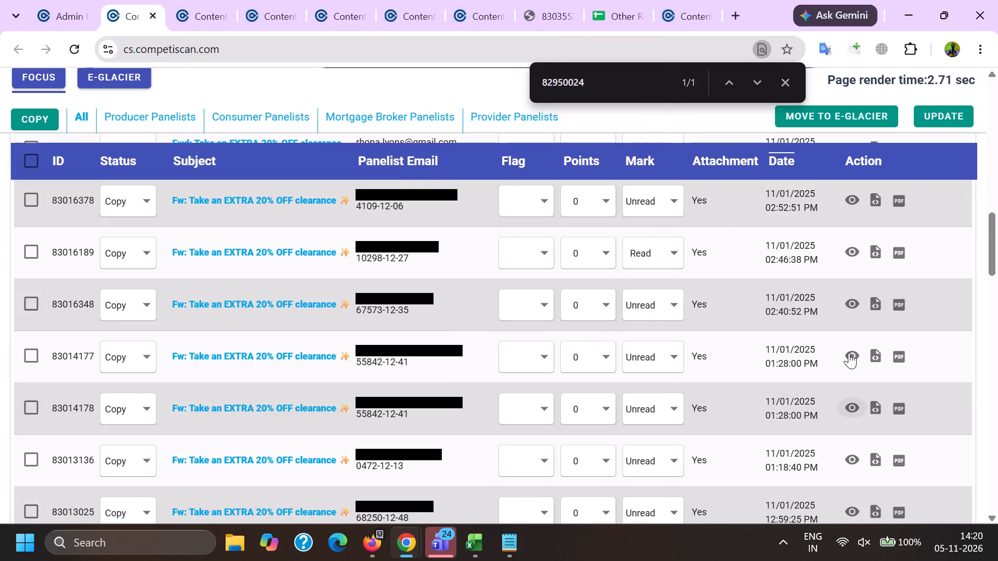
Examine the sections and product recommendations in copy emails 83014177 and 83013136.
click(852, 353)
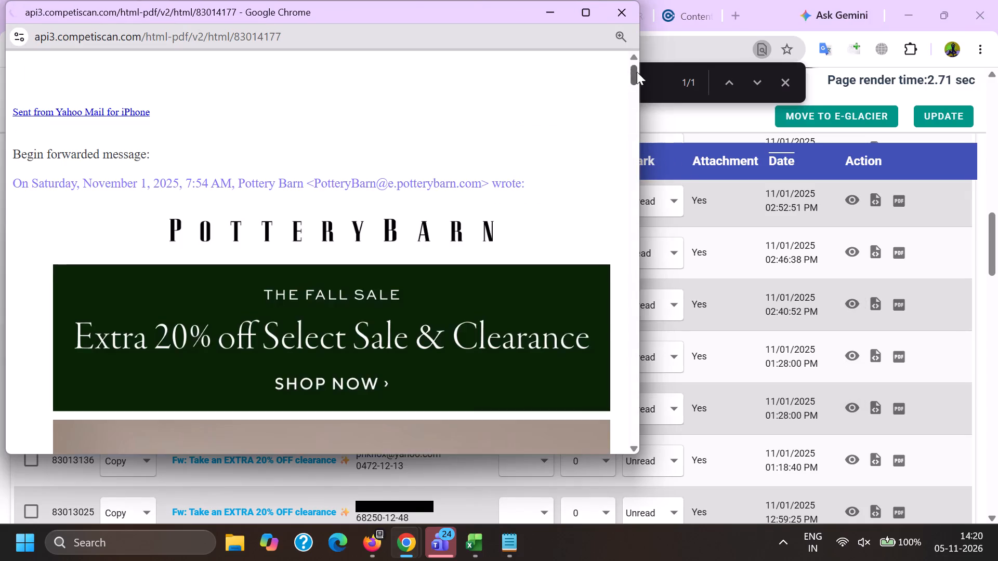
drag(639, 70, 622, 284)
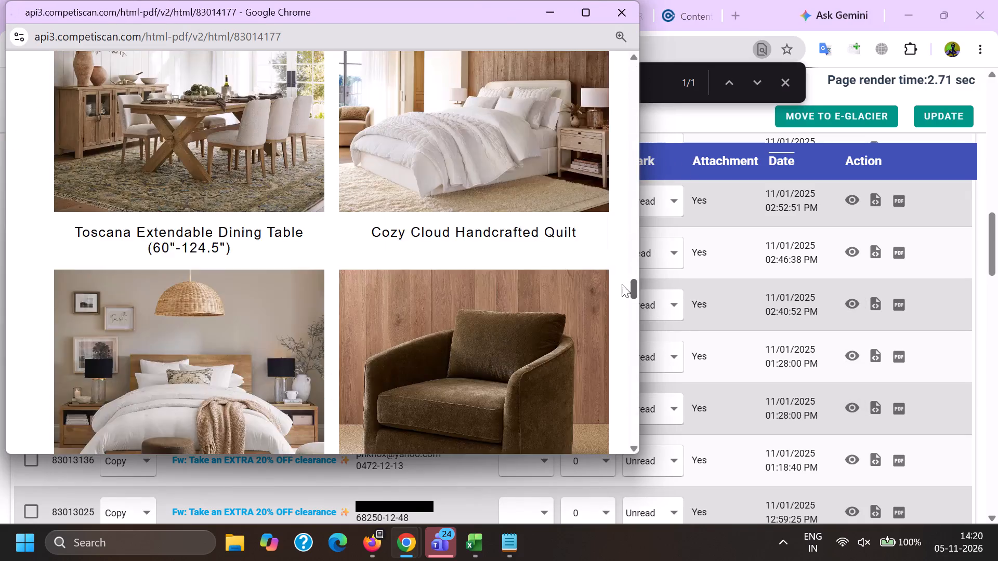
drag(622, 284, 618, 260)
key(alt+Tab)
scroll(856, 388, down, 1)
click(845, 382)
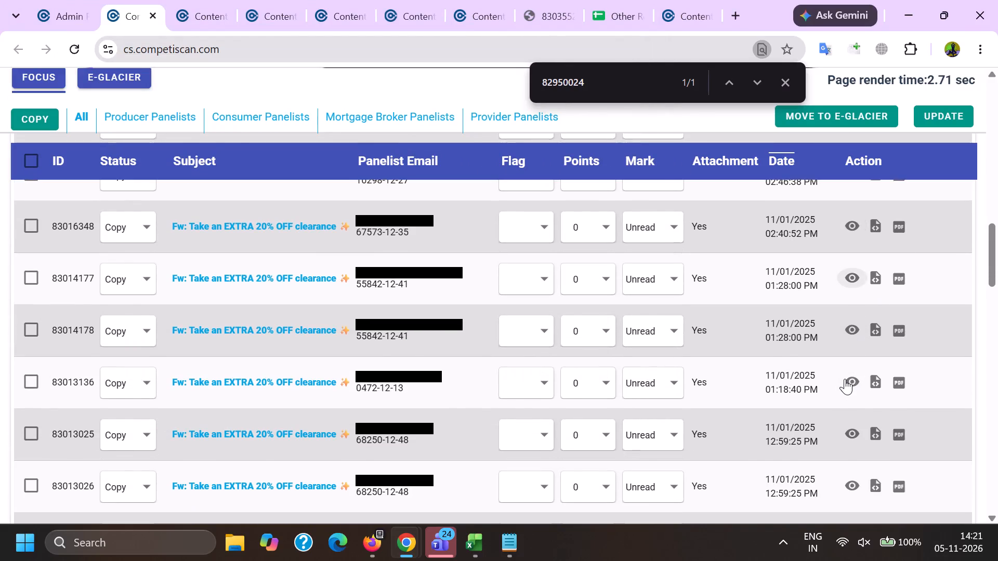
drag(633, 73, 636, 329)
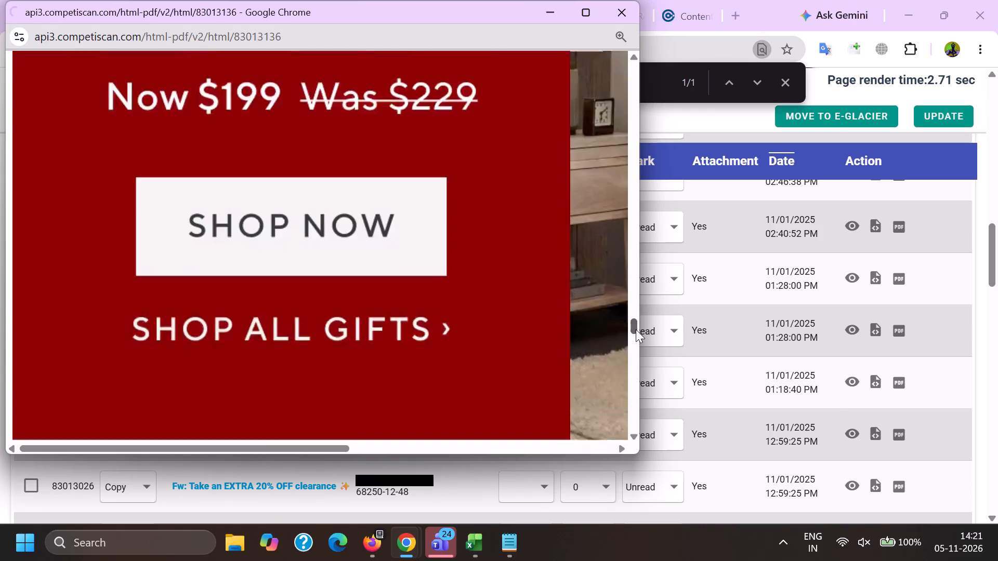
drag(636, 329, 627, 277)
key(alt+Tab)
key(alt+Tab)
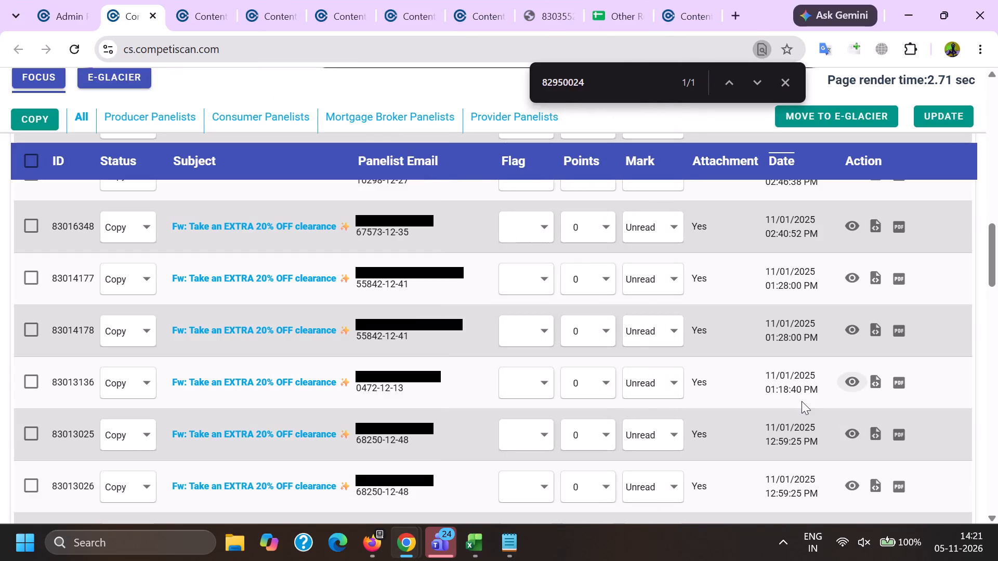
Examine the sections and product recommendations in copy email 83013025, and check the preview of copy email 83013026.
scroll(376, 244, up, 4)
scroll(377, 253, down, 4)
key(alt+Tab)
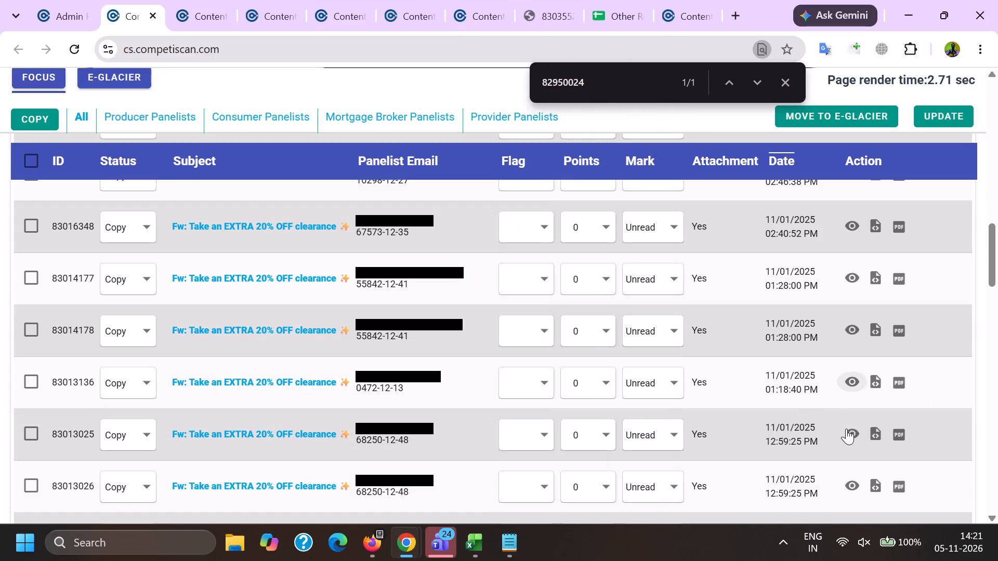
click(846, 429)
drag(635, 72, 649, 345)
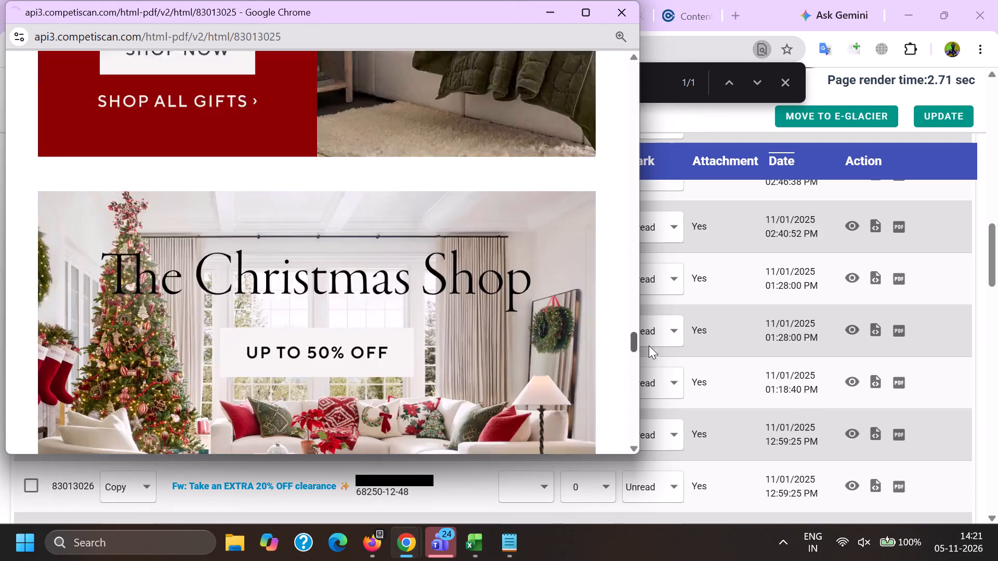
drag(649, 345, 647, 283)
key(alt+Tab)
scroll(773, 308, down, 2)
click(432, 124)
scroll(806, 333, down, 2)
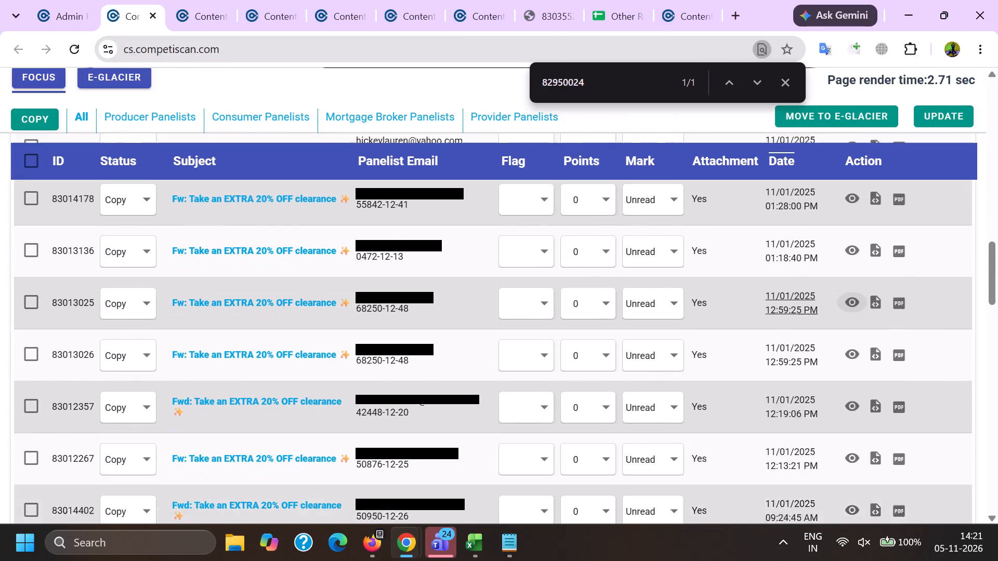
scroll(811, 362, down, 8)
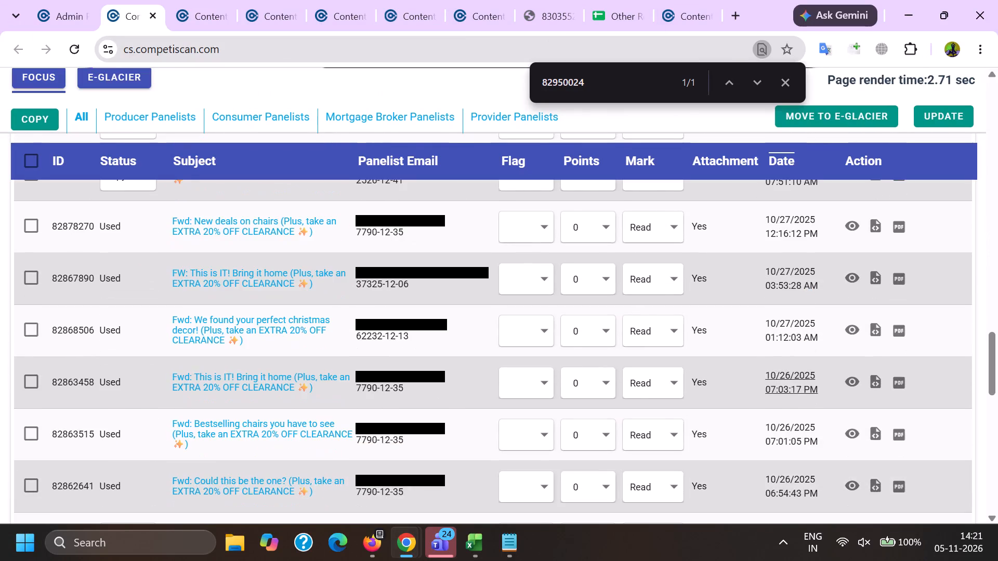
scroll(771, 400, up, 9)
click(854, 407)
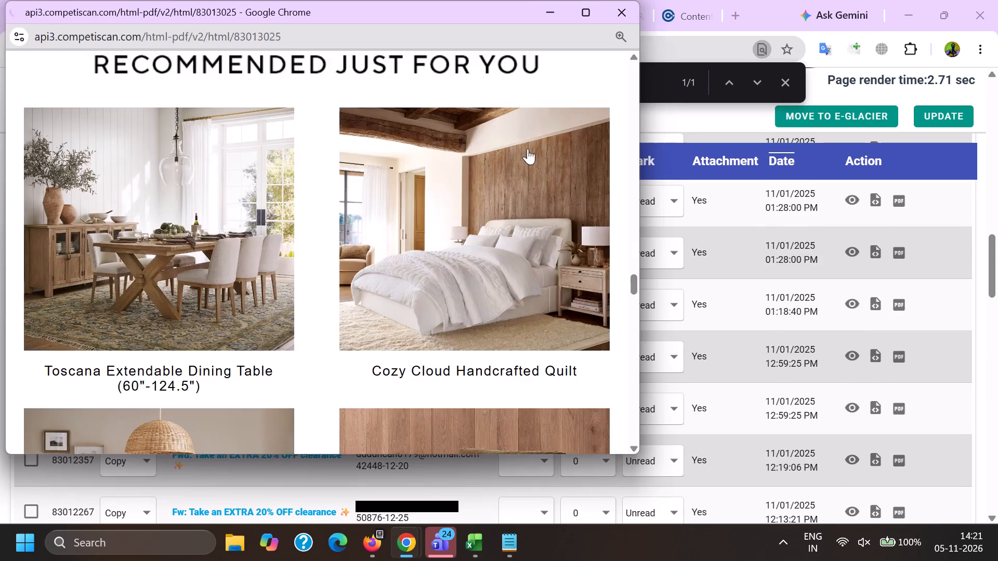
click(626, 11)
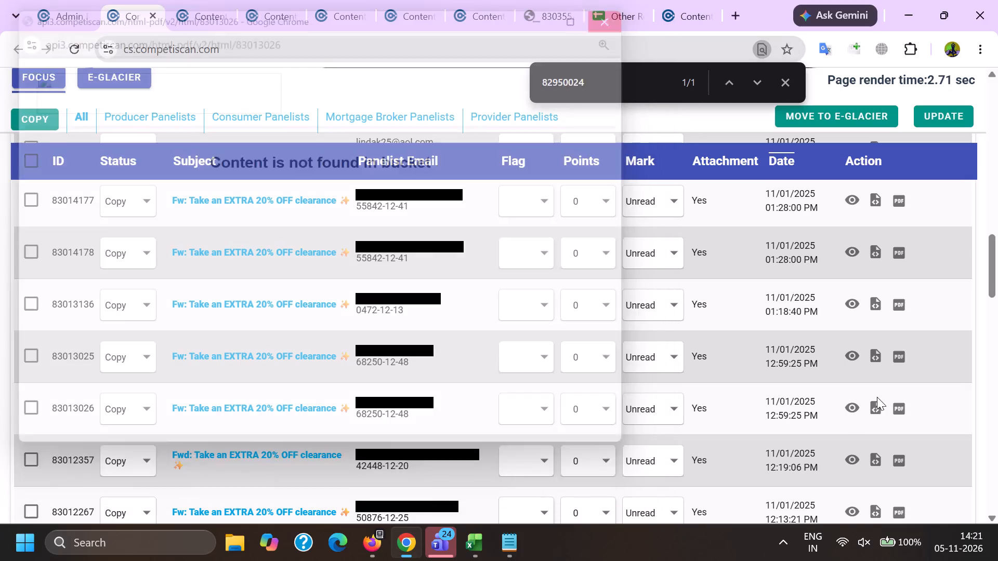
Examine the sections down to the product recommendations in copy emails 83012357 and 83012267.
click(850, 462)
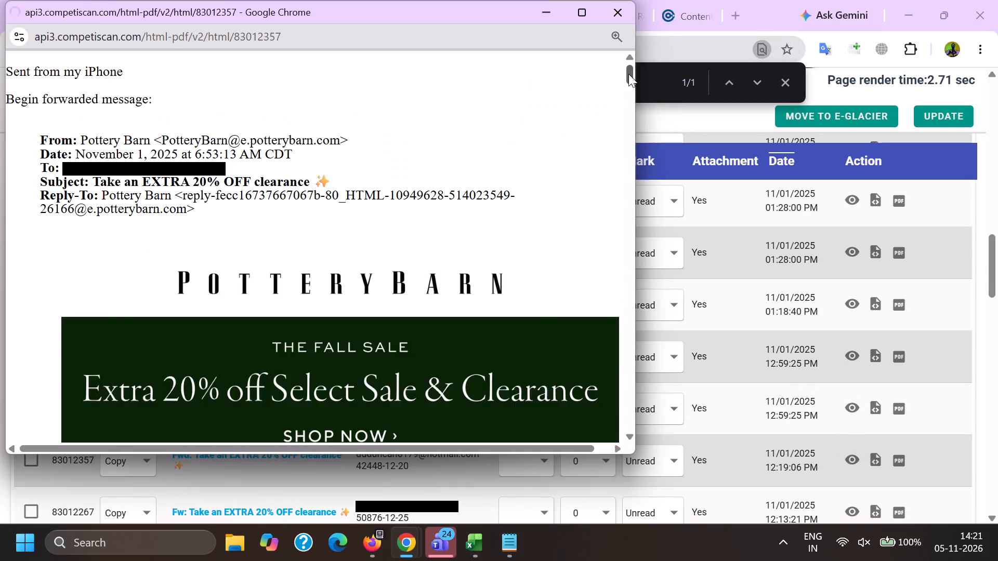
drag(629, 73, 623, 256)
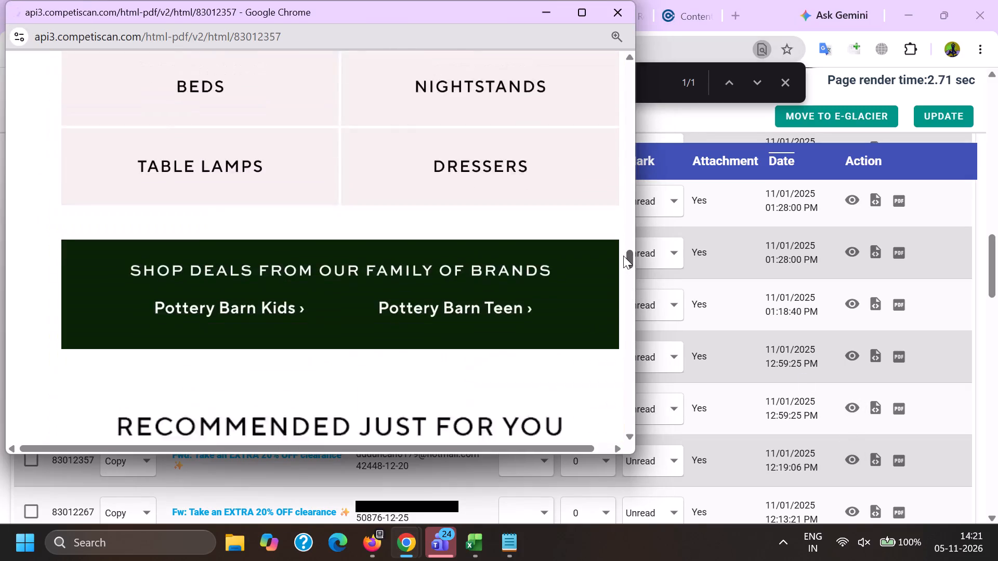
drag(623, 256, 624, 253)
click(621, 10)
scroll(835, 343, down, 2)
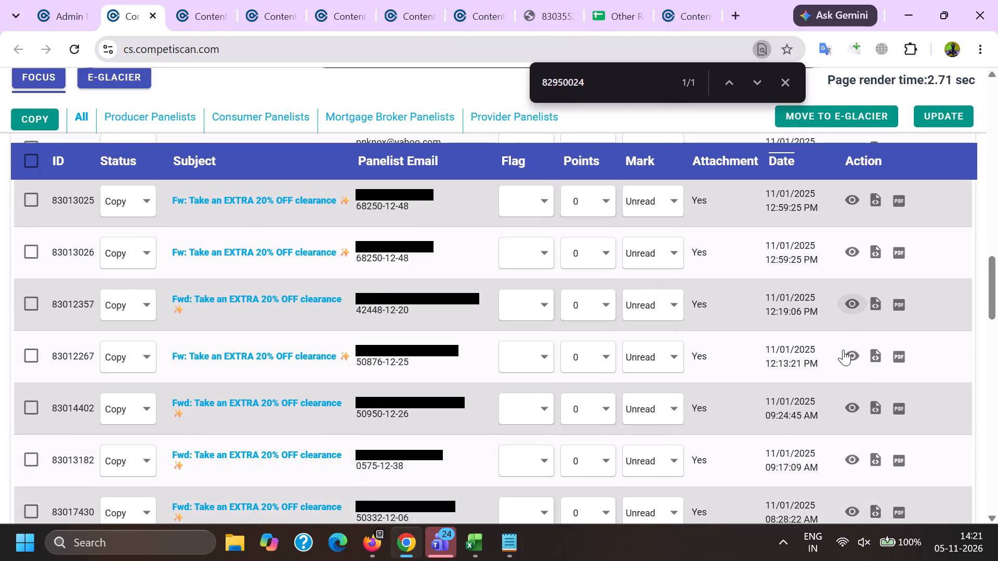
click(846, 352)
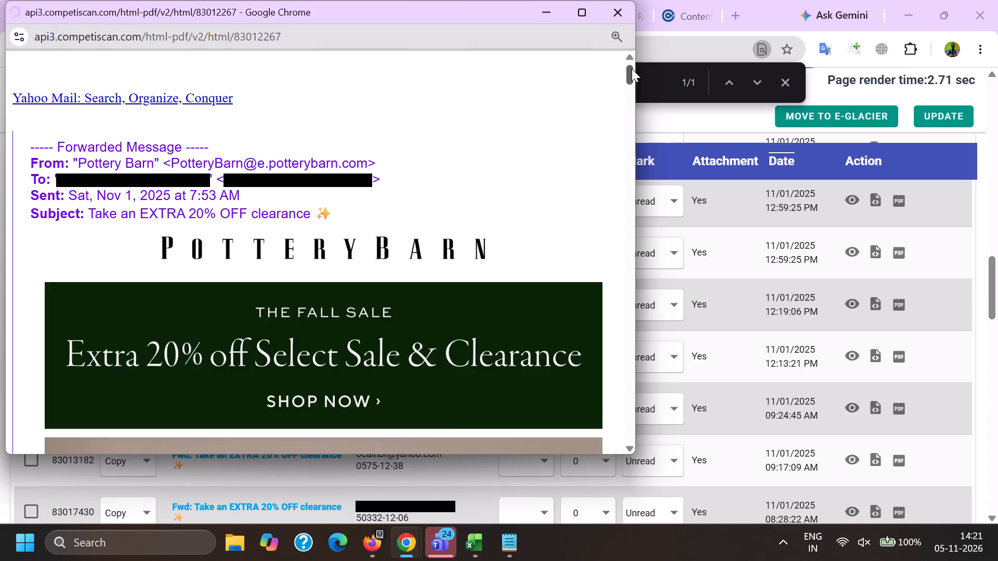
drag(632, 69, 631, 258)
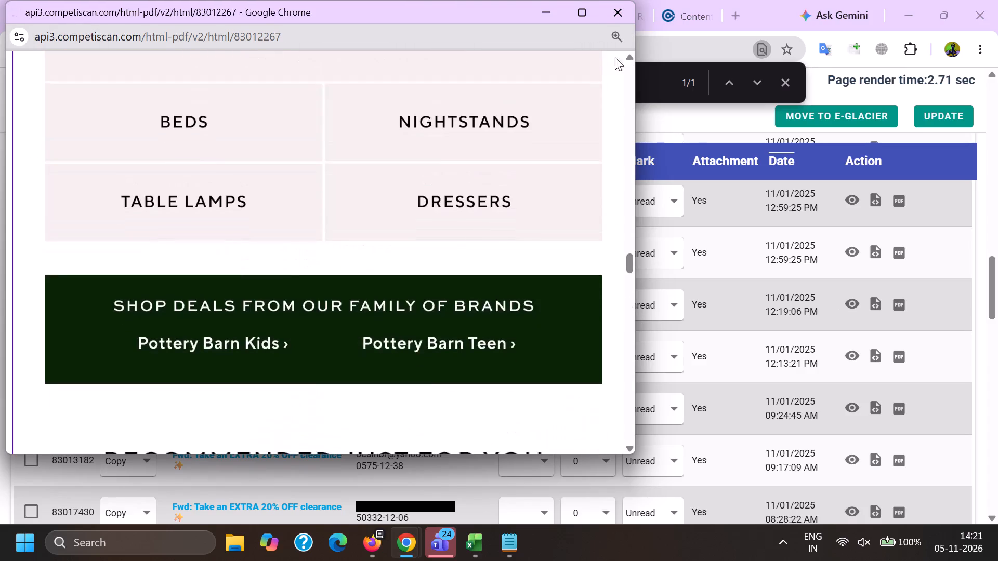
click(615, 16)
Examine the sections and product recommendations in copy emails 83014402 and 83013182.
scroll(780, 331, down, 1)
click(856, 330)
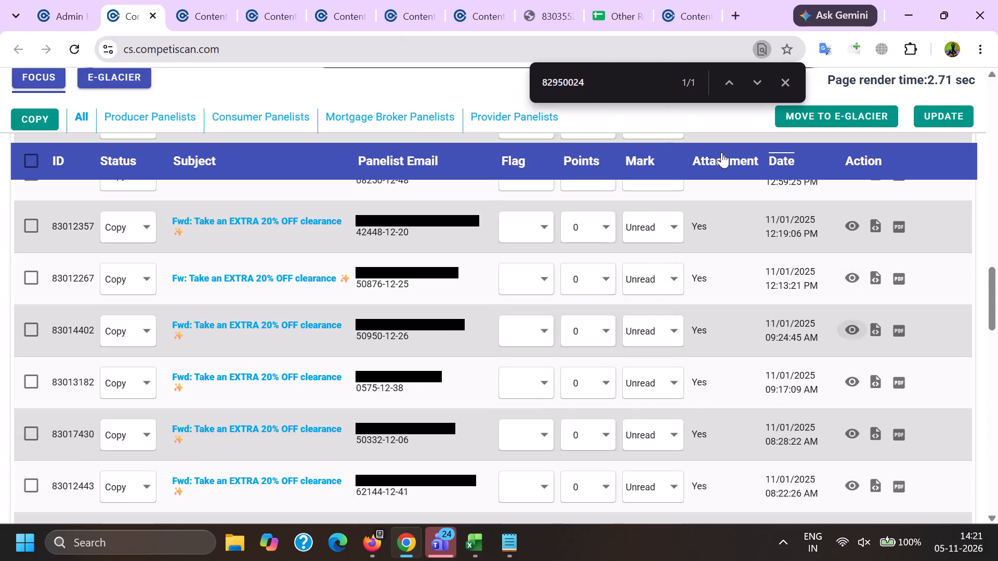
drag(628, 66, 620, 346)
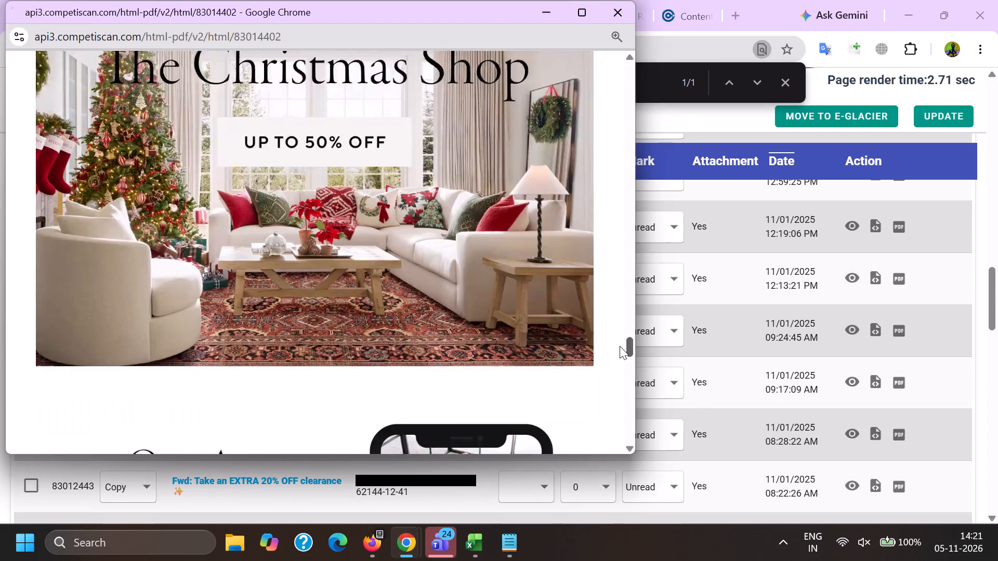
drag(620, 346, 616, 255)
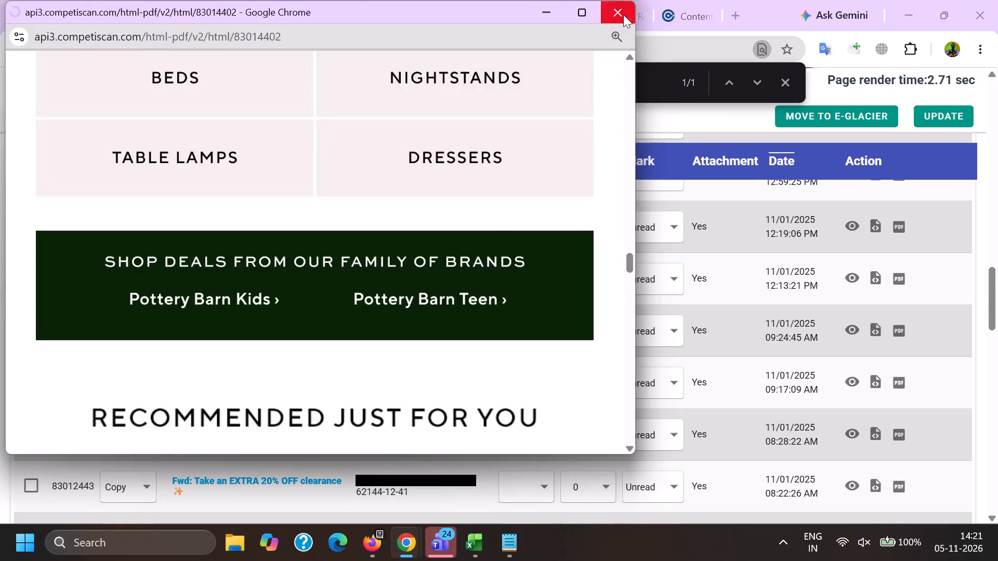
click(623, 14)
scroll(790, 315, down, 2)
scroll(829, 402, up, 1)
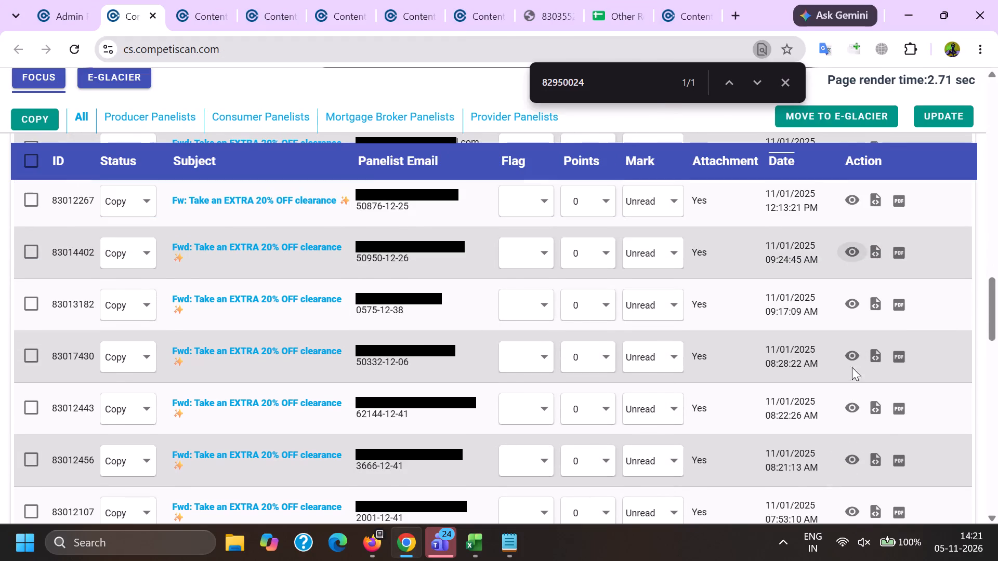
click(853, 311)
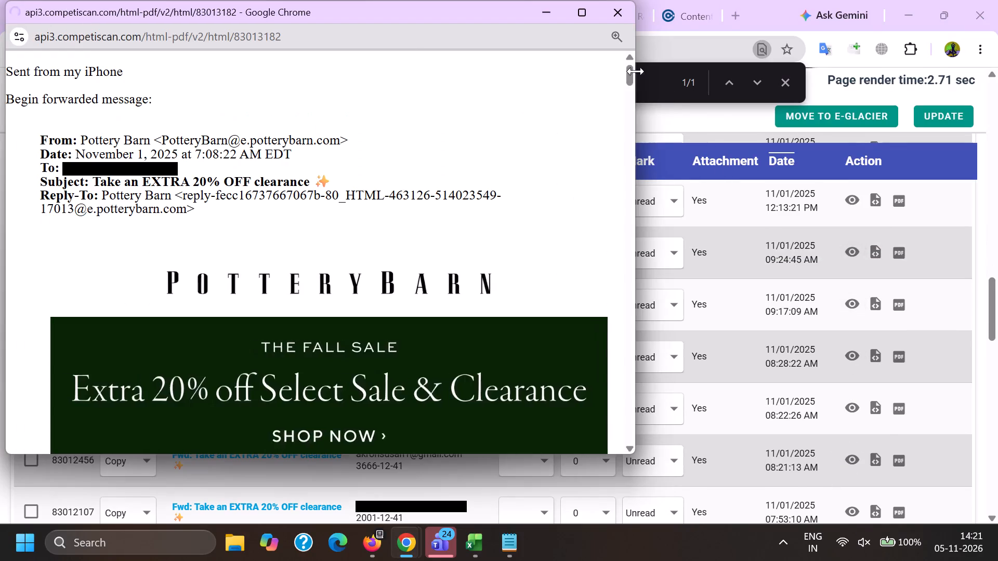
drag(633, 69, 590, 308)
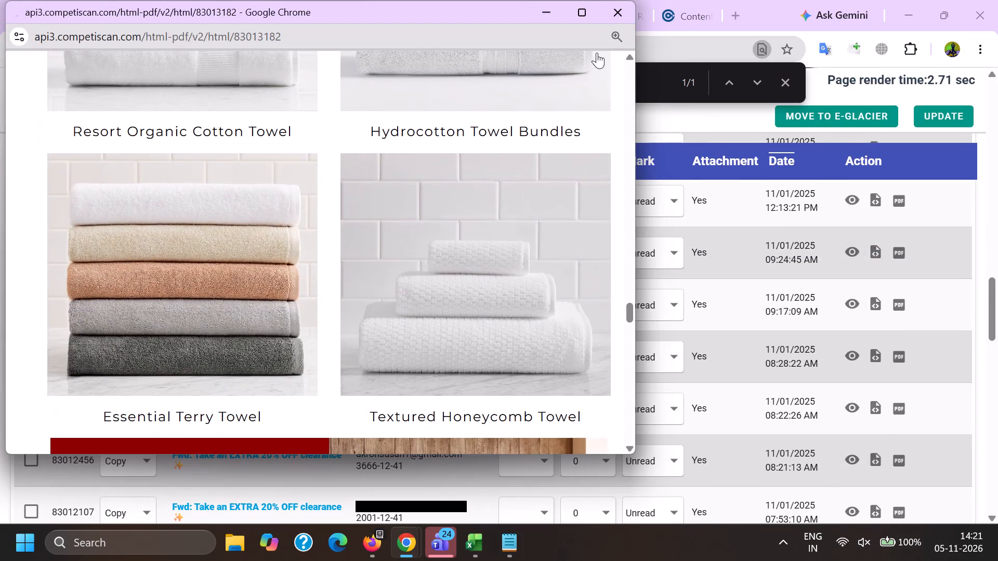
click(621, 7)
Select the row of copy email 83013182 in the email list.
click(32, 302)
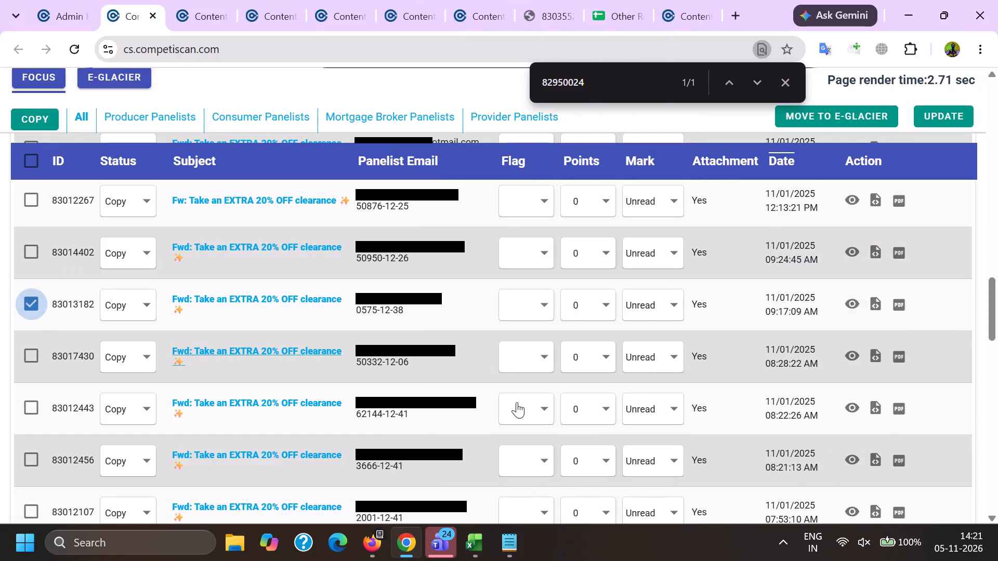
Examine the sections down to the product recommendations in copy emails 83017430 and 83012443.
click(857, 359)
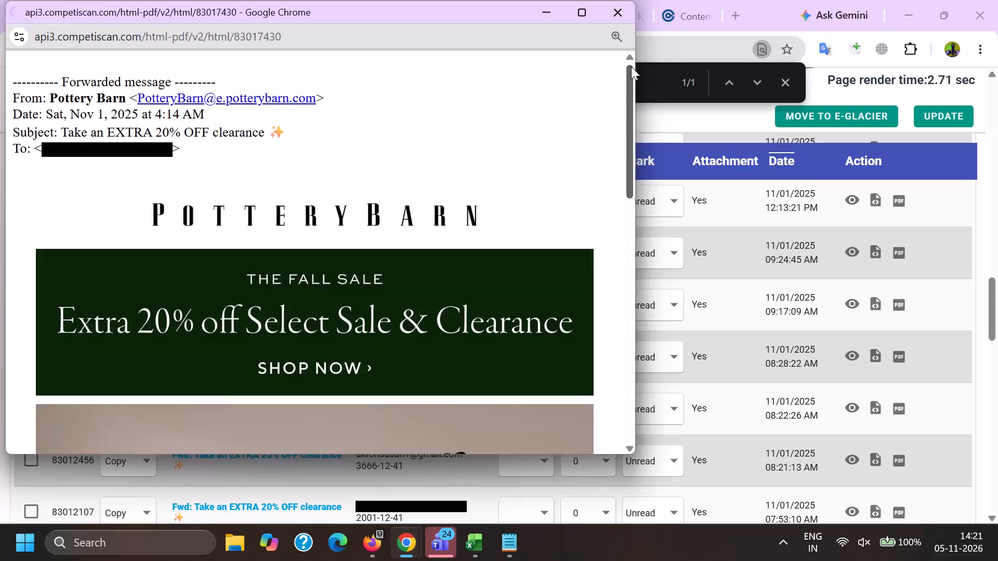
drag(631, 66, 594, 257)
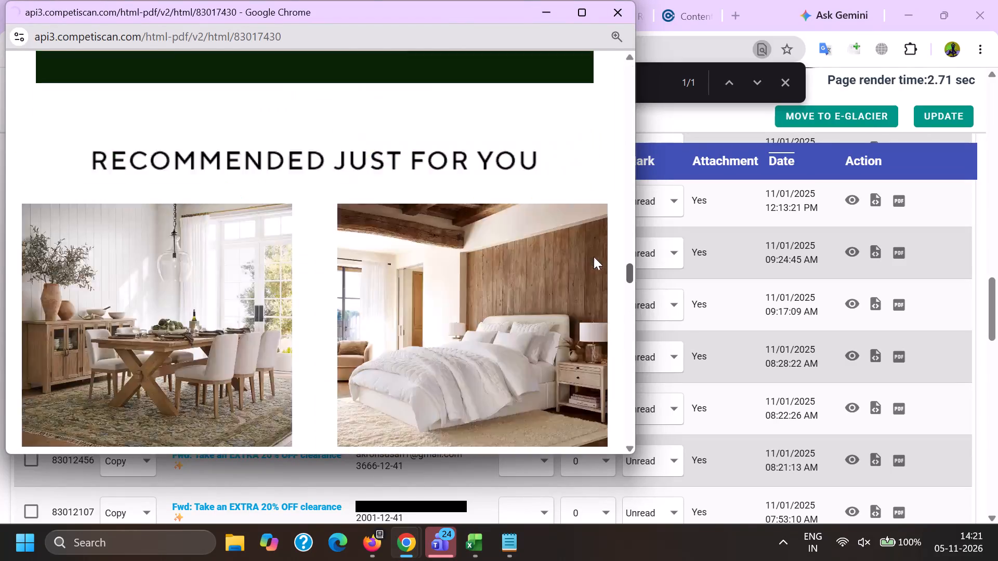
drag(594, 257, 594, 256)
key(alt+Tab)
click(857, 409)
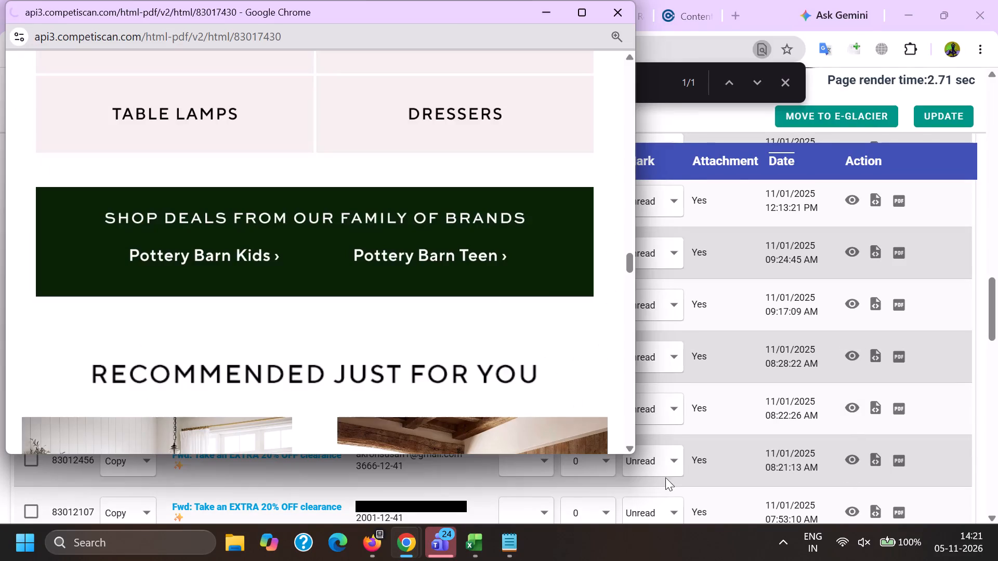
drag(626, 72, 640, 336)
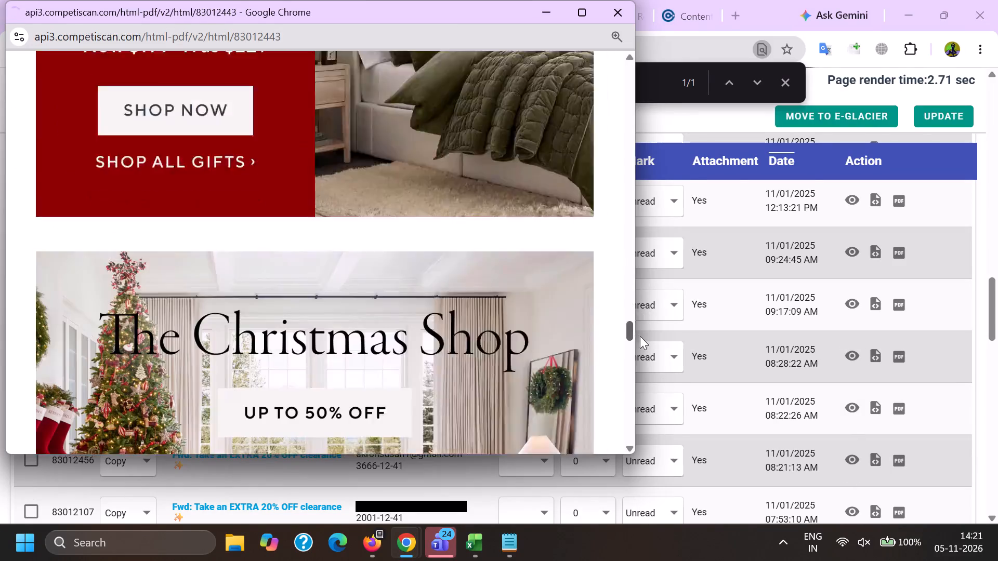
drag(640, 336, 635, 264)
key(alt+Tab)
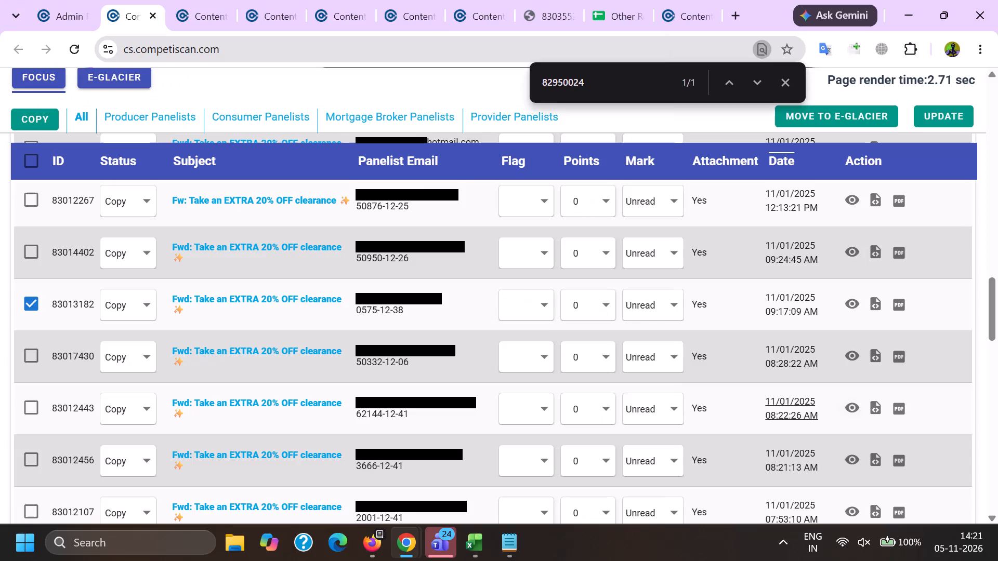
Examine the sections down to the product recommendations in copy emails 83012456 and 83012107.
click(845, 458)
drag(631, 73, 635, 284)
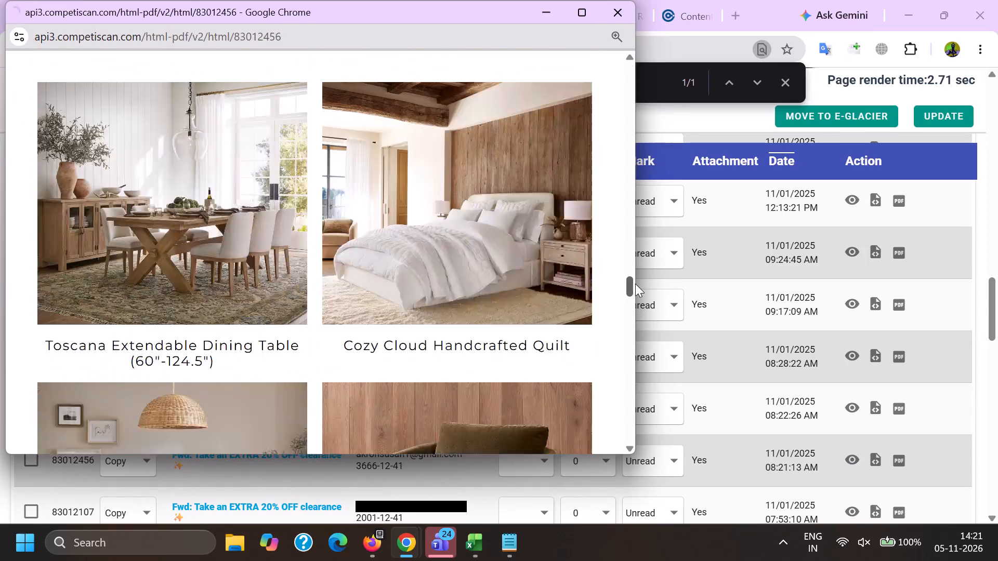
drag(635, 284, 635, 283)
key(alt+Tab)
click(964, 338)
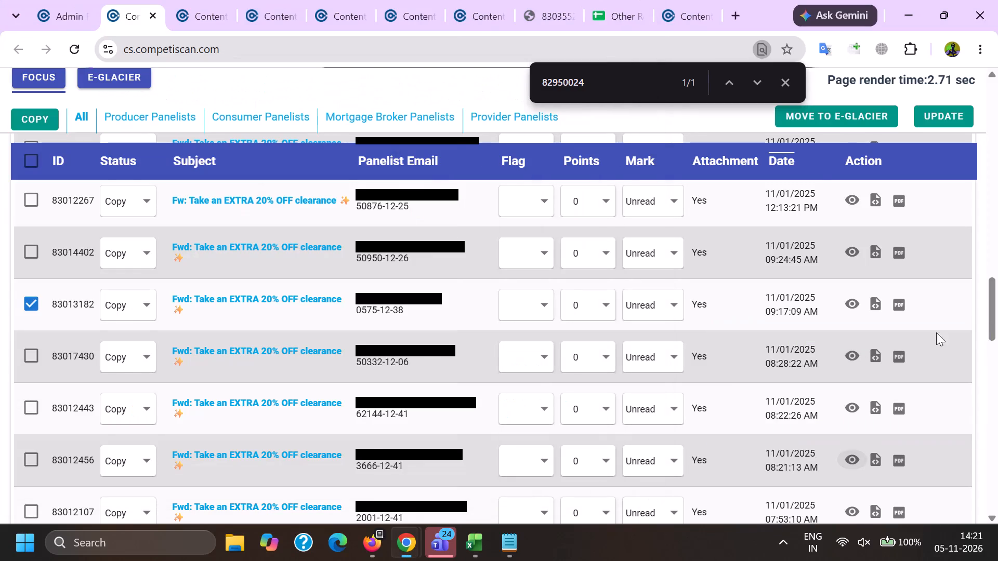
scroll(932, 341, down, 1)
click(856, 429)
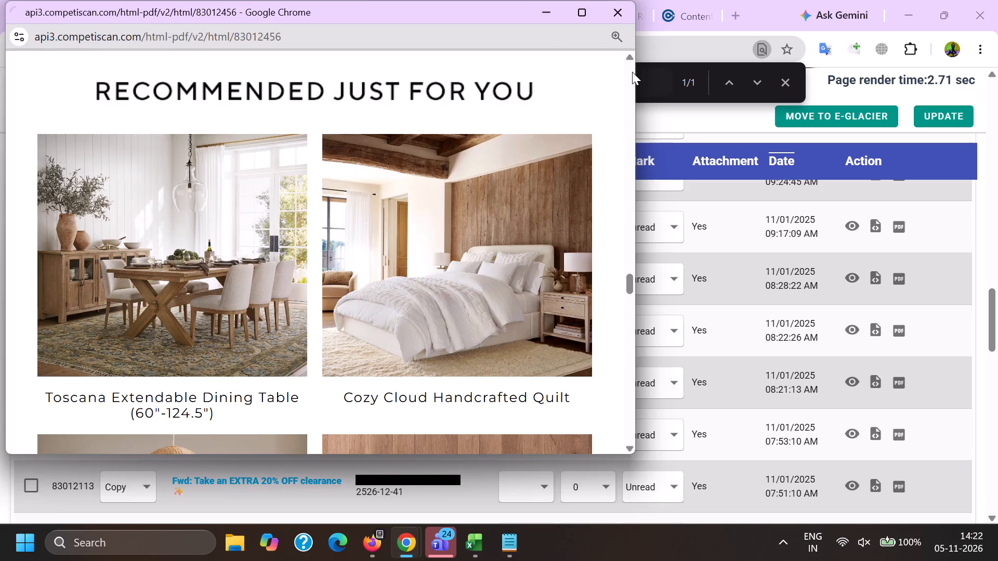
drag(632, 71, 614, 275)
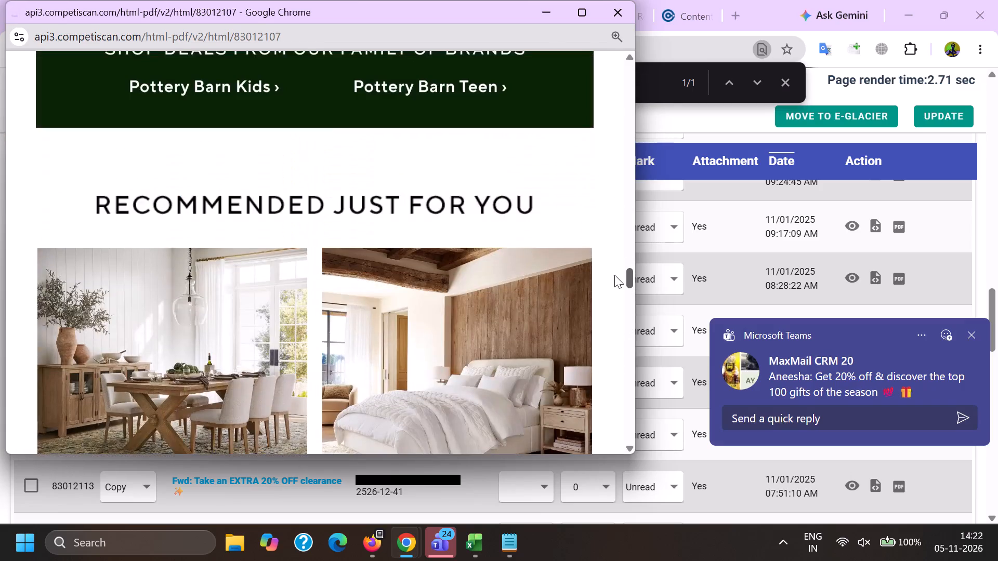
drag(614, 275, 615, 275)
key(alt+Tab)
Examine the sections and product recommendations in copy email 83012113, and check the preview of used email 82878270.
scroll(789, 246, down, 2)
scroll(849, 294, down, 1)
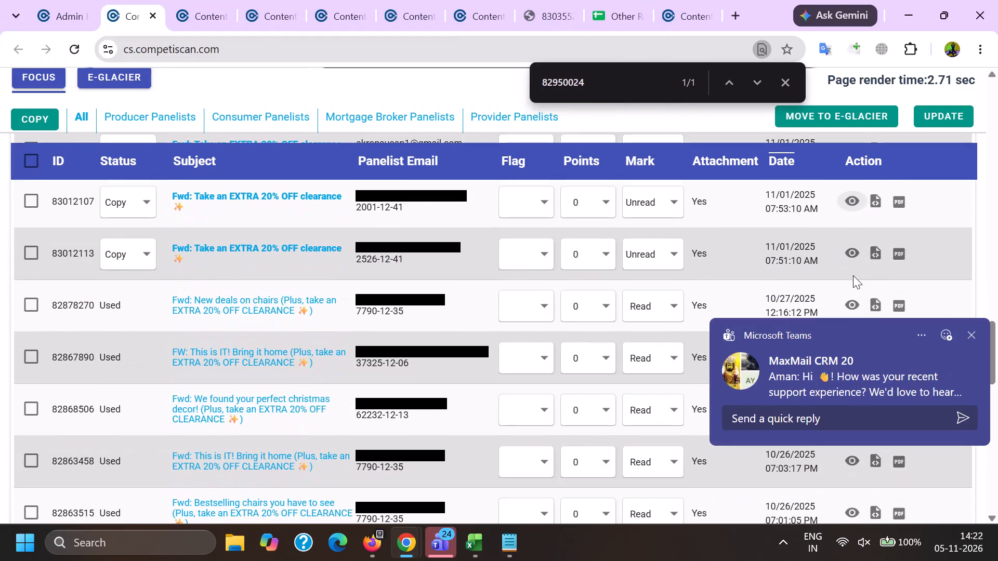
click(855, 250)
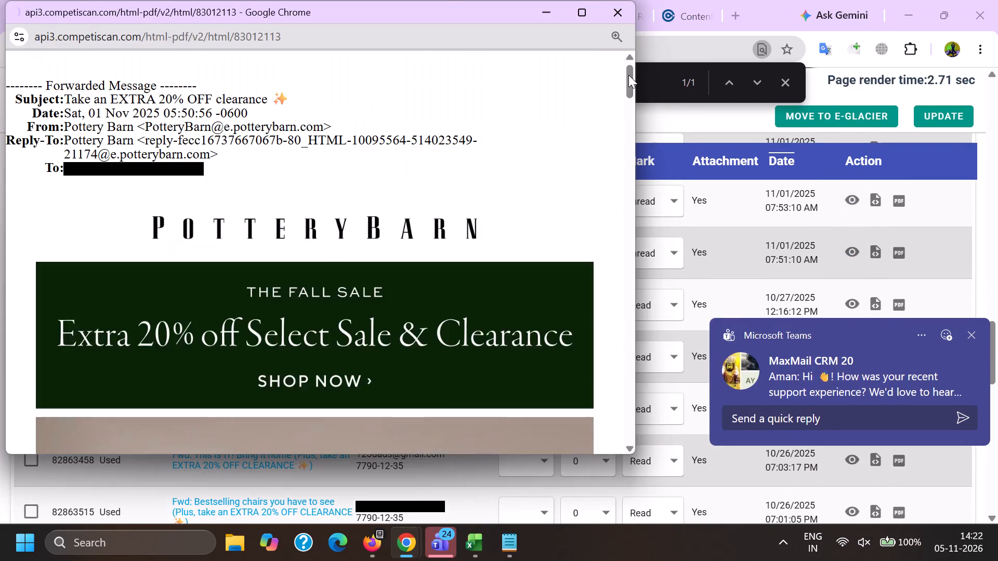
drag(628, 75, 625, 372)
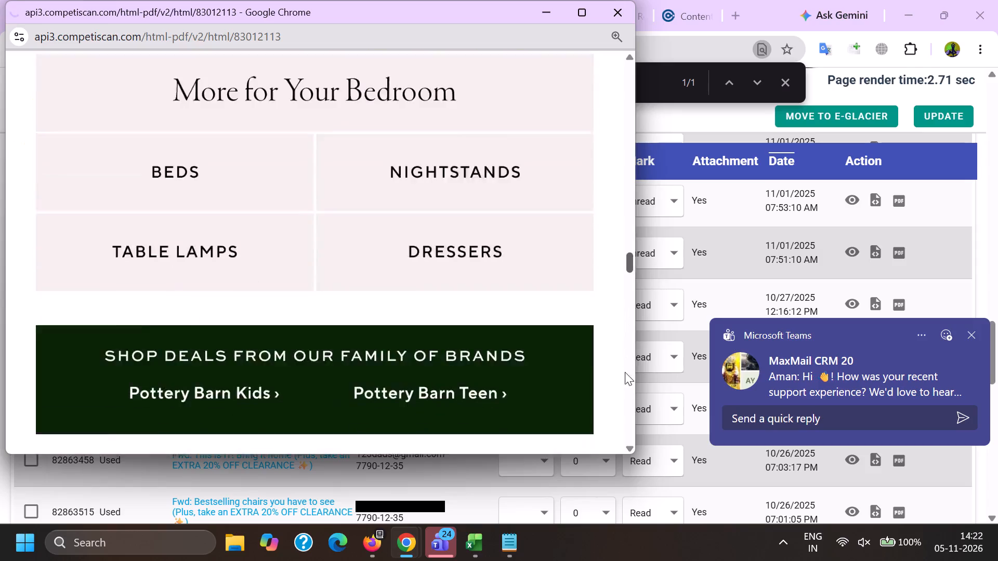
drag(625, 372, 625, 424)
key(alt+Tab)
scroll(747, 332, down, 1)
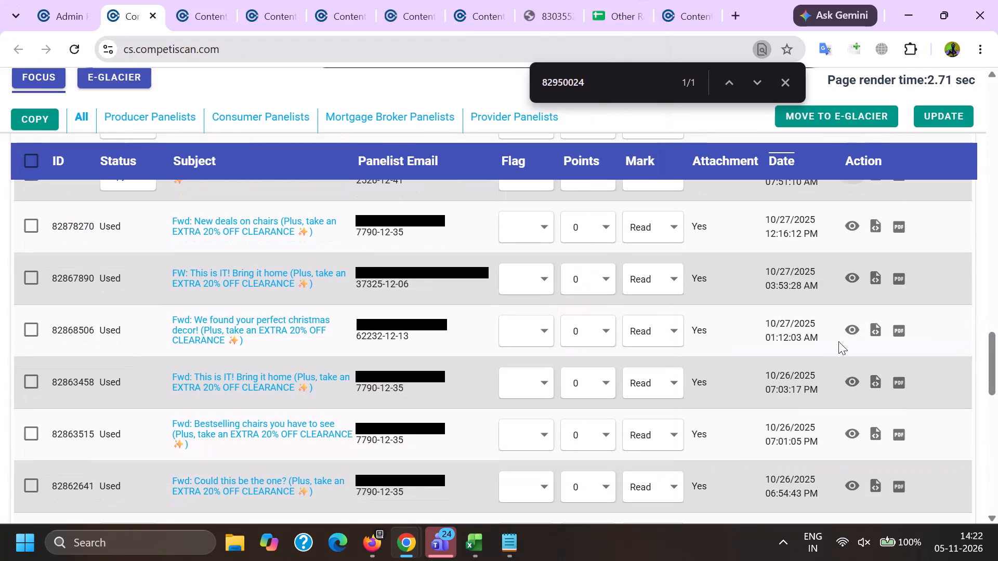
scroll(804, 383, up, 1)
click(848, 305)
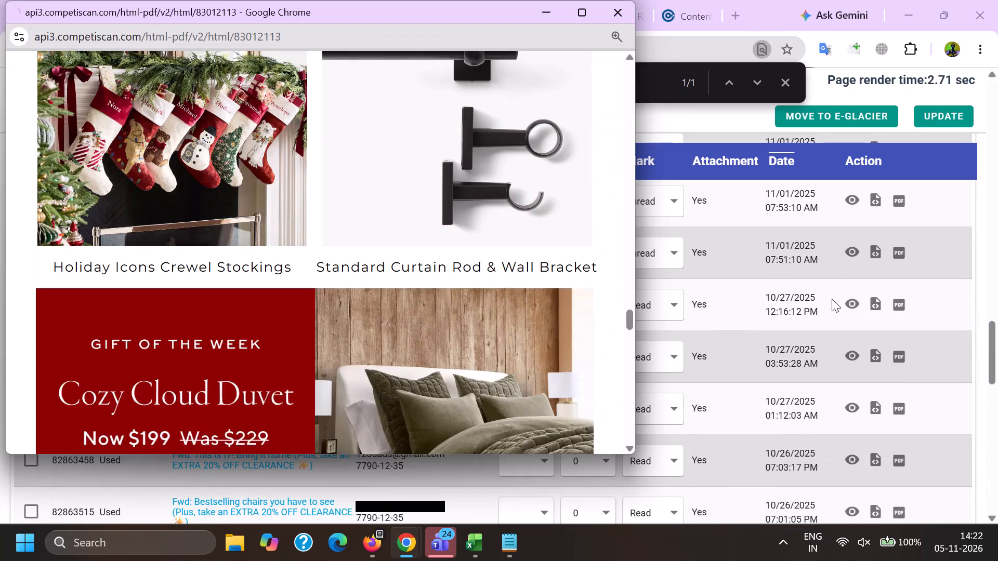
key(alt+Tab)
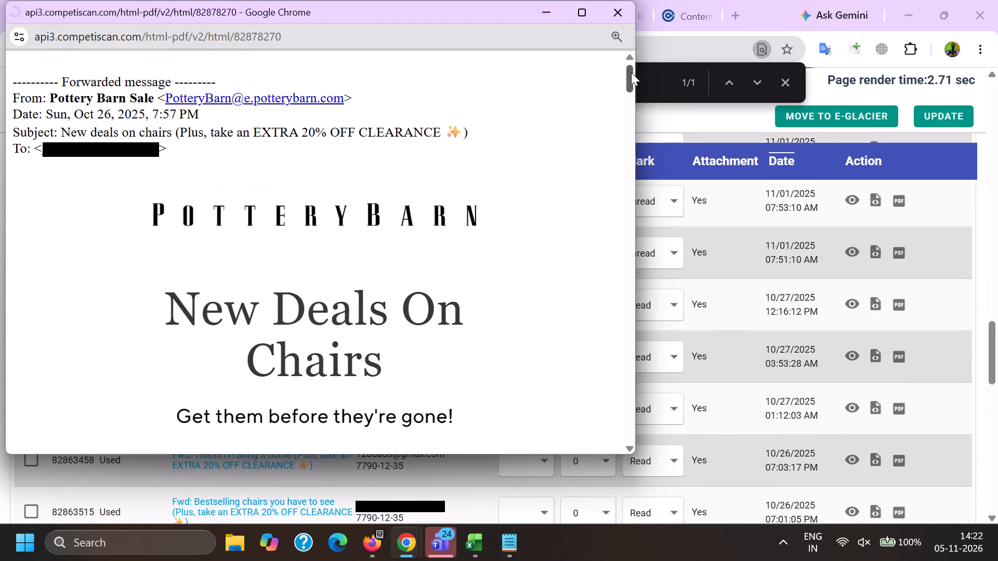
Copy the subject and temp ID of the selected email 83013182 from the email list.
scroll(511, 334, down, 10)
scroll(513, 342, up, 2)
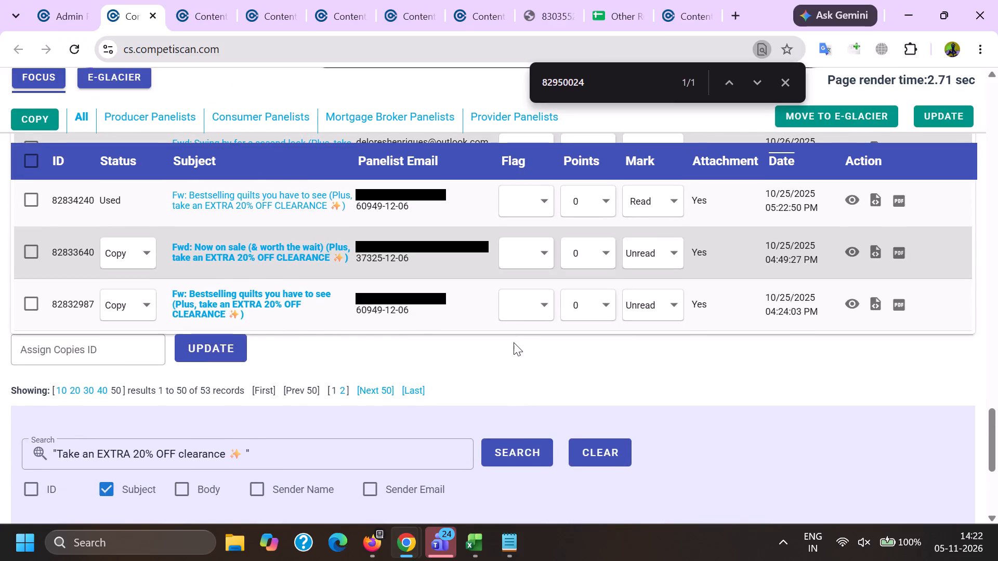
scroll(513, 341, up, 1)
scroll(62, 277, up, 4)
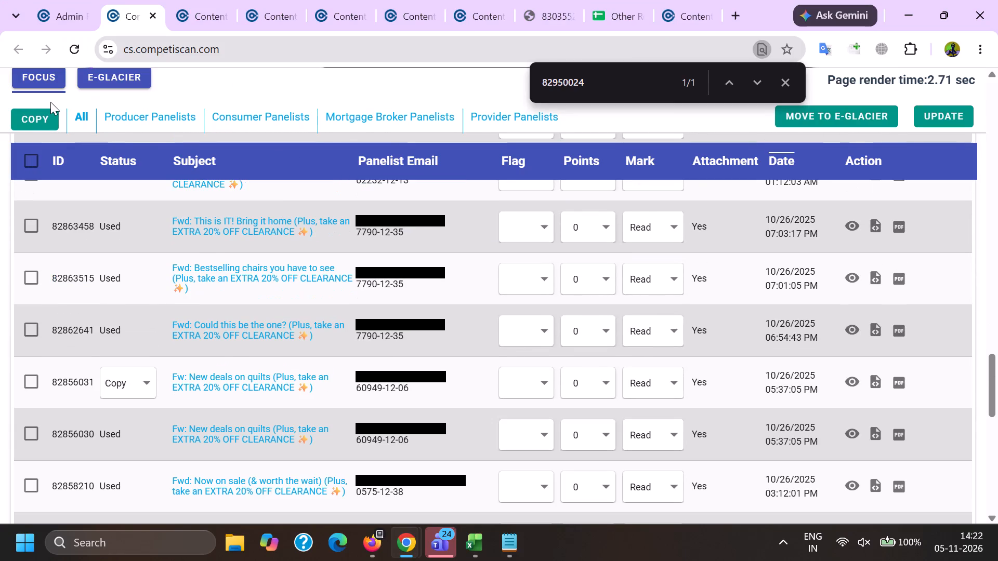
click(40, 118)
click(648, 155)
In Notepad, replace the gift card, invitation and 82798861 nursery lines under the first kids heading with the copied entry for 83013182.
click(488, 560)
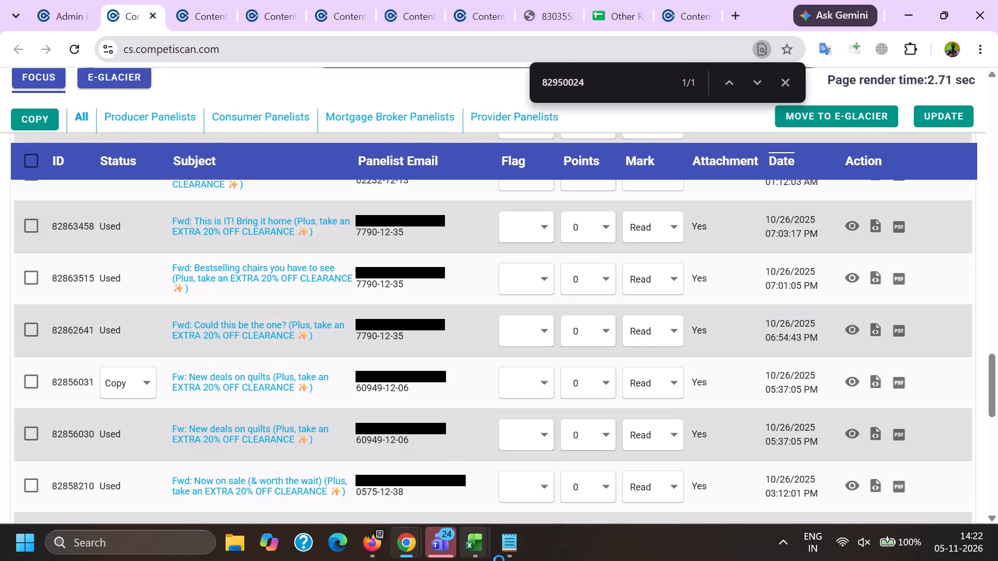
click(597, 492)
click(515, 552)
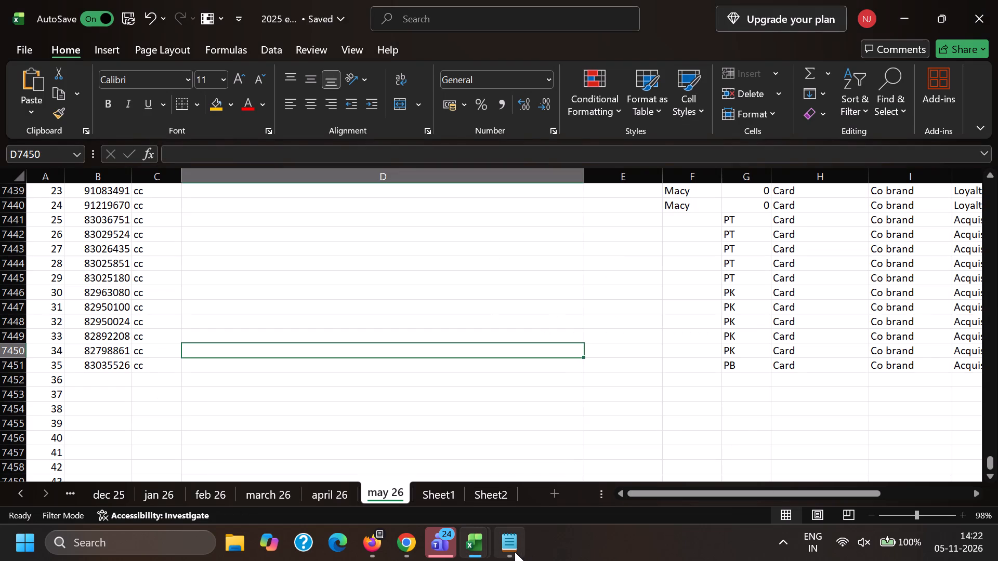
click(579, 340)
drag(578, 341, 282, 241)
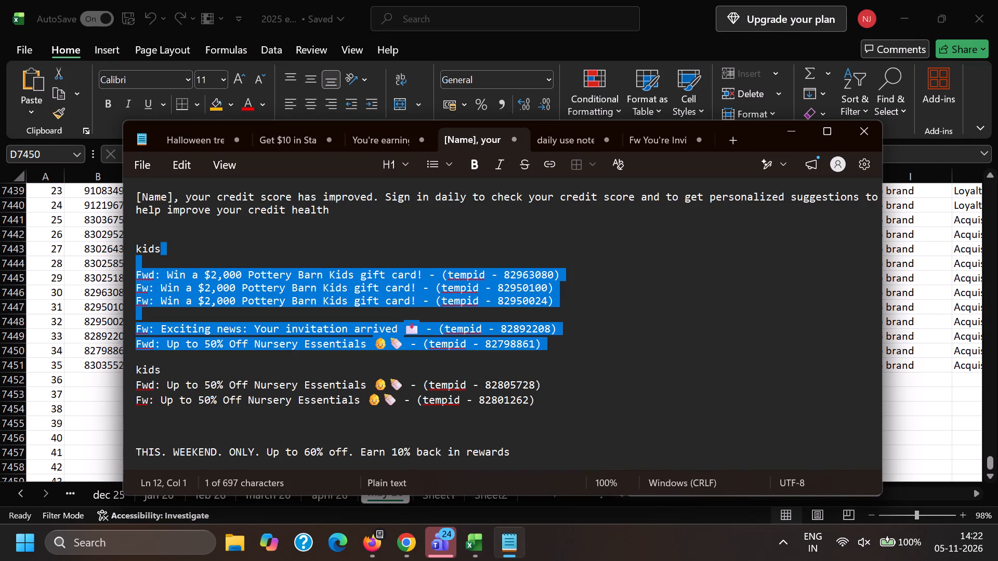
drag(282, 241, 141, 259)
key(ctrl+v)
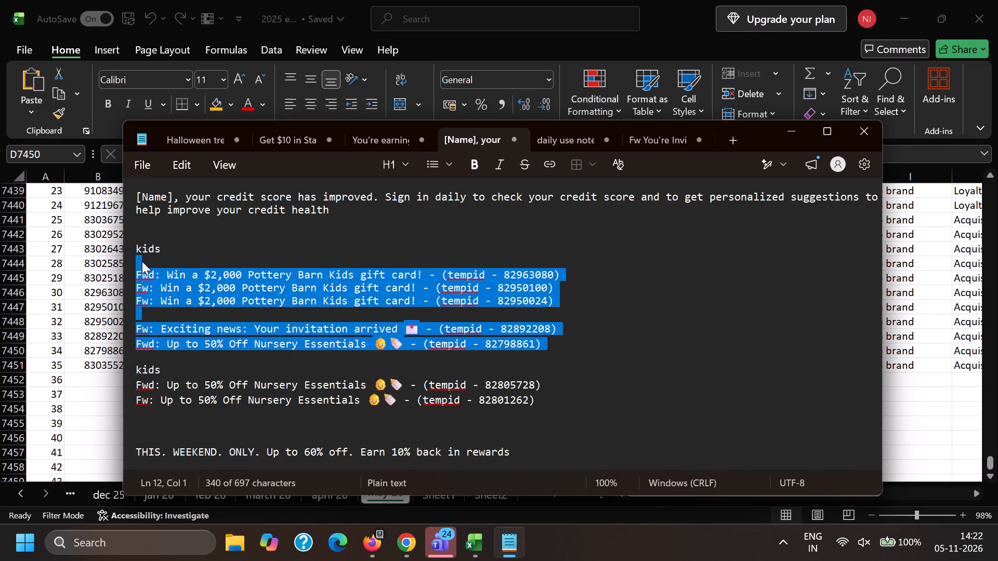
Replace the kids heading above the 83013182 entry with "barn" and remove the blank line before it.
drag(165, 244, 140, 249)
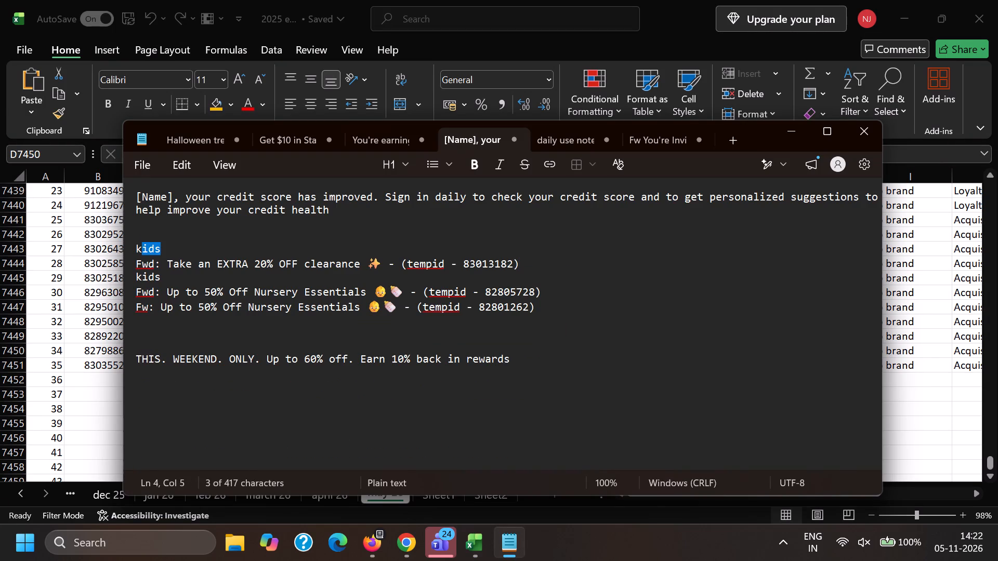
key(BackSpace)
key(BackSpace)
key(BackSpace)
key(r)
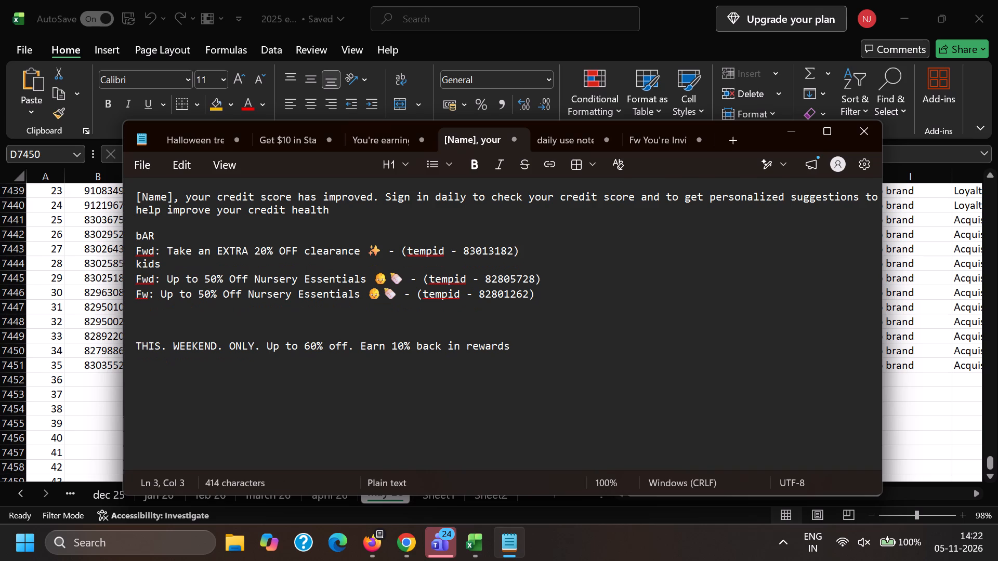
key(m)
key(equal)
key(BackSpace)
key(BackSpace)
key(BackSpace)
text(arn)
Switch back to Chrome and return to the earlier EXTRA 20% OFF clearance copies in the email list.
key(alt+Tab)
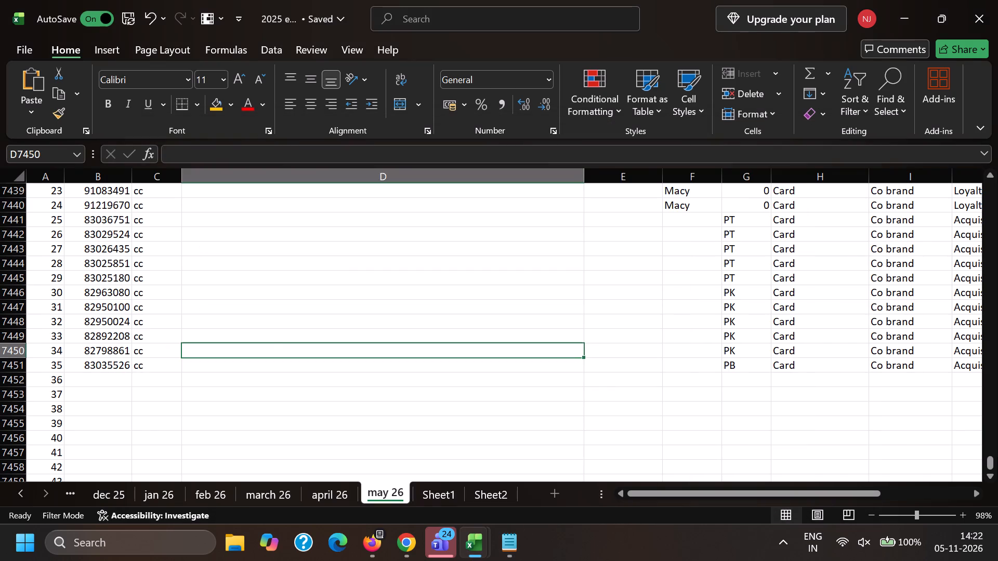
key(alt+Tab)
key(alt+Tab)
scroll(266, 407, up, 19)
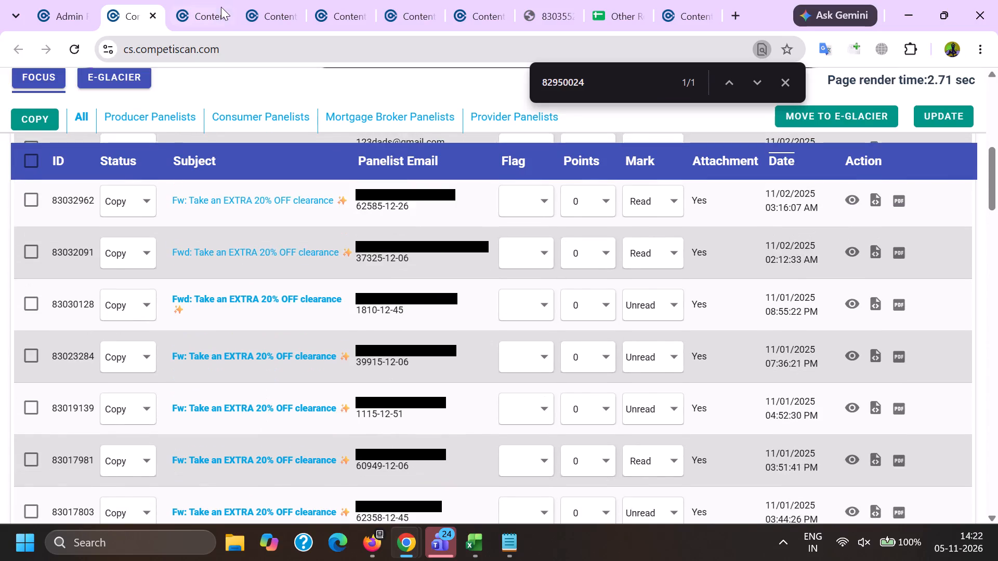
scroll(221, 291, up, 1)
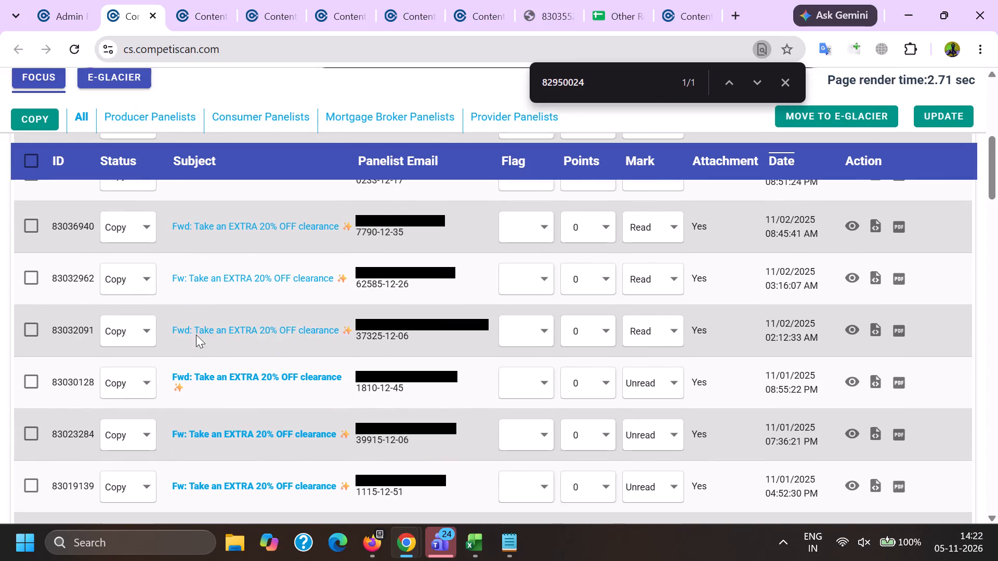
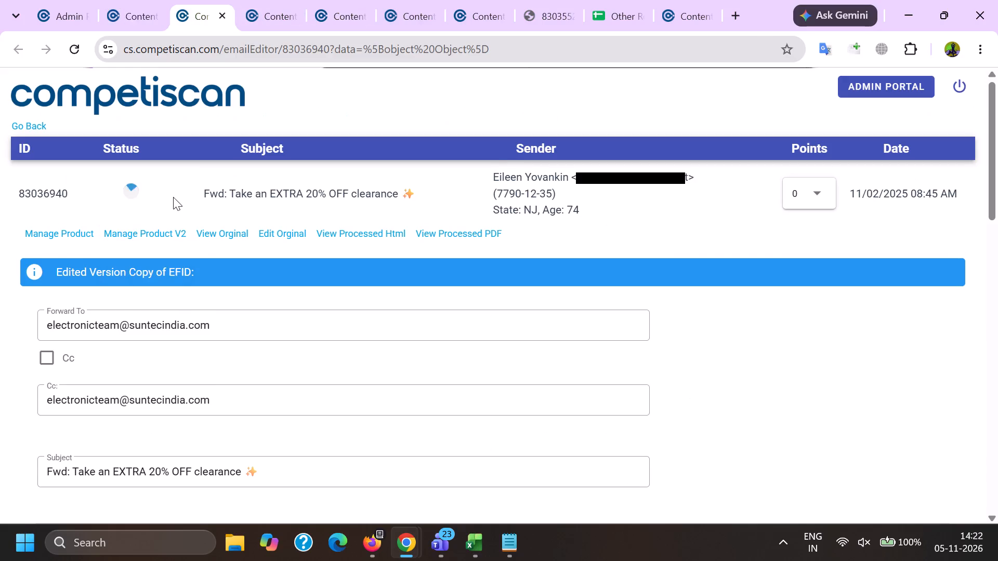
Set the status of the EXTRA 20% OFF clearance emails 83032091, 83017981 and 83016189 to Copy.
click(270, 11)
scroll(150, 166, up, 6)
double_click(154, 188)
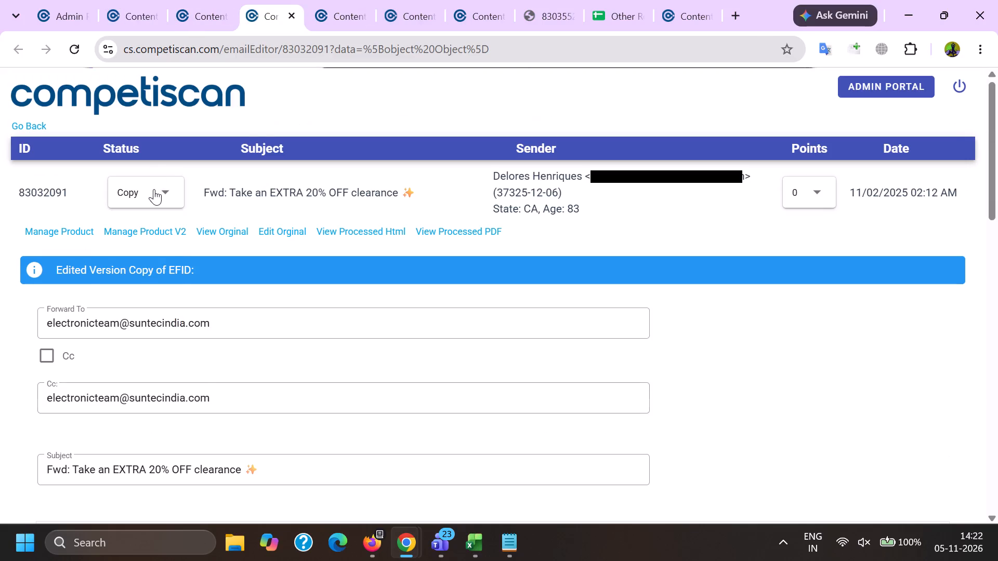
click(352, 0)
scroll(142, 209, up, 10)
double_click(153, 195)
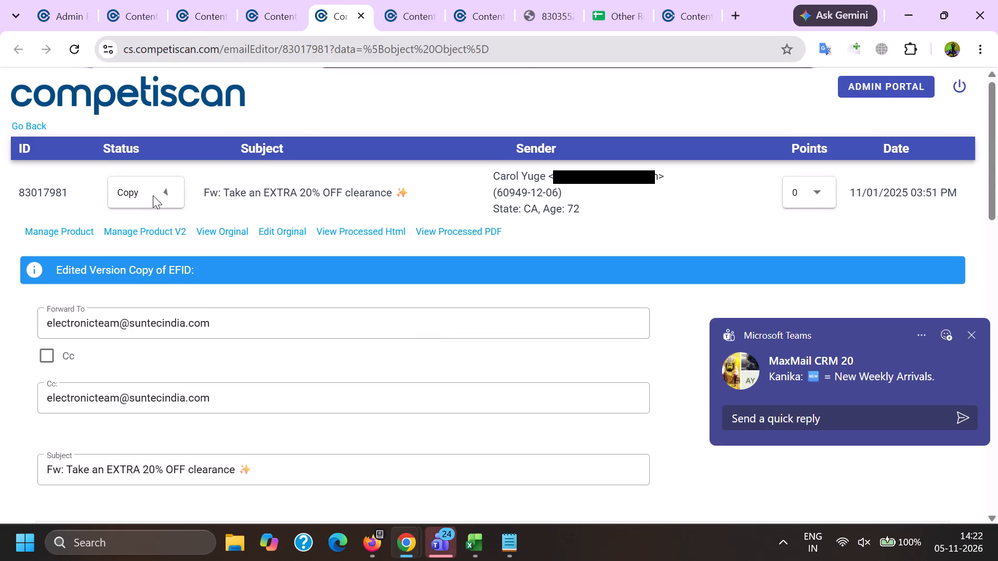
click(410, 0)
scroll(91, 297, up, 6)
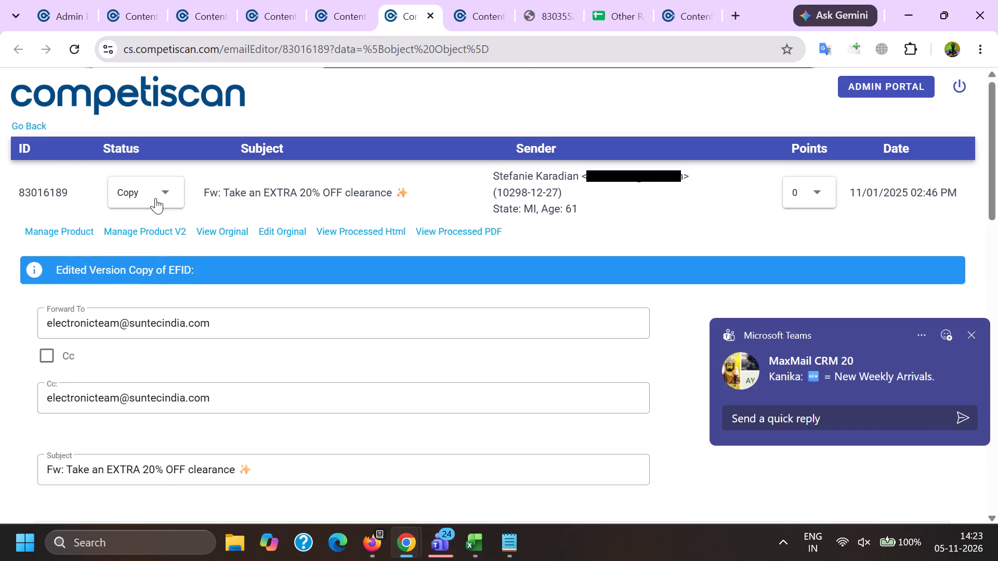
double_click(153, 195)
Glance through the open clearance copies and close the two tabs for the 48 HOURS LEFT email 83035526.
click(483, 0)
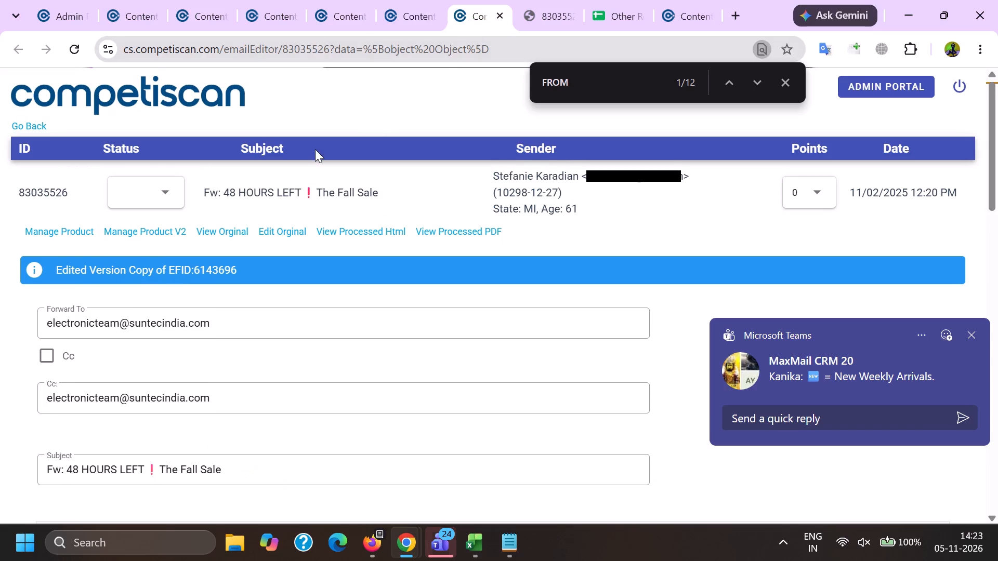
click(219, 0)
scroll(0, 254, down, 6)
click(247, 0)
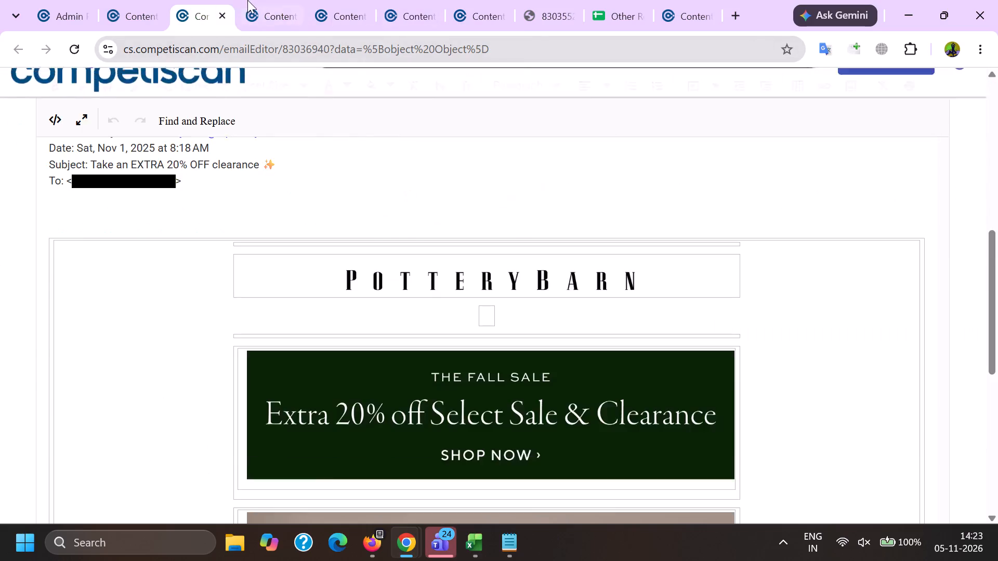
click(340, 0)
click(389, 0)
click(499, 0)
click(498, 13)
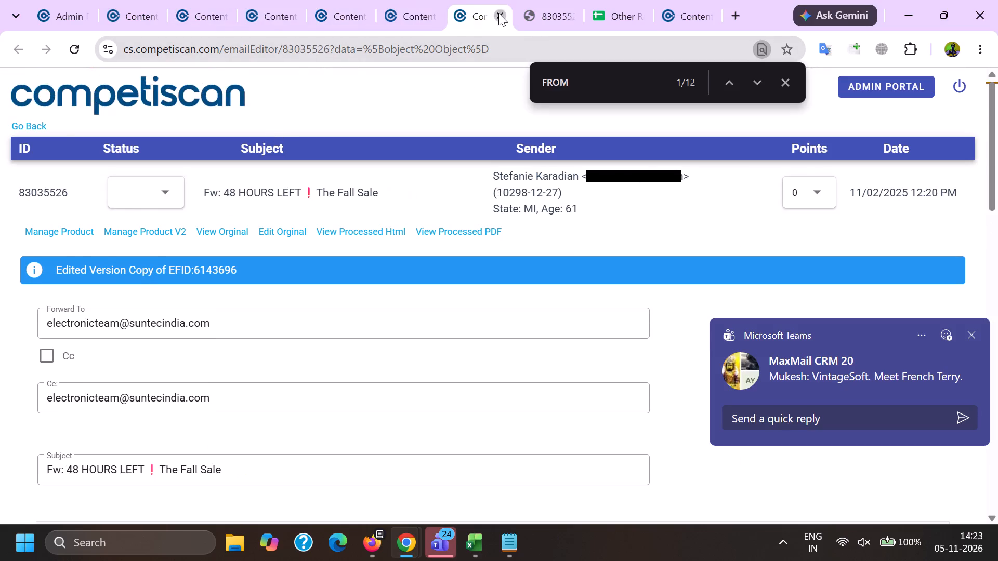
click(498, 13)
In email 83036940's header, delete the forwarded-message line, the sender's email address and the recipient line.
click(227, 0)
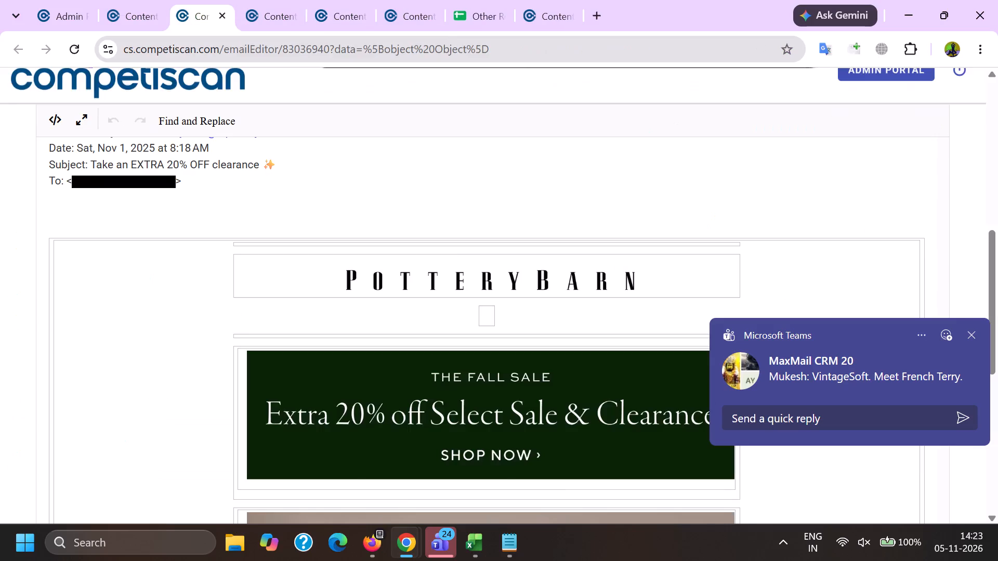
scroll(225, 381, up, 3)
drag(219, 372, 0, 334)
click(23, 337)
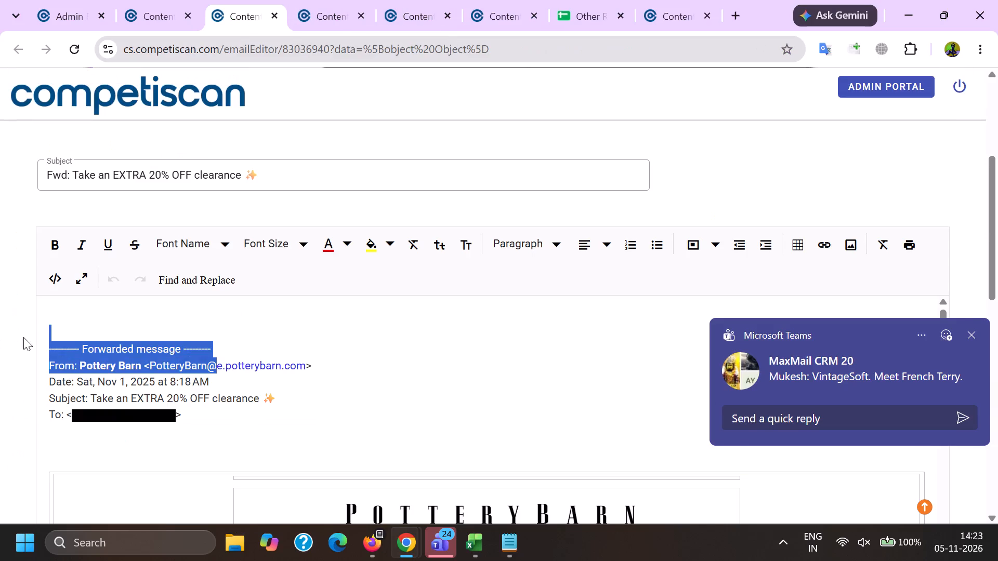
drag(44, 343, 239, 354)
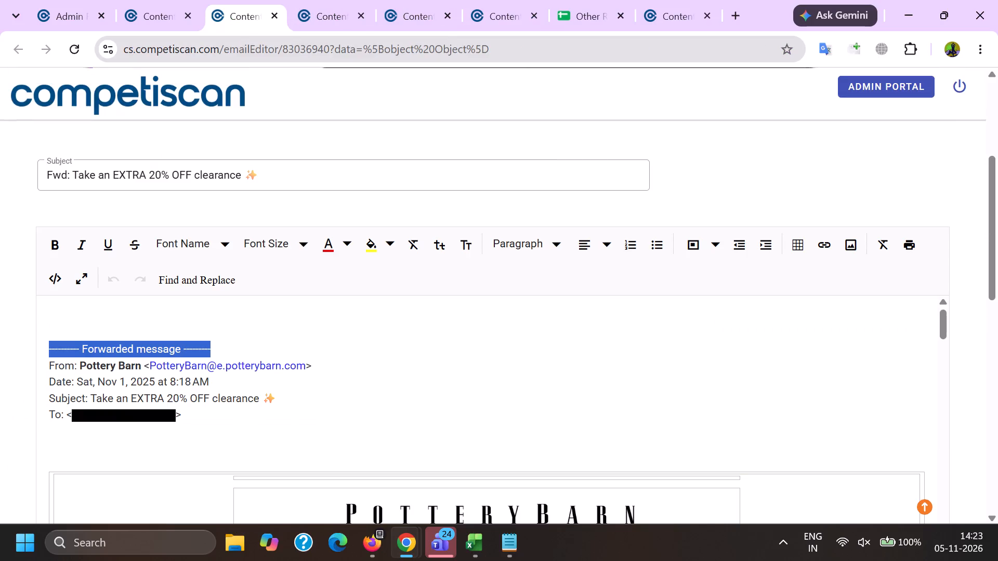
key(BackSpace)
drag(142, 360, 360, 360)
key(BackSpace)
drag(333, 438, 0, 424)
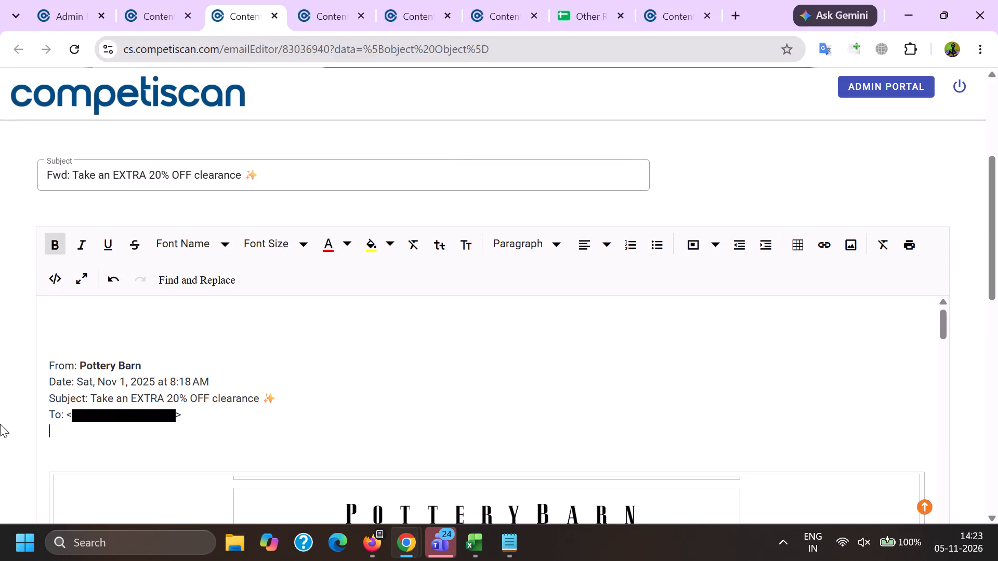
drag(0, 424, 5, 412)
key(BackSpace)
In the footer of email 83036940, delete the recipient's address and the Pottery Barn email address.
scroll(460, 355, down, 12)
scroll(438, 398, up, 1)
scroll(438, 398, down, 20)
scroll(438, 398, down, 4)
scroll(415, 392, up, 1)
scroll(416, 391, down, 20)
scroll(416, 391, down, 20)
scroll(416, 391, down, 8)
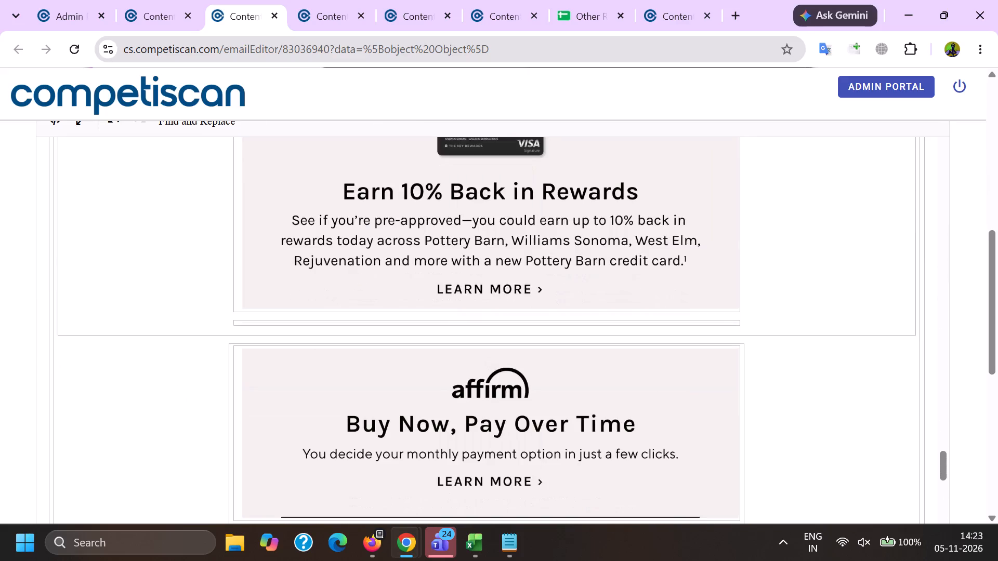
scroll(454, 368, down, 15)
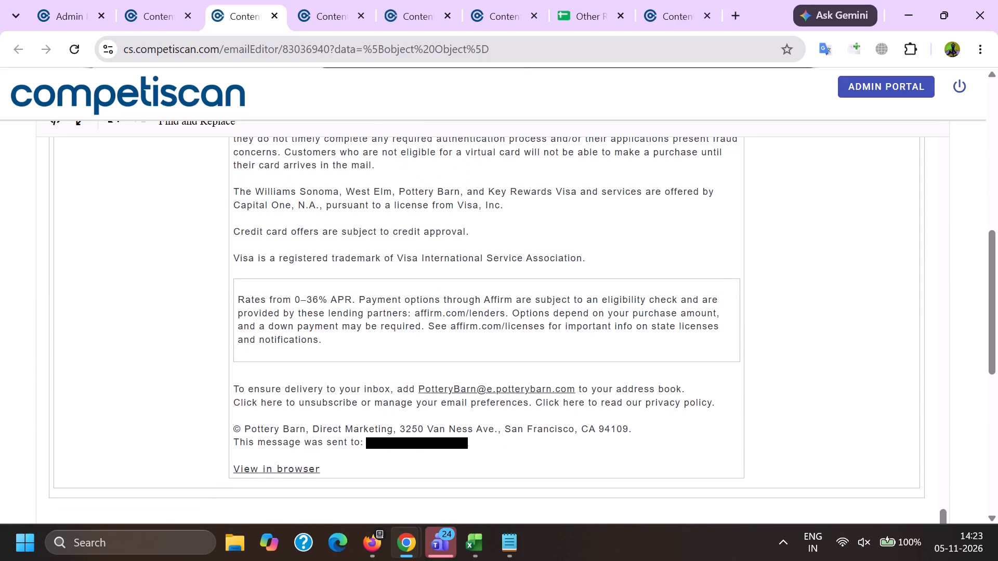
drag(363, 442, 489, 446)
key(BackSpace)
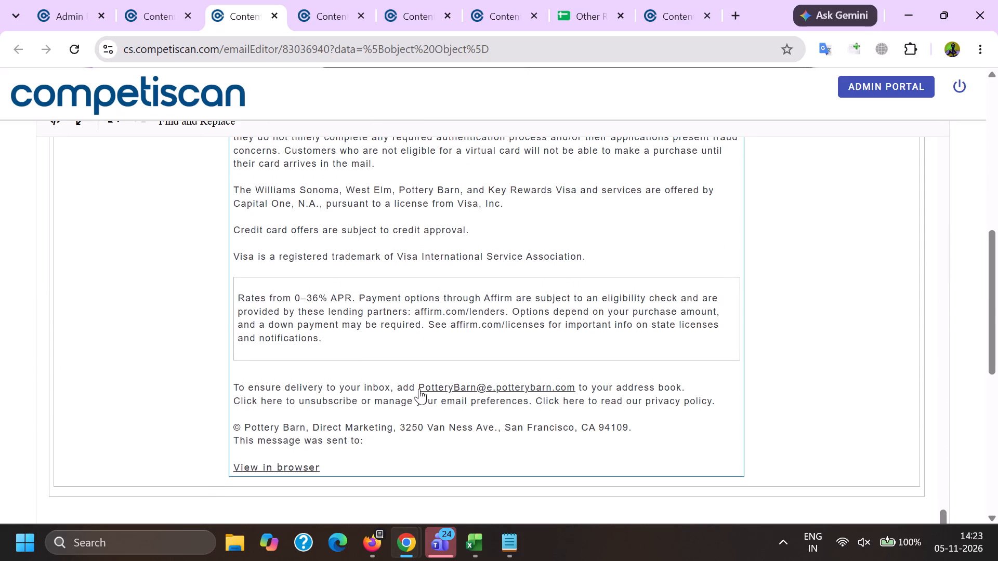
drag(419, 387, 575, 394)
key(BackSpace)
key(BackSpace)
Remove all links from email 83036940 and save its product info.
scroll(319, 350, down, 2)
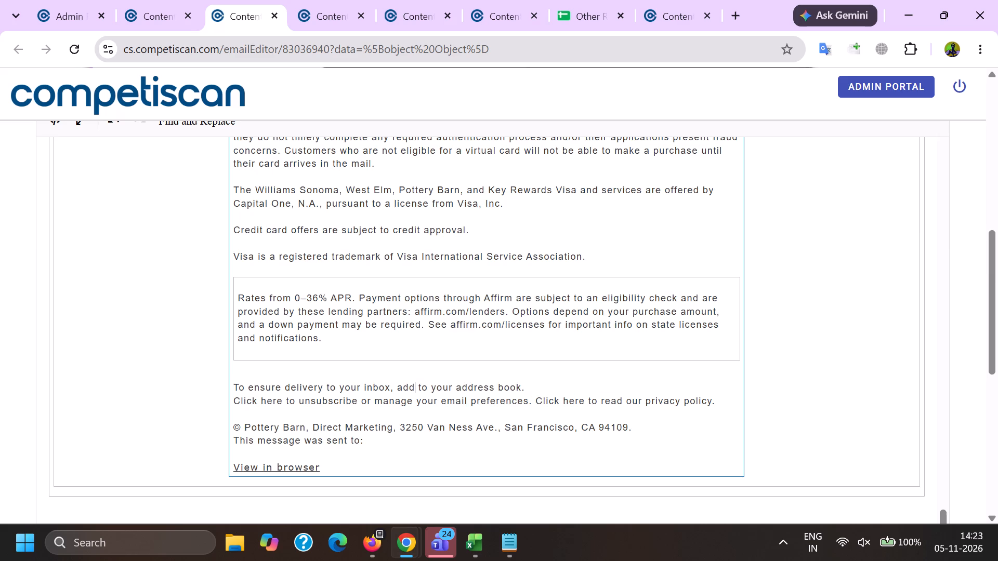
scroll(432, 385, down, 4)
click(93, 164)
click(576, 158)
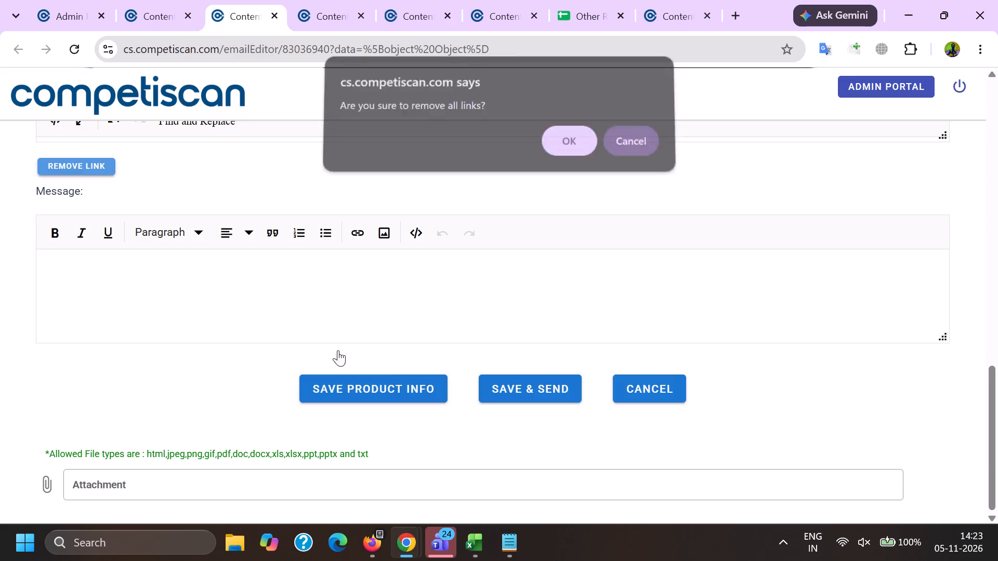
scroll(338, 389, down, 4)
click(376, 397)
click(509, 325)
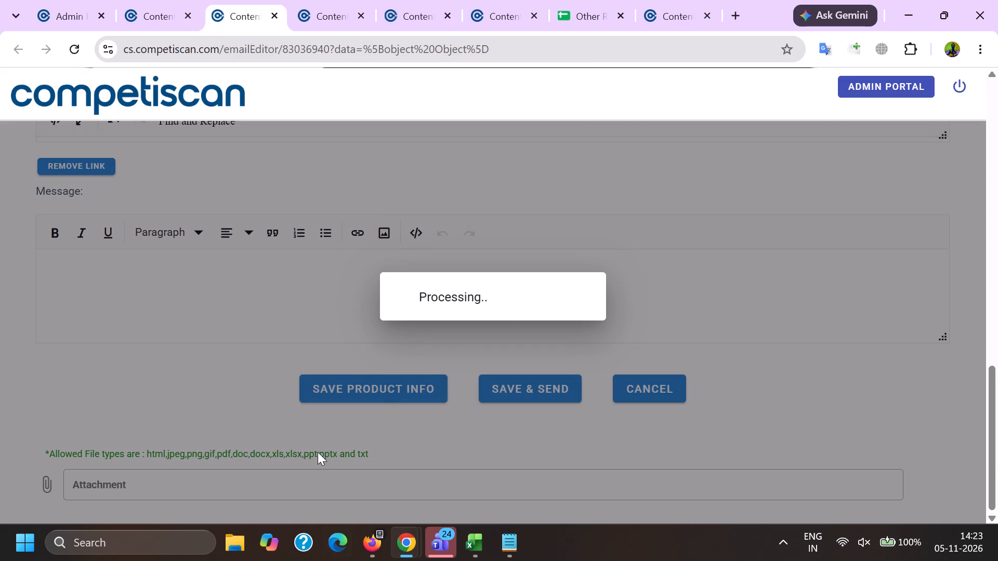
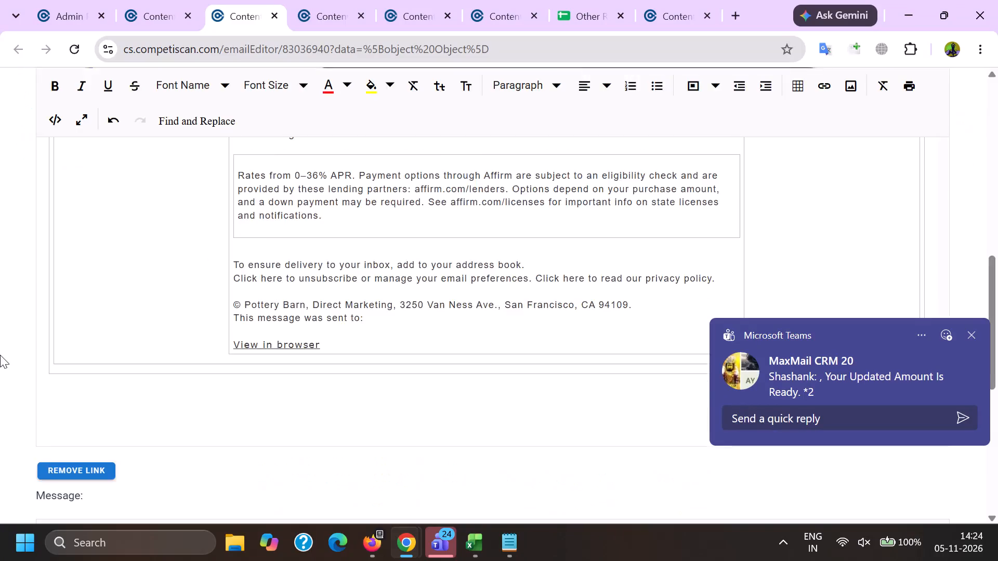
Open the product form of email 83036940 and copy the sender name Pottery Barn from the email's header.
scroll(0, 354, up, 19)
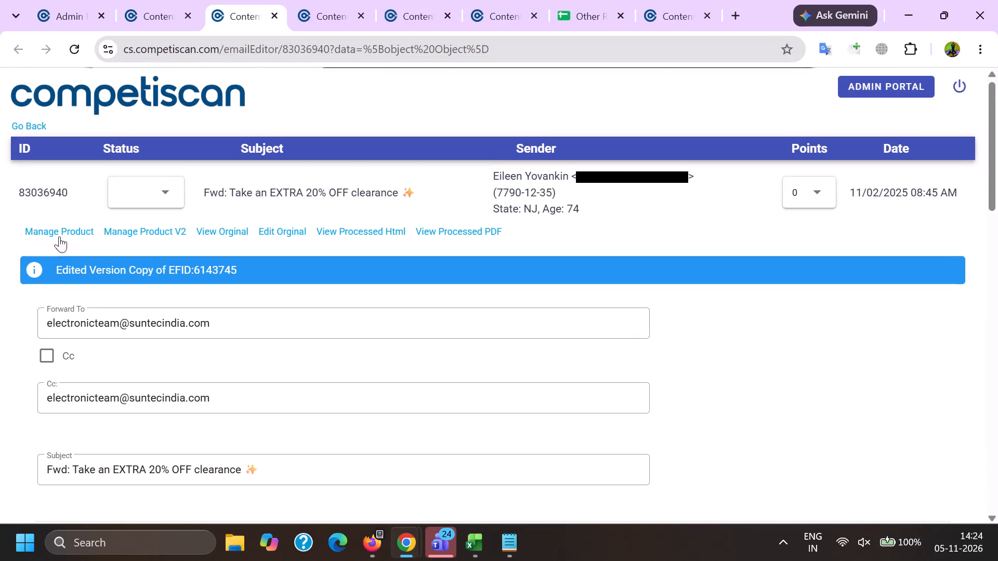
click(57, 230)
key(alt+Tab)
scroll(84, 260, down, 5)
click(159, 398)
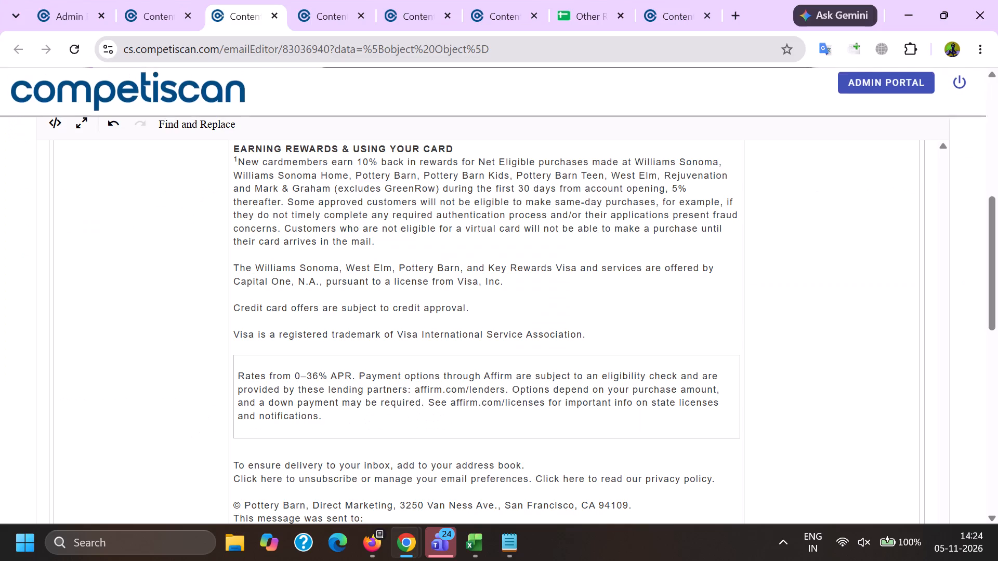
key(Page_Up)
key(Page_Up)
key(Page_Up)
key(Page_Up)
key(Page_Up)
key(Page_Up)
key(Page_Up)
key(Page_Up)
key(Page_Up)
key(Page_Up)
key(Page_Up)
key(Page_Up)
key(Page_Up)
key(Page_Up)
key(Page_Up)
key(Page_Up)
key(Page_Up)
key(Page_Up)
key(Page_Up)
key(Page_Up)
scroll(127, 318, down, 3)
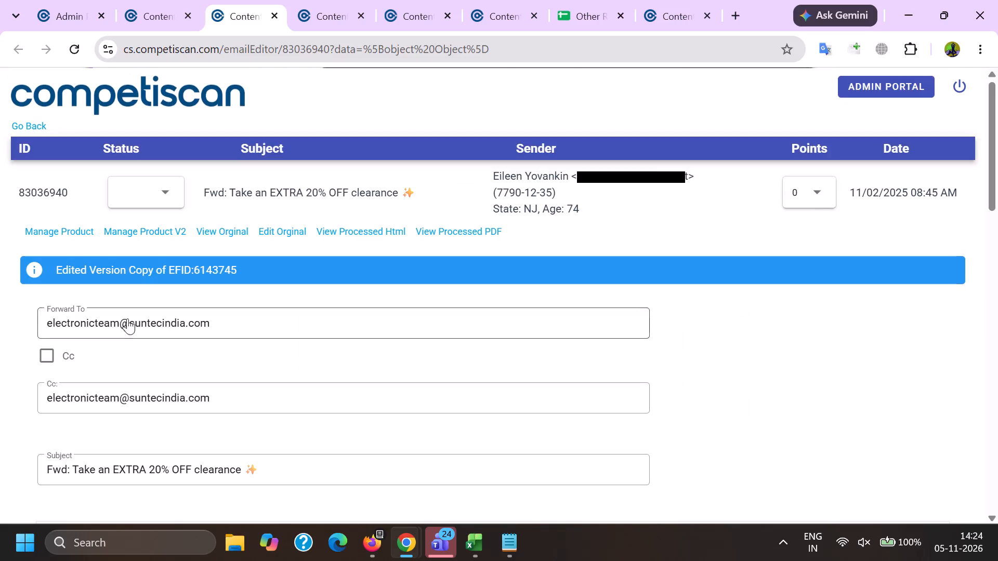
scroll(127, 318, down, 2)
double_click(90, 210)
shift+click(135, 212)
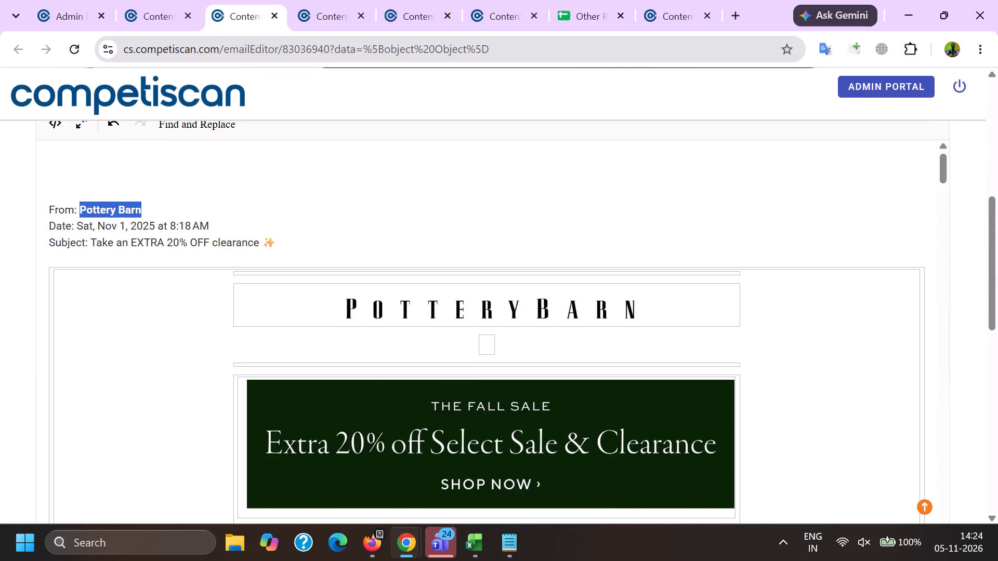
key(ctrl+c)
key(ctrl+c)
In the product form, replace the apc-na company with Pottery Barn and look up Pottery Barn as the affinity/association.
key(alt+Tab)
scroll(319, 165, down, 6)
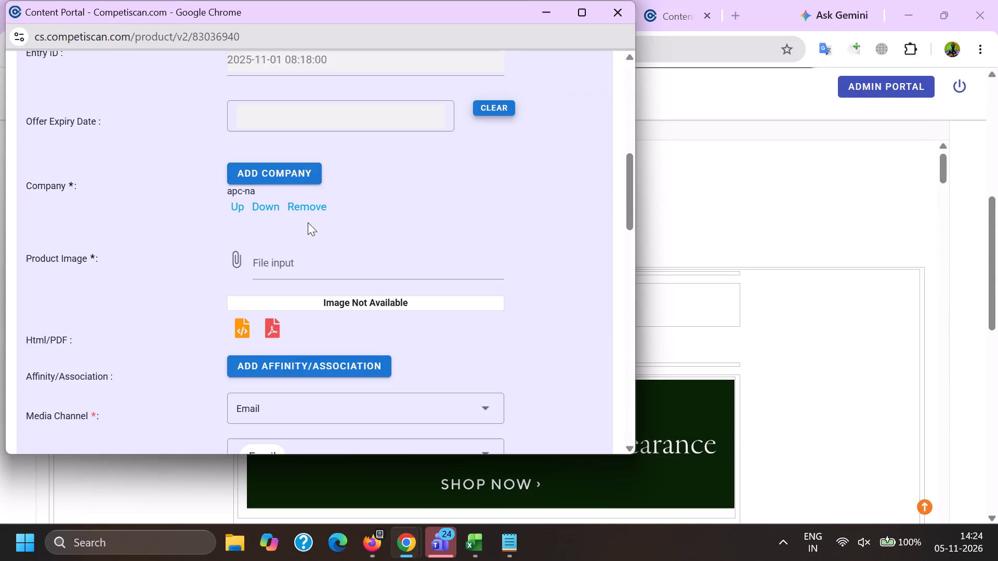
click(306, 211)
click(306, 174)
key(ctrl+v)
click(325, 338)
click(364, 369)
key(ctrl+v)
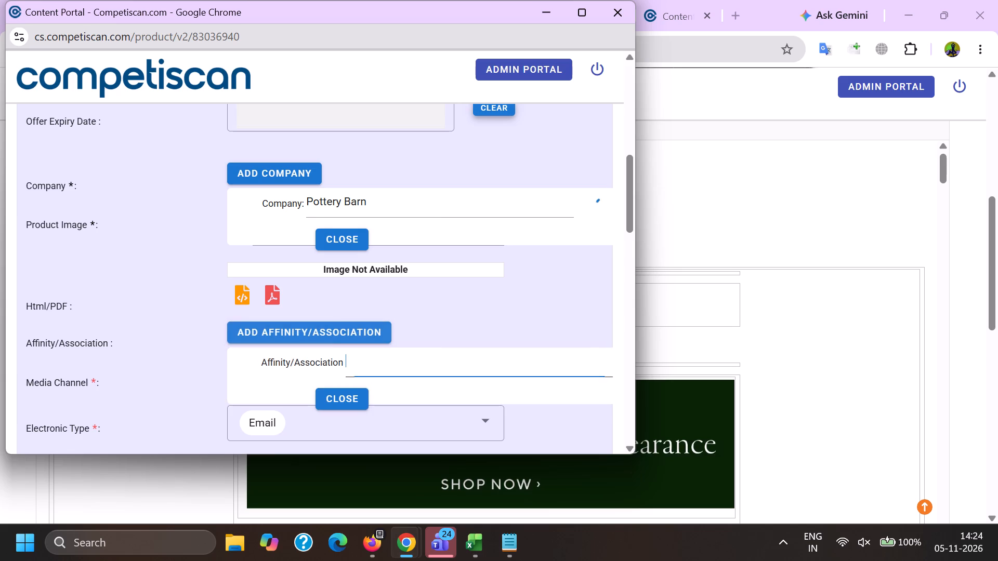
scroll(364, 368, up, 2)
click(345, 395)
click(287, 363)
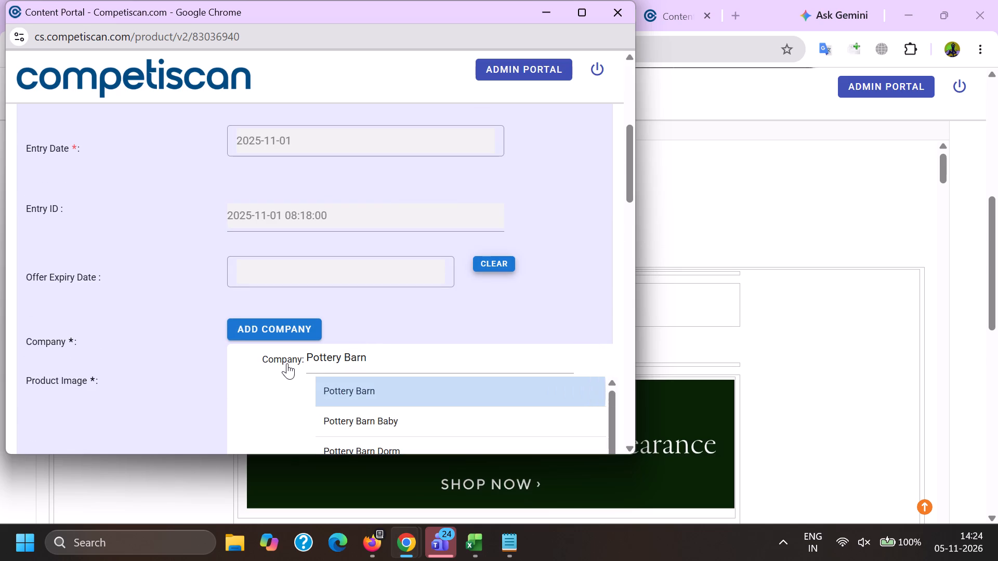
Add Capital One as a second company and select Pottery Barn (Retail) as the affinity/association.
click(273, 315)
click(277, 322)
key(c)
key(a)
text(pi)
key(t)
key(a)
key(l)
key(space)
key(o)
key(n)
key(e)
scroll(281, 320, down, 2)
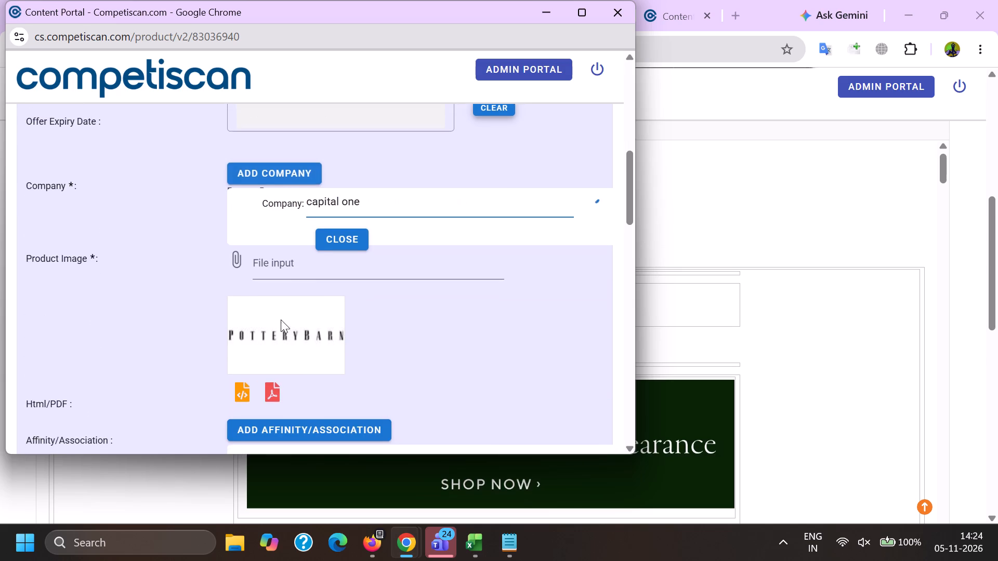
scroll(336, 344, down, 3)
click(358, 268)
scroll(349, 280, up, 4)
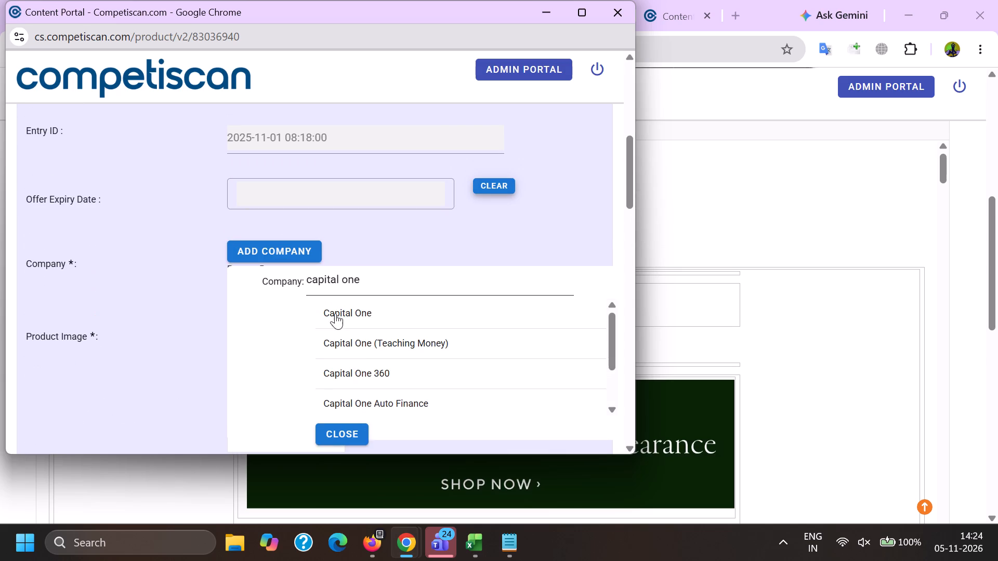
click(336, 317)
Add the sector classification Retail / Home / Home Decor / Bedding-Sheets & Pillowcases.
scroll(298, 169, down, 4)
scroll(337, 325, down, 2)
click(307, 312)
scroll(307, 309, down, 7)
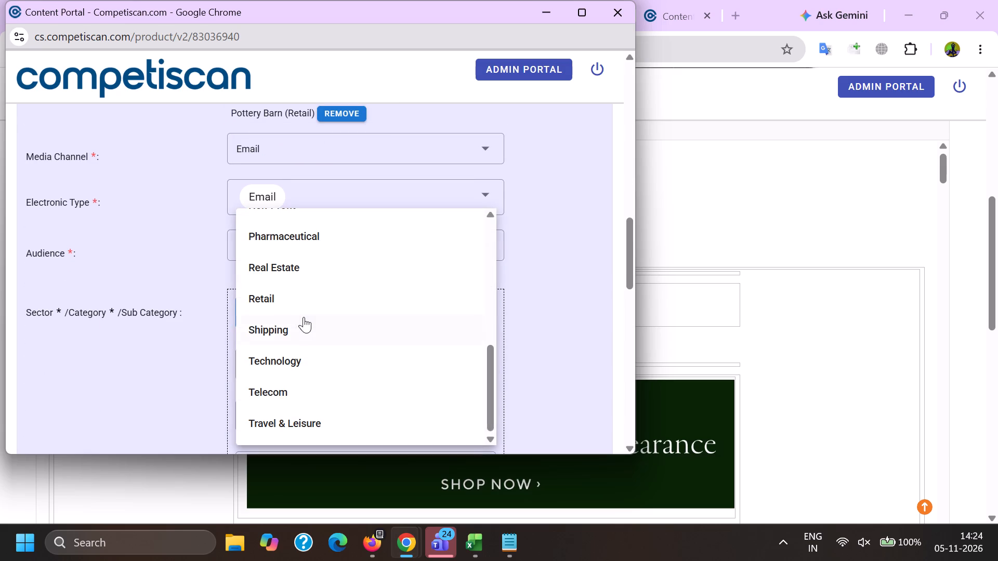
click(298, 309)
drag(176, 339, 182, 340)
scroll(281, 251, down, 1)
click(277, 292)
scroll(277, 289, down, 7)
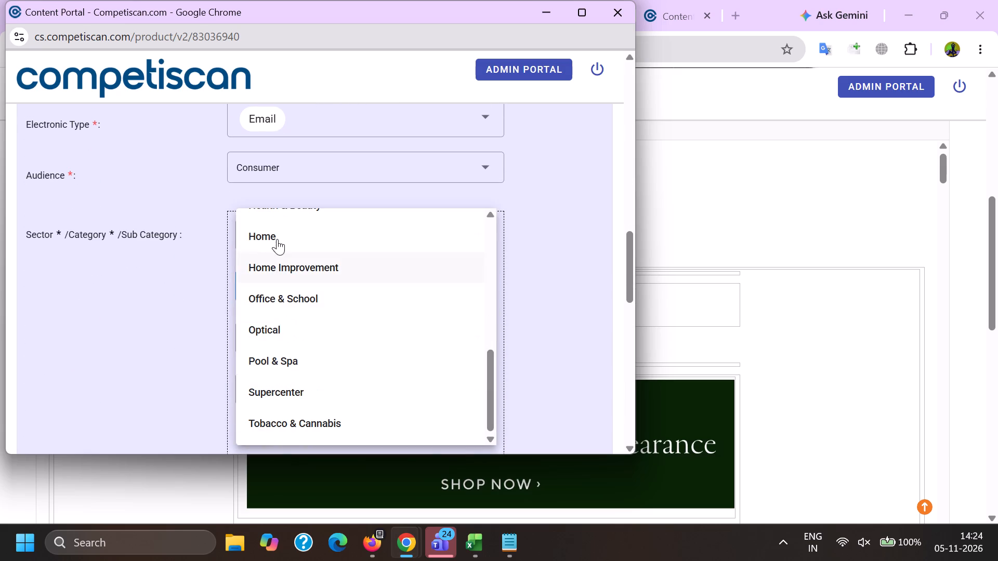
click(277, 238)
drag(186, 279, 194, 286)
click(297, 329)
scroll(308, 193, down, 1)
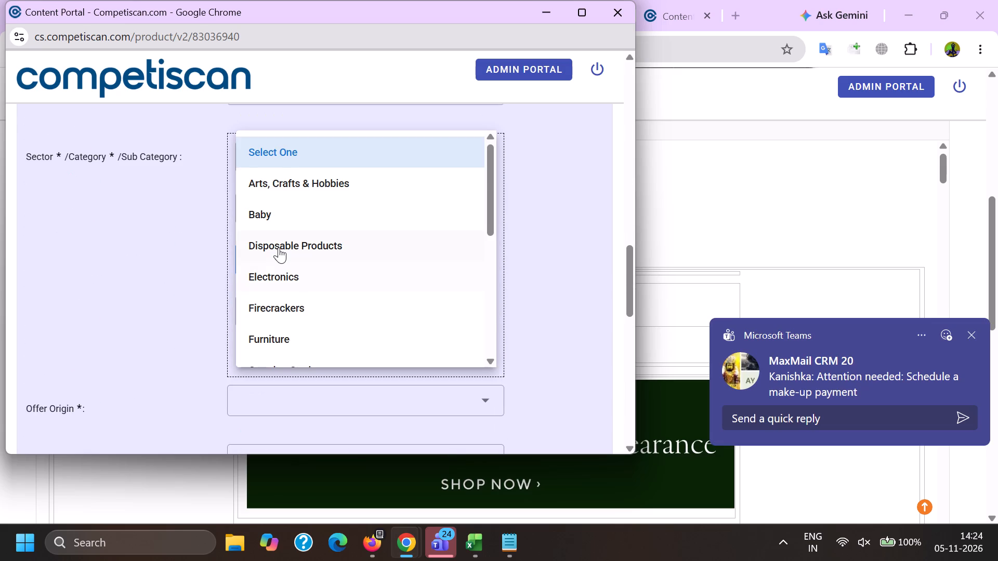
scroll(279, 247, down, 3)
click(294, 170)
drag(217, 178, 227, 196)
click(264, 301)
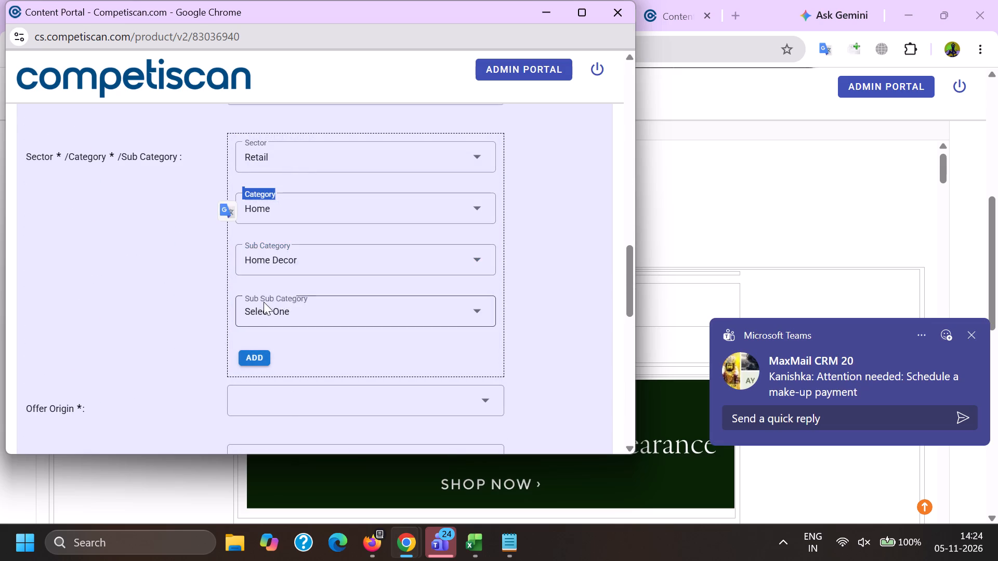
click(307, 316)
drag(201, 329, 226, 337)
click(268, 370)
click(252, 353)
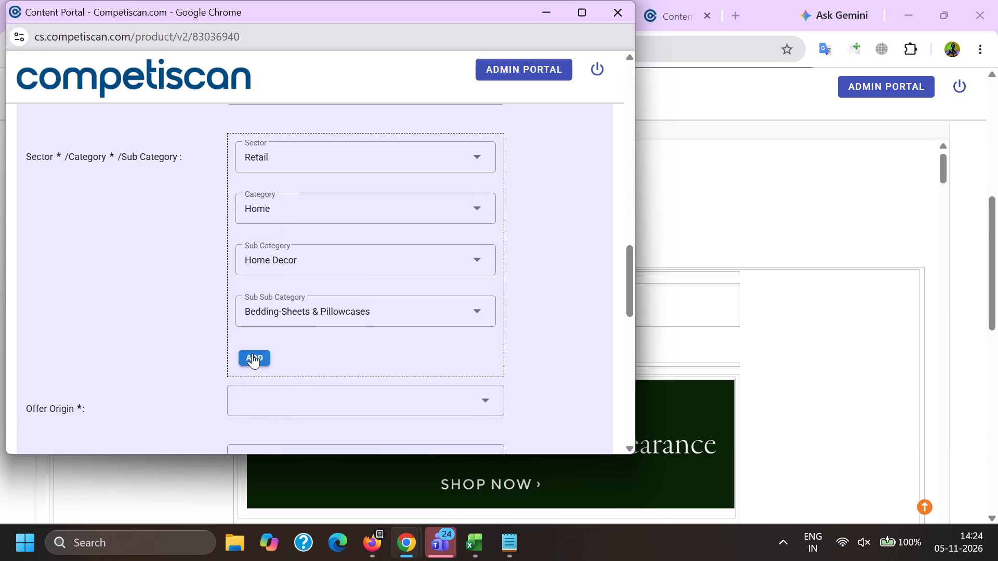
Add the sector classification Credit Cards / Payment Cards / Credit Cards and move the Retail classification below it.
click(282, 194)
scroll(282, 318, up, 6)
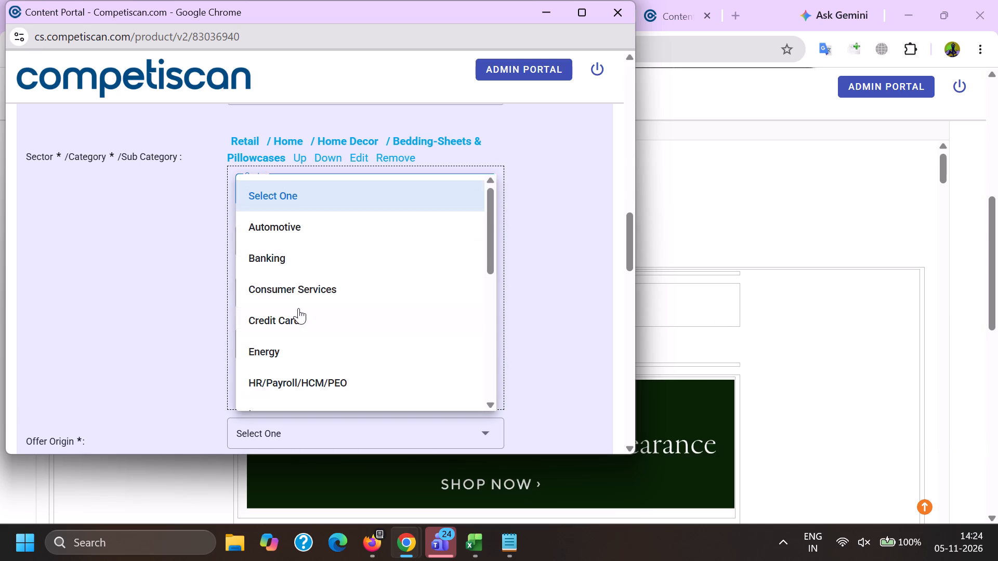
click(300, 316)
drag(143, 282, 160, 289)
click(293, 245)
click(279, 308)
click(272, 301)
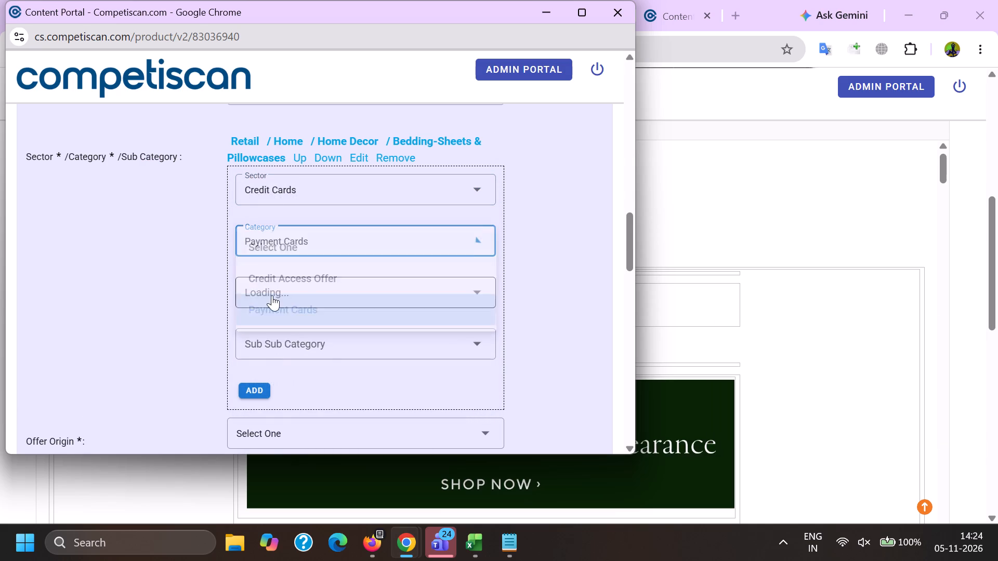
scroll(273, 197, down, 1)
click(294, 384)
click(69, 320)
click(246, 310)
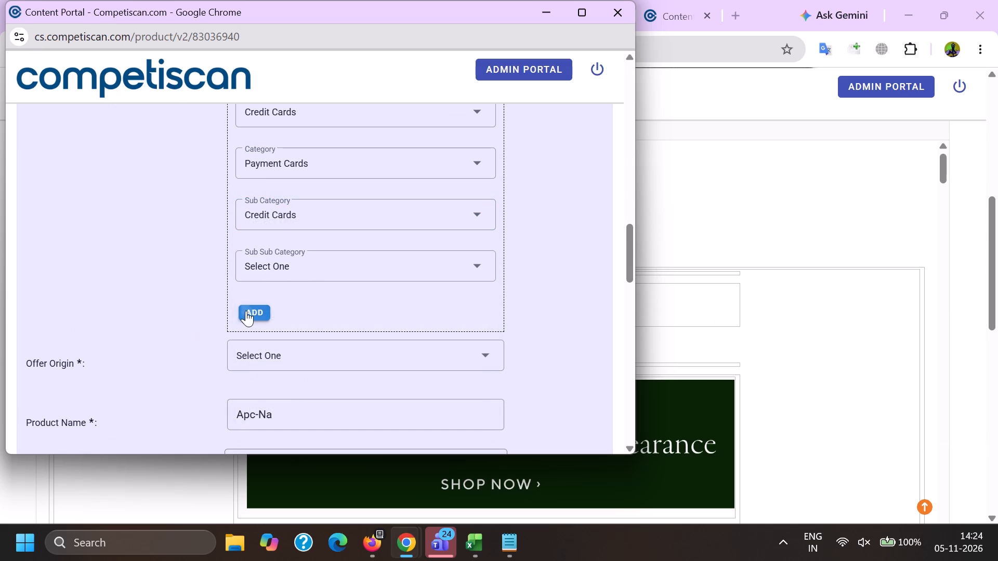
scroll(261, 352, up, 1)
click(325, 156)
Set the Offer Origin to Provider/Bank and the Product Name to Pottery Barn Key Rewards Visa Credit Card.
scroll(286, 264, down, 4)
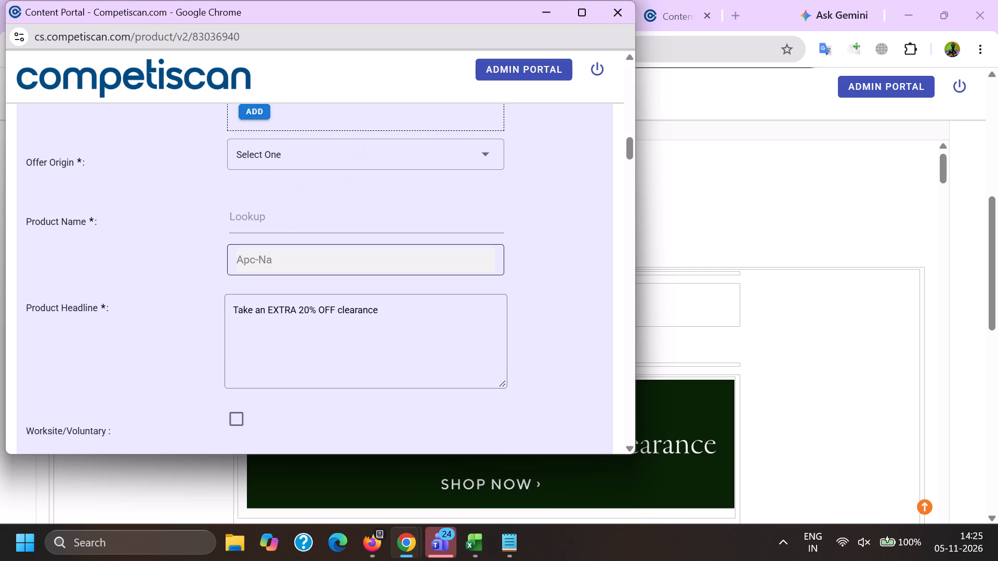
click(265, 153)
double_click(281, 213)
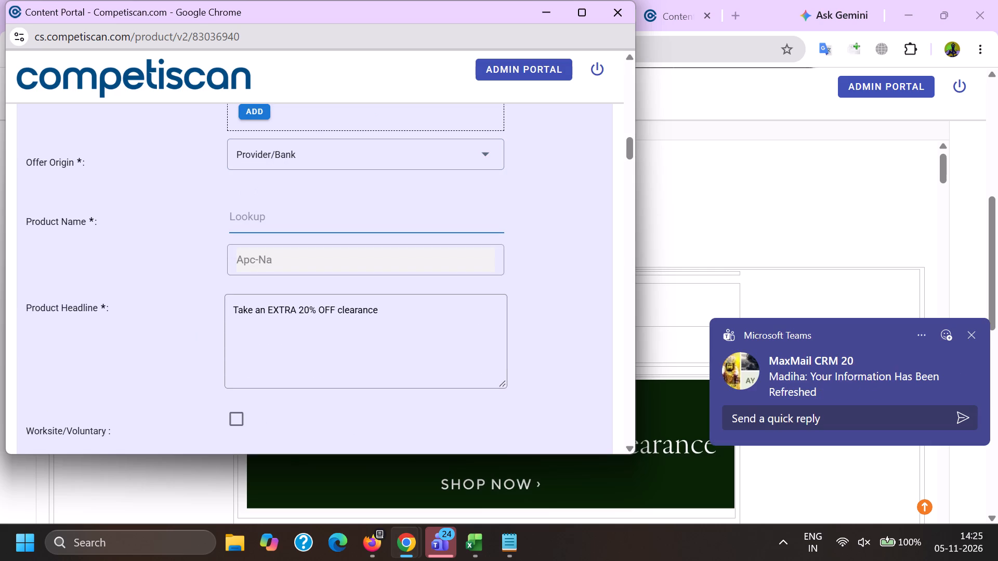
key(ctrl+v)
click(292, 291)
scroll(292, 291, up, 5)
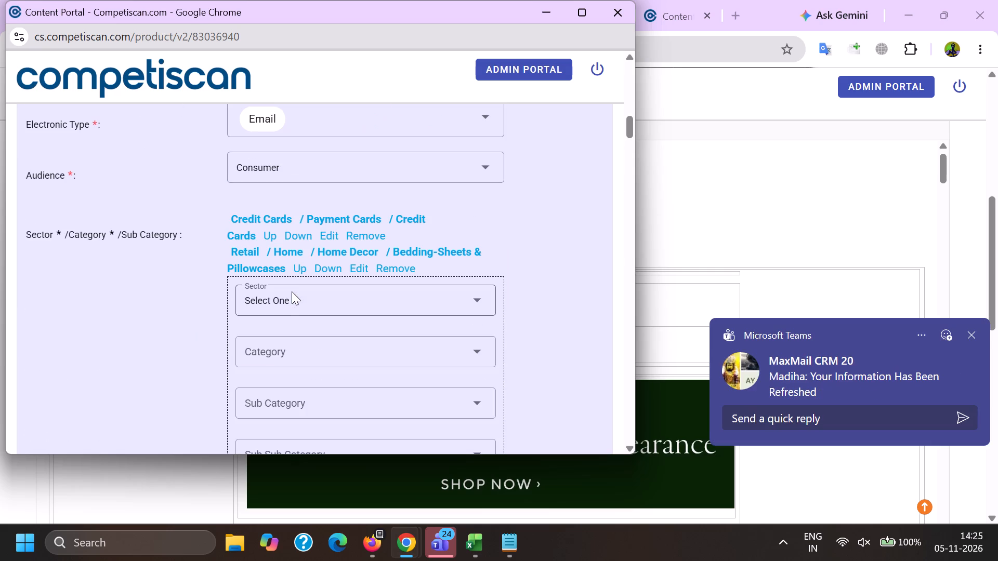
click(306, 232)
Replace the Product Headline with the subject text copied from the email, "Take an EXTRA 20% OFF clearance".
scroll(331, 190, down, 5)
drag(421, 304, 2, 262)
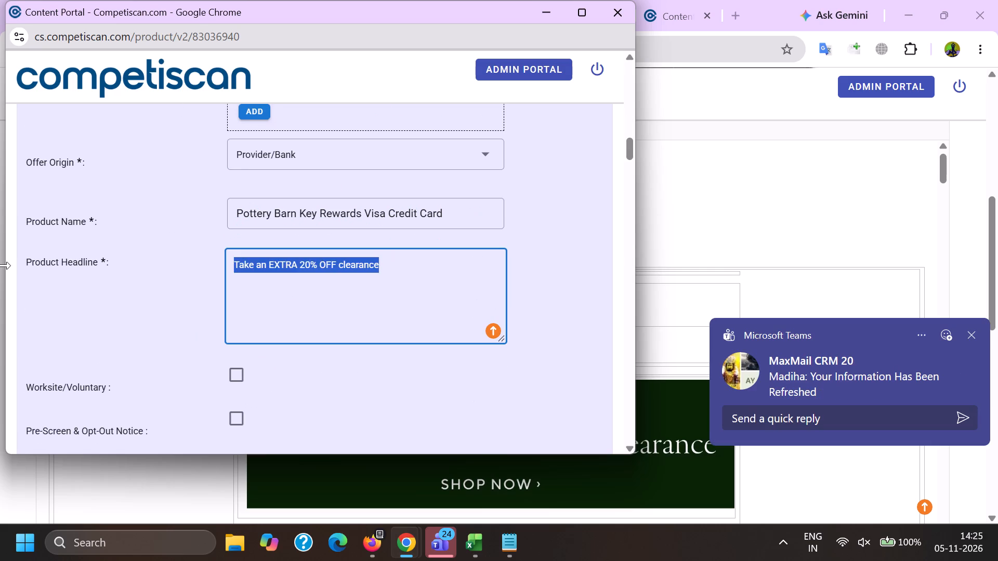
key(BackSpace)
key(alt+Tab)
double_click(106, 242)
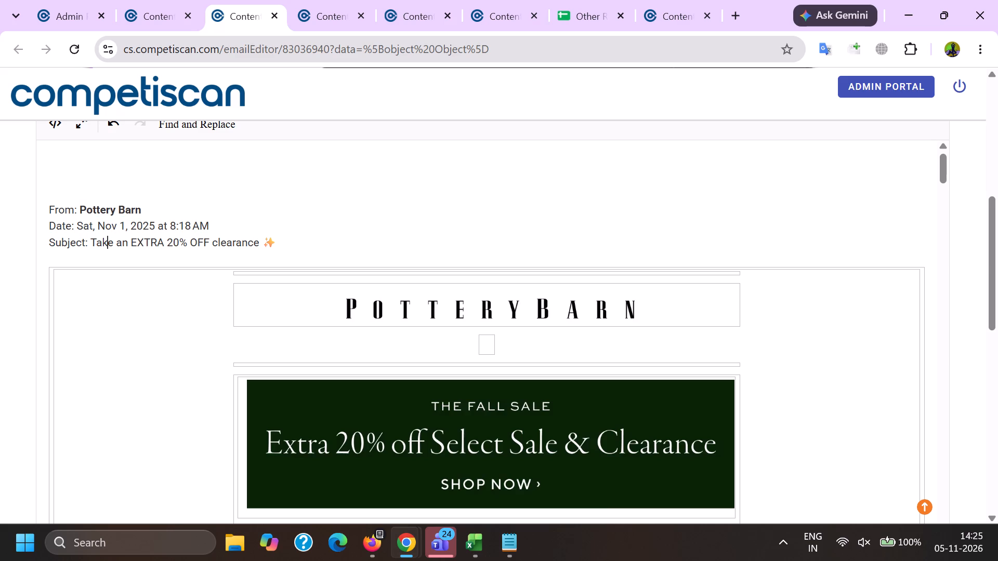
shift+click(258, 247)
shift+click(252, 249)
key(ctrl+c)
key(alt+Tab)
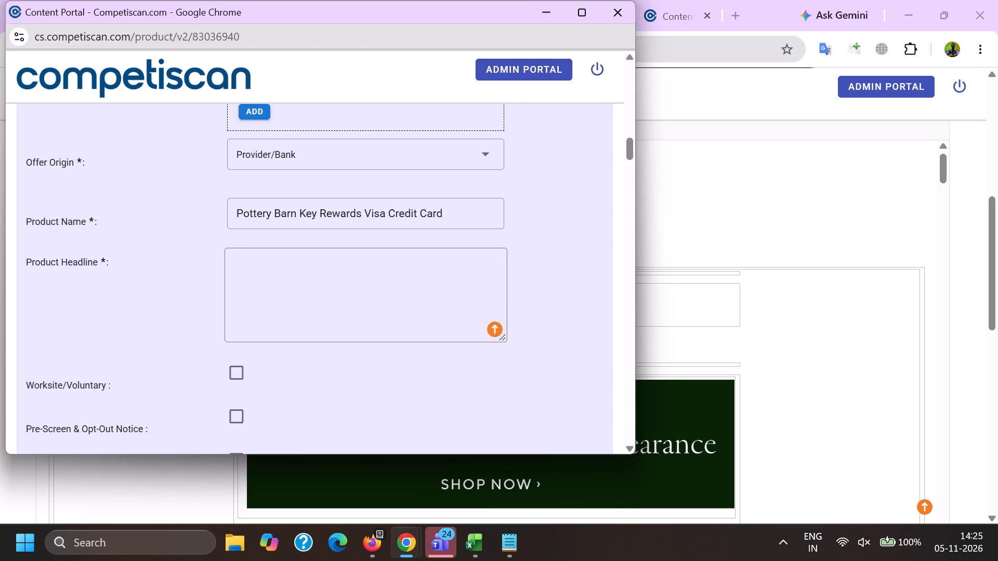
key(ctrl+v)
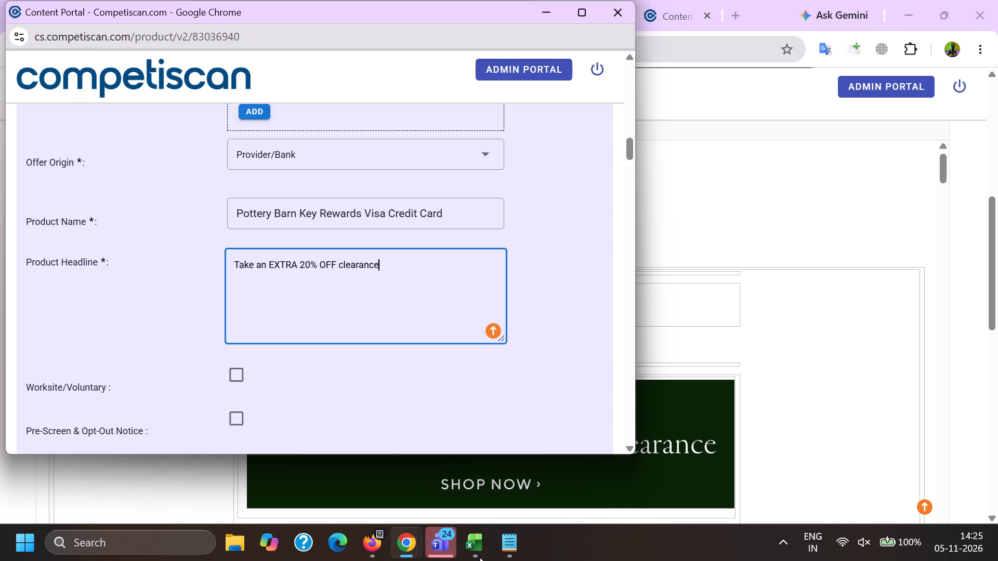
In Notepad, compose "Take an EXTRA 20% OFF clearance. Earn 10% back in rewards" from the saved headline and use it as the Product Headline.
click(506, 552)
click(145, 348)
drag(145, 348, 150, 348)
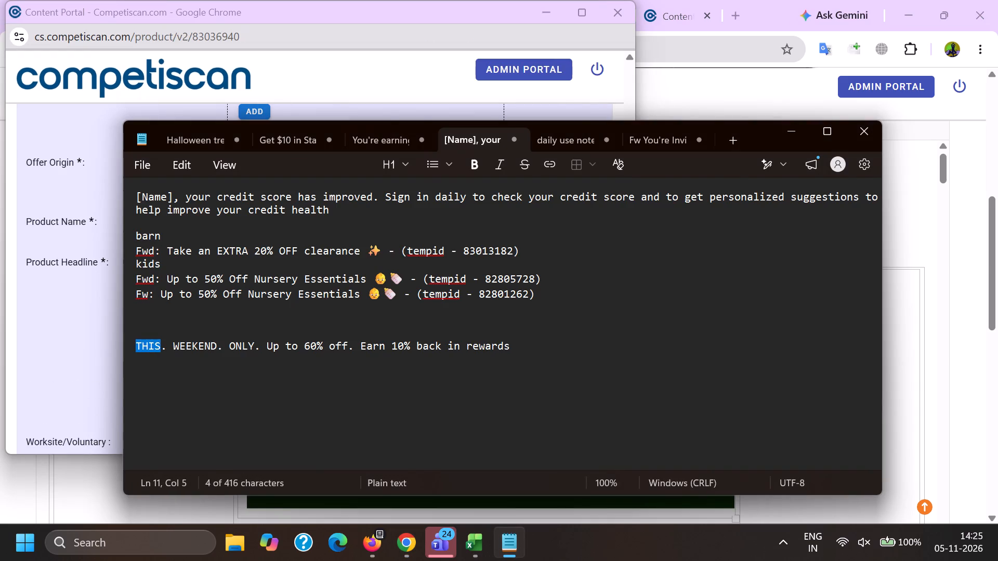
shift+click(342, 345)
key(ctrl+v)
click(153, 345)
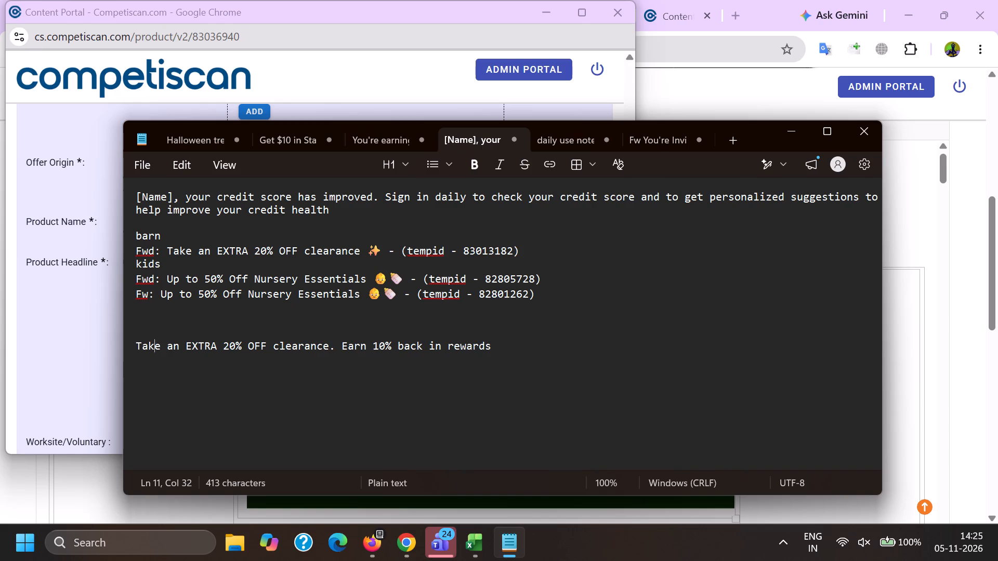
drag(153, 345, 163, 350)
shift+click(474, 345)
key(ctrl+c)
key(alt+Tab)
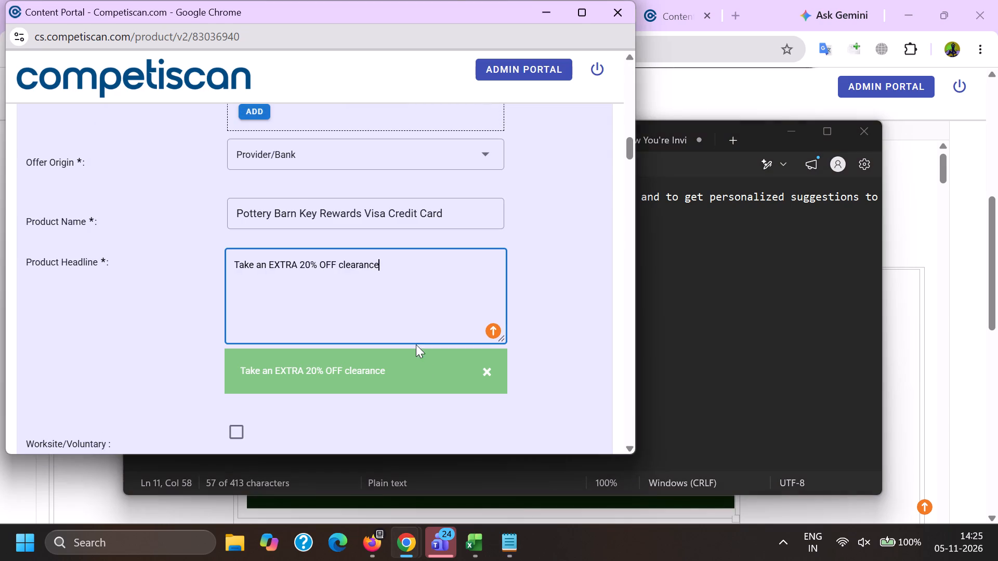
drag(440, 290, 54, 210)
key(ctrl+v)
Set the Response Mechanism to URL/Website and the Mailing Type to Acquisition.
scroll(241, 248, down, 4)
click(292, 363)
scroll(314, 198, down, 3)
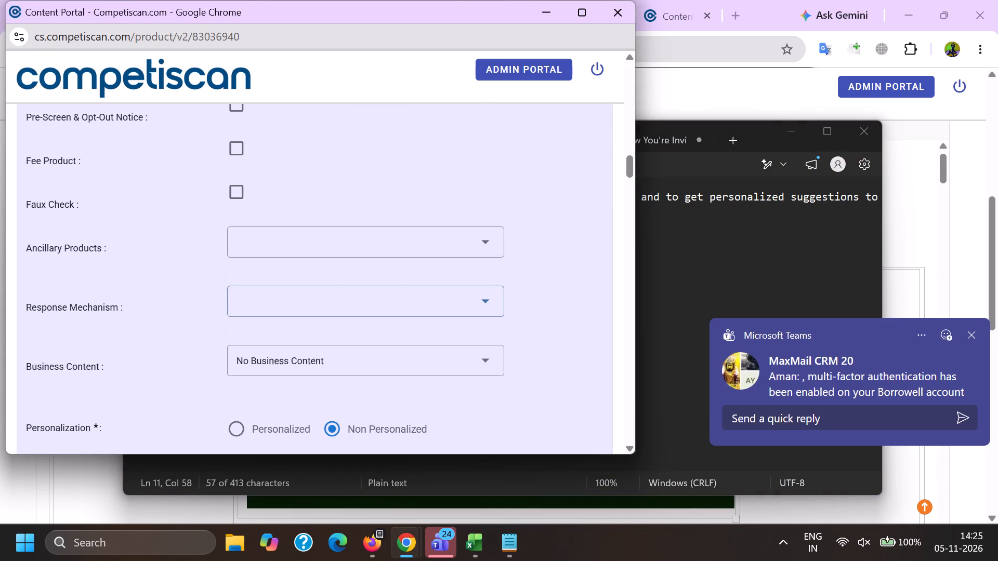
scroll(282, 305, up, 2)
click(266, 233)
scroll(279, 166, down, 8)
click(304, 345)
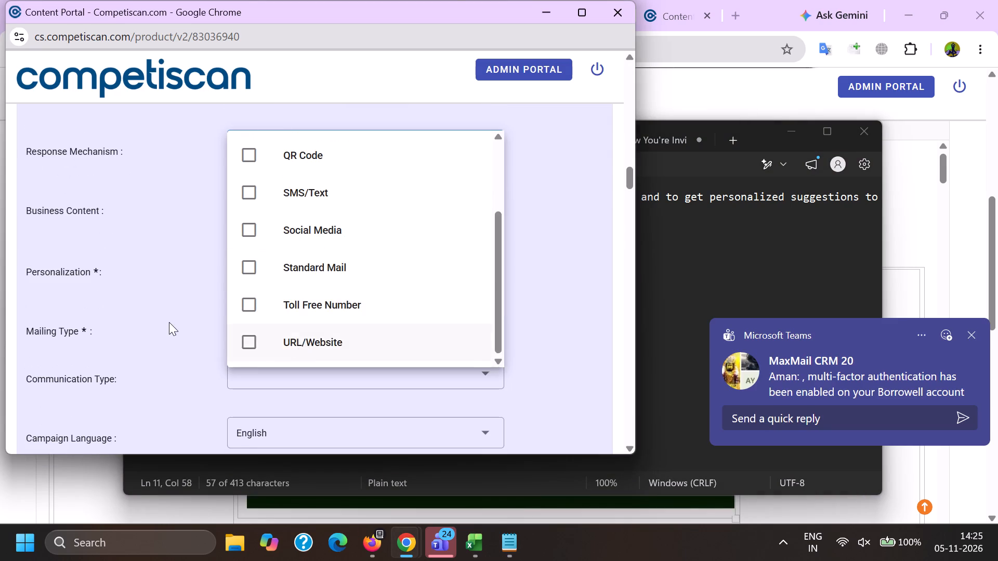
drag(169, 322, 190, 328)
click(277, 320)
click(284, 259)
drag(175, 287, 192, 302)
Select Bonuses/Contests/Incentives, Co-Brand and Mobile Application as the Communication Type.
click(288, 387)
scroll(300, 222, down, 3)
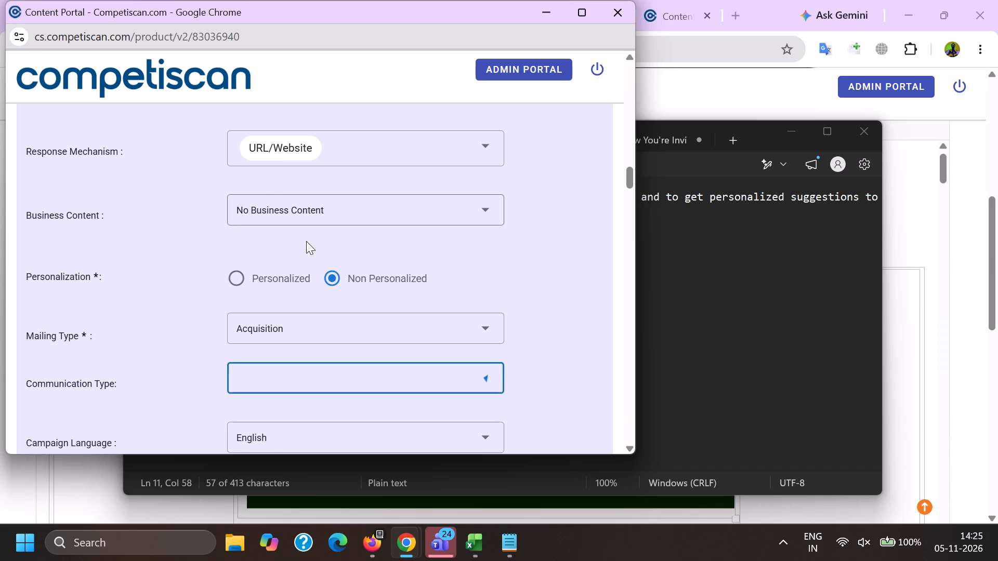
drag(309, 235, 309, 240)
click(309, 266)
click(302, 209)
click(308, 225)
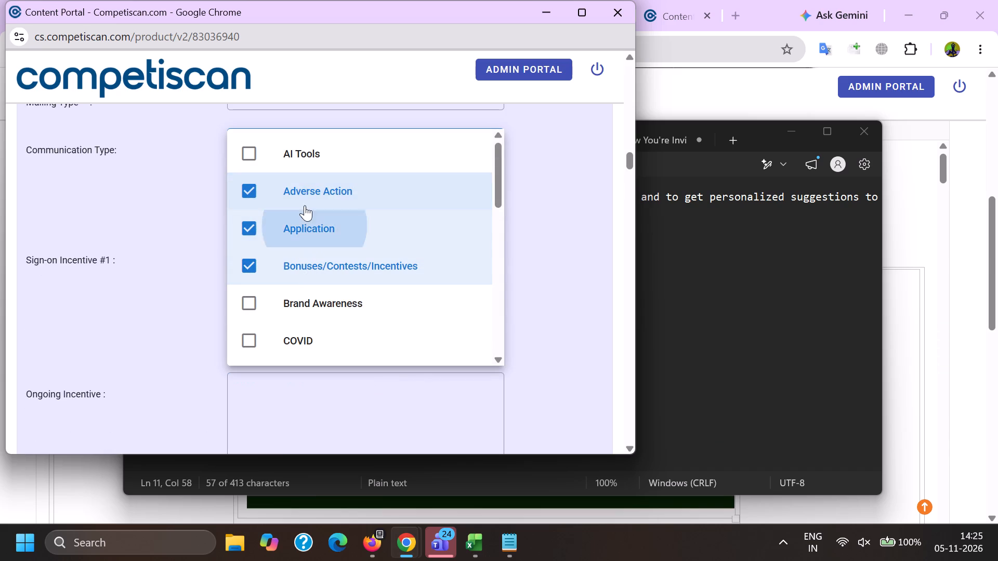
click(298, 178)
scroll(315, 264, down, 3)
click(304, 341)
scroll(322, 284, down, 8)
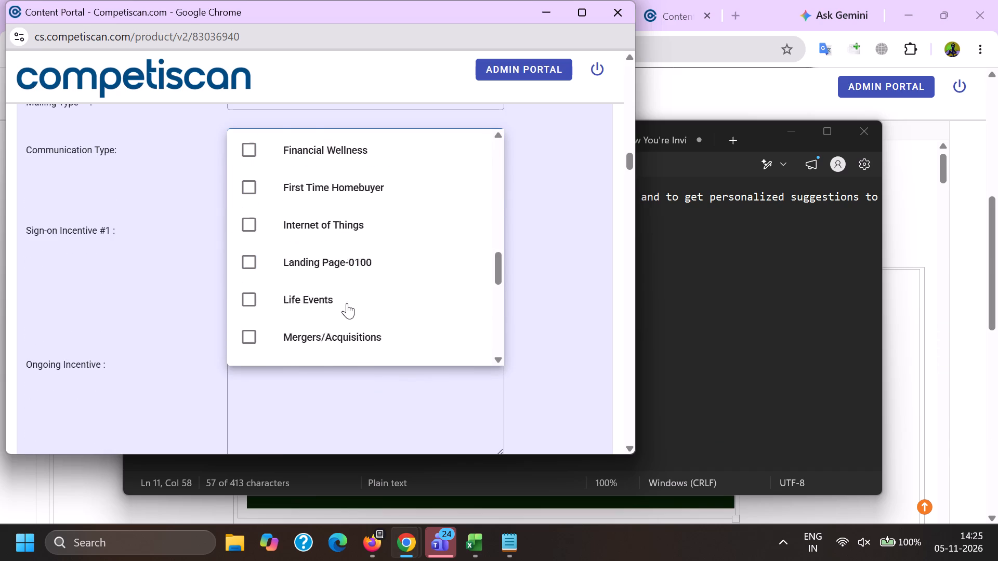
click(348, 333)
click(194, 305)
Copy the Sign-on Incentive #1 text from the reference product, "10% back in rewards during the first 30 days from account opening", into product 83036940.
key(alt+Tab)
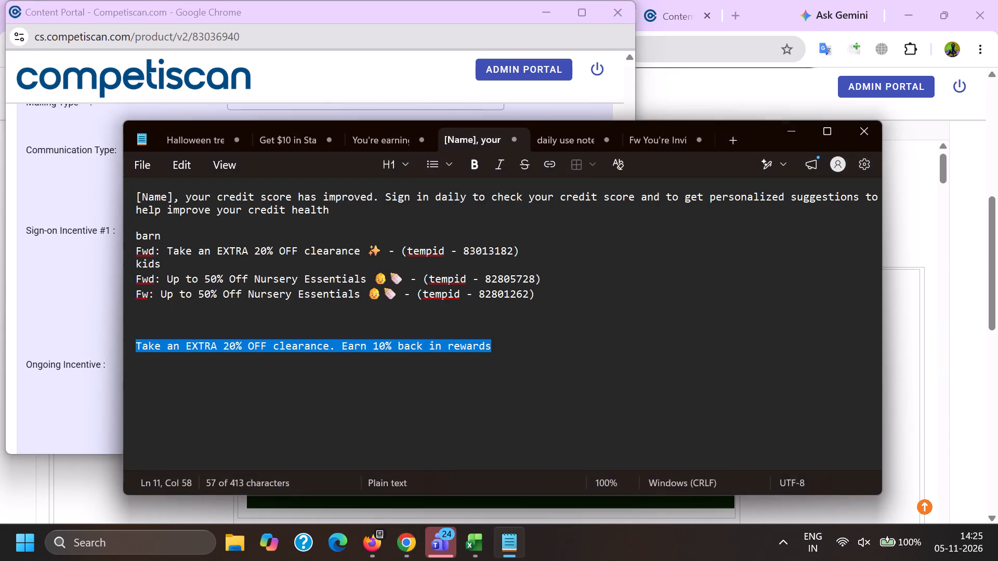
click(911, 301)
click(680, 0)
scroll(658, 345, up, 4)
drag(700, 344, 3, 265)
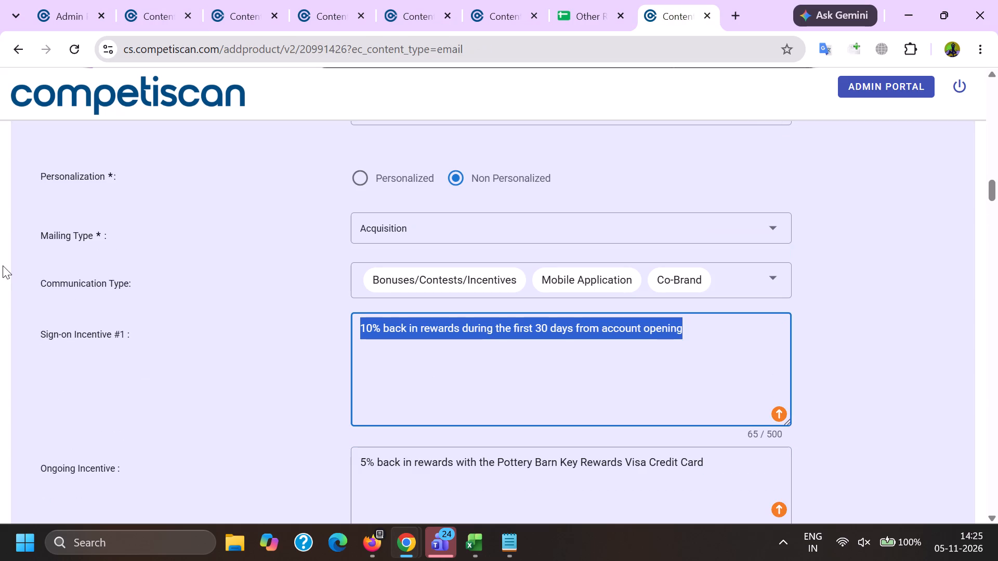
drag(3, 265, 14, 270)
key(ctrl+c)
key(alt+Tab)
key(alt+Tab)
key(alt+Tab)
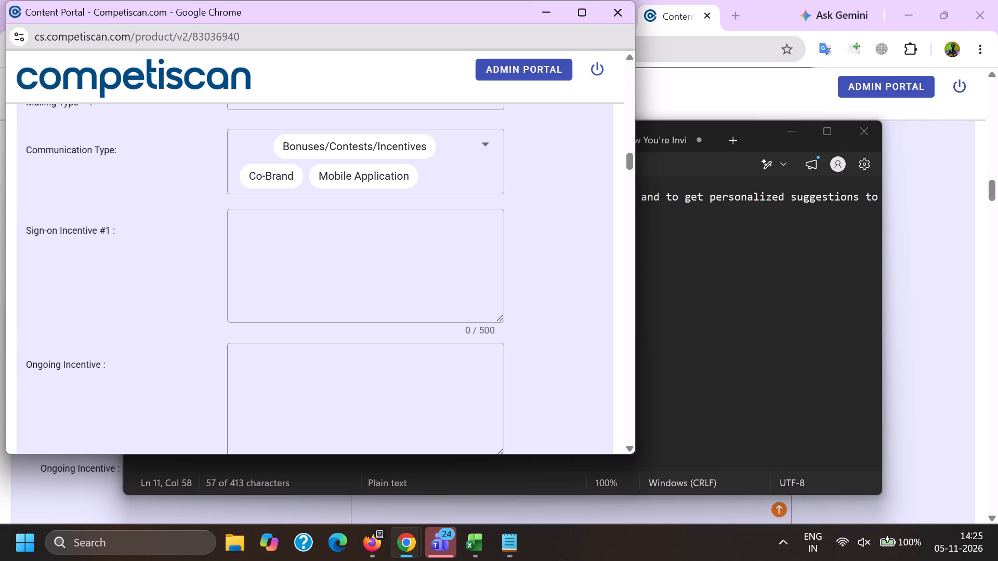
click(392, 266)
key(ctrl+v)
Copy the reference product's Ongoing Incentive, "5% back in rewards with the Pottery Barn Key Rewards Visa Credit Card", into the same field of product 83036940.
ctrl+click(413, 388)
click(909, 328)
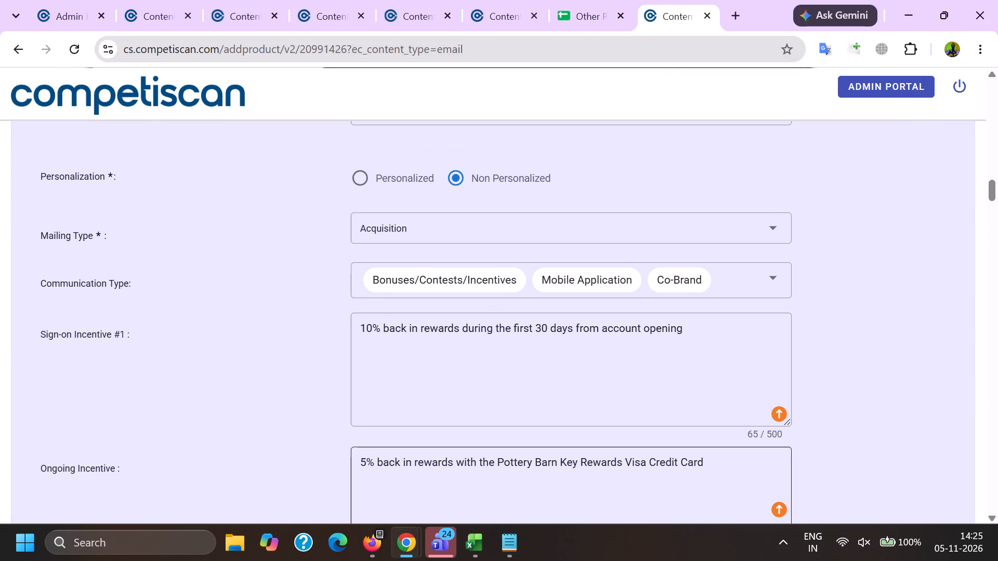
drag(737, 458, 269, 435)
key(ctrl+c)
key(alt+Tab)
key(ctrl+v)
Set Sign-on Incentive Type #1 to Coupon/Discount.
scroll(310, 238, down, 3)
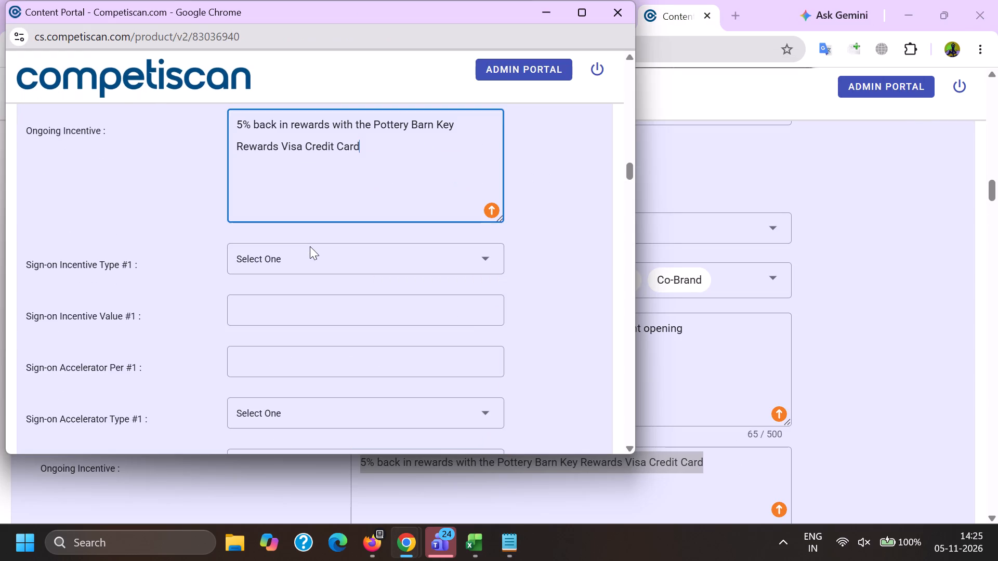
click(310, 246)
scroll(304, 278, down, 5)
click(315, 355)
click(300, 270)
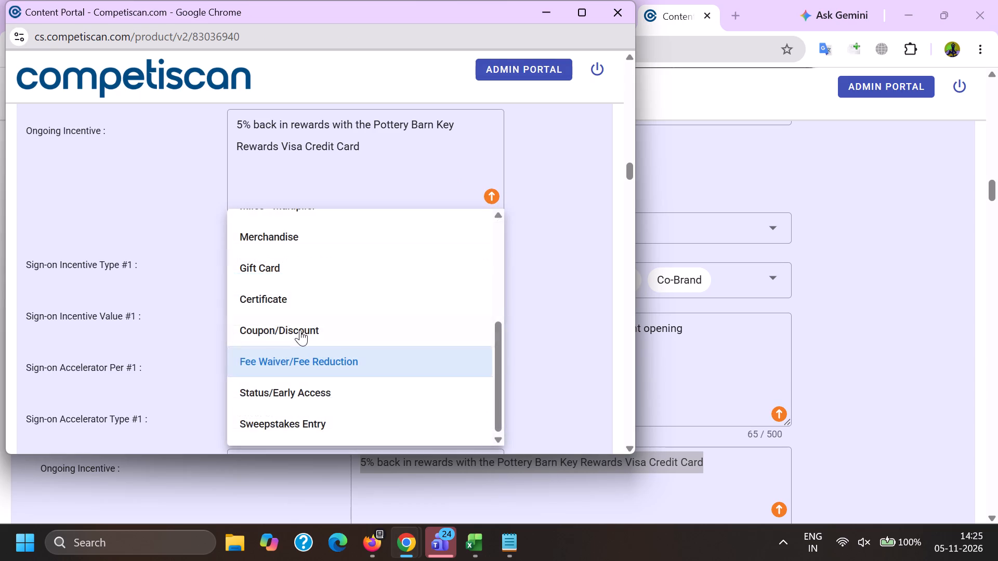
click(300, 330)
click(158, 339)
Add the classification Mortgage & Loan / Unsecured / Point of Sale Financing/BNPL to the product's sectors.
scroll(257, 312, up, 19)
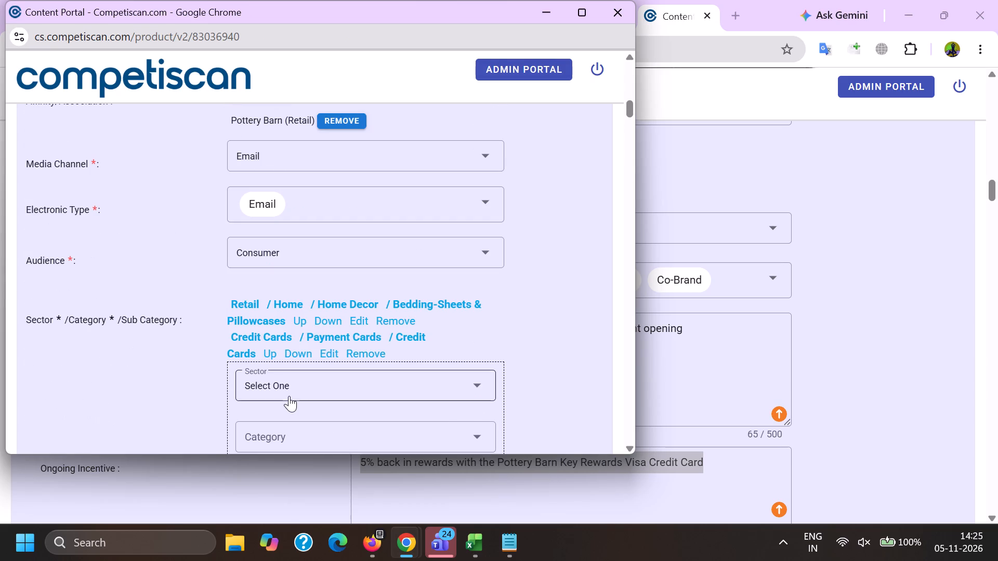
click(288, 395)
scroll(287, 397, down, 3)
click(300, 284)
click(176, 306)
scroll(243, 233, down, 3)
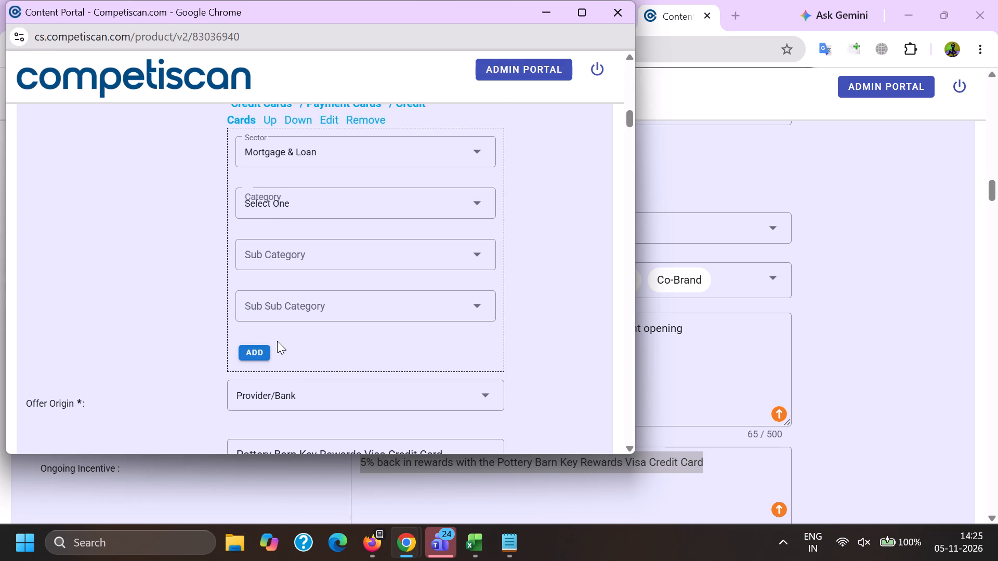
click(270, 209)
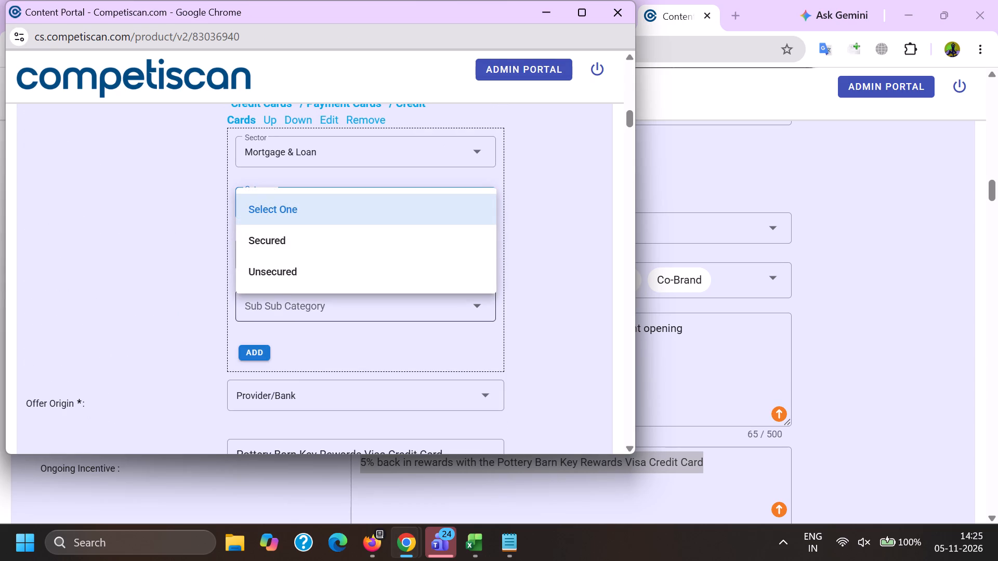
click(278, 272)
click(301, 258)
scroll(304, 200, down, 1)
scroll(318, 269, down, 7)
click(326, 373)
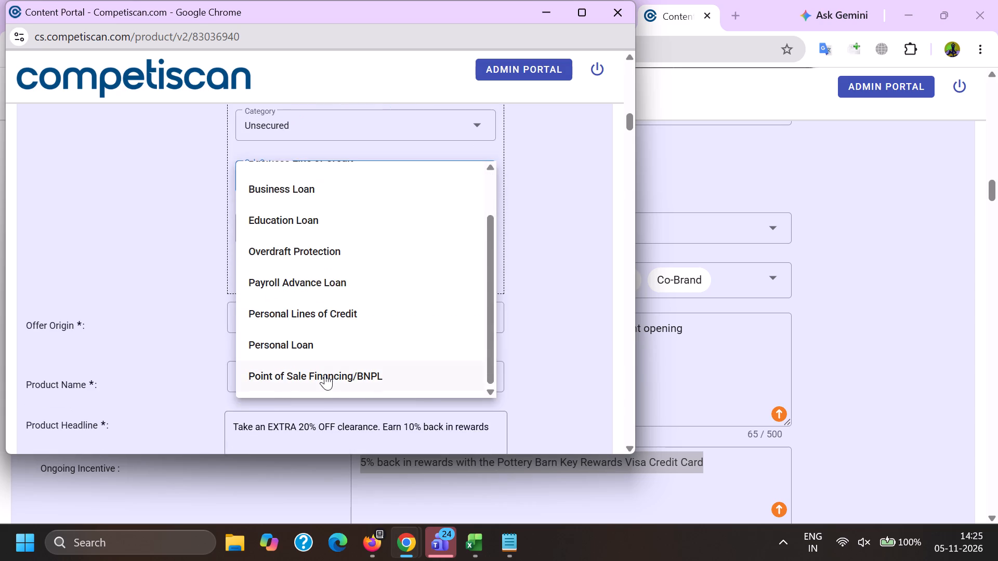
click(167, 351)
click(258, 271)
Set Sign-on Incentive Value #1 and Sign-on Max award #1 to 10.00, and the Sign-on Incentive Window to 1 month.
scroll(290, 235, down, 10)
scroll(297, 324, down, 3)
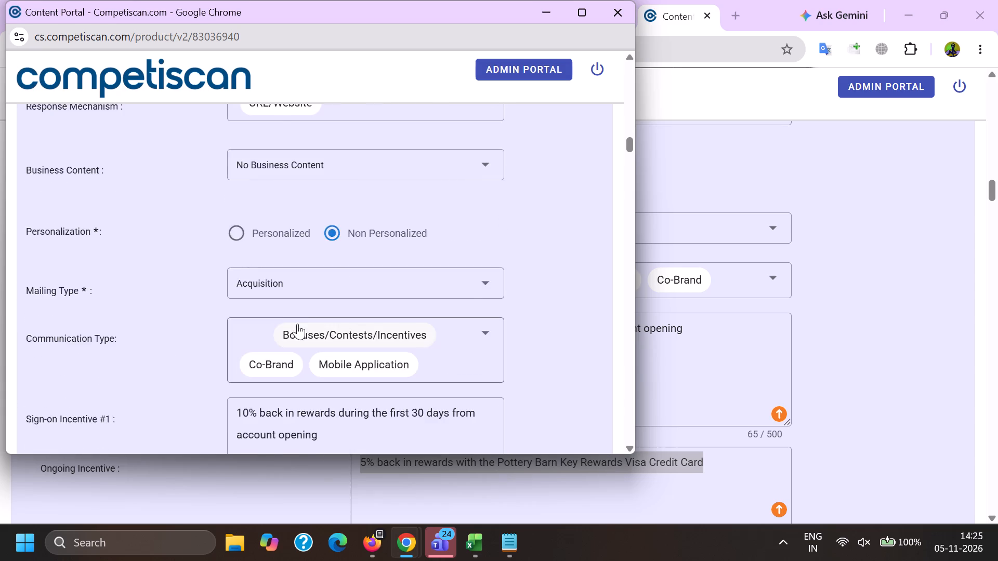
scroll(368, 331, down, 2)
scroll(330, 379, down, 3)
scroll(284, 261, up, 2)
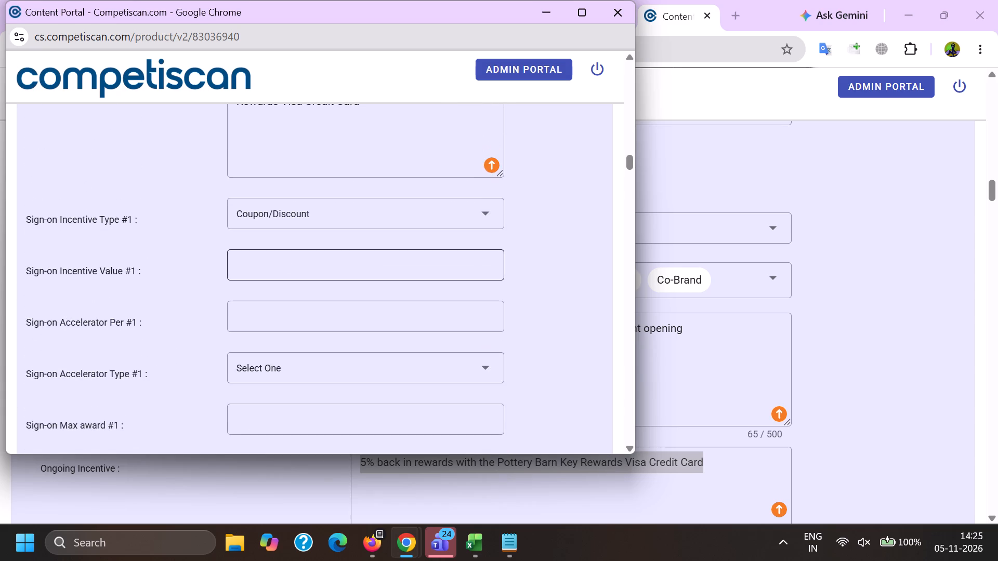
click(284, 262)
key(1)
key(0)
key(period)
key(0)
key(0)
key(Tab)
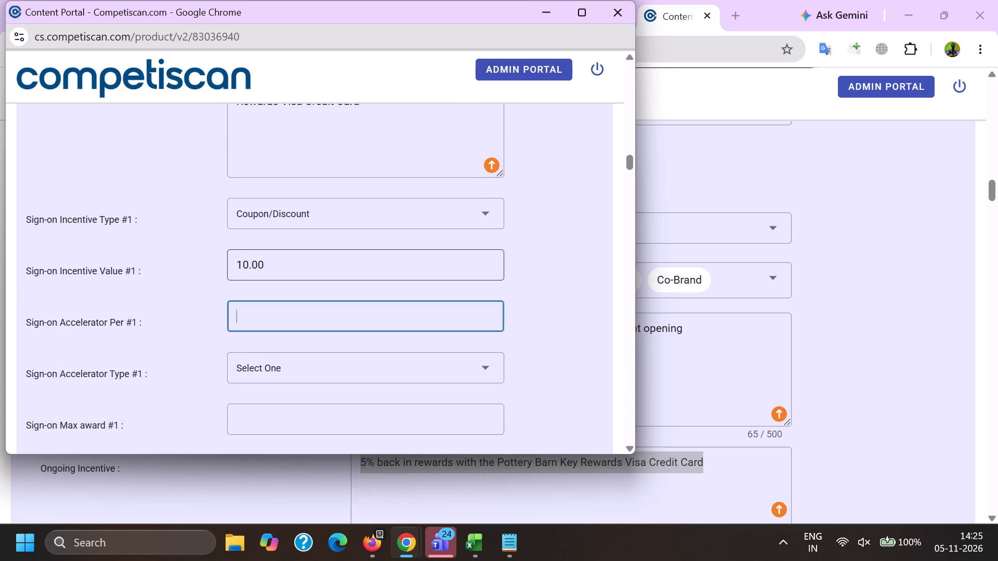
key(Tab)
key(Tab)
key(1)
text(0.00)
key(Tab)
key(Tab)
key(Tab)
key(1)
scroll(280, 259, down, 2)
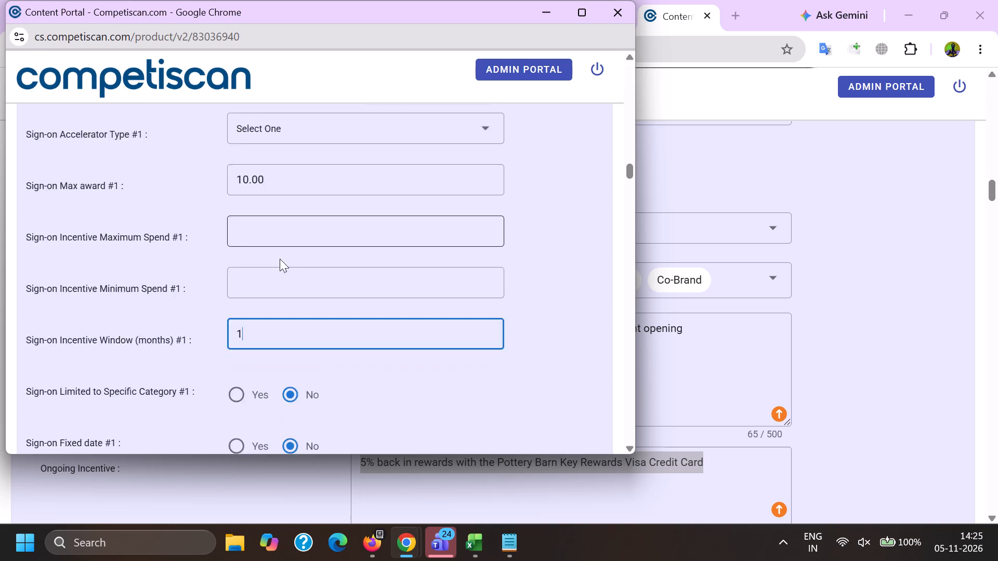
click(245, 314)
Choose an Application Type in the Mortgage & Loan details.
scroll(266, 250, down, 2)
scroll(266, 250, up, 1)
scroll(266, 250, down, 20)
scroll(266, 250, down, 6)
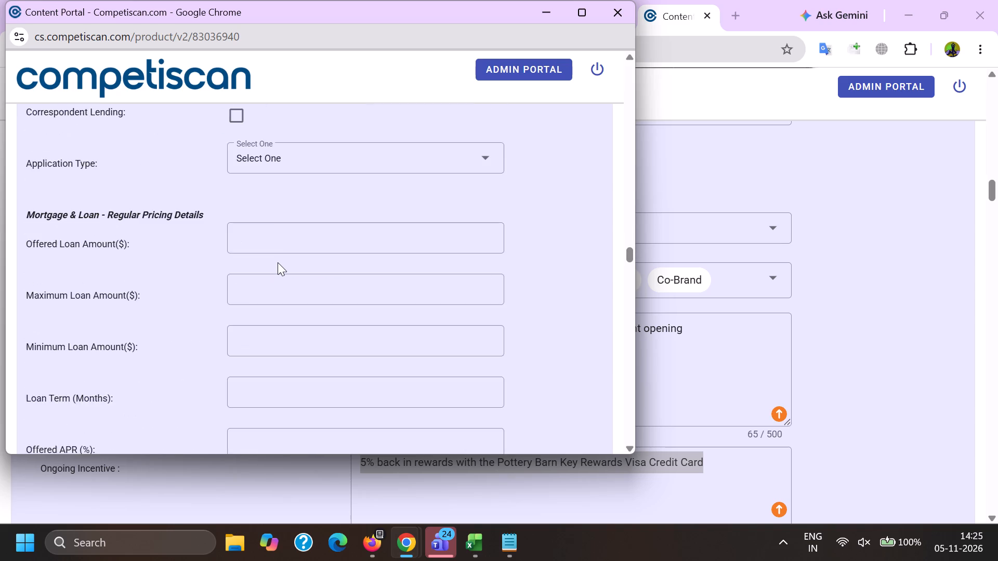
click(274, 142)
click(300, 211)
drag(195, 230, 204, 230)
In the Mortgage & Loan regular pricing details, set the Upper APR to 36 and the Lower APR to 0.
scroll(258, 218, down, 3)
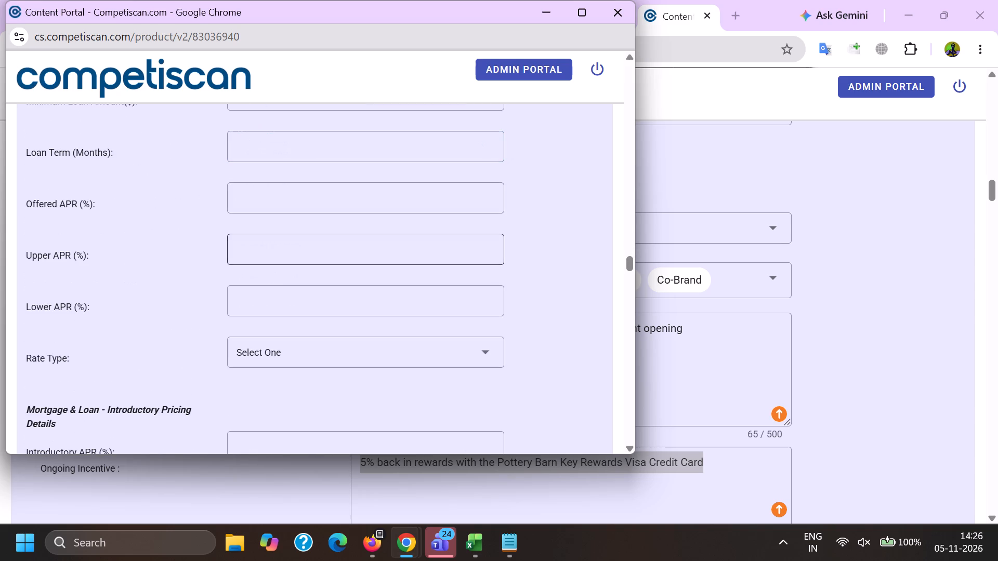
click(277, 249)
key(Return)
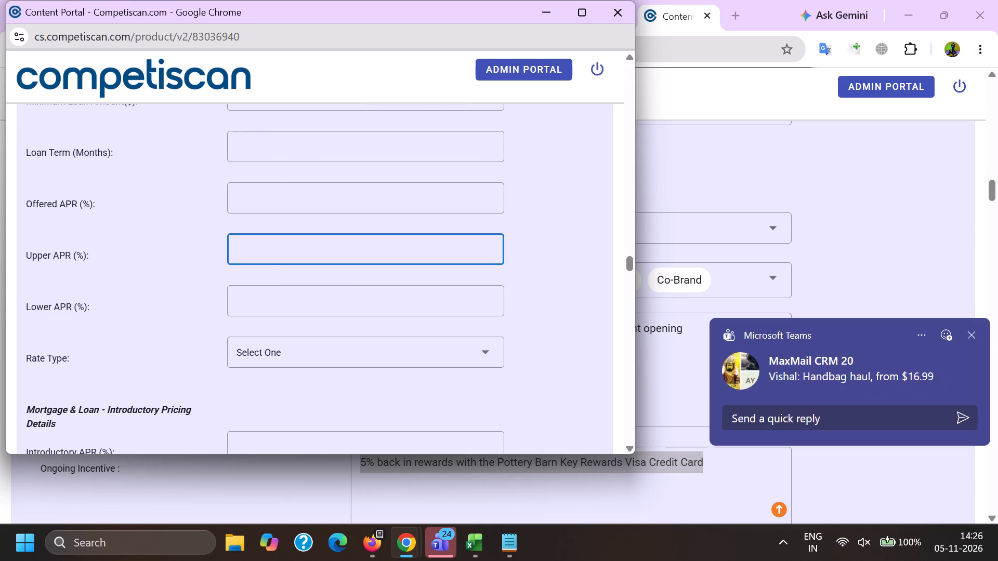
key(2)
key(BackSpace)
key(BackSpace)
key(BackSpace)
text(36)
key(Tab)
key(0)
In the Payment Card Offer Details, set the Application Type to Invitation to Apply and the Card Network to Visa.
scroll(319, 232, down, 4)
click(322, 293)
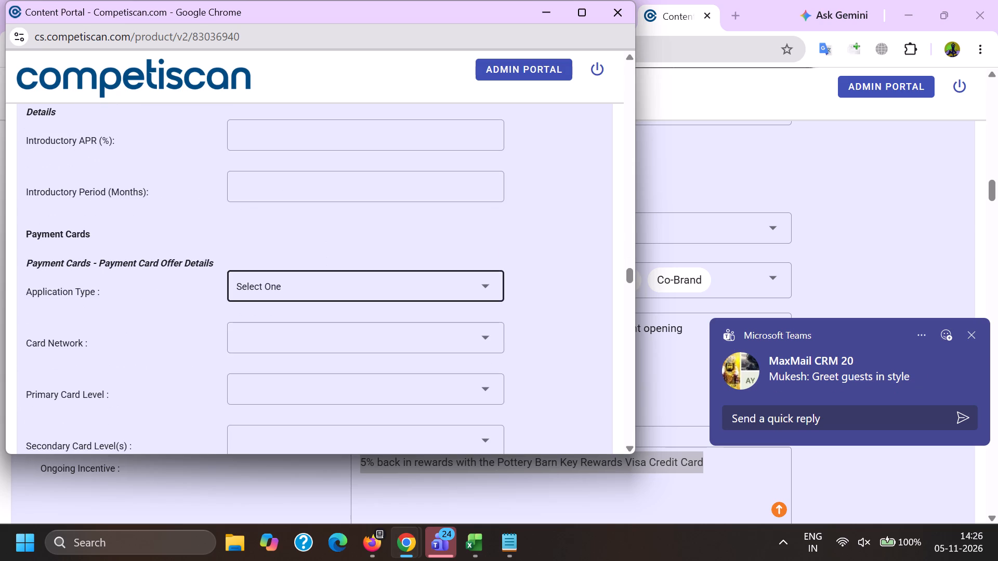
scroll(307, 187, down, 1)
click(318, 278)
click(214, 274)
click(302, 255)
scroll(321, 183, down, 2)
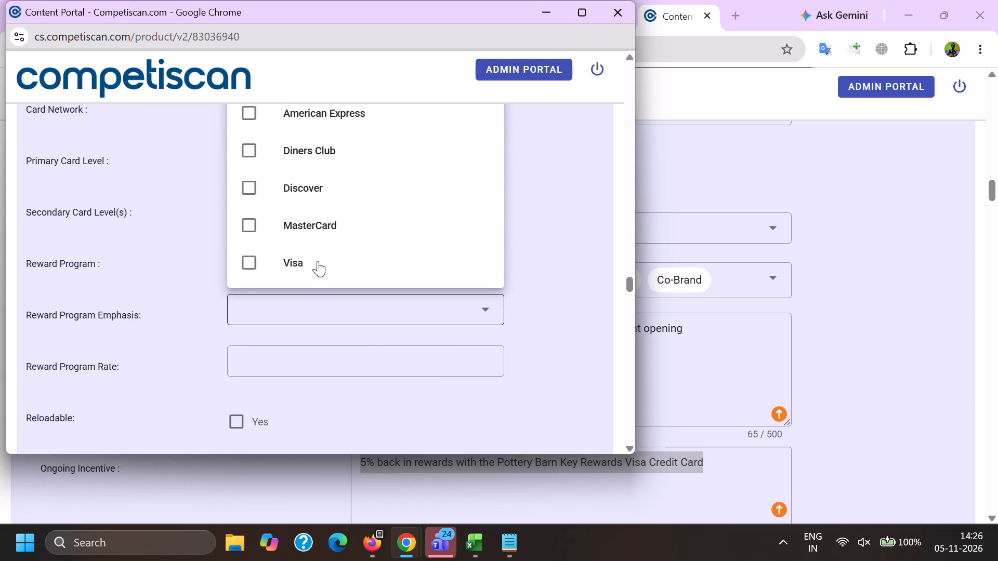
click(318, 260)
click(214, 257)
Choose the Primary Card Level and mark Reward Program as Yes for the payment card.
scroll(225, 343, up, 2)
click(259, 298)
scroll(286, 213, down, 1)
click(271, 252)
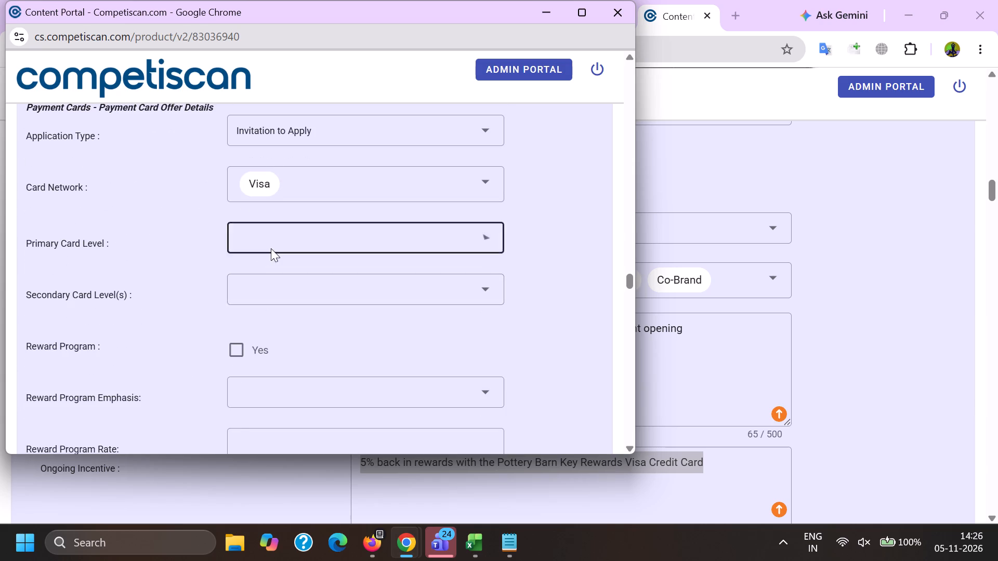
scroll(282, 350, down, 6)
click(308, 403)
drag(193, 376, 198, 376)
scroll(233, 281, down, 2)
click(233, 204)
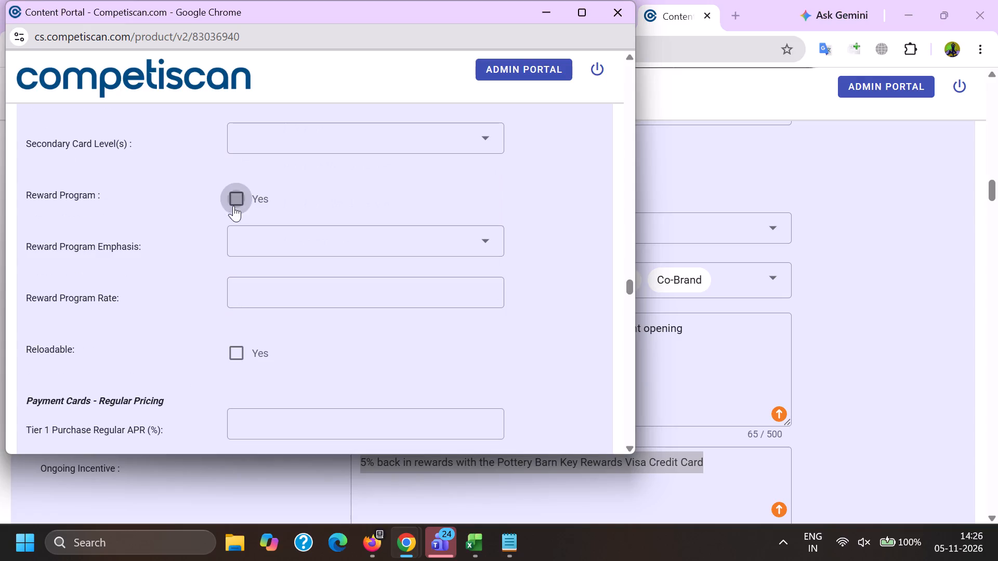
double_click(181, 257)
Mark Credit Card Mentioned in the retail credit section and submit the product form.
key(End)
click(247, 202)
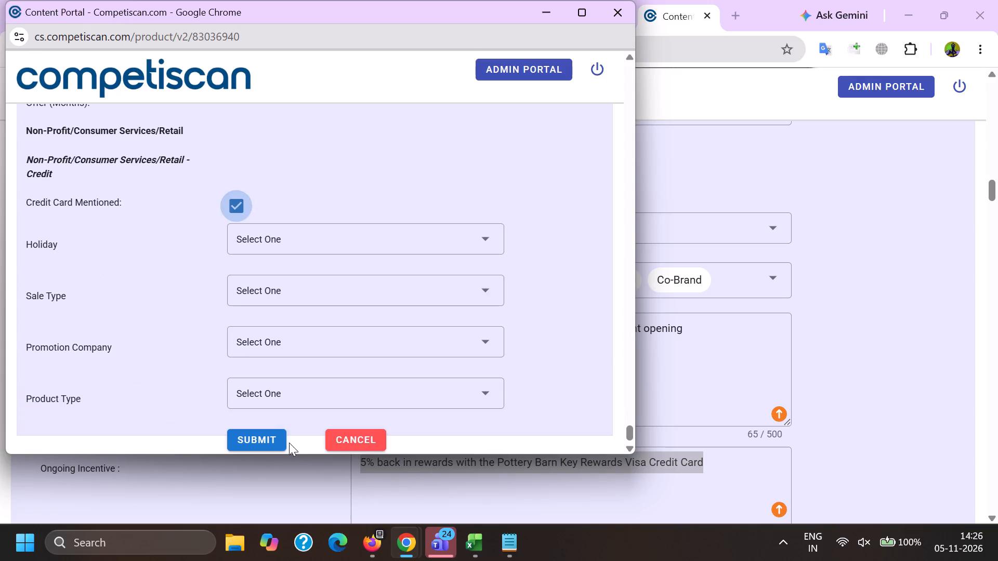
click(279, 445)
key(alt+Tab)
click(222, 0)
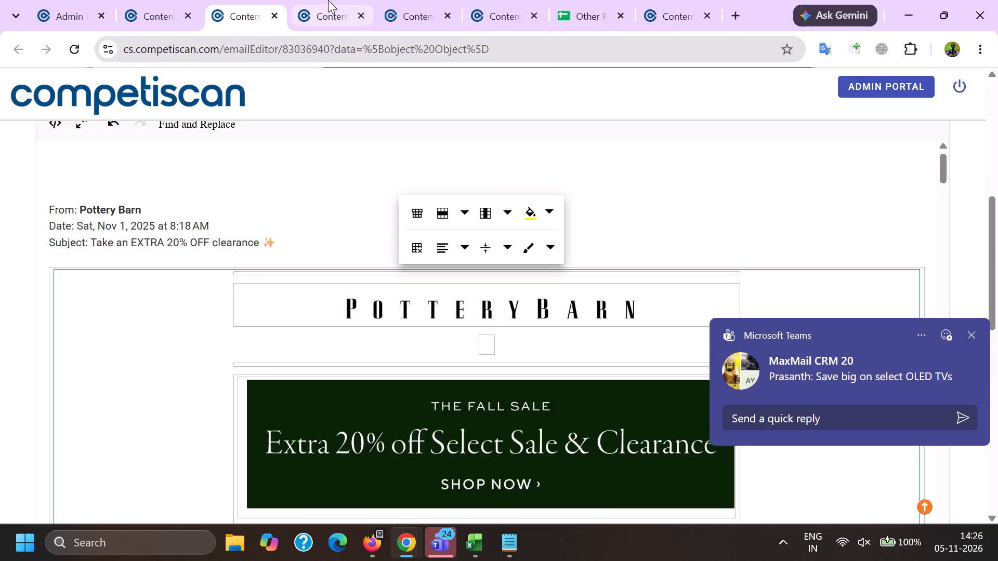
click(336, 2)
double_click(308, 49)
key(ctrl+c)
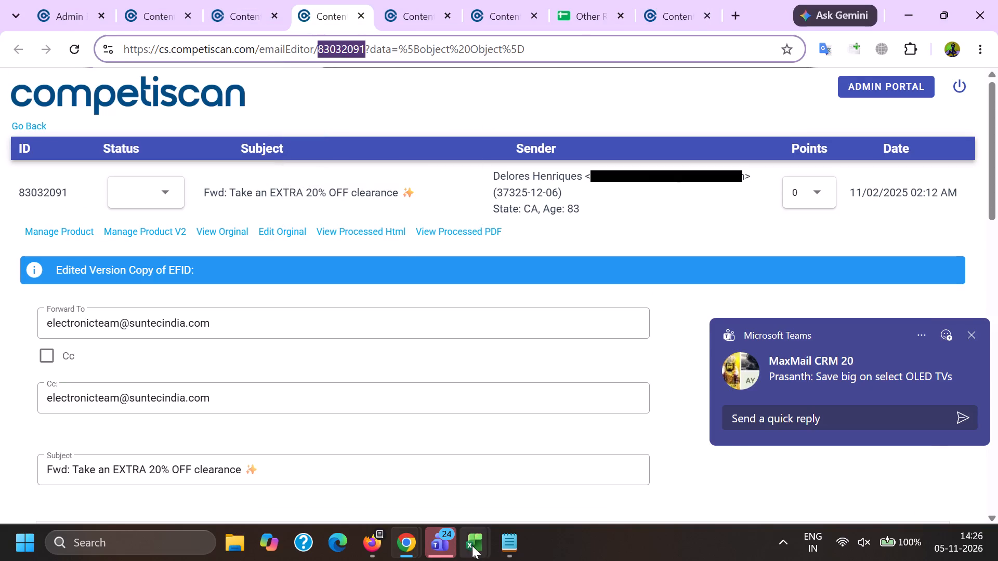
click(472, 545)
click(626, 493)
click(114, 387)
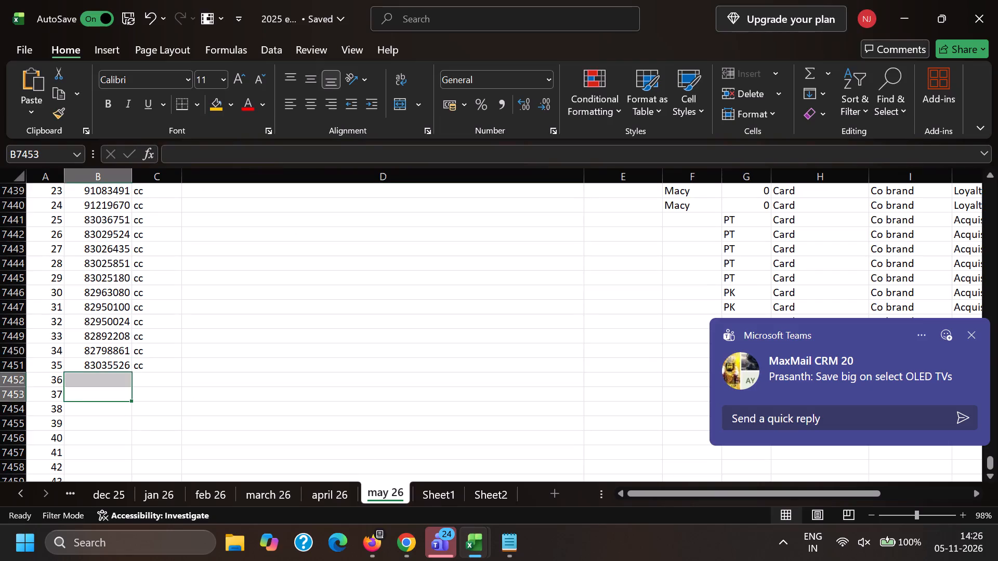
click(452, 349)
key(alt+Tab)
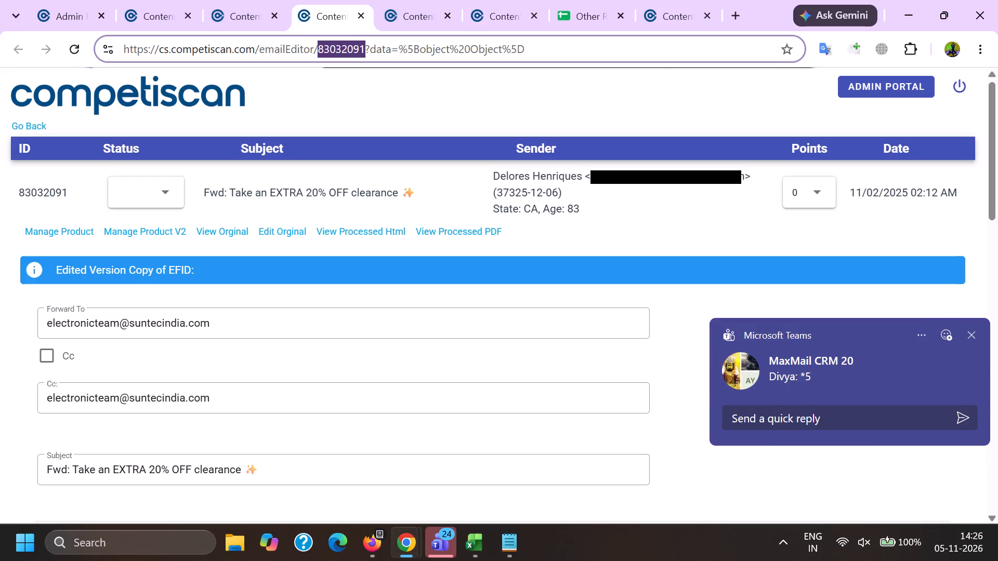
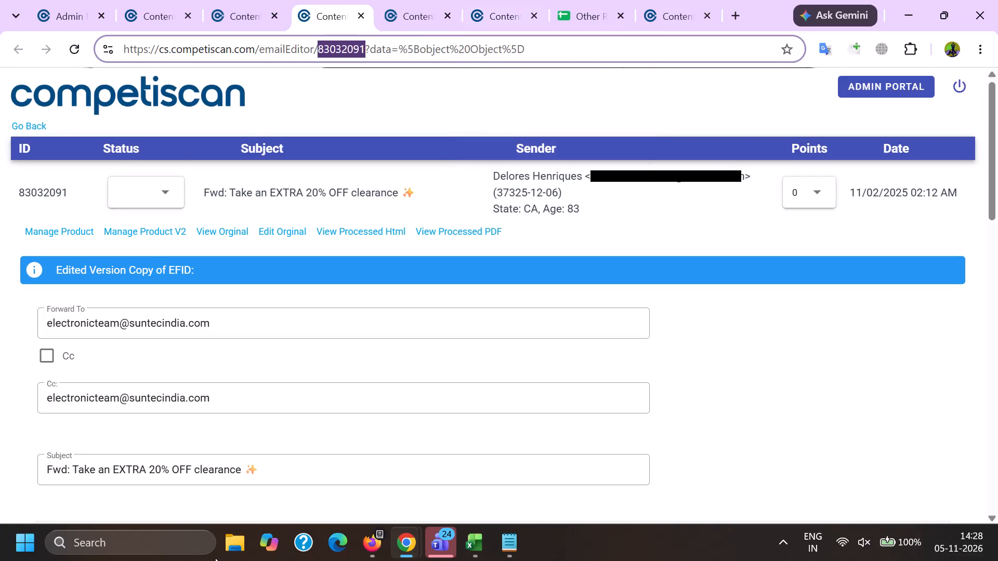
Delete the "Sent from my iPad" and "Begin forwarded message" lines above the header of email 83032091.
scroll(189, 289, down, 4)
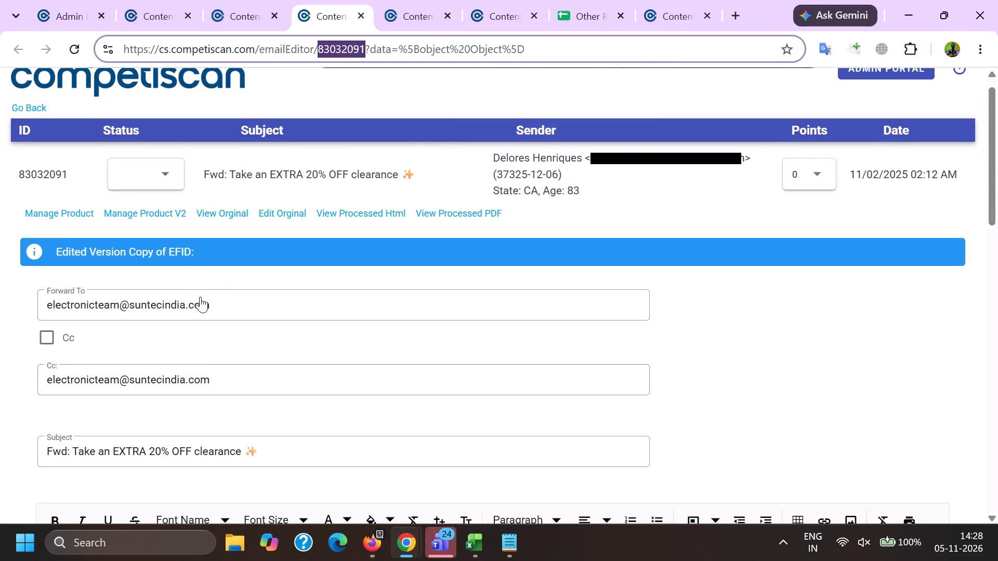
scroll(200, 297, down, 10)
scroll(187, 375, up, 12)
scroll(188, 350, down, 2)
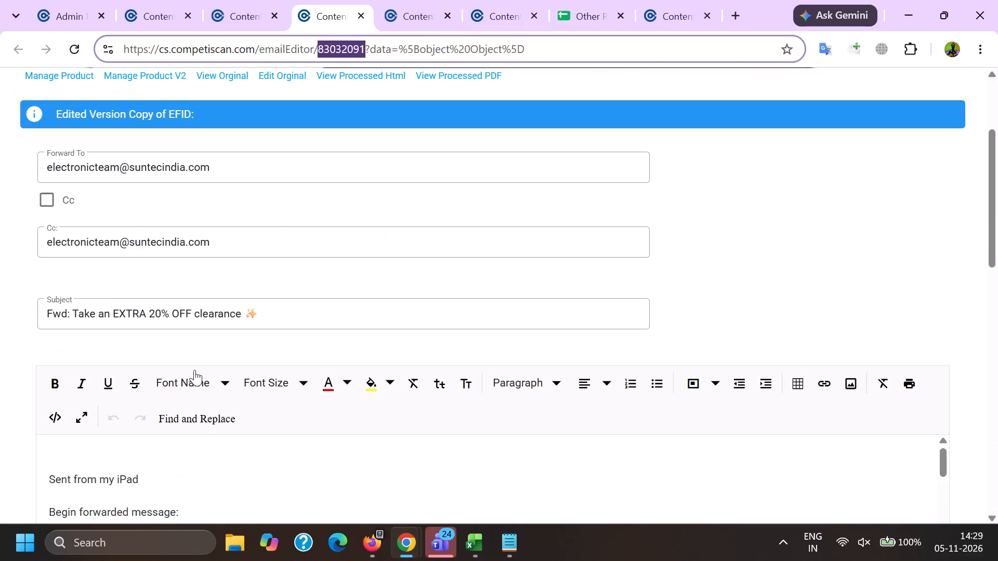
scroll(208, 339, down, 1)
drag(222, 395, 0, 320)
key(BackSpace)
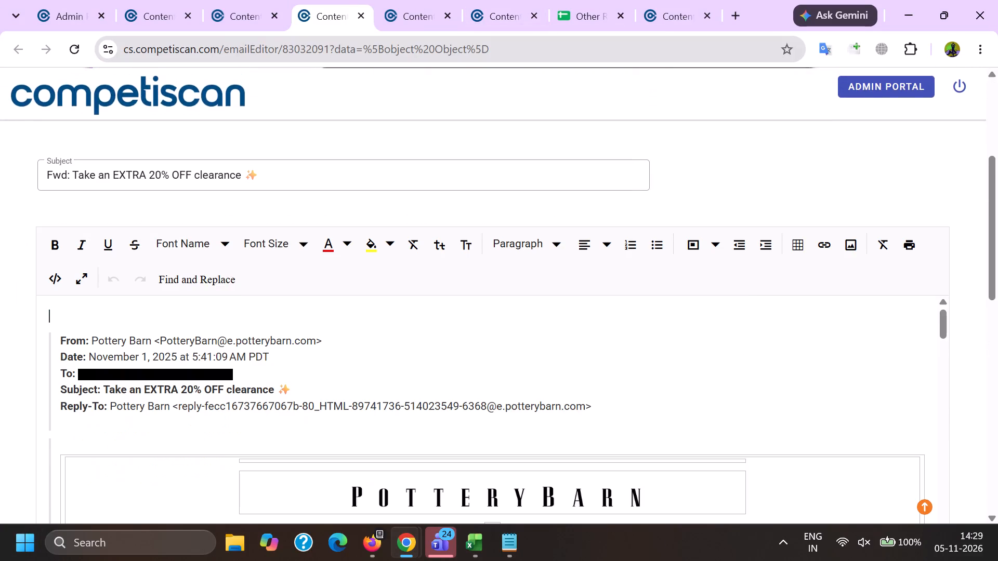
click(57, 338)
key(BackSpace)
Remove the To line, the sender's email address and the Reply-To line from the forwarded header.
drag(50, 351, 235, 350)
key(BackSpace)
key(BackSpace)
drag(143, 312, 349, 316)
key(BackSpace)
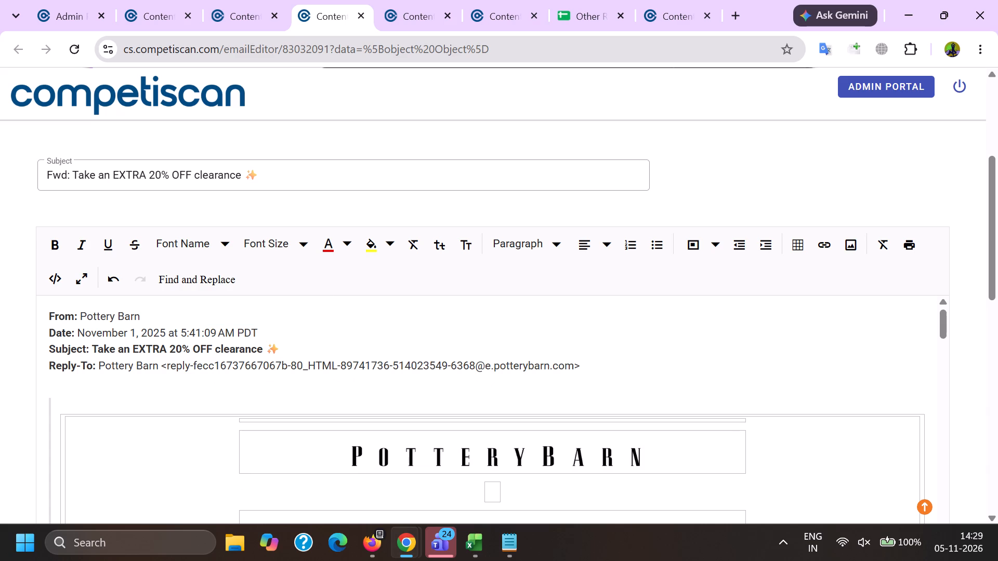
drag(590, 360, 338, 354)
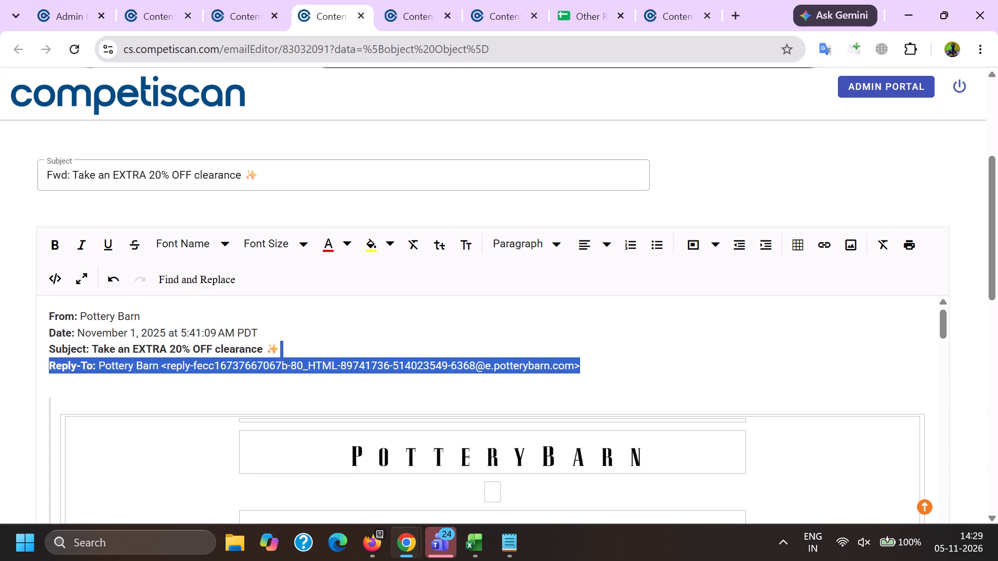
drag(338, 354, 38, 371)
key(BackSpace)
Remove the hyperlinks from the Instagram, Facebook, Pinterest and YouTube icons above the Follow us image near the email's end.
scroll(433, 390, down, 20)
scroll(433, 390, down, 16)
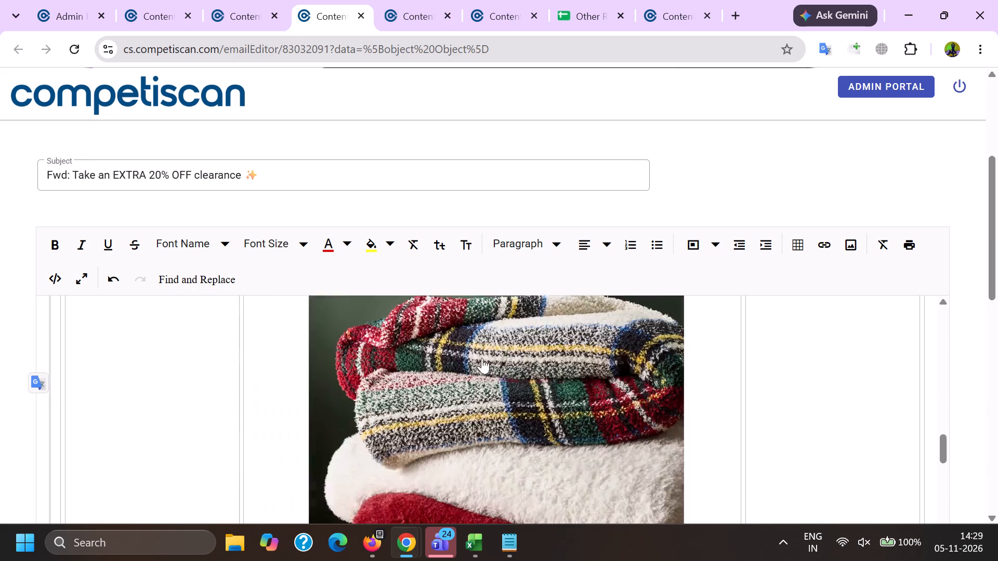
scroll(482, 358, down, 20)
scroll(482, 358, down, 10)
scroll(478, 392, down, 12)
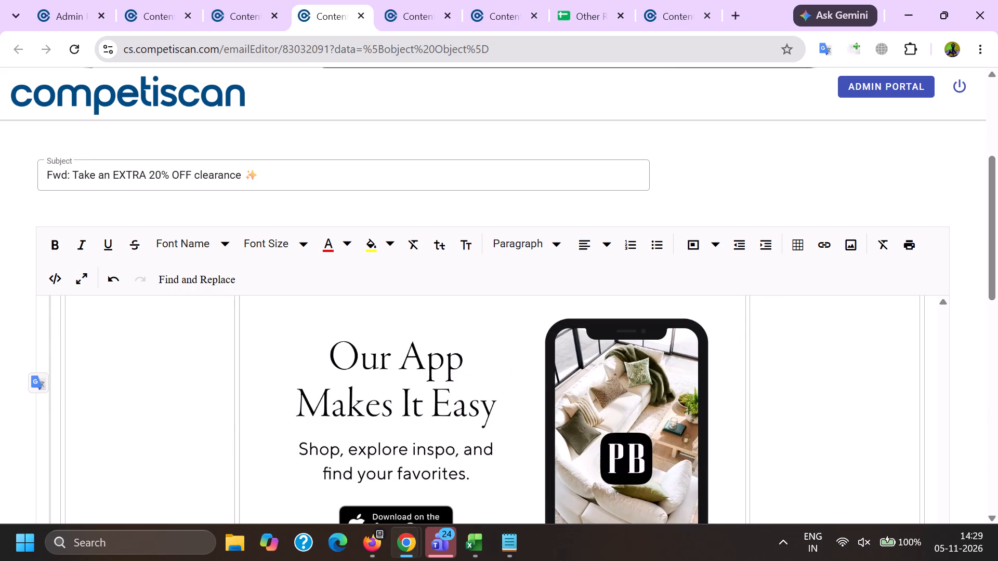
click(462, 418)
click(454, 346)
scroll(454, 346, down, 6)
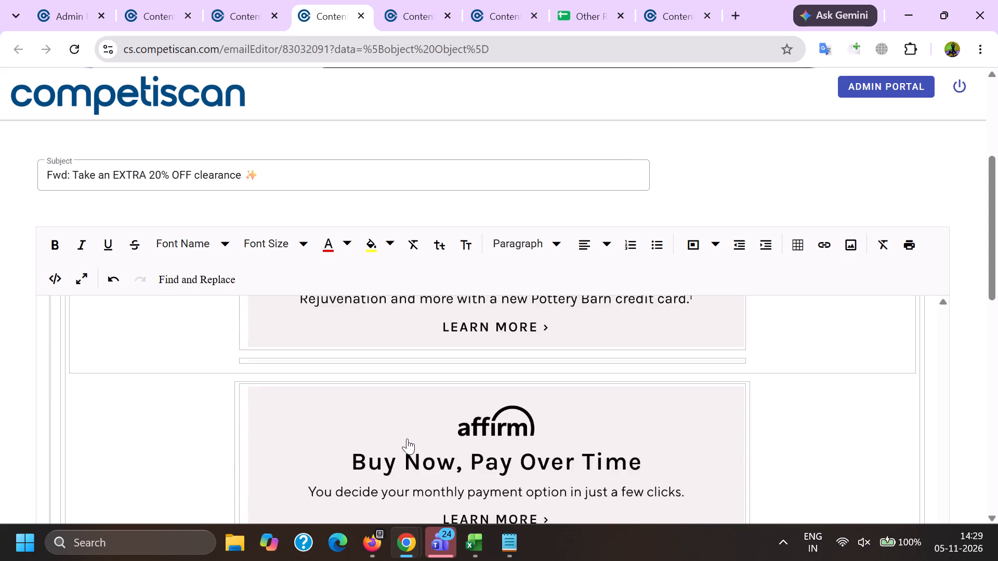
scroll(406, 440, down, 3)
scroll(380, 474, down, 2)
click(358, 360)
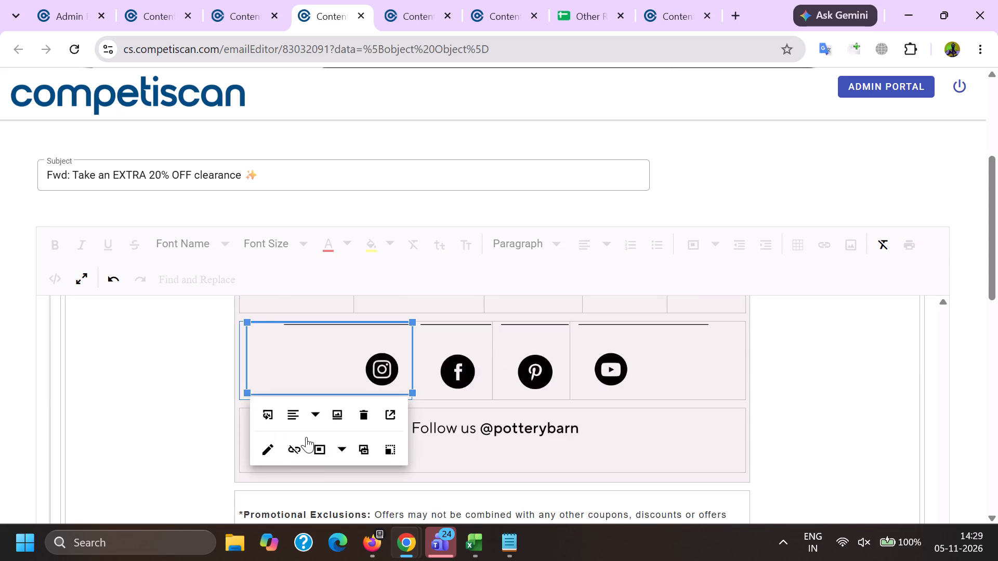
click(299, 451)
click(443, 363)
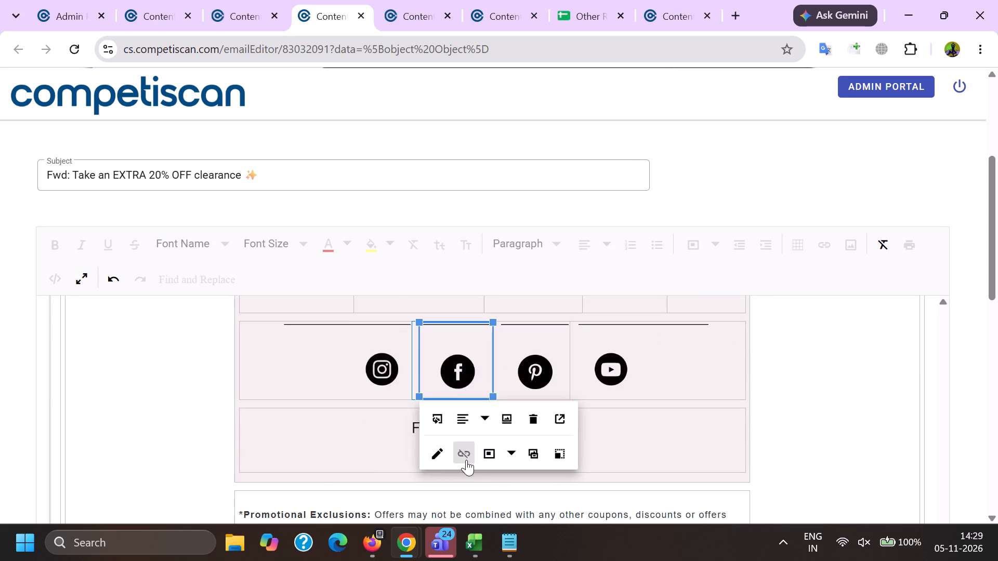
click(465, 459)
click(538, 367)
click(549, 461)
click(620, 375)
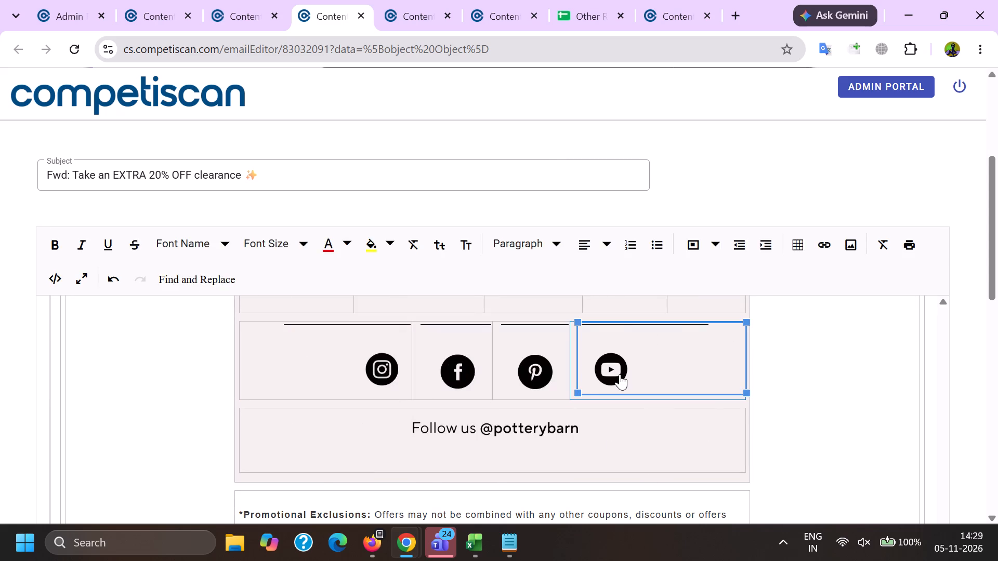
click(626, 446)
click(477, 449)
click(460, 390)
Delete the sender's address from the delivery note and the recipient's address after "This message was sent to" in the footer.
scroll(433, 360, down, 2)
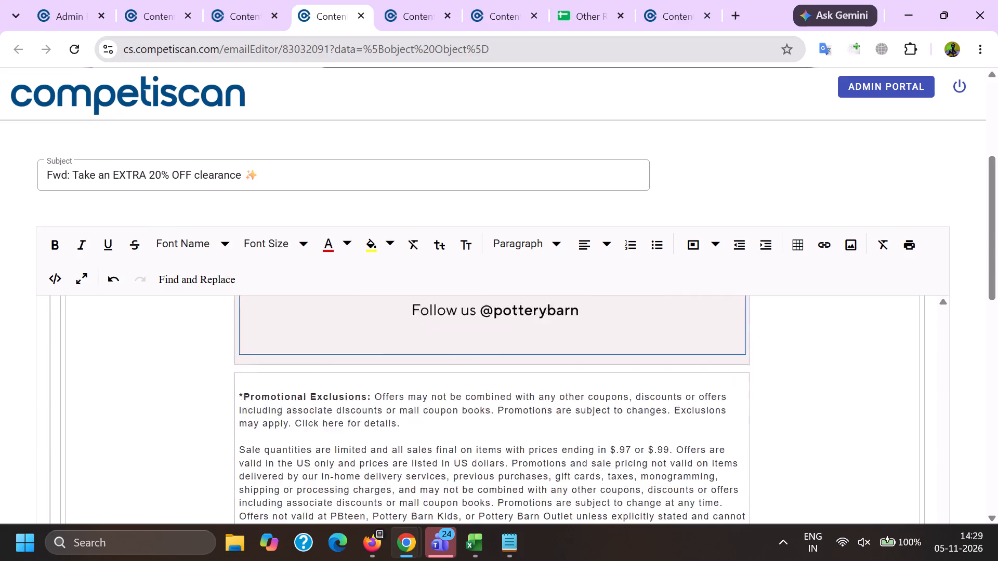
scroll(419, 394, down, 9)
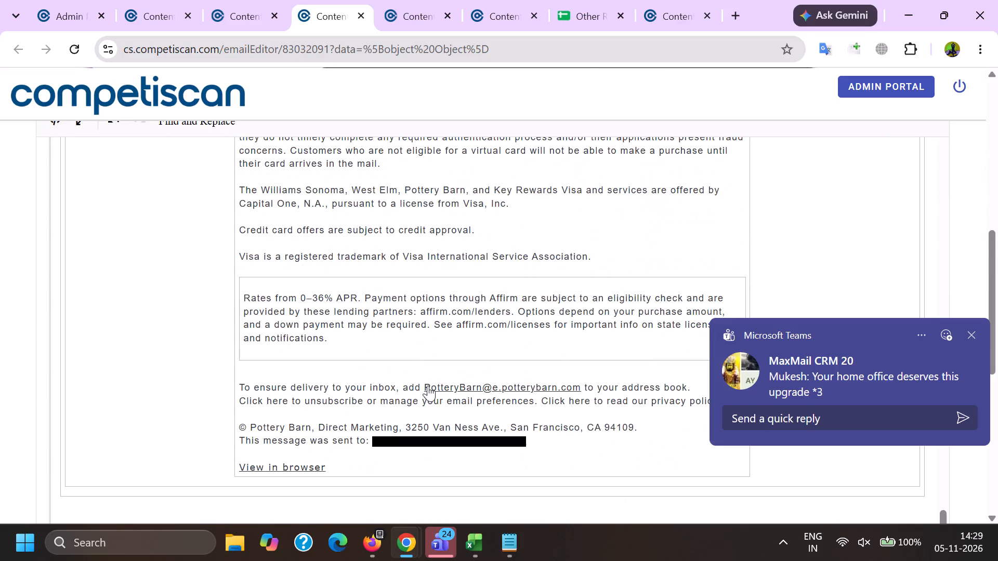
drag(427, 384, 581, 391)
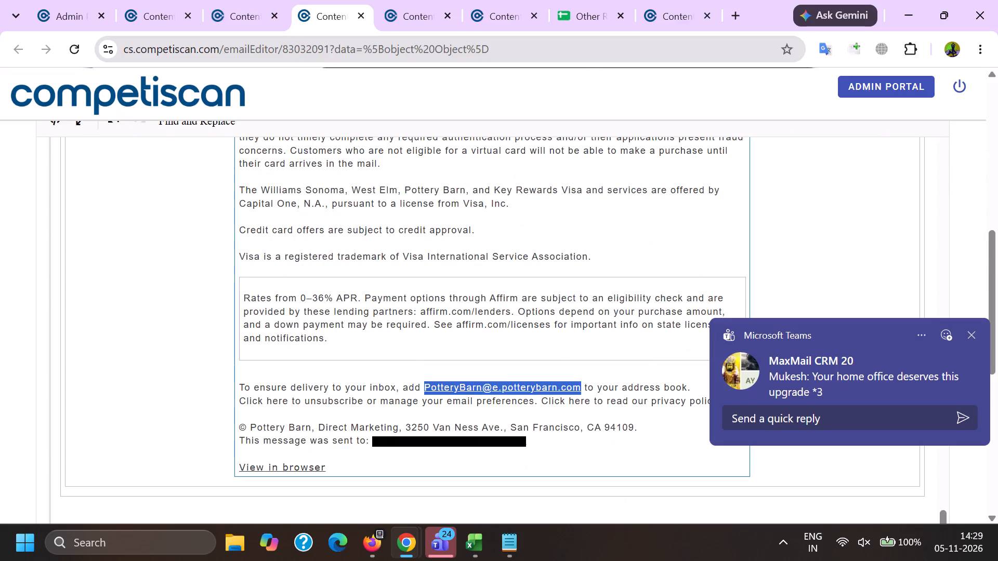
drag(581, 391, 582, 389)
key(BackSpace)
key(BackSpace)
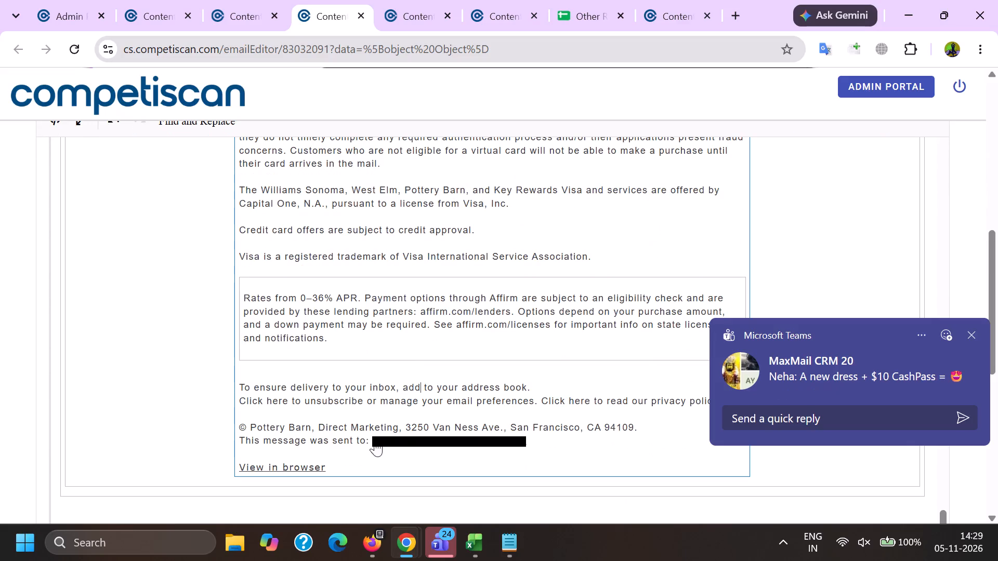
drag(375, 440, 557, 448)
key(BackSpace)
Remove the hyperlinks from the unsubscribe "Click here" text and "View in browser" in the footer.
click(258, 399)
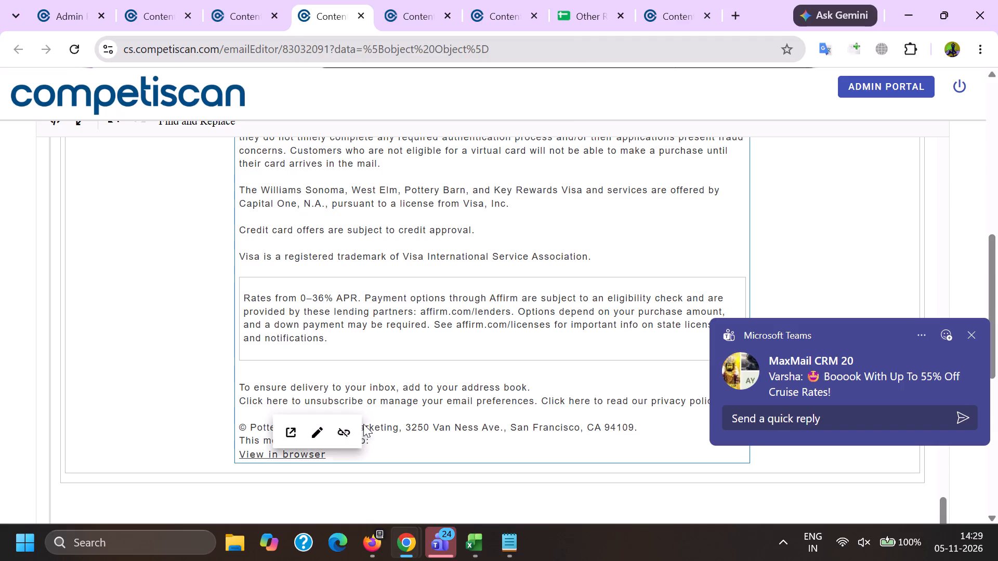
click(348, 429)
click(310, 456)
click(399, 487)
Save the cleaned email's product info.
scroll(375, 389, down, 6)
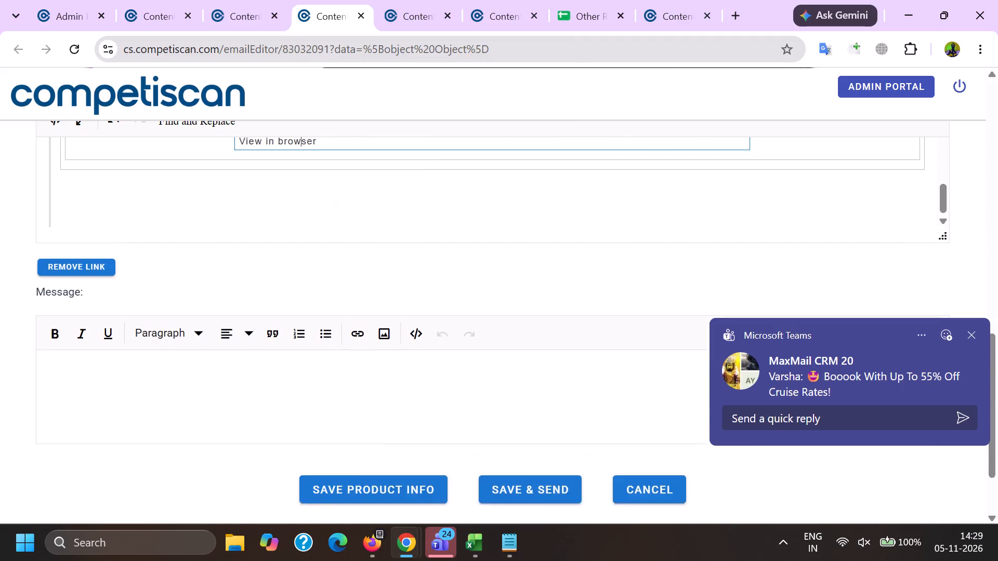
scroll(370, 397, down, 2)
click(354, 386)
click(504, 328)
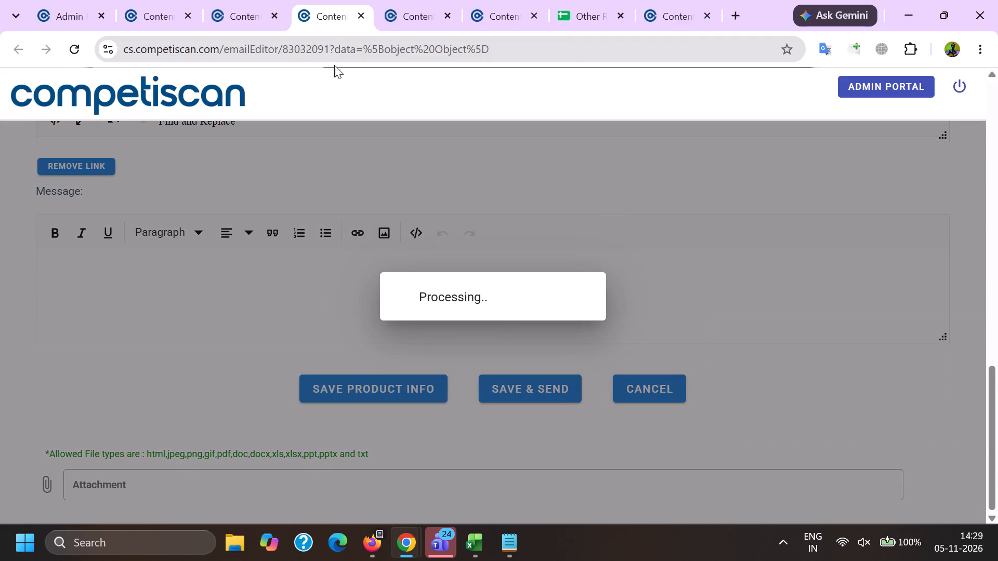
Open the Manage Product form for email 83032091.
click(283, 0)
click(327, 0)
drag(0, 253, 3, 258)
scroll(0, 272, up, 6)
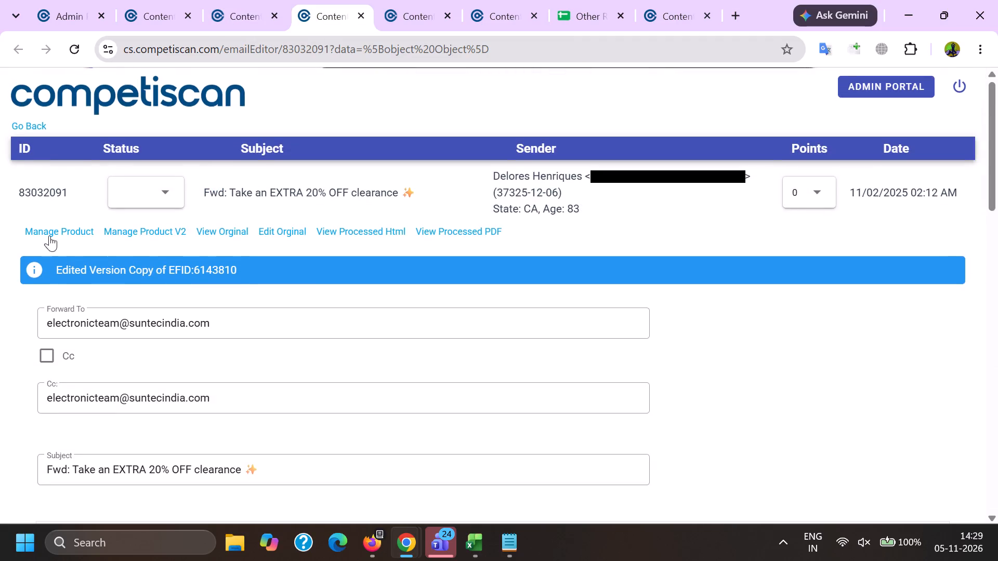
click(45, 230)
Return to the email body and copy the sender name Pottery Barn from its From line.
key(alt+Tab)
scroll(176, 304, down, 5)
click(111, 385)
click(113, 379)
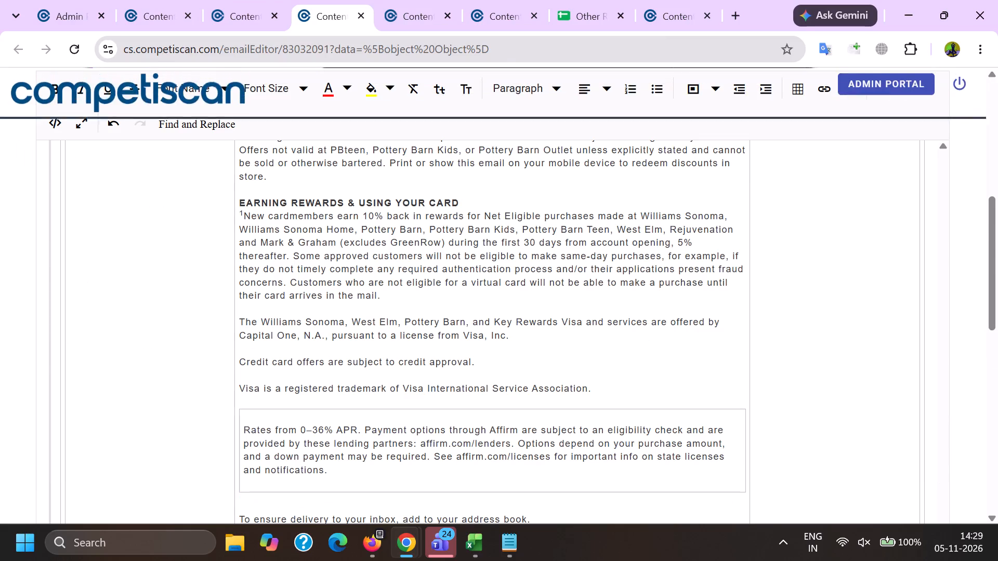
key(Page_Up)
key(Page_Up)
key(Page_Up)
key(Page_Up)
key(Page_Up)
key(Page_Up)
key(Page_Up)
key(Page_Up)
key(Page_Up)
key(Page_Up)
key(Page_Up)
key(Page_Up)
key(Page_Up)
key(Page_Up)
key(Page_Up)
key(Page_Up)
key(Page_Up)
key(Page_Up)
key(Page_Up)
key(Page_Up)
scroll(117, 290, down, 5)
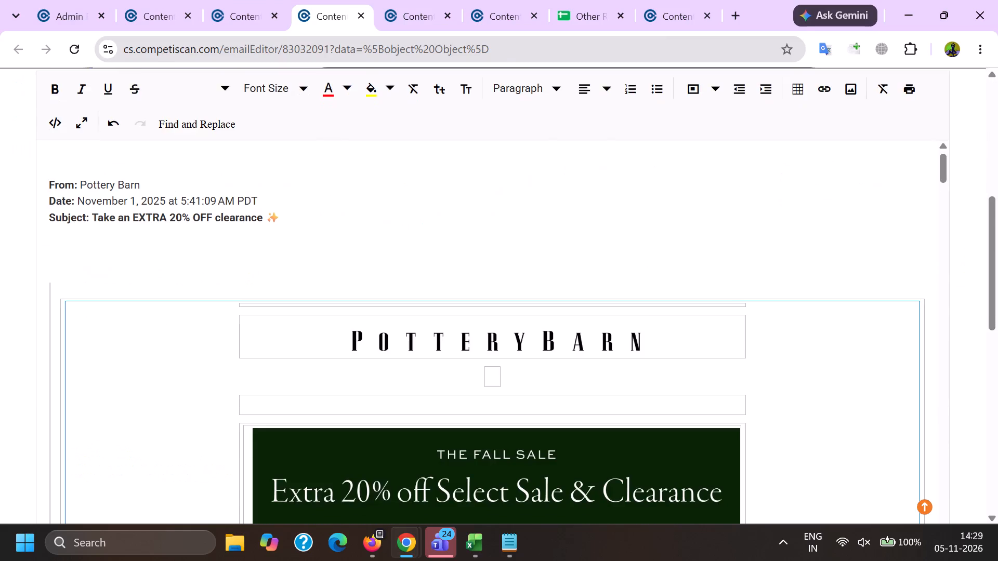
double_click(102, 189)
shift+click(135, 188)
key(ctrl+c)
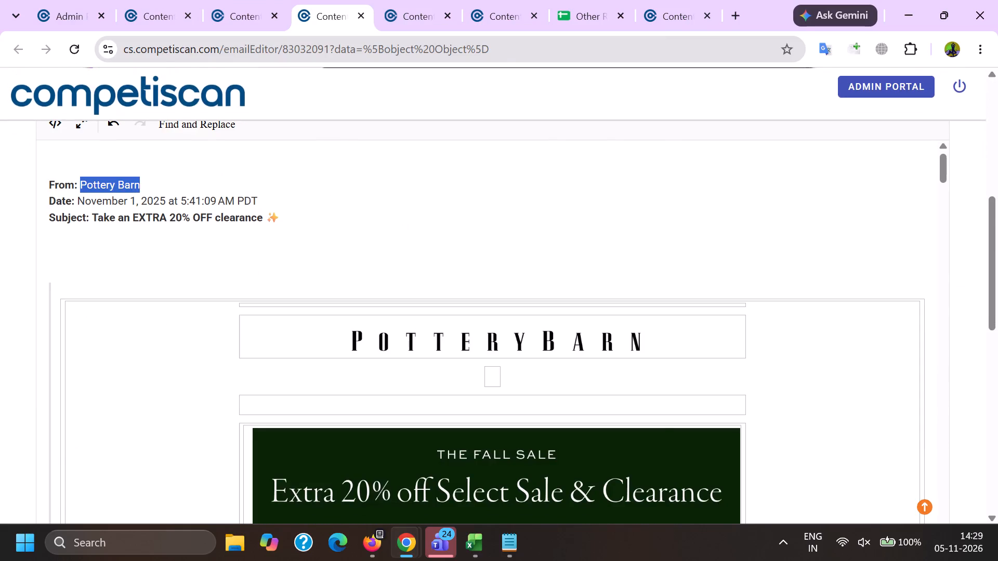
In the product form, replace the company apc-na with Pottery Barn and enter Pottery Barn in the Affinity/Association search.
key(alt+Tab)
scroll(330, 203, down, 5)
click(300, 280)
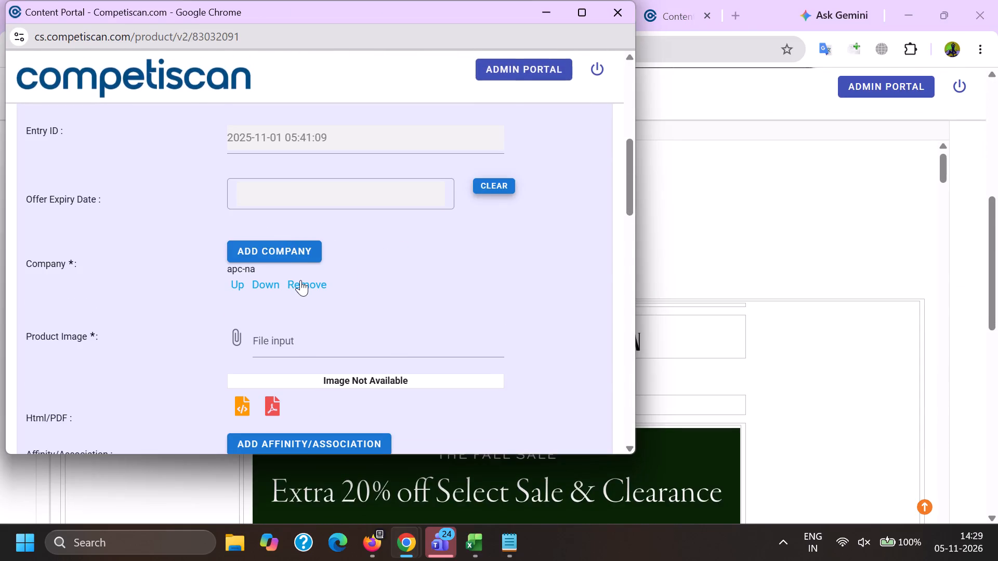
click(295, 257)
key(ctrl+v)
scroll(313, 239, down, 1)
click(301, 332)
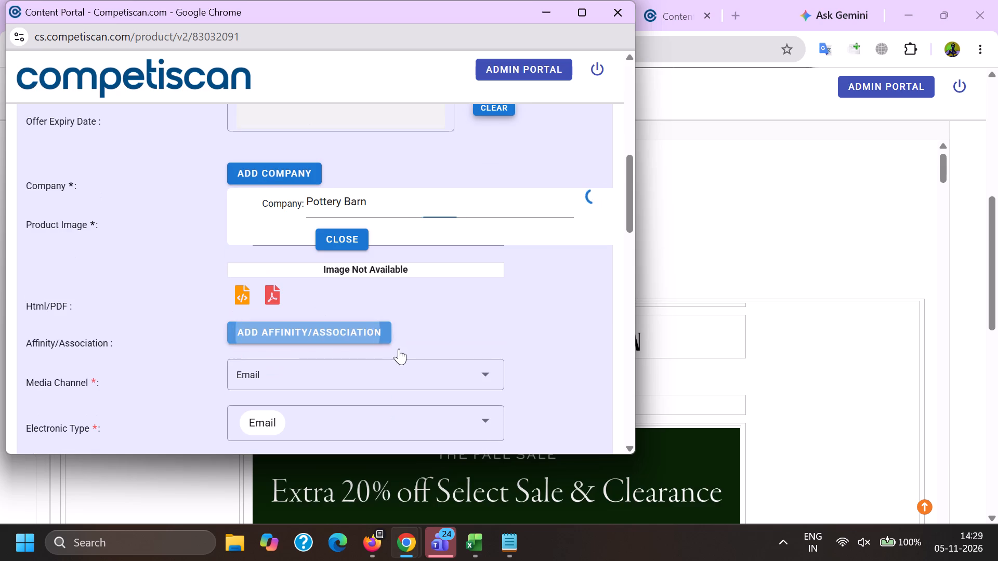
click(399, 349)
key(ctrl+v)
scroll(364, 363, up, 2)
click(335, 394)
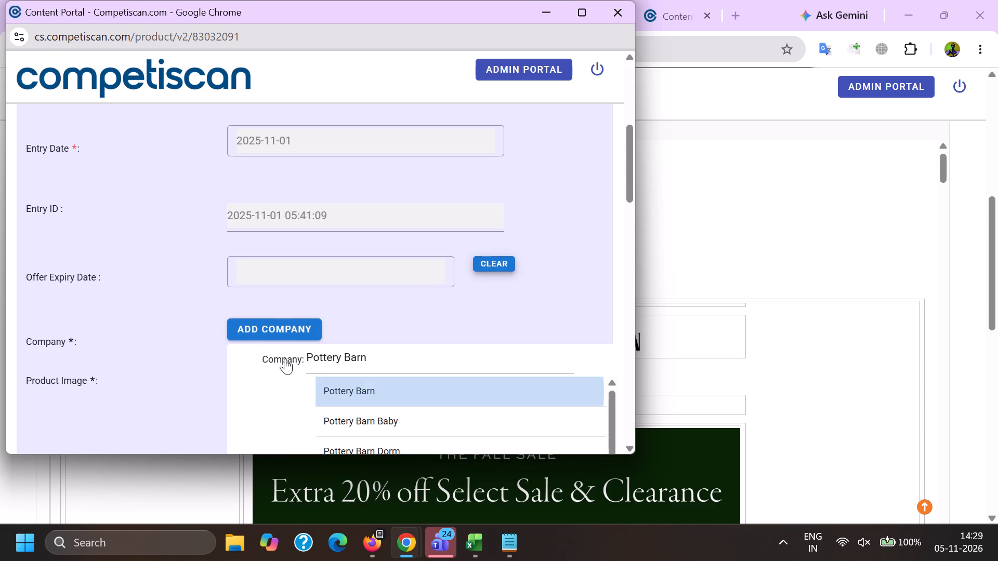
click(283, 357)
Search for Capital One to add it as a second company in the product form.
click(271, 325)
click(342, 355)
key(c)
key(a)
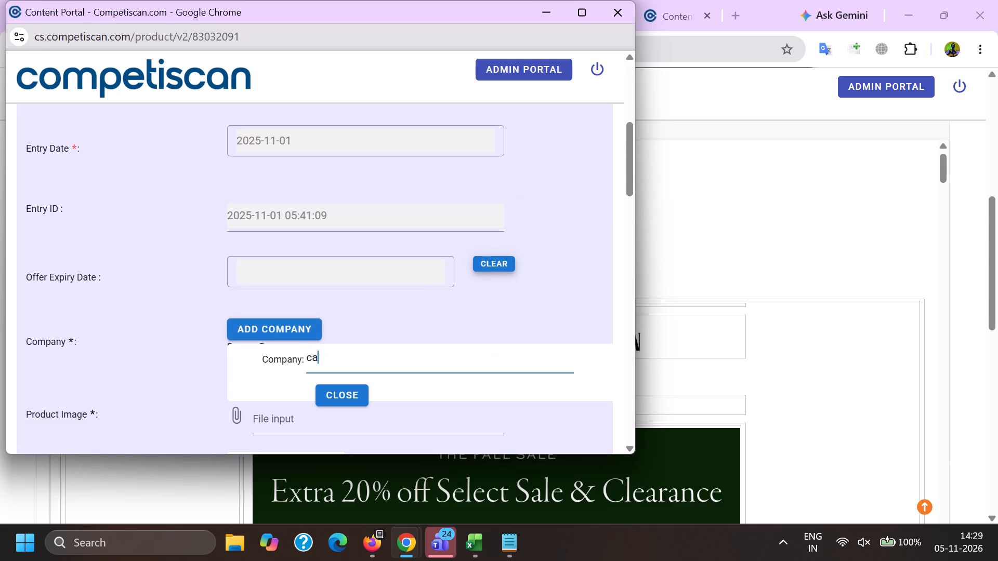
text(pit)
text(al one)
scroll(403, 325, down, 2)
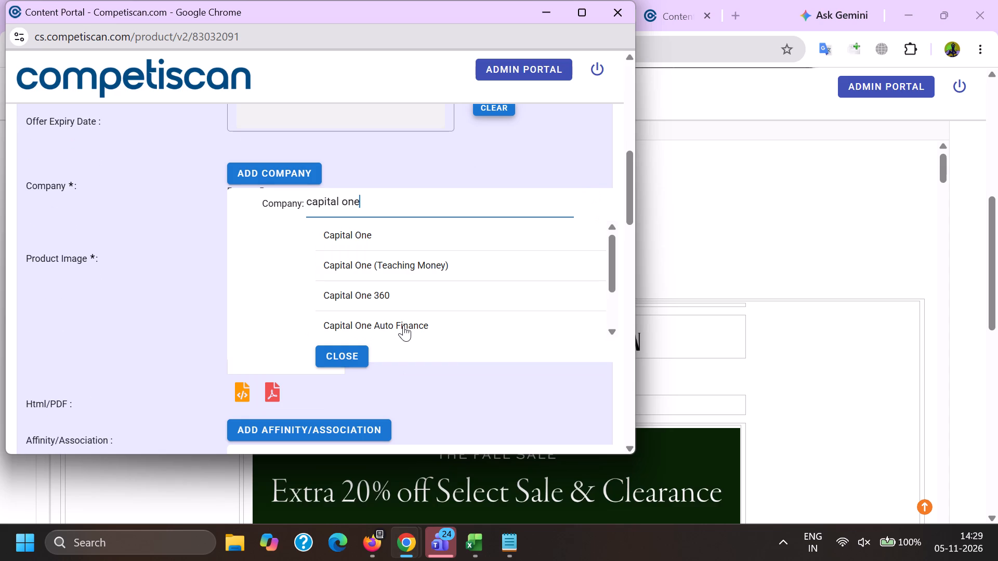
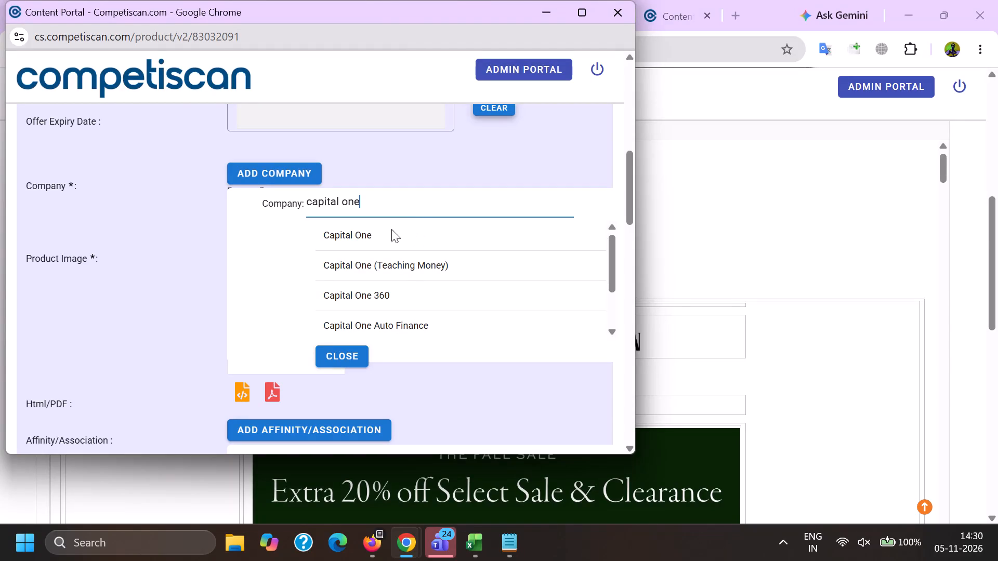
Add Capital One as a company in the product form, searching for it again if the first pick does not register.
click(368, 233)
click(359, 253)
click(375, 250)
click(250, 174)
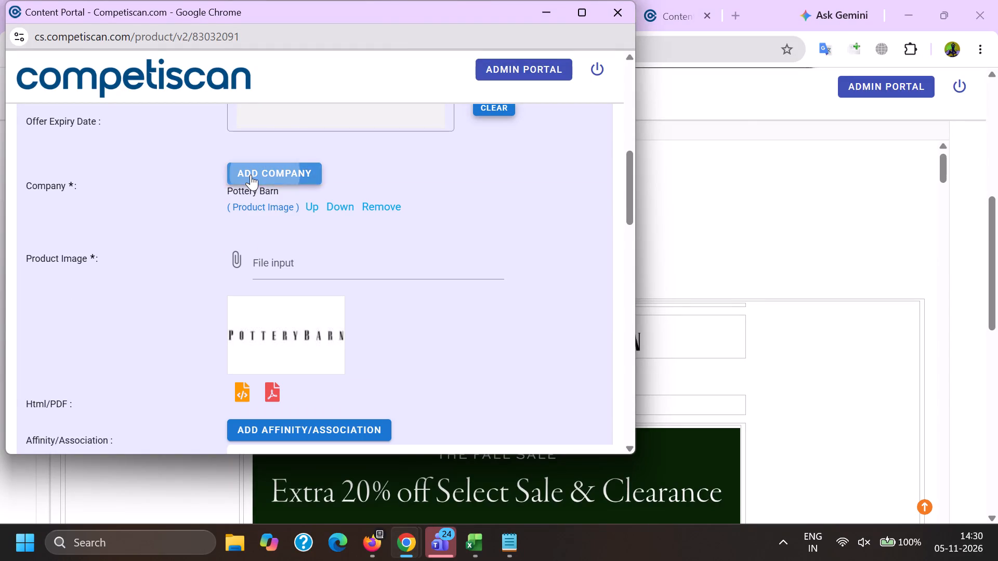
text(capital one)
click(355, 246)
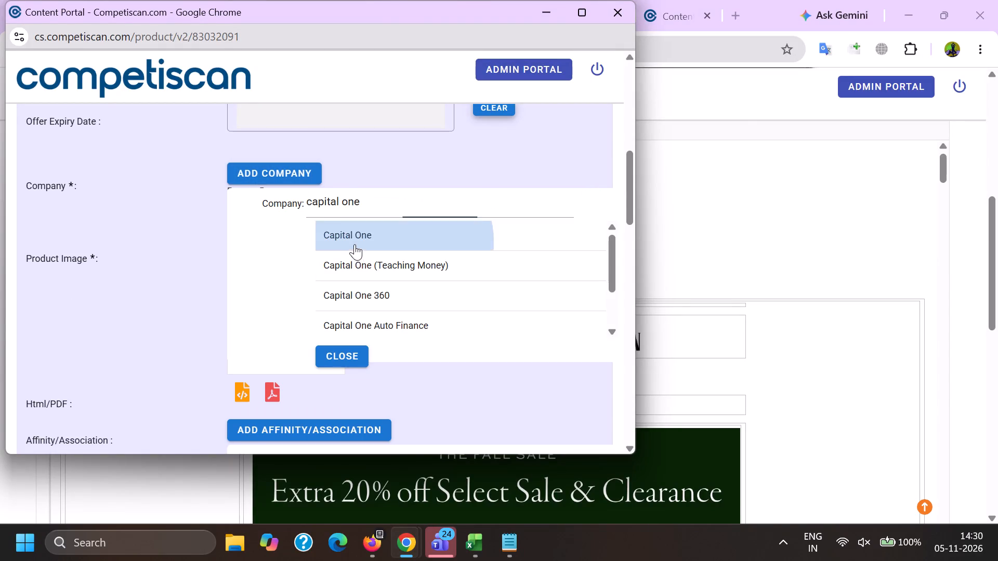
Search for Affirm and add it as a company in the product form.
scroll(301, 169, down, 3)
scroll(307, 286, up, 4)
click(295, 249)
key(a)
text(ffirm)
click(337, 312)
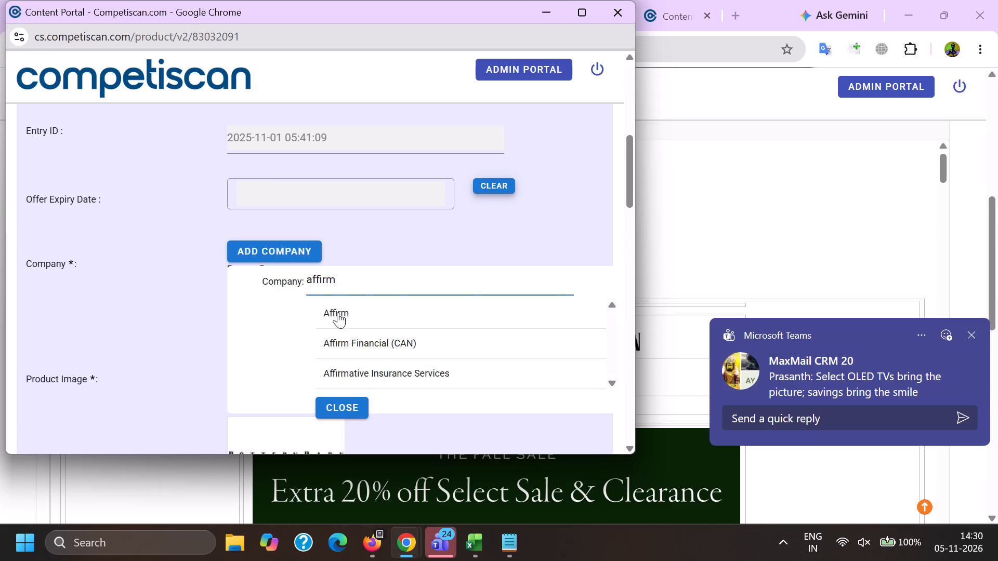
Choose Pottery Barn (Retail) as the product's Affinity/Association.
scroll(349, 239, down, 3)
click(371, 419)
scroll(358, 276, down, 2)
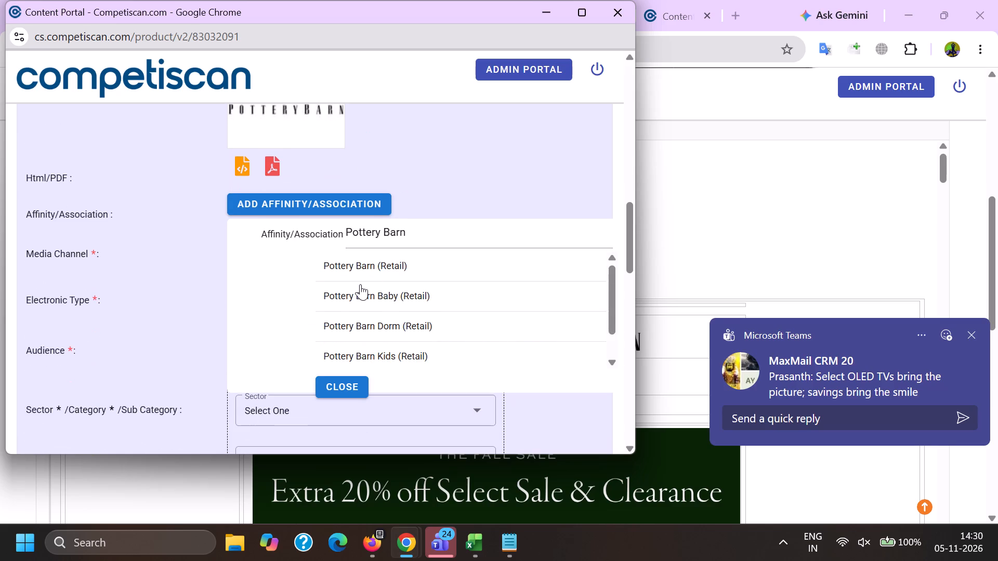
click(356, 277)
Set the product's Sector to Retail and its Category to Home.
scroll(318, 186, down, 3)
click(271, 208)
scroll(271, 206, down, 6)
click(269, 274)
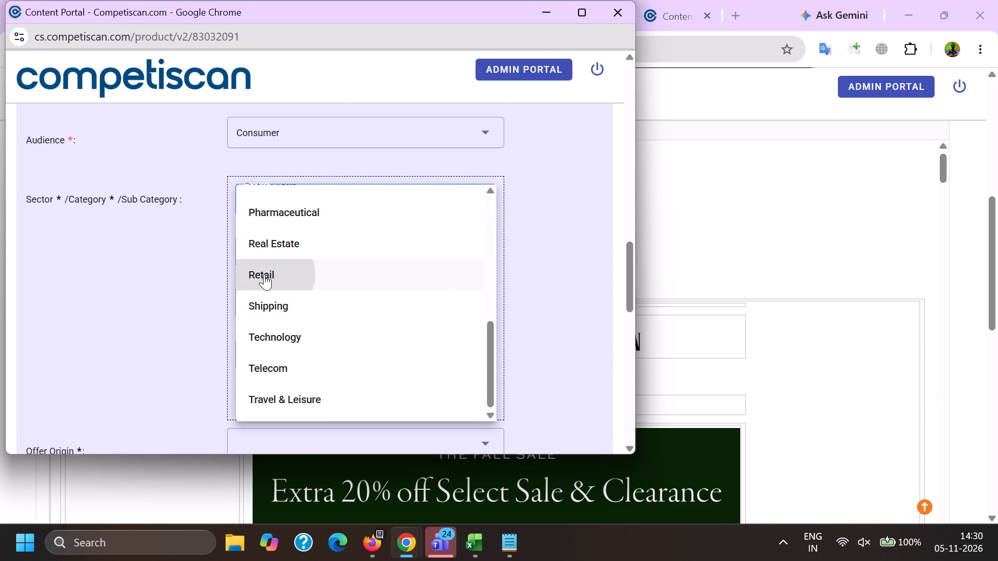
drag(129, 278, 147, 280)
click(268, 254)
scroll(268, 253, down, 7)
click(277, 241)
click(203, 252)
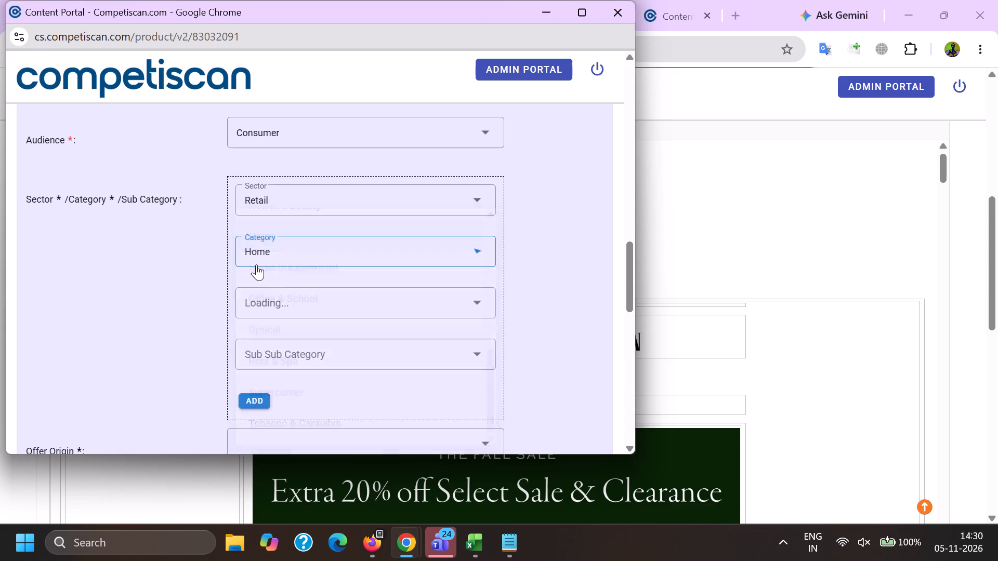
Check the email's products and add the classification with Sub Category Home Decor and Sub Sub Category Bedding-Sheets & Pillowcases.
key(alt+Tab)
scroll(254, 262, down, 18)
key(alt+Tab)
click(277, 307)
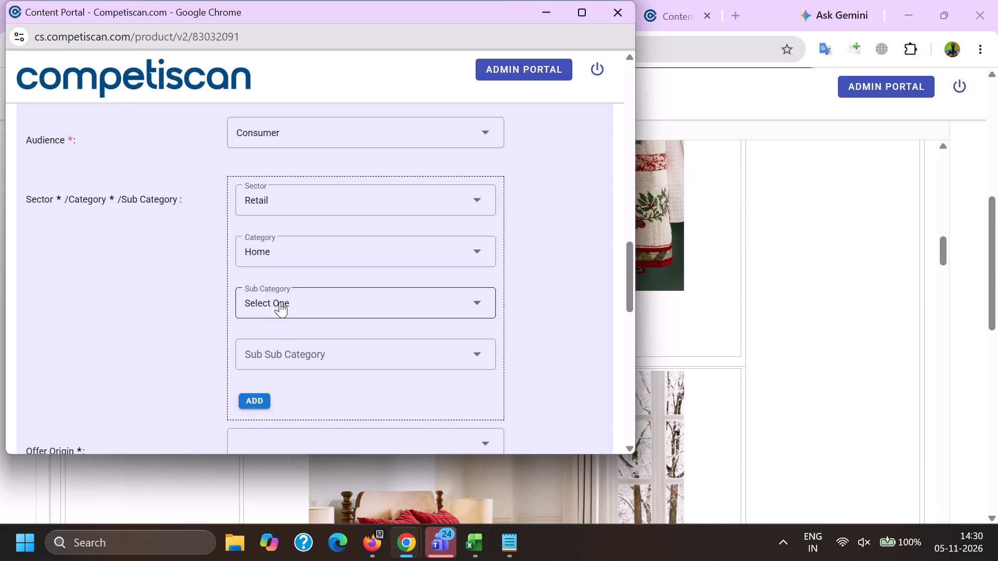
scroll(299, 217, down, 3)
click(308, 255)
drag(155, 257, 164, 257)
scroll(282, 172, down, 1)
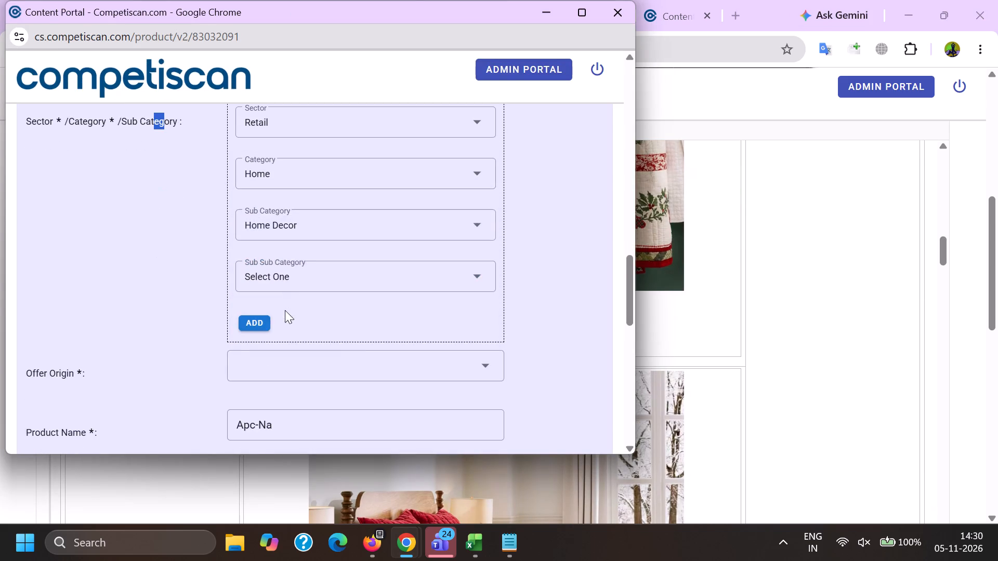
click(275, 276)
scroll(288, 193, down, 1)
click(308, 235)
drag(153, 247, 162, 247)
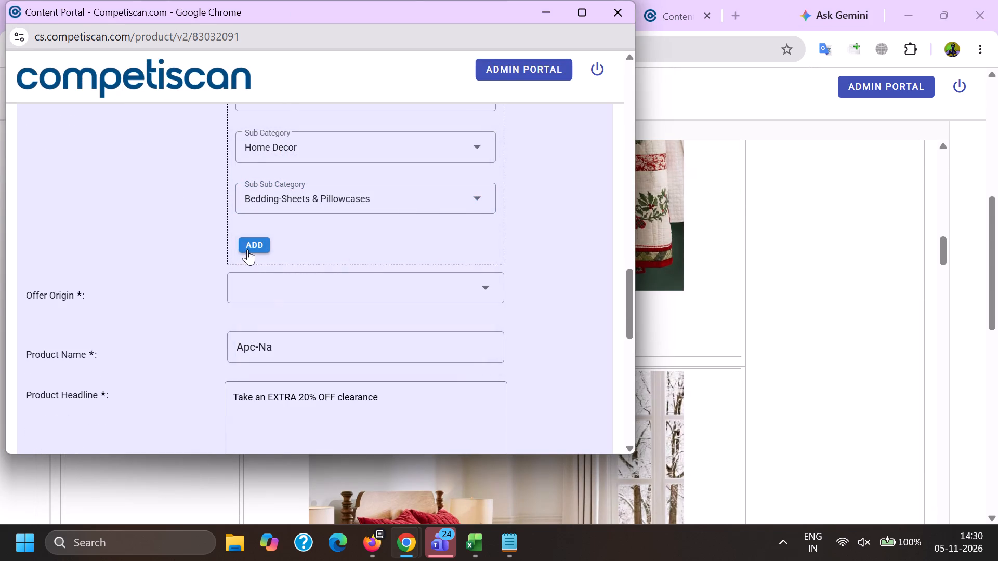
click(247, 248)
Add a second classification with Sector Credit Cards, Category Payment Cards and Sub Category Credit Cards.
scroll(247, 336, up, 3)
click(272, 303)
scroll(260, 384, up, 5)
click(282, 354)
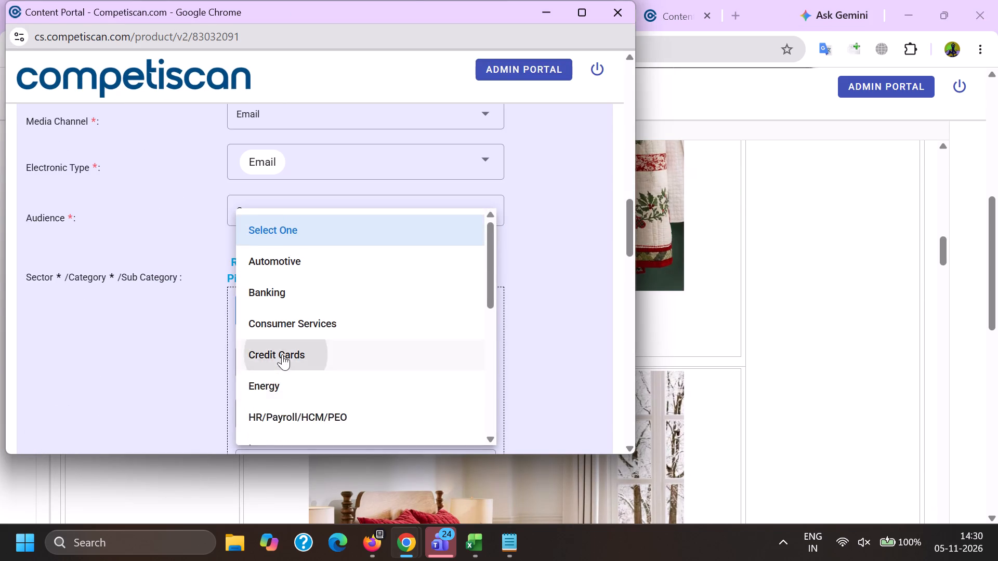
drag(150, 354, 179, 357)
click(258, 361)
scroll(277, 270, down, 1)
click(288, 354)
click(282, 342)
scroll(283, 280, down, 2)
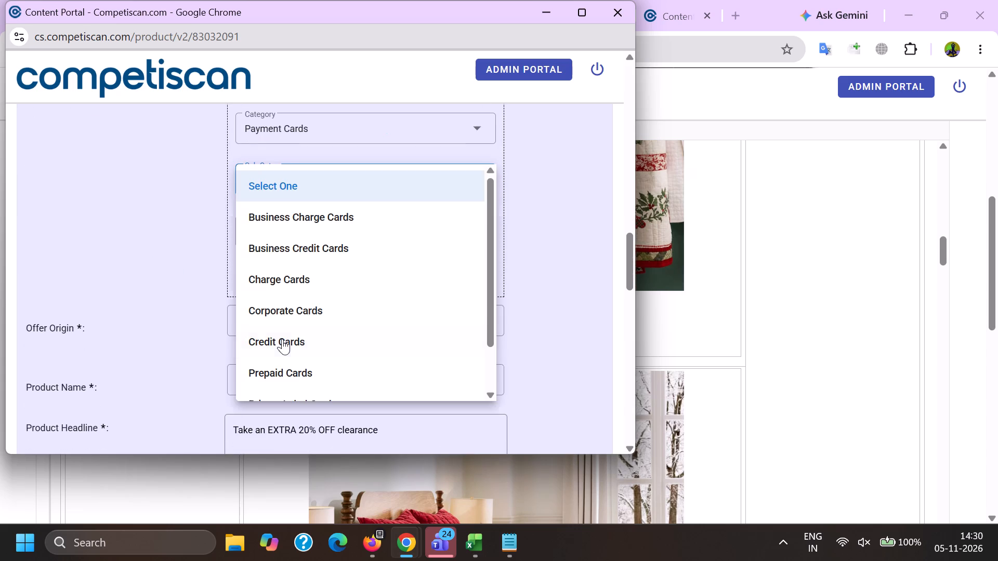
click(288, 342)
drag(179, 328, 199, 326)
click(268, 274)
Move the Retail classification below the Credit Cards classification.
scroll(285, 313, up, 2)
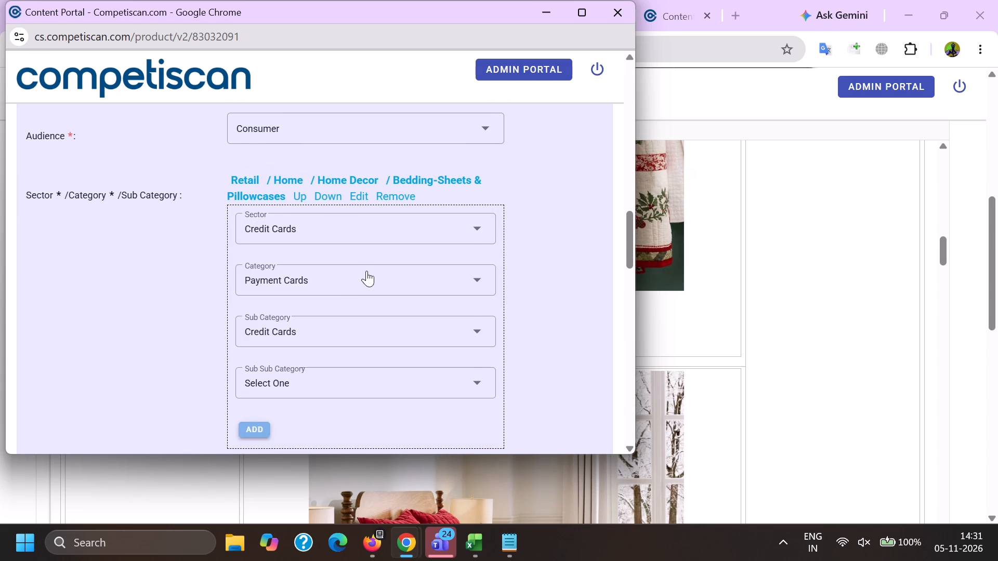
click(338, 202)
Add a third classification with Sector Mortgage & Loan, Category Unsecured and Sub Category Point of Sale Financing/BNPL.
click(291, 262)
scroll(287, 285, down, 4)
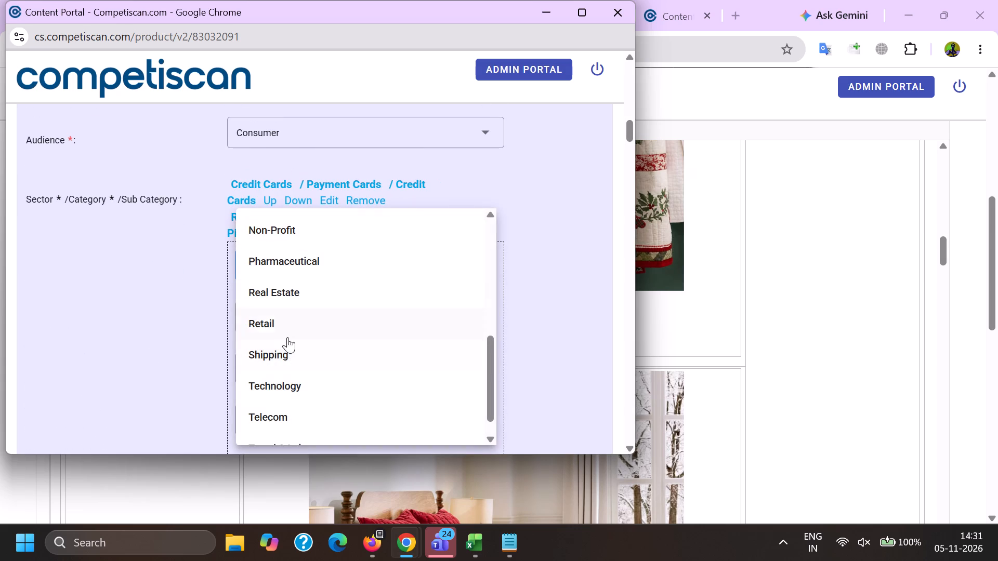
scroll(277, 370, up, 2)
click(304, 347)
drag(116, 346, 133, 348)
click(263, 319)
scroll(281, 226, up, 1)
scroll(280, 225, down, 2)
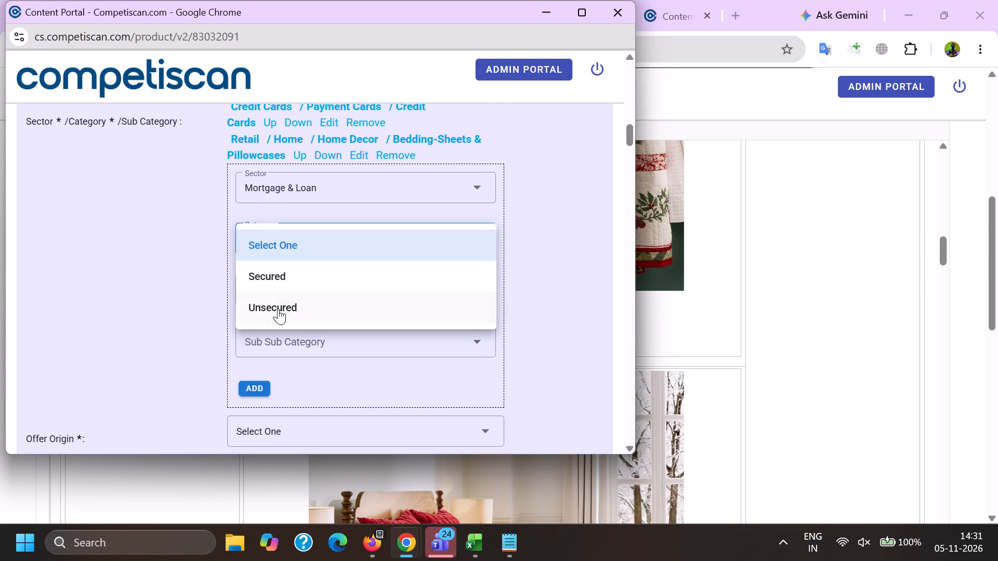
click(277, 303)
click(276, 278)
scroll(317, 177, down, 2)
scroll(308, 296, down, 7)
click(308, 335)
drag(104, 320, 119, 320)
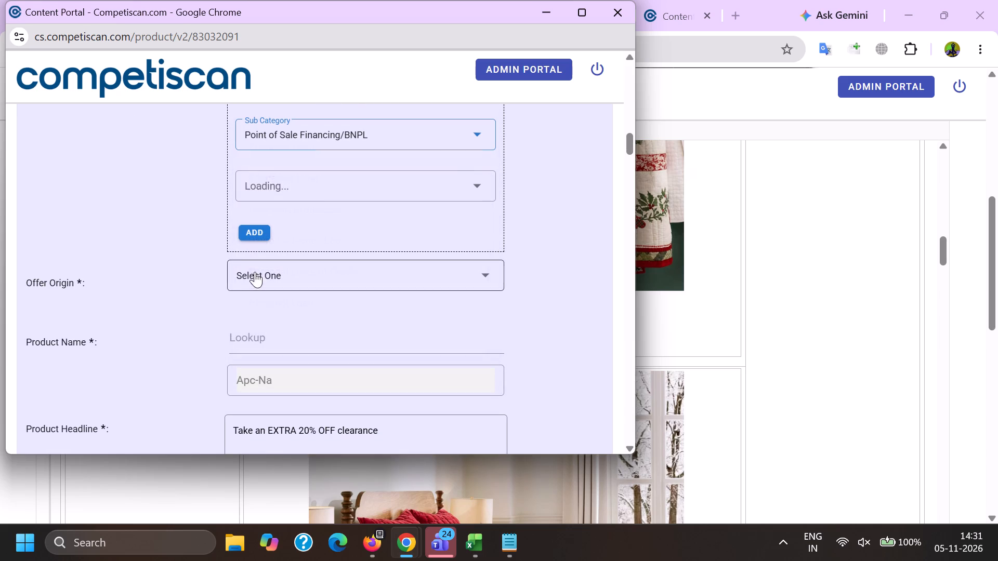
click(252, 236)
Set Offer Origin to Provider/Bank and look up Pottery Barn to choose the product name Pottery Barn Key Rewards Visa Credit Card.
drag(254, 302, 257, 309)
double_click(284, 372)
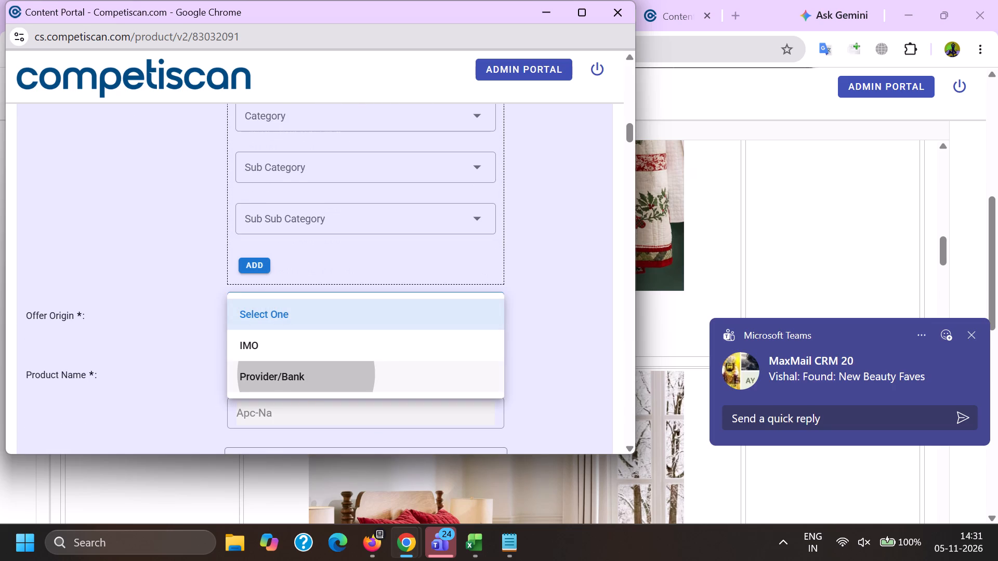
key(ctrl+v)
scroll(285, 224, down, 2)
click(298, 288)
Move the Credit Cards classification below the Retail classification.
scroll(298, 289, up, 5)
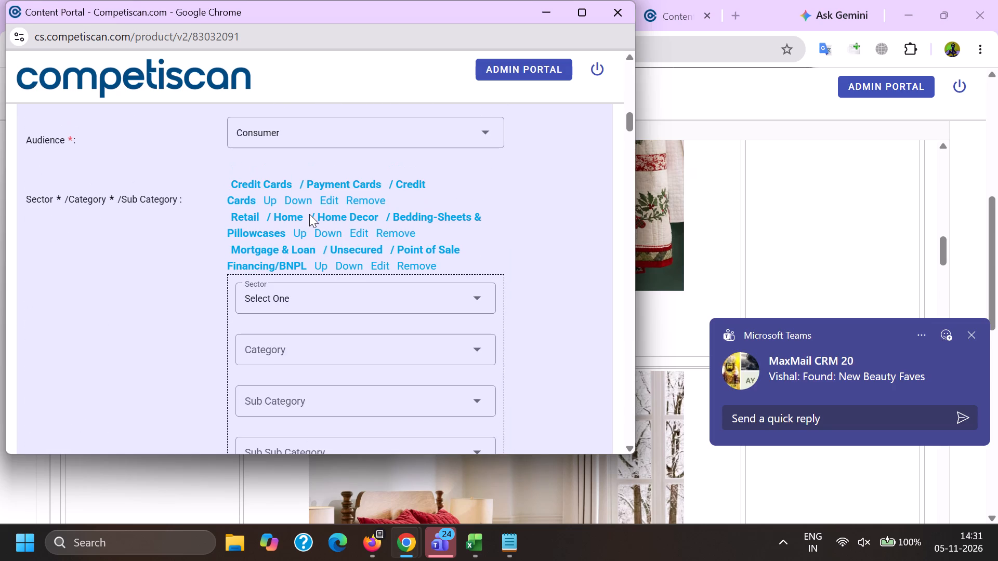
click(305, 202)
Replace the Product Headline with "Take an EXTRA 20% OFF clearance. Earn 10% back in rewards", copied from the Notepad notes.
scroll(305, 202, down, 5)
drag(388, 285, 170, 268)
key(BackSpace)
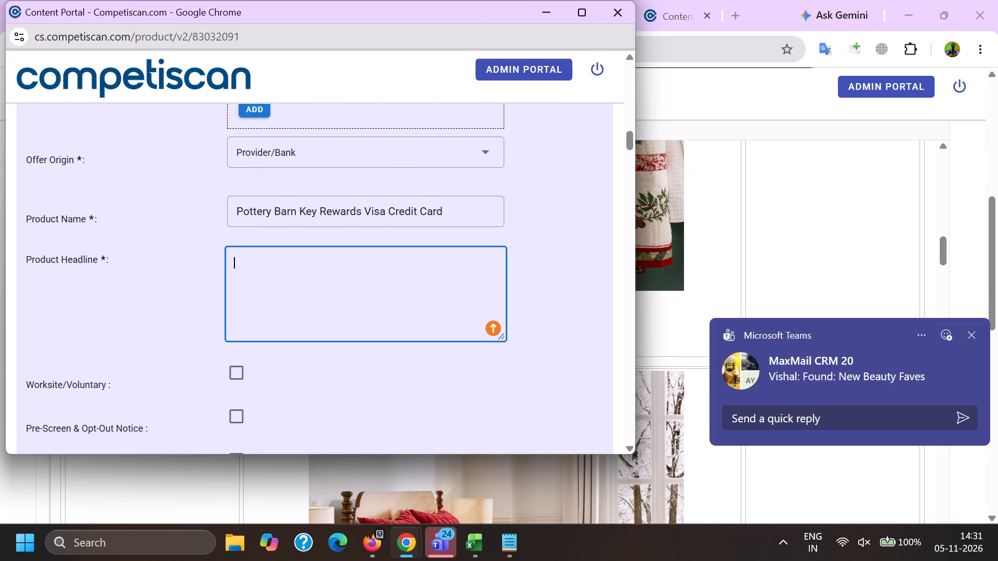
key(alt+Tab)
scroll(206, 263, up, 18)
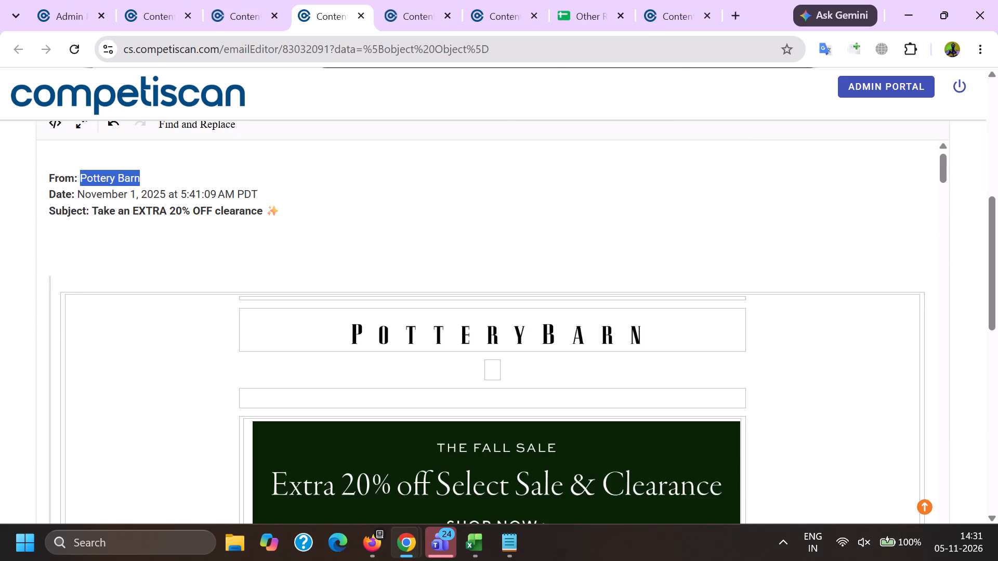
click(110, 218)
click(512, 547)
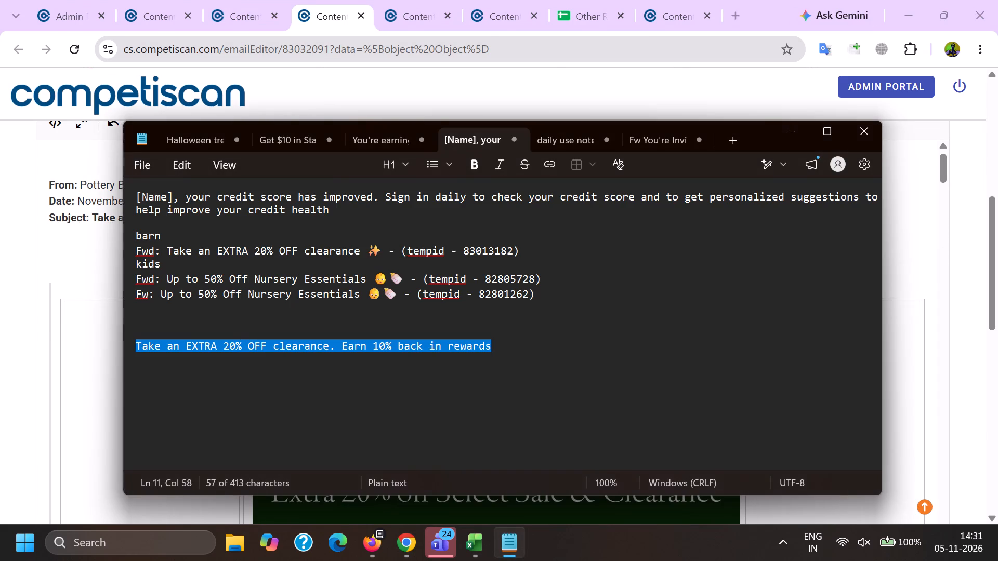
key(ctrl+c)
key(alt+Tab)
key(alt+Tab)
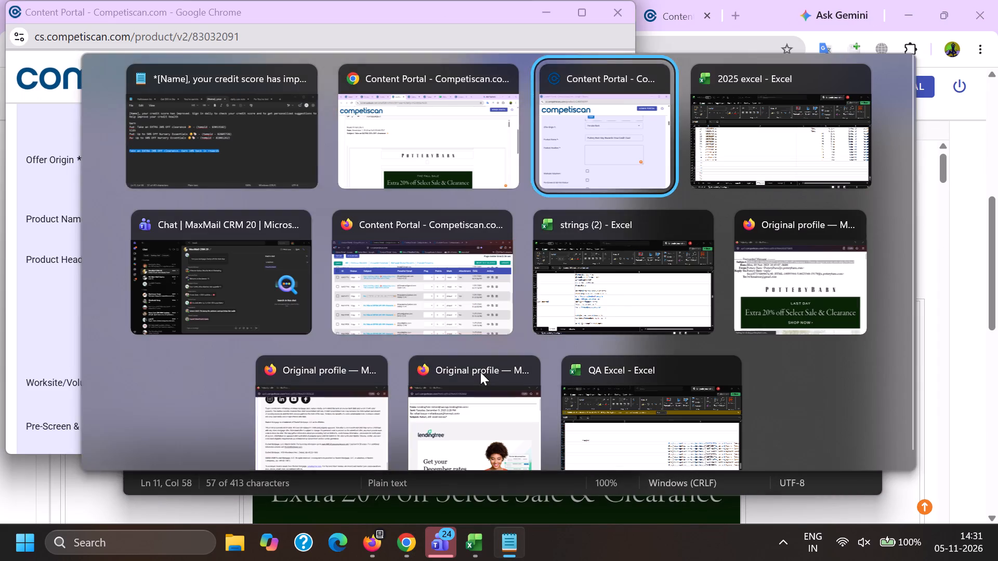
key(ctrl+v)
Set the Response Mechanism to URL/Website and the Mailing Type to Acquisition.
scroll(253, 323, down, 5)
click(289, 222)
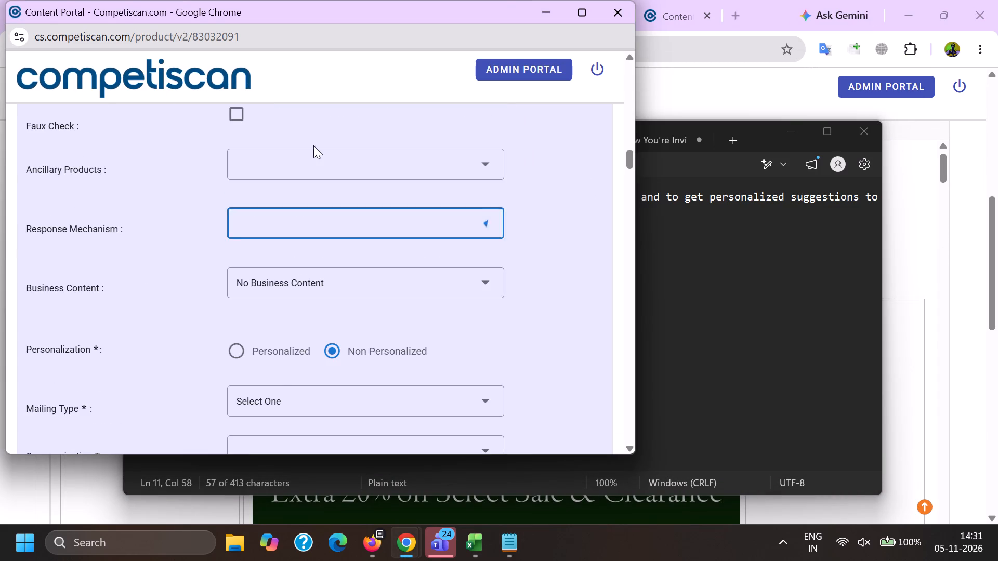
scroll(313, 145, down, 7)
click(326, 349)
click(156, 330)
click(228, 333)
drag(295, 263, 294, 266)
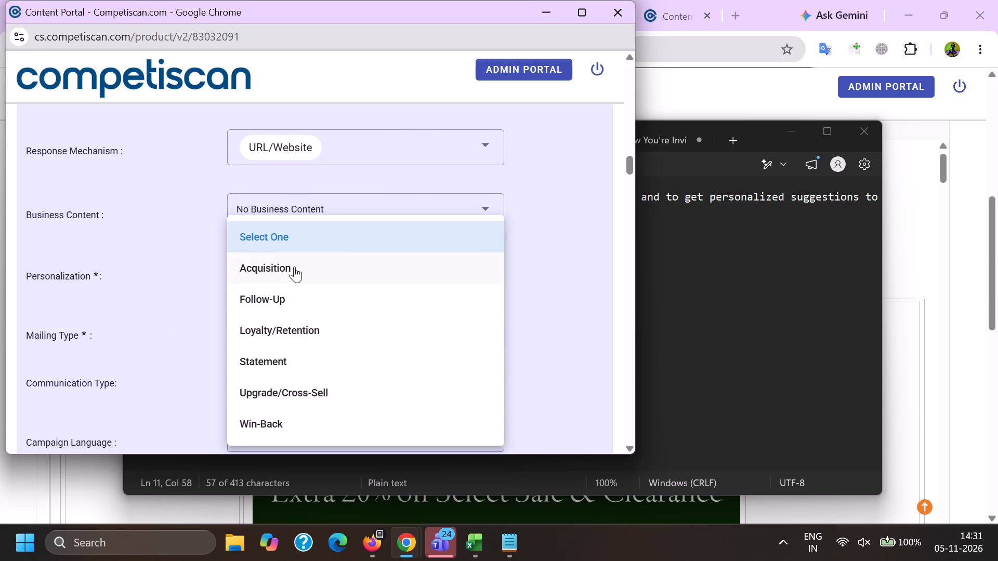
drag(294, 266, 292, 270)
drag(115, 315, 128, 324)
Select Bonuses/Contests/Incentives, Co-Brand and Mobile Application as the Communication Types.
click(270, 384)
scroll(279, 234, down, 3)
click(299, 264)
scroll(299, 264, down, 5)
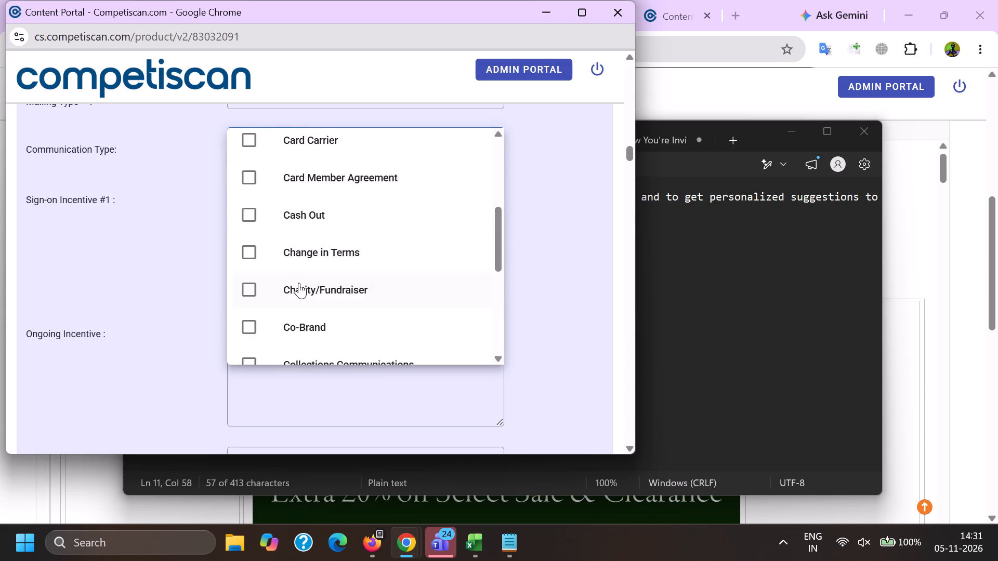
click(306, 322)
scroll(307, 304, down, 10)
click(329, 256)
click(122, 256)
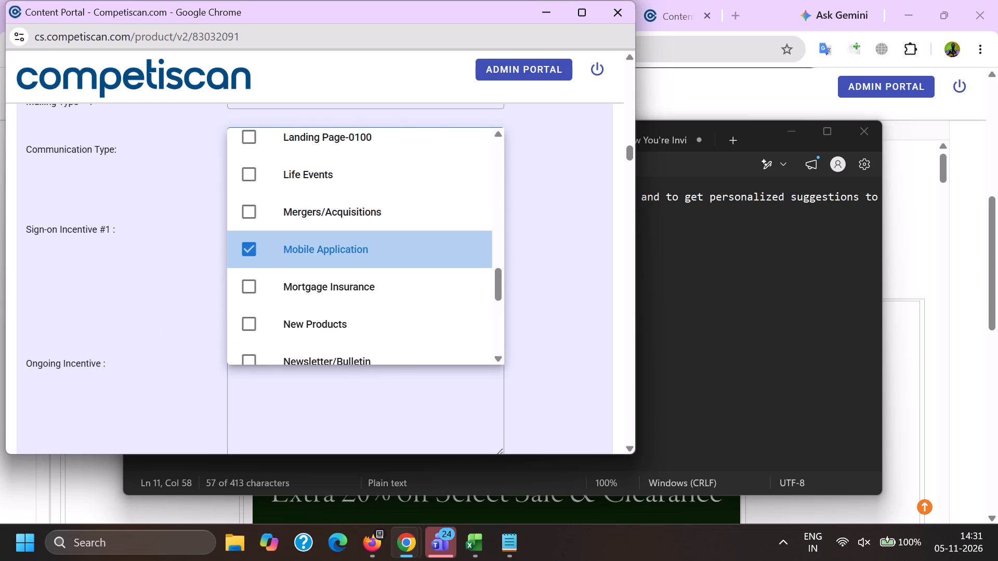
Copy "10% back in rewards during the first 30 days from account opening" from reference product 20991426 into Sign-on Incentive #1.
key(alt+Tab)
drag(921, 275, 915, 276)
click(675, 0)
drag(768, 345, 185, 332)
key(ctrl+c)
key(alt+Tab)
key(alt+Tab)
key(alt+Tab)
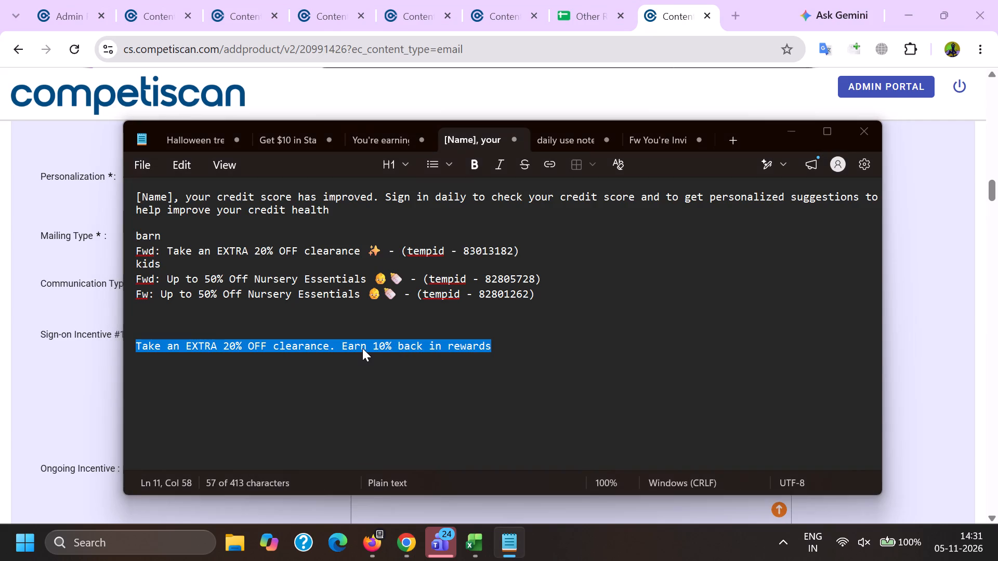
click(345, 268)
key(ctrl+v)
Copy "5% back in rewards with the Pottery Barn Key Rewards Visa Credit Card" from the reference product into Ongoing Incentive.
ctrl+click(362, 378)
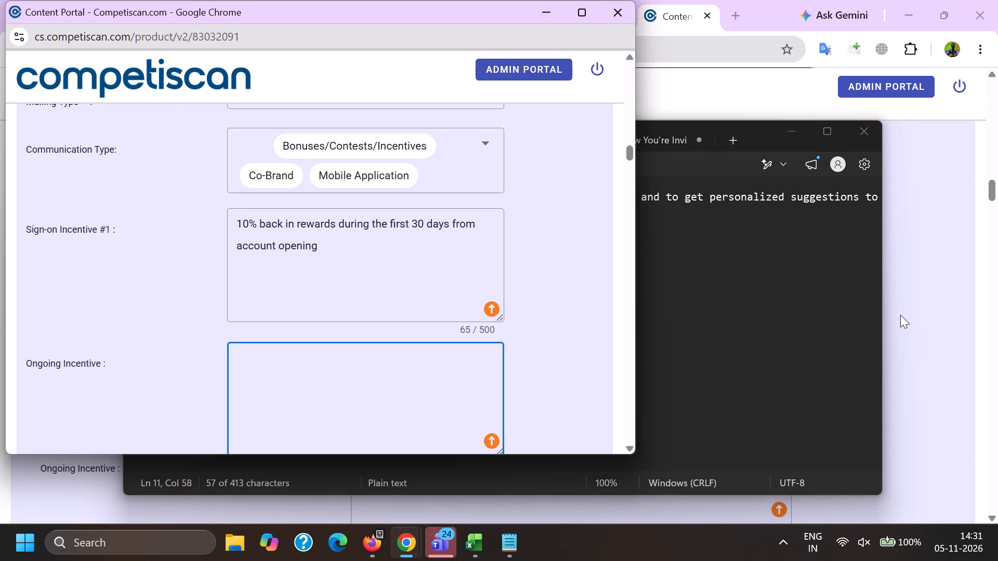
click(891, 317)
scroll(745, 273, down, 1)
drag(752, 394, 98, 341)
key(ctrl+c)
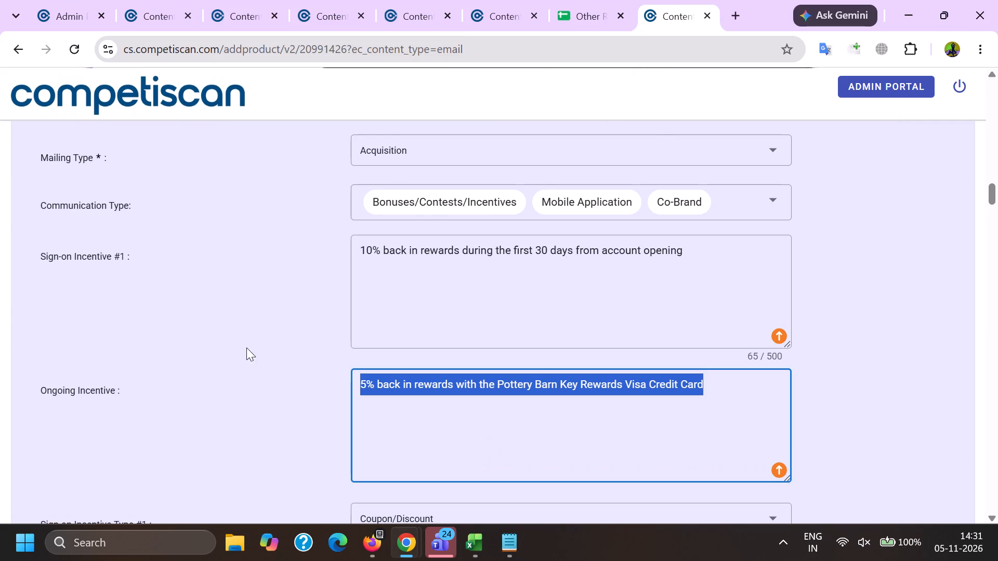
key(alt+Tab)
key(ctrl+v)
Set Sign-on Incentive Type #1 to Coupon/Discount and Sign-on Incentive Value #1 to 10.00.
scroll(238, 255, down, 3)
click(255, 260)
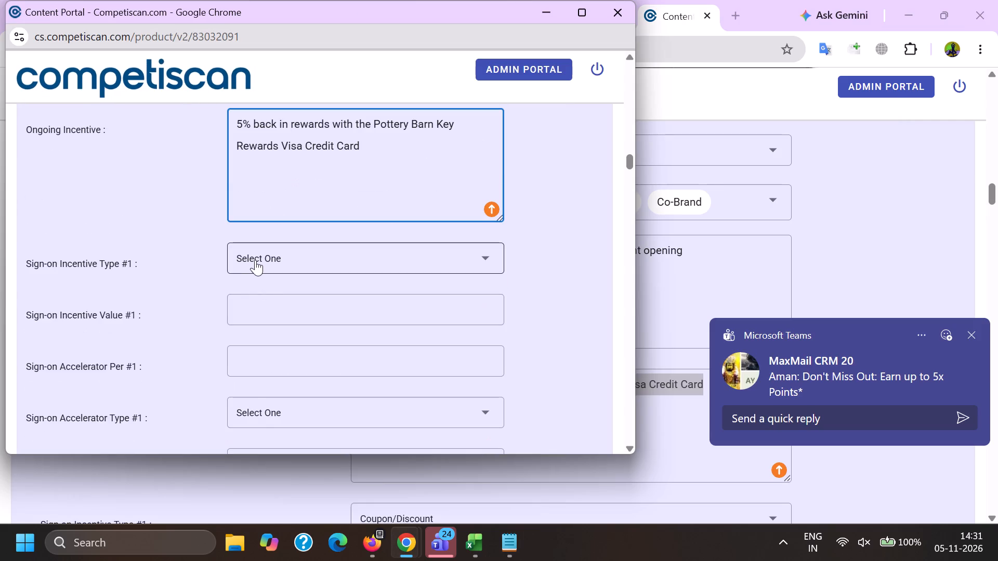
scroll(257, 295, down, 5)
click(297, 326)
drag(188, 343, 192, 343)
click(267, 308)
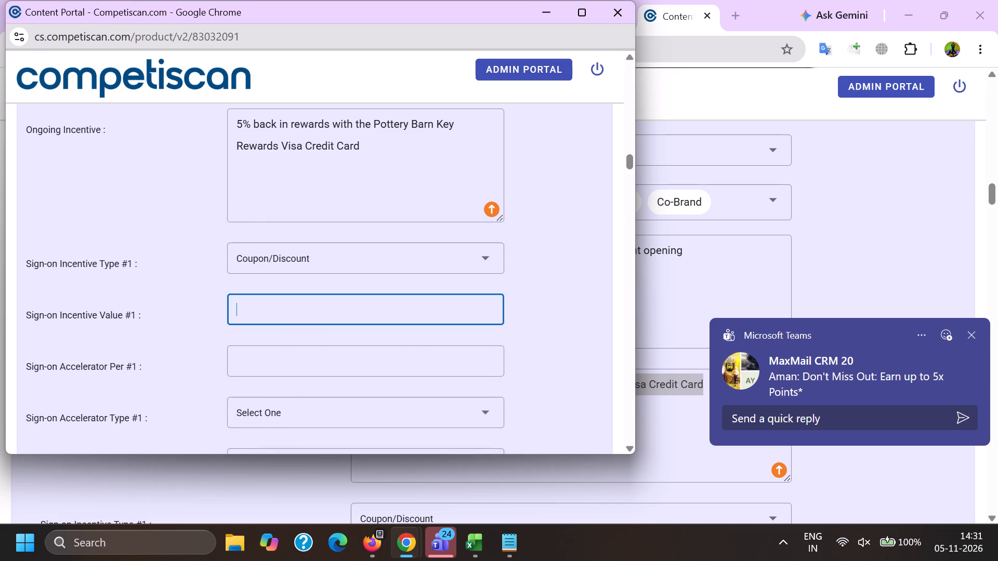
key(1)
text(0.00)
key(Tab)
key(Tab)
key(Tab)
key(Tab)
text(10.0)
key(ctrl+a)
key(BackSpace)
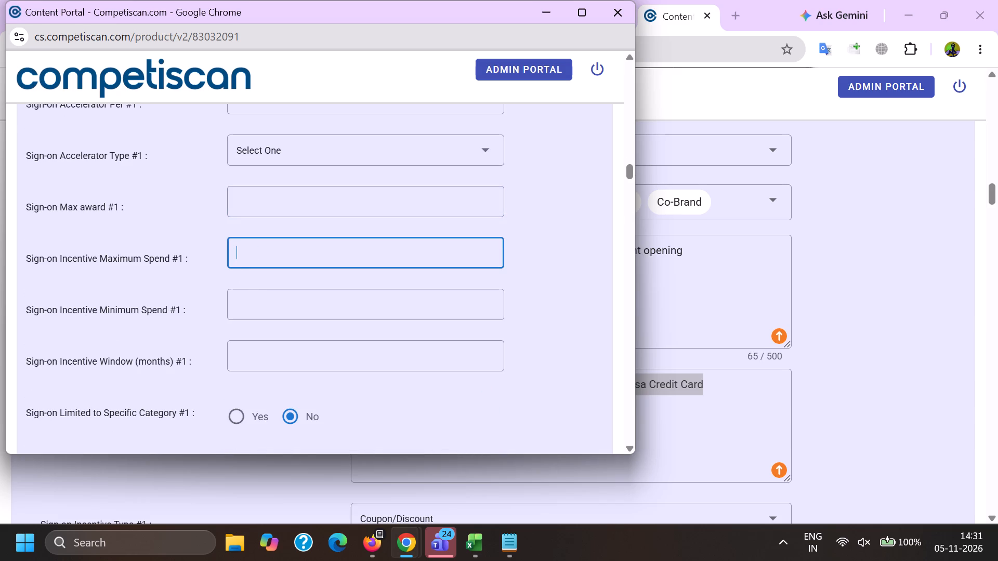
Set Sign-on Max award #1 to 10.00.
click(352, 196)
key(1)
text(0.0)
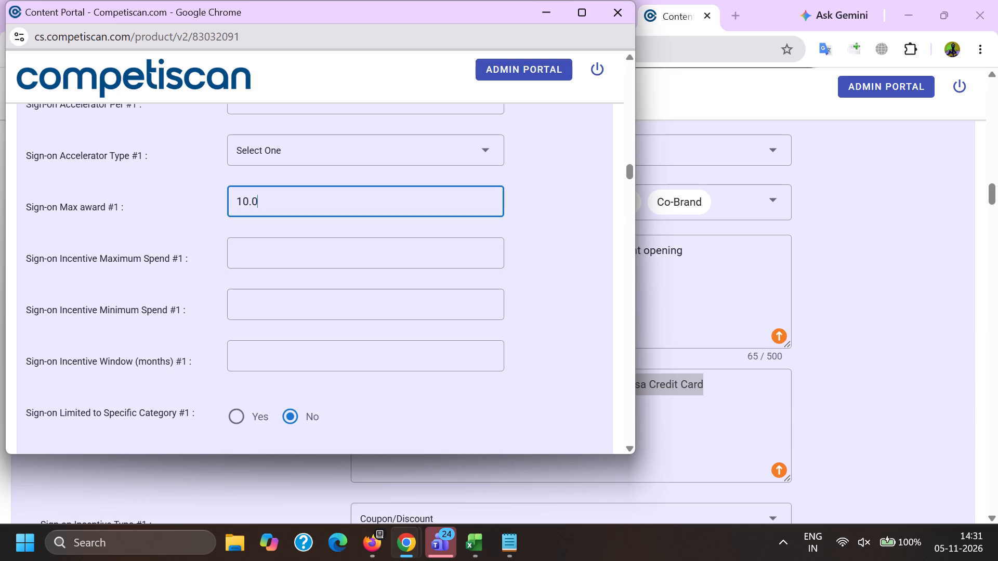
key(0)
Set Sign-on Incentive Window (months) #1 to 1 and Sign-on Fixed date #1 to Yes.
key(Tab)
key(Tab)
key(Tab)
key(1)
scroll(399, 194, down, 3)
click(264, 232)
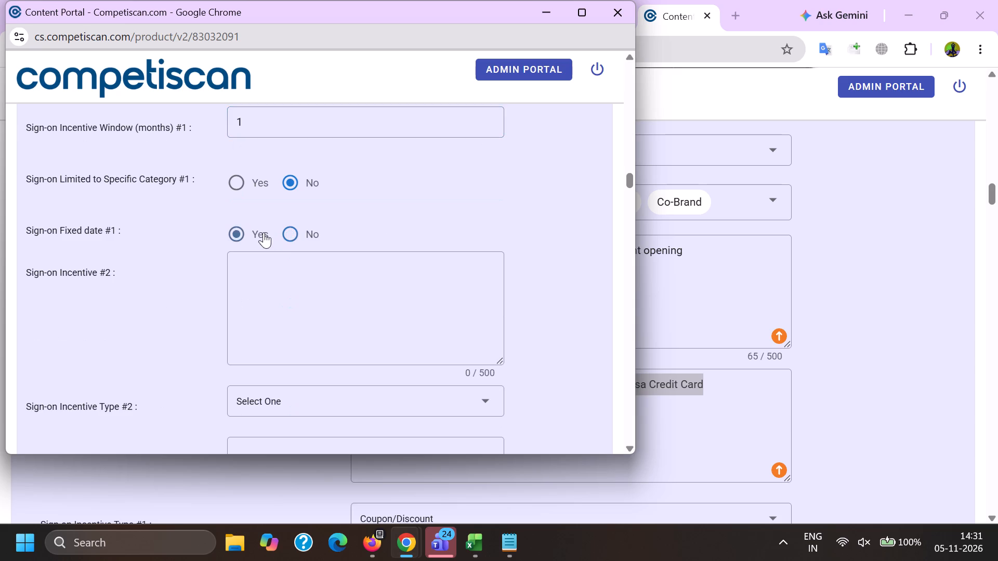
Set the Application Type in the mortgage and loan section to Invitation to Apply.
scroll(262, 232, down, 19)
scroll(268, 268, down, 4)
click(310, 381)
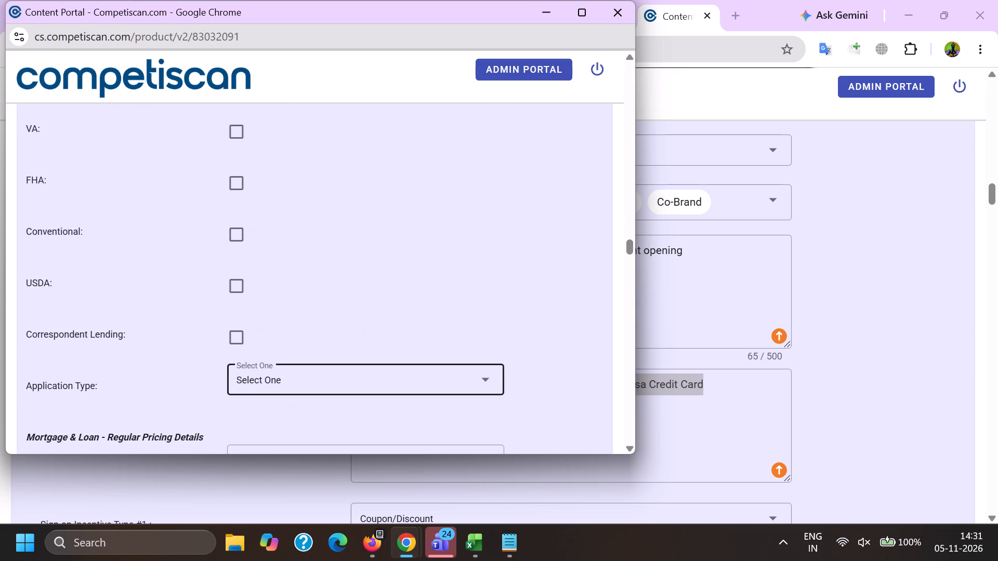
scroll(327, 180, down, 3)
scroll(315, 366, up, 2)
click(332, 255)
click(154, 247)
Set the Mortgage & Loan regular pricing to an Upper APR of 36 and a Lower APR of 0.
scroll(194, 240, down, 2)
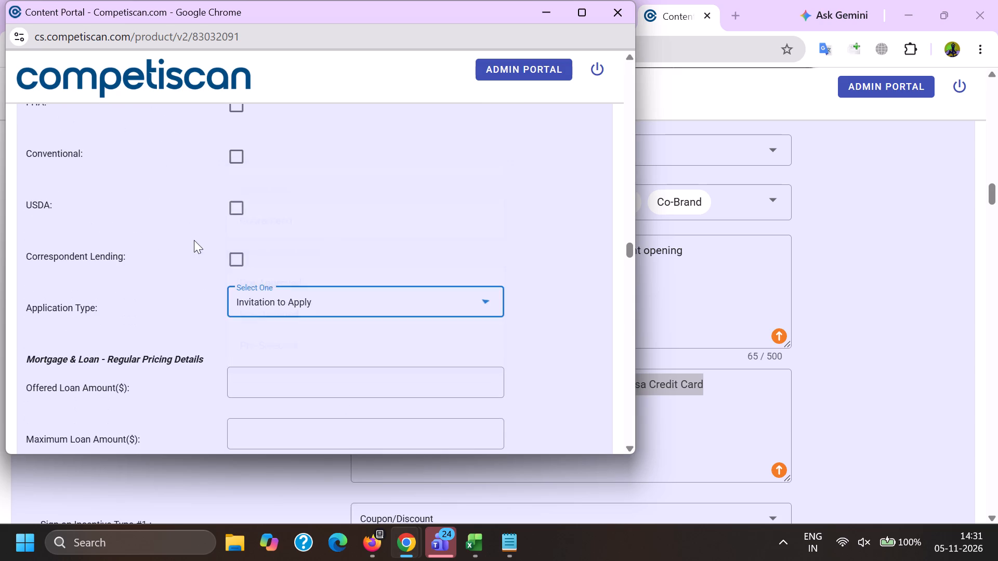
scroll(194, 240, down, 2)
click(267, 338)
text(36)
key(Tab)
key(0)
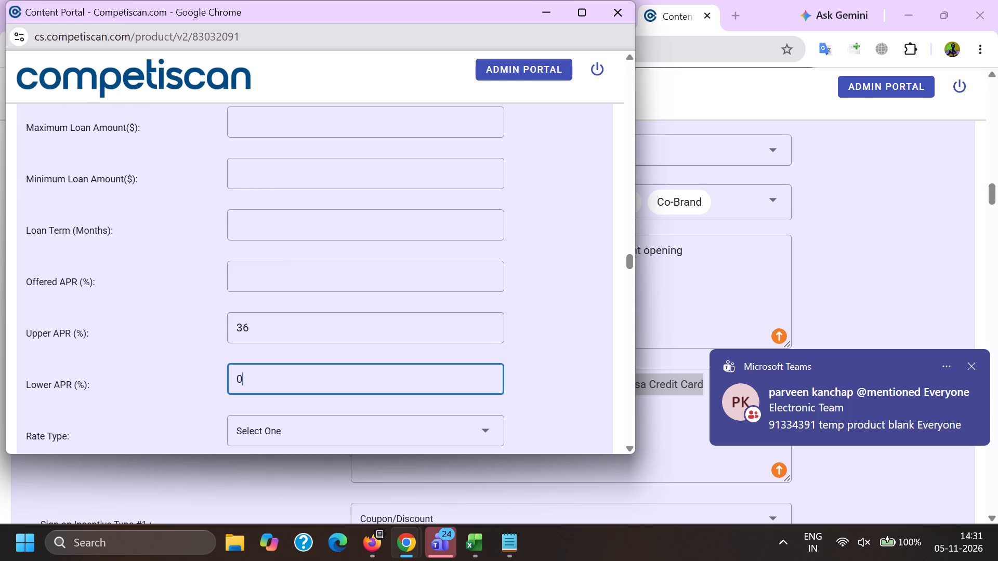
Set the Application Type under Payment Card Offer Details to Invitation to Apply.
scroll(124, 278, down, 2)
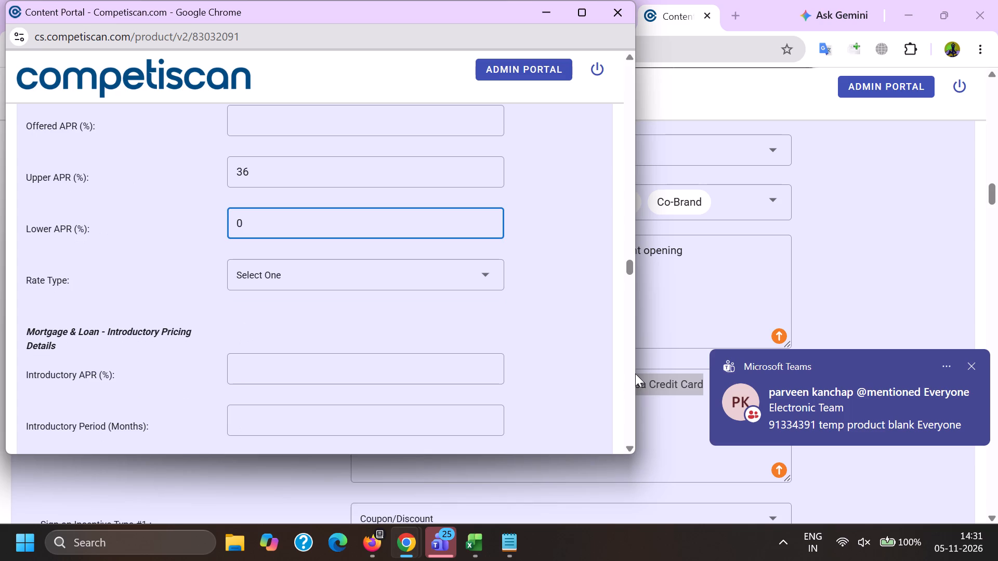
scroll(262, 342, down, 2)
click(256, 359)
scroll(334, 235, down, 1)
click(333, 352)
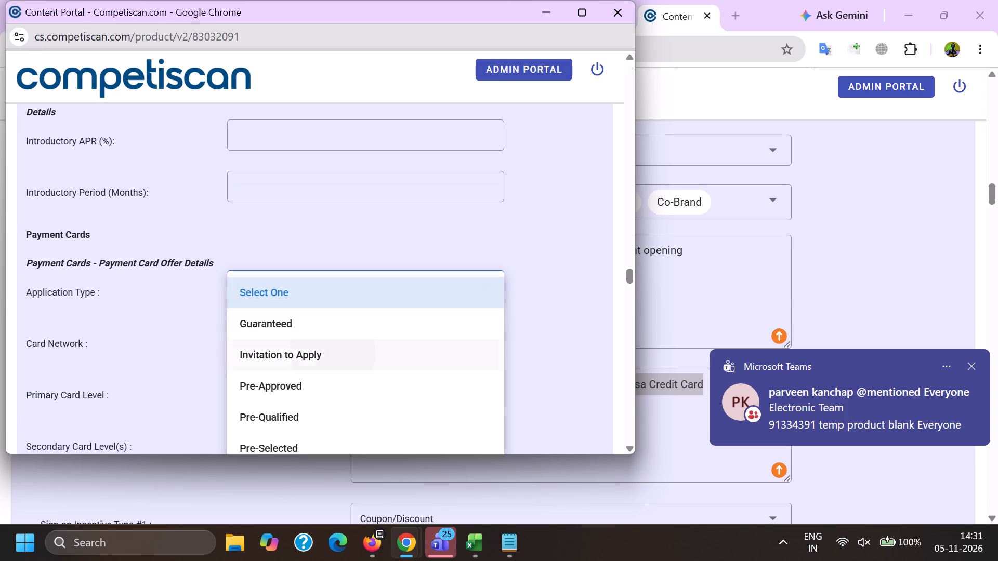
drag(134, 354, 152, 356)
Set the payment card's Card Network to Visa and its Primary Card Level to Visa Signature.
click(302, 344)
scroll(320, 212, down, 2)
click(326, 341)
drag(170, 323, 178, 322)
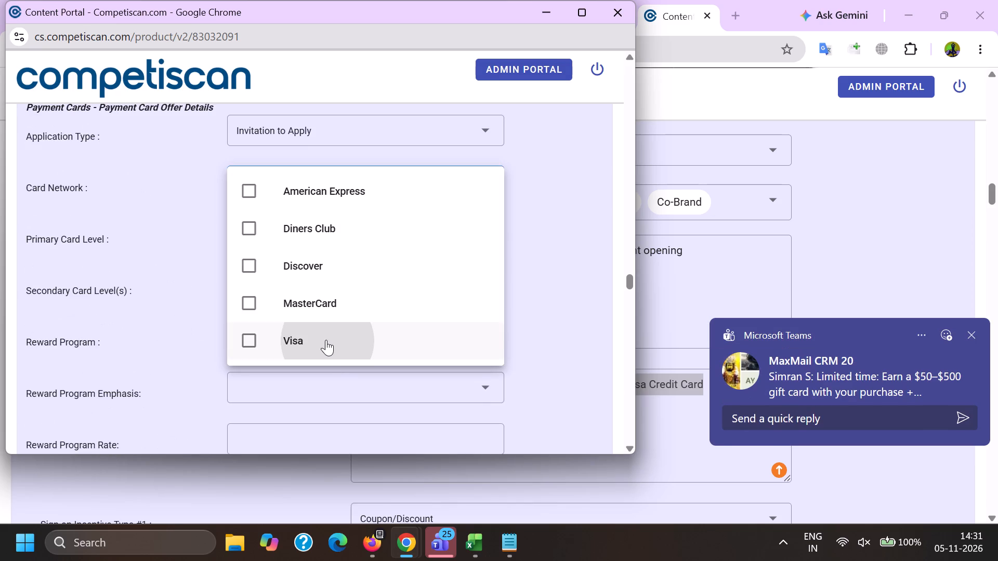
click(289, 236)
scroll(296, 369, down, 5)
drag(322, 398, 317, 398)
drag(121, 385, 133, 385)
Mark Reward Program as Yes in the Payment Card Offer Details.
click(242, 366)
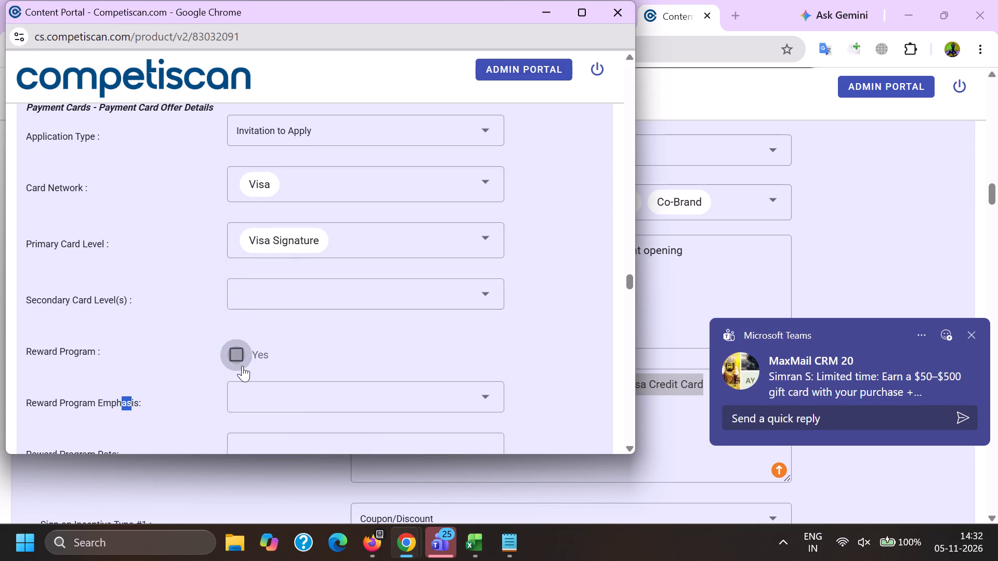
double_click(194, 370)
Mark Credit Card Mentioned in the Non-Profit/Consumer Services/Retail - Credit section at the end of the form.
key(End)
click(239, 219)
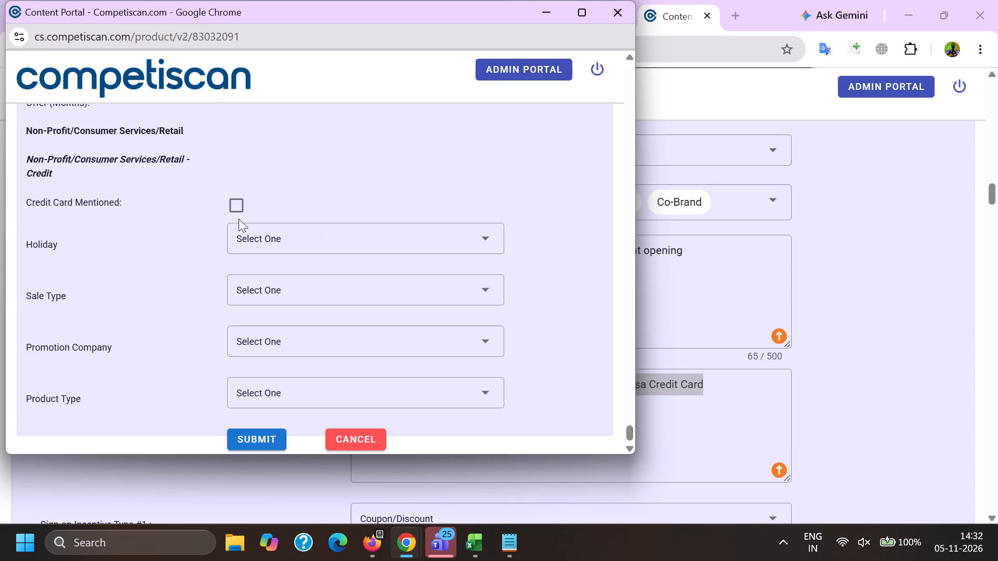
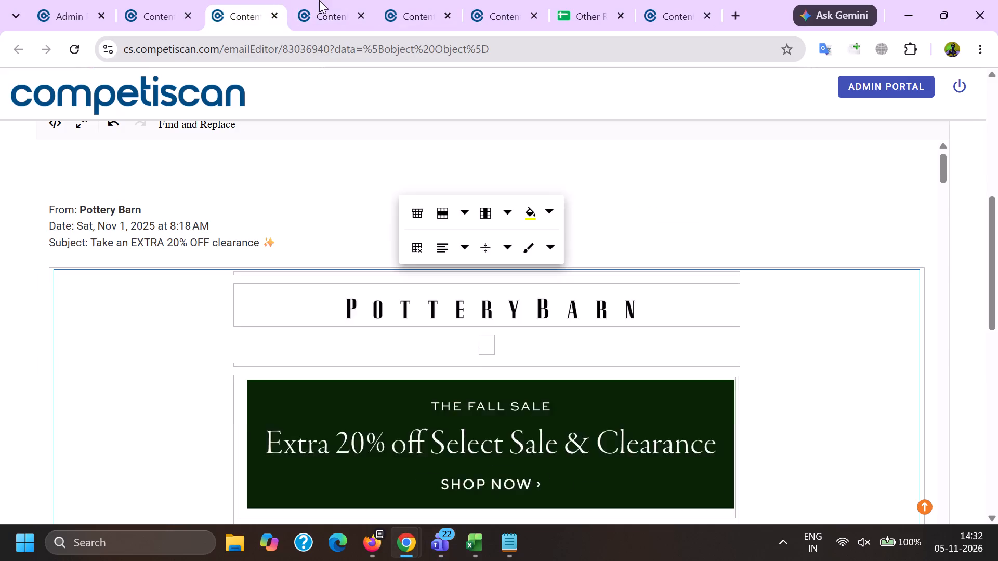
Open the processed PDF of email 83036940.
click(204, 0)
scroll(208, 215, up, 12)
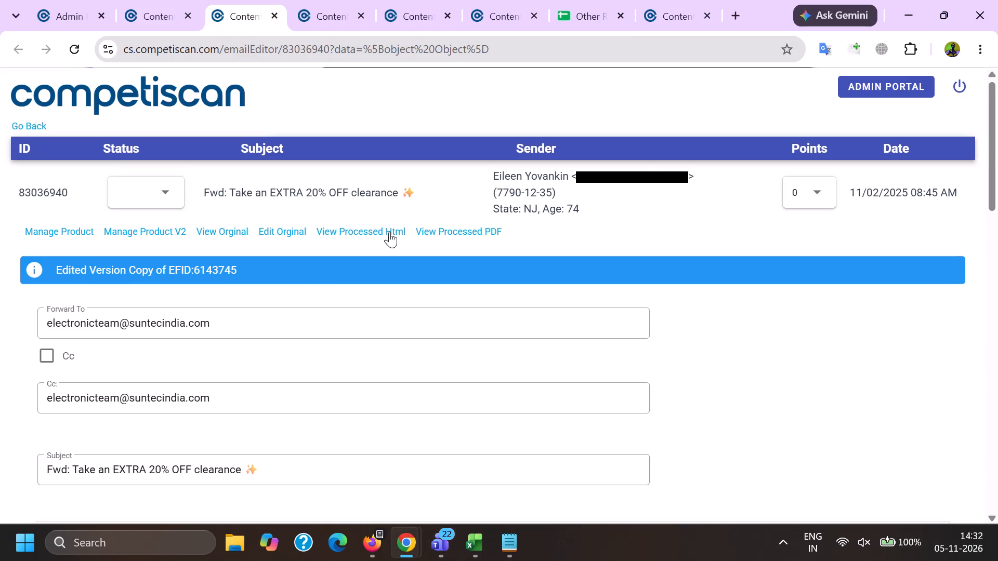
ctrl+click(430, 234)
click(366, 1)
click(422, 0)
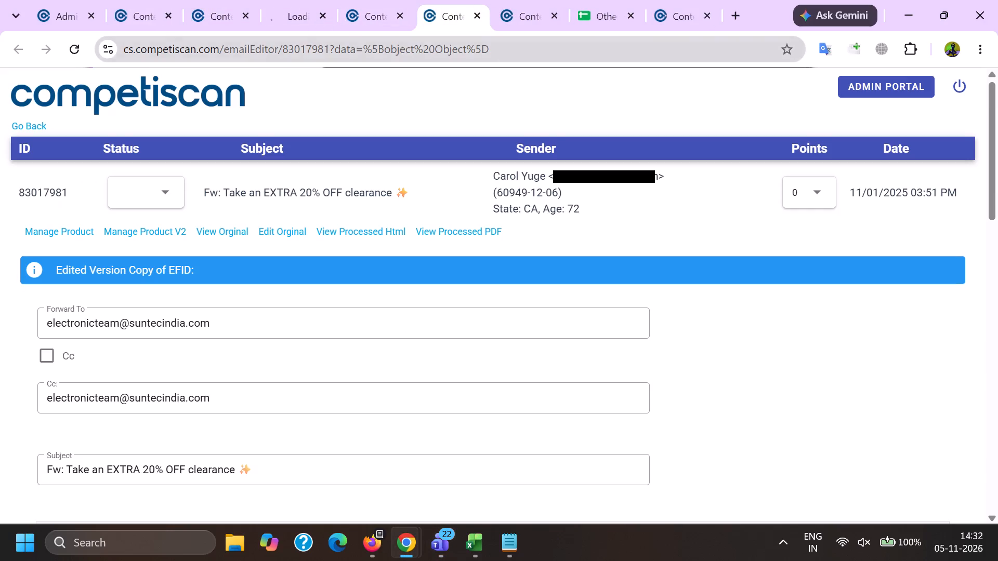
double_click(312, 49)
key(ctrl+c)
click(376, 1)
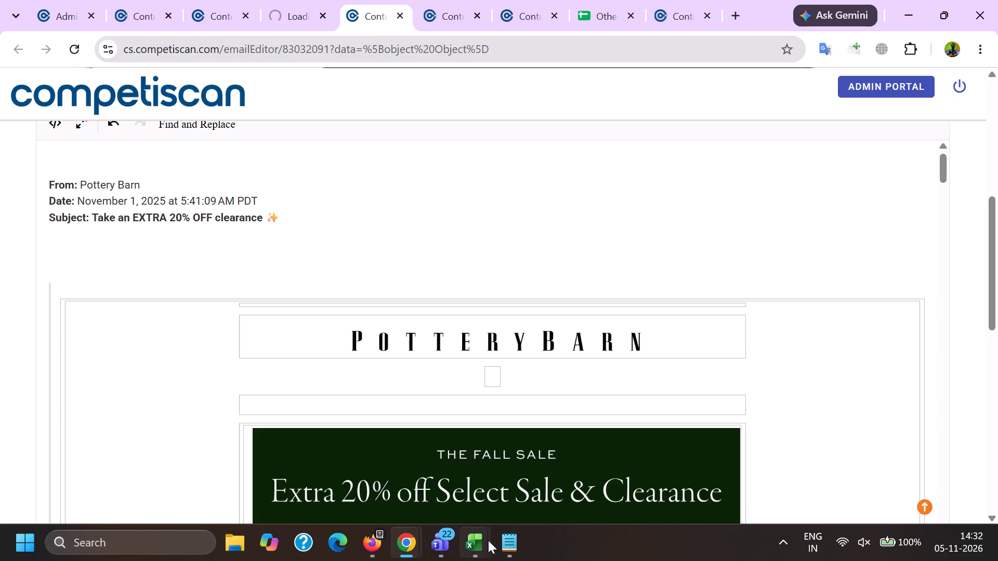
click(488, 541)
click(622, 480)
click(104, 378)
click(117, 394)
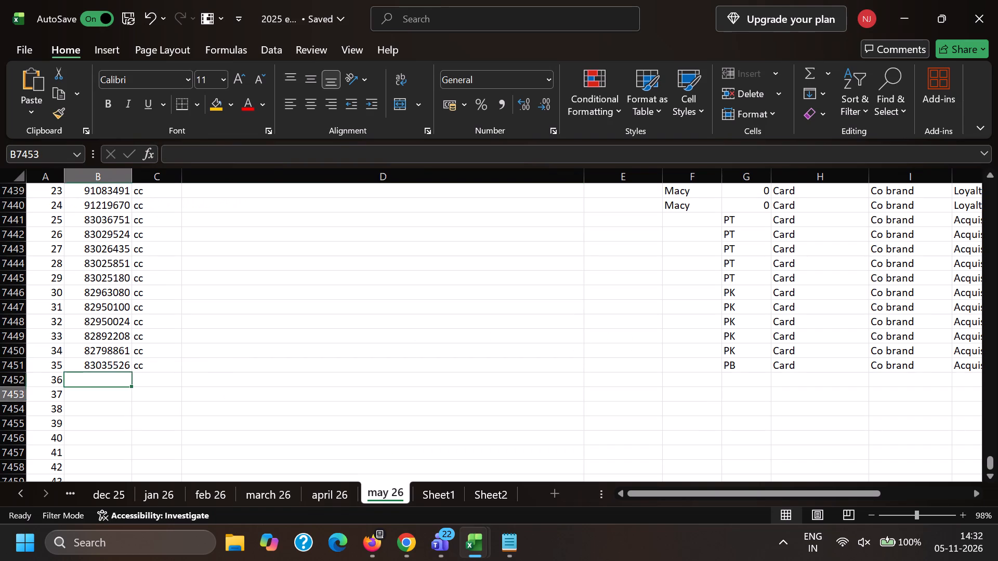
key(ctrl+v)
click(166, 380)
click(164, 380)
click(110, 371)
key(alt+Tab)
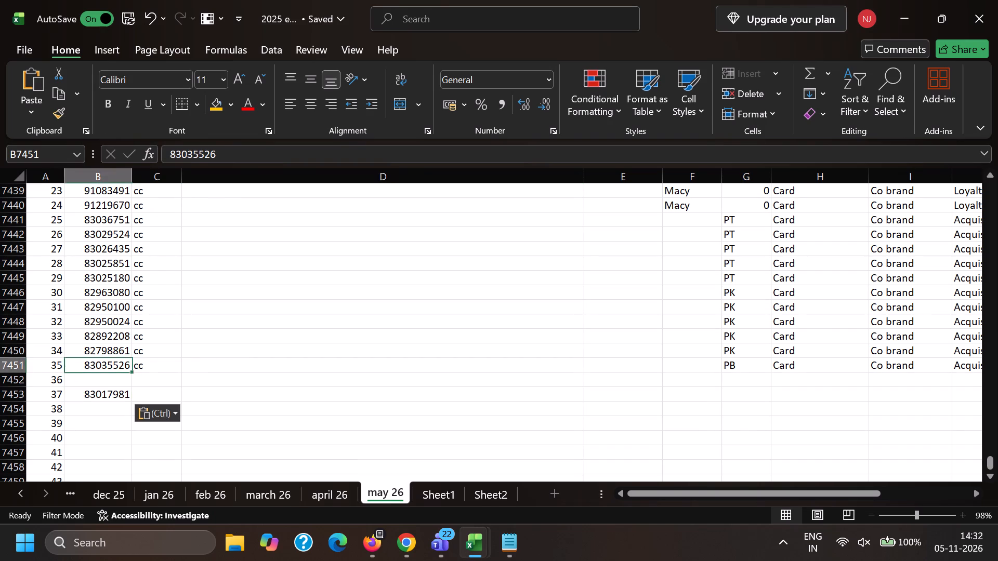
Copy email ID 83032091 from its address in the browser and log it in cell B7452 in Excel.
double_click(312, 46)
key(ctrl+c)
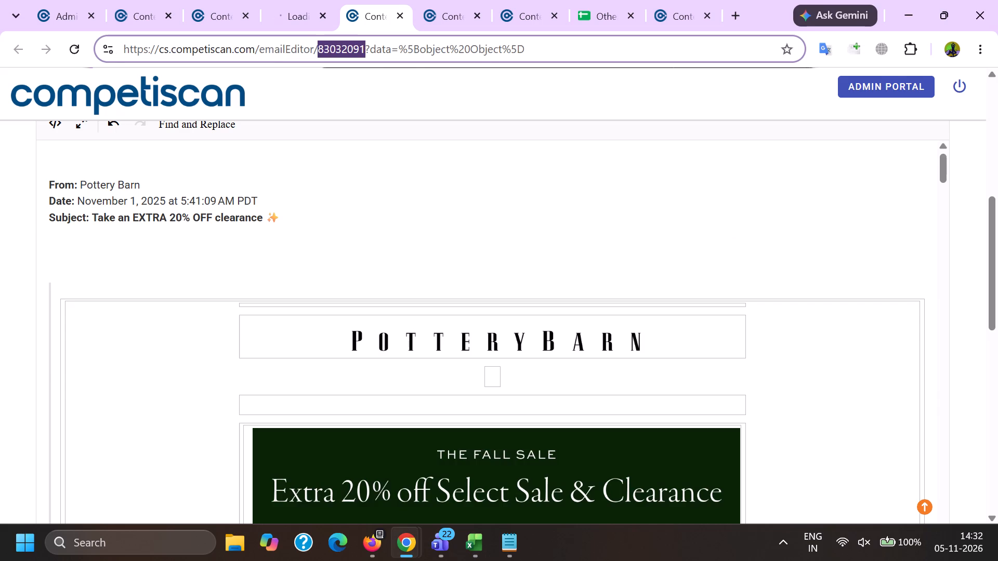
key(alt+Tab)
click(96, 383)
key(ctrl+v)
Enter cc in column C of row 7452.
click(155, 372)
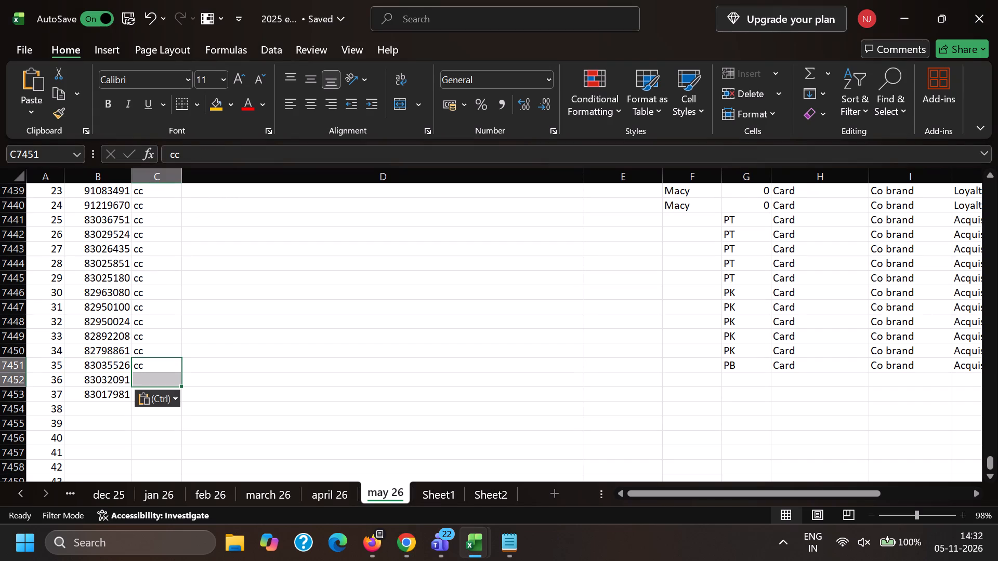
click(164, 383)
key(c)
key(c)
click(220, 380)
Copy the PB, Card, Co brand and Acquisition entries of row 7451 into rows 7452 to 7454.
key(Right)
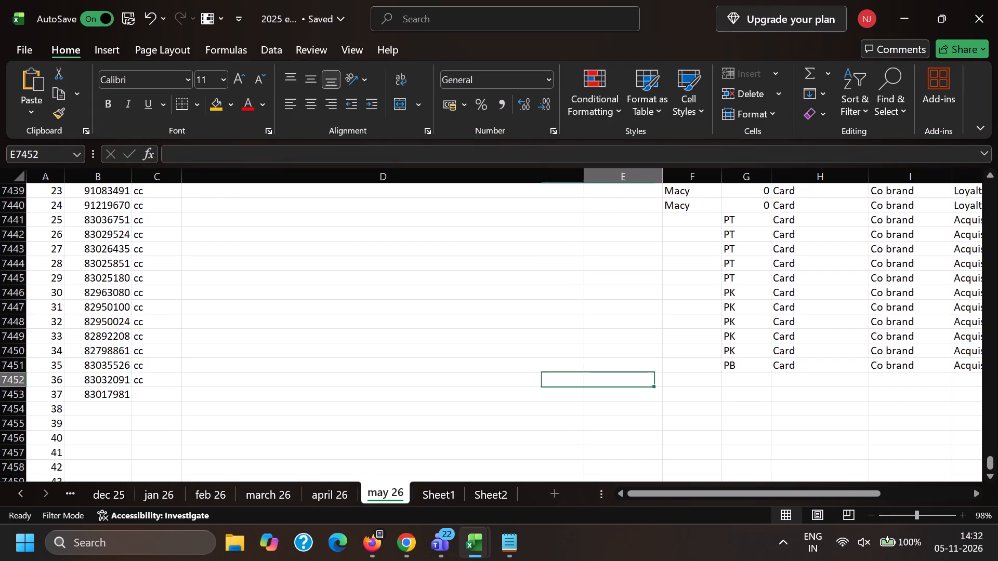
key(Right)
key(Right)
key(Up)
key(shift+Right)
key(shift+Right)
key(shift+Right)
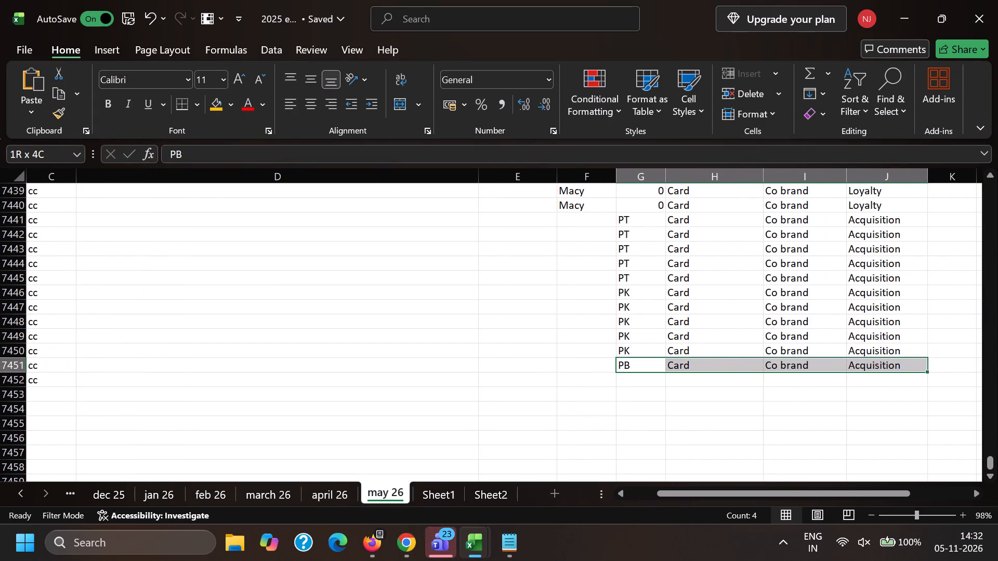
key(ctrl+c)
key(Down)
key(ctrl+v)
key(Down)
key(ctrl+v)
key(Down)
key(ctrl+v)
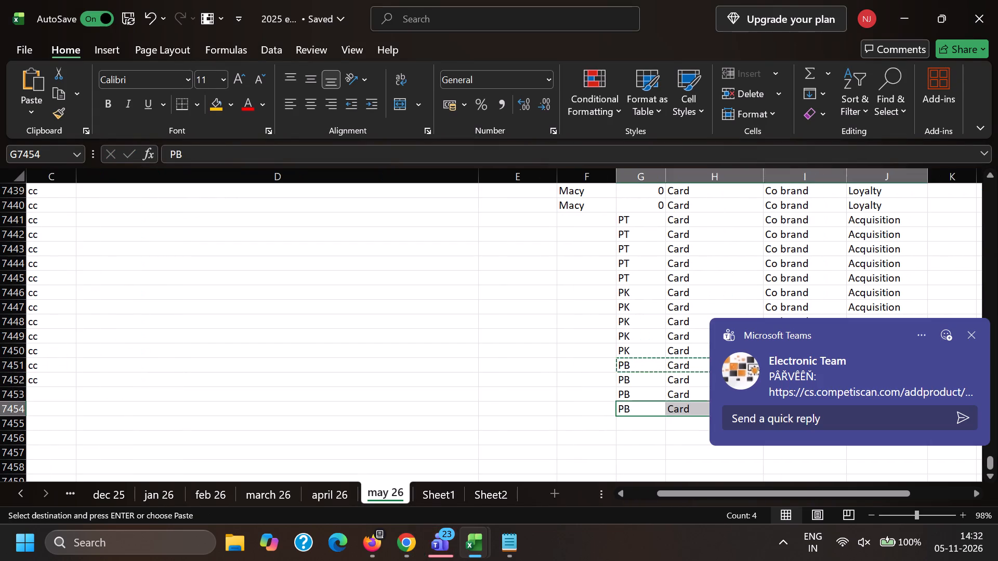
key(Left)
key(Left)
key(Left)
key(Left)
key(Left)
key(Left)
key(Left)
key(Left)
key(Left)
key(Left)
key(Left)
key(alt+Tab)
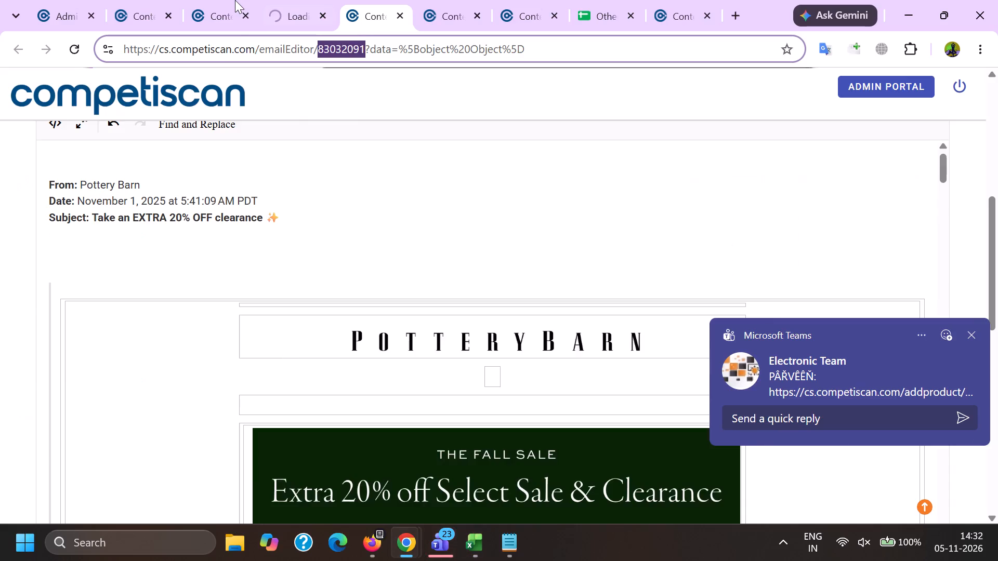
click(216, 0)
double_click(319, 46)
key(ctrl+c)
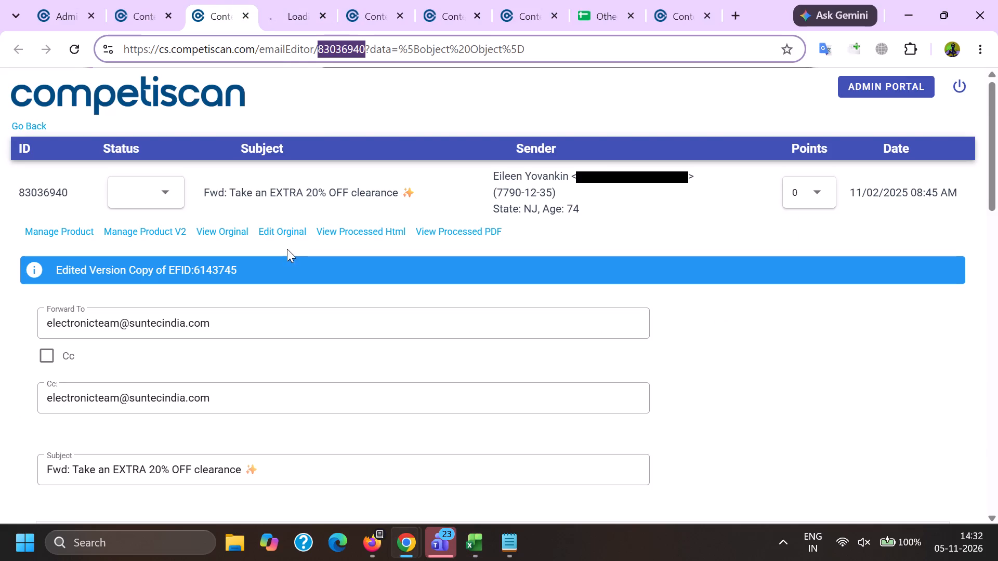
key(alt+Tab)
click(93, 373)
key(ctrl+v)
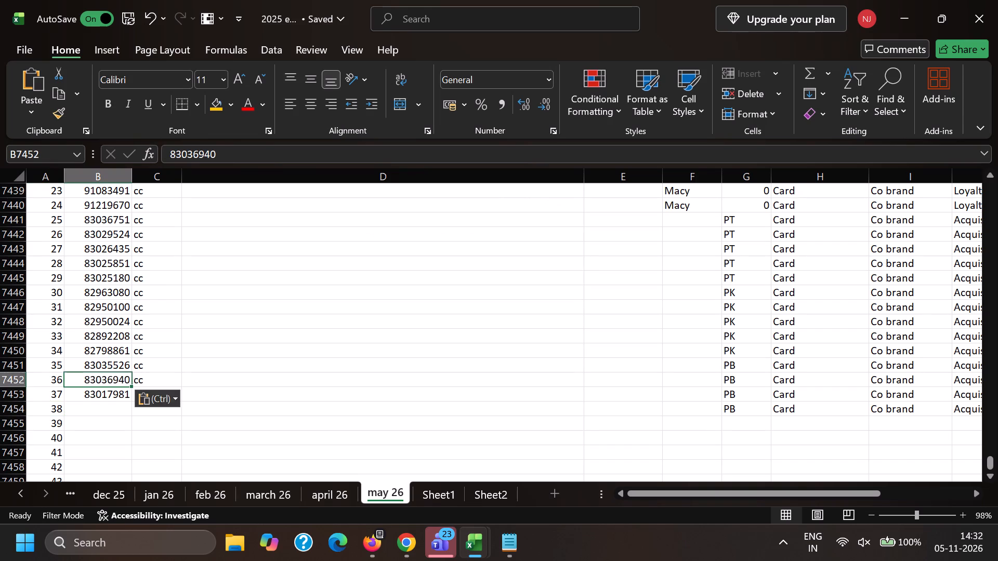
click(106, 394)
key(alt+Tab)
click(367, 0)
key(ctrl+c)
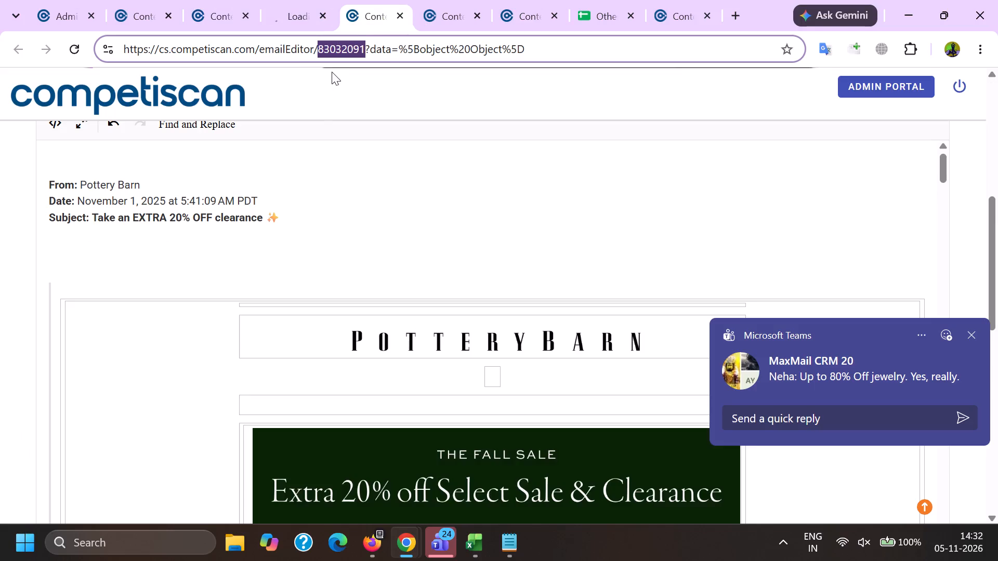
key(alt+Tab)
key(ctrl+v)
click(151, 395)
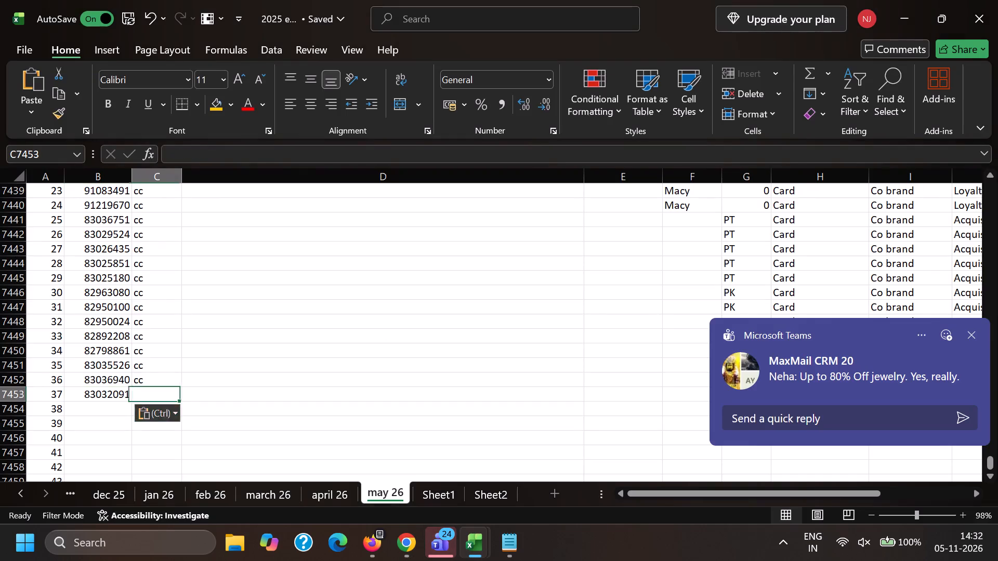
key(c)
key(c)
Log ID 83017981 from its email page in cell B7454 in Excel and enter cc beside it.
click(117, 408)
key(alt+Tab)
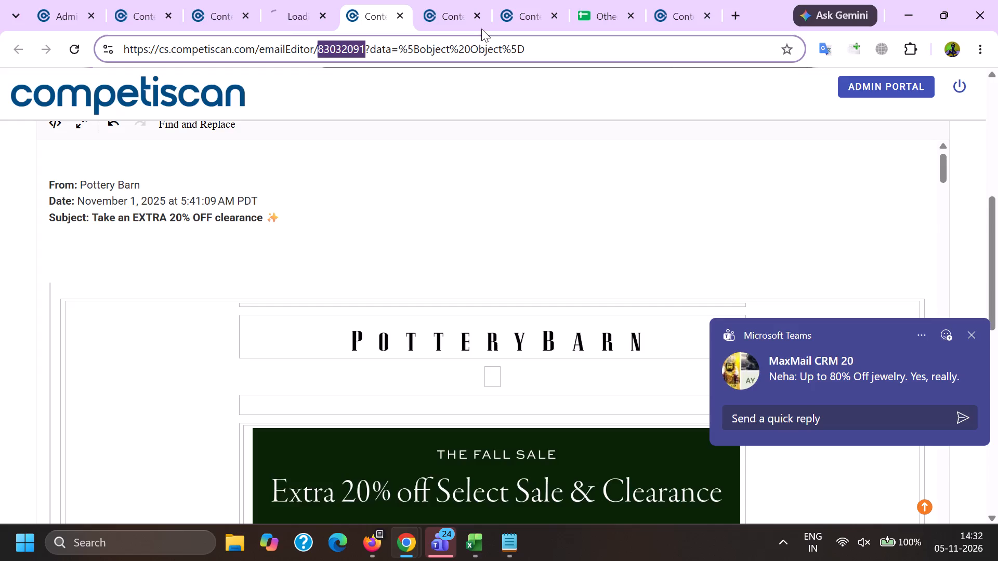
click(450, 0)
key(ctrl+c)
key(alt+Tab)
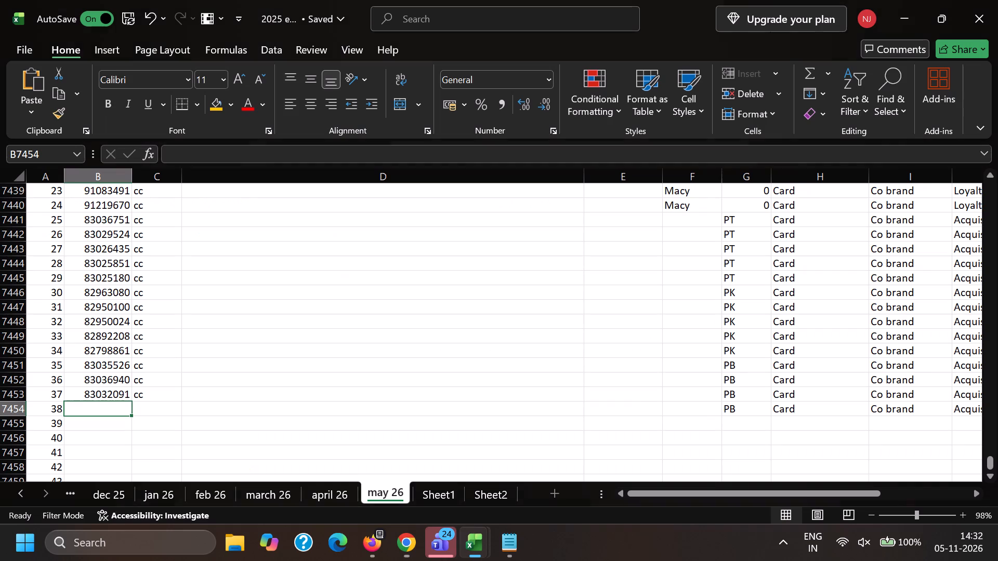
key(ctrl+v)
click(155, 411)
key(c)
key(c)
click(221, 406)
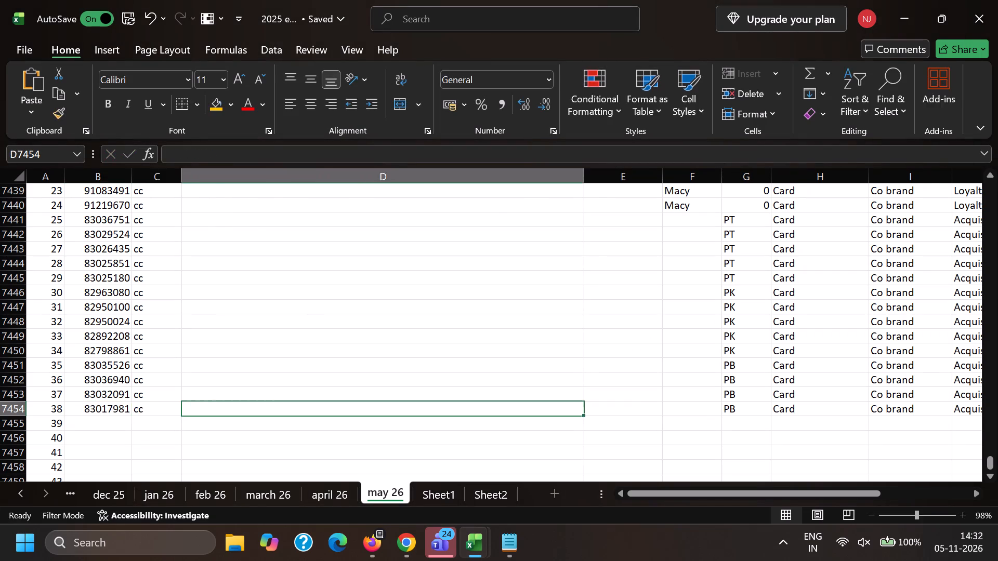
In the browser, remove the divider line above the header of email 83017981, leaving blank lines above From.
key(alt+Tab)
scroll(423, 256, down, 4)
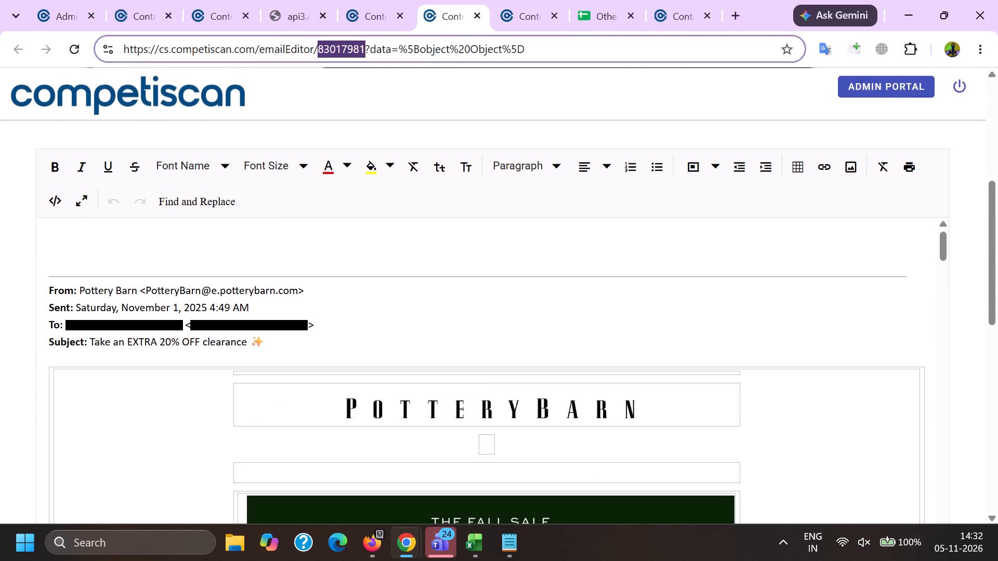
click(44, 295)
key(Return)
key(Return)
key(Return)
drag(77, 320, 28, 254)
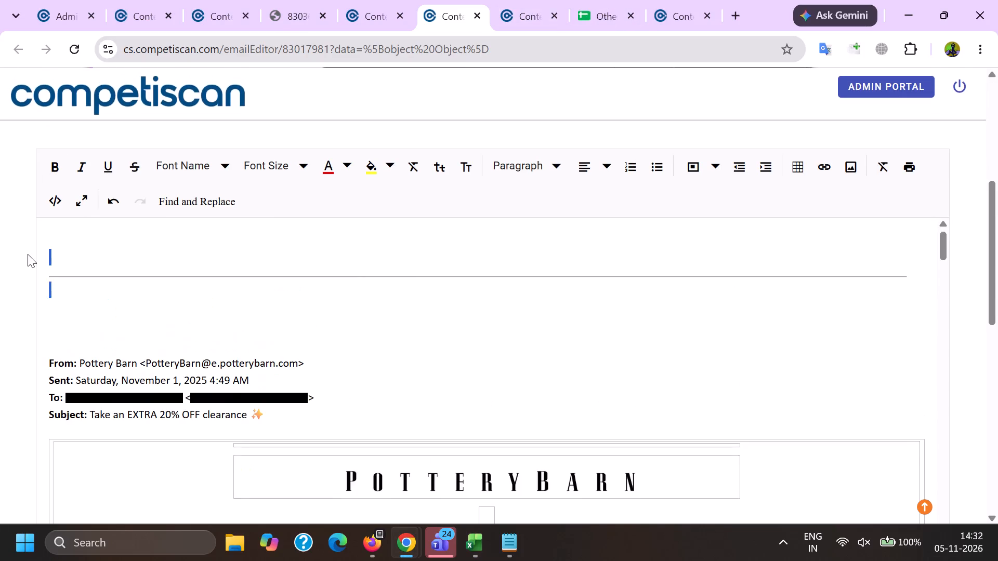
key(BackSpace)
Delete the To line and the sender's email address after Pottery Barn from the email header.
drag(28, 254, 28, 255)
drag(45, 337, 363, 338)
key(BackSpace)
key(BackSpace)
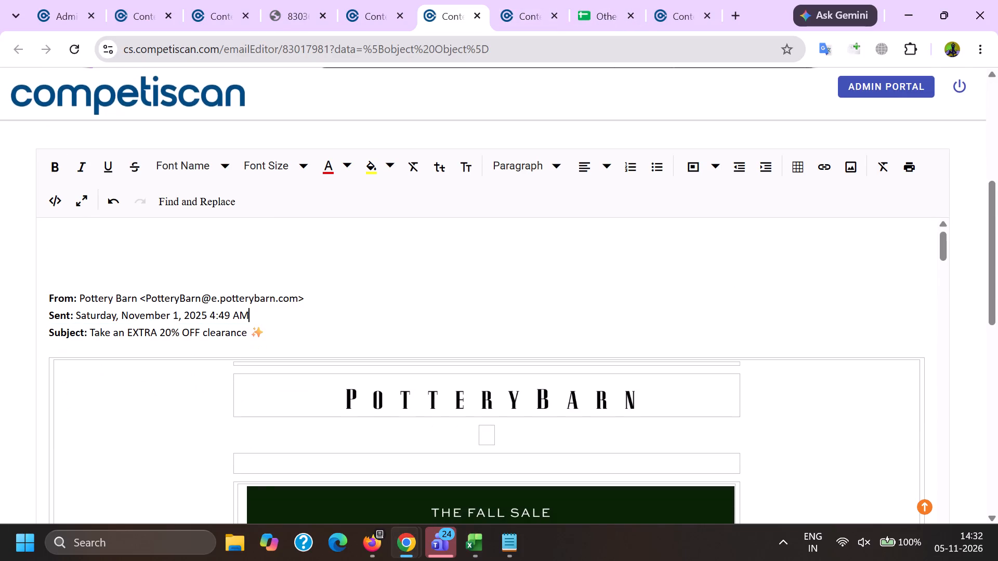
drag(138, 299, 323, 303)
key(BackSpace)
Select the recipient's email address after "This message was sent to" in the email footer.
scroll(410, 215, down, 19)
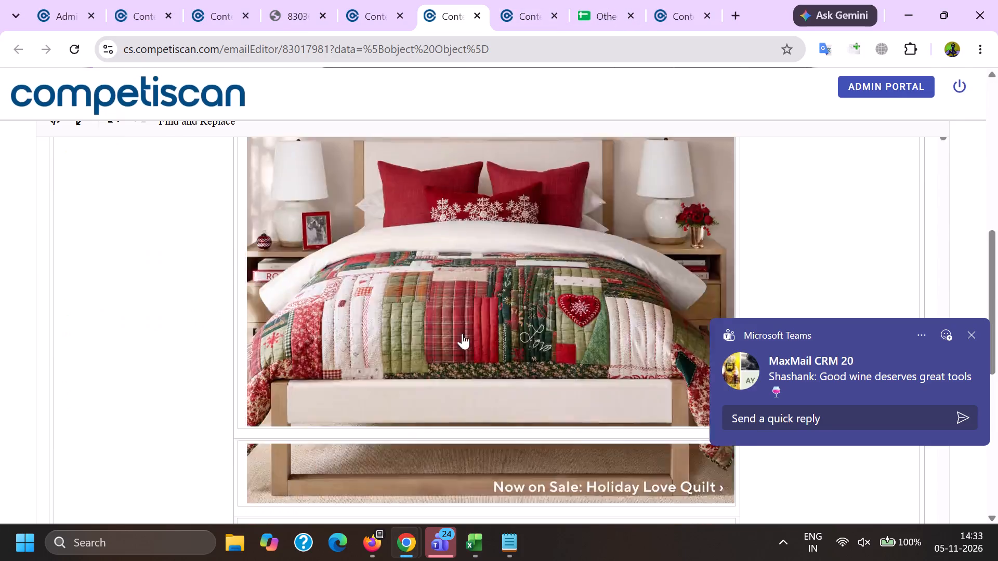
scroll(462, 333, down, 20)
scroll(462, 333, down, 20)
scroll(462, 333, down, 6)
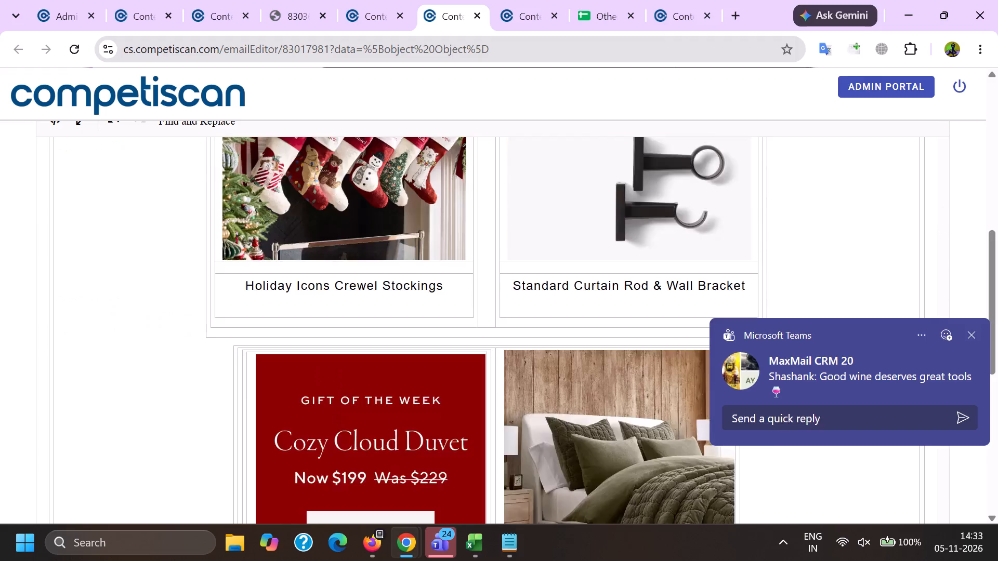
scroll(455, 292, down, 16)
scroll(428, 345, down, 16)
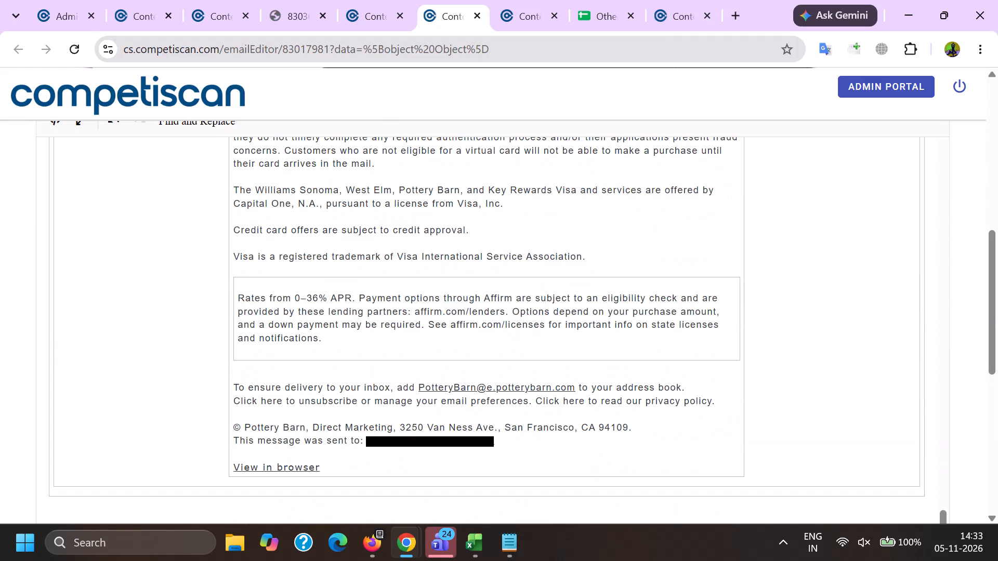
drag(367, 443, 493, 447)
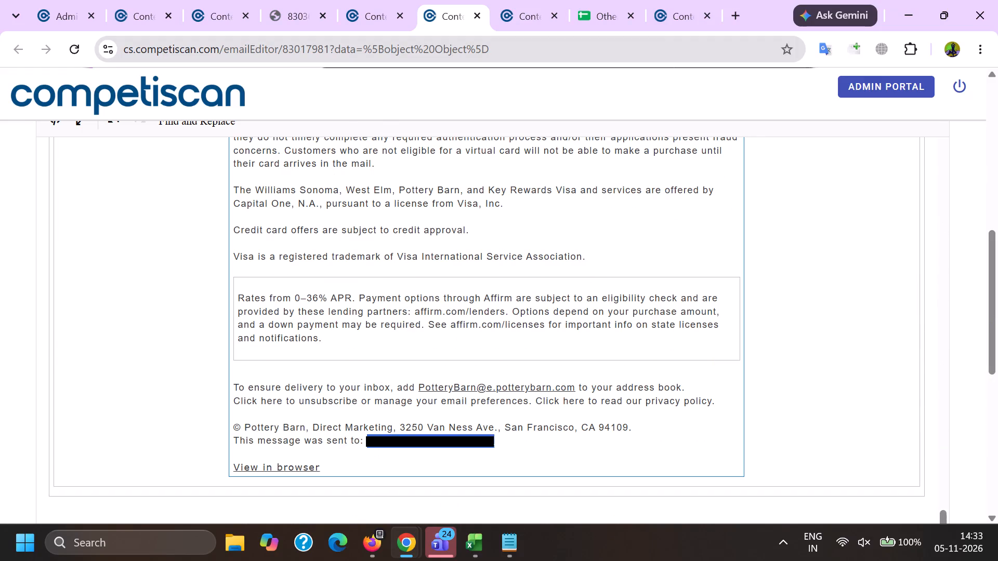
Delete the selected recipient address and the Pottery Barn contact address from the footer of email 83017981.
key(BackSpace)
drag(421, 385, 577, 389)
key(BackSpace)
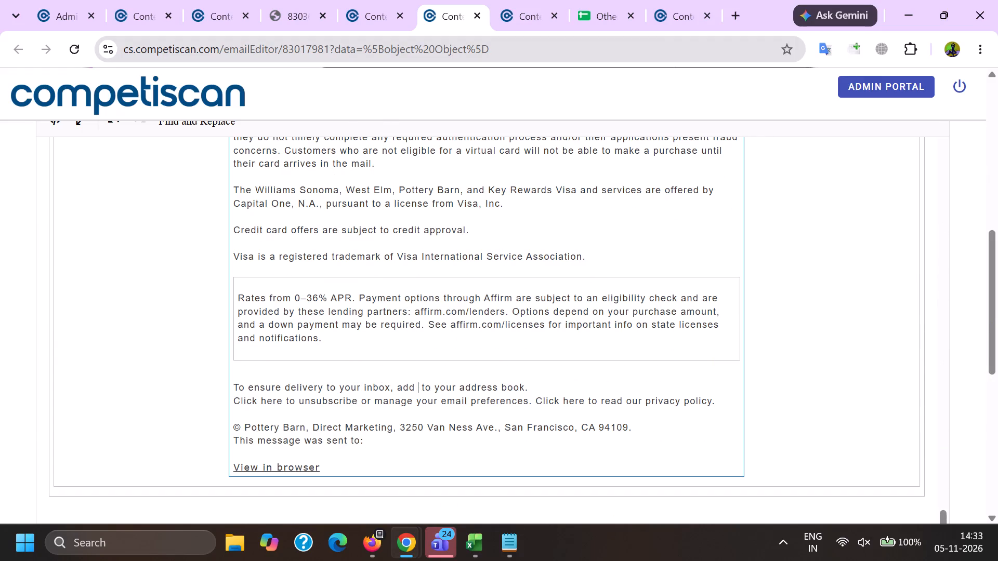
Remove all links from the body of email 83017981.
scroll(0, 370, down, 3)
click(60, 359)
click(567, 151)
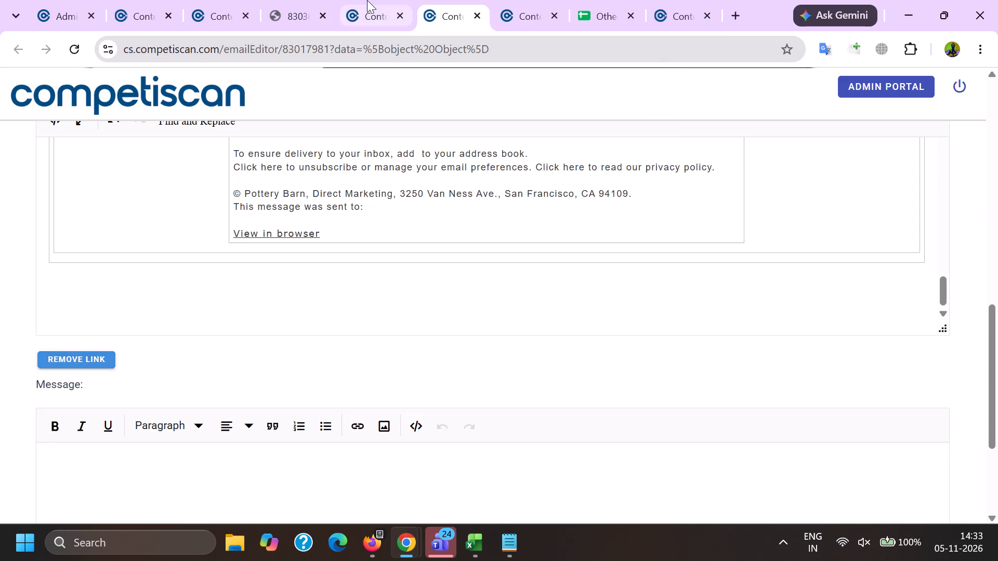
Switch to email 83032091, remove all links from its body, and save its product info.
click(367, 0)
scroll(303, 345, down, 13)
right_click(386, 332)
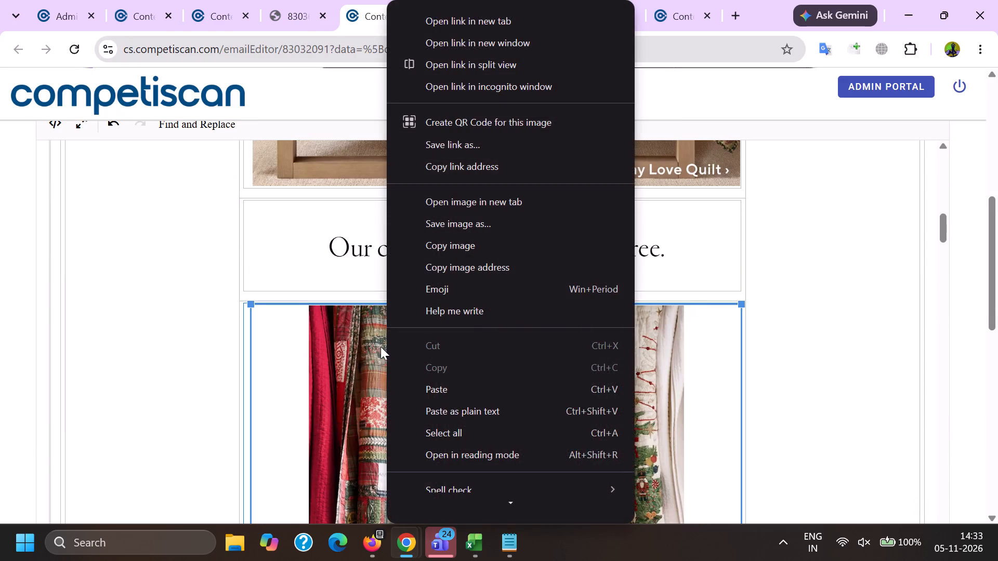
scroll(0, 424, down, 6)
click(85, 201)
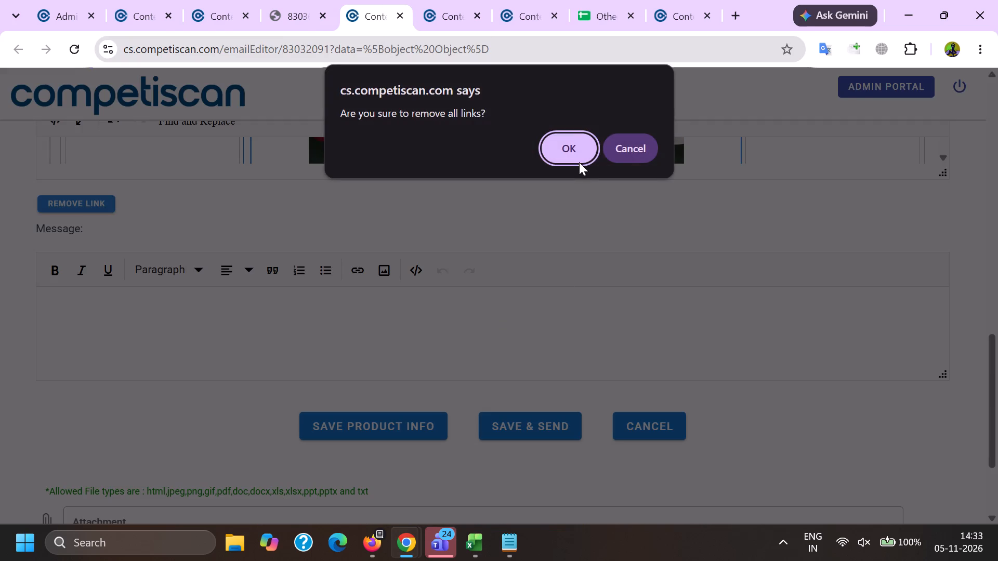
click(576, 157)
click(371, 432)
click(522, 323)
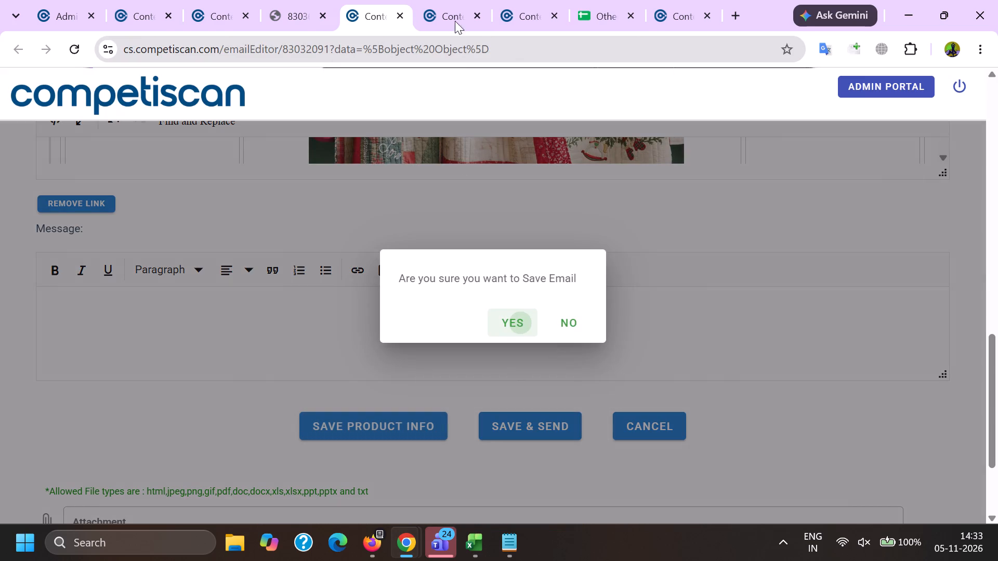
Return to email 83017981 and save its product info.
click(448, 0)
scroll(309, 253, down, 11)
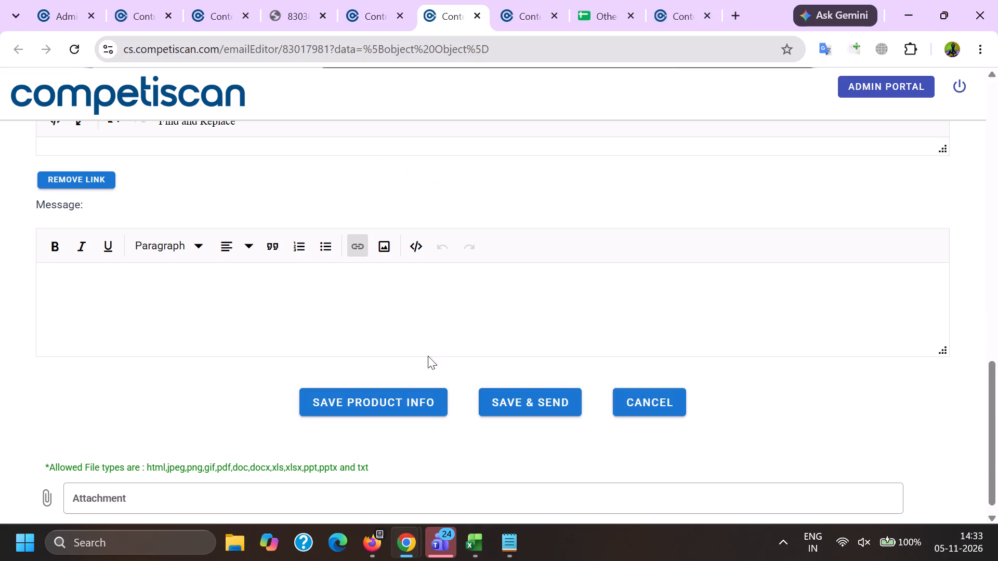
click(400, 388)
click(516, 320)
Close the page of email 83036940 and the neighbouring page whose title starts with 8303.
click(210, 0)
click(296, 3)
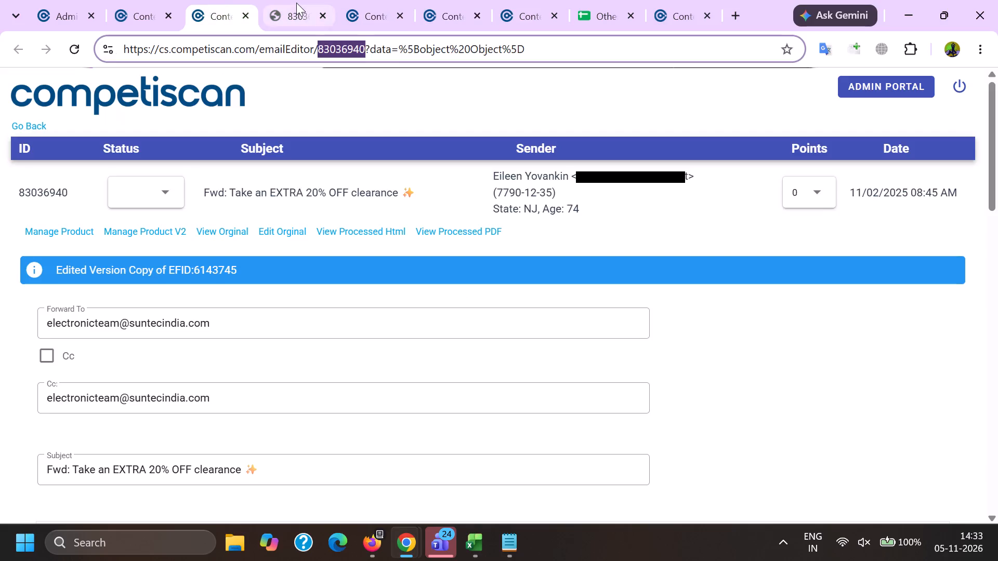
double_click(246, 17)
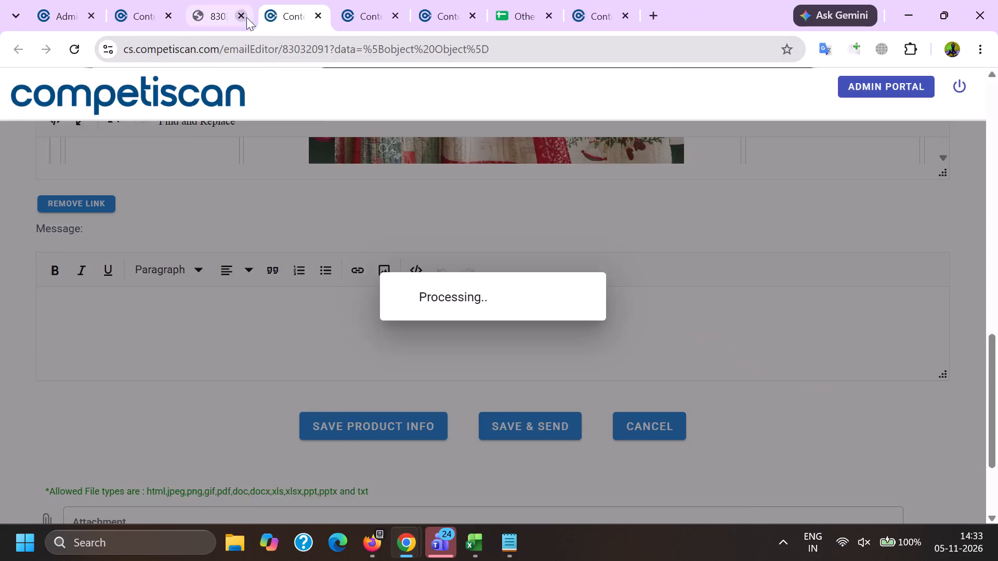
Open the processed PDF of email 83032091.
scroll(279, 151, up, 12)
click(436, 232)
ctrl+click(453, 112)
Open the product management form for email 83017981, keeping the email page at hand.
click(412, 0)
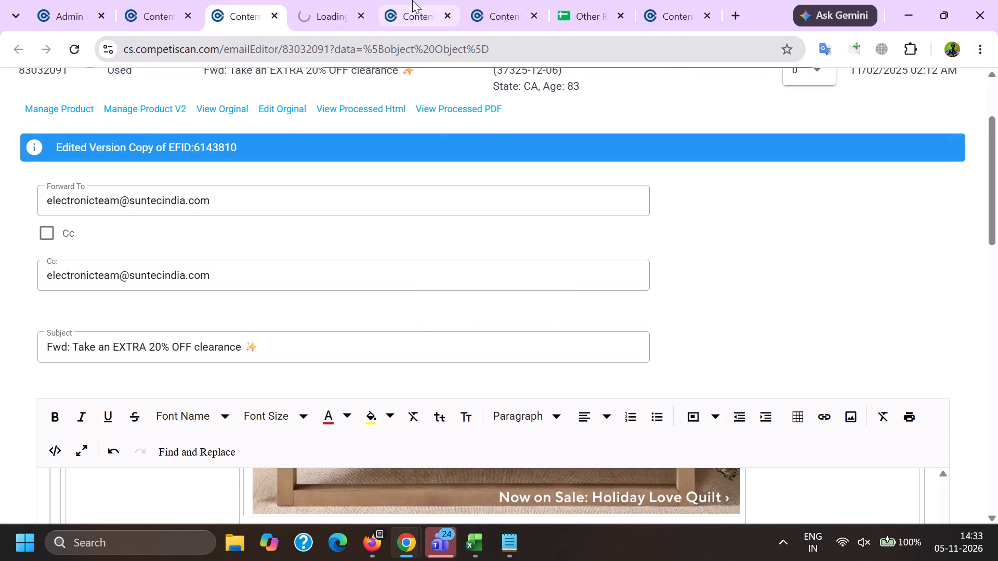
click(222, 224)
click(64, 113)
key(alt+Tab)
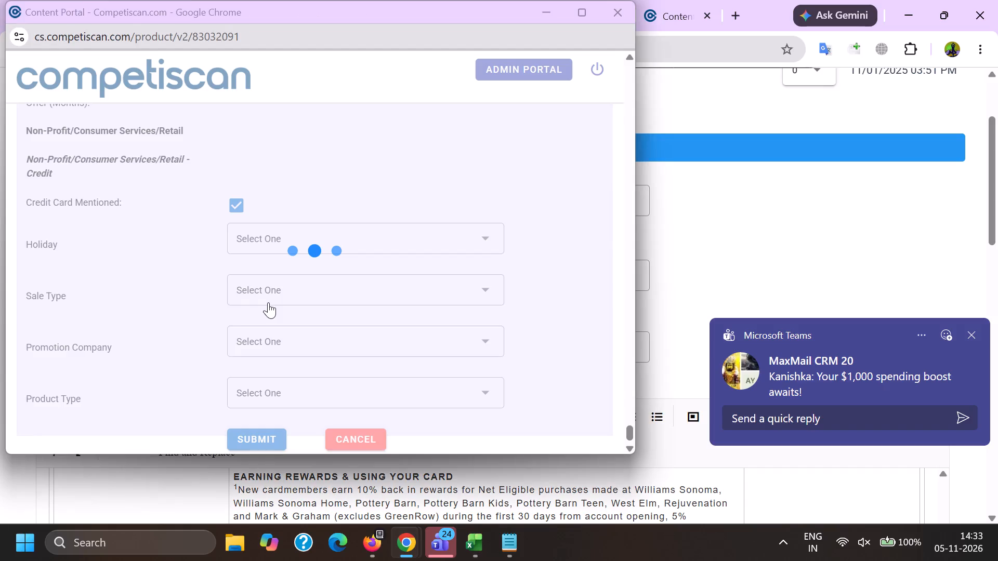
Copy the sender name Pottery Barn from the header of email 83017981 and switch to the product form.
scroll(285, 242, down, 5)
click(178, 353)
key(Page_Up)
key(Page_Up)
key(Page_Up)
key(Page_Up)
key(Page_Up)
key(Page_Up)
key(Page_Up)
key(Page_Up)
key(Page_Up)
key(Page_Up)
key(Page_Up)
key(Page_Up)
key(Page_Up)
key(Page_Up)
key(Page_Up)
key(Page_Up)
key(Page_Up)
key(Page_Up)
key(Page_Up)
key(Page_Up)
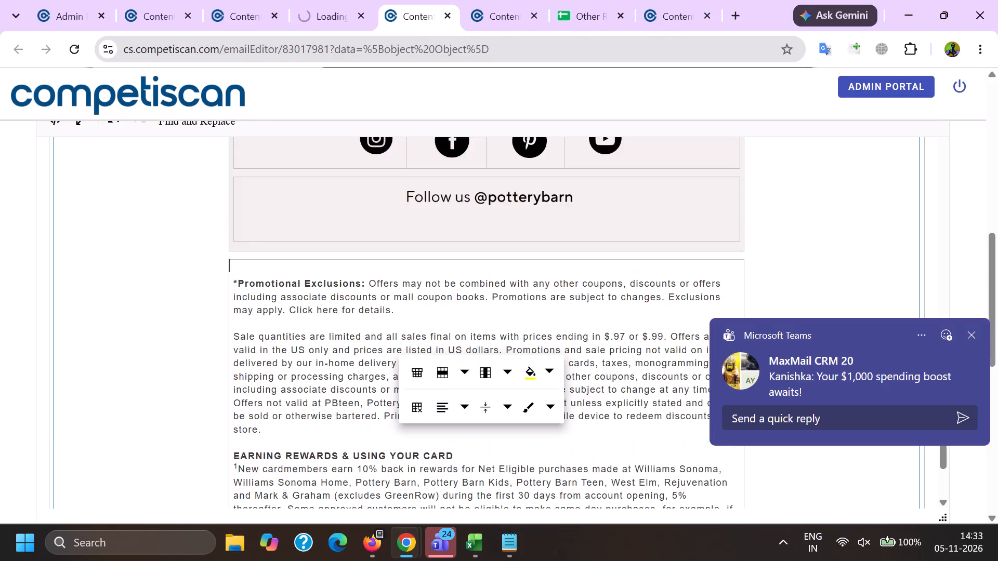
scroll(188, 313, down, 5)
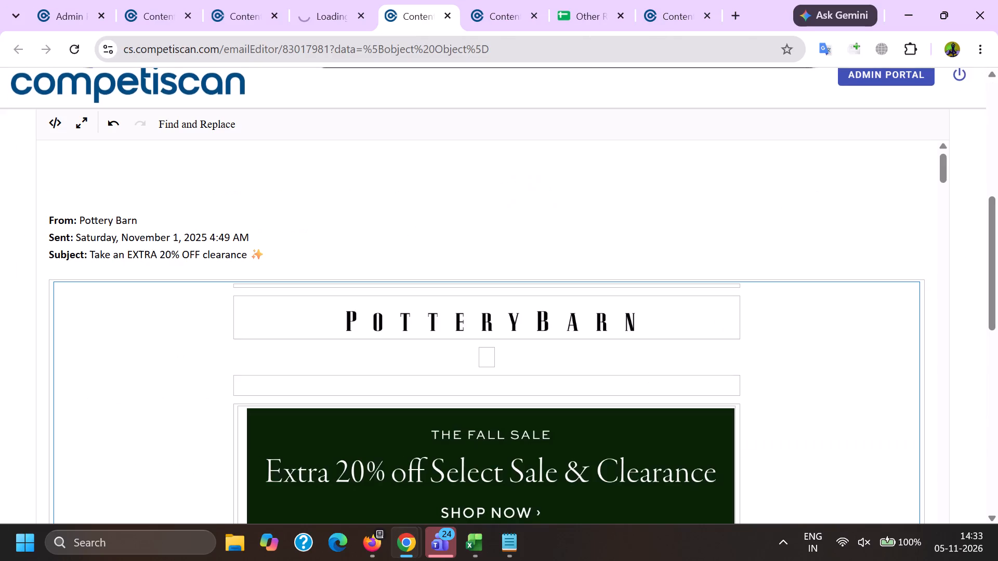
double_click(100, 225)
shift+click(123, 224)
key(ctrl+c)
key(alt+Tab)
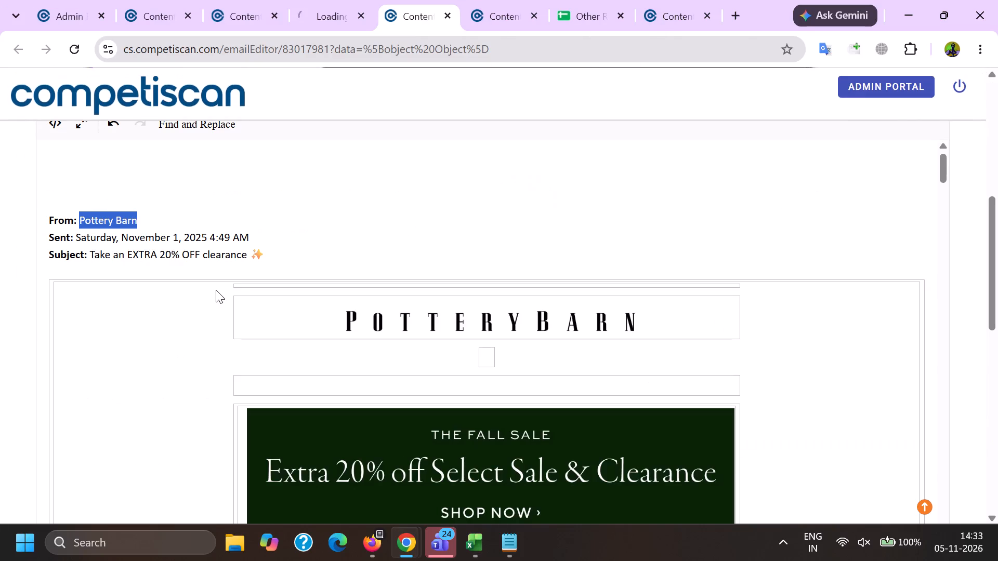
In the product form of 83017981, add Pottery Barn as company with its product image and search Pottery Barn as affinity.
scroll(345, 187, down, 6)
click(299, 168)
click(291, 135)
key(ctrl+v)
click(343, 289)
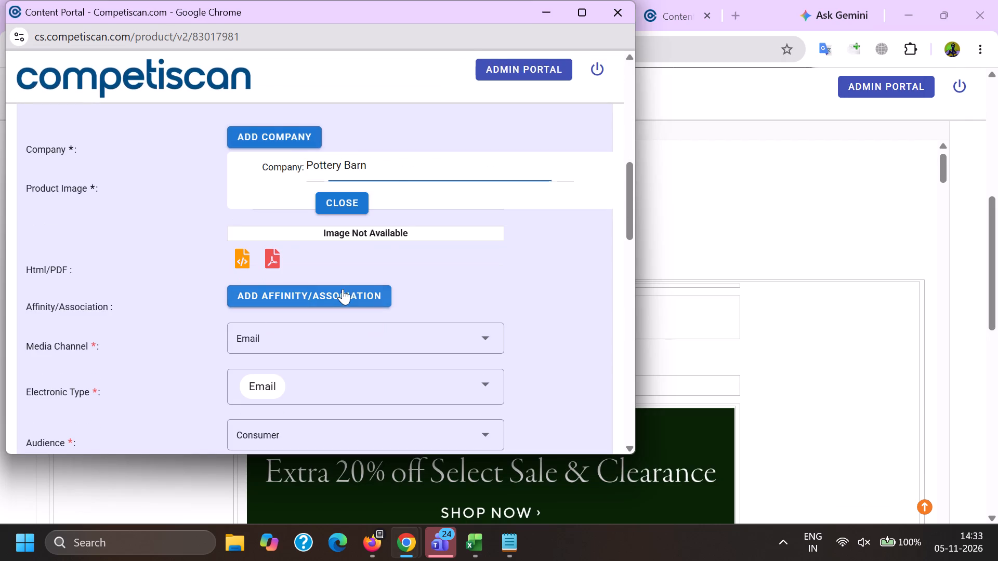
click(400, 319)
key(ctrl+v)
scroll(343, 376, up, 2)
click(344, 358)
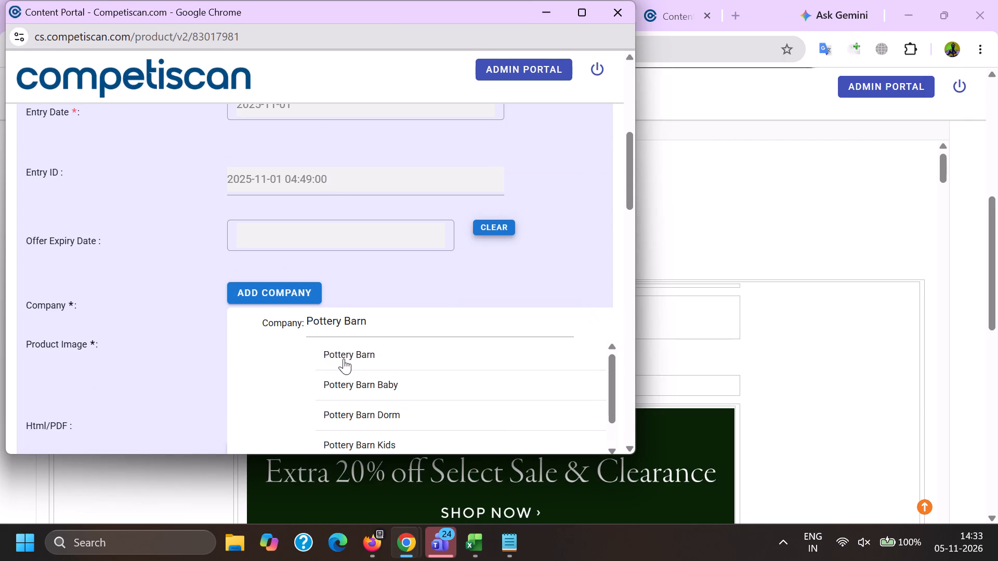
click(284, 331)
Add Capital One as the second company and choose Pottery Barn (Retail) as the affinity/association.
click(281, 298)
key(c)
key(a)
text(pi)
key(t)
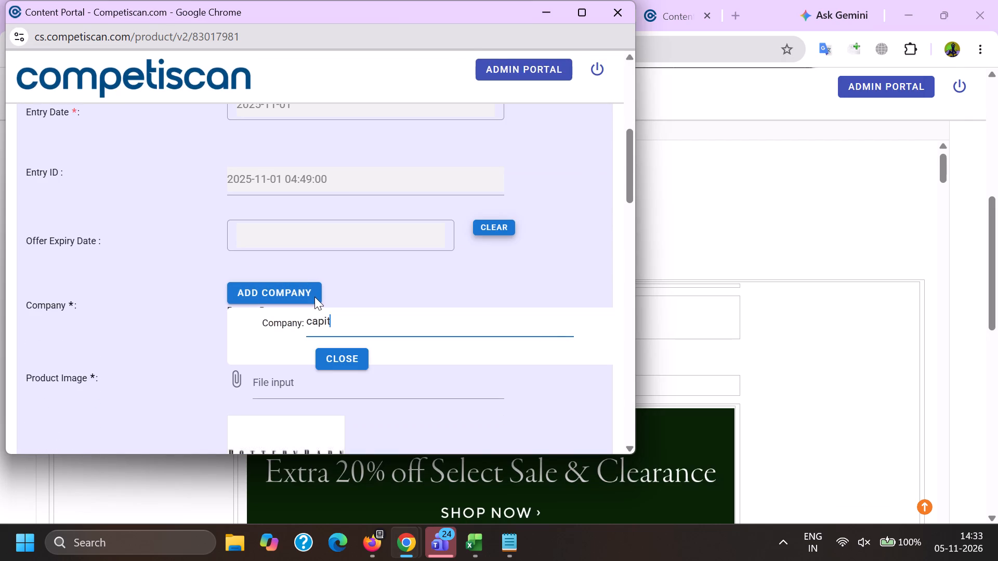
key(a)
key(l)
key(space)
key(o)
key(n)
key(e)
scroll(311, 299, down, 3)
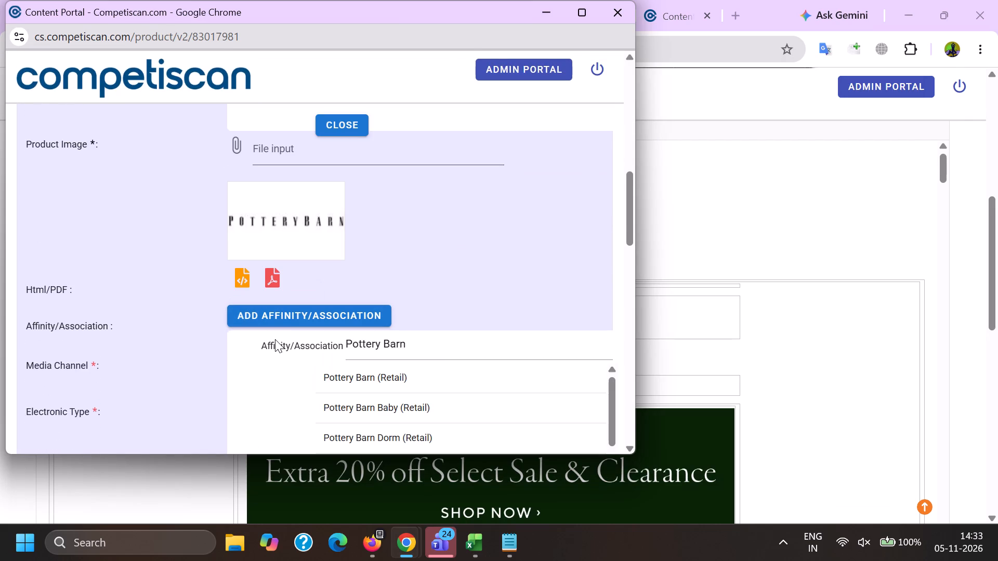
click(363, 388)
scroll(359, 386, up, 3)
click(343, 357)
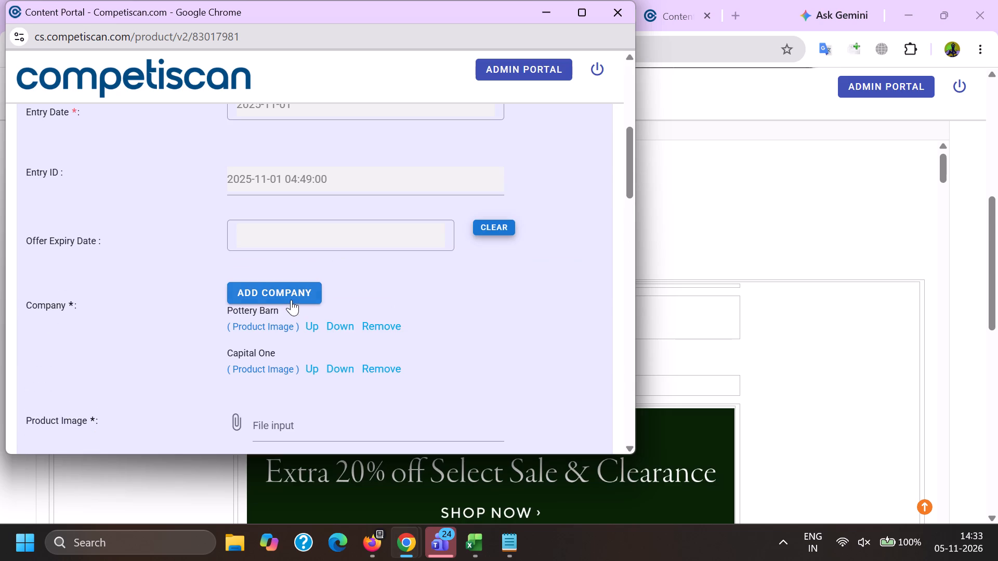
Add Affirm as another company.
click(291, 298)
key(a)
text(ff)
key(i)
text(rm)
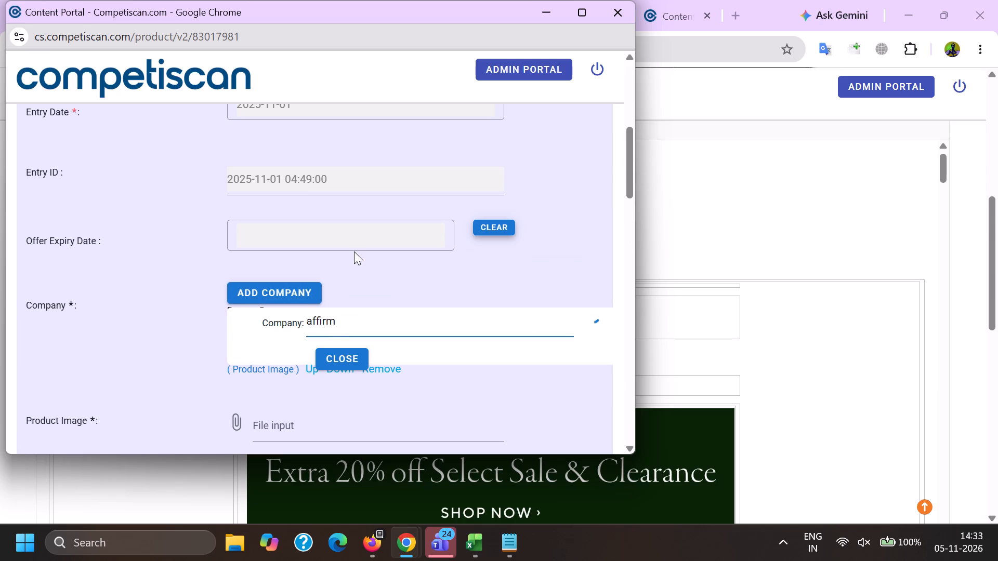
scroll(369, 178, down, 1)
click(350, 286)
Set the product's Sector to Retail and its Category to Home.
scroll(336, 233, down, 4)
scroll(317, 313, down, 2)
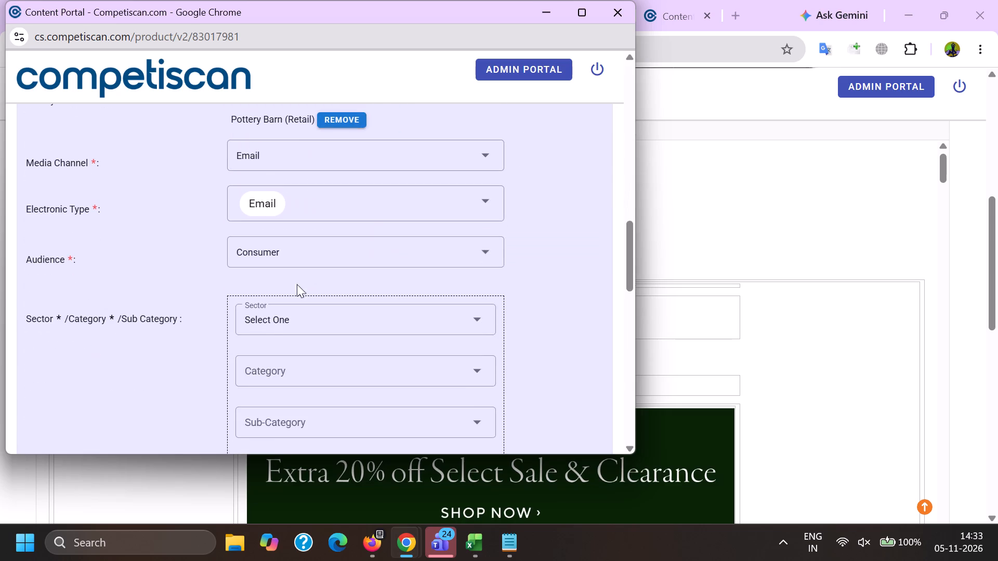
click(268, 324)
scroll(269, 318, down, 6)
click(273, 296)
drag(170, 331, 182, 325)
scroll(260, 225, down, 3)
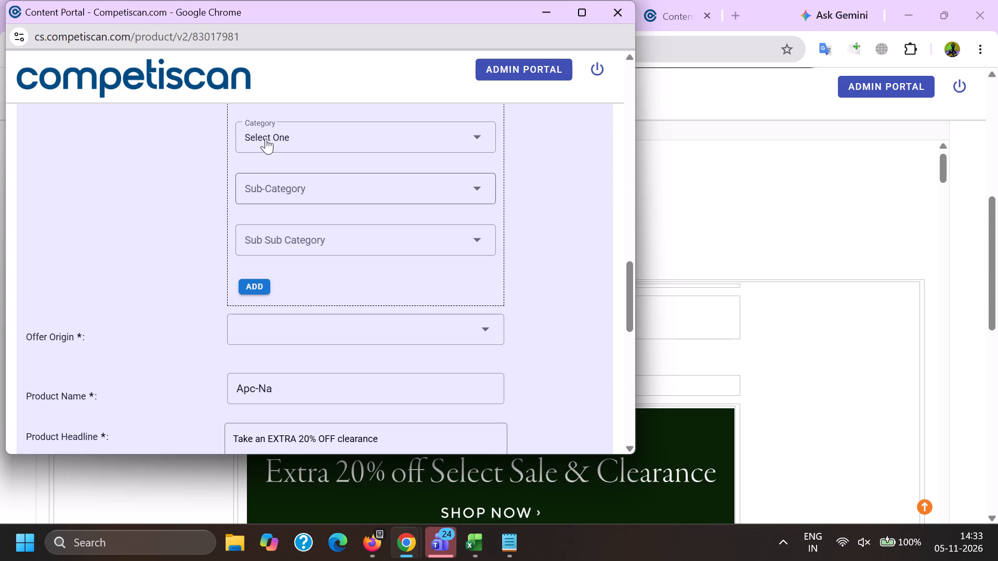
click(266, 137)
scroll(266, 137, down, 7)
click(272, 158)
drag(231, 173, 237, 177)
Set the Sub Category to Home Decor and Sub Sub Category to Bedding-Sheets & Pillowcases, and add the classification.
click(290, 189)
scroll(289, 284, down, 3)
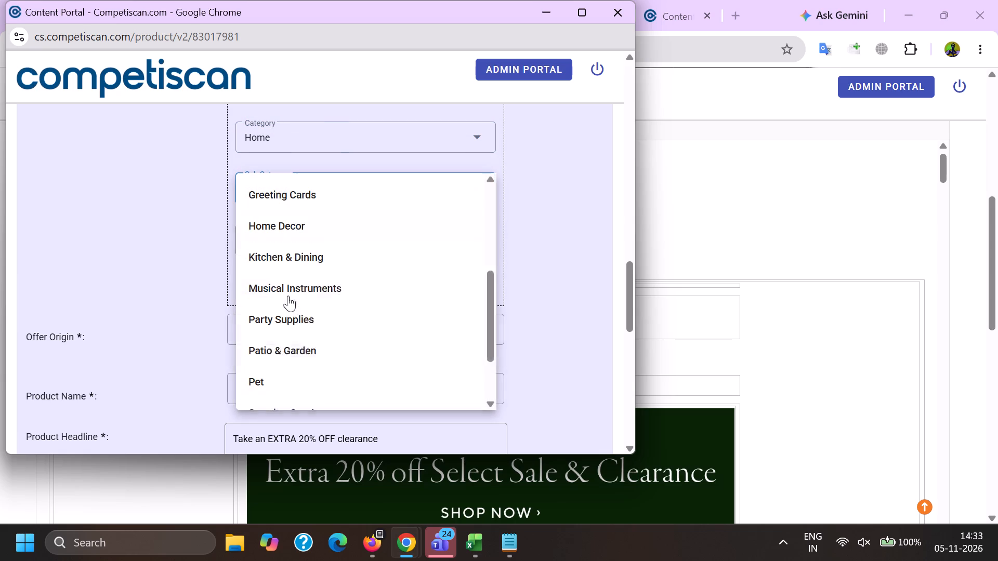
click(308, 245)
click(279, 192)
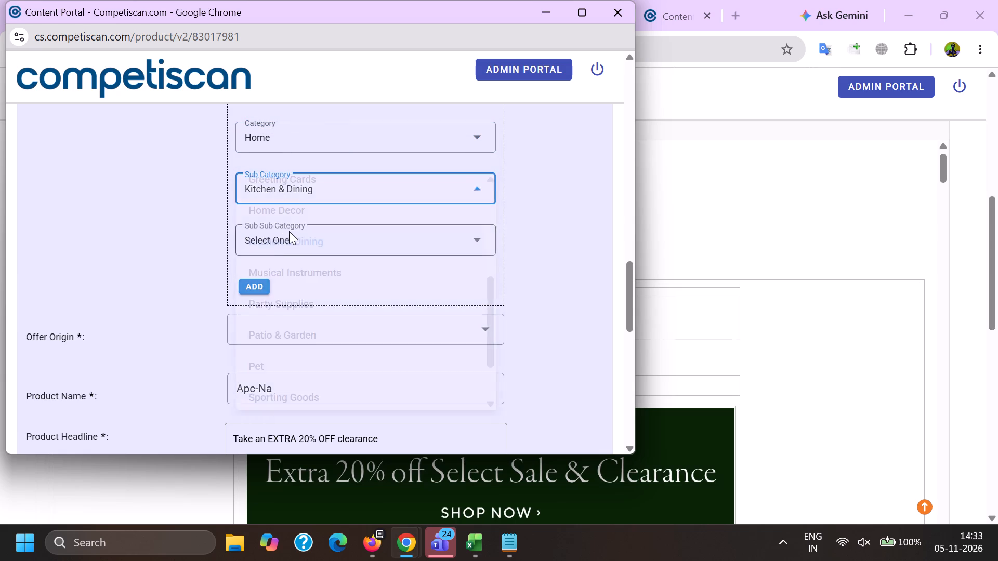
click(290, 206)
drag(201, 226, 223, 229)
click(298, 246)
scroll(299, 187, down, 1)
click(317, 242)
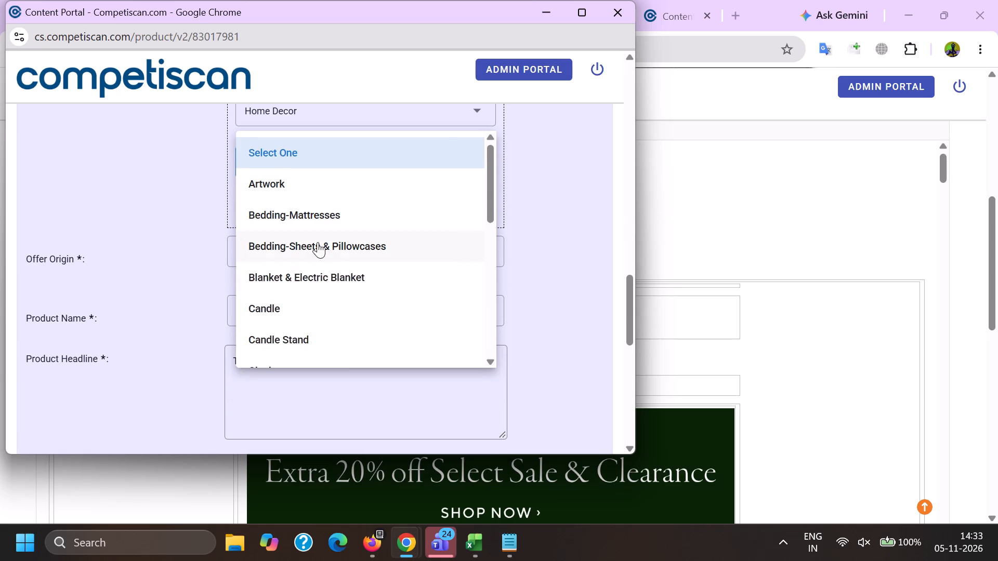
drag(182, 246, 189, 245)
click(257, 211)
For a second classification, set the Sector to Credit Cards and the Category to Payment Cards.
scroll(261, 331, up, 3)
click(266, 281)
scroll(247, 377, up, 6)
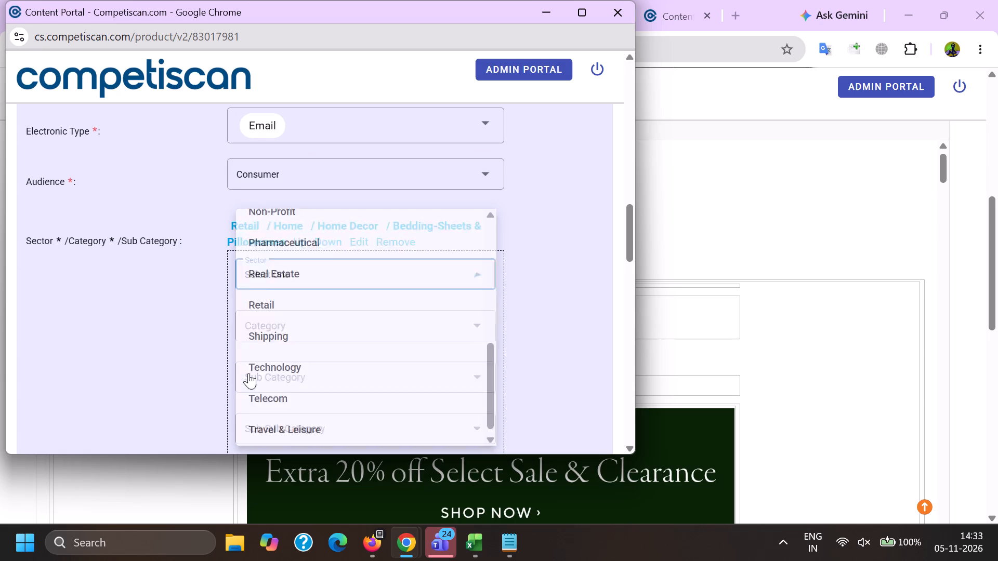
scroll(248, 373, up, 1)
click(271, 346)
drag(149, 348, 183, 342)
click(277, 329)
click(275, 379)
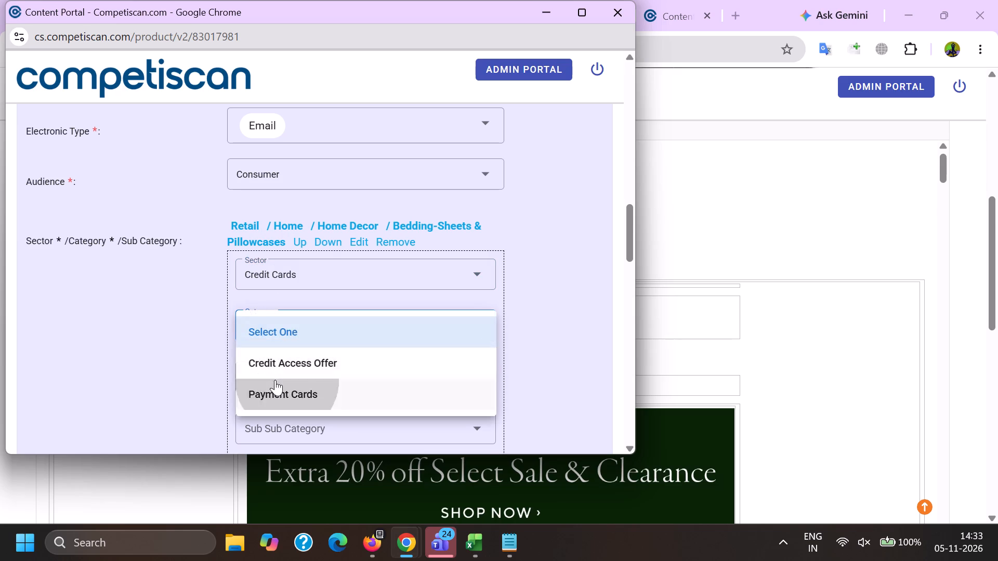
Set the second classification's Sub Category to Credit Cards and add the classification to the product.
click(278, 371)
scroll(302, 245, down, 2)
click(296, 382)
drag(239, 354, 245, 354)
click(267, 316)
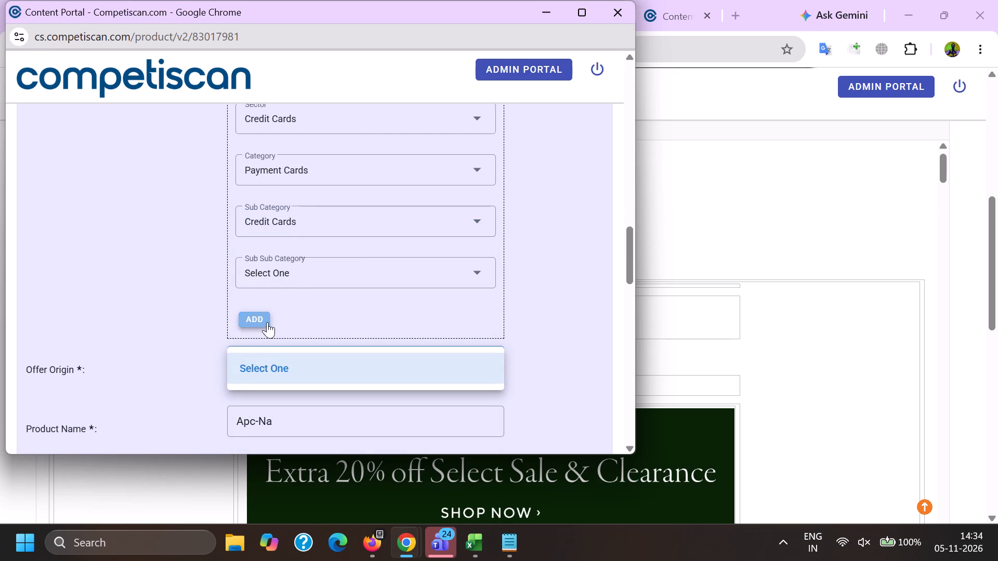
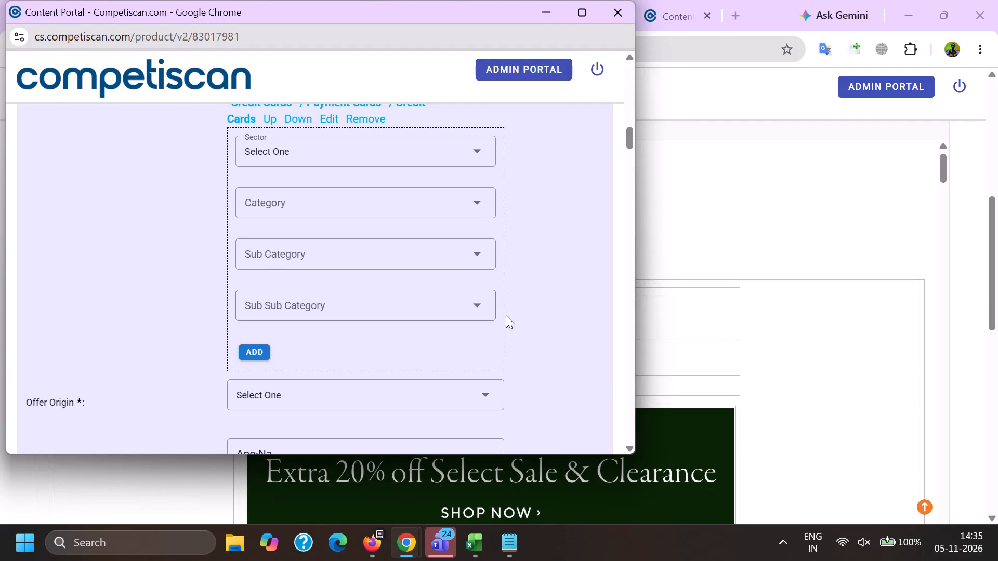
Add a third classification with Sector Mortgage & Loan, Category Unsecured and Sub Category Point of Sale Financing/BNPL.
scroll(229, 295, up, 2)
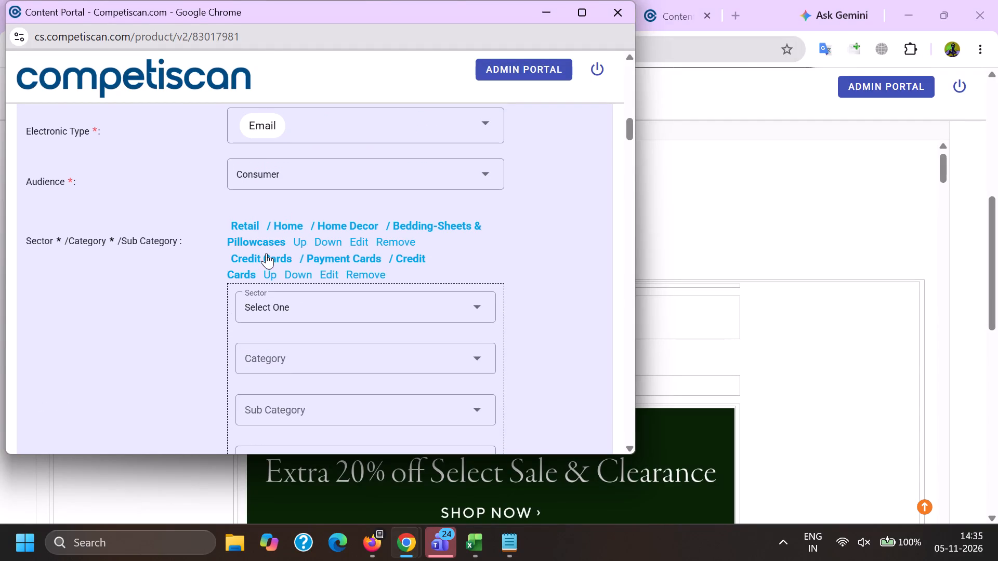
click(274, 321)
scroll(274, 315, down, 3)
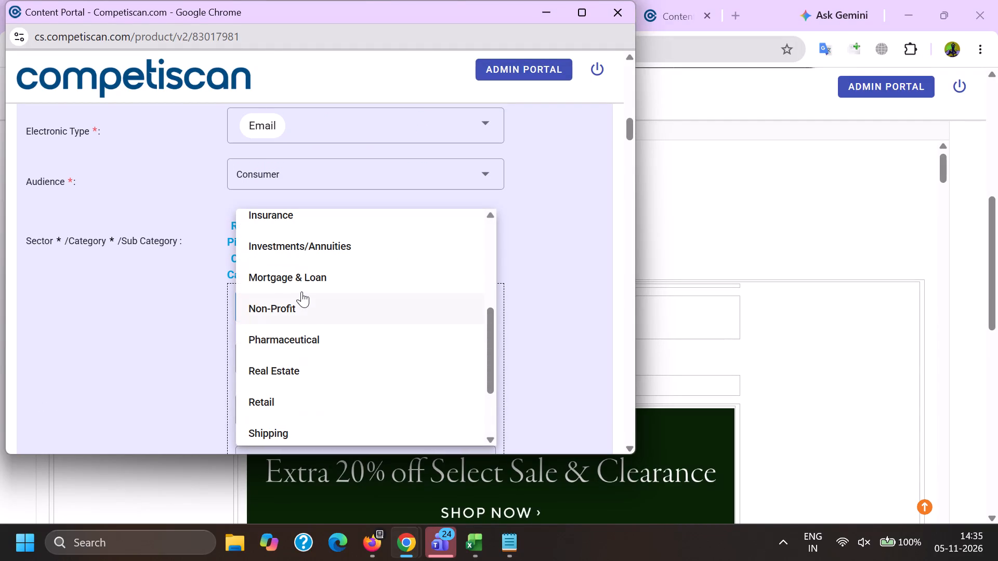
click(301, 288)
scroll(249, 231, down, 1)
click(266, 280)
scroll(276, 195, down, 1)
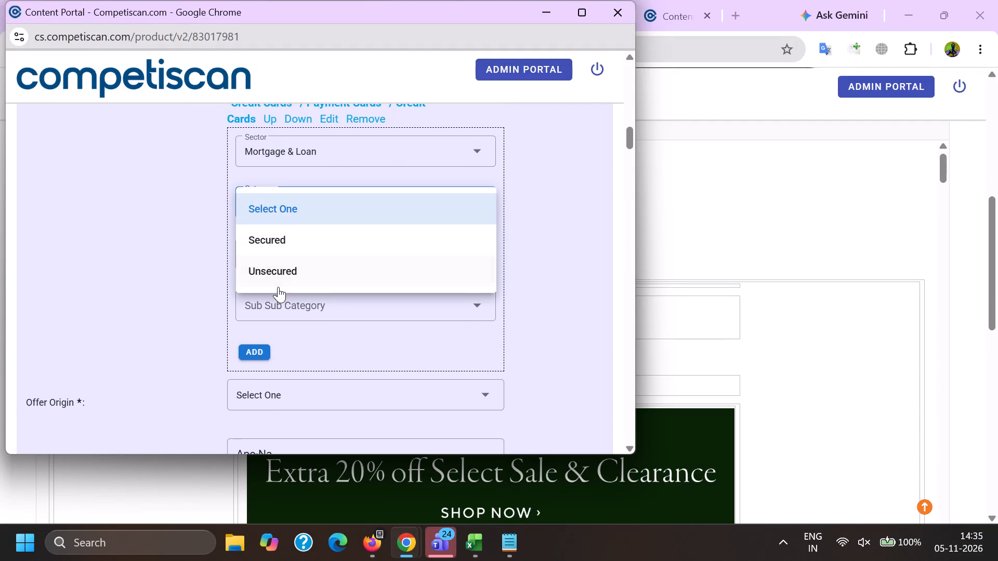
double_click(283, 263)
scroll(275, 206, down, 8)
click(291, 347)
drag(159, 303, 159, 302)
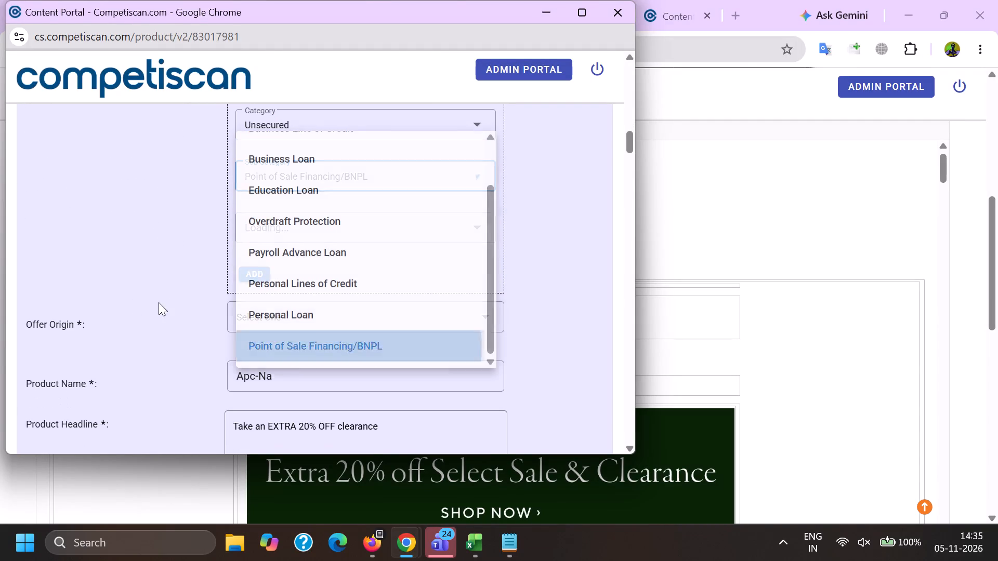
drag(159, 302, 166, 301)
click(258, 266)
Set the Offer Origin to Provider/Bank.
scroll(269, 225, down, 1)
click(268, 251)
click(267, 271)
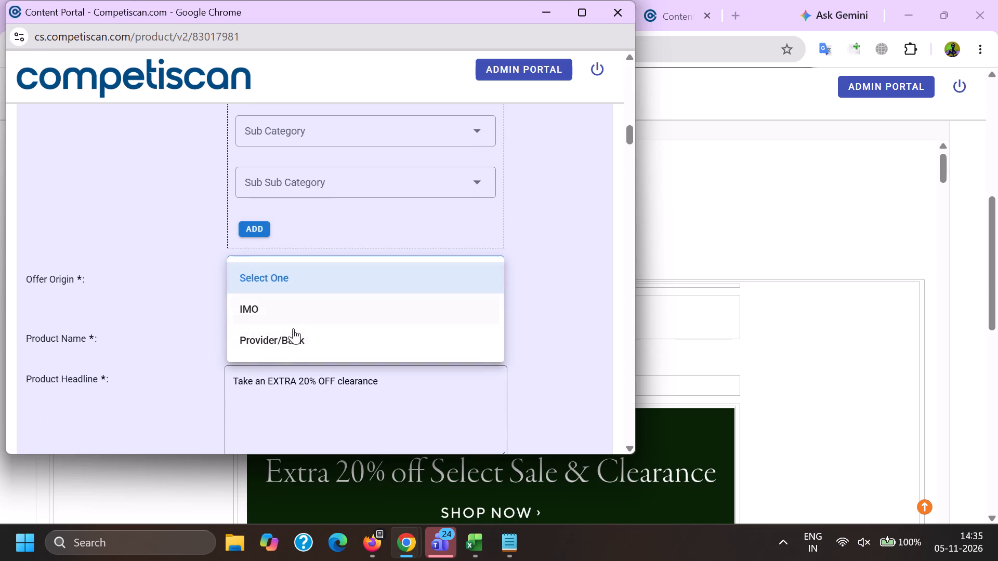
click(295, 343)
Move the Retail classification down so Credit Cards comes first in the list.
scroll(366, 337, up, 4)
click(320, 238)
Look up Pottery Barn in the Product Name and choose Pottery Barn Key Rewards Visa Credit Card.
scroll(327, 228, down, 4)
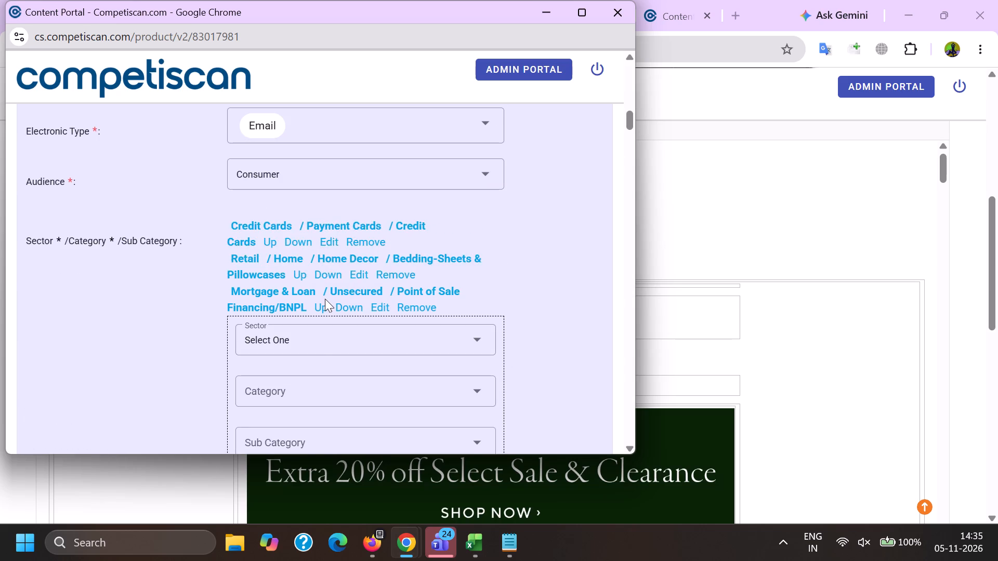
click(281, 326)
key(ctrl+v)
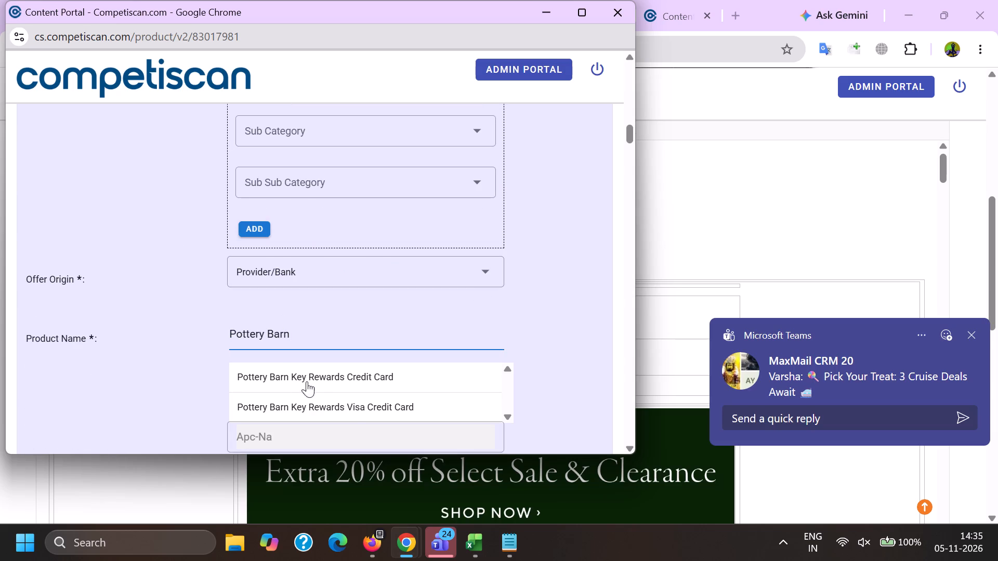
click(318, 396)
Move the Credit Cards classification back below the Retail one.
scroll(317, 398, up, 4)
click(301, 243)
Replace the Product Headline with the subject text copied from the email, ending with a period: "Take an EXTRA 20% OFF clearance.".
scroll(302, 229, down, 4)
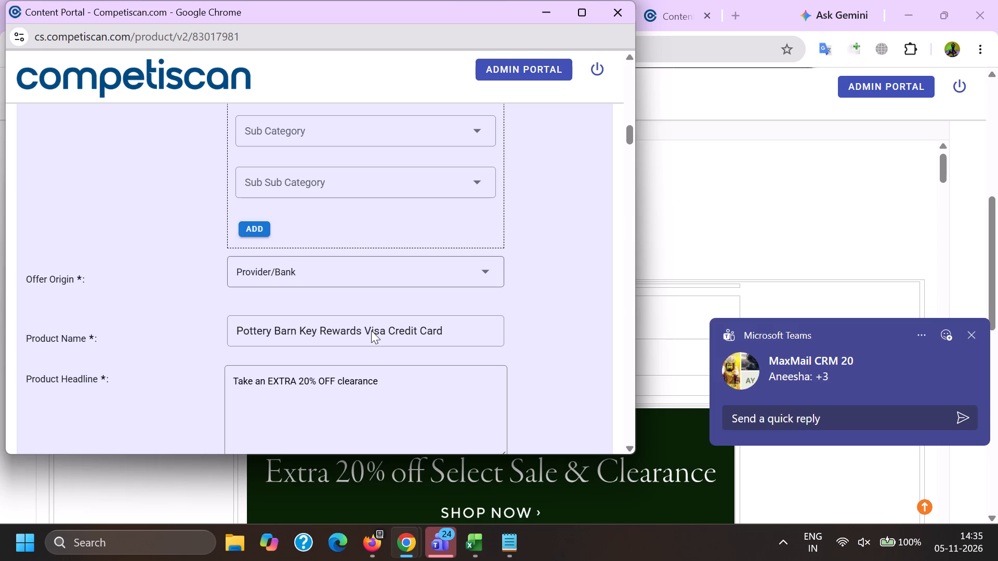
scroll(279, 240, down, 1)
drag(429, 306, 1, 258)
key(BackSpace)
key(alt+Tab)
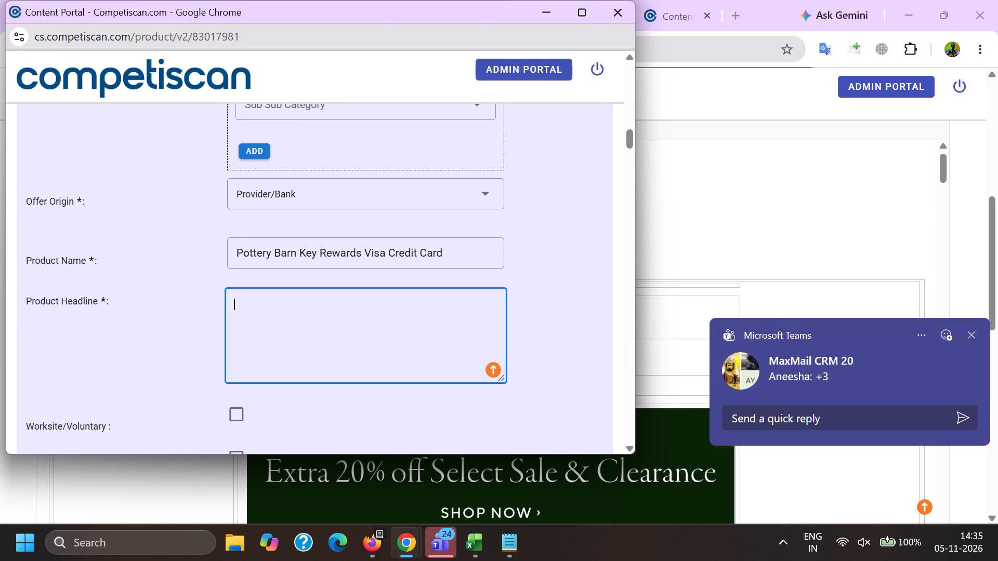
double_click(104, 256)
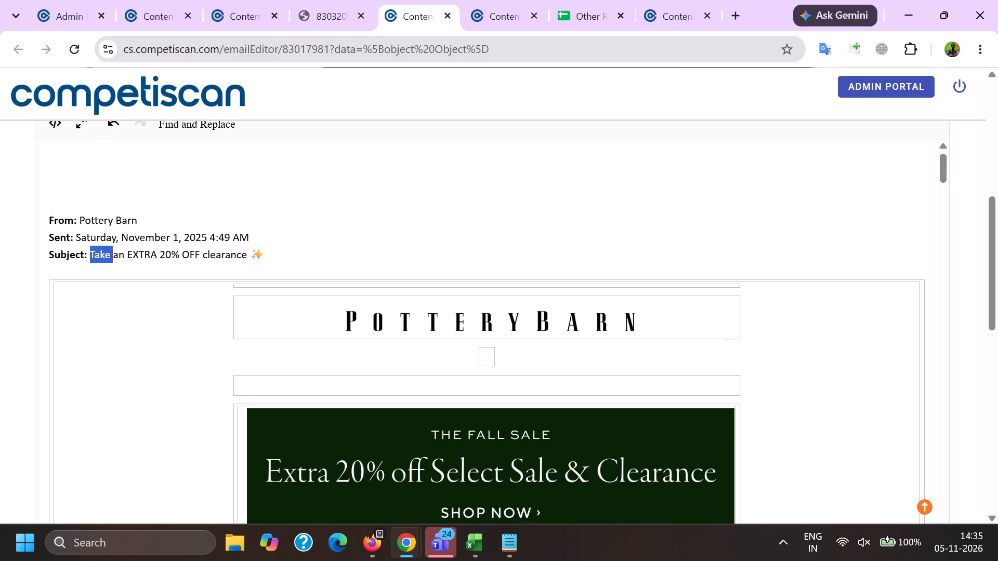
shift+click(215, 253)
key(ctrl+c)
key(alt+Tab)
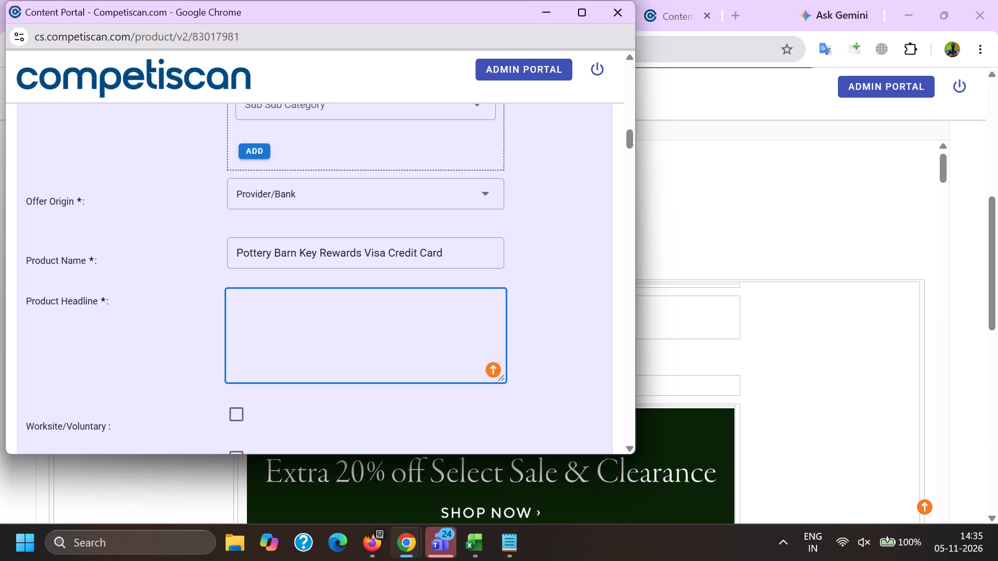
click(364, 353)
key(ctrl+v)
key(period)
key(space)
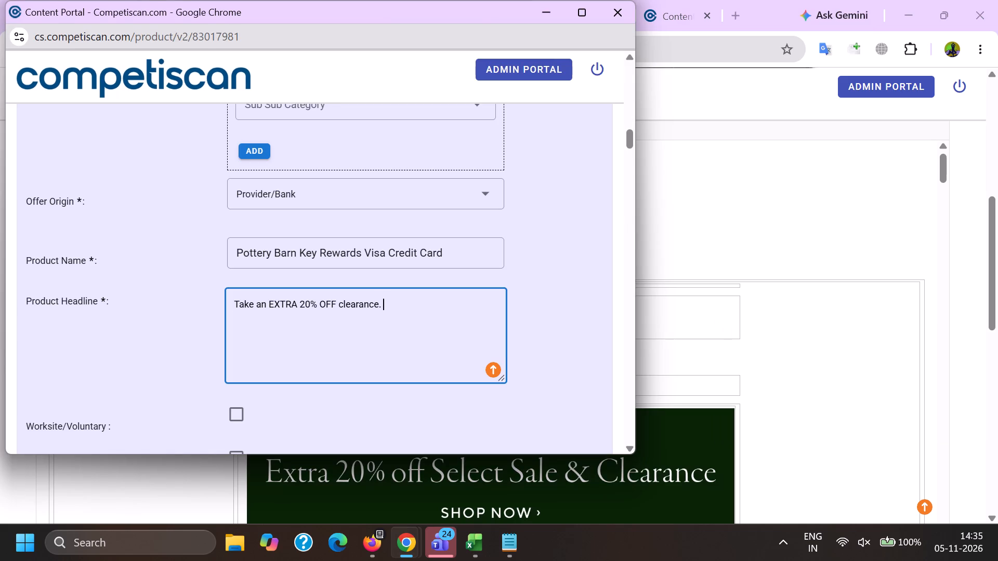
Append "Earn 10% back in rewards" to the Product Headline, copied from the headline of the other Pottery Barn product.
key(alt+Tab)
click(688, 0)
scroll(596, 329, up, 9)
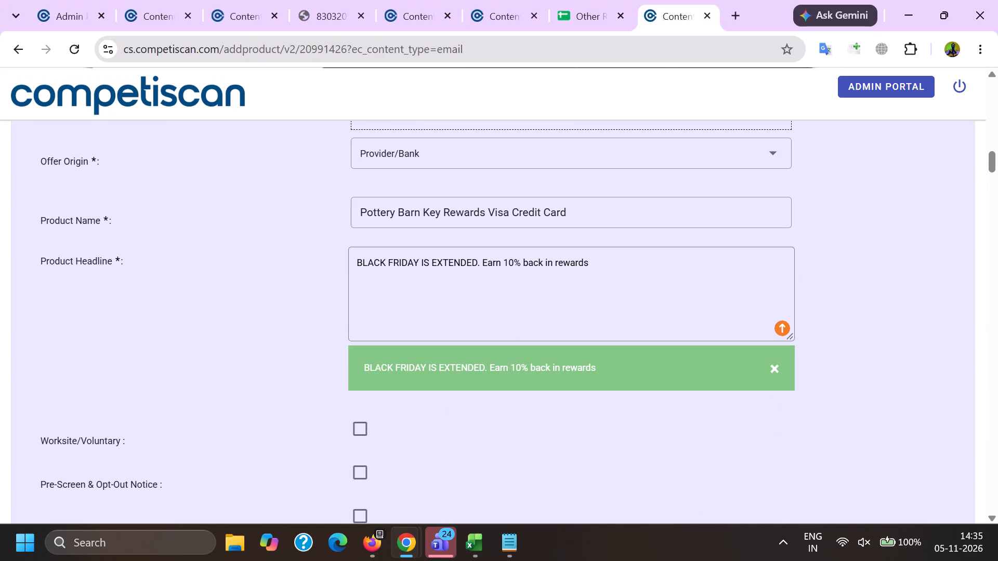
double_click(500, 265)
double_click(496, 264)
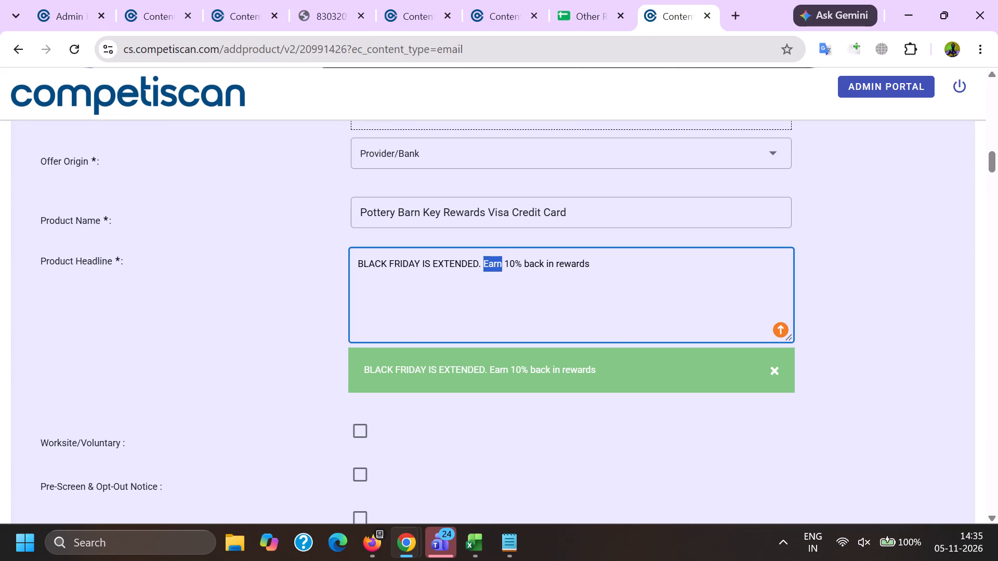
shift+click(580, 271)
key(ctrl+c)
key(alt+Tab)
key(ctrl+v)
Set the Response Mechanism to URL/Website and the Mailing Type to Acquisition.
scroll(344, 291, down, 4)
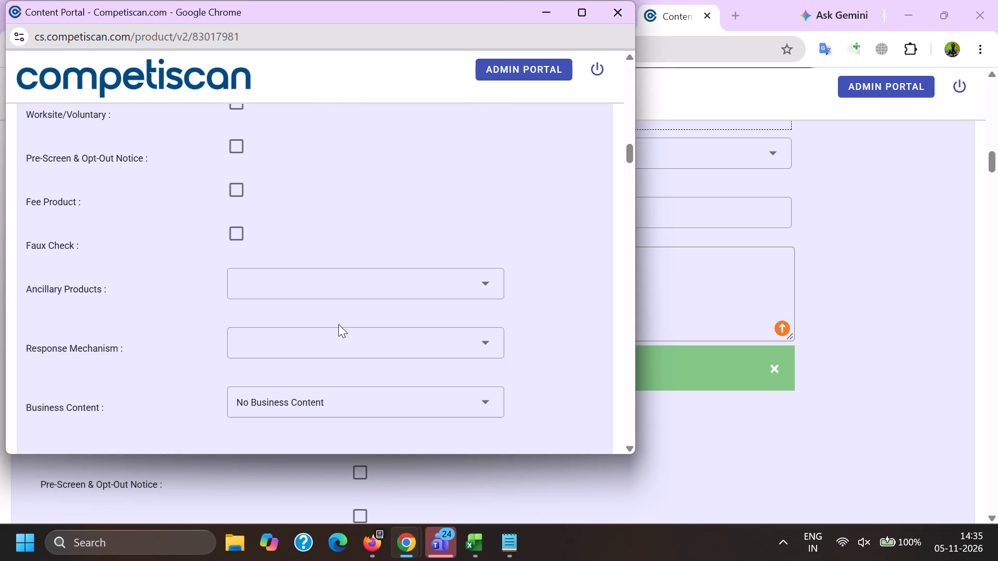
click(311, 332)
scroll(343, 200, down, 9)
click(301, 309)
click(202, 304)
click(264, 311)
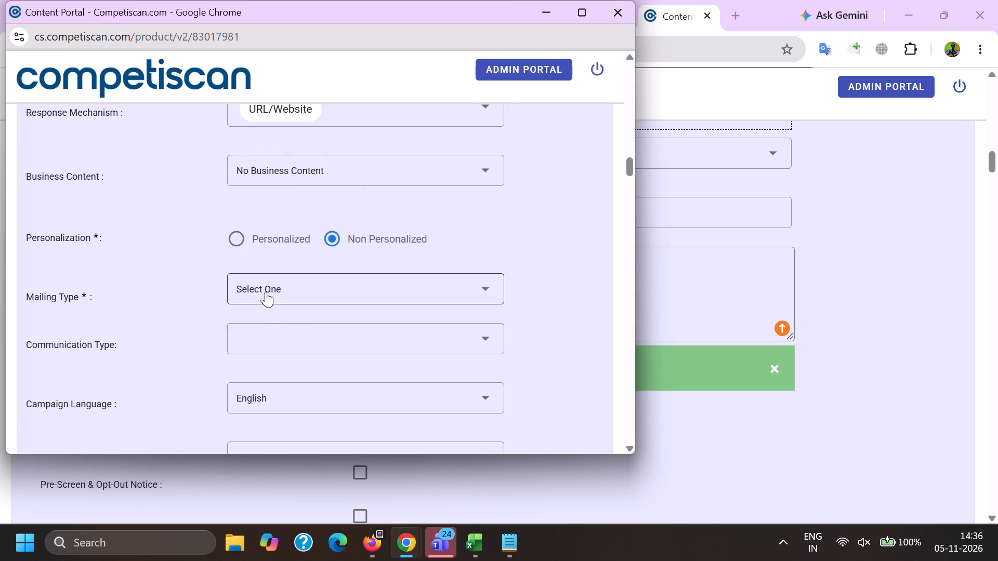
click(266, 291)
click(278, 264)
drag(189, 294, 198, 305)
Choose Bonuses/Contests/Incentives, Co-Brand and Mobile Application as the Communication Type.
click(301, 345)
scroll(312, 232, down, 2)
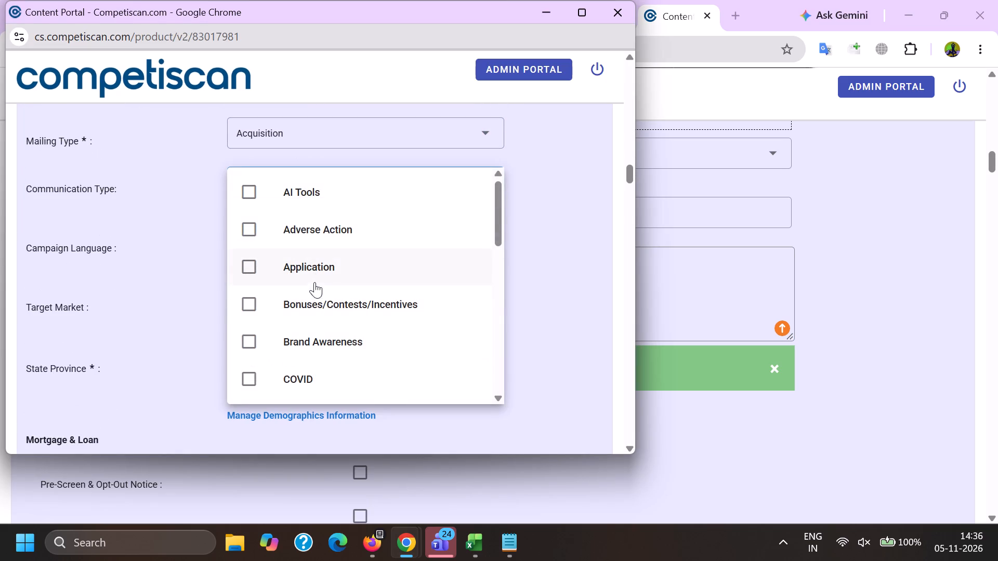
click(305, 291)
scroll(305, 291, down, 4)
click(309, 373)
scroll(310, 351, down, 11)
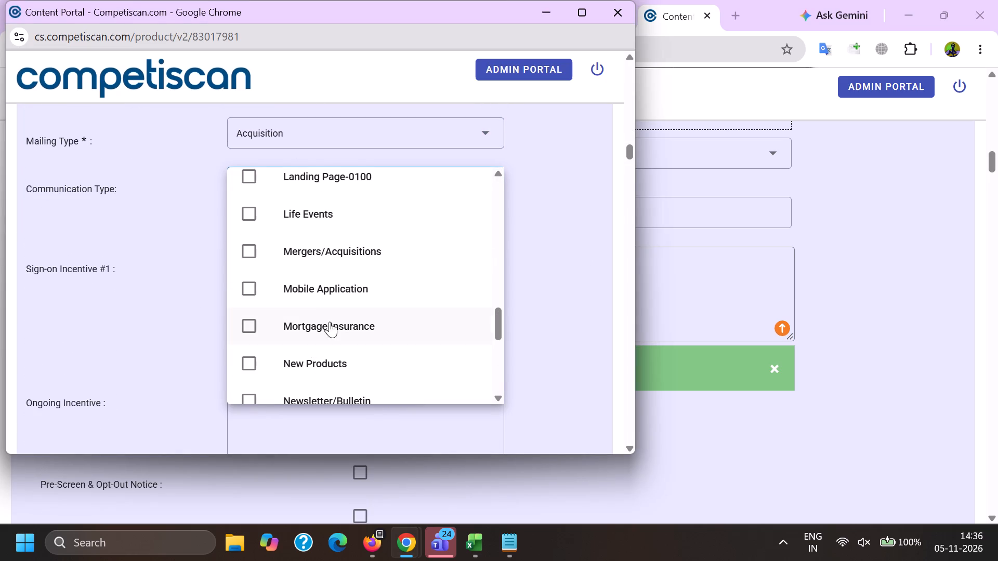
click(330, 290)
drag(129, 300, 134, 303)
Copy "10% back in rewards during the first 30 days from account opening" from the other product into Sign-on Incentive #1.
key(alt+Tab)
scroll(640, 293, down, 9)
drag(728, 296, 221, 272)
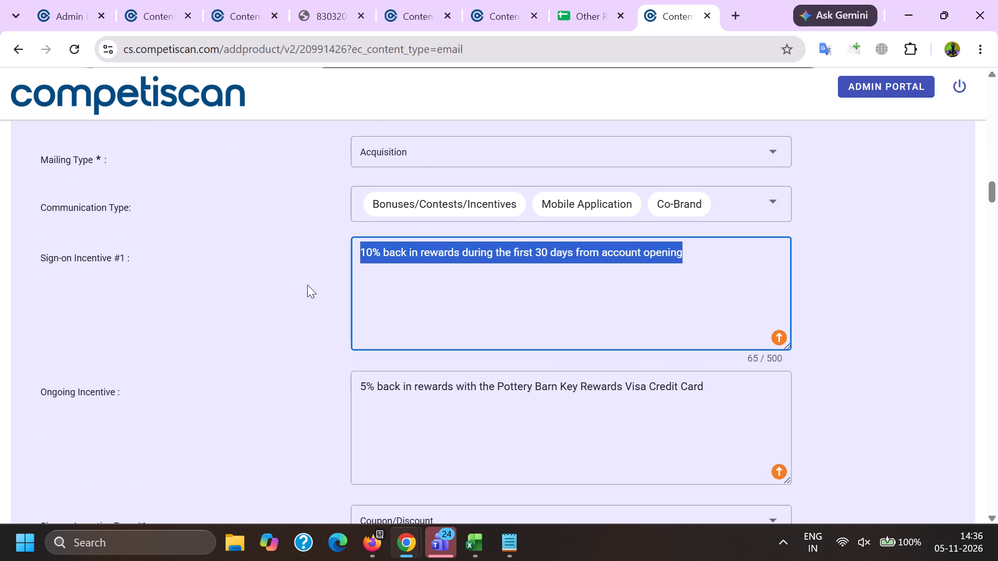
key(ctrl+c)
key(alt+Tab)
click(372, 311)
key(ctrl+v)
Copy "5% back in rewards with the Pottery Barn Key Rewards Visa Credit Card" from the other product into Ongoing Incentive.
click(345, 388)
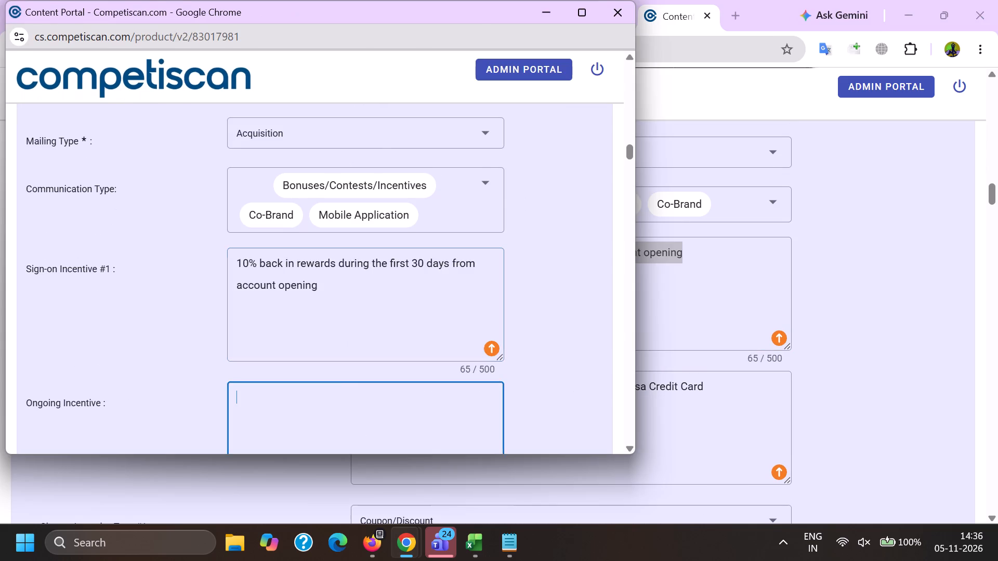
key(alt+Tab)
drag(717, 390, 256, 356)
key(ctrl+c)
key(alt+Tab)
key(ctrl+v)
key(ctrl+b)
Set Sign-on Incentive Type #1 to Coupon/Discount.
scroll(325, 226, down, 3)
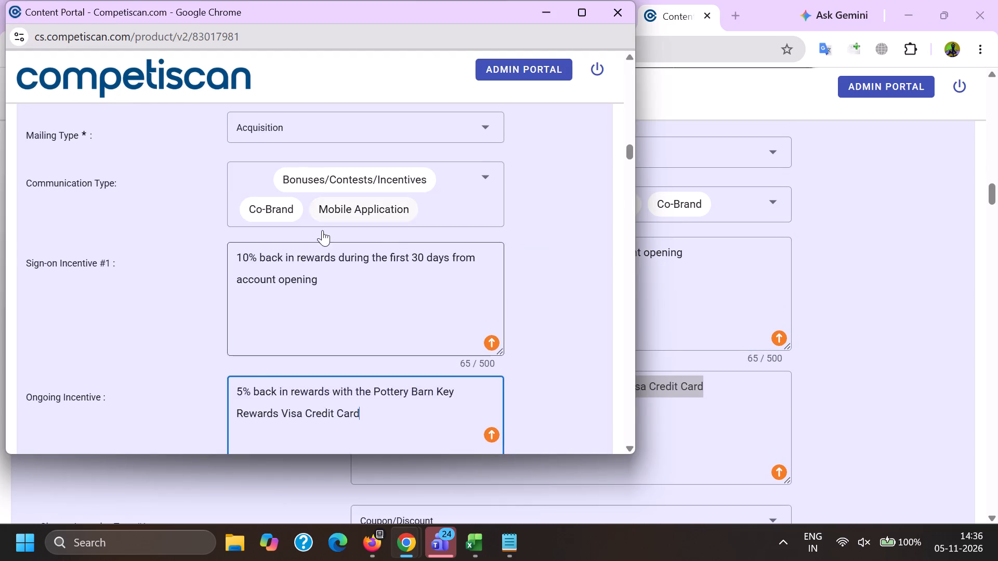
scroll(322, 230, down, 2)
click(271, 154)
scroll(271, 155, down, 5)
click(285, 247)
drag(180, 244, 181, 244)
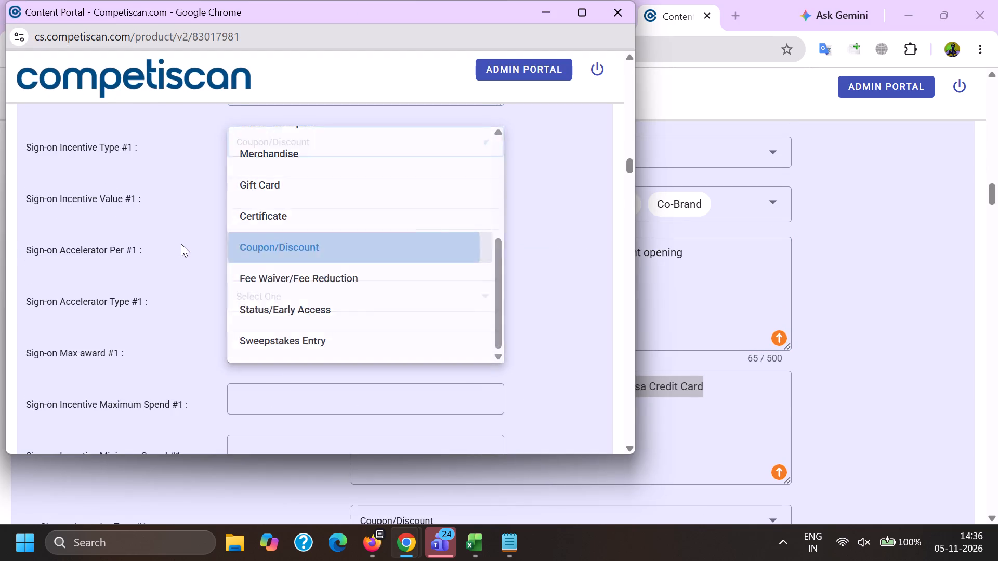
drag(181, 244, 195, 242)
Enter 10.00 for both Sign-on Incentive Value #1 and Sign-on Max award #1.
click(281, 192)
key(1)
text(0.00)
key(Tab)
key(Tab)
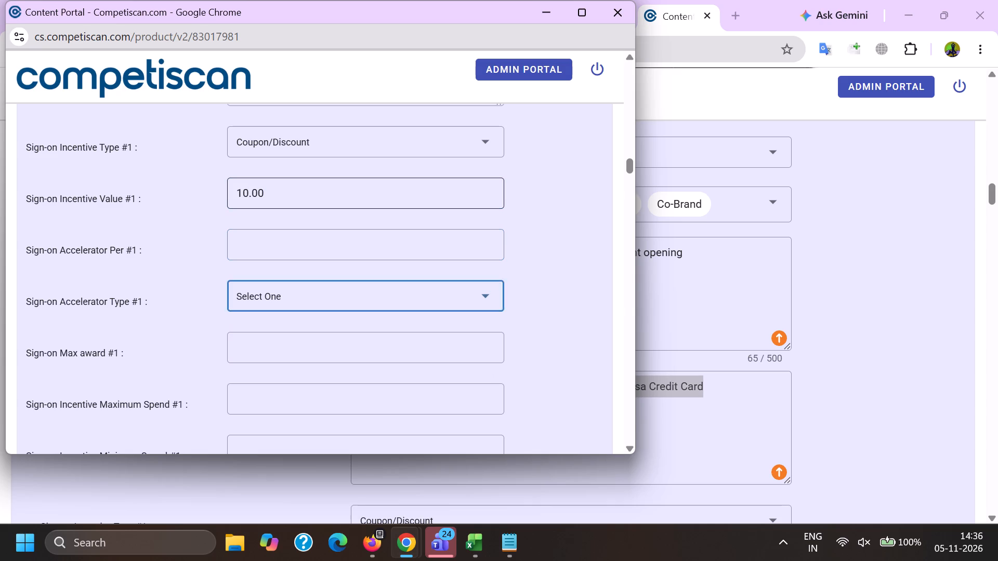
key(Tab)
text(10.00)
Set the Sign-on Incentive Window #1 to 1 month.
key(Tab)
key(Tab)
key(Tab)
key(Tab)
key(1)
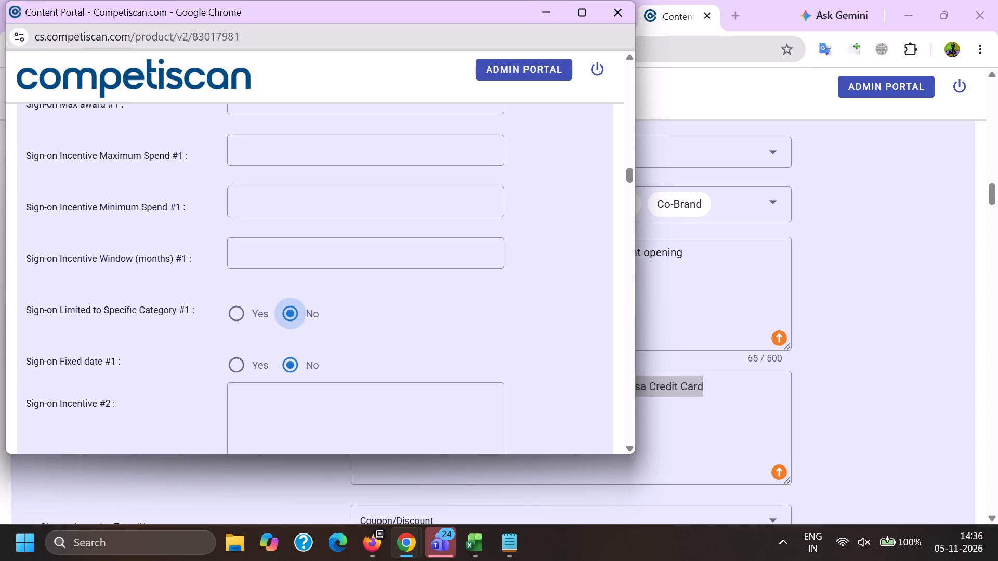
click(246, 250)
key(1)
Choose the Application Type in the Mortgage & Loan section.
scroll(252, 206, down, 1)
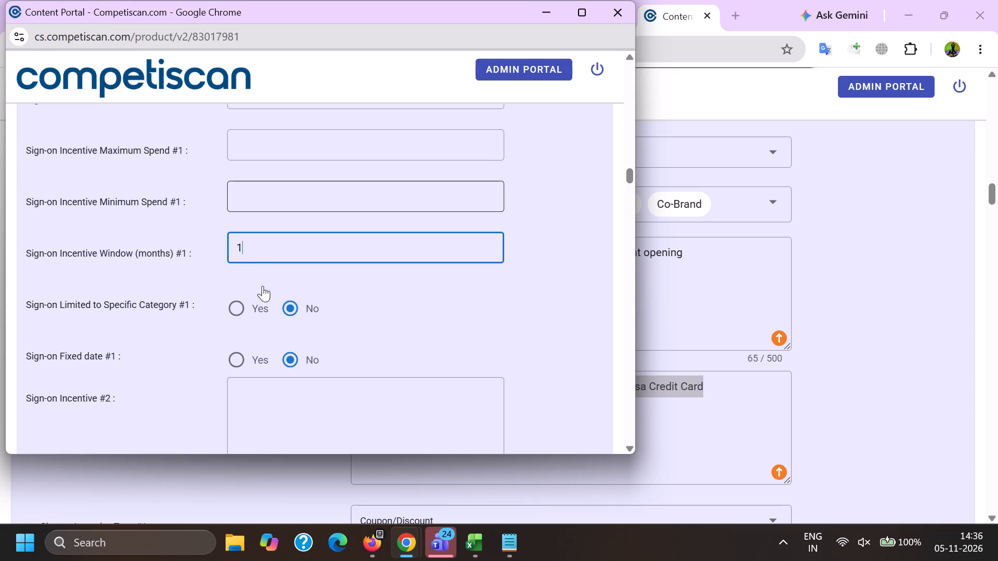
click(243, 274)
click(243, 287)
scroll(255, 257, down, 20)
scroll(255, 257, down, 5)
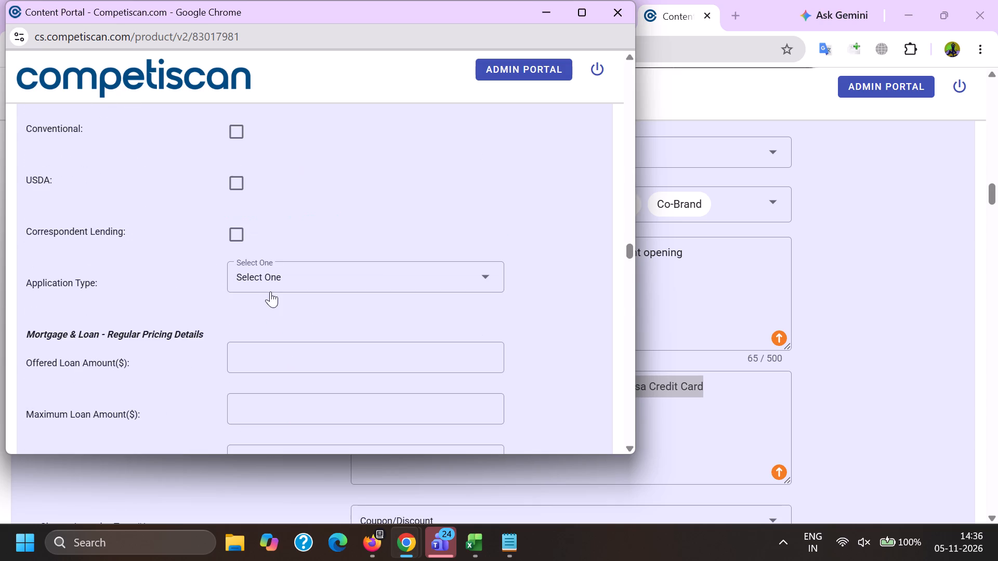
click(264, 274)
scroll(306, 215, down, 1)
click(336, 251)
click(176, 251)
Set the Mortgage & Loan Upper APR to 36 and the Lower APR to 0.
scroll(198, 241, down, 5)
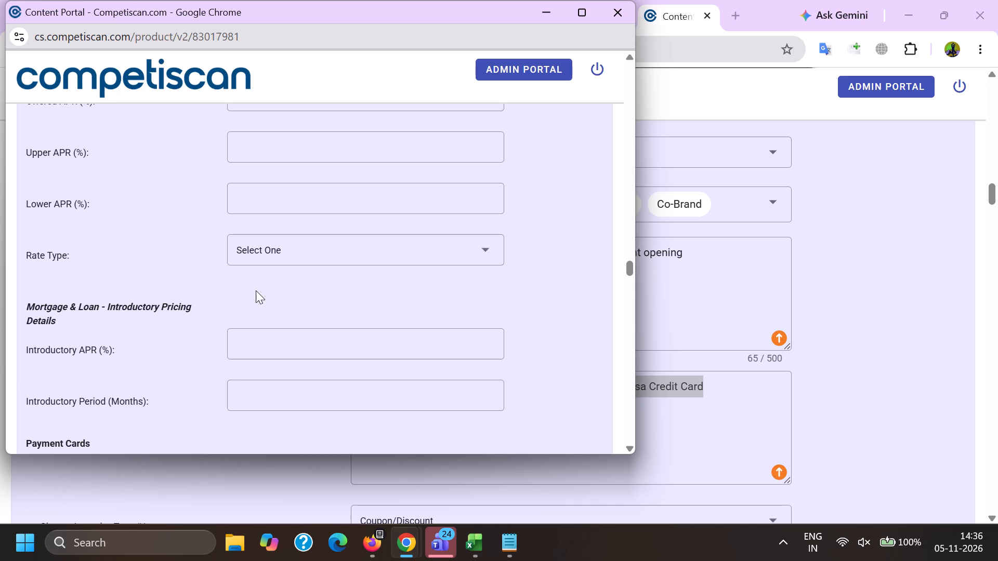
click(255, 154)
text(36)
key(Tab)
key(0)
In the Payment Cards offer details, set the Application Type to Invitation to Apply and the Card Network to Visa.
scroll(255, 157, down, 4)
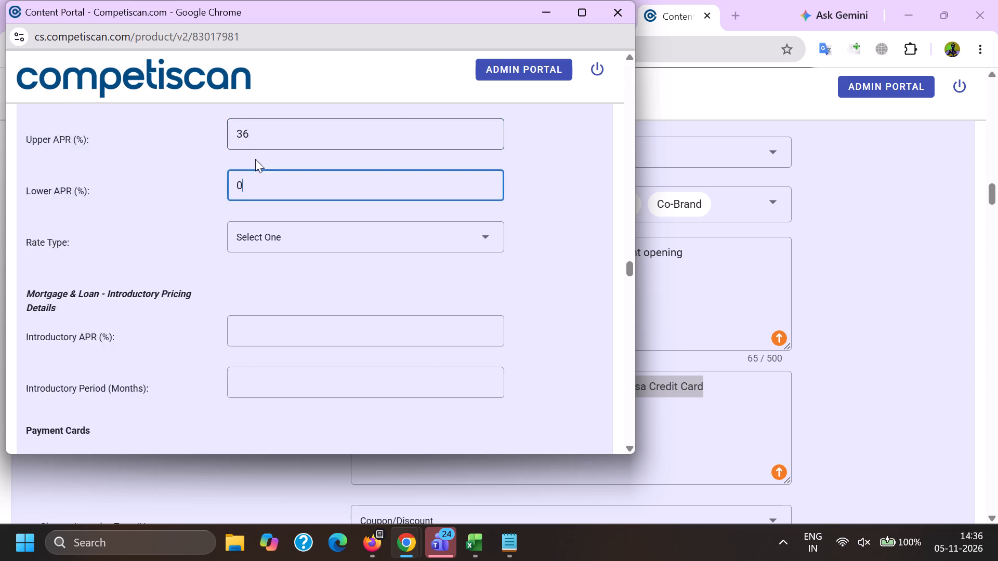
click(262, 189)
click(291, 259)
drag(177, 242, 183, 244)
click(270, 241)
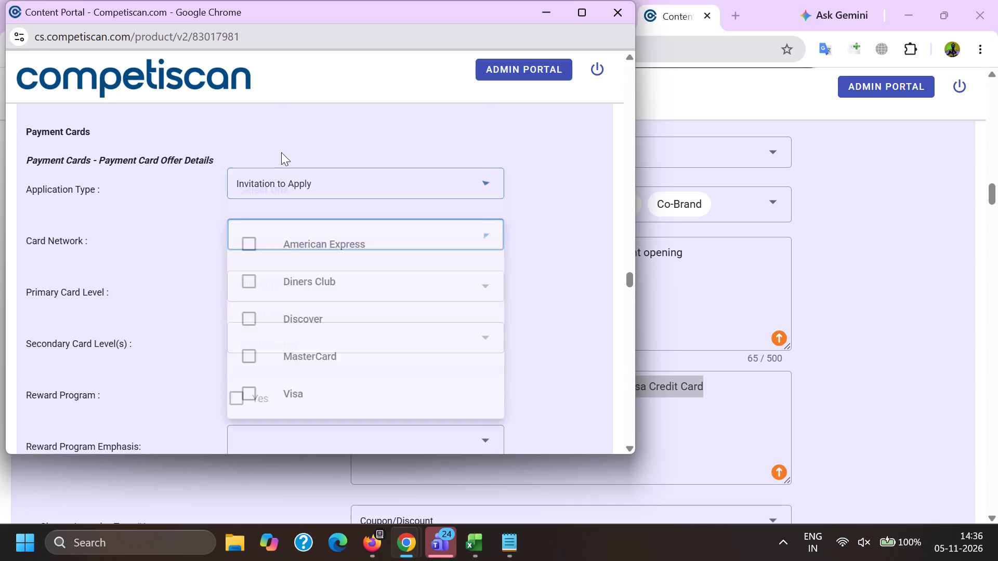
scroll(281, 152, down, 2)
click(300, 248)
click(201, 229)
Set the Primary Card Level to Visa Signature and mark Reward Program as Yes.
scroll(221, 259, up, 2)
click(242, 303)
scroll(286, 204, down, 3)
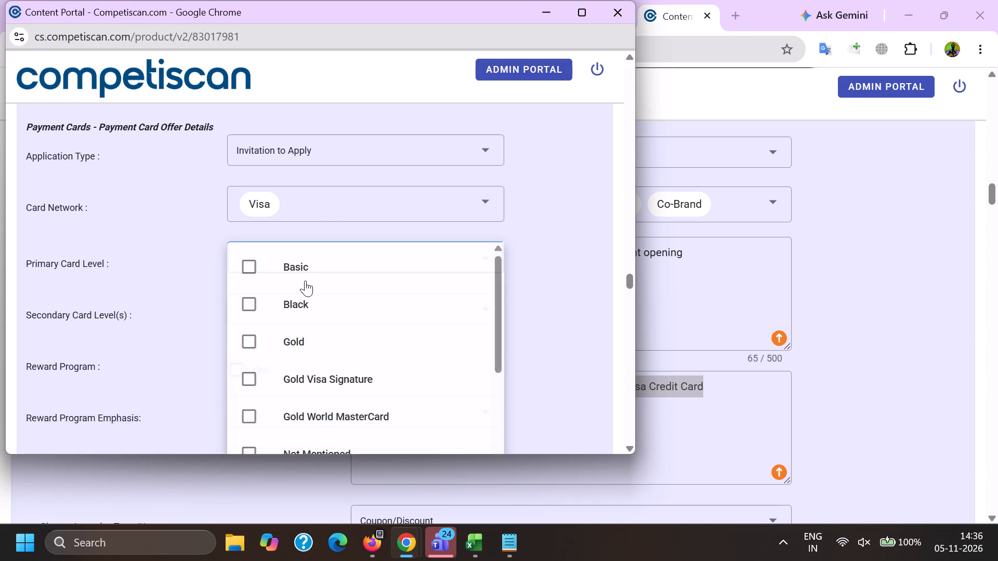
scroll(305, 280, down, 5)
click(305, 302)
drag(162, 275, 167, 275)
click(240, 249)
double_click(193, 281)
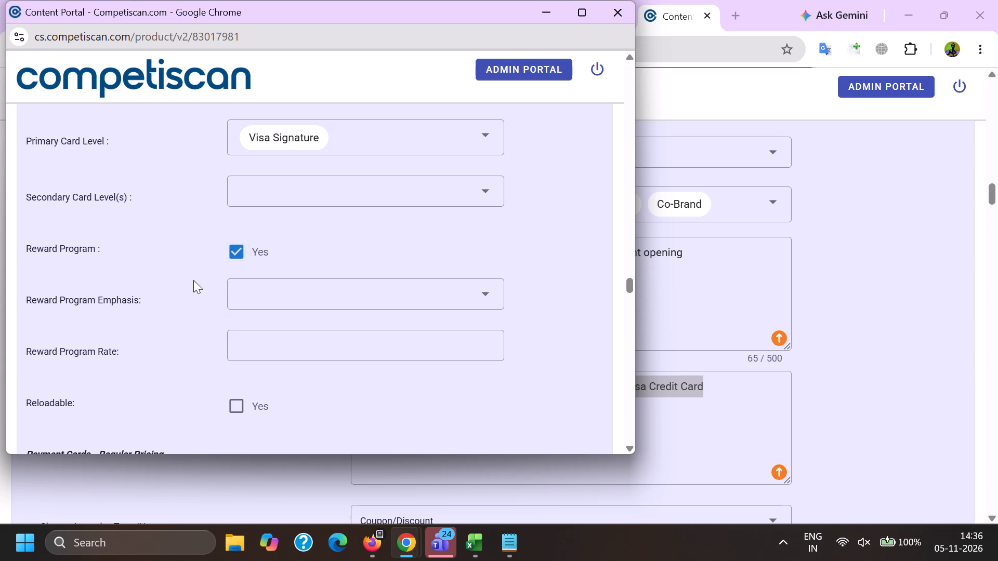
Mark Credit Card Mentioned in the Retail credit section and submit the product form.
key(End)
click(235, 197)
click(268, 432)
Return to the main browser window and close the two finished tabs for email 83032091.
key(alt+Tab)
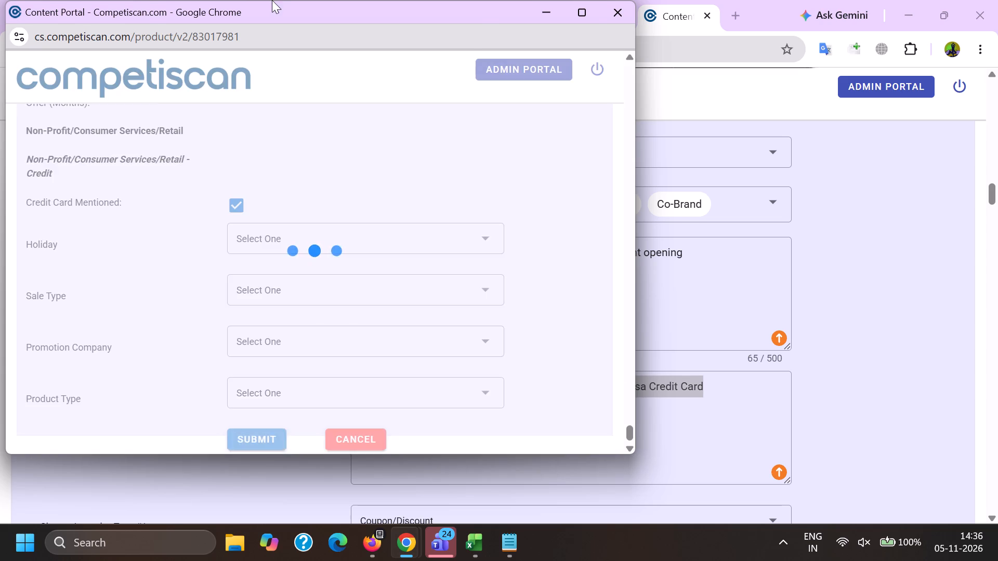
click(256, 0)
click(349, 0)
drag(272, 0, 273, 6)
double_click(279, 14)
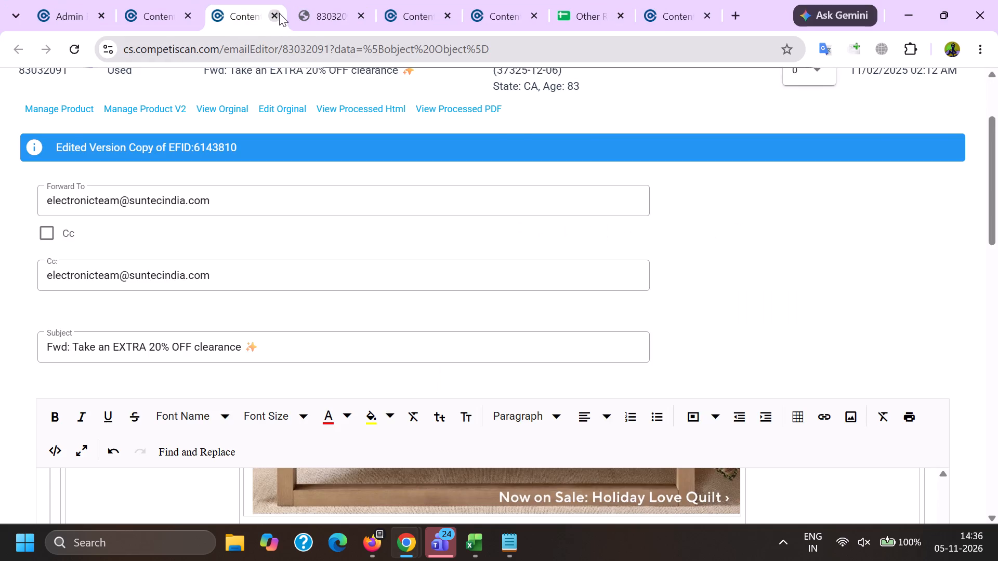
Open the processed PDF of email 83017981.
scroll(326, 227, up, 5)
ctrl+click(445, 231)
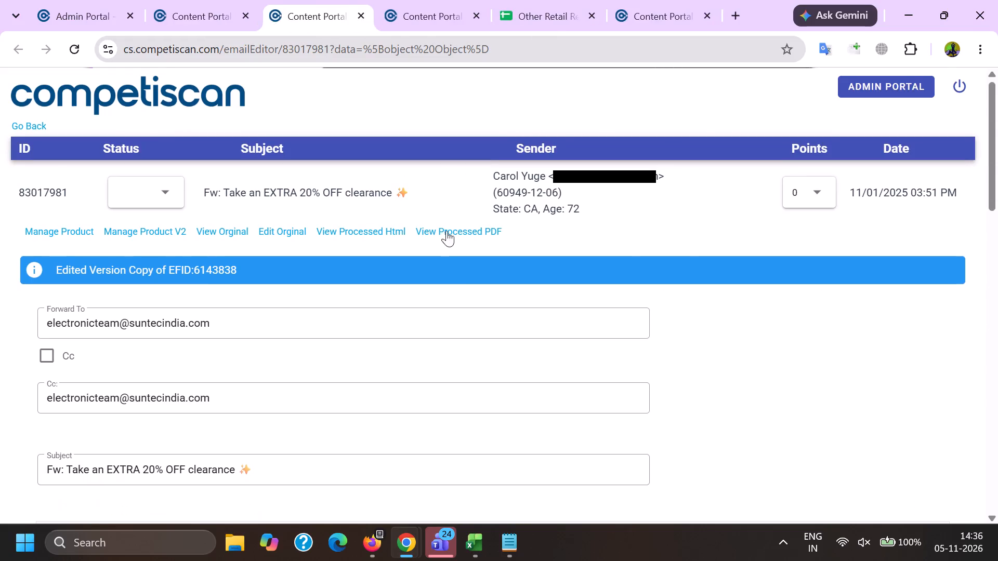
click(448, 0)
double_click(296, 49)
key(ctrl+c)
click(472, 560)
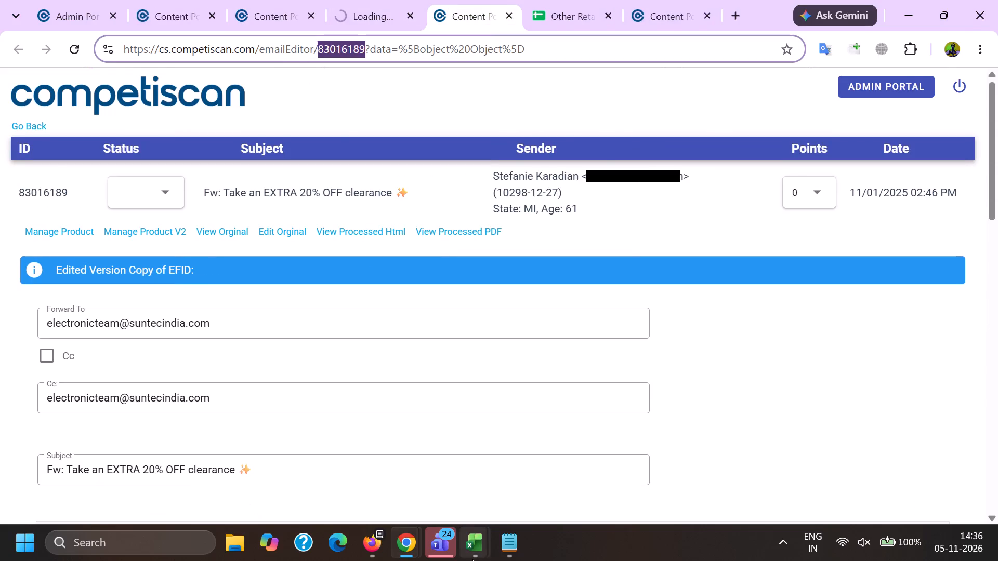
click(617, 483)
click(94, 427)
key(ctrl+v)
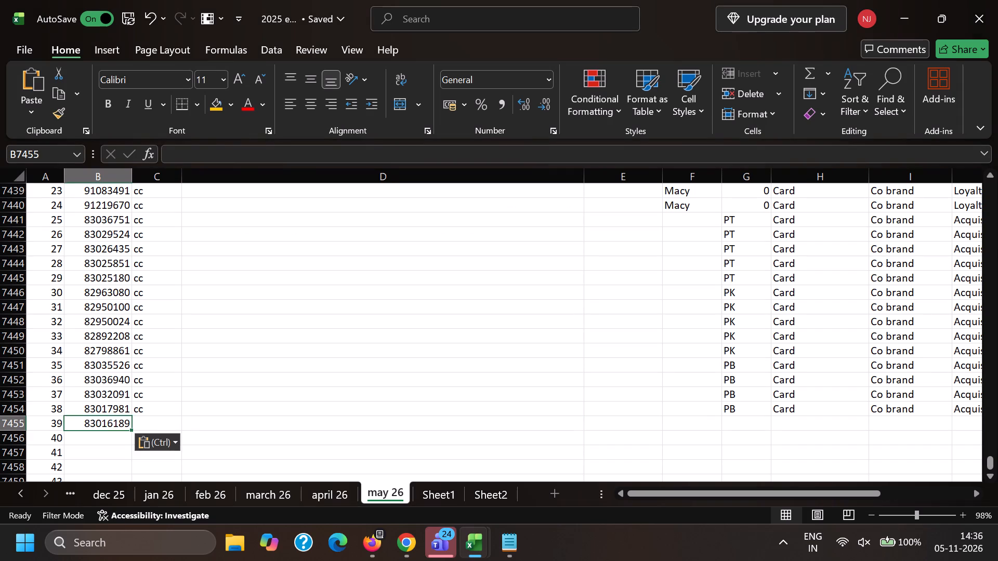
click(137, 426)
text(cc)
Copy the PB, Card, Co brand and Acquisition entries from row 7454 into row 7455.
key(Right)
key(Right)
key(Right)
key(Right)
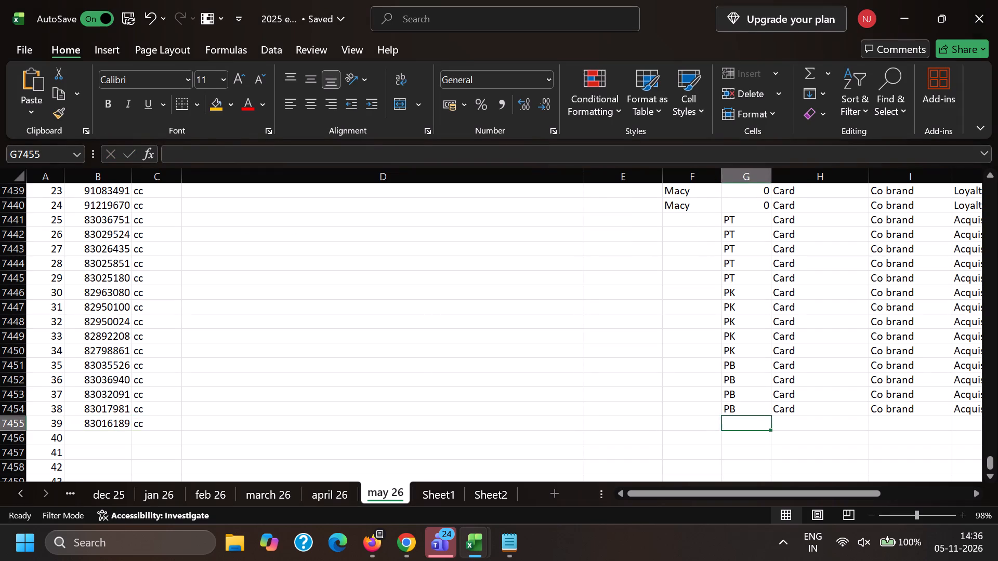
key(Up)
key(shift+Right)
key(shift+Right)
key(shift+Right)
key(ctrl+c)
key(Down)
key(ctrl+v)
key(ctrl+Left)
key(ctrl+Left)
key(ctrl+Left)
key(ctrl+Left)
key(ctrl+Left)
key(ctrl+Left)
key(ctrl+Left)
key(ctrl+Left)
key(ctrl+Left)
key(ctrl+Left)
key(ctrl+Left)
key(ctrl+Left)
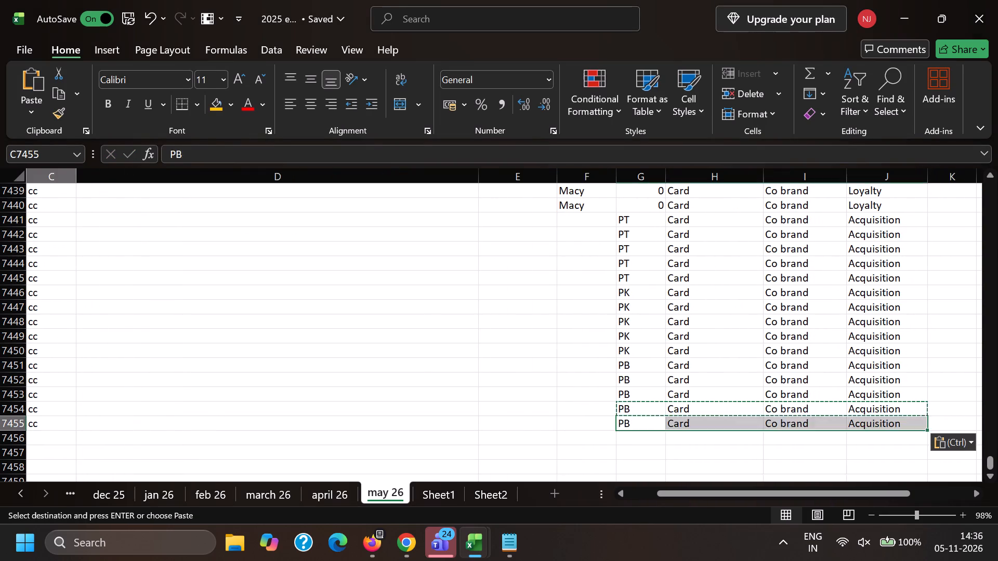
In the portal's editor for email 83016189, delete the forwarded-message line, sender address and recipient line from the header.
key(alt+Tab)
scroll(203, 232, down, 4)
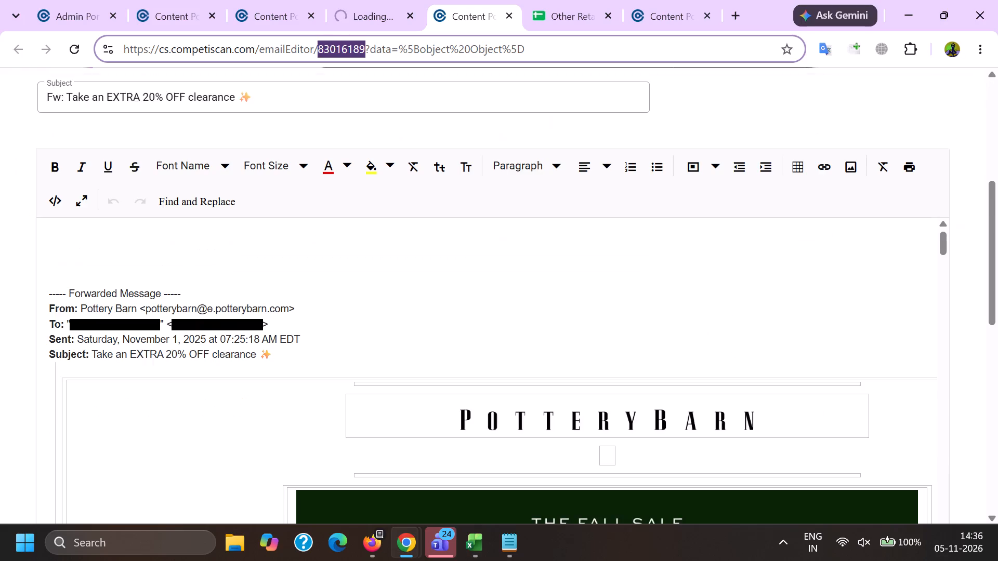
drag(257, 293, 2, 238)
key(BackSpace)
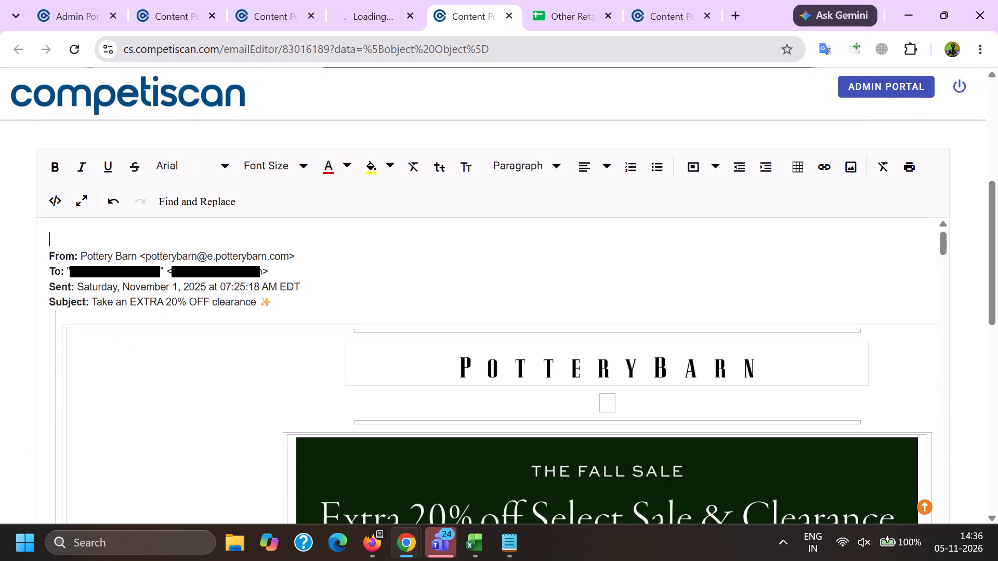
drag(139, 260, 302, 268)
key(BackSpace)
Delete the recipient's email address after "This message was sent to:" in the email footer.
scroll(405, 153, down, 15)
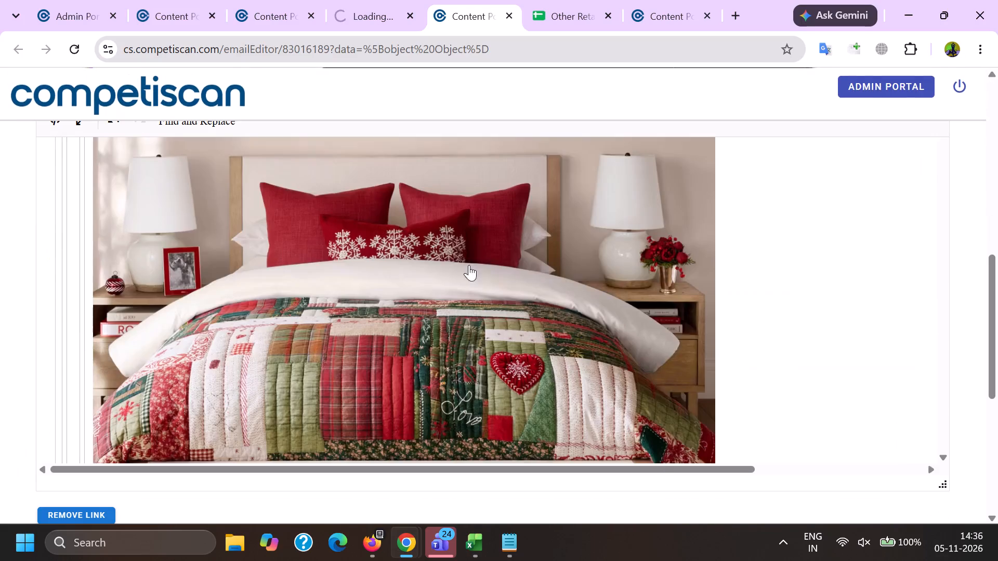
scroll(469, 265, down, 20)
scroll(469, 265, down, 4)
scroll(474, 279, down, 20)
scroll(474, 279, down, 4)
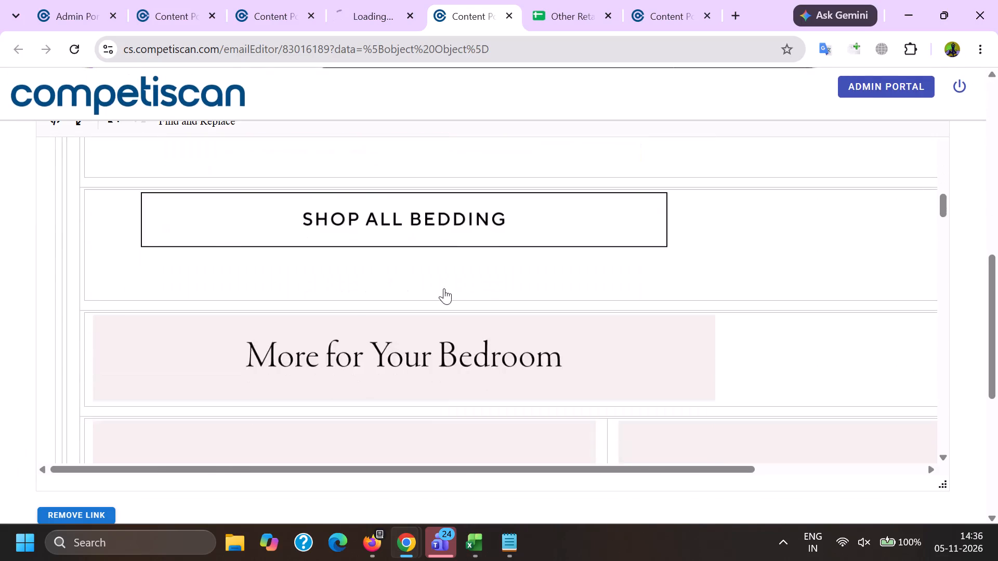
scroll(444, 288, down, 20)
scroll(444, 288, down, 10)
scroll(424, 299, up, 1)
scroll(426, 299, down, 6)
scroll(421, 298, up, 1)
scroll(423, 299, down, 10)
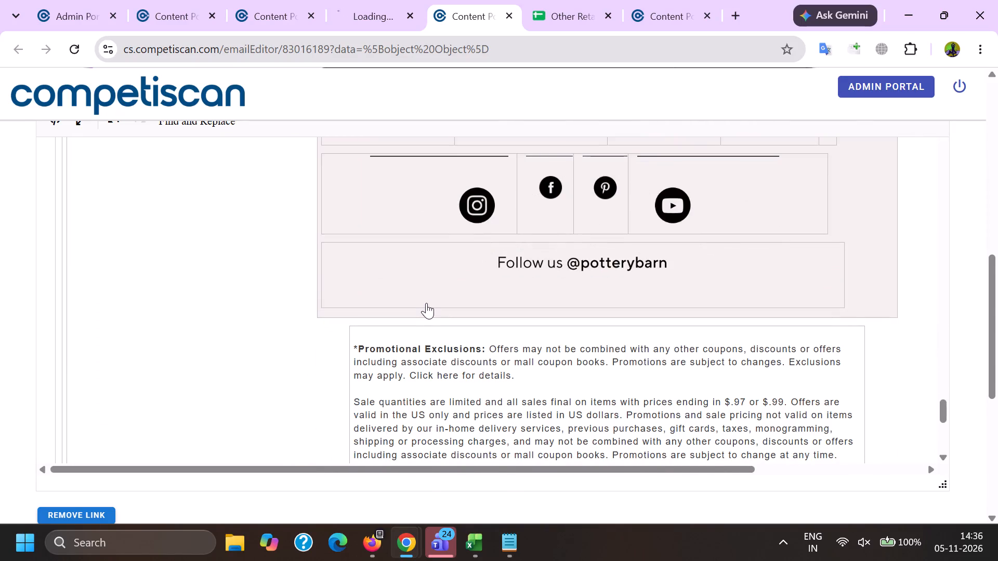
scroll(426, 303, down, 3)
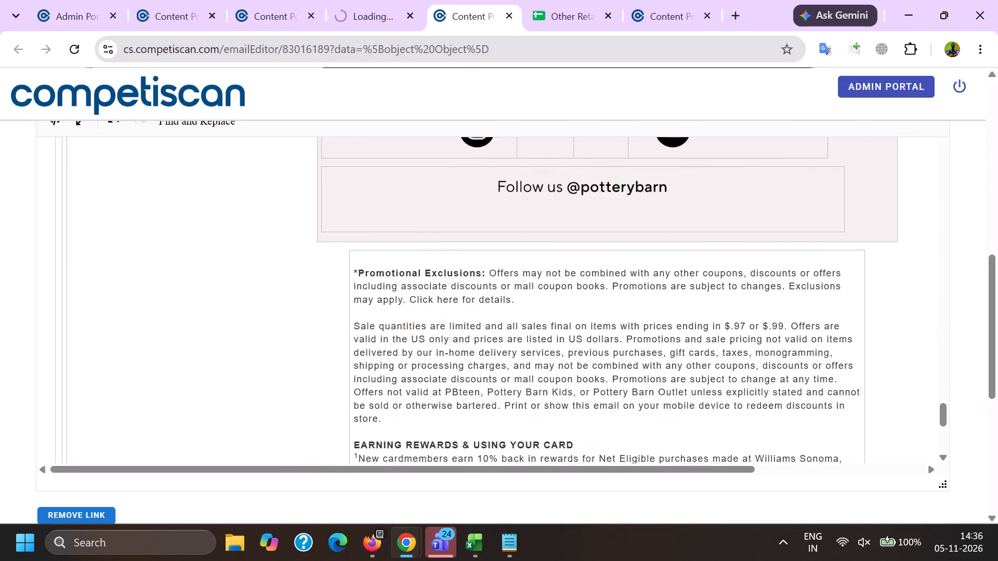
scroll(426, 308, down, 4)
scroll(198, 354, down, 3)
scroll(367, 365, up, 2)
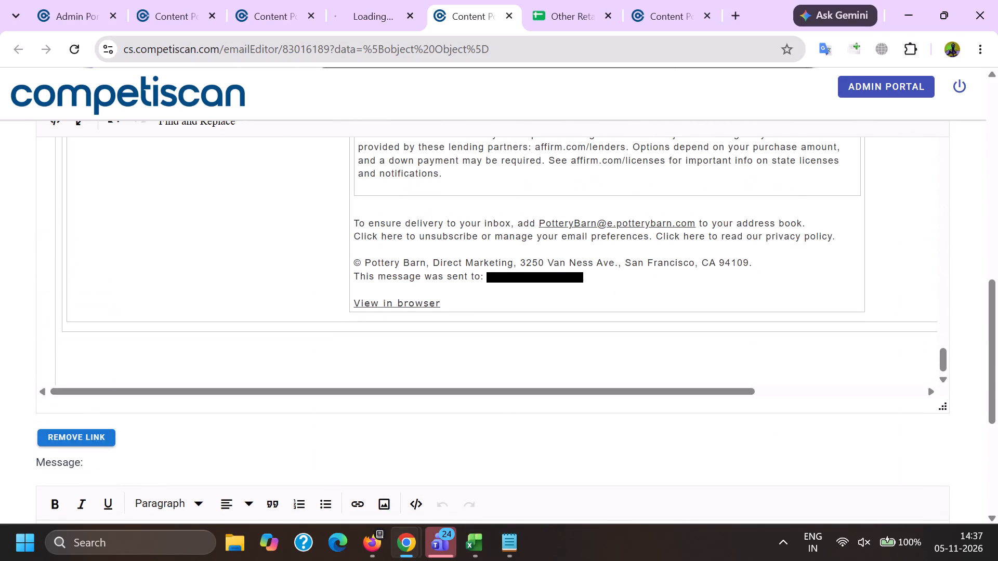
drag(484, 274, 588, 277)
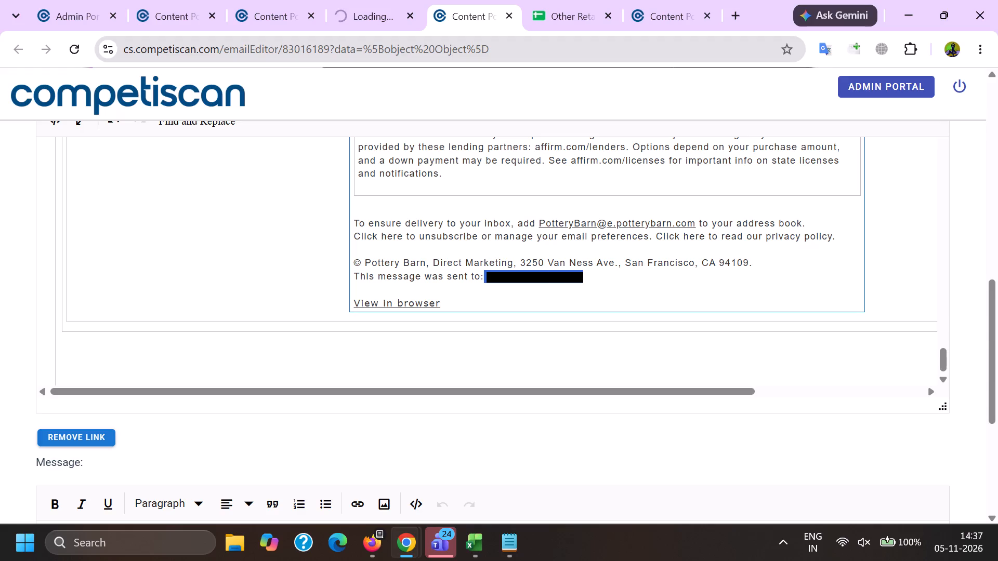
key(BackSpace)
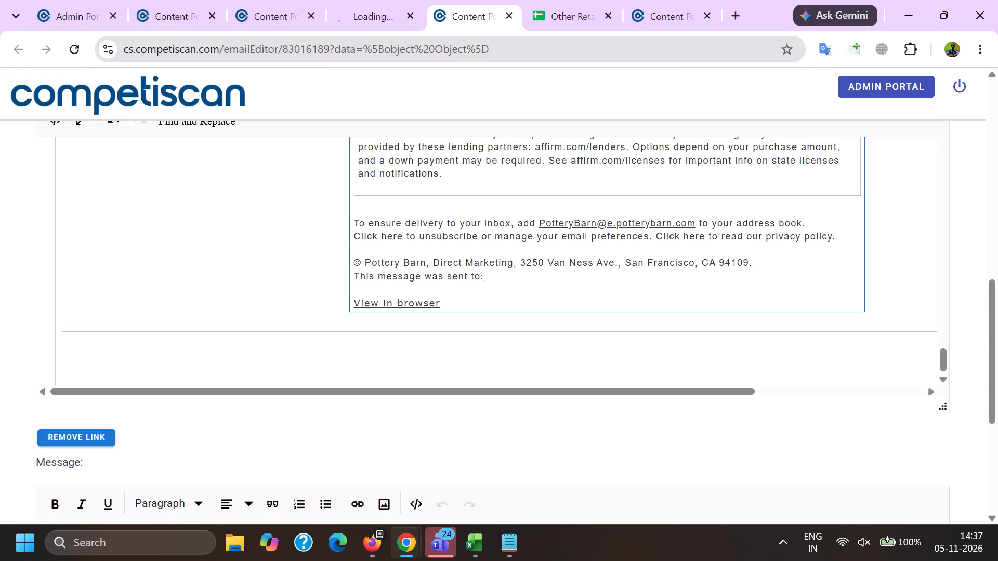
Delete the Pottery Barn email address from the "To ensure delivery to your inbox" line in the footer.
scroll(514, 329, up, 1)
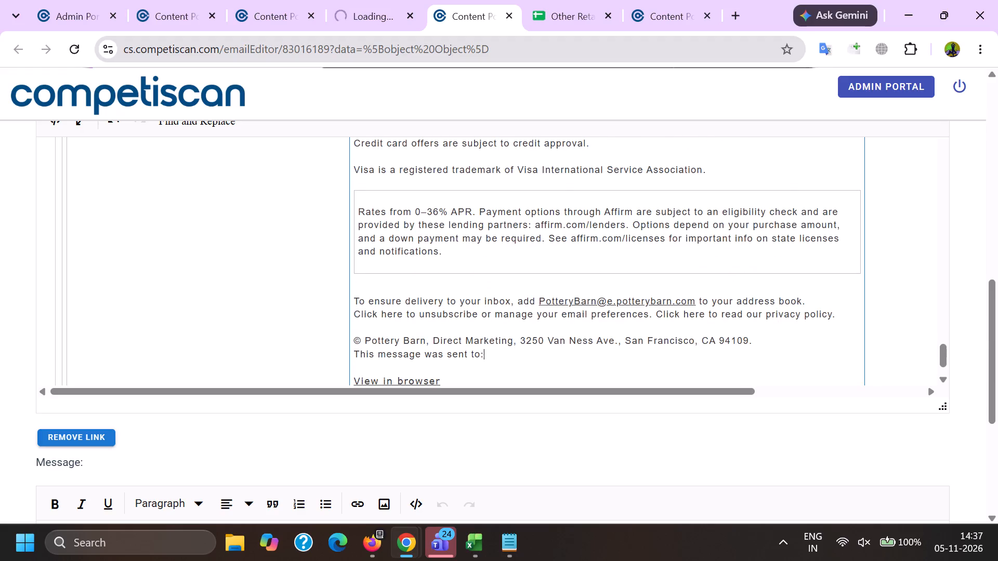
drag(541, 300, 700, 295)
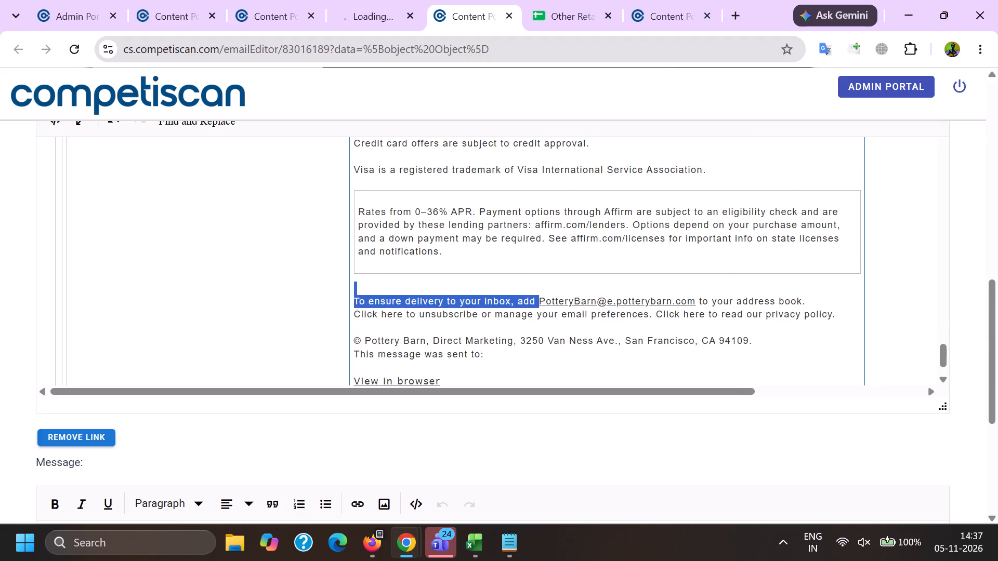
drag(700, 295, 695, 298)
key(BackSpace)
key(BackSpace)
scroll(399, 314, down, 4)
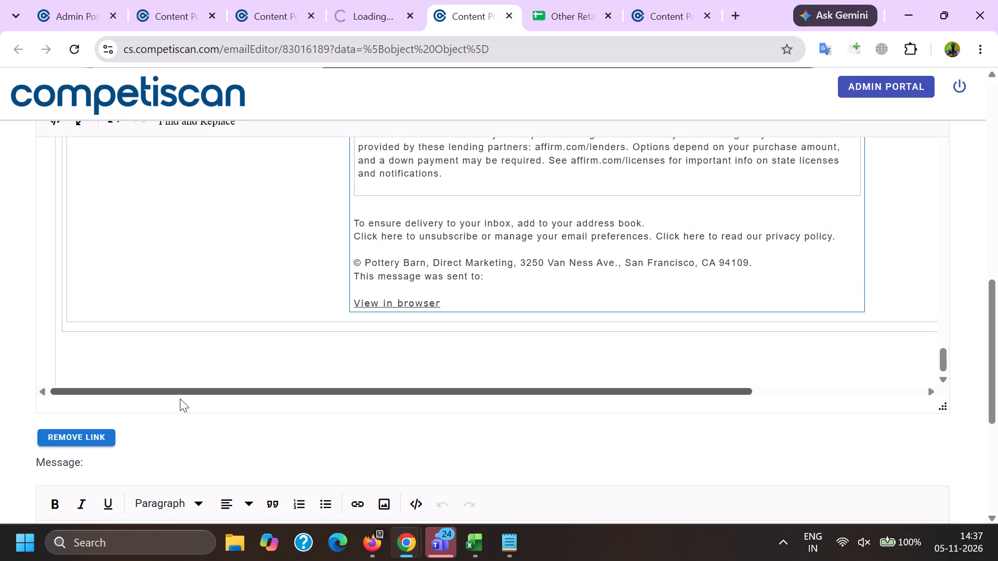
Remove the links from the email body.
click(99, 439)
click(563, 159)
Submit the edited version of email 83016189.
scroll(462, 329, down, 5)
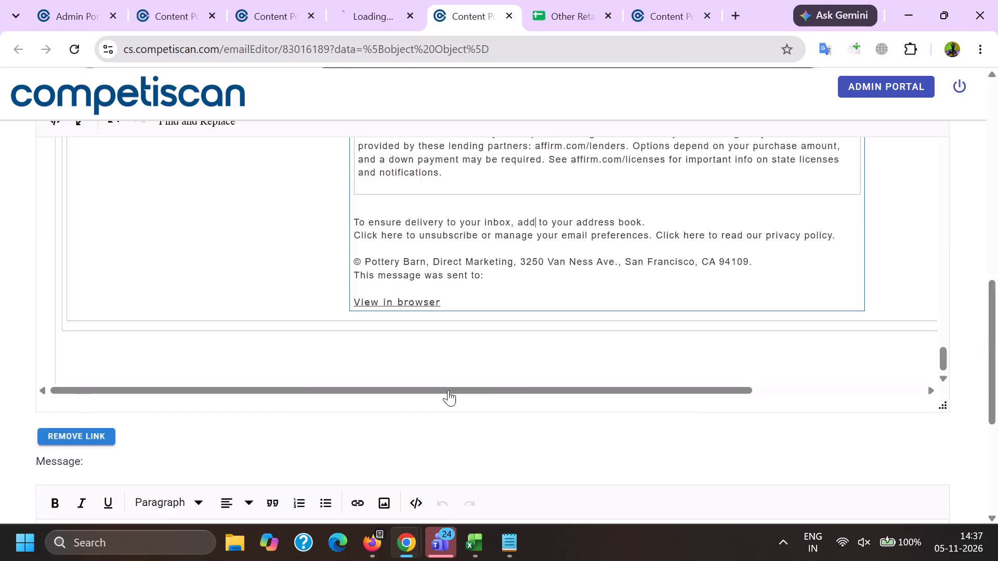
scroll(448, 390, down, 7)
click(402, 388)
click(508, 335)
click(374, 0)
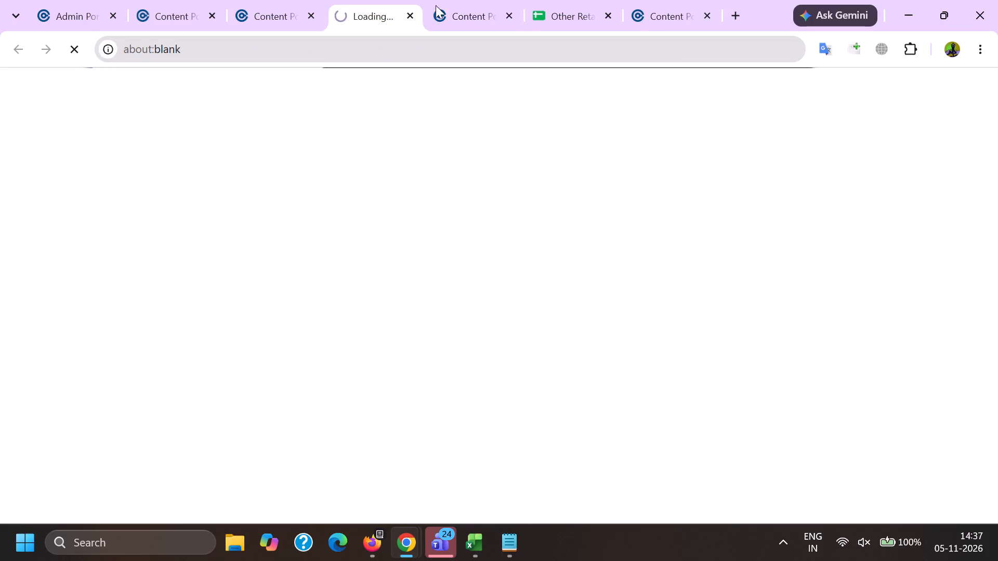
click(458, 0)
click(424, 260)
Open the product form for email 83016189.
scroll(420, 257, up, 20)
scroll(420, 257, up, 15)
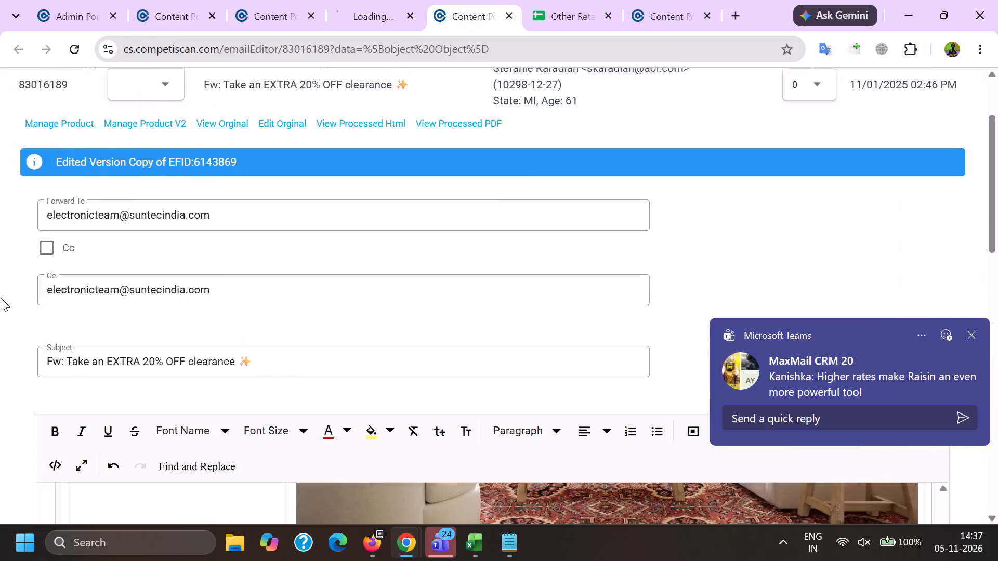
scroll(1, 298, up, 4)
click(46, 231)
Return to the email editor and copy the sender name Pottery Barn from the message header.
key(alt+Tab)
scroll(256, 304, down, 6)
click(157, 402)
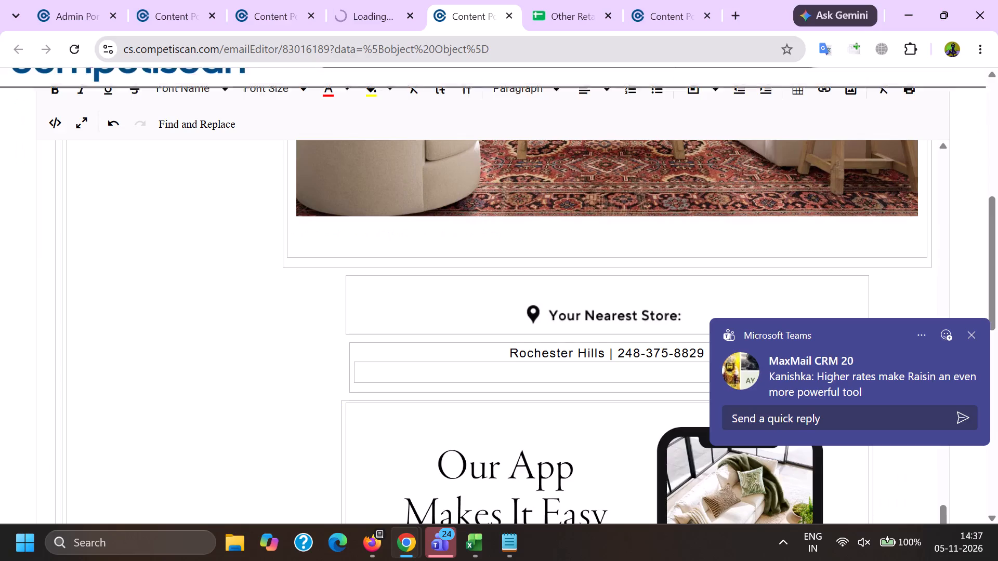
click(158, 398)
key(Page_Up)
key(Page_Up)
key(Page_Up)
key(Page_Up)
key(Page_Up)
key(Page_Up)
key(Page_Up)
key(Page_Up)
key(Page_Up)
key(Page_Up)
key(Page_Up)
key(Page_Up)
key(Page_Up)
key(Page_Up)
key(Page_Up)
key(Page_Up)
key(Page_Up)
key(Page_Up)
key(Page_Up)
key(Page_Up)
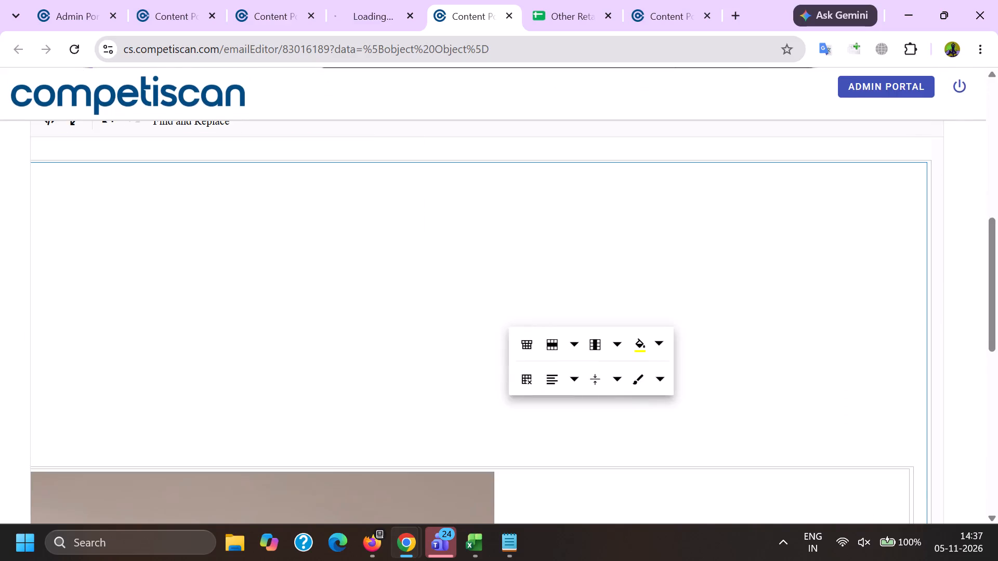
scroll(188, 385, down, 4)
click(133, 286)
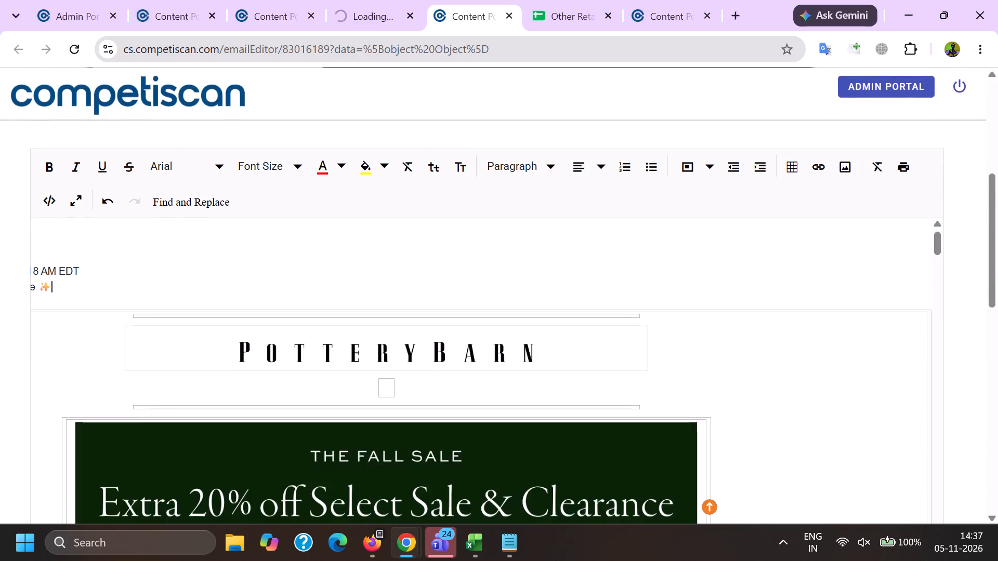
key(Left)
key(Left)
key(Left)
key(Left)
key(Left)
key(Left)
key(Left)
key(Left)
key(Left)
key(Left)
key(Left)
key(Left)
key(Left)
key(Left)
key(Left)
key(Left)
key(Left)
key(Left)
key(Left)
key(Left)
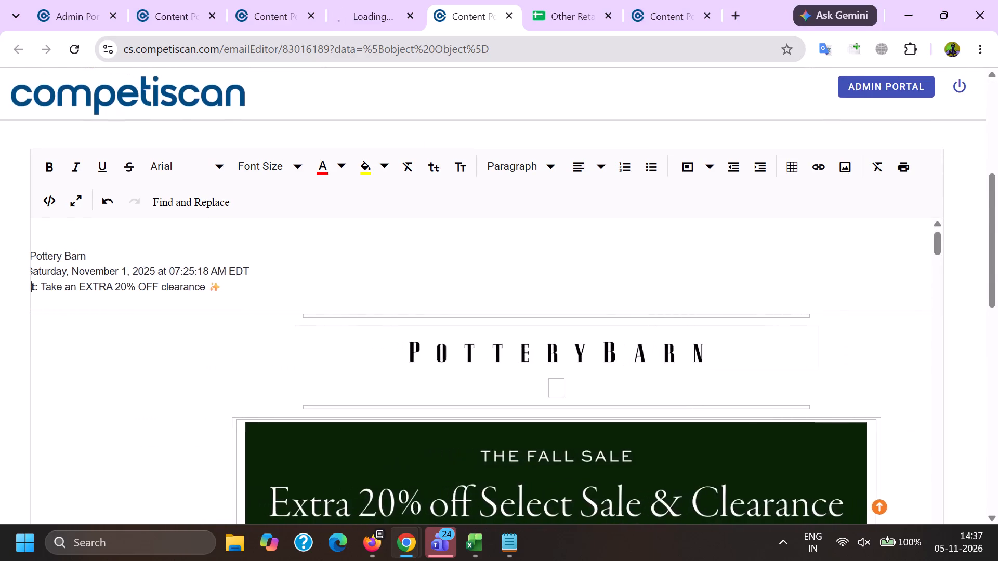
double_click(76, 255)
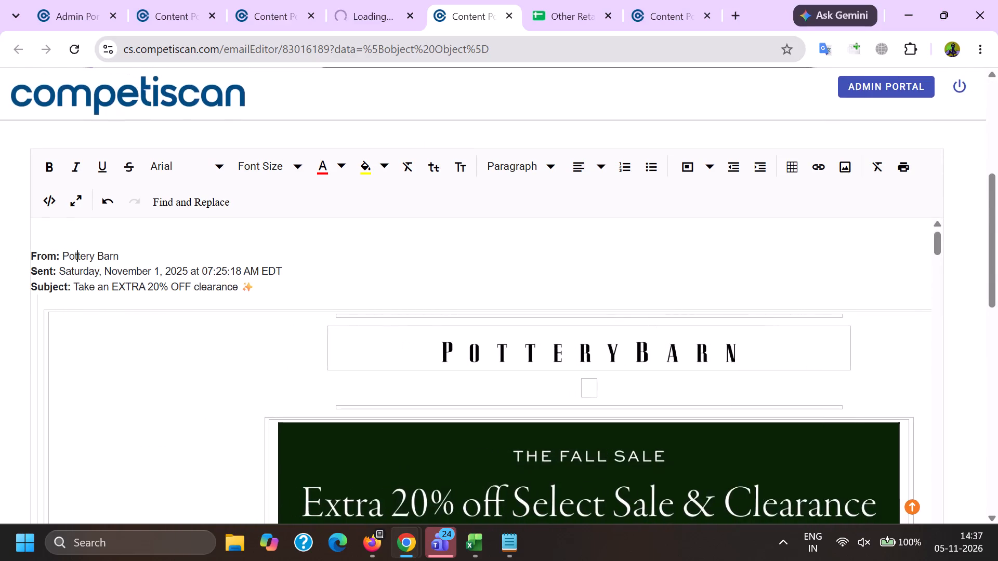
shift+click(104, 256)
key(ctrl+c)
In the product form, add Pottery Barn as the company and Pottery Barn (Retail) as the affinity/association.
key(alt+Tab)
scroll(285, 199, down, 7)
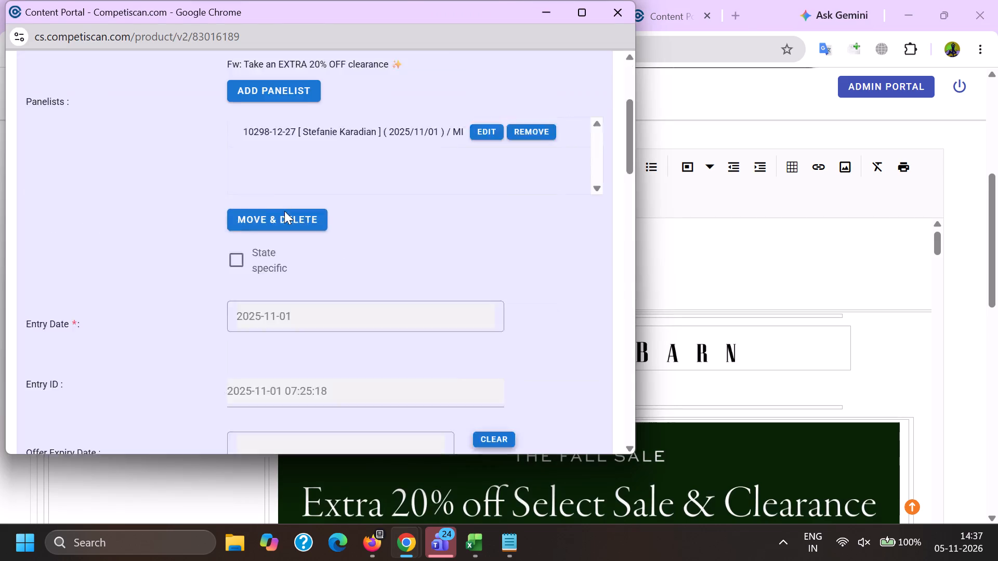
scroll(298, 271, up, 2)
click(310, 281)
click(295, 247)
key(ctrl+v)
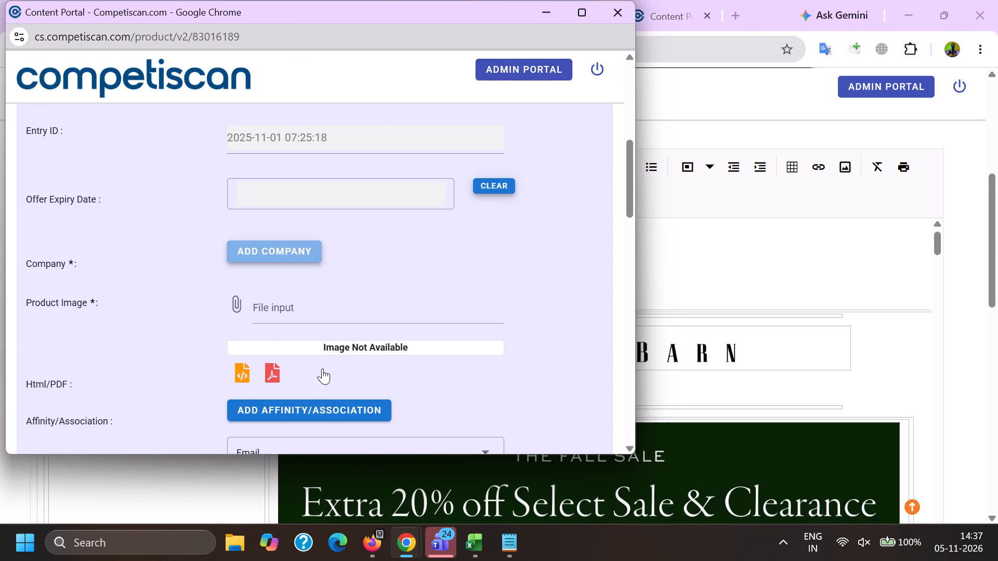
click(332, 413)
click(368, 429)
key(ctrl+v)
scroll(367, 374, down, 2)
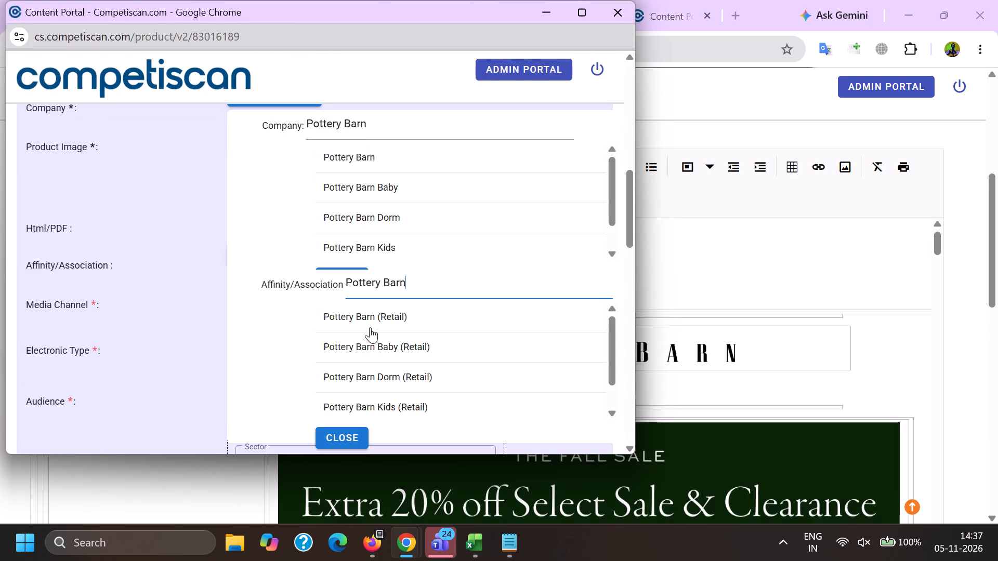
click(367, 324)
scroll(350, 341, up, 3)
click(348, 392)
Add Capital One as another company on the product form.
click(289, 332)
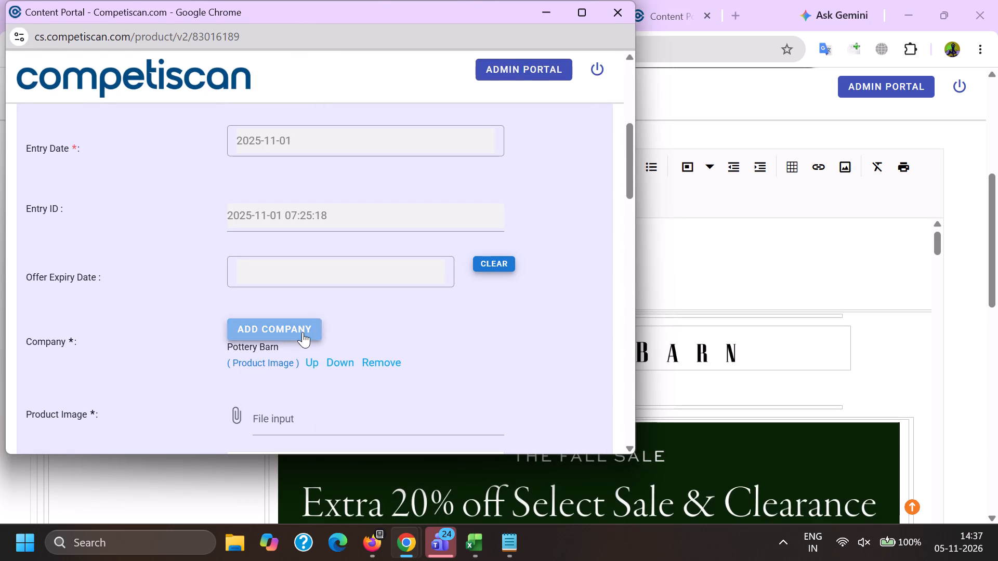
key(c)
key(a)
text(pi)
key(t)
key(a)
key(l)
key(space)
text(on)
key(e)
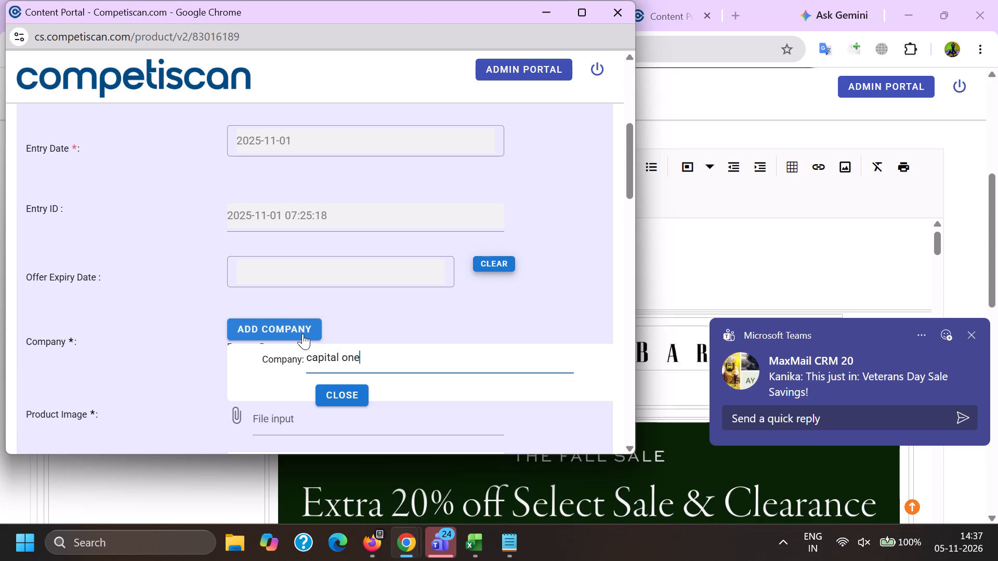
scroll(303, 331, down, 3)
scroll(325, 370, up, 3)
click(343, 392)
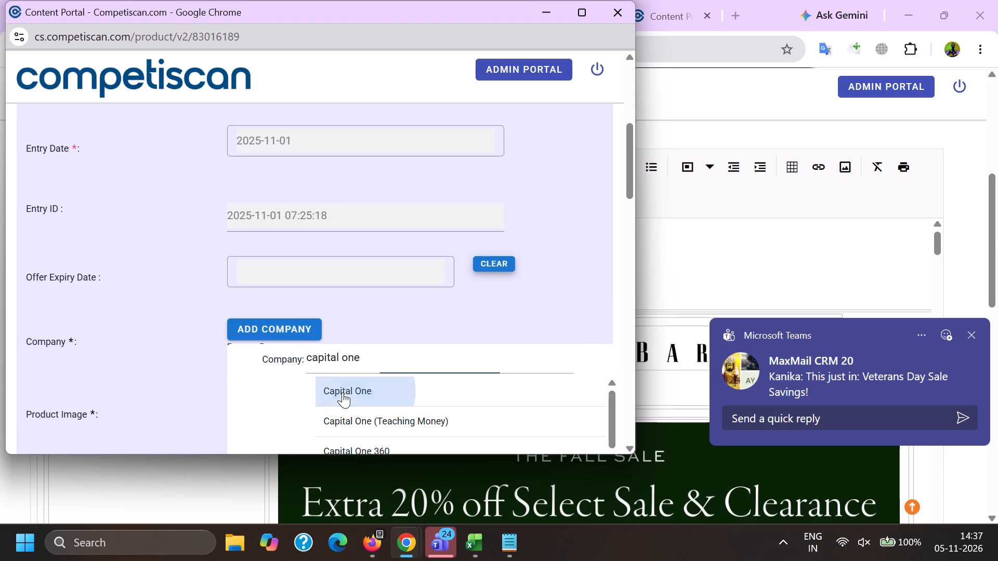
Add Affirm as another company on the product form.
click(295, 323)
key(a)
key(f)
key(f)
key(i)
key(r)
key(m)
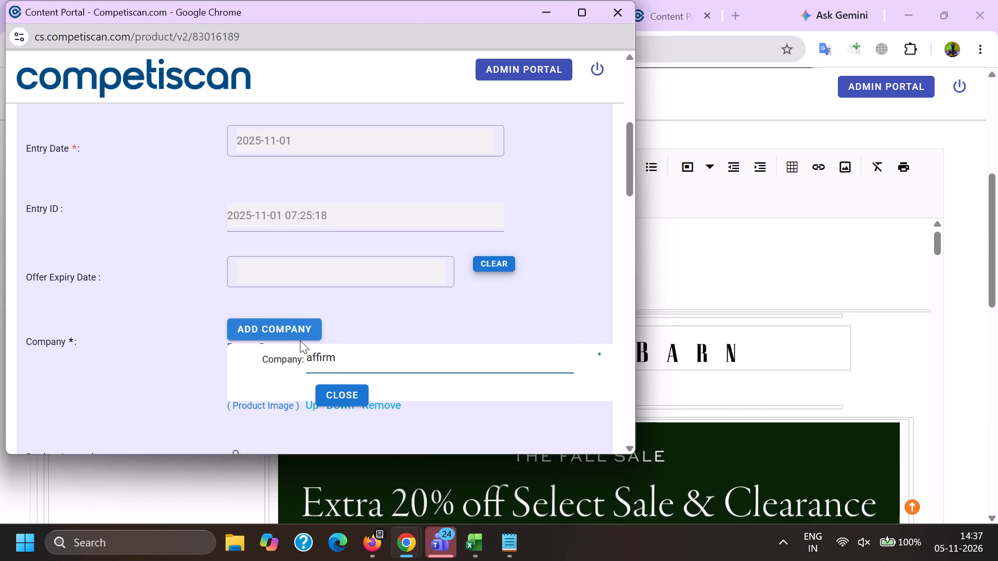
scroll(287, 376, down, 1)
click(333, 325)
Choose the Product Image option for the Pottery Barn company entry.
scroll(333, 252, down, 4)
scroll(263, 397, up, 3)
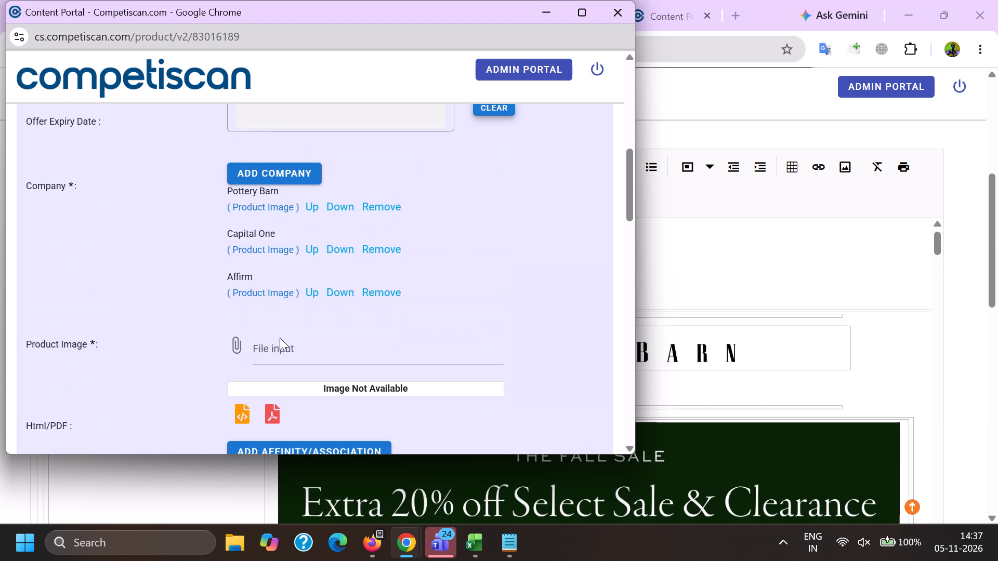
click(268, 209)
Add the classification Retail / Home / Home Decor / Bedding-Sheets & Pillowcases to the product form, checking the products shown in the email.
scroll(268, 209, down, 5)
click(285, 280)
scroll(285, 279, down, 6)
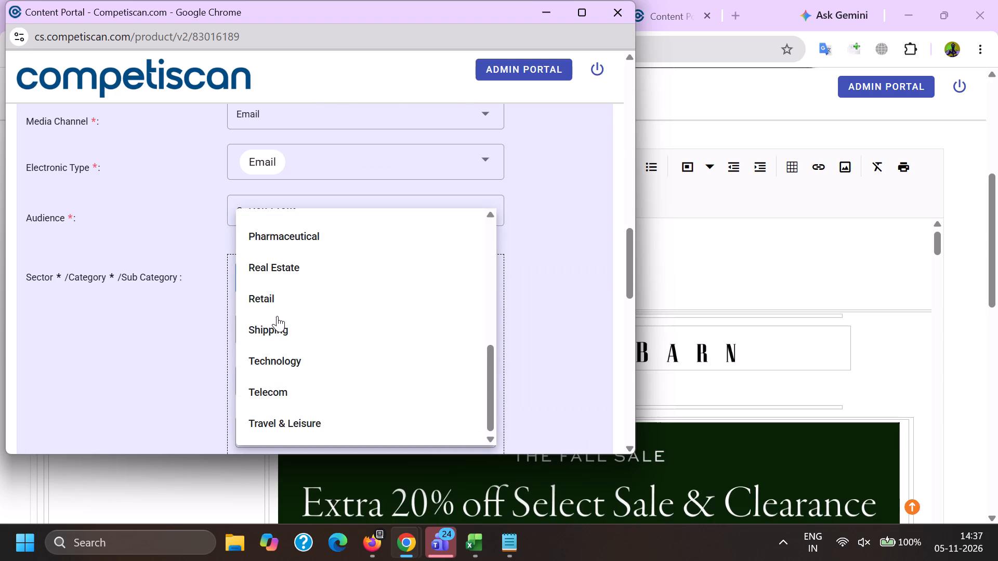
click(278, 303)
drag(198, 311, 216, 318)
click(299, 324)
scroll(306, 242, down, 8)
click(291, 188)
drag(137, 208, 152, 216)
click(265, 224)
key(alt+Tab)
scroll(332, 342, down, 19)
key(alt+Tab)
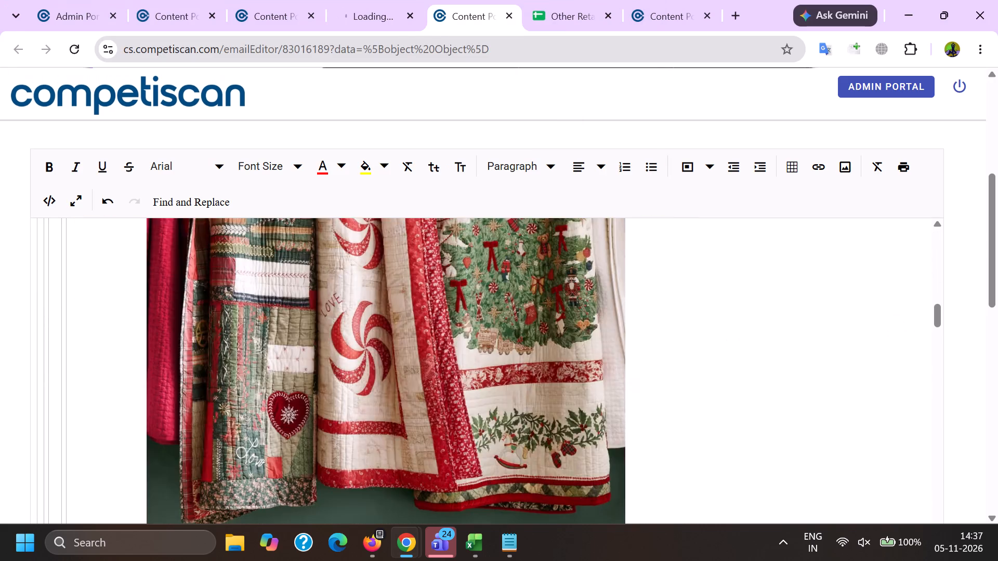
scroll(300, 325, down, 2)
click(275, 319)
drag(132, 303, 156, 306)
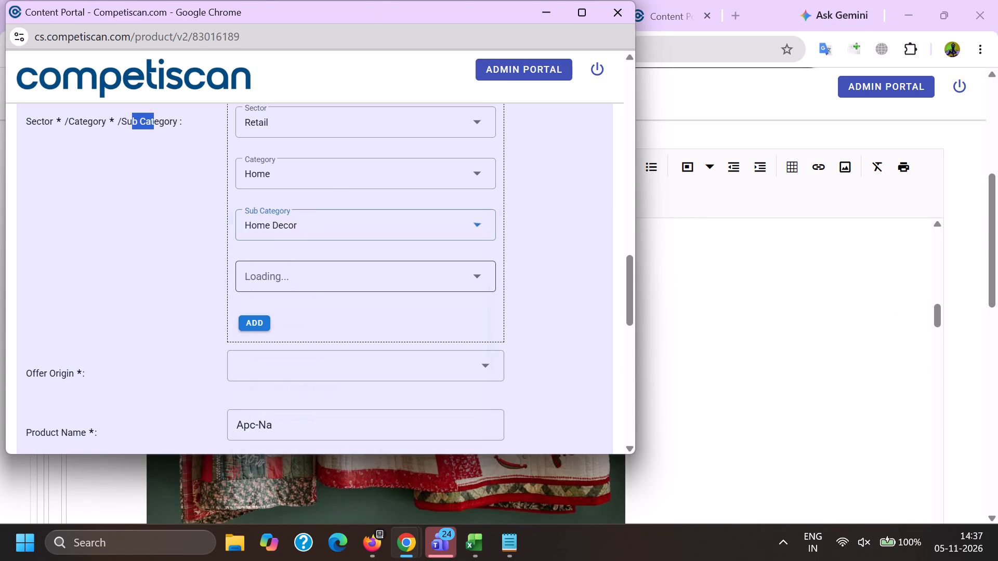
click(260, 282)
click(325, 350)
click(303, 270)
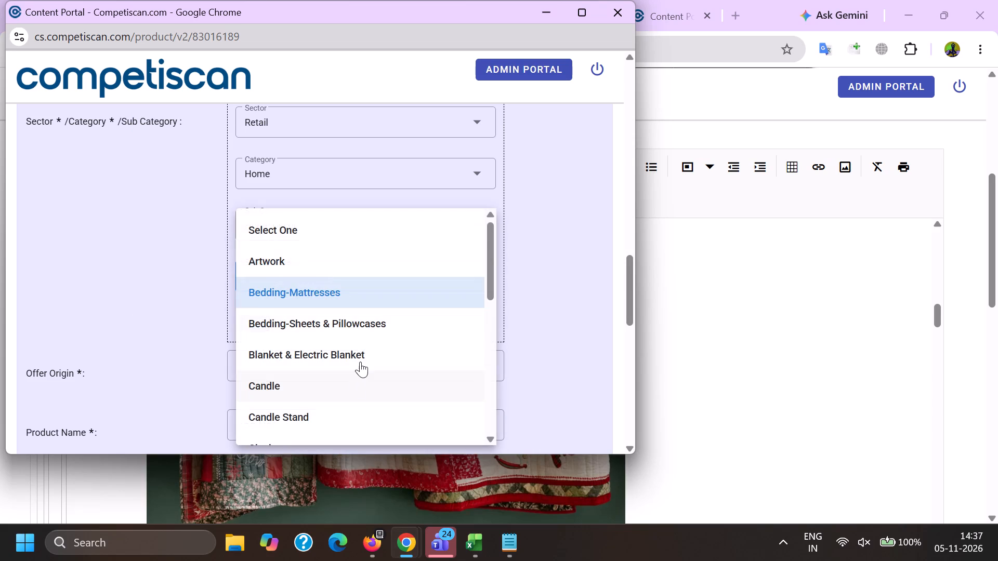
click(362, 320)
drag(214, 320, 220, 332)
click(248, 324)
Add a second sector classification of Credit Cards / Payment Cards / Credit Cards to the product form.
scroll(252, 383, up, 3)
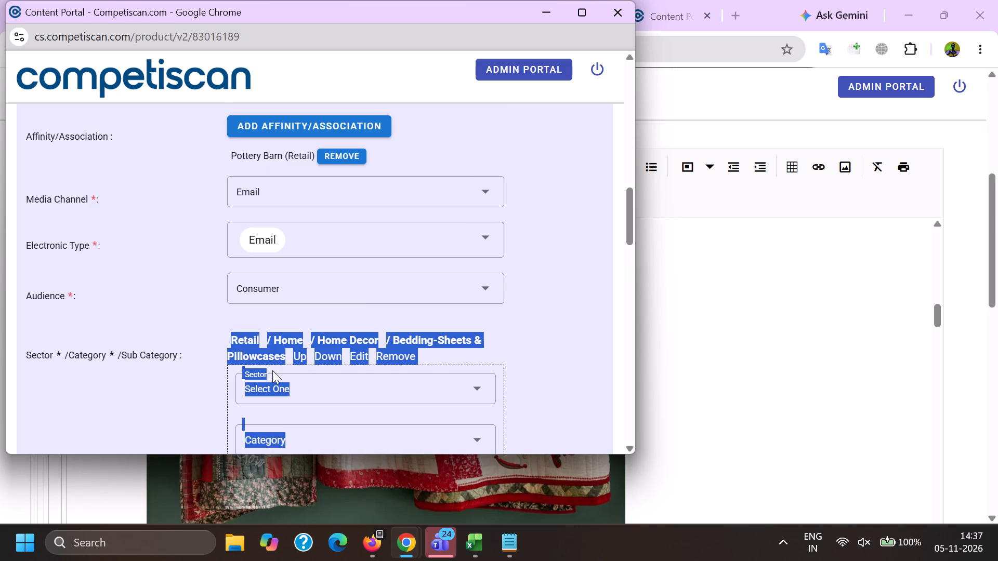
scroll(319, 354, up, 1)
scroll(314, 320, down, 2)
click(310, 320)
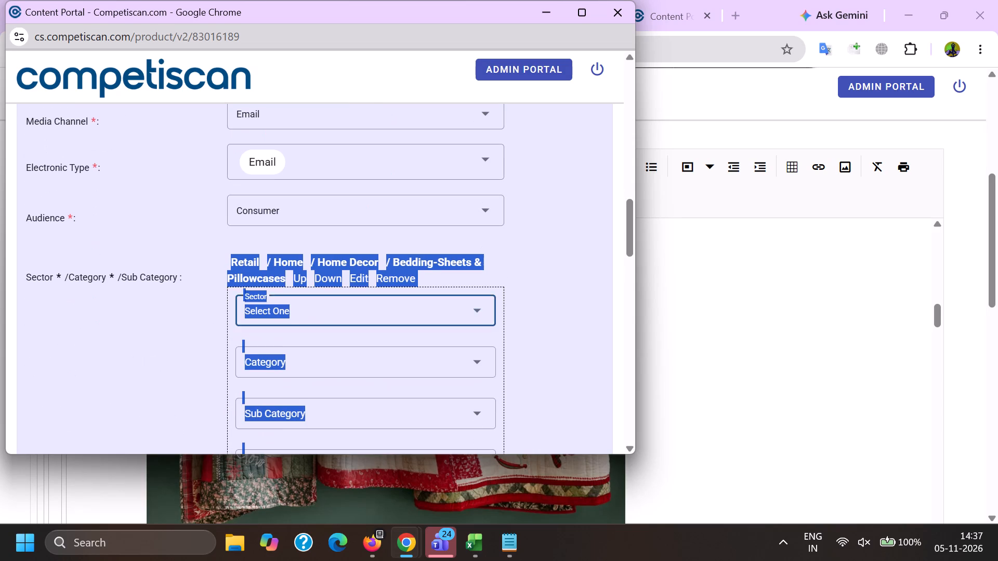
scroll(298, 352, up, 7)
click(315, 350)
drag(217, 354, 228, 362)
click(291, 369)
scroll(298, 269, down, 2)
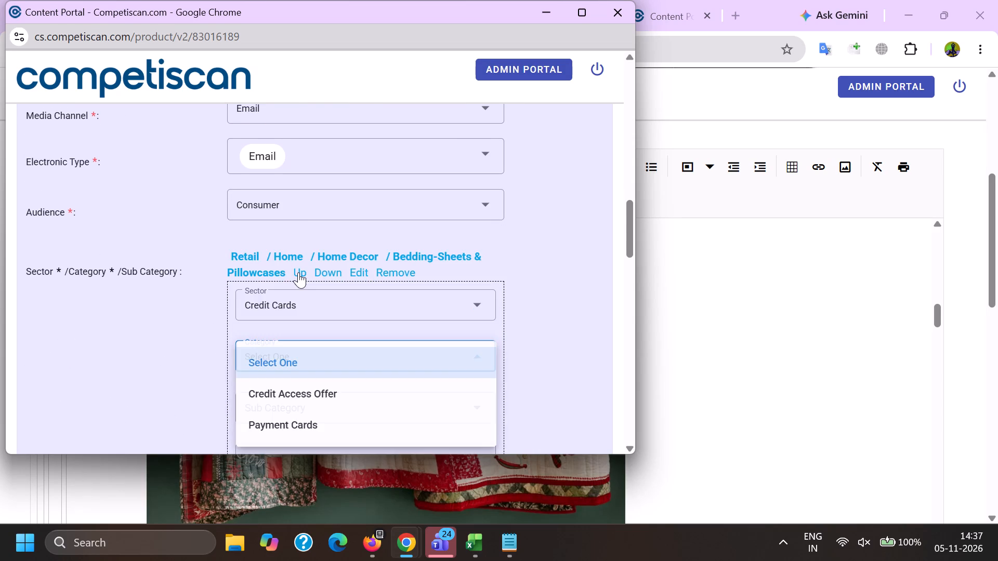
click(292, 274)
click(282, 261)
scroll(282, 193, down, 1)
scroll(276, 268, down, 7)
click(328, 353)
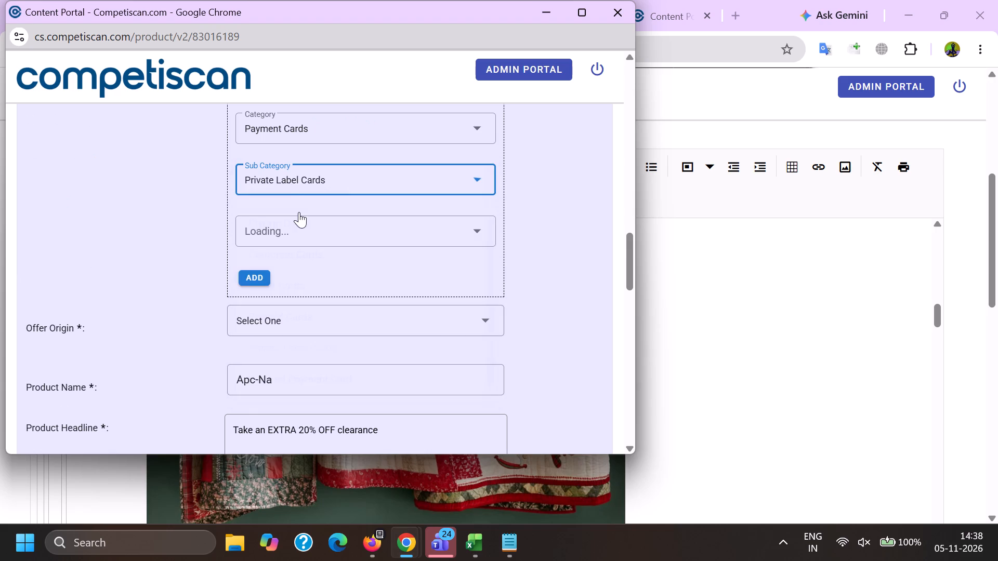
click(295, 183)
click(293, 281)
click(222, 289)
click(259, 275)
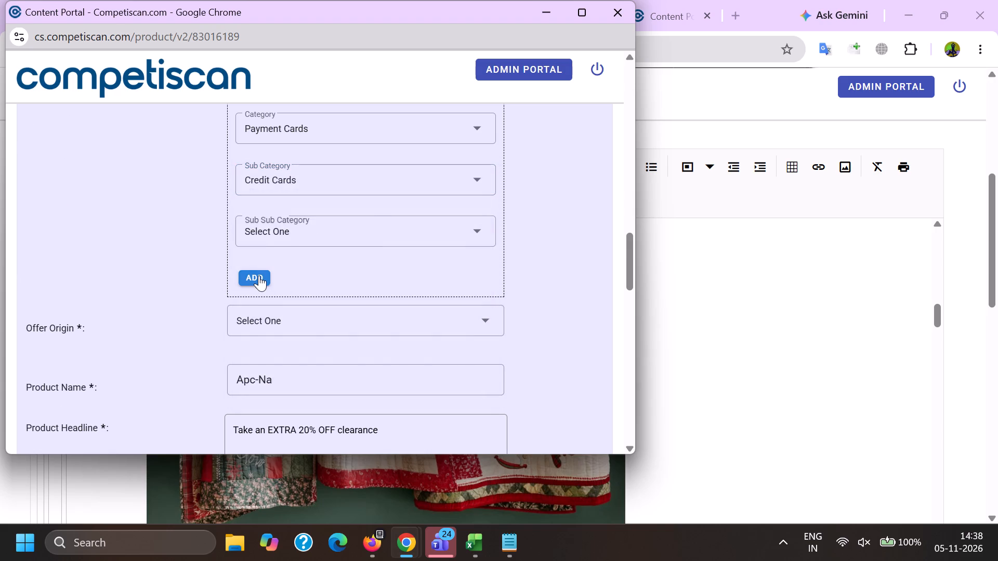
Move the Credit Cards classification above the Retail one.
scroll(248, 360, up, 4)
click(334, 358)
Set Offer Origin to Provider/Bank and look up Pottery Barn Key Rewards Visa Credit Card as the product name.
scroll(330, 317, down, 6)
click(278, 201)
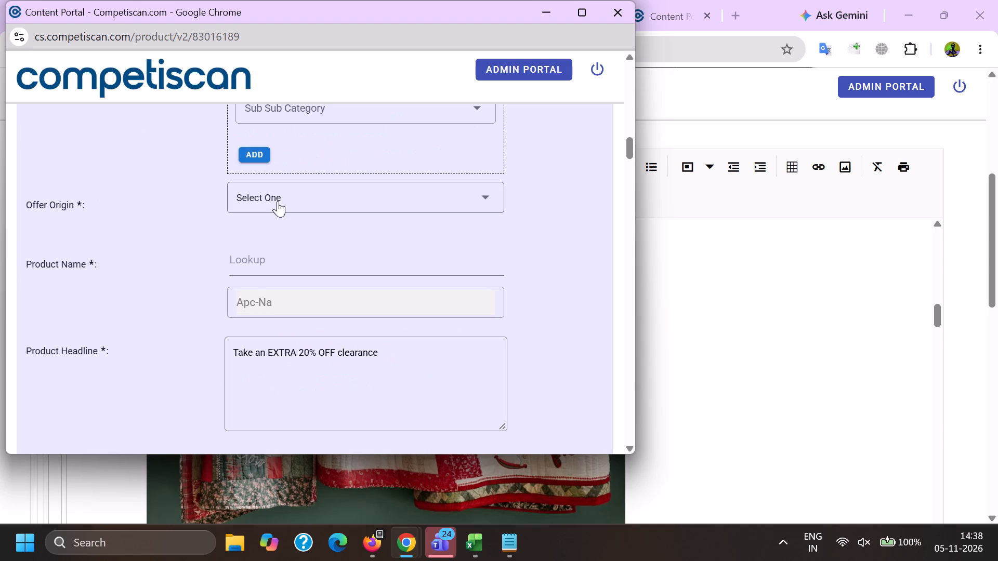
click(265, 284)
double_click(263, 266)
key(ctrl+v)
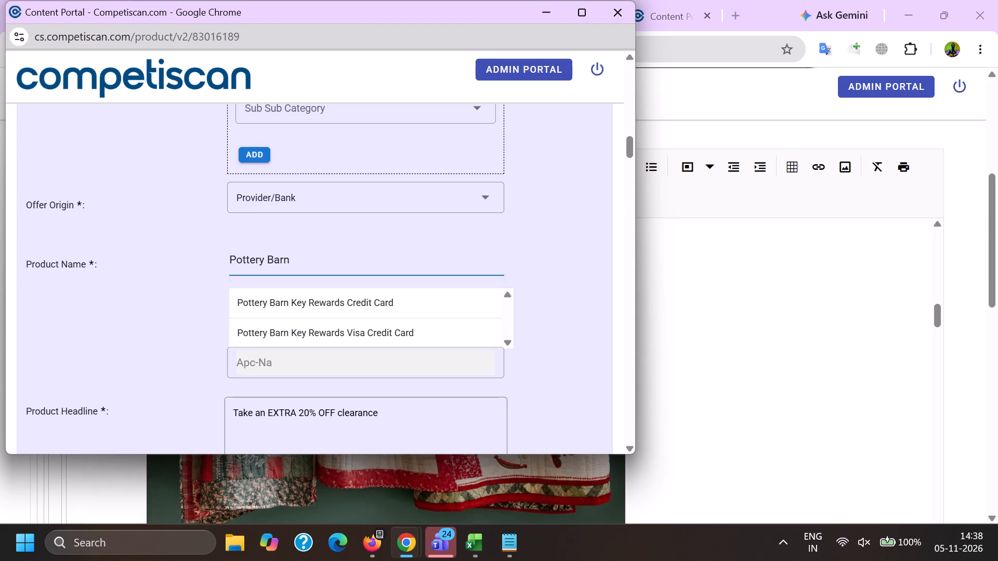
click(309, 331)
Move the Credit Cards classification back below the Retail one.
scroll(309, 331, up, 5)
click(308, 275)
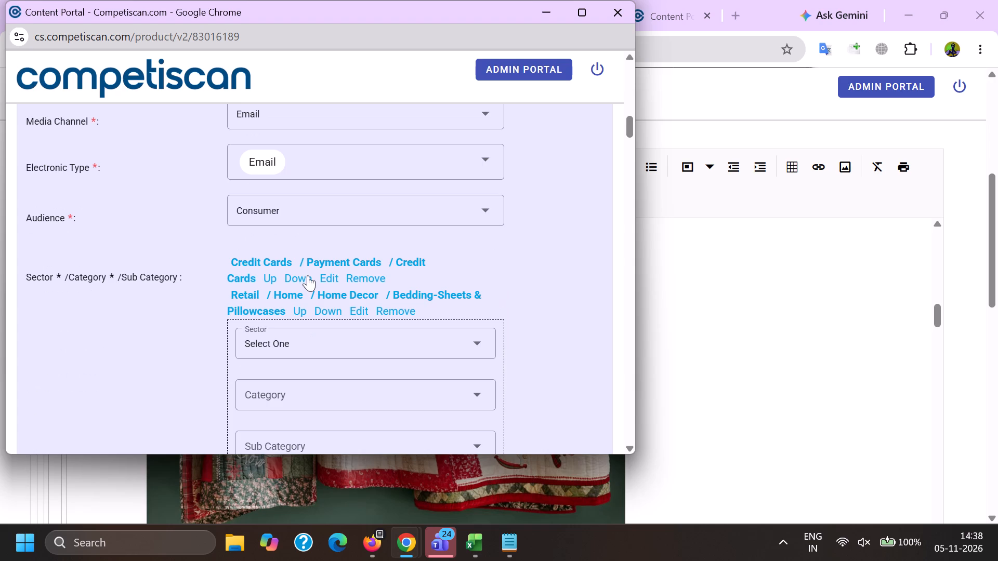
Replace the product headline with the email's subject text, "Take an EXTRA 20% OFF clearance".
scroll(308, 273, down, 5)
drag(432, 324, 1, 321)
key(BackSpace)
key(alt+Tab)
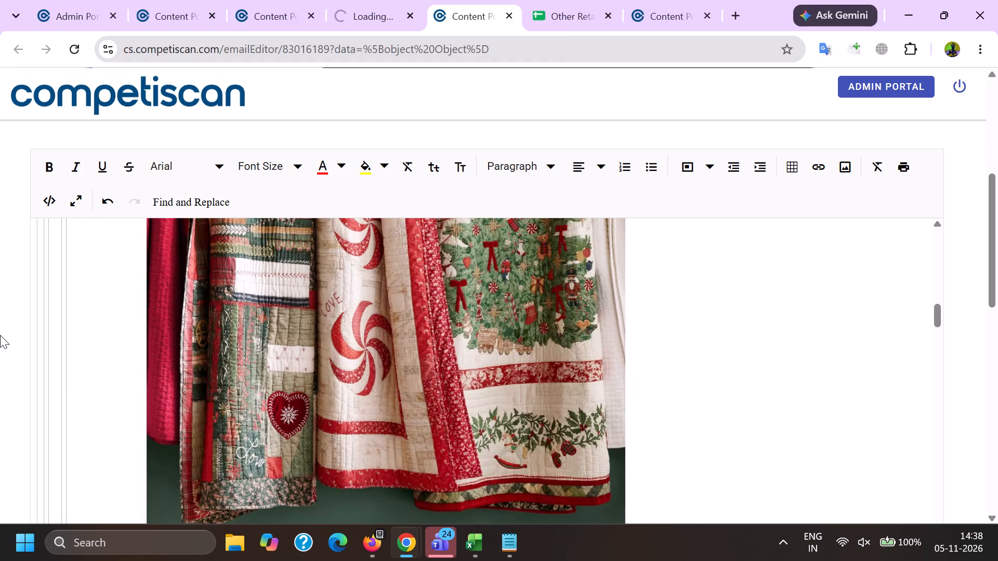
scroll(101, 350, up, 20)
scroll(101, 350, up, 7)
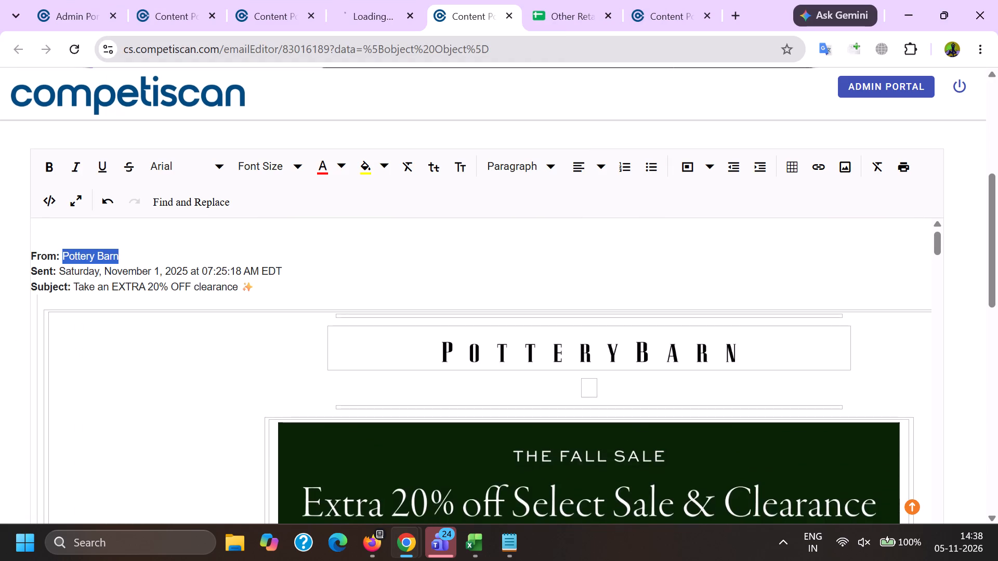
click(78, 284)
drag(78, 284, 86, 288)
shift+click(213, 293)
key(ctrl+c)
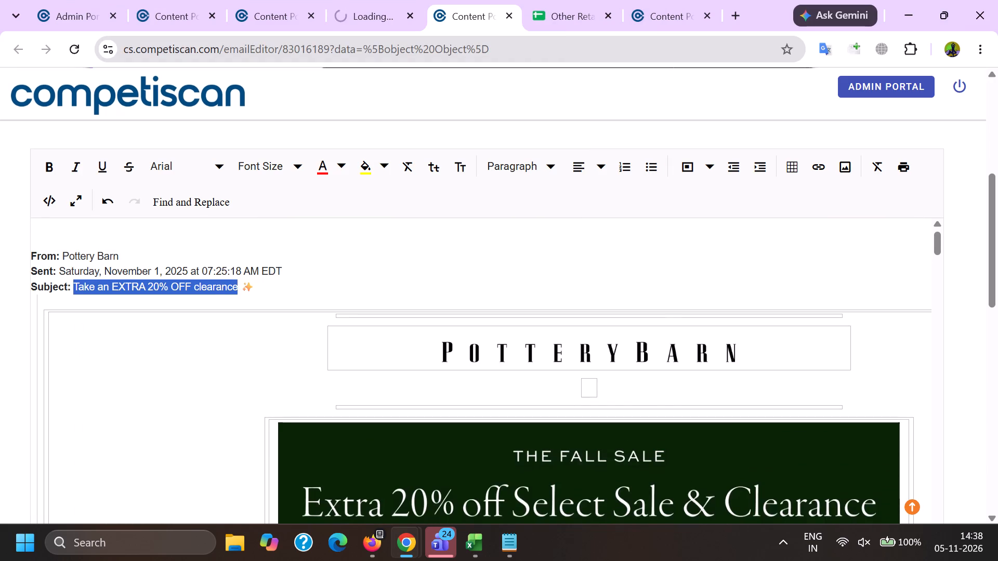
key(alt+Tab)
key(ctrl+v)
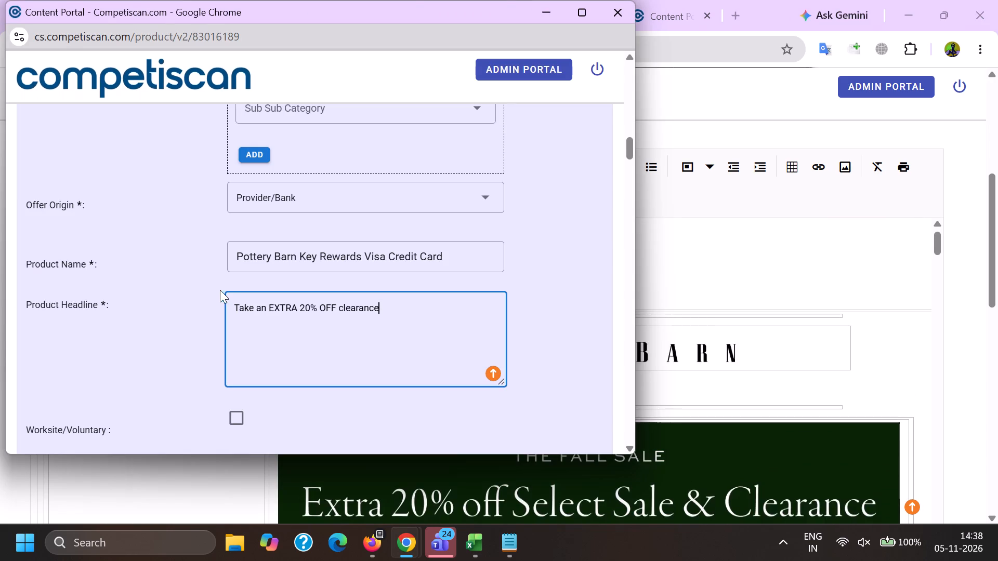
Replace the product headline with the Notepad line "Take an EXTRA 20% OFF clearance. Earn 10% back in rewards".
click(501, 559)
key(ctrl+c)
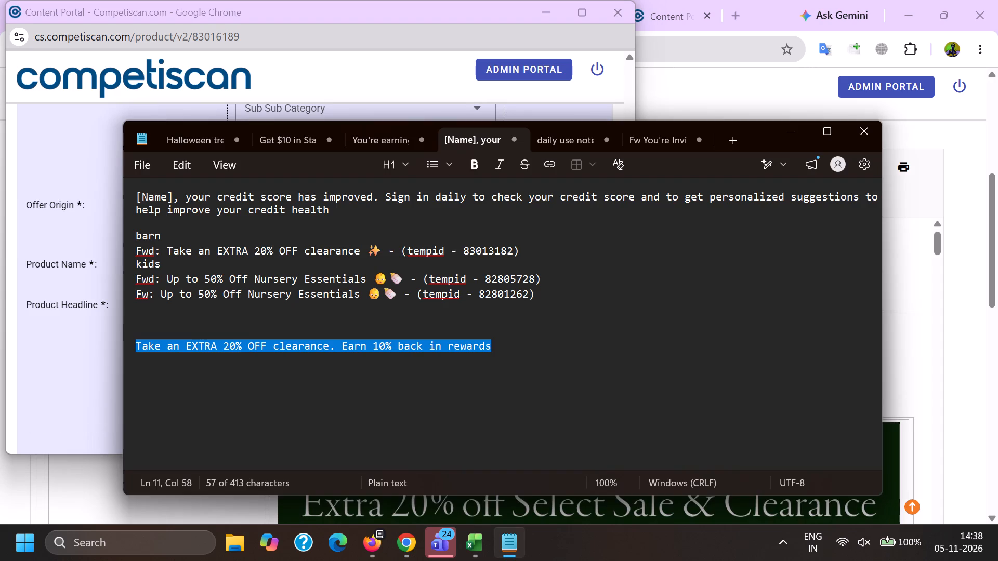
key(alt+Tab)
drag(483, 349, 164, 304)
key(ctrl+v)
Set Response Mechanism to URL/Website and Mailing Type to Acquisition.
scroll(254, 263, down, 5)
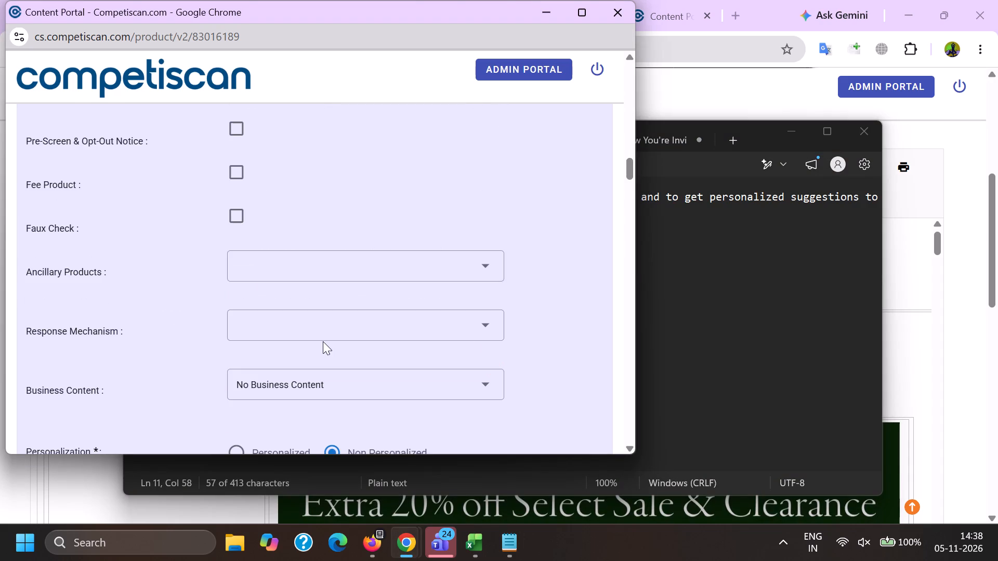
click(287, 326)
scroll(307, 130, down, 3)
scroll(266, 312, up, 3)
click(273, 256)
scroll(306, 146, down, 3)
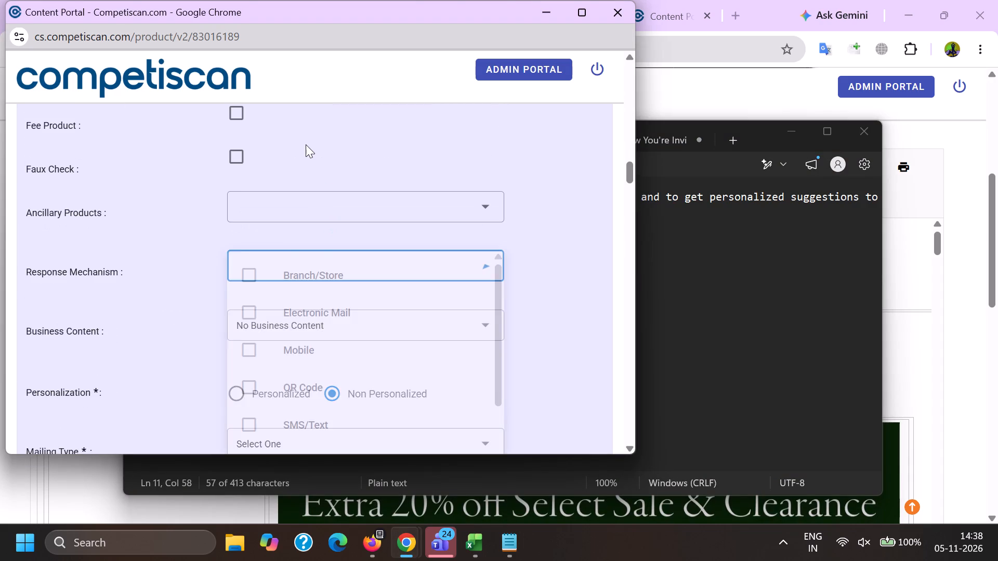
scroll(306, 144, down, 5)
click(298, 379)
drag(94, 356, 109, 357)
click(298, 374)
click(271, 258)
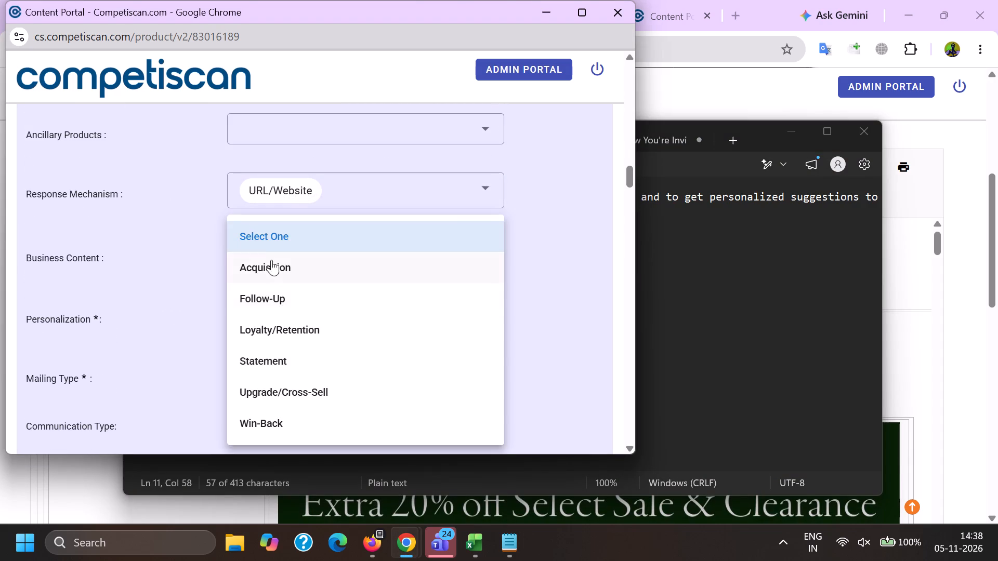
drag(117, 326, 133, 343)
Select Bonuses/Contests/Incentives, Co-Brand and Mobile Application as the communication types.
click(264, 432)
scroll(309, 194, down, 2)
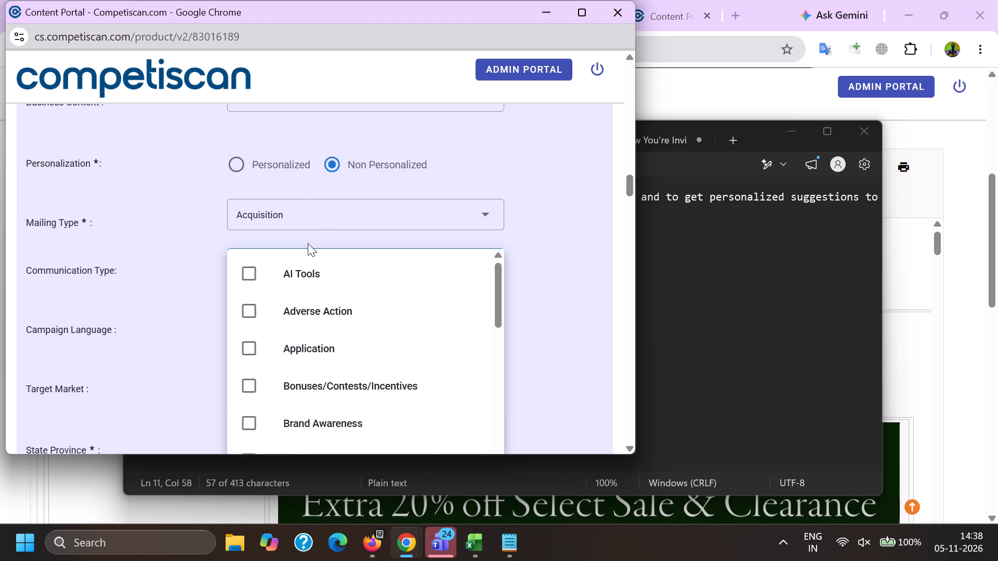
scroll(316, 212, down, 2)
click(316, 229)
scroll(316, 232, down, 4)
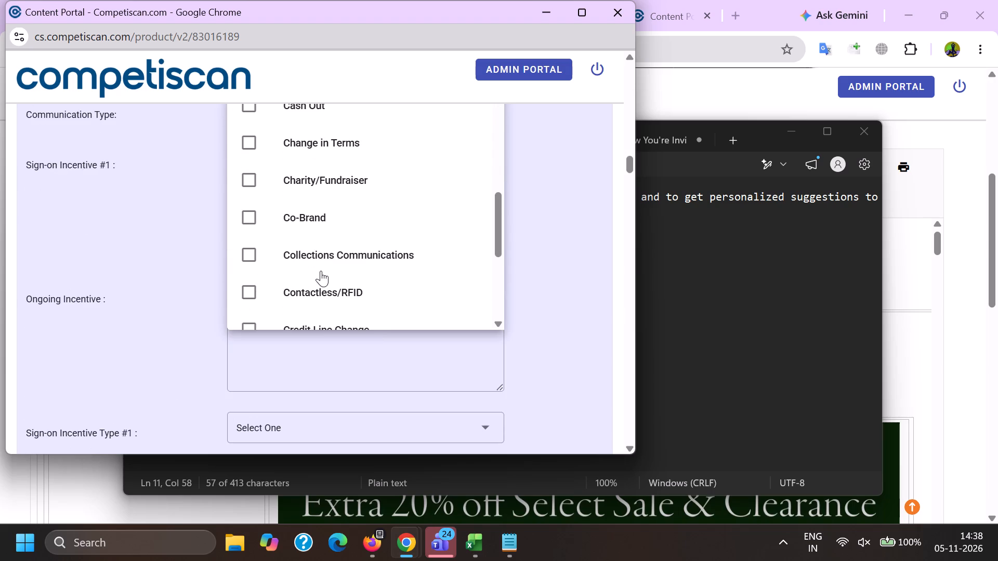
scroll(330, 255, down, 2)
scroll(304, 305, up, 3)
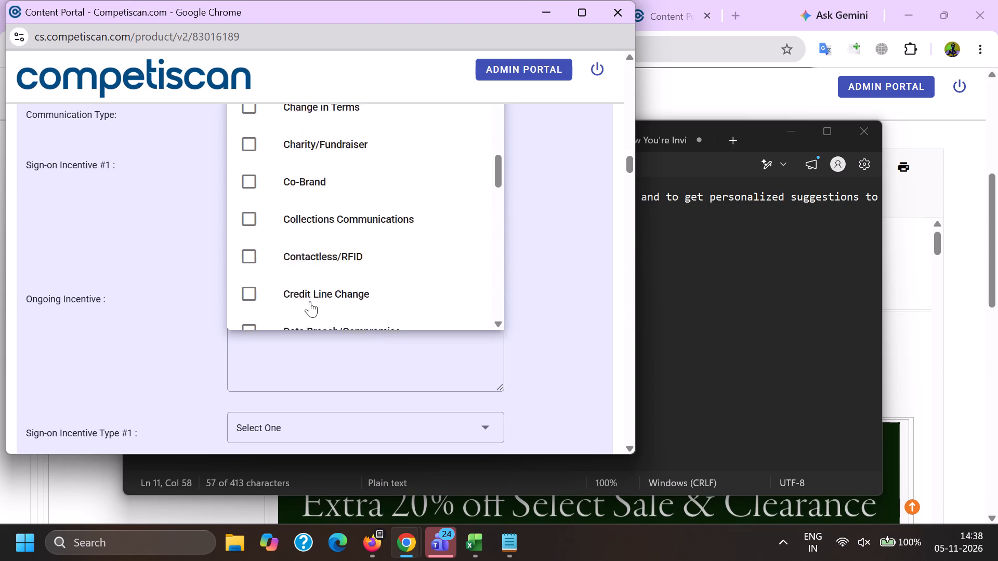
click(310, 289)
scroll(310, 280, down, 10)
scroll(332, 263, up, 2)
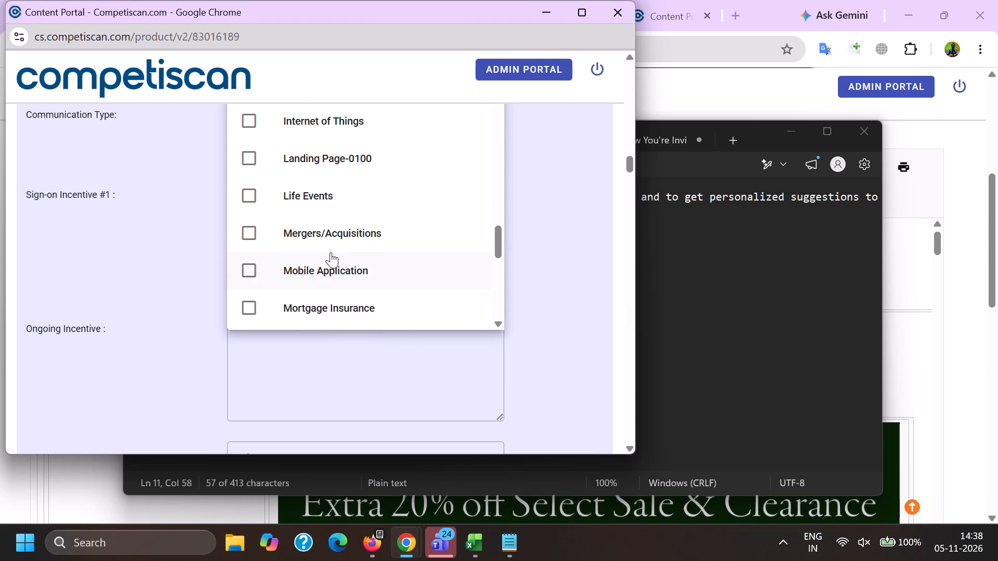
click(331, 257)
click(144, 230)
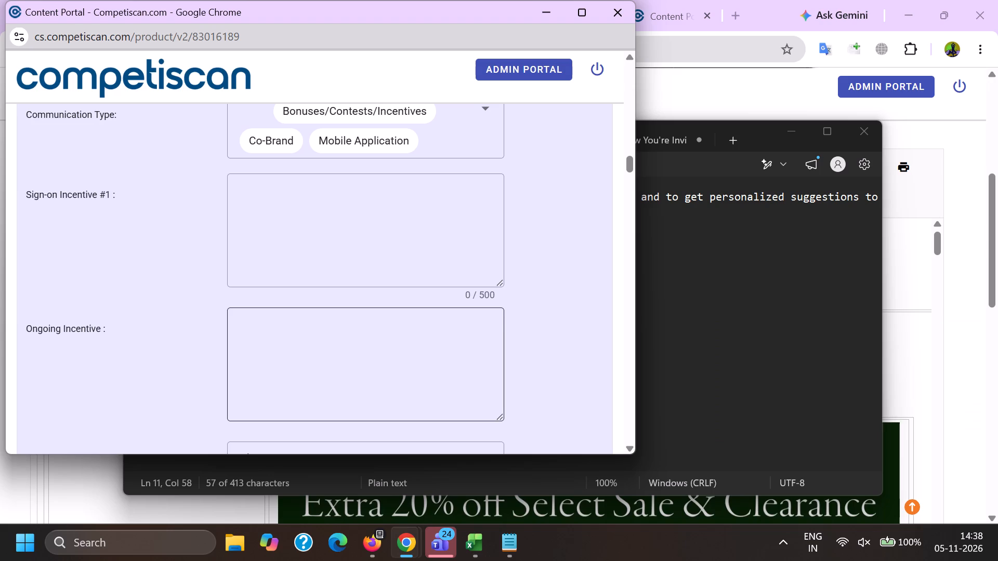
Copy Sign-on Incentive #1, "10% back in rewards during the first 30 days from account opening", from product form 20991426 into this form.
click(271, 229)
key(alt+Tab)
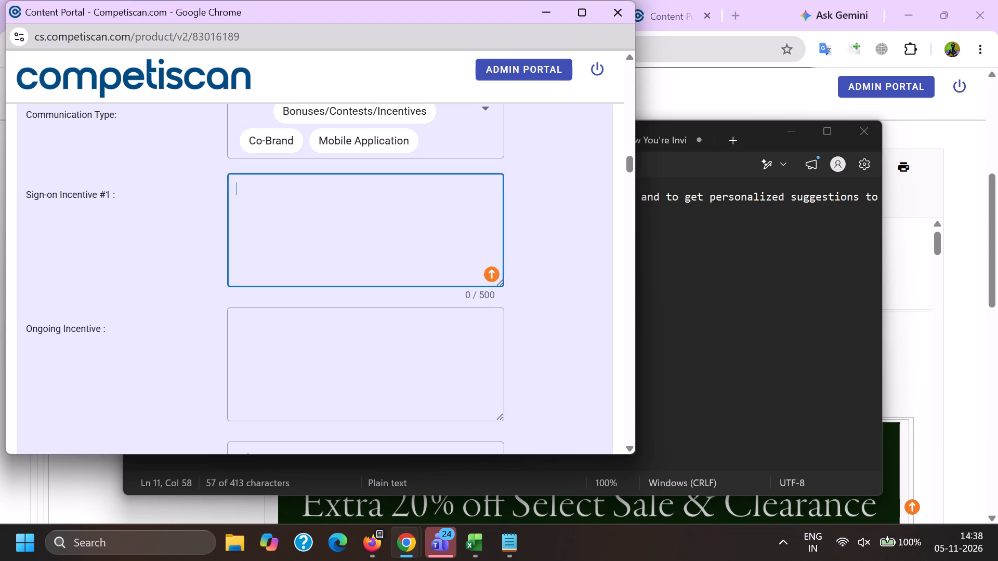
click(916, 291)
click(664, 0)
drag(763, 316, 170, 299)
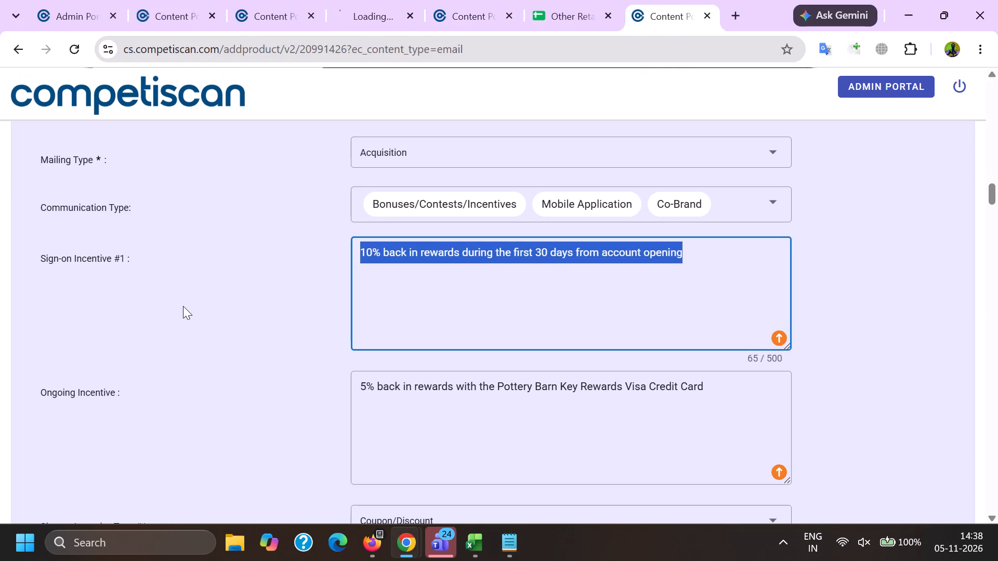
key(ctrl+c)
key(alt+Tab)
key(alt+Tab)
key(alt+Tab)
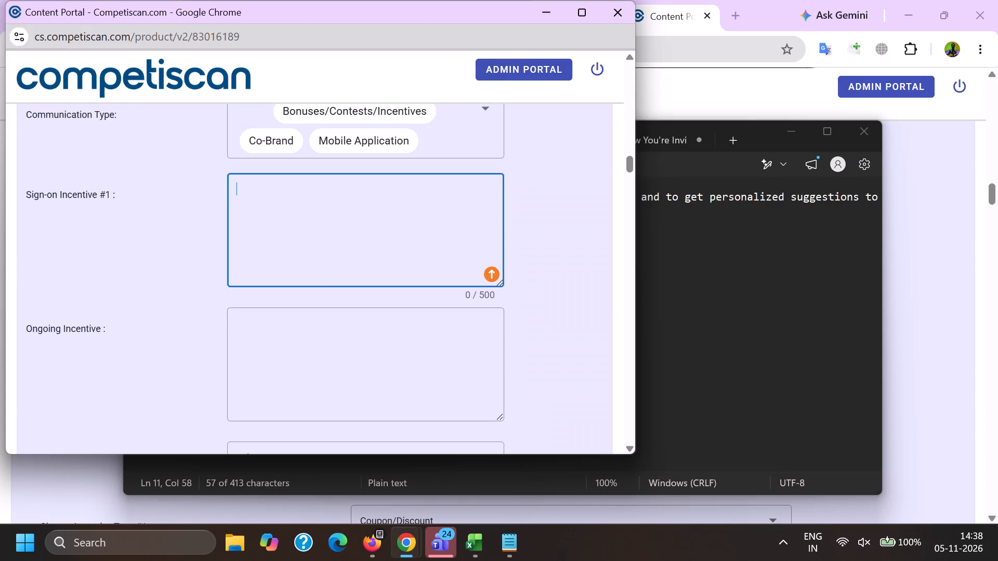
click(315, 220)
key(ctrl+v)
Copy the Ongoing Incentive, "5% back in rewards with the Pottery Barn Key Rewards Visa Credit Card", from product form 20991426 into this form.
ctrl+click(351, 364)
click(892, 304)
drag(711, 426, 132, 371)
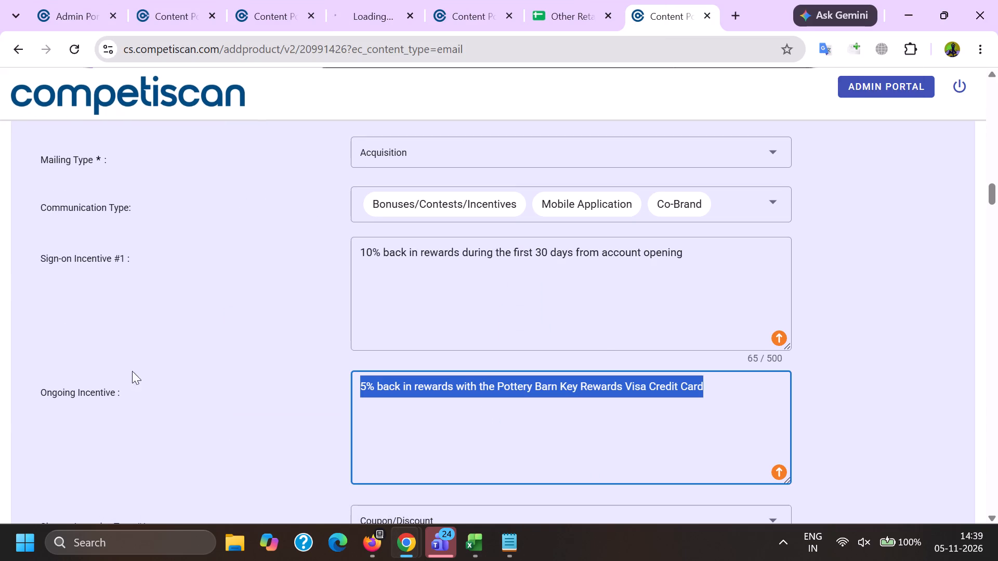
drag(132, 371, 137, 377)
key(ctrl+c)
key(alt+Tab)
key(ctrl+v)
scroll(282, 266, down, 3)
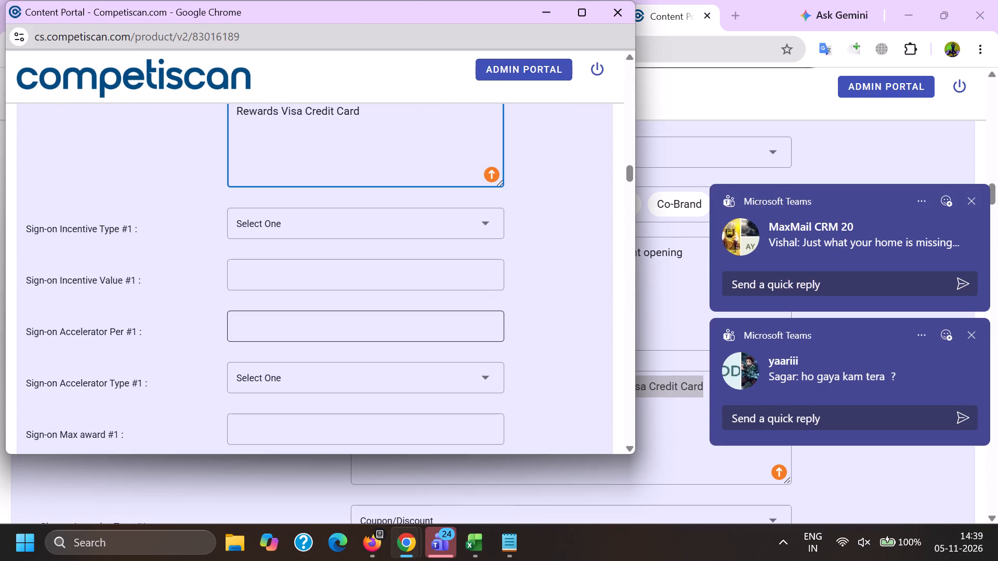